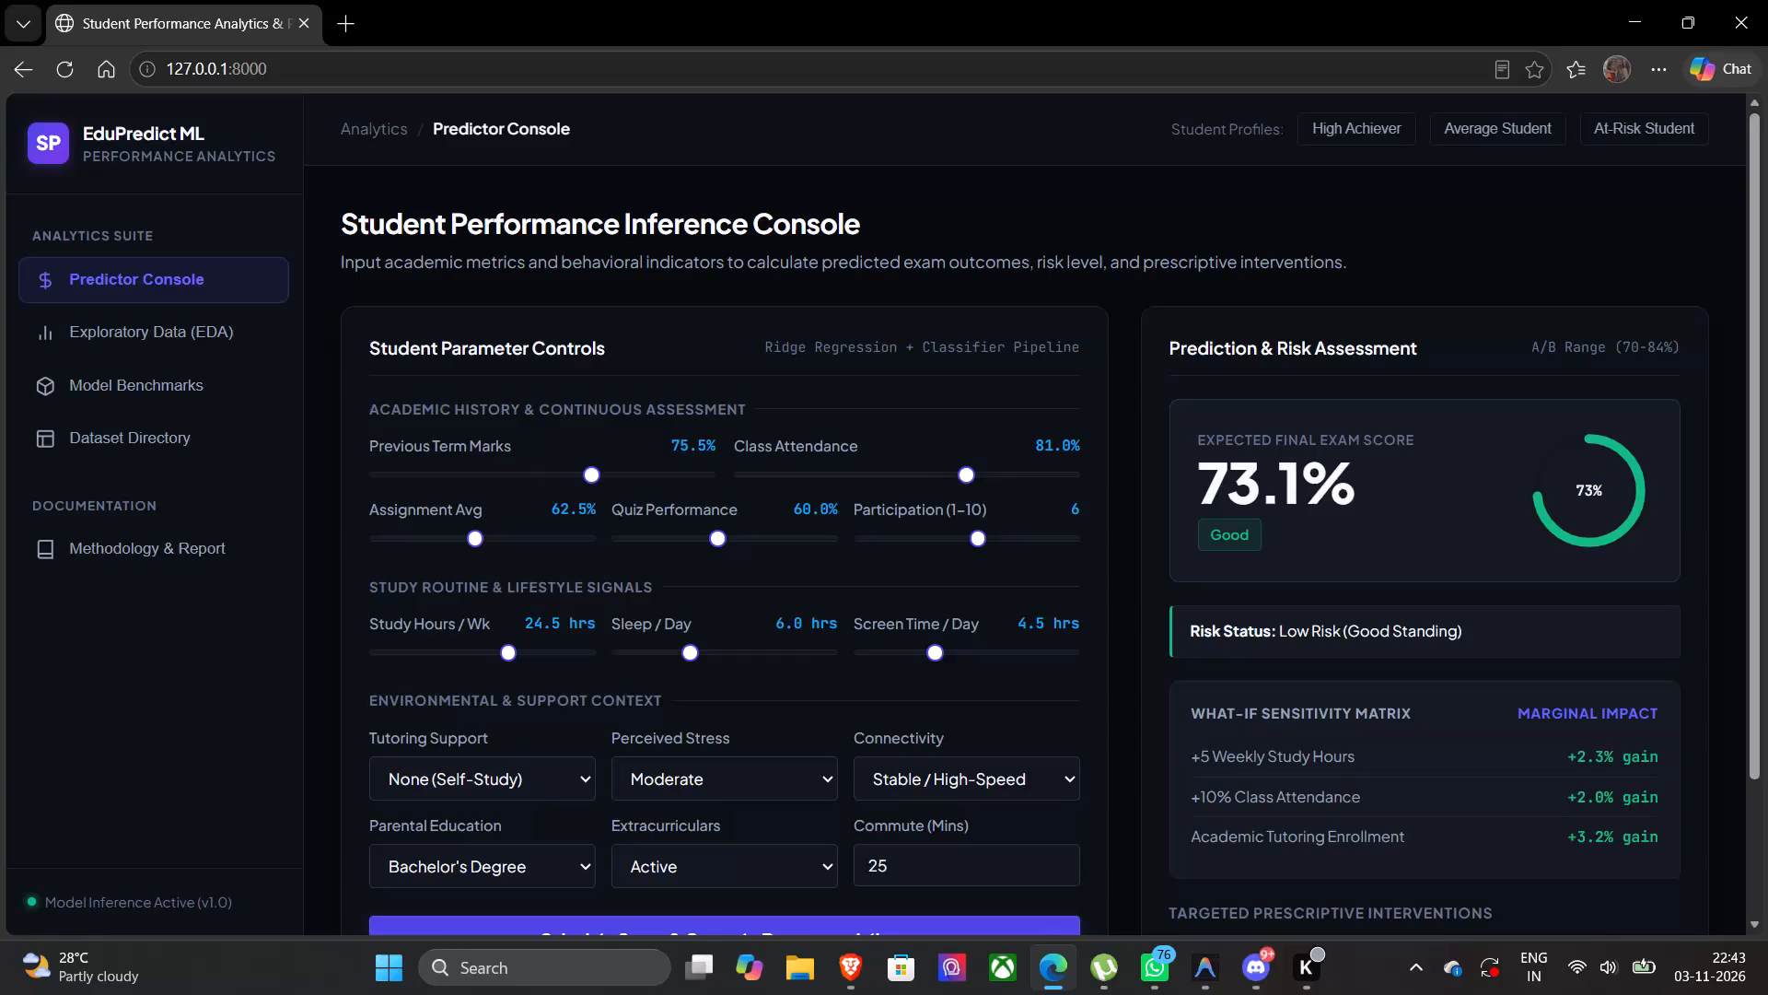
Examine the Predictor Console's student parameter controls, prediction and risk assessment, and targeted interventions.
scroll(584, 462, "down", 2)
scroll(584, 462, "up", 2)
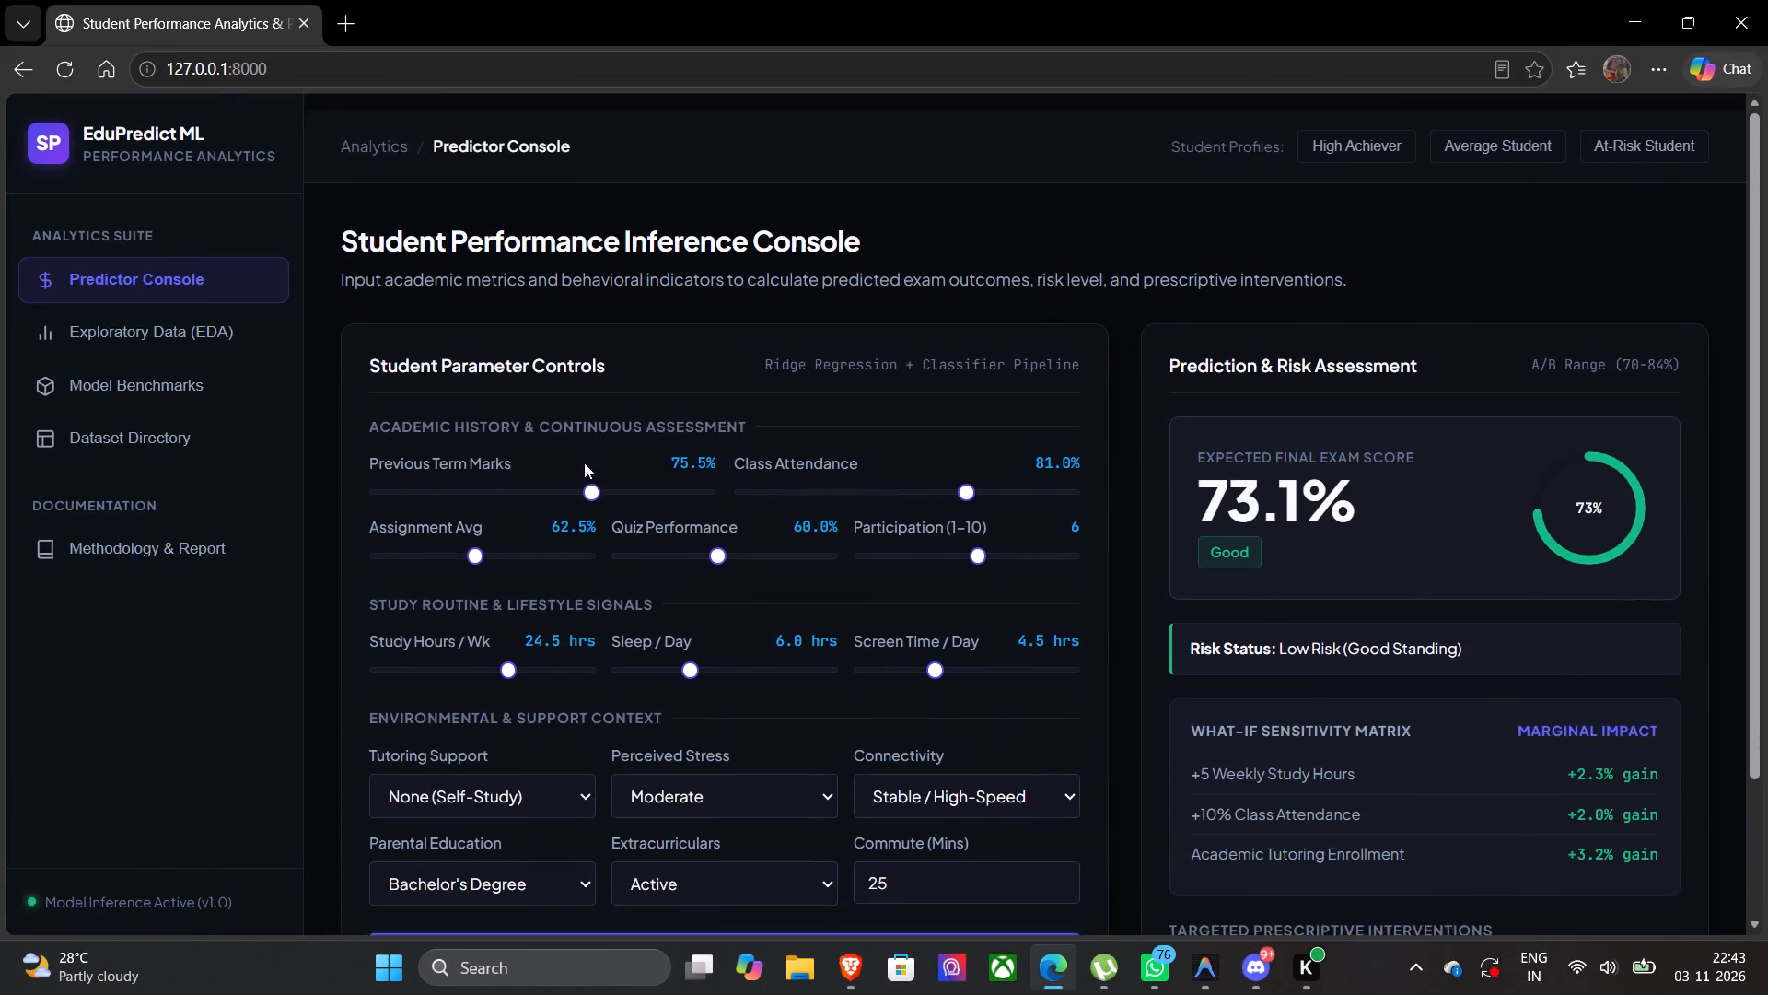
scroll(584, 462, "up", 1)
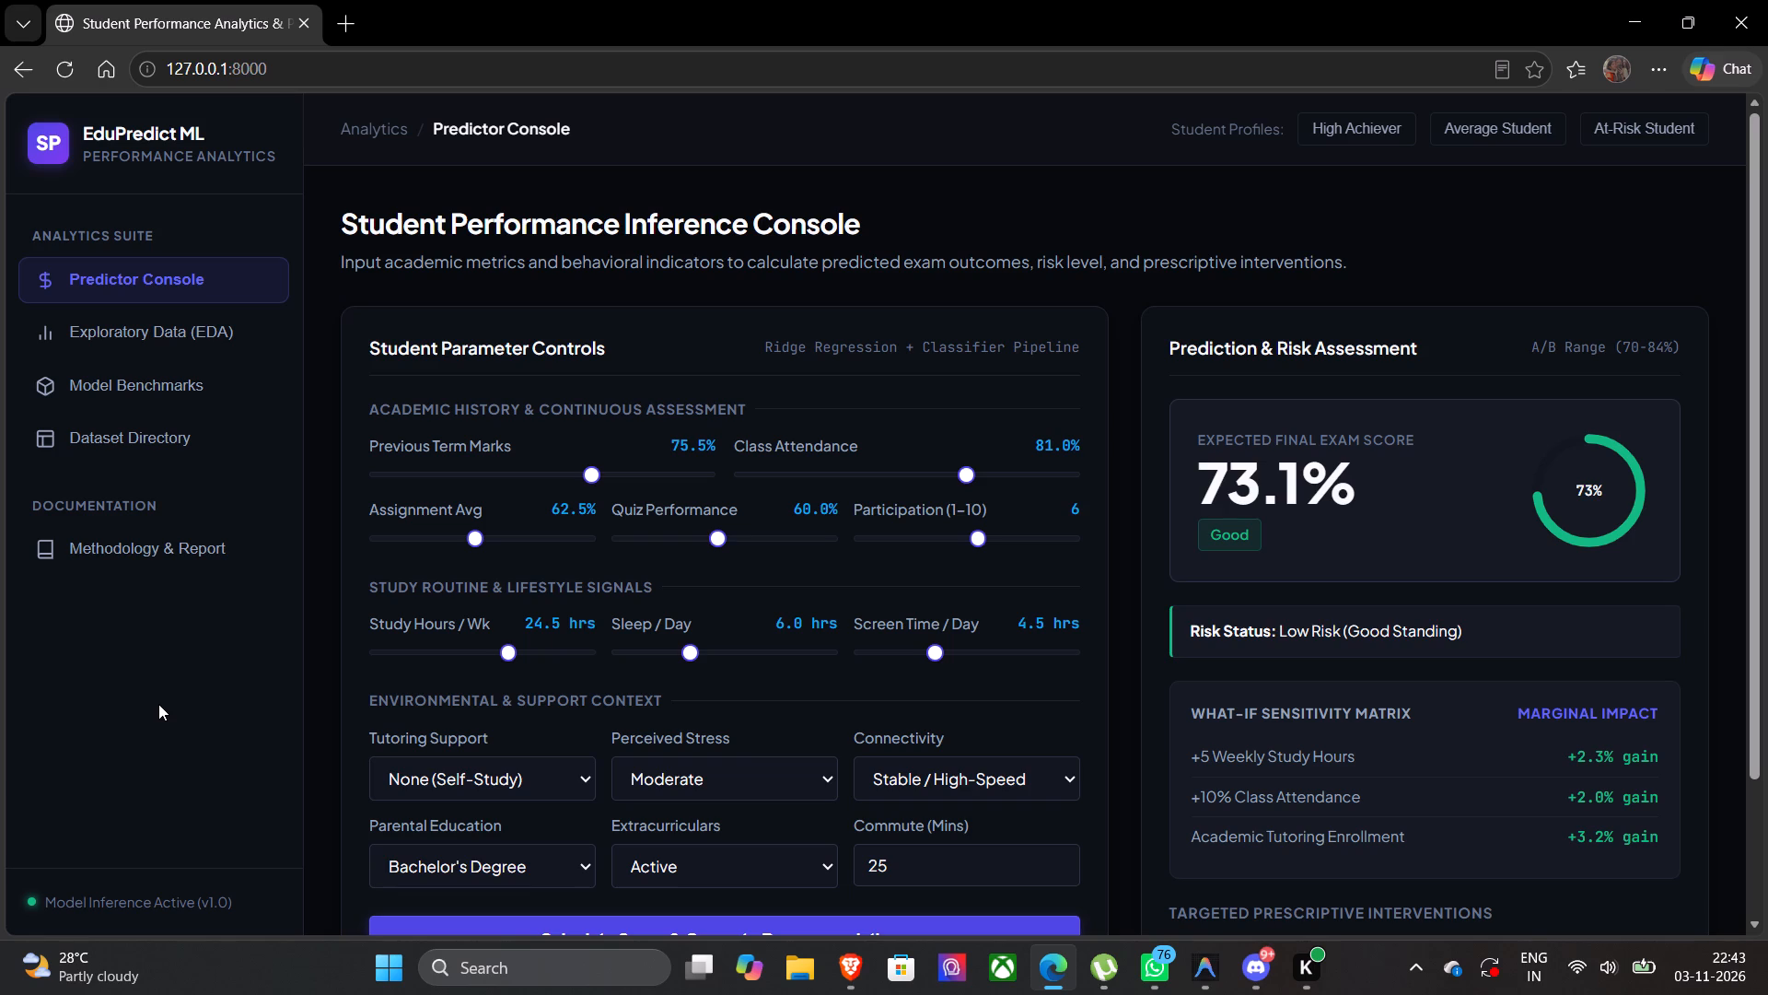
scroll(238, 749, "down", 2)
scroll(238, 749, "up", 2)
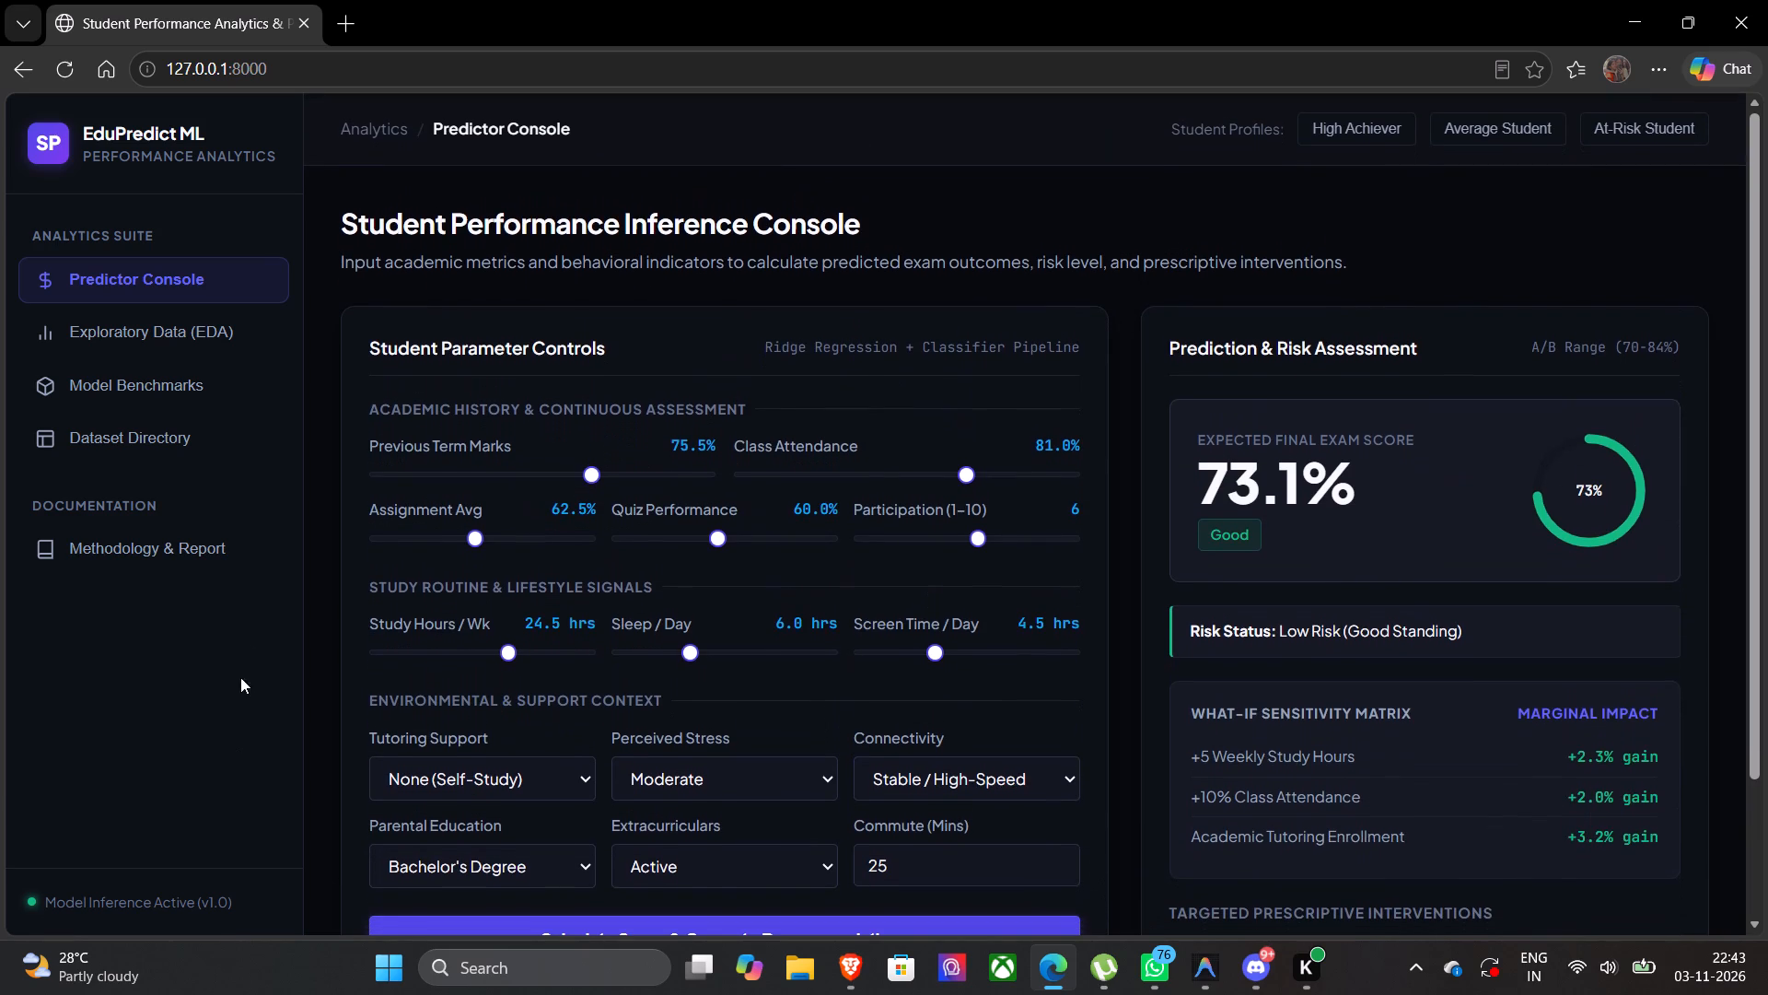
scroll(512, 581, "down", 2)
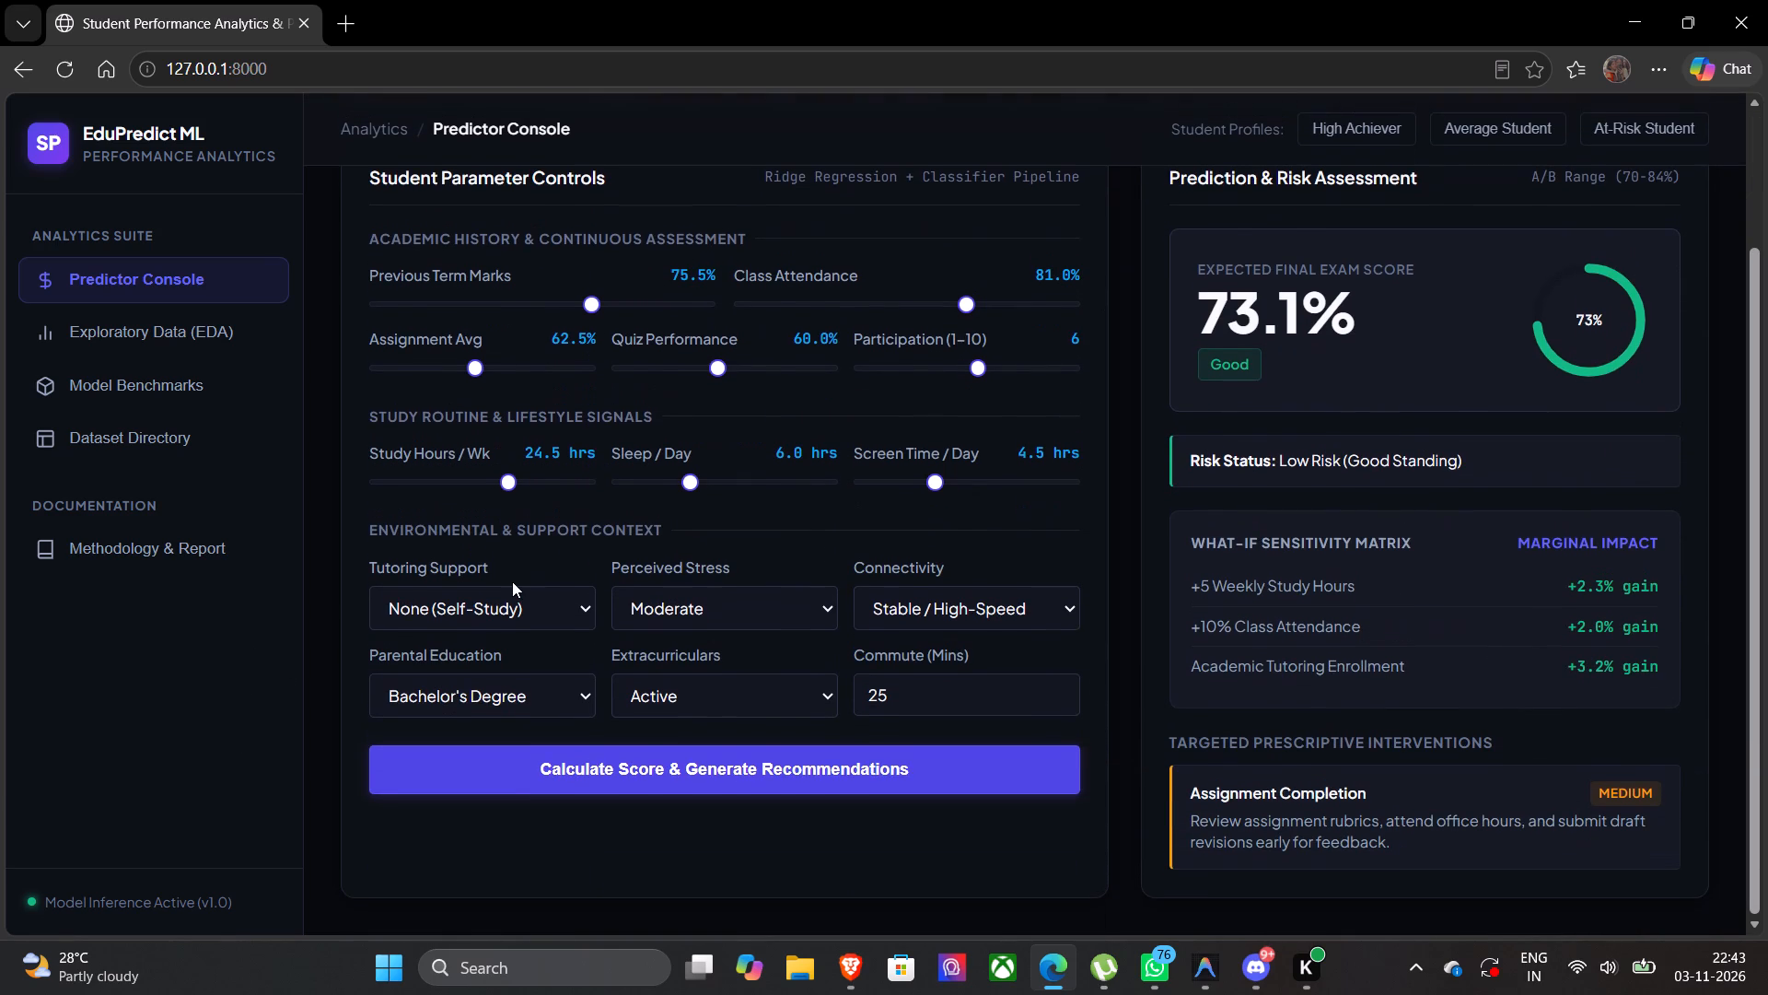
scroll(1022, 398, "up", 1)
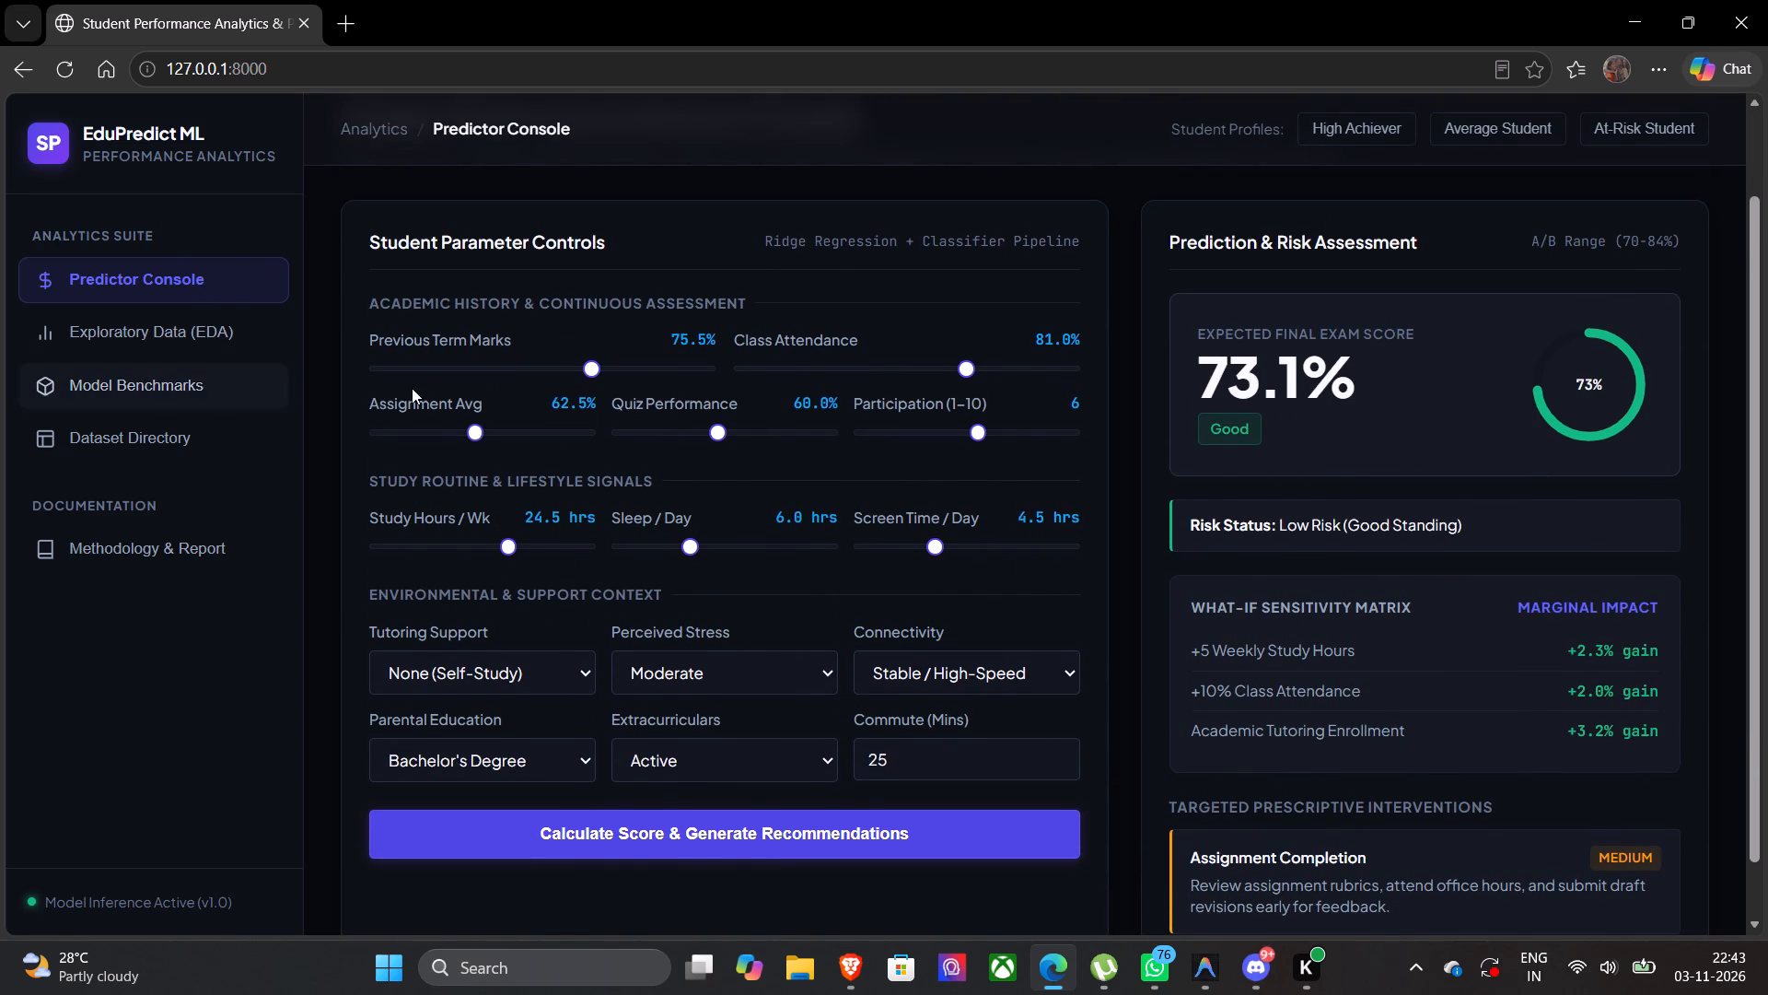
scroll(447, 388, "up", 2)
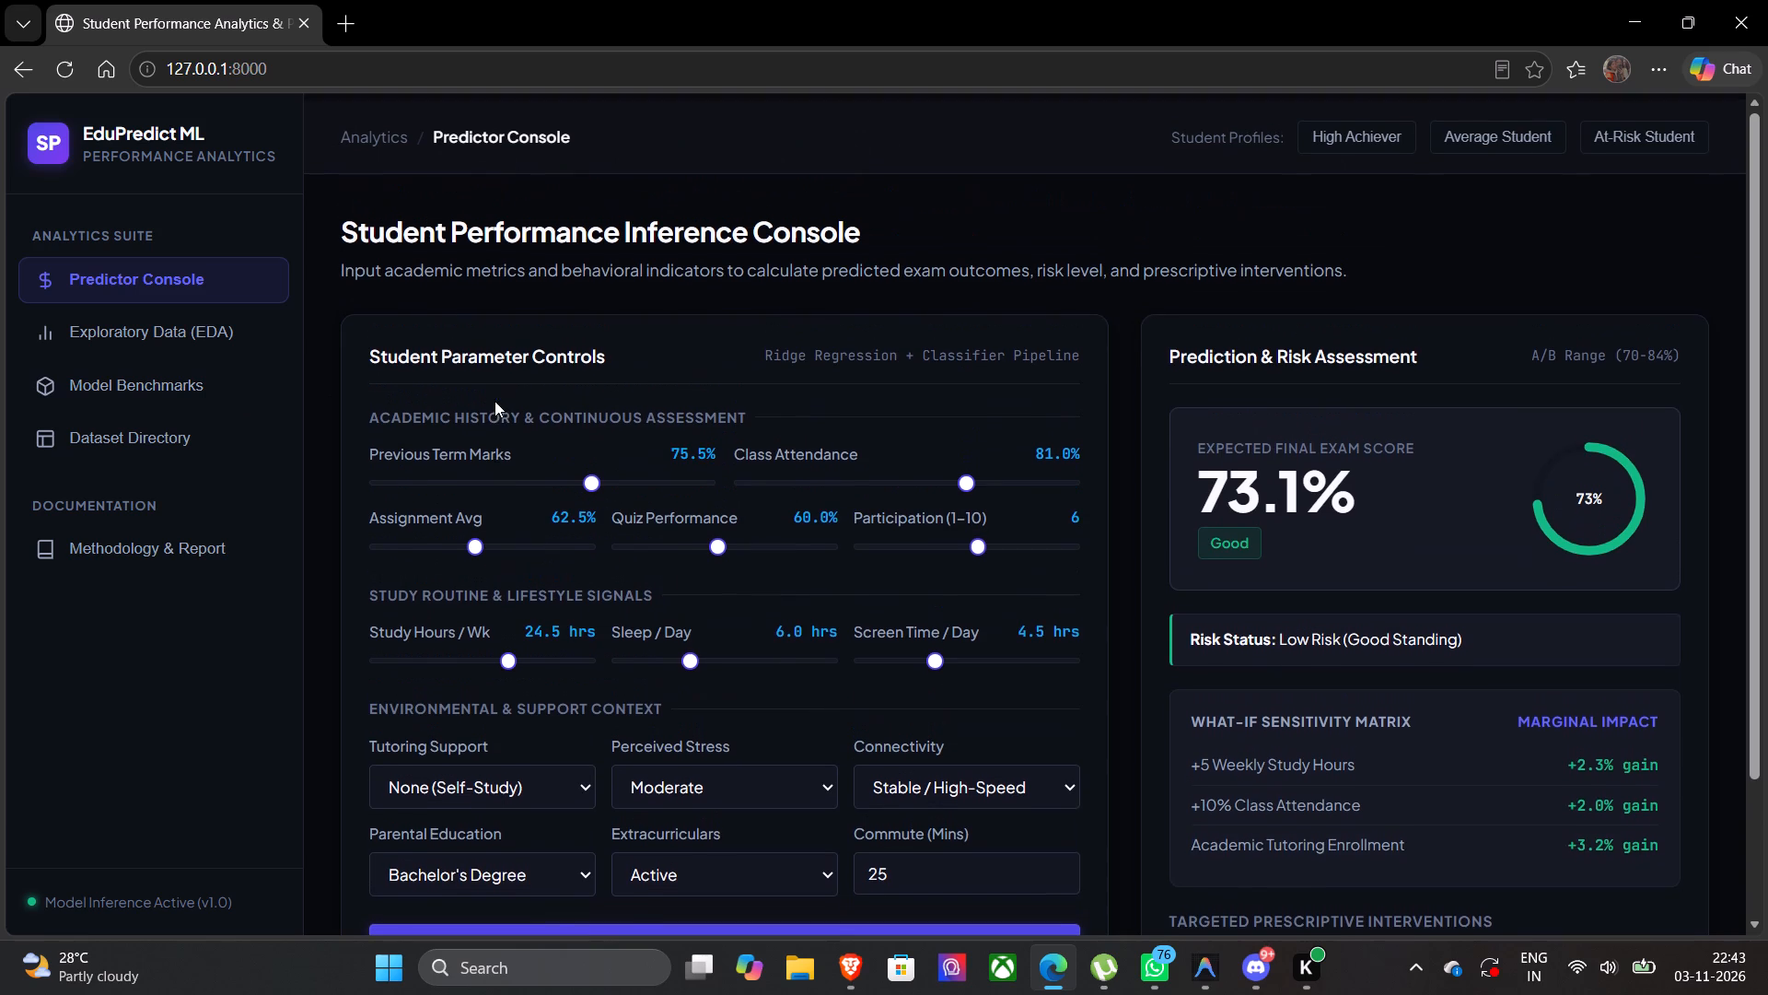
scroll(494, 401, "up", 1)
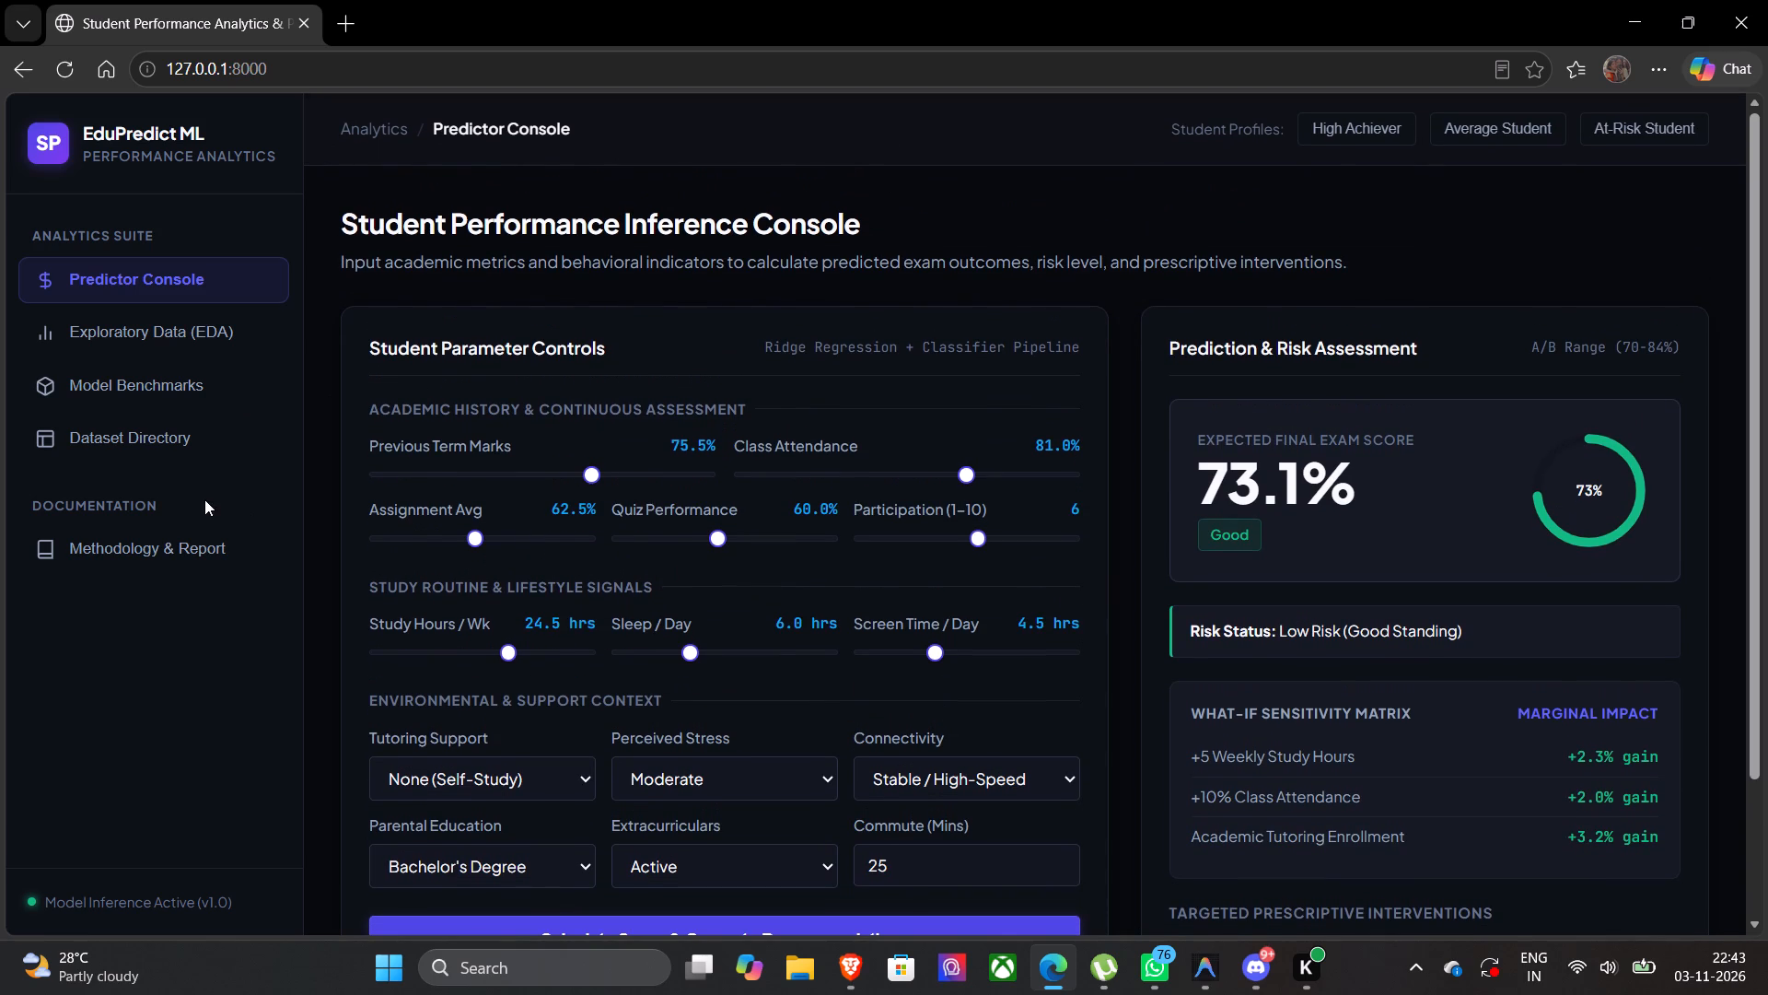
Open the Methodology & Report page to view the project's technical specification.
left_click(204, 541)
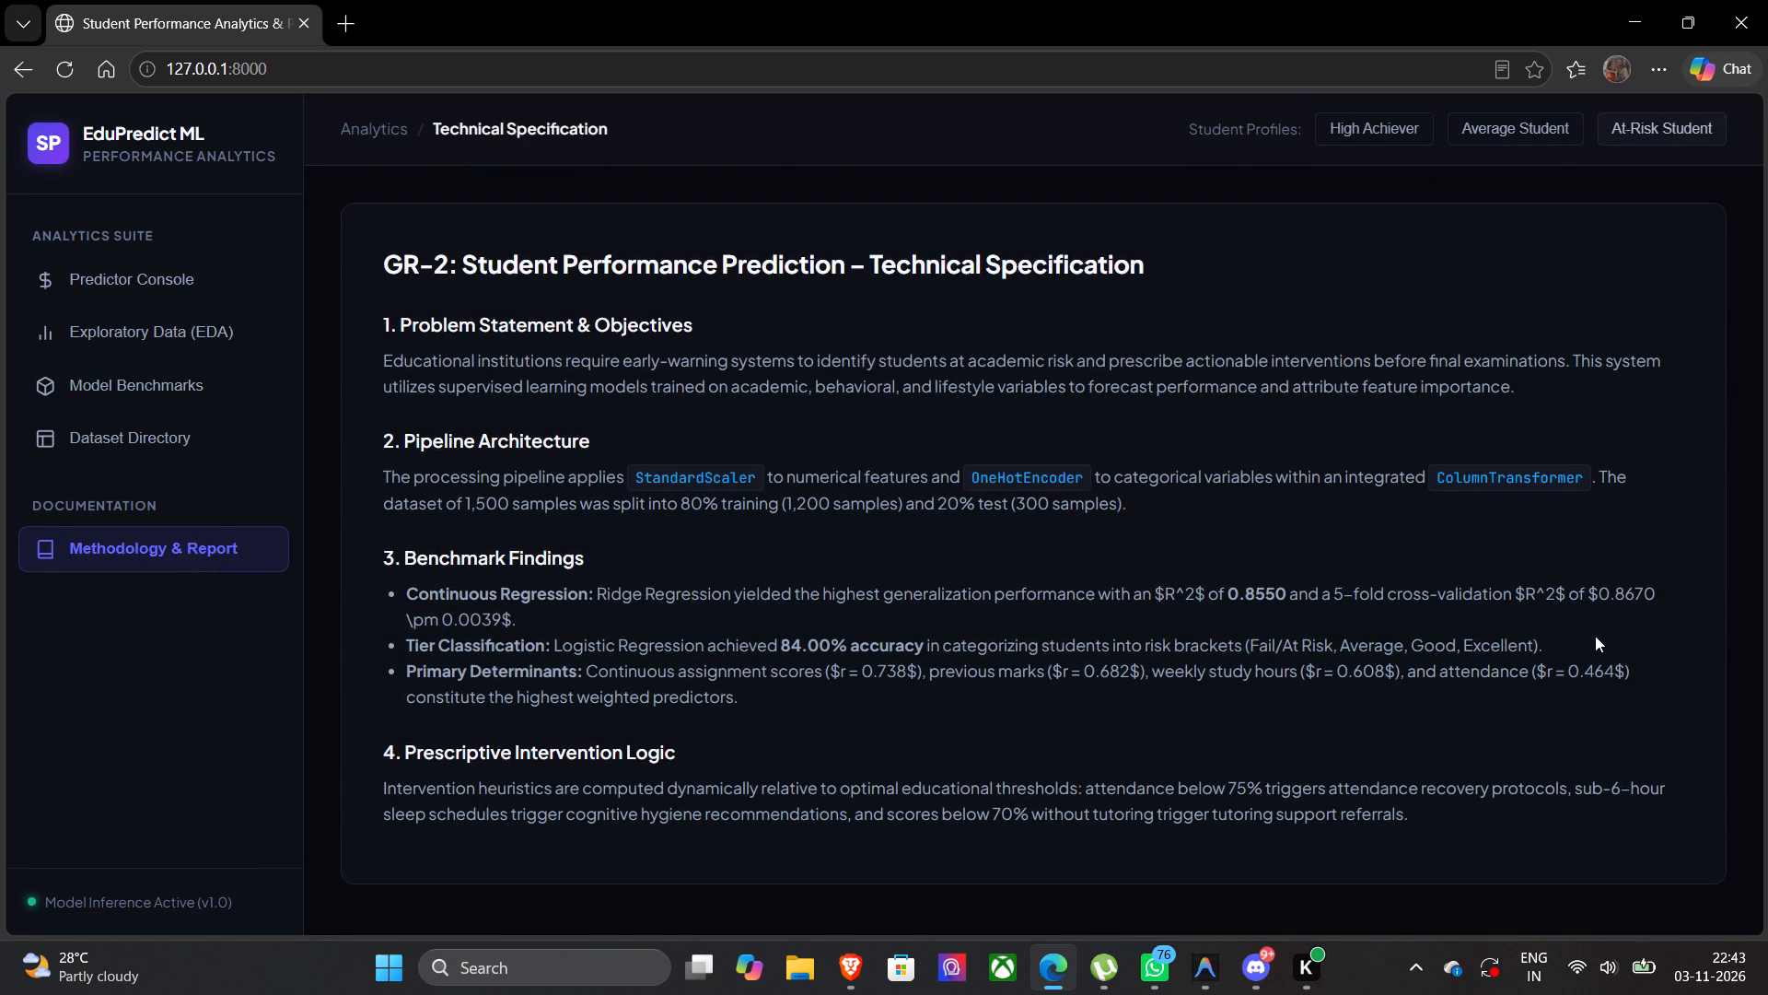
Switch to Brave and review the Student Performance Tracker slides in Gamma, from the system architecture back to the central claim.
left_click(830, 993)
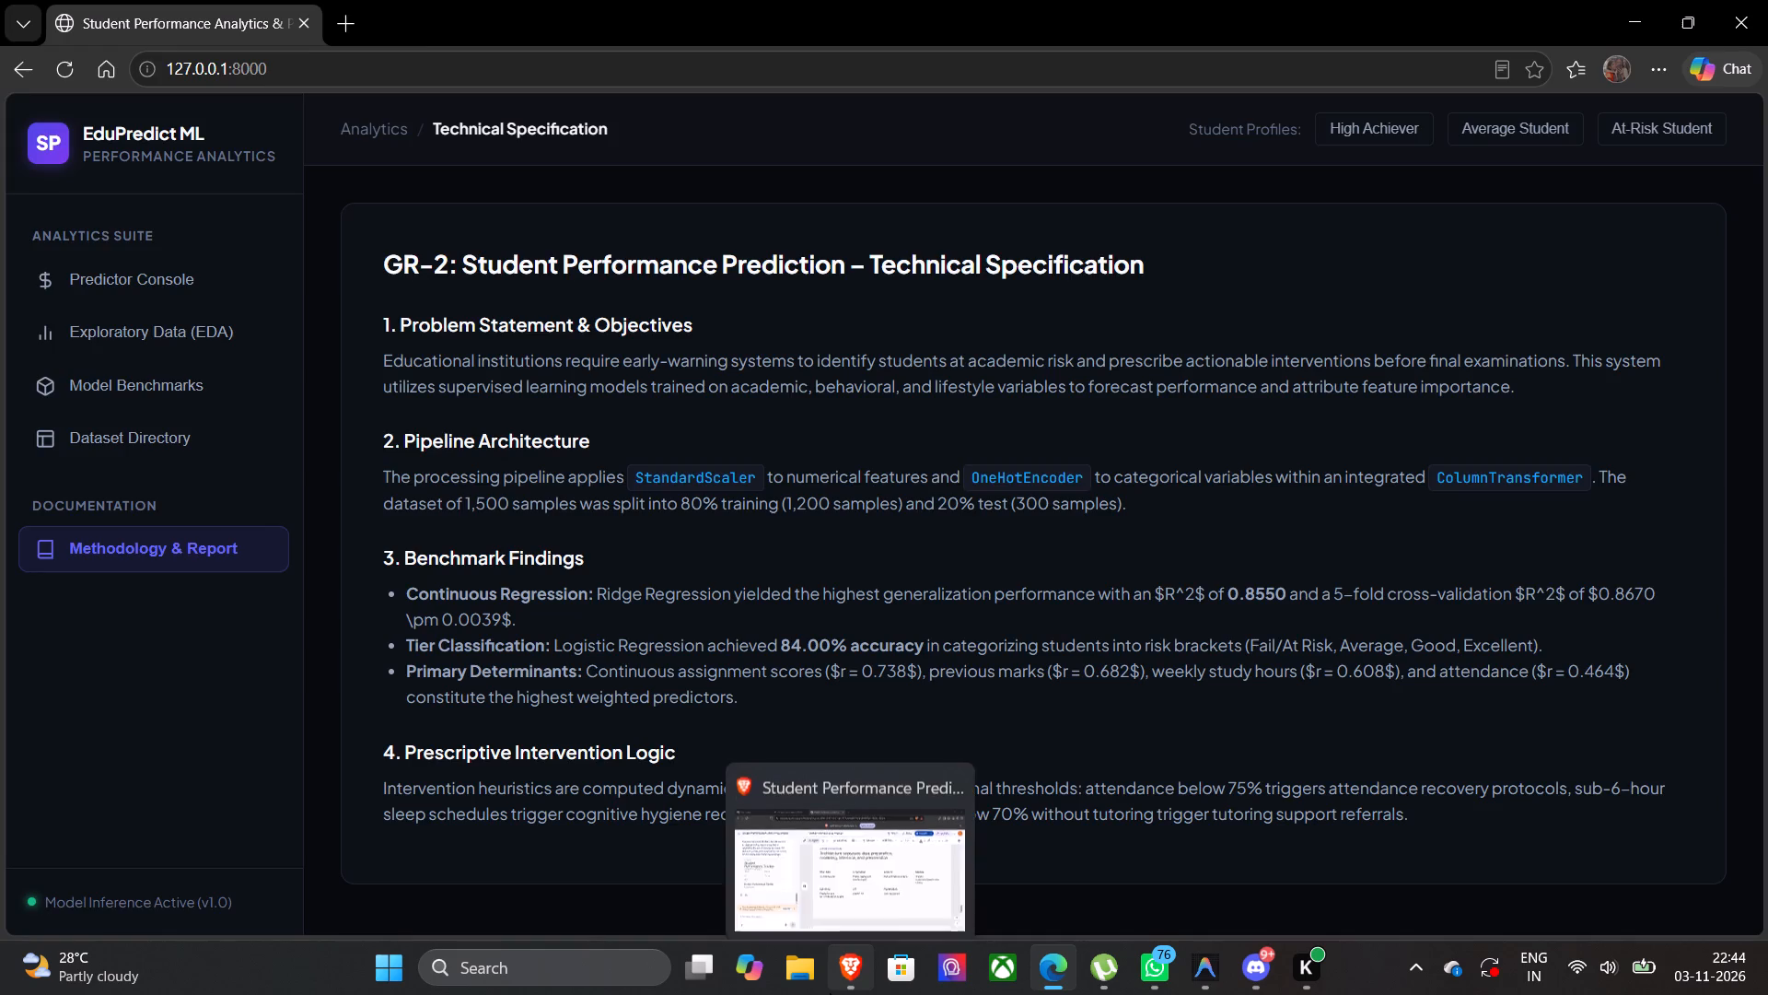
scroll(816, 414, "up", 2)
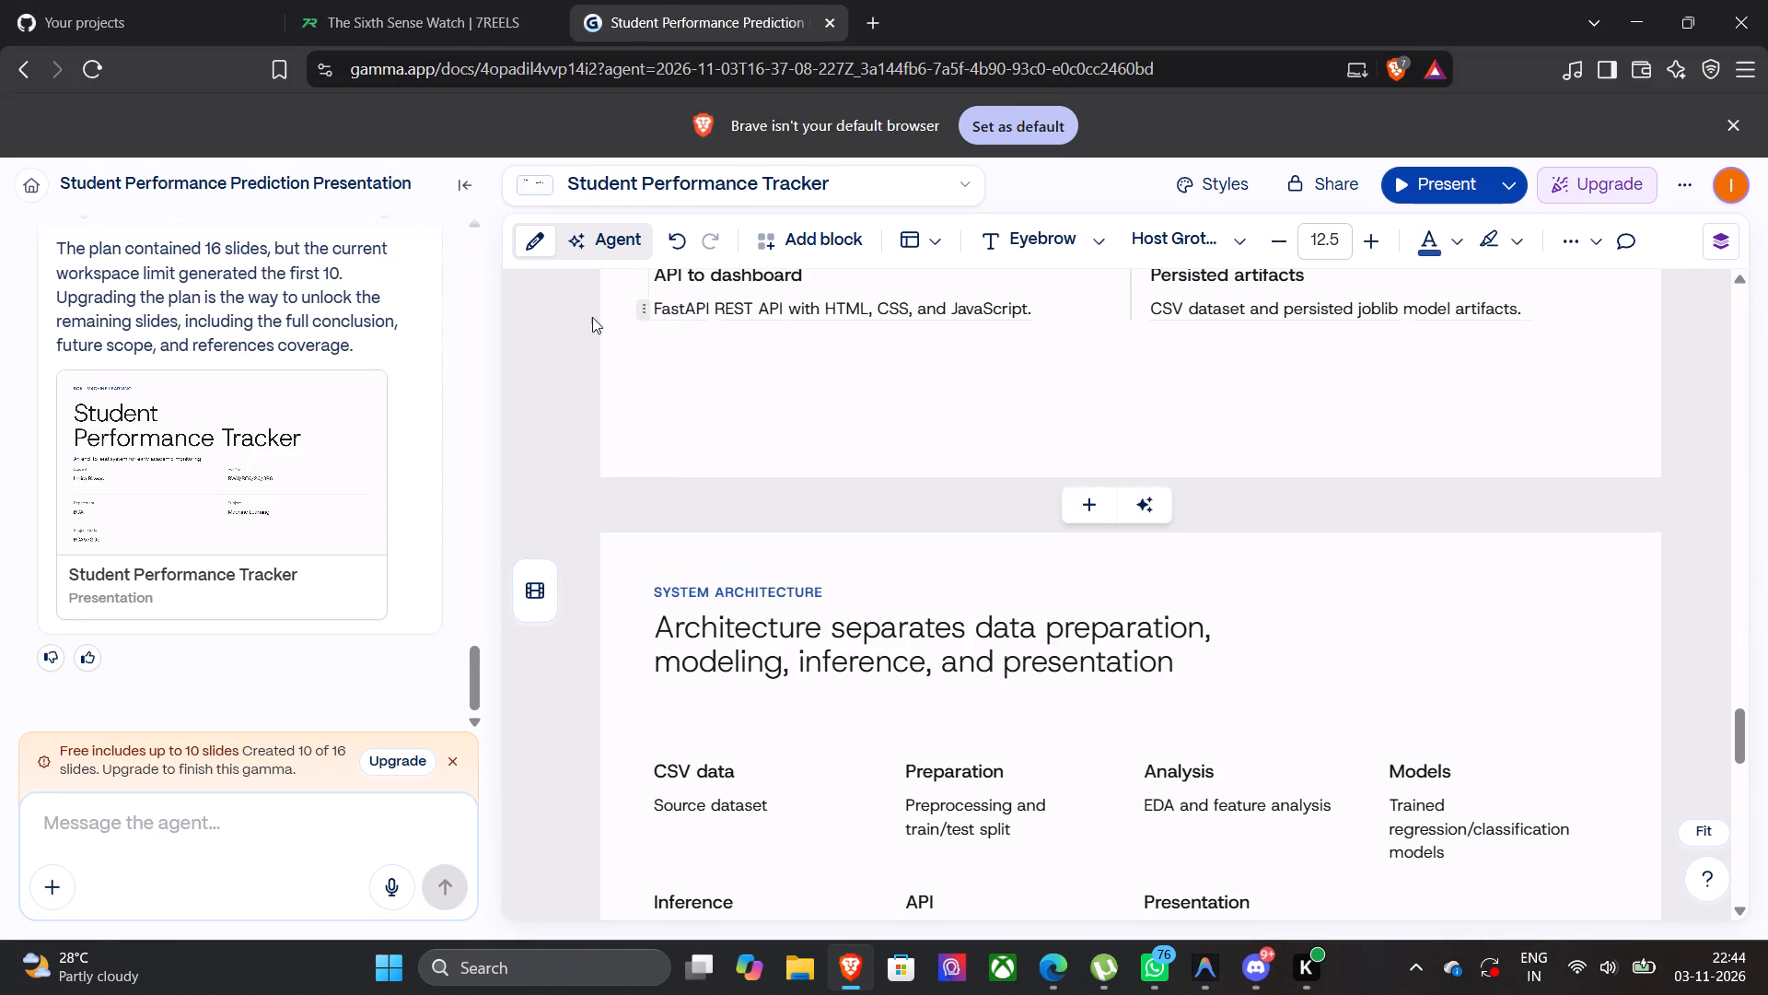
scroll(721, 301, "up", 4)
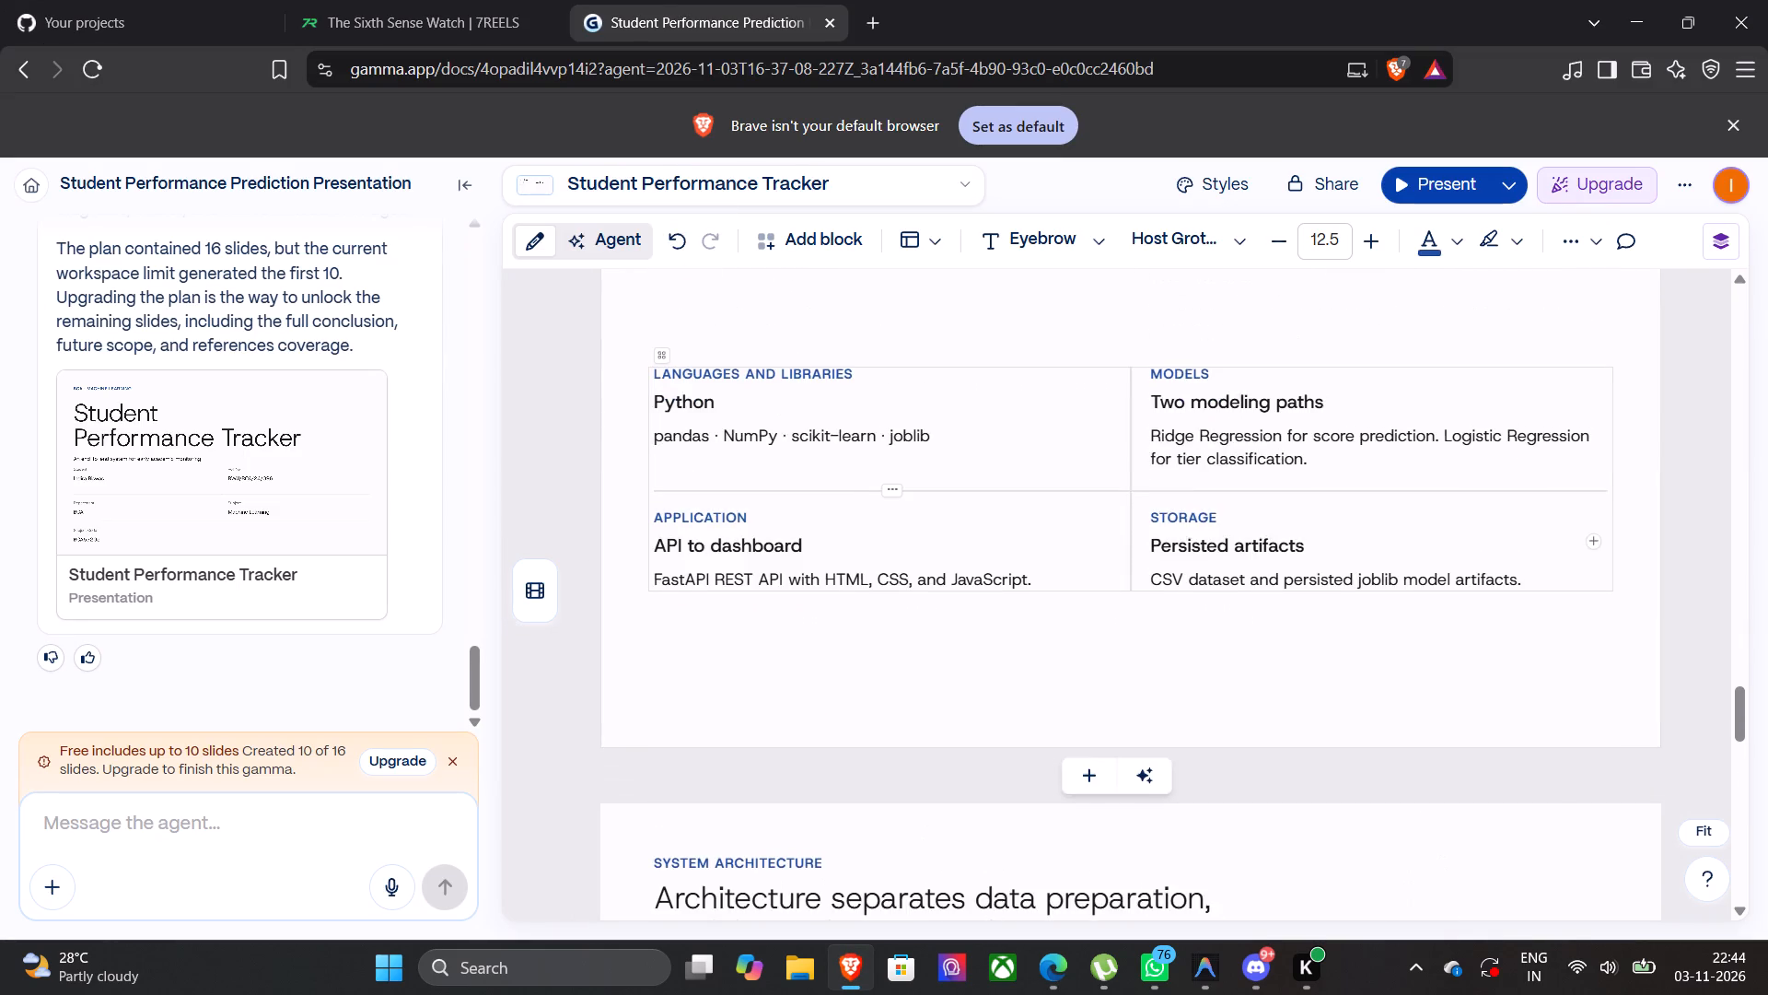
scroll(721, 301, "up", 9)
scroll(721, 301, "down", 14)
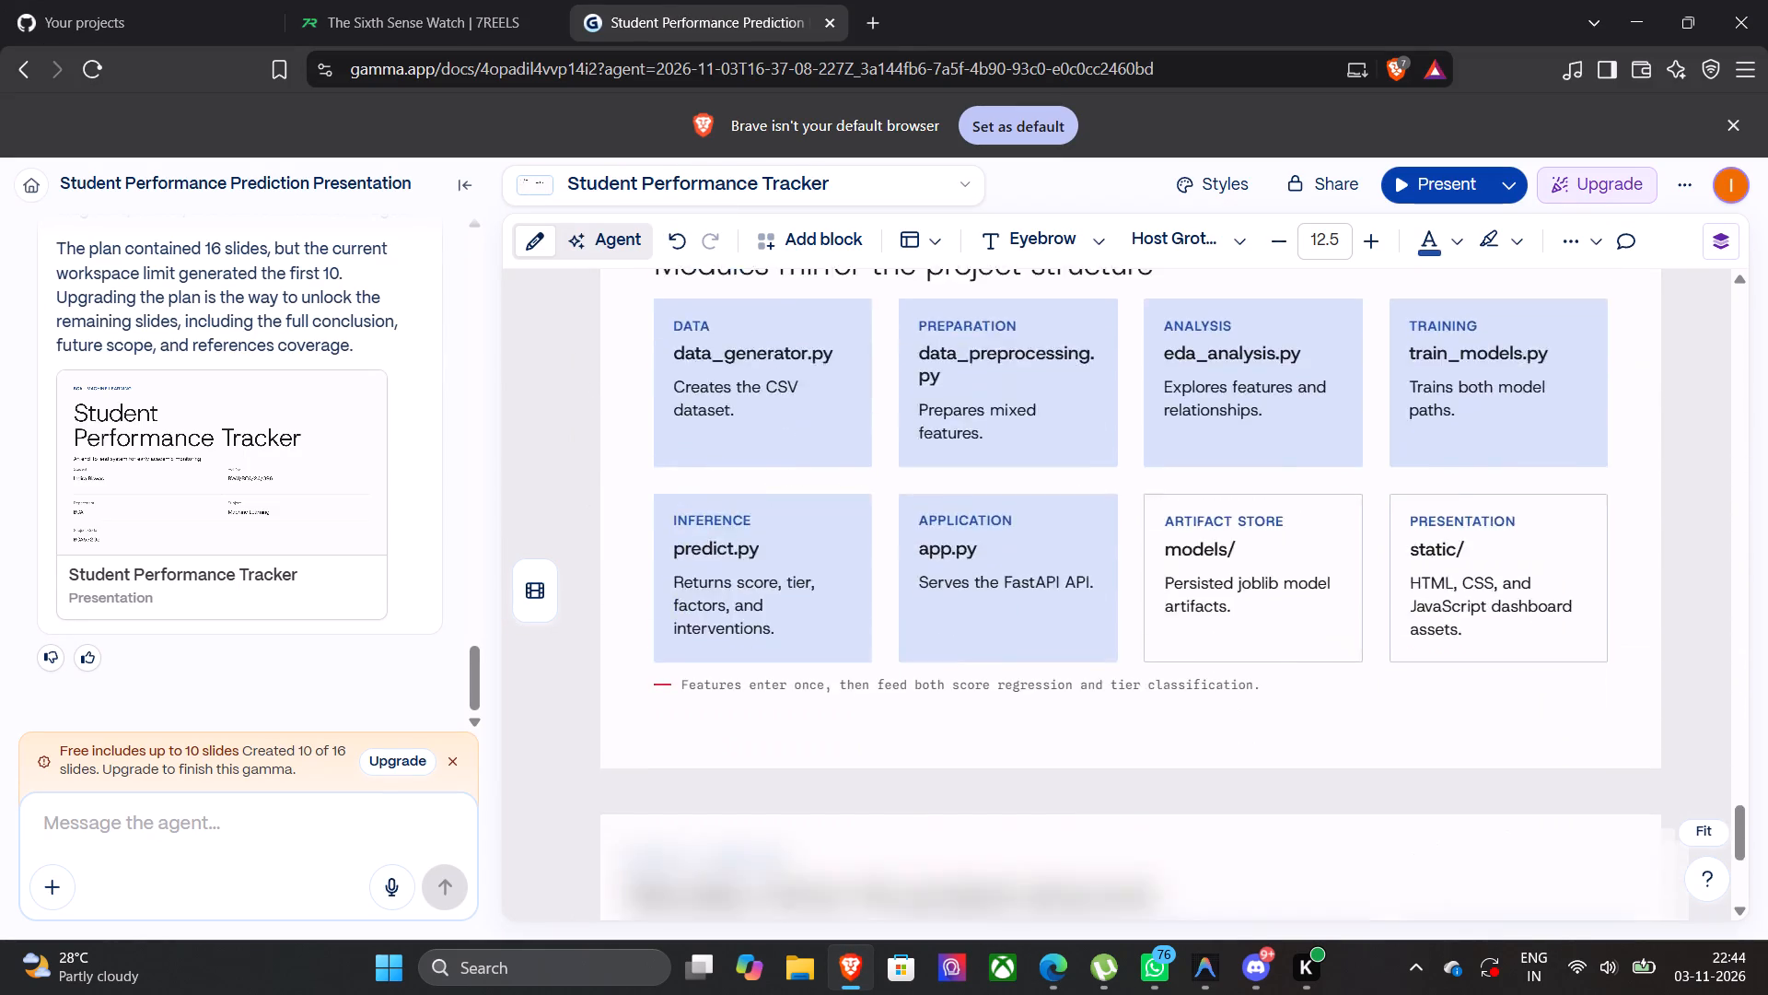
scroll(867, 375, "up", 1)
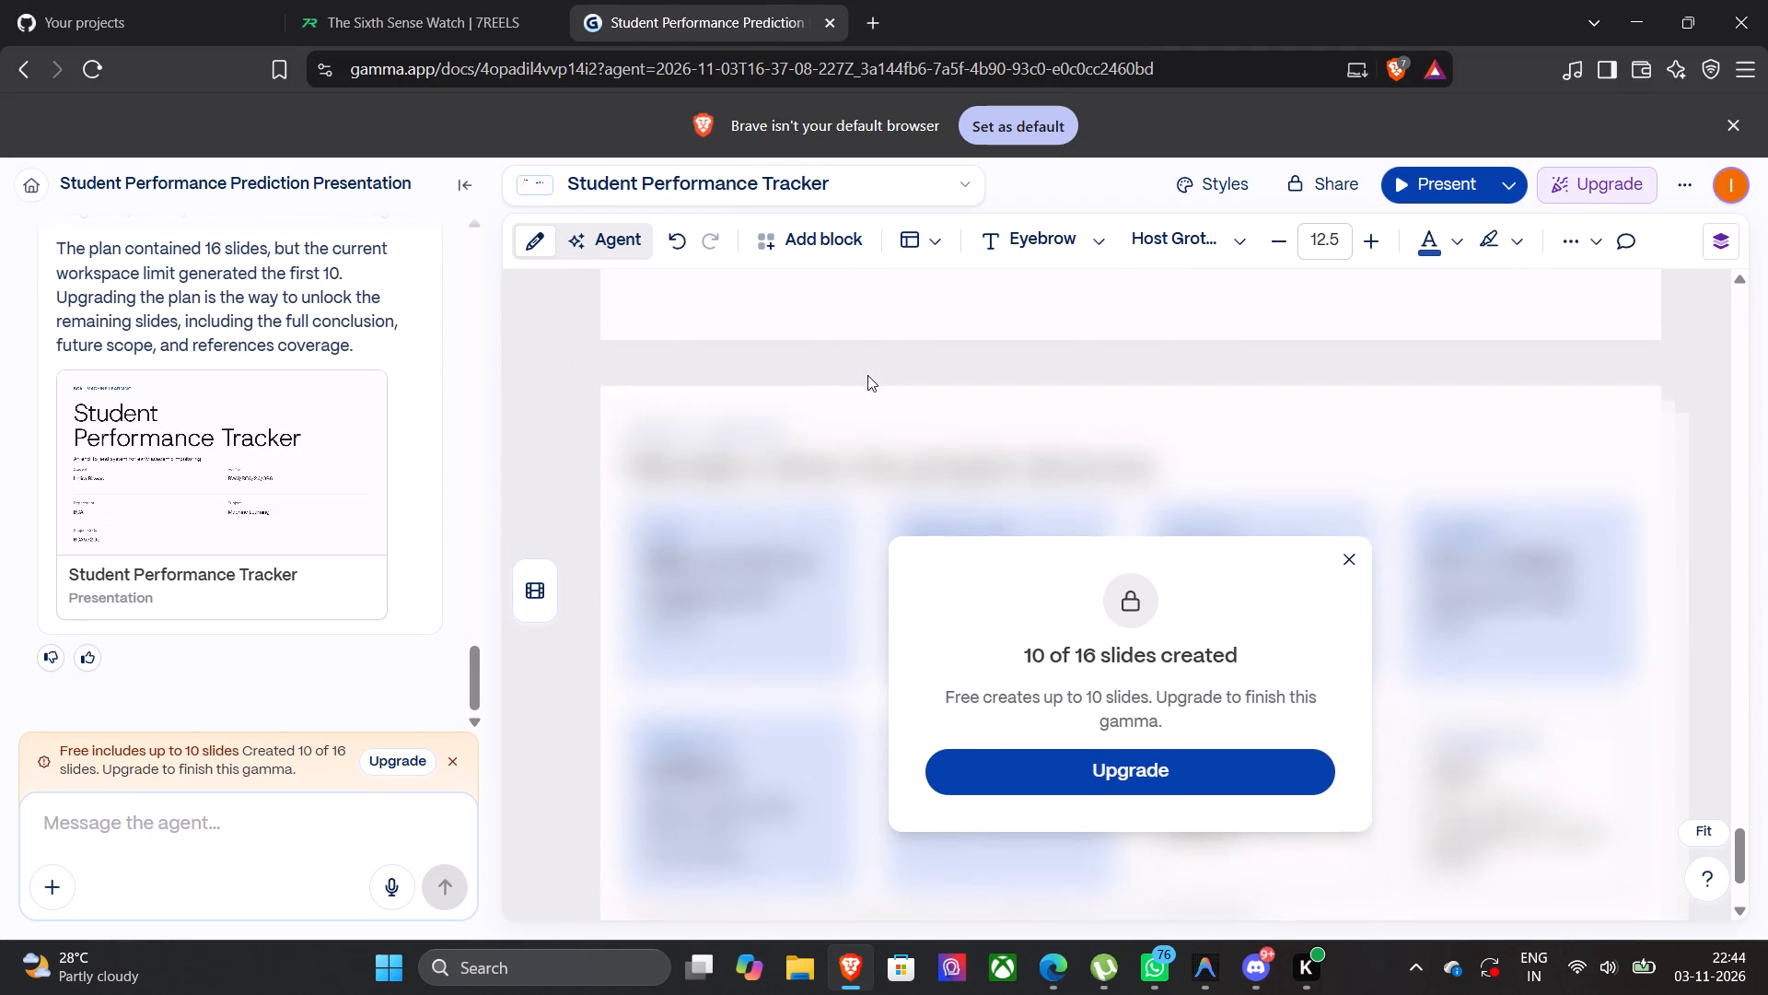
scroll(867, 375, "up", 6)
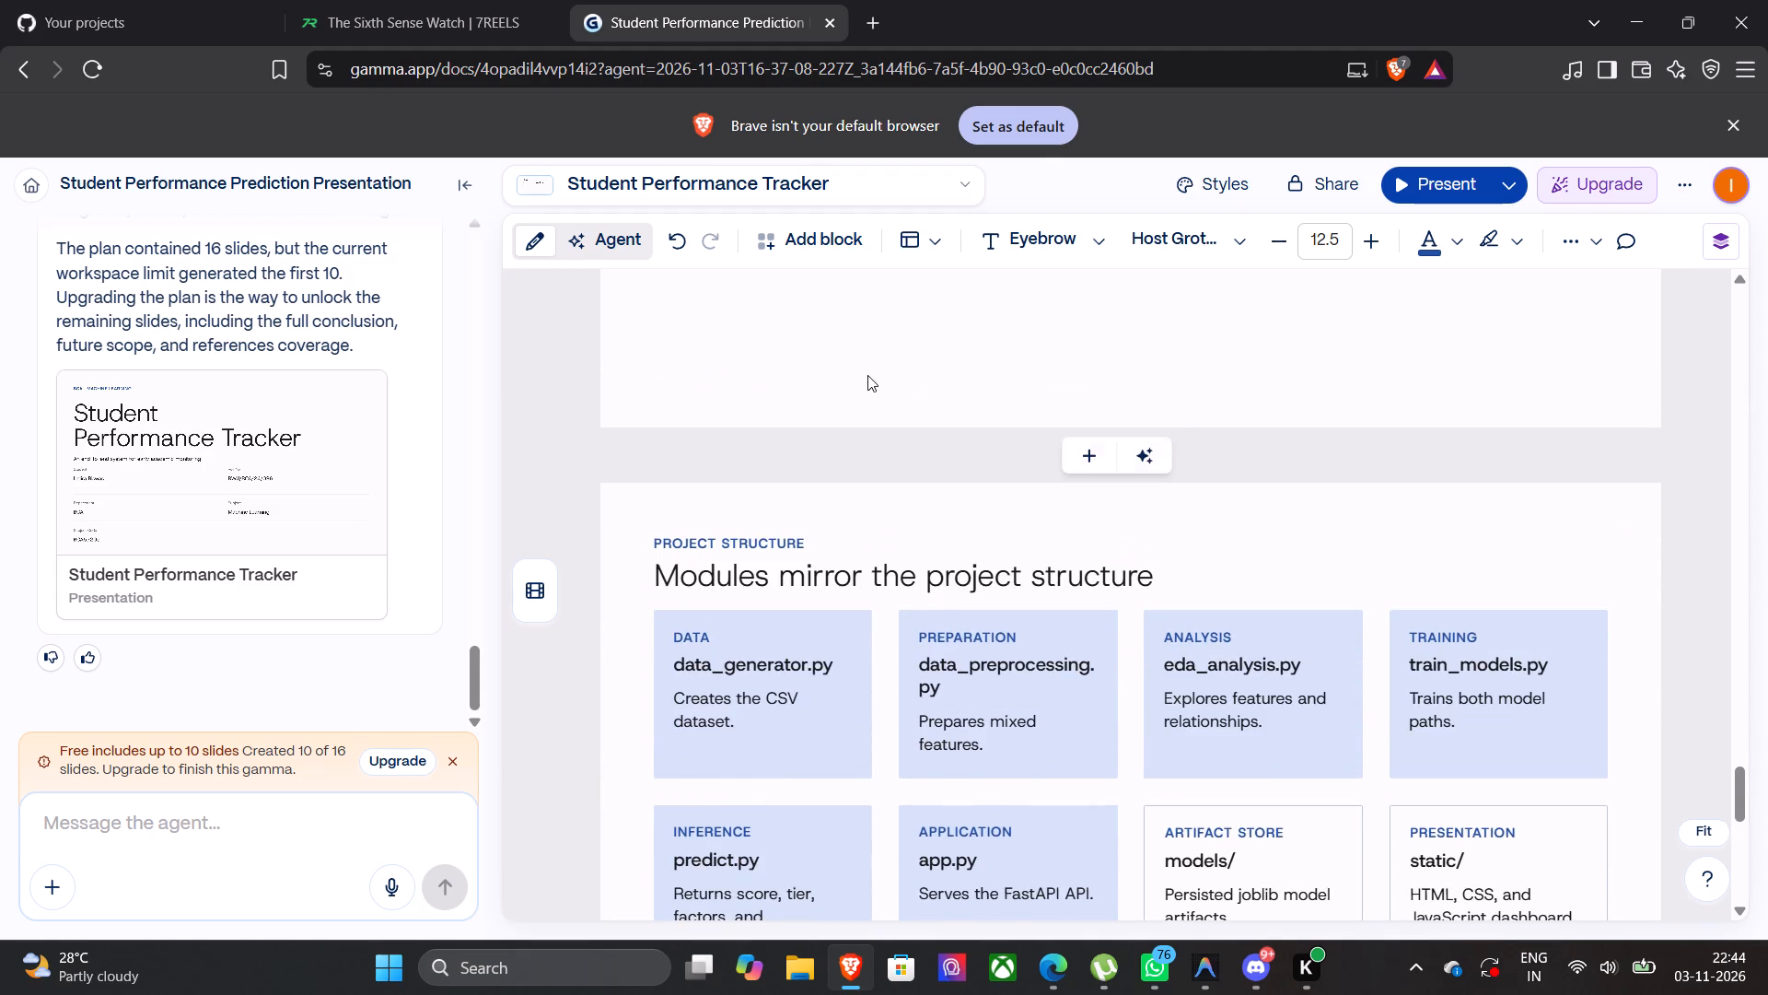
scroll(867, 375, "up", 13)
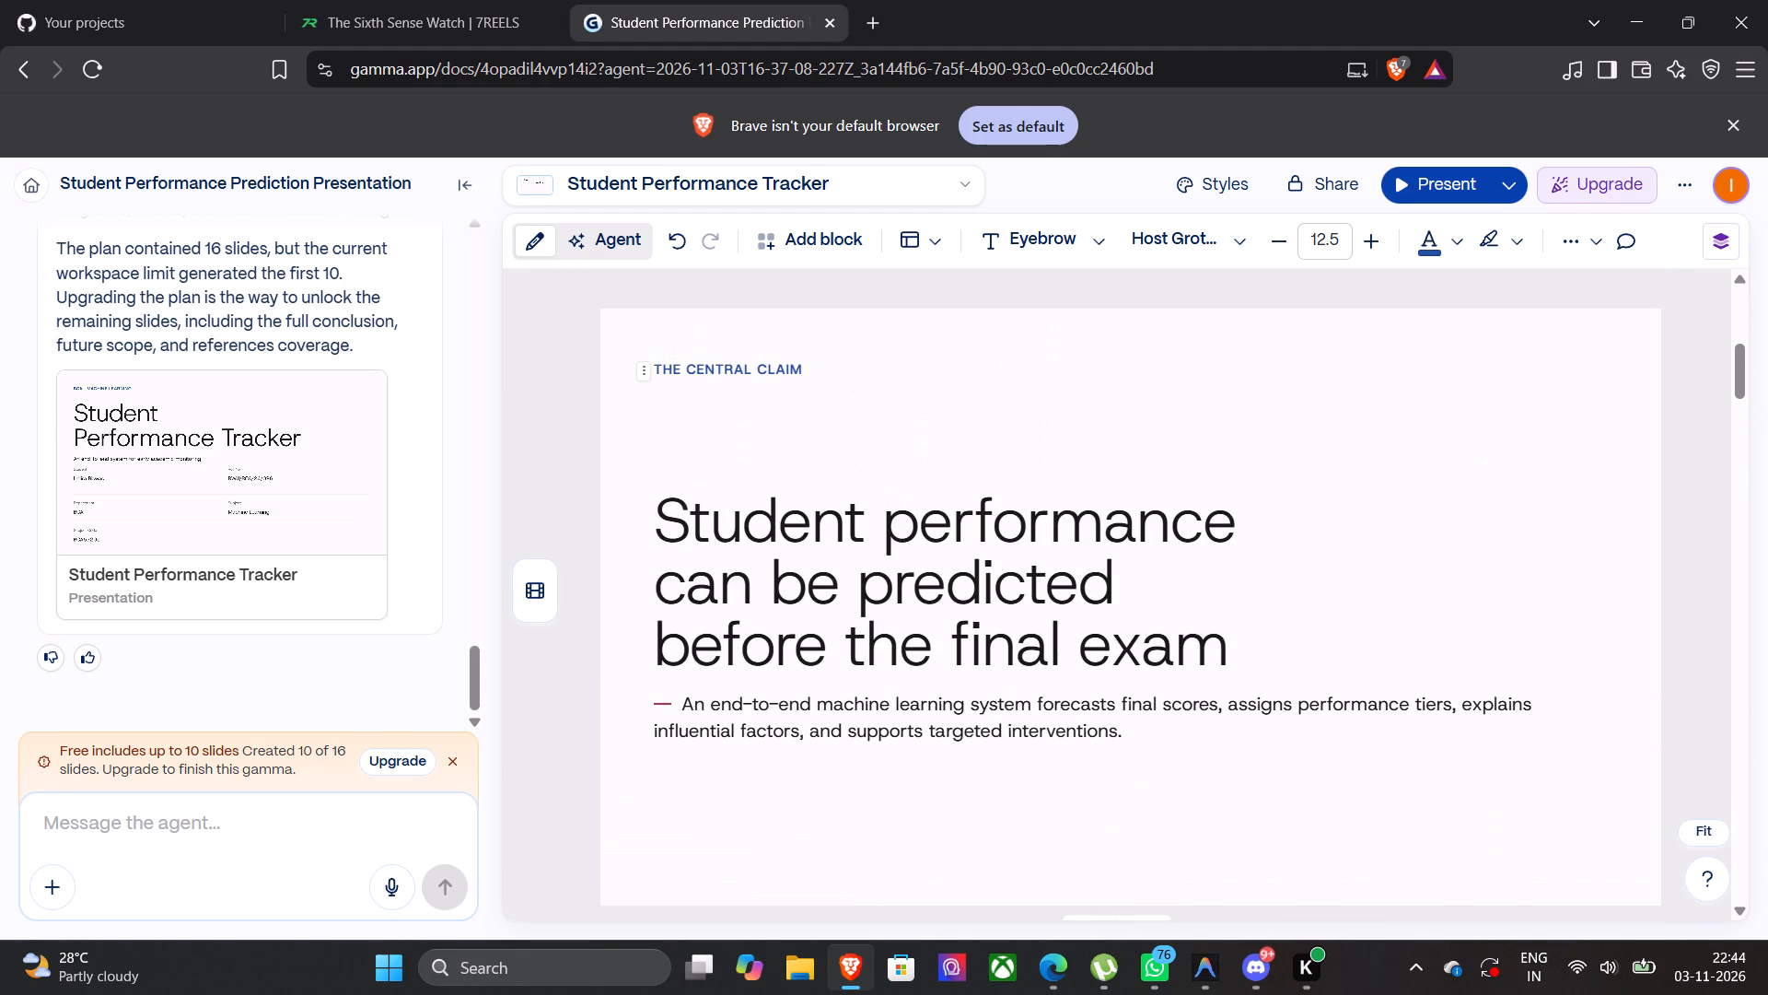
scroll(867, 375, "down", 1)
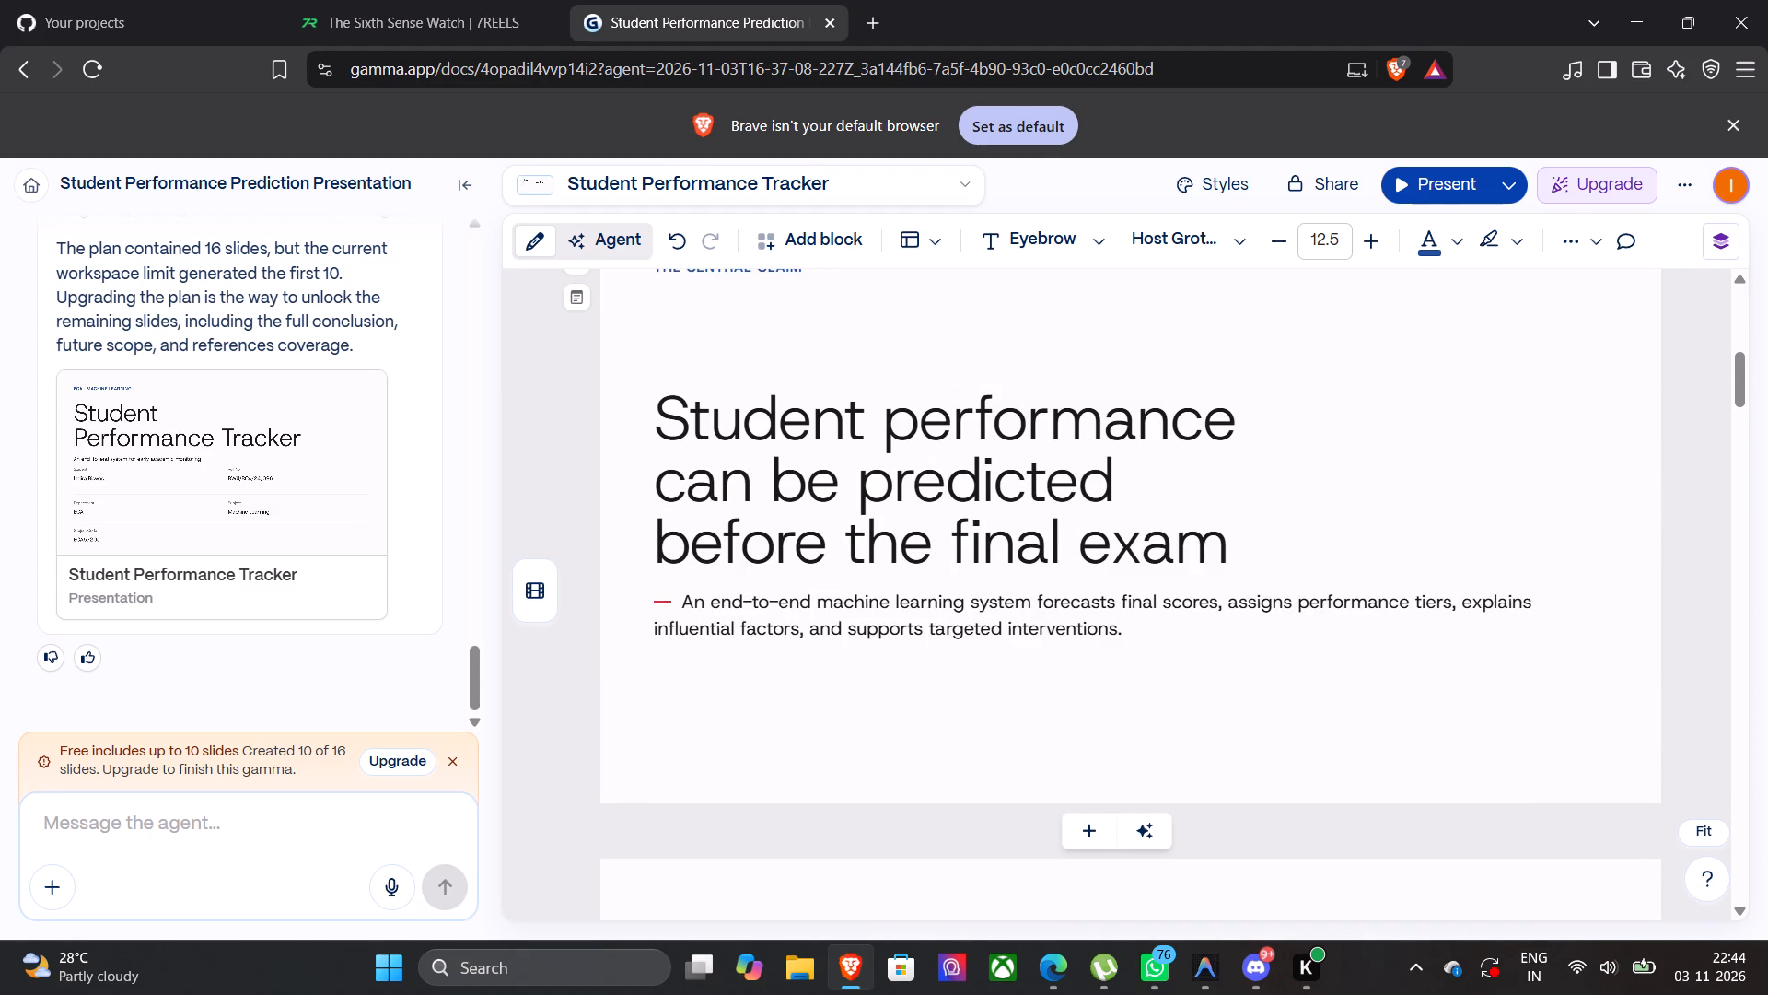
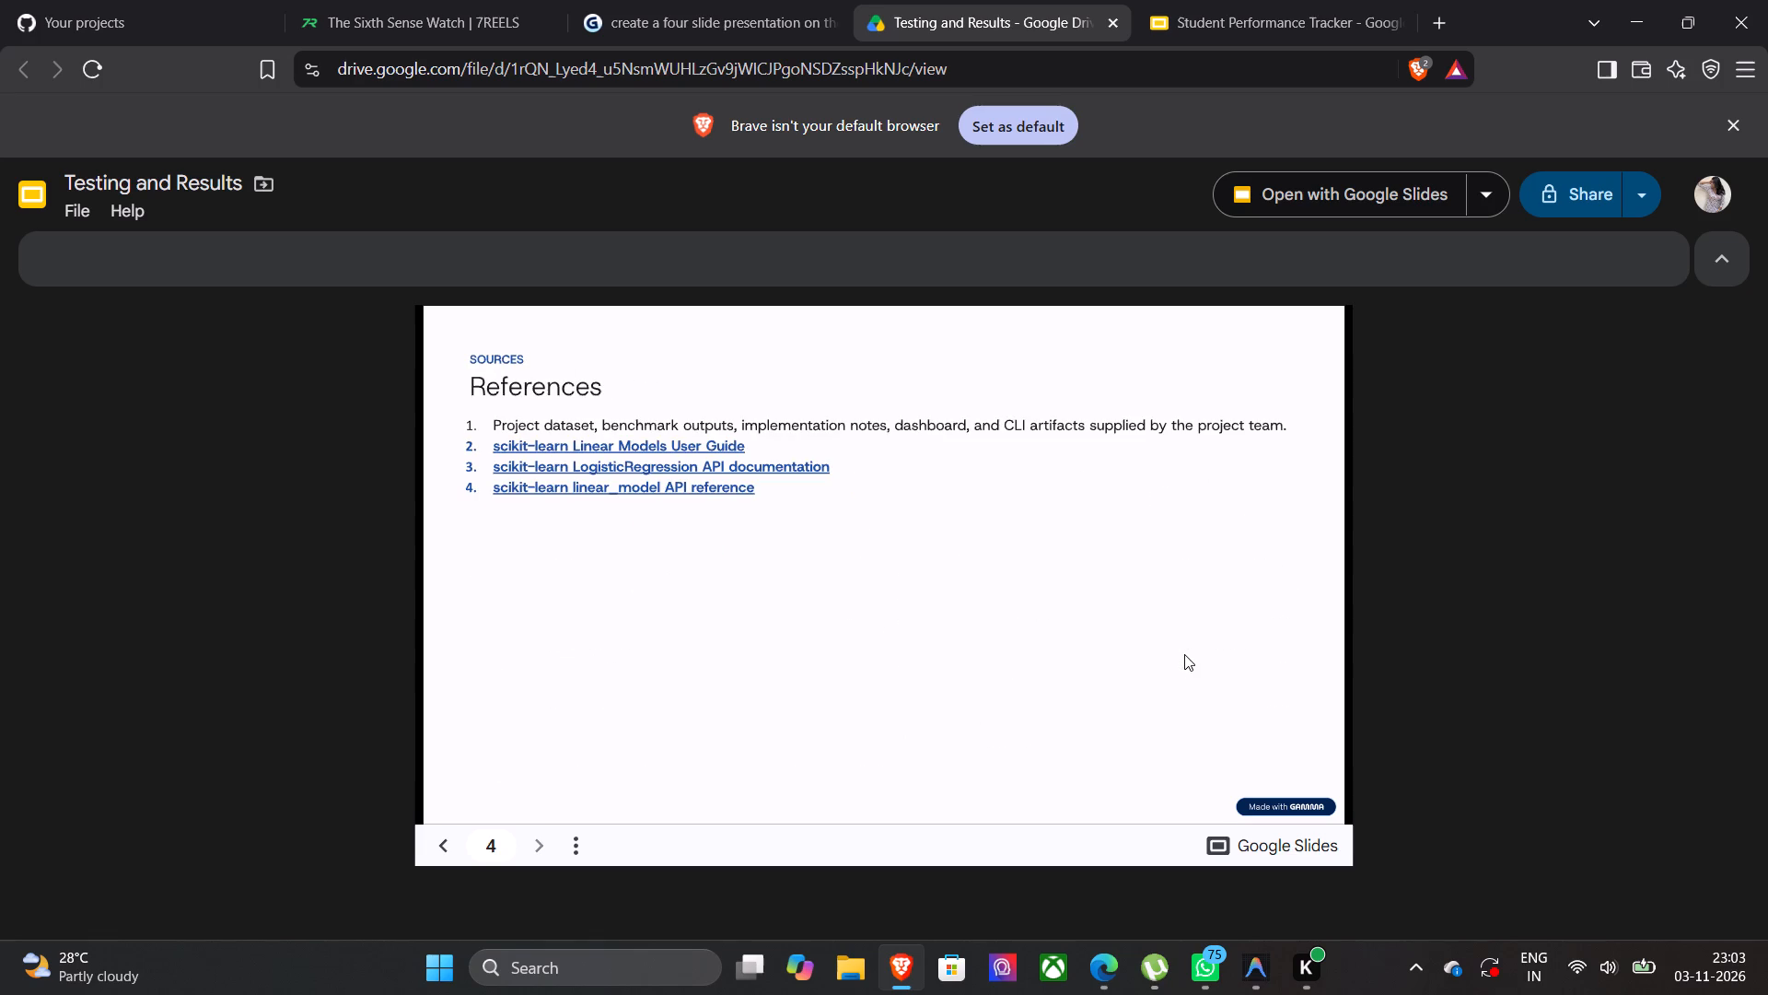
Open the exported Testing and Results presentation from its Drive preview in Google Slides for editing.
scroll(1184, 654, "up", 6)
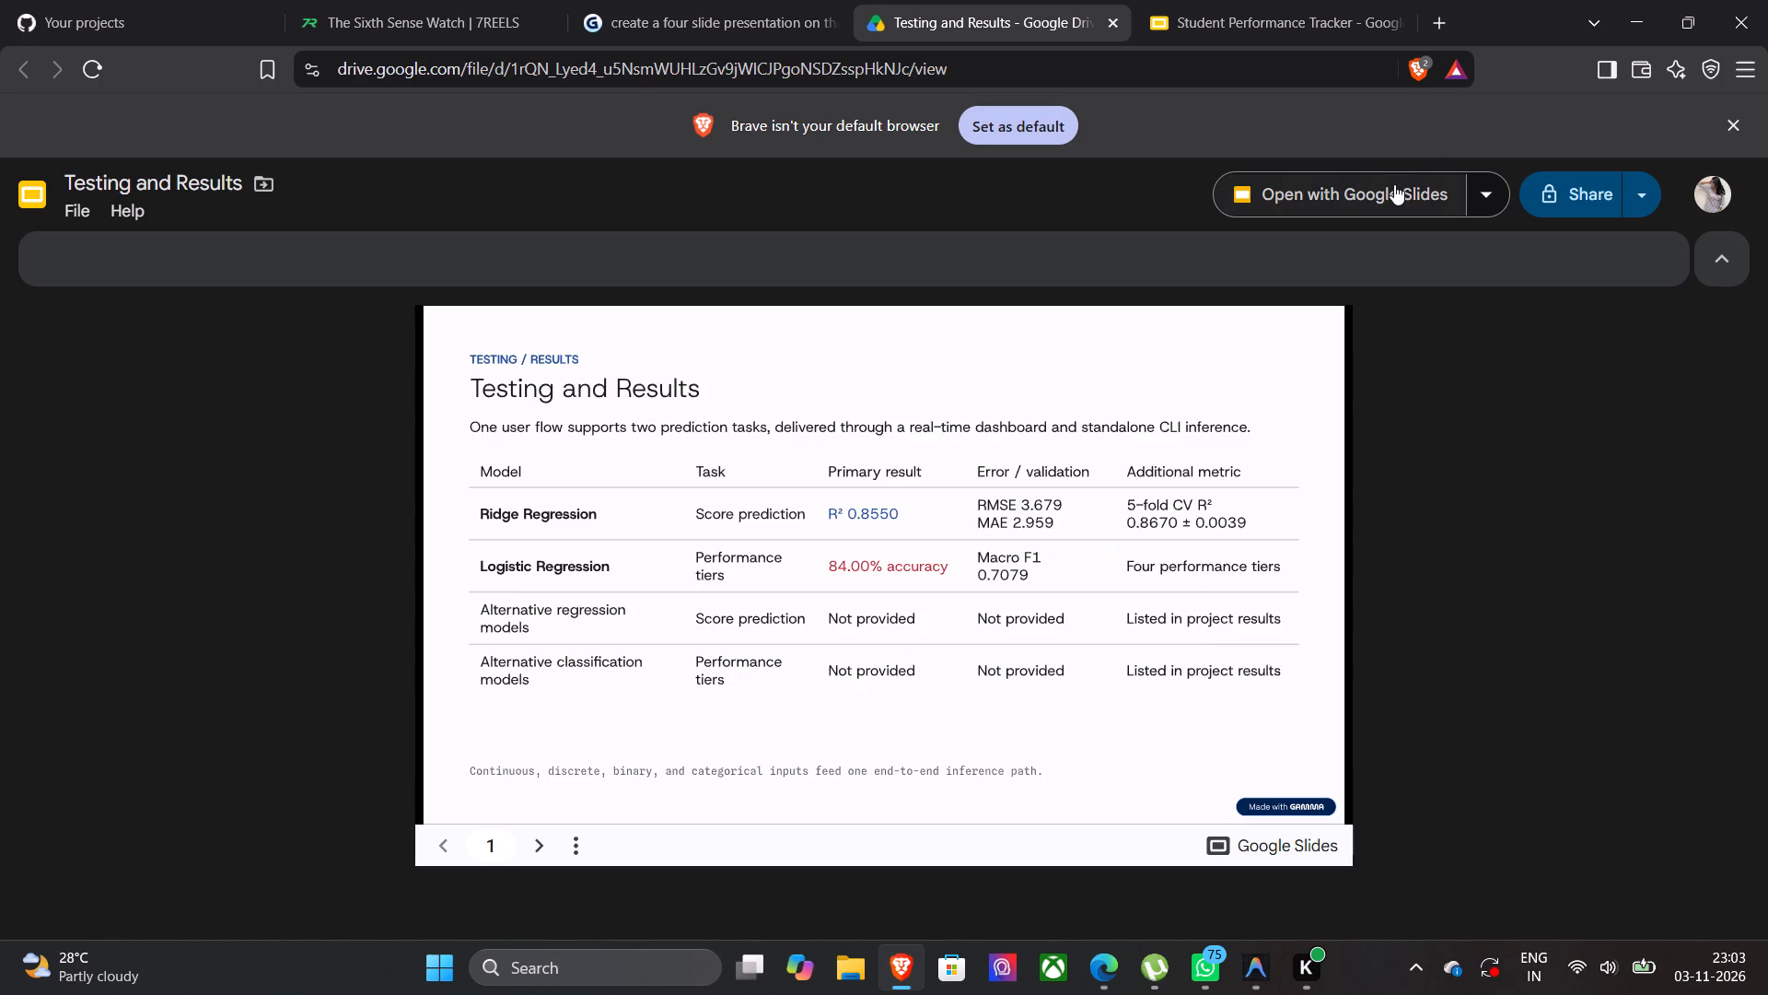
left_click(1361, 193)
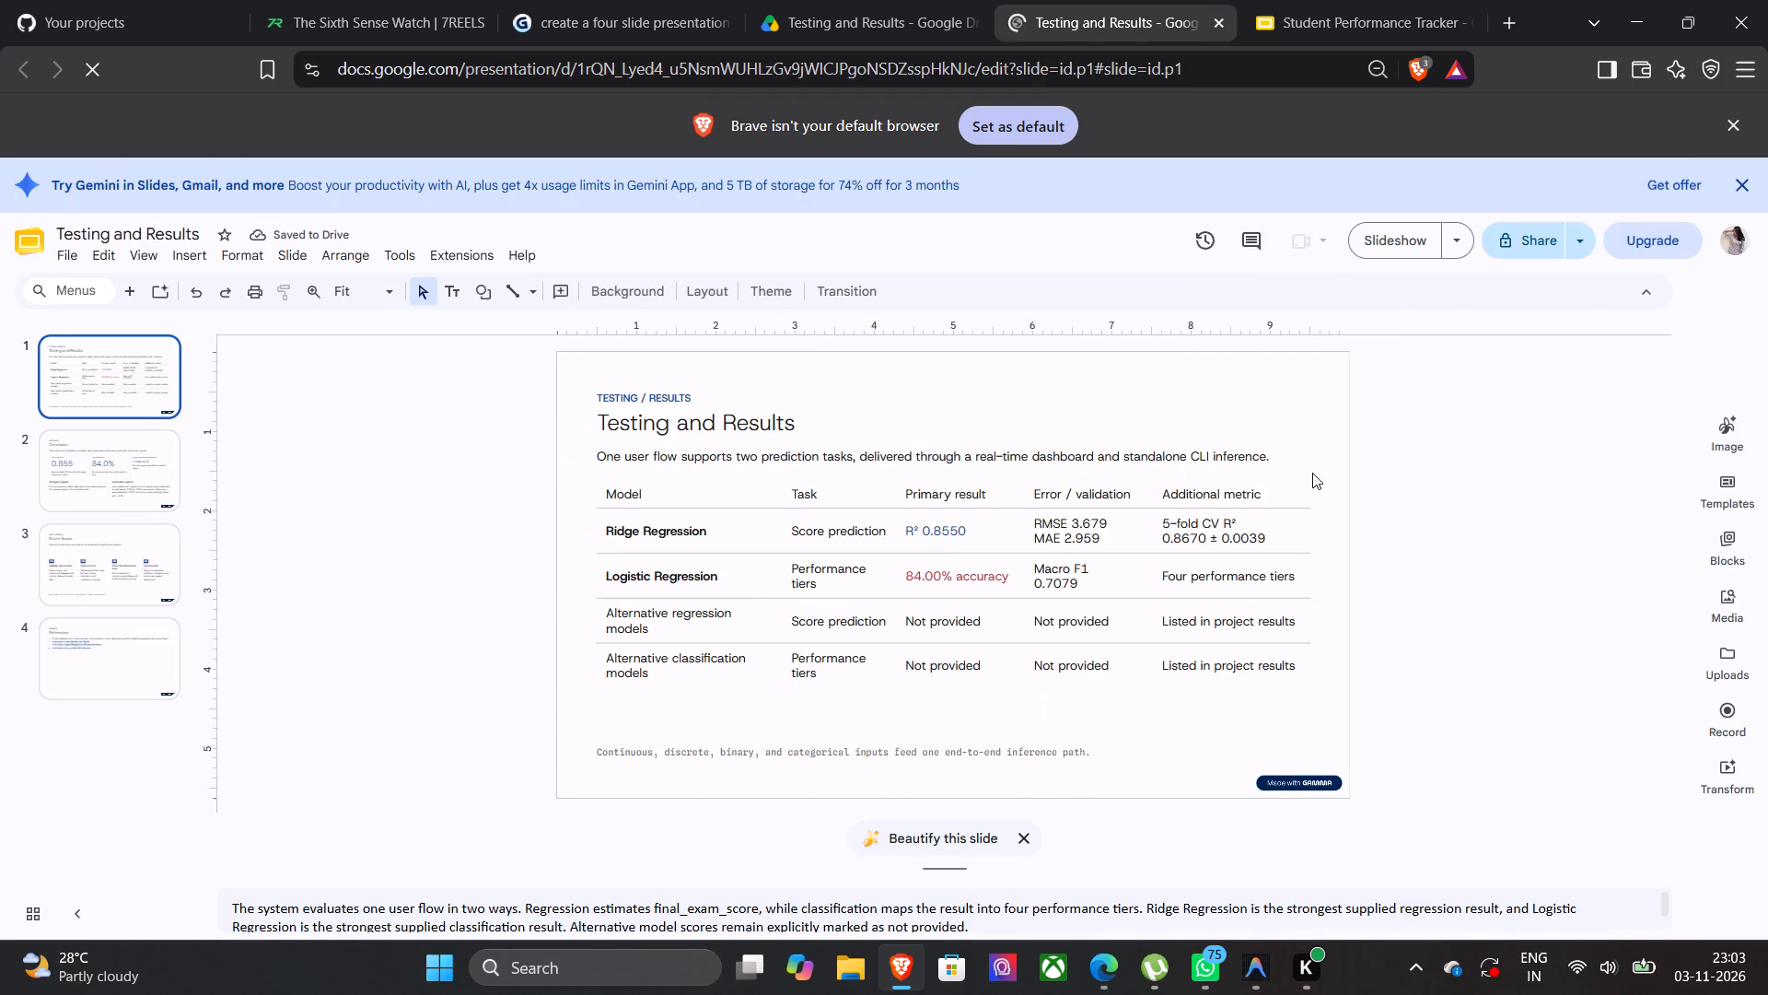
Look through the four slides of the Testing and Results deck, ending back at its first slide.
scroll(1307, 473, "down", 8)
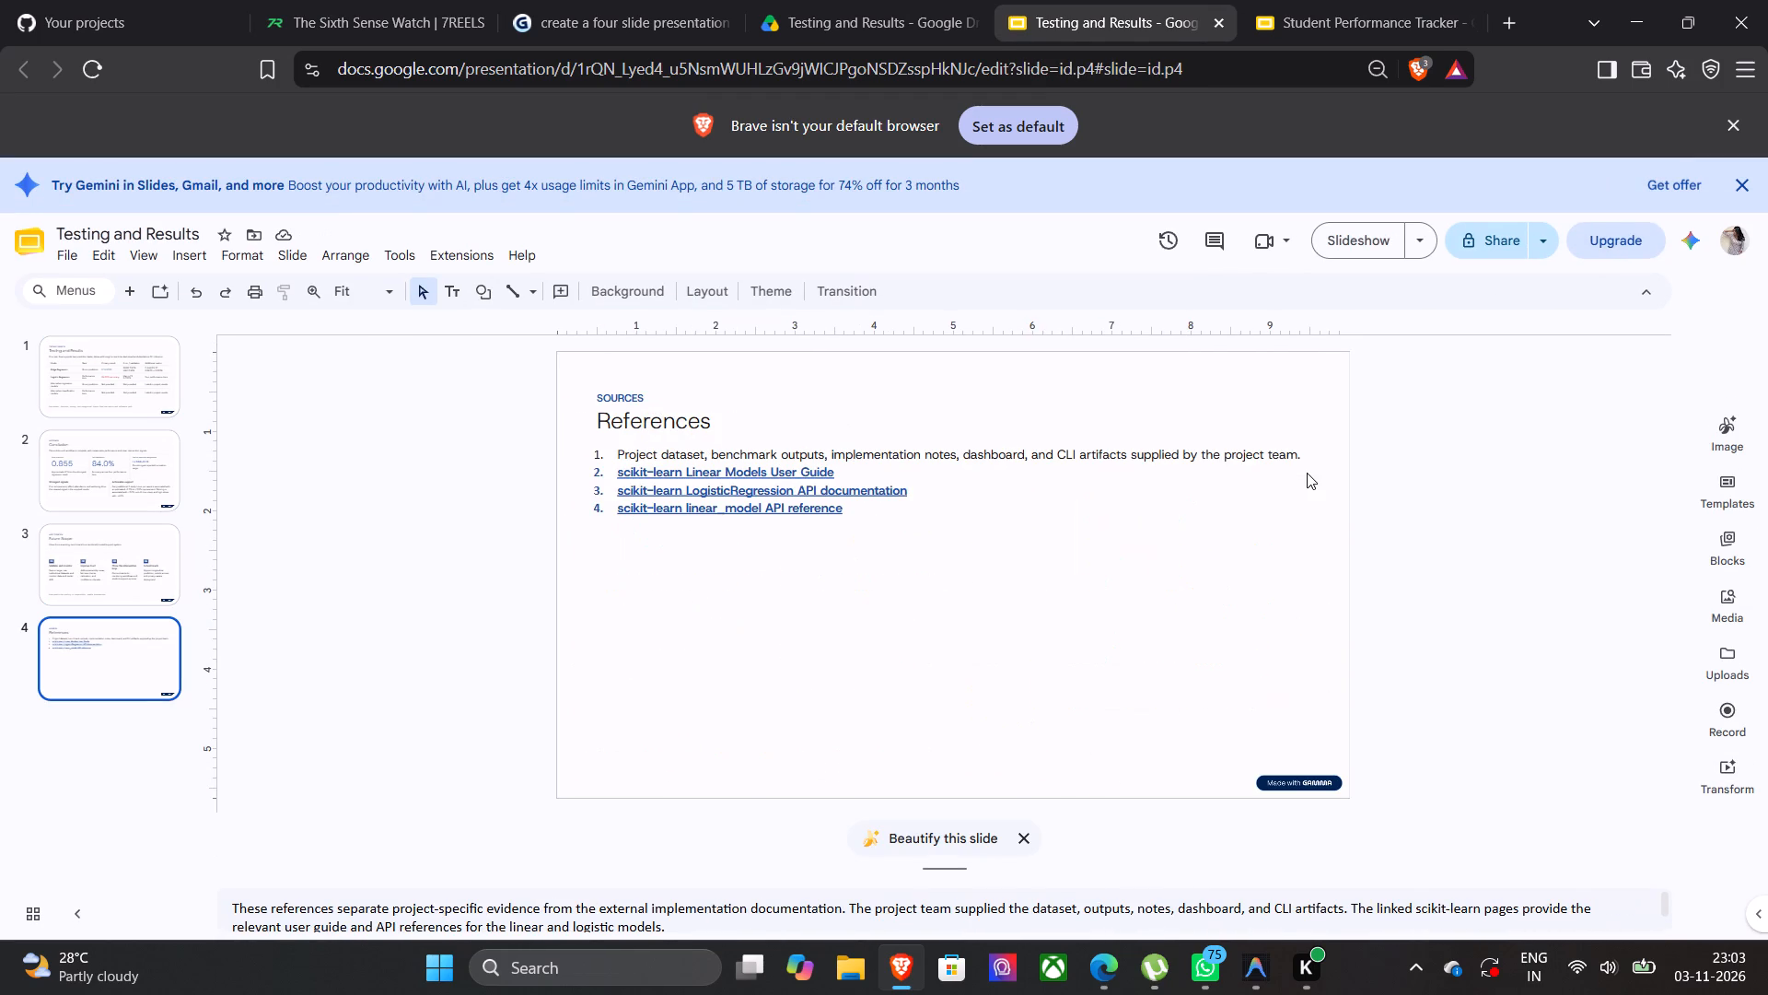
scroll(1076, 637, "up", 6)
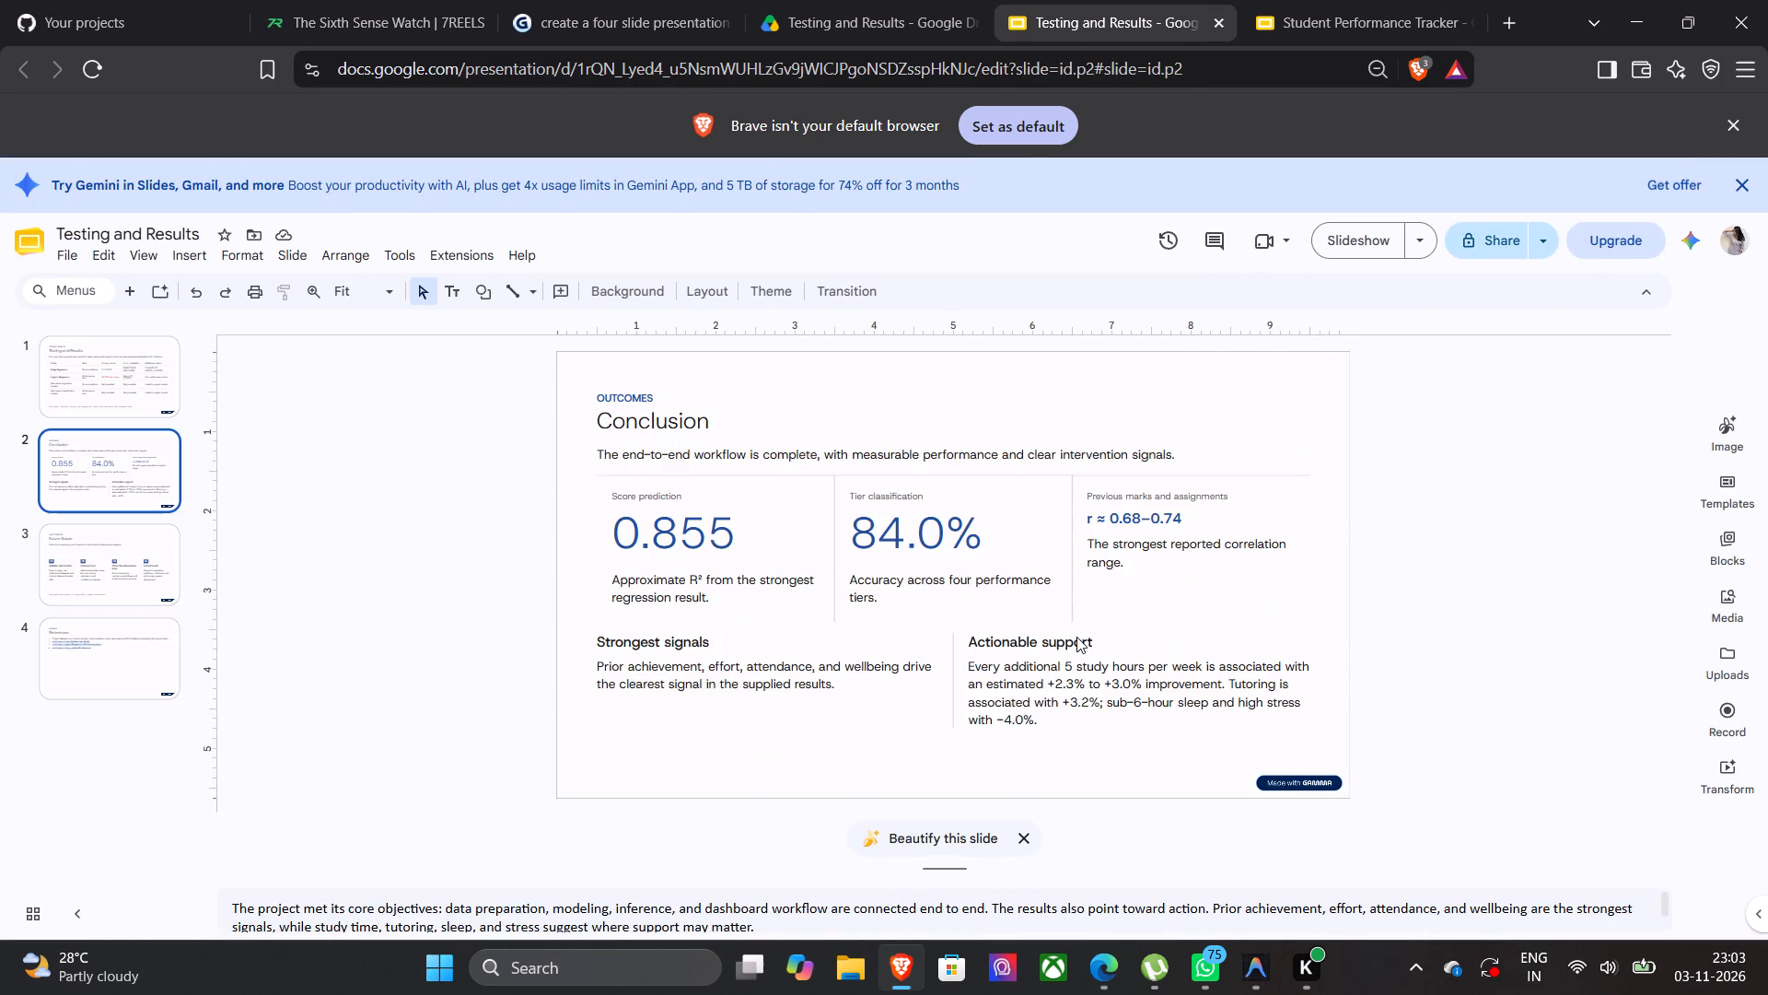
scroll(1076, 637, "up", 5)
scroll(960, 485, "up", 2)
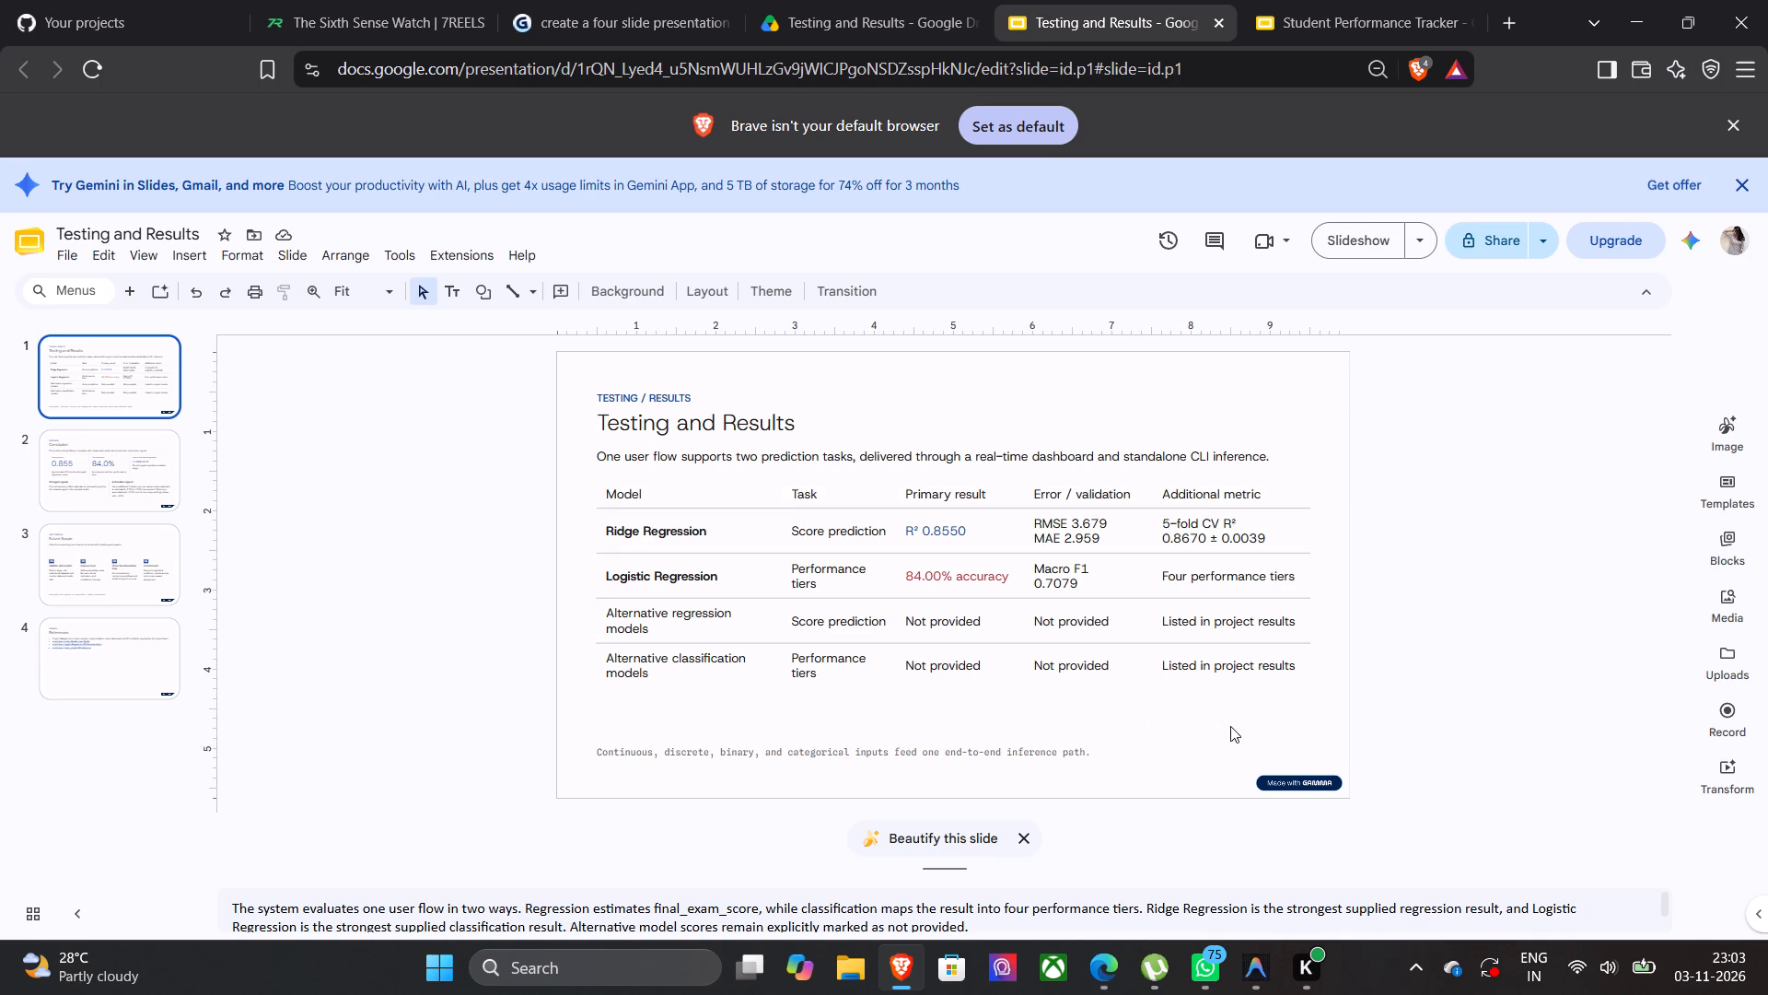
left_click(1222, 786)
Add a blank new slide after slide 10, "Modules mirror the project structure", in the Student Performance Tracker deck.
left_click(1346, 18)
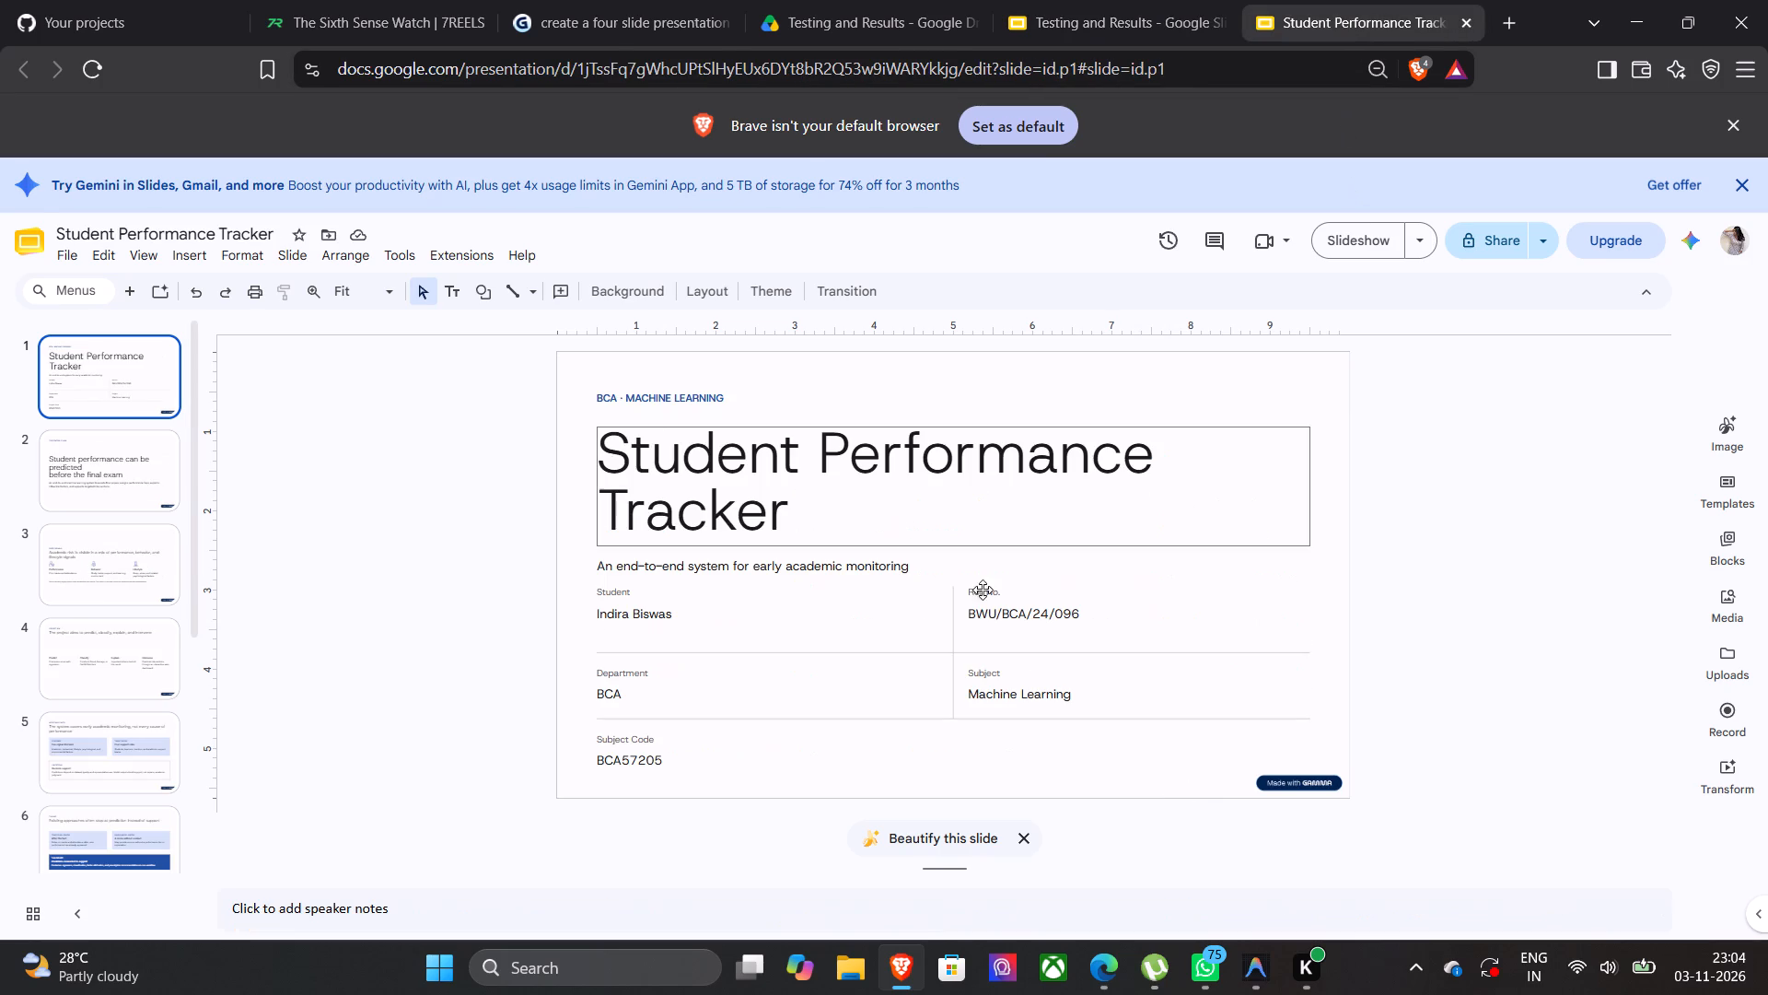
scroll(137, 612, "down", 5)
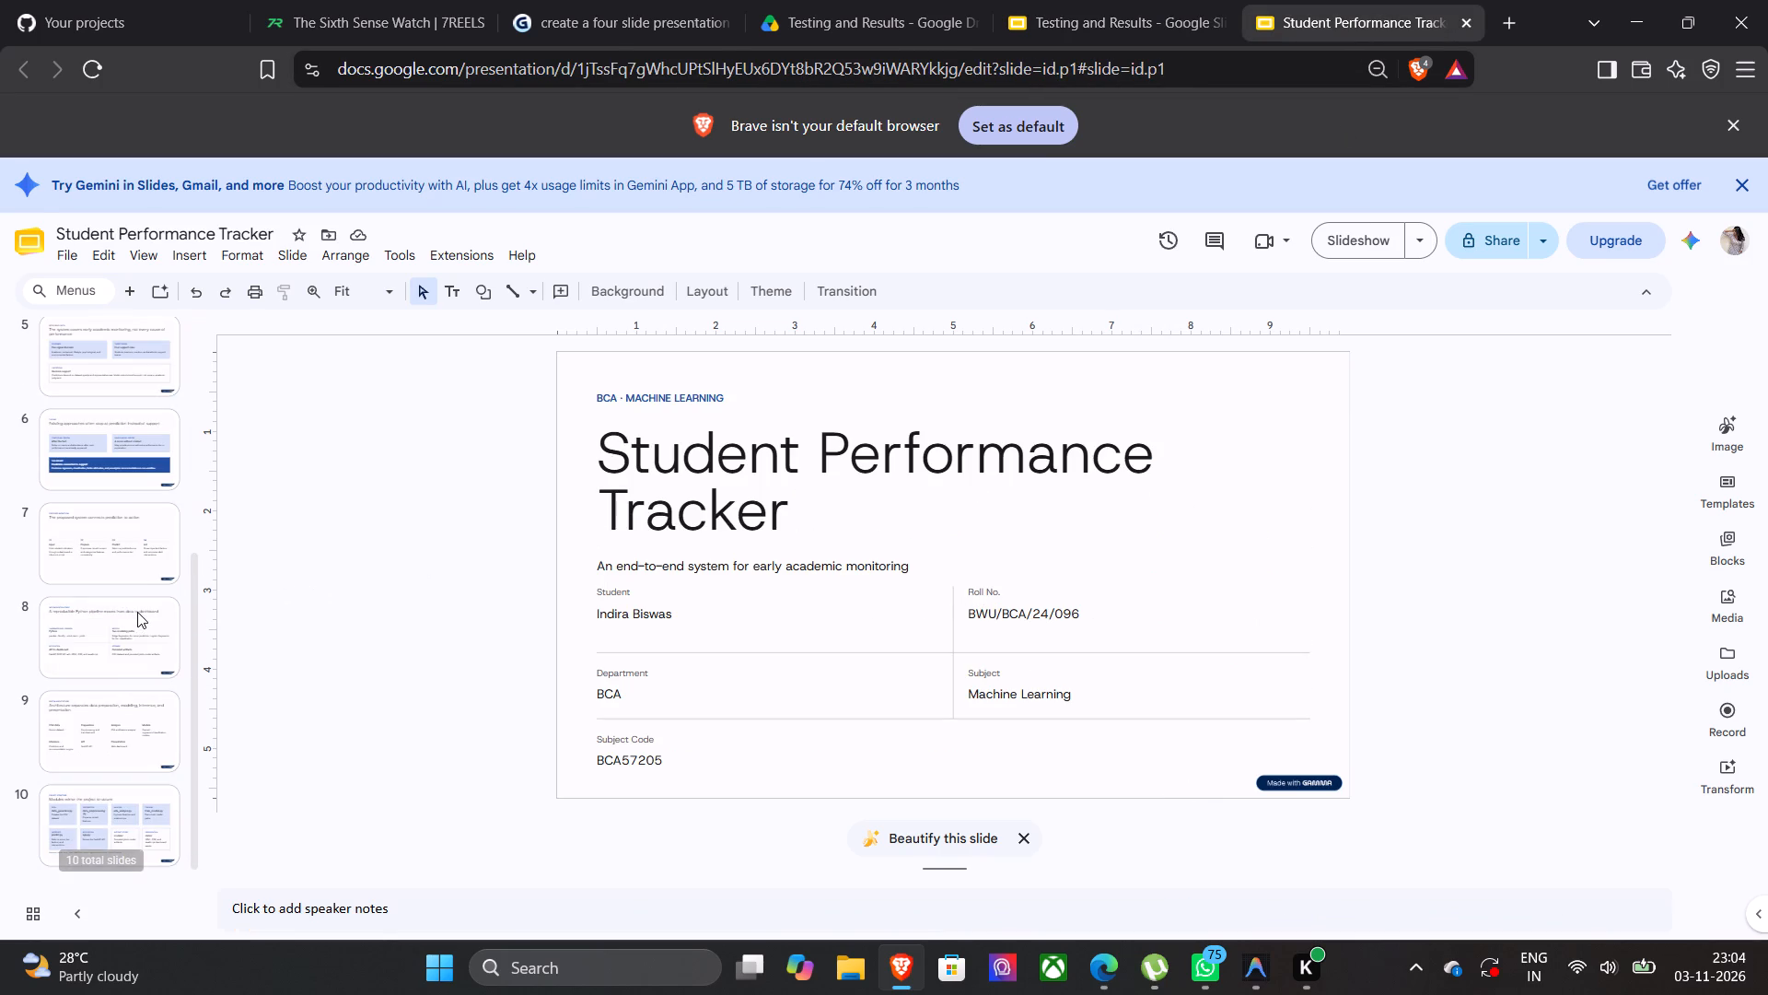
left_click(95, 823)
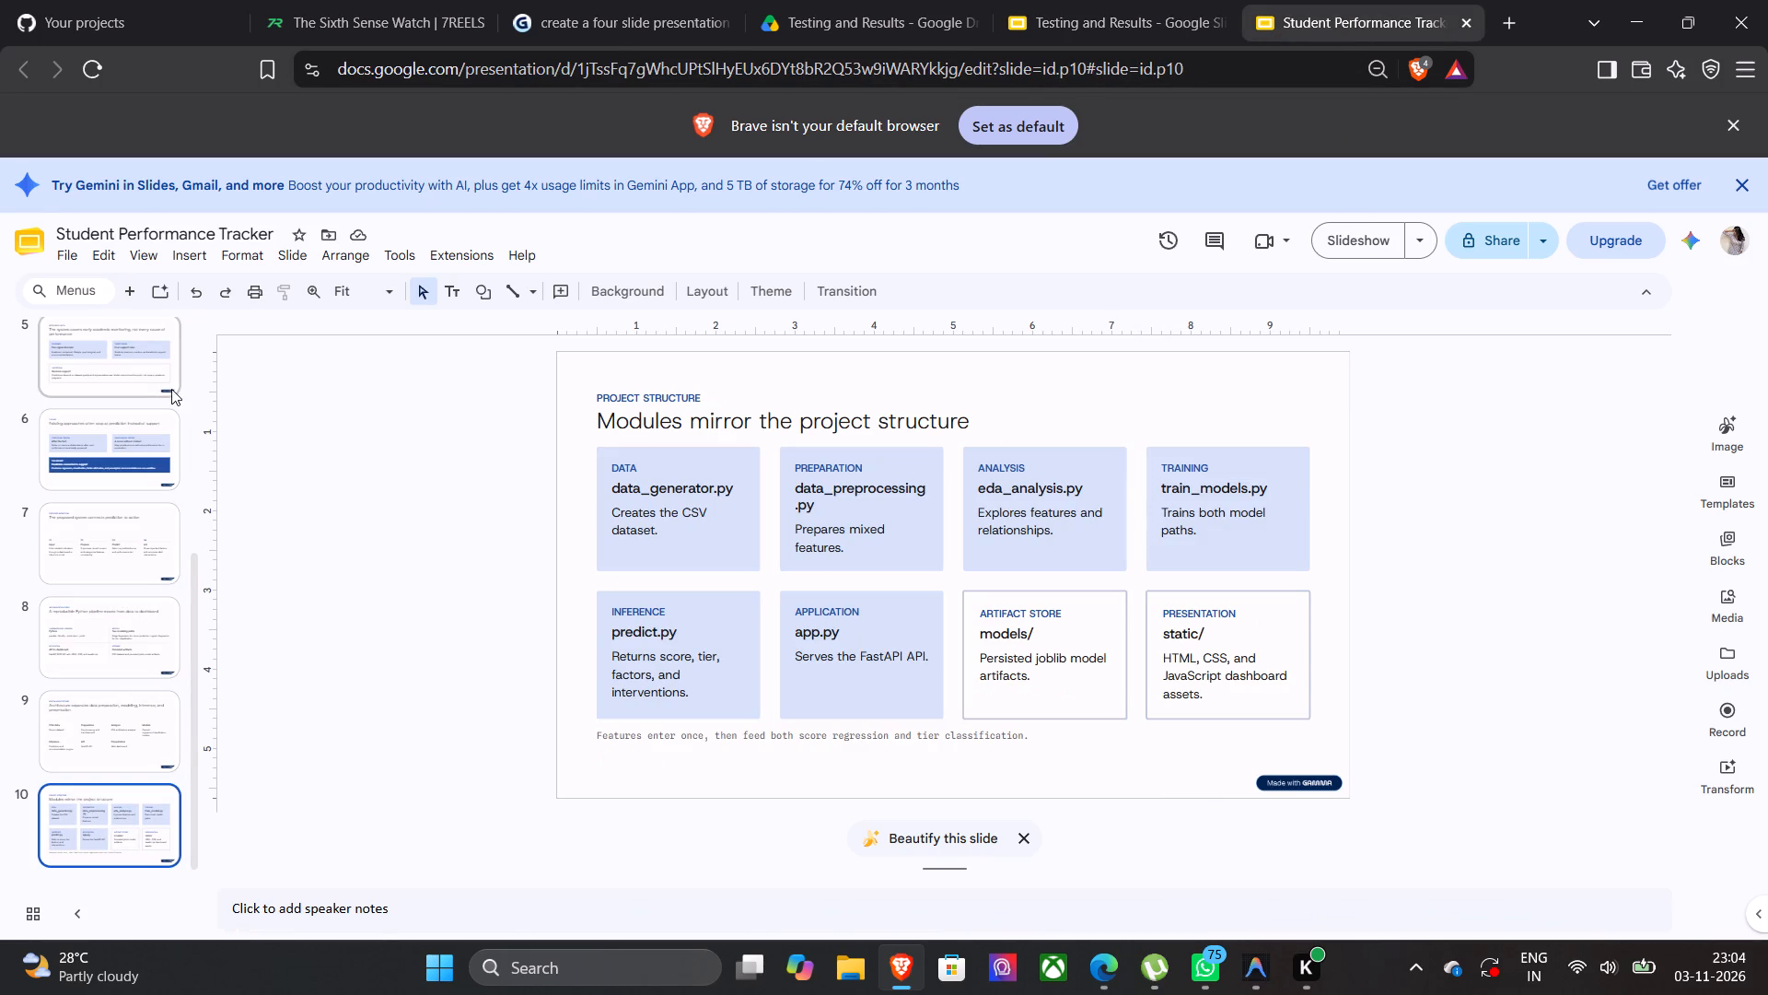
left_click(174, 259)
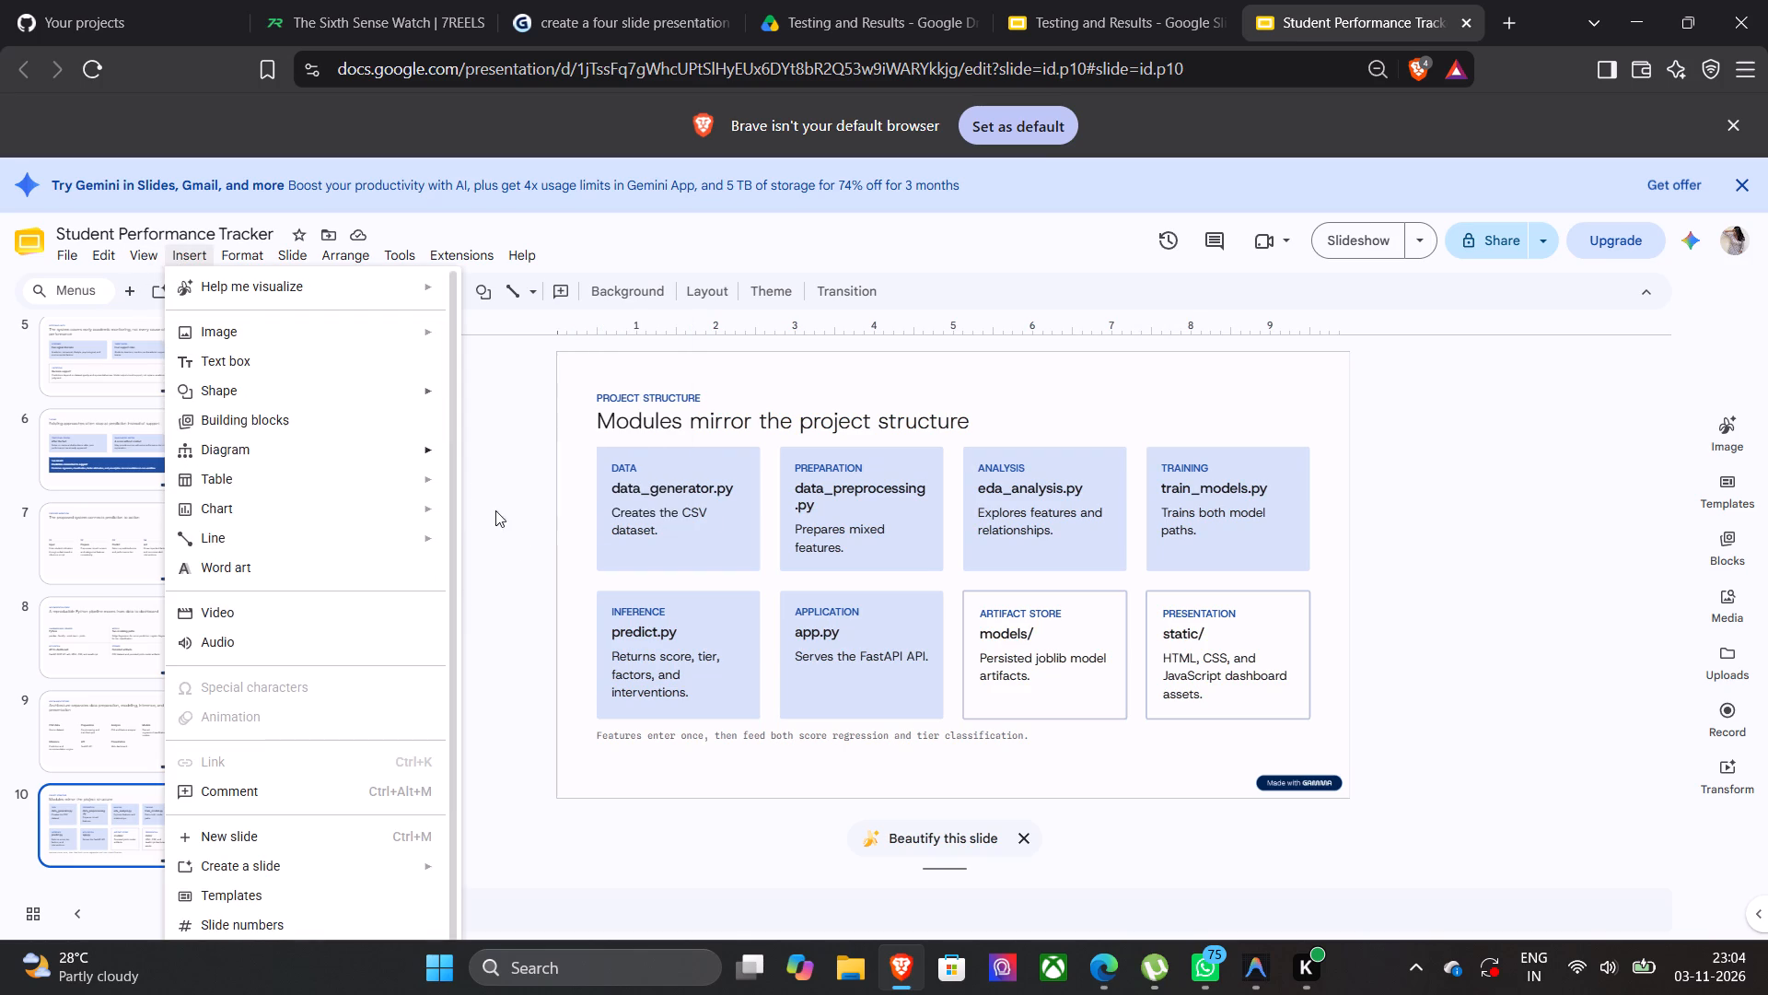
left_click(513, 544)
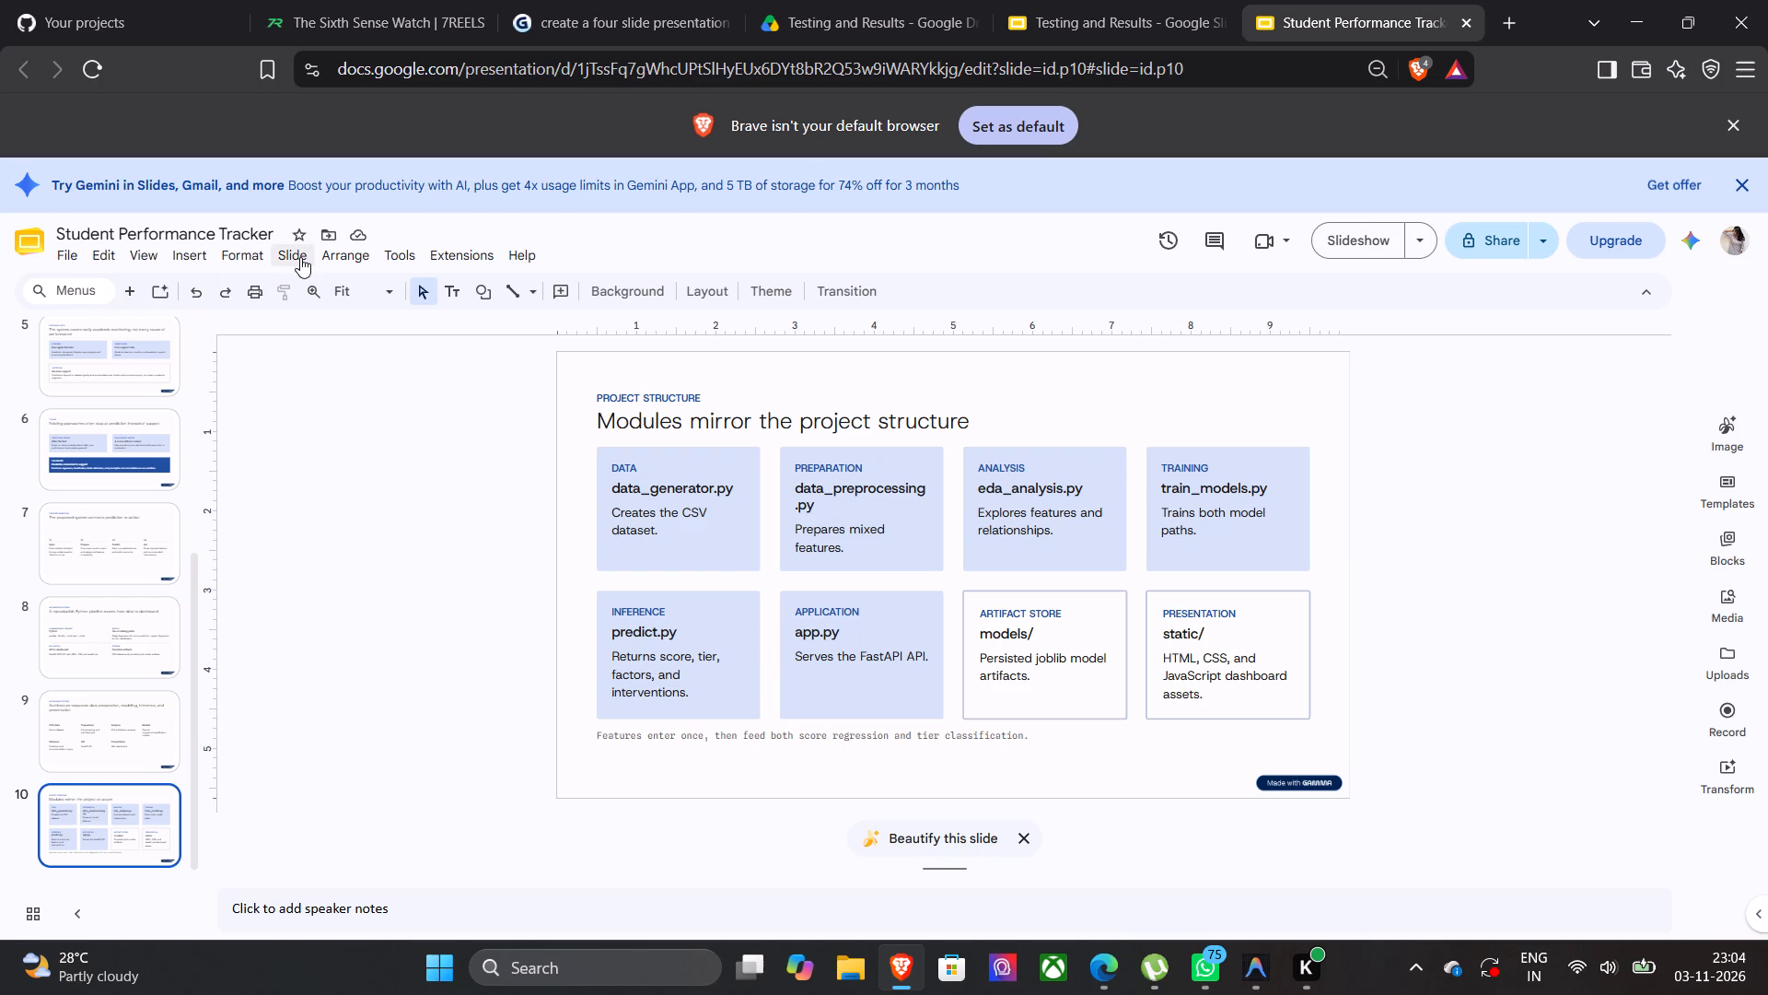
left_click(138, 291)
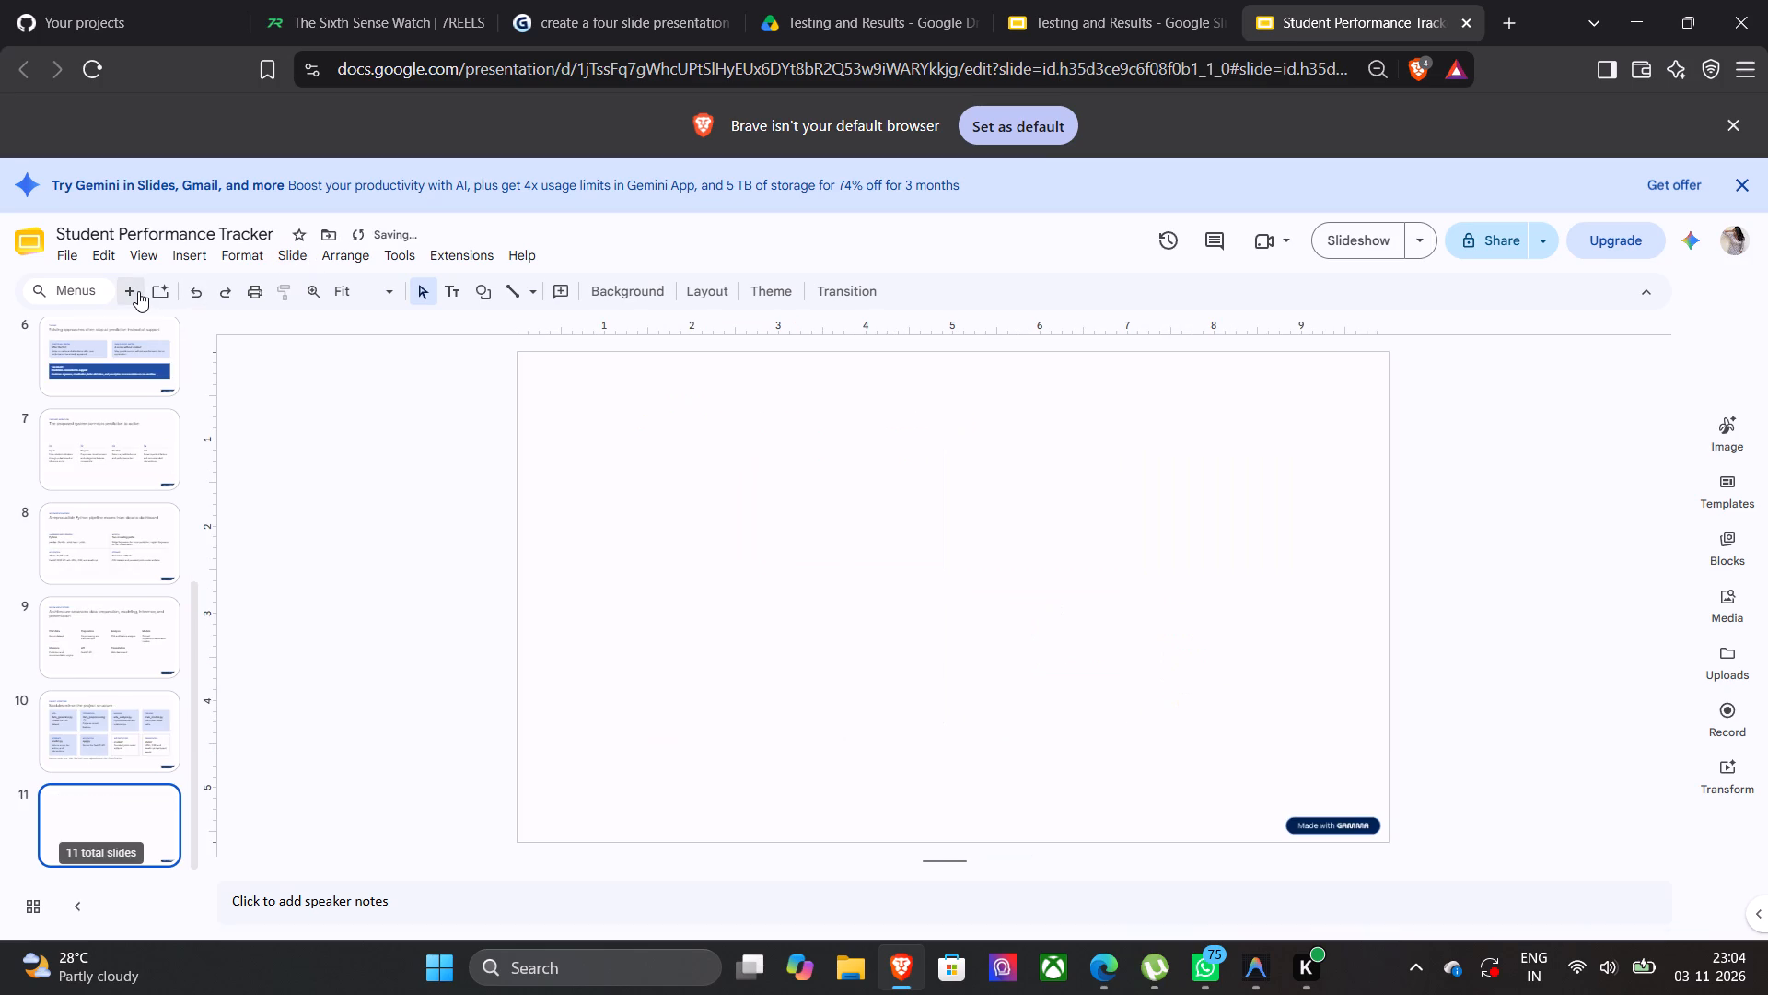
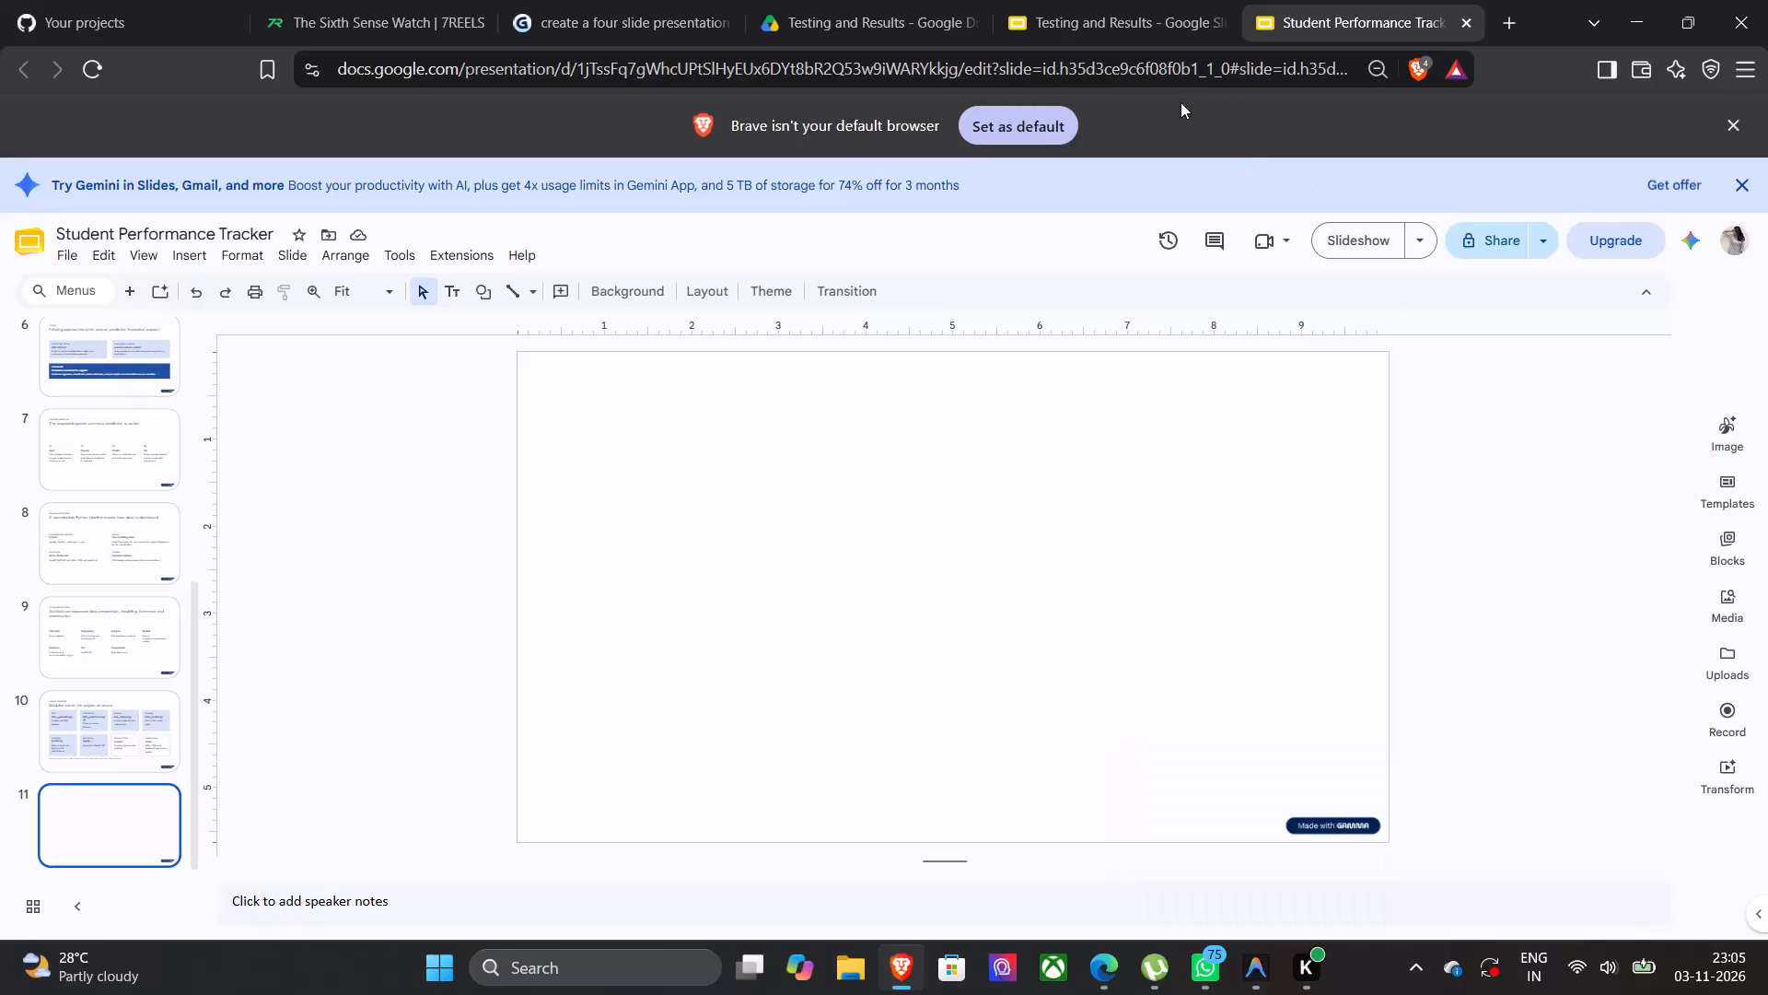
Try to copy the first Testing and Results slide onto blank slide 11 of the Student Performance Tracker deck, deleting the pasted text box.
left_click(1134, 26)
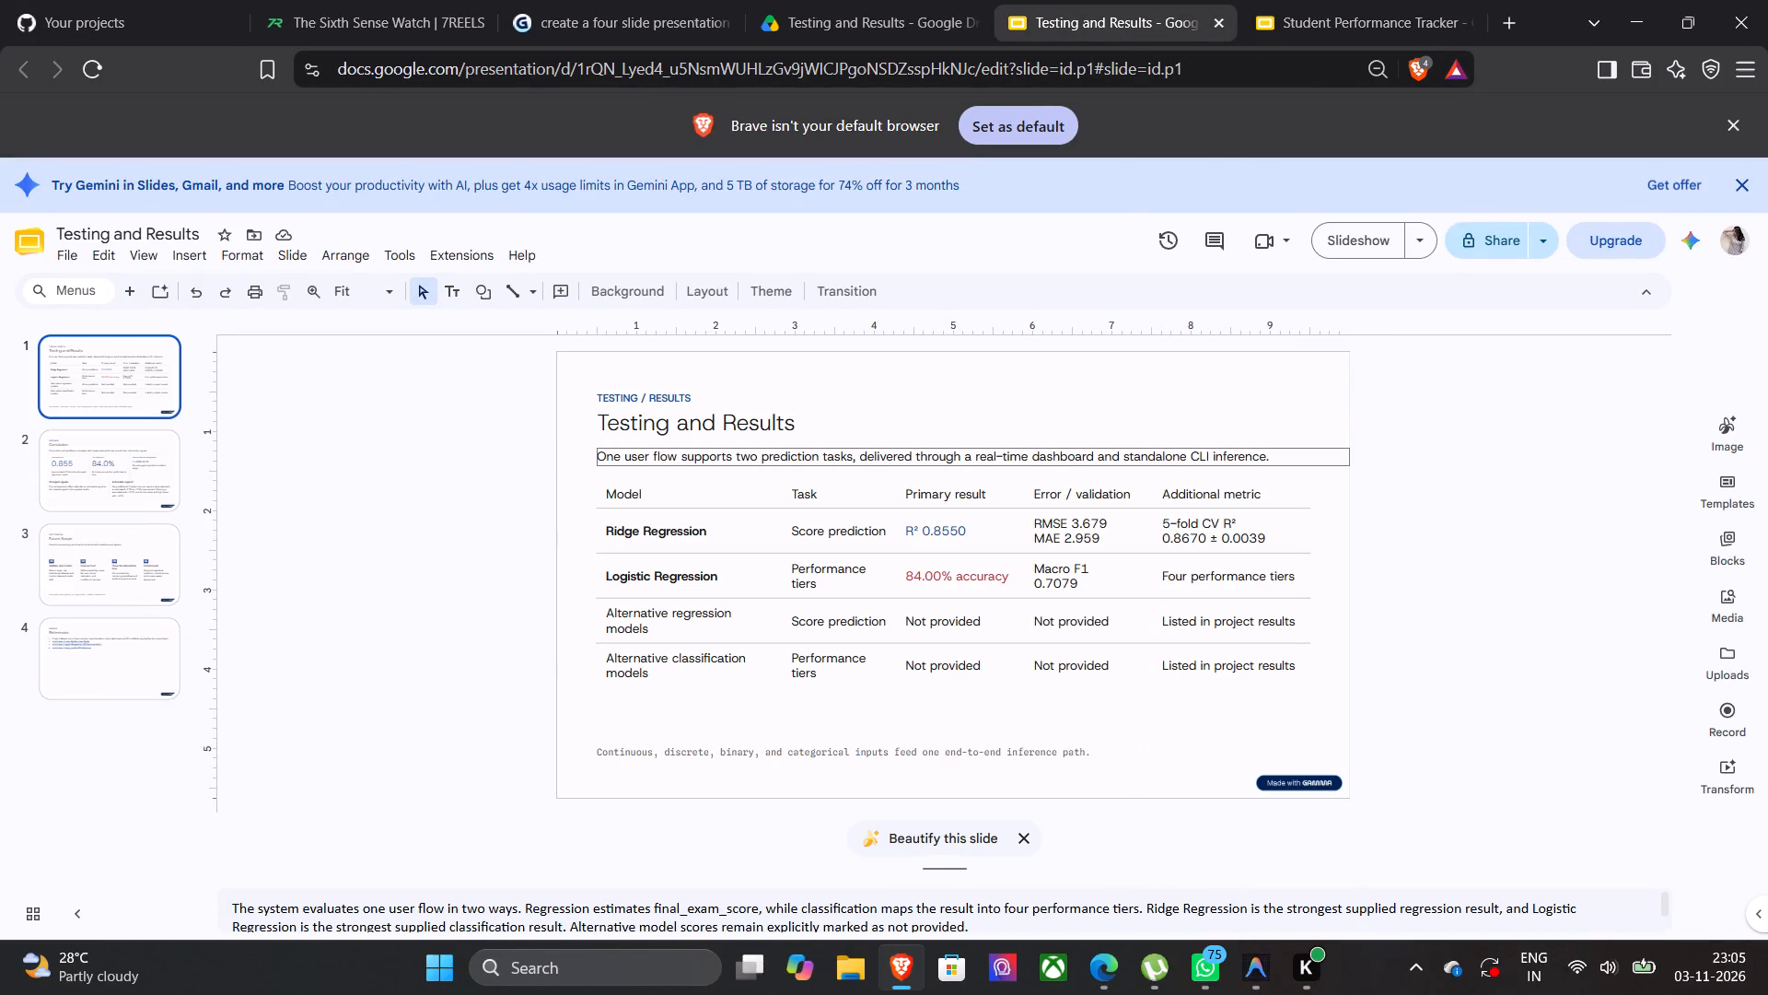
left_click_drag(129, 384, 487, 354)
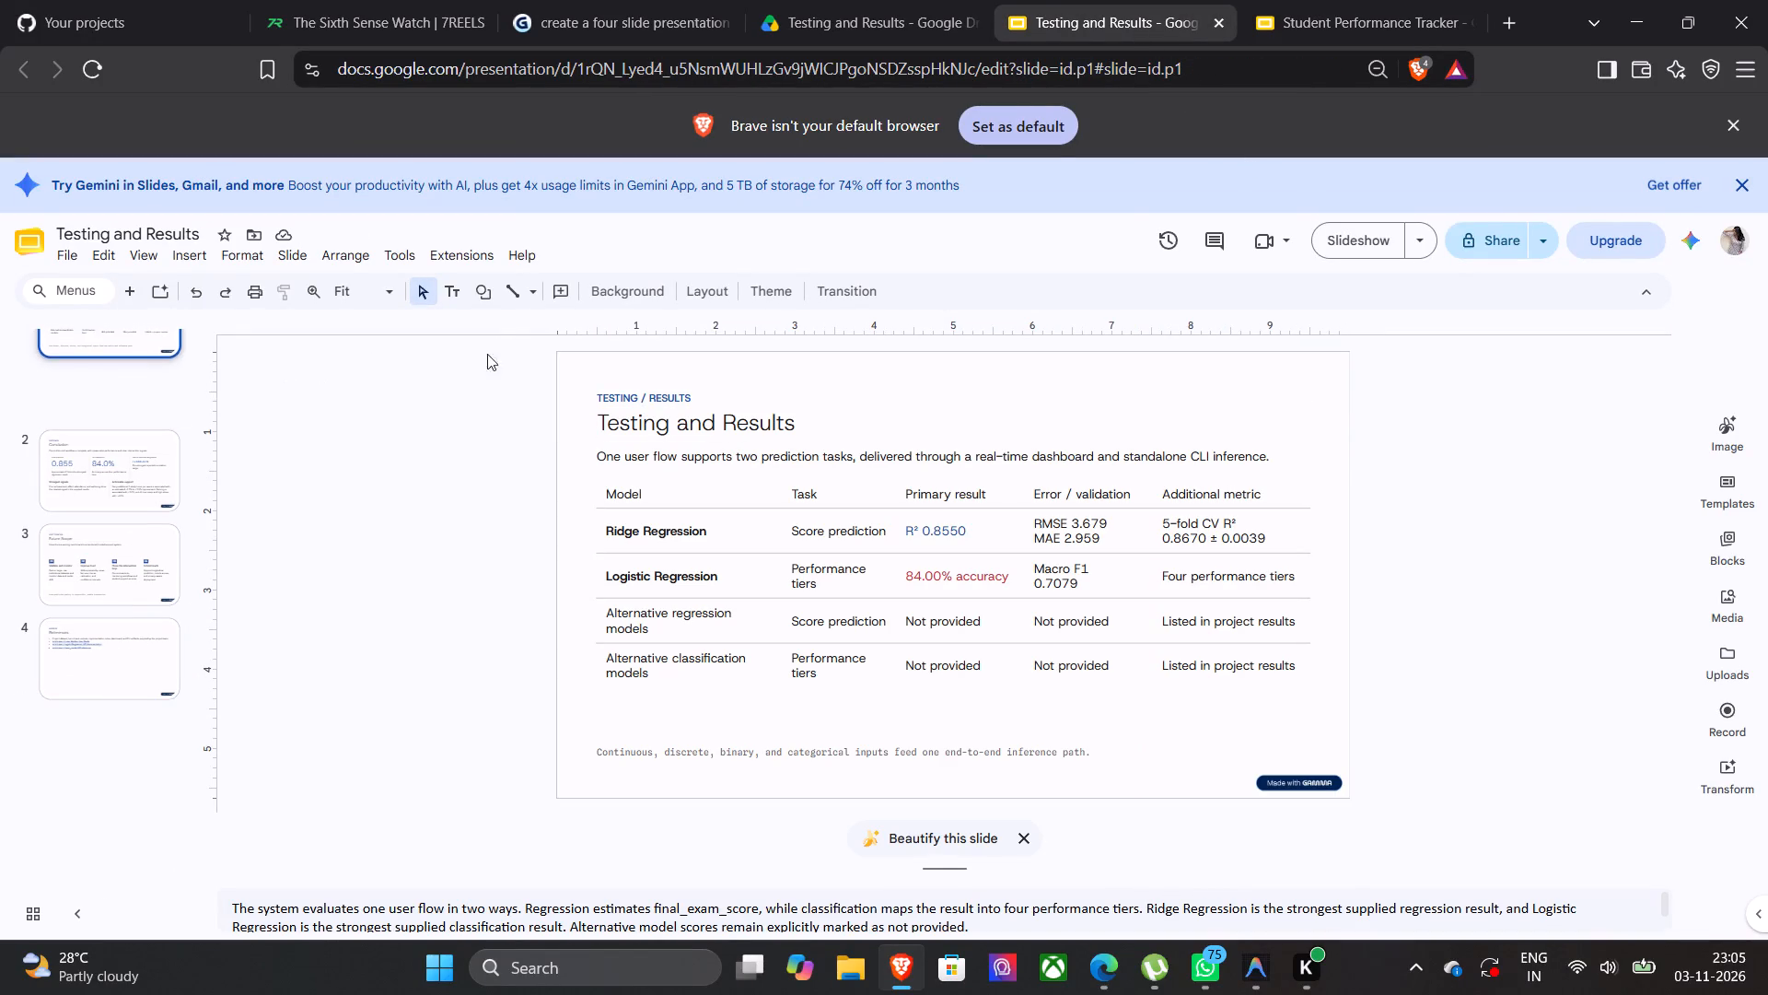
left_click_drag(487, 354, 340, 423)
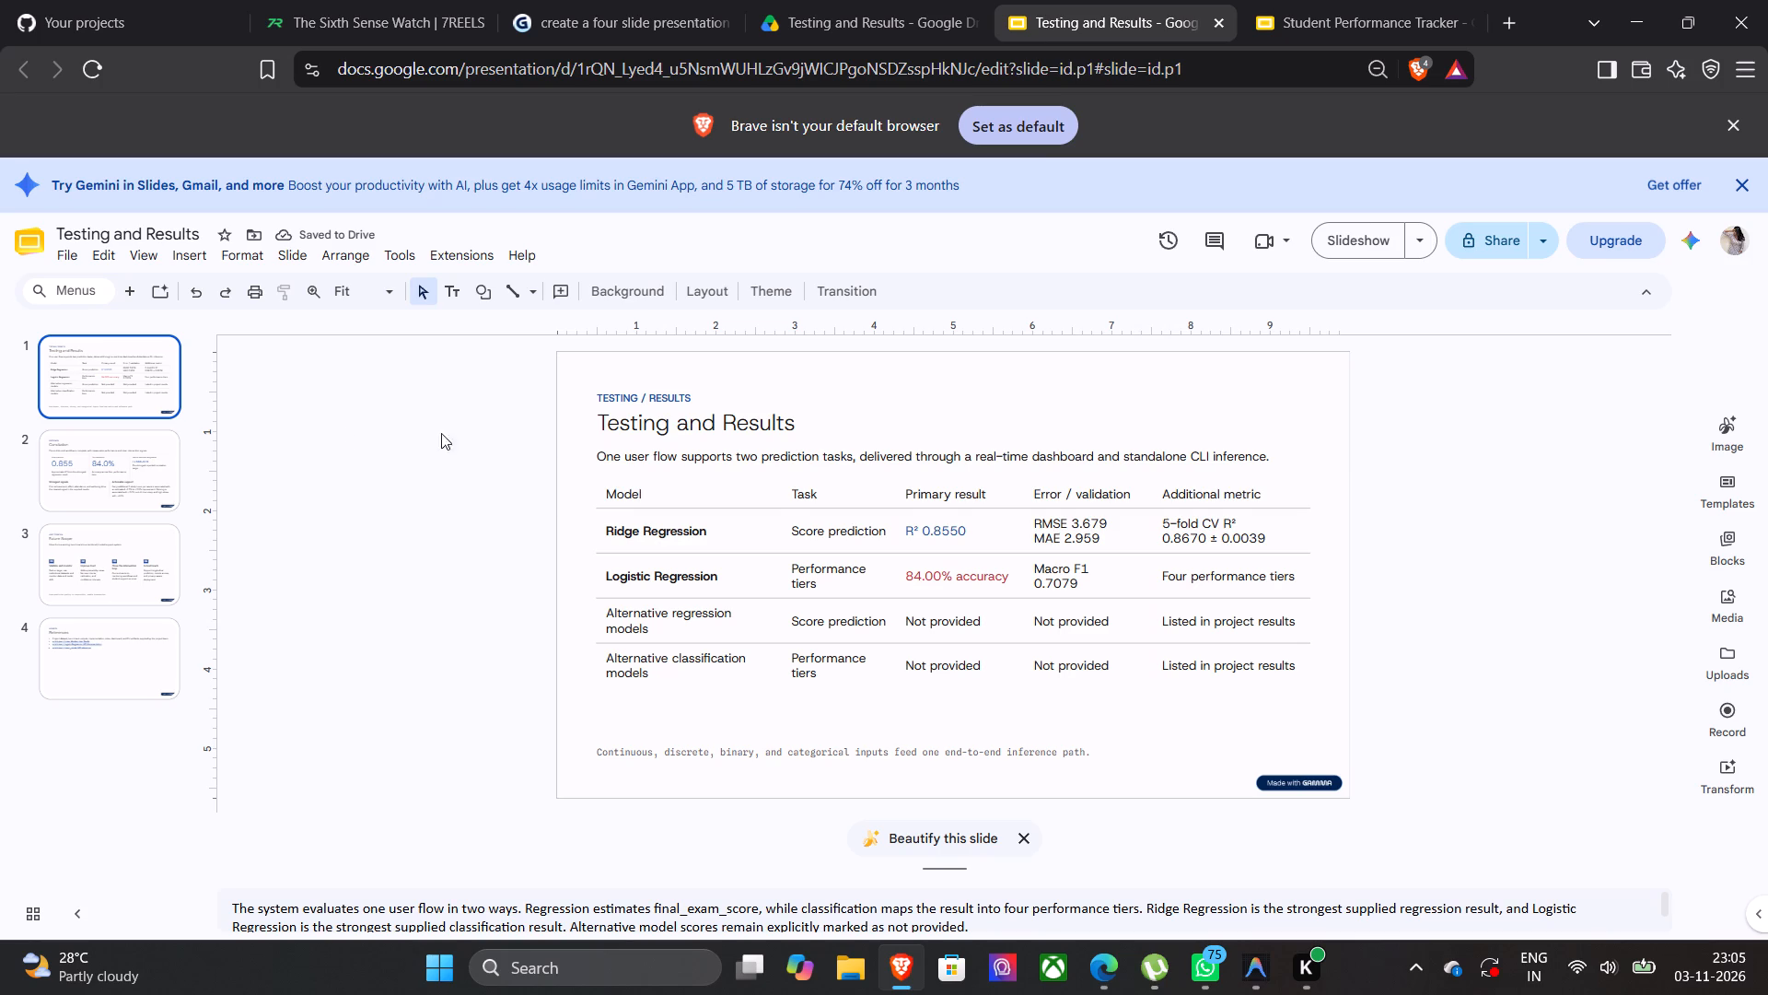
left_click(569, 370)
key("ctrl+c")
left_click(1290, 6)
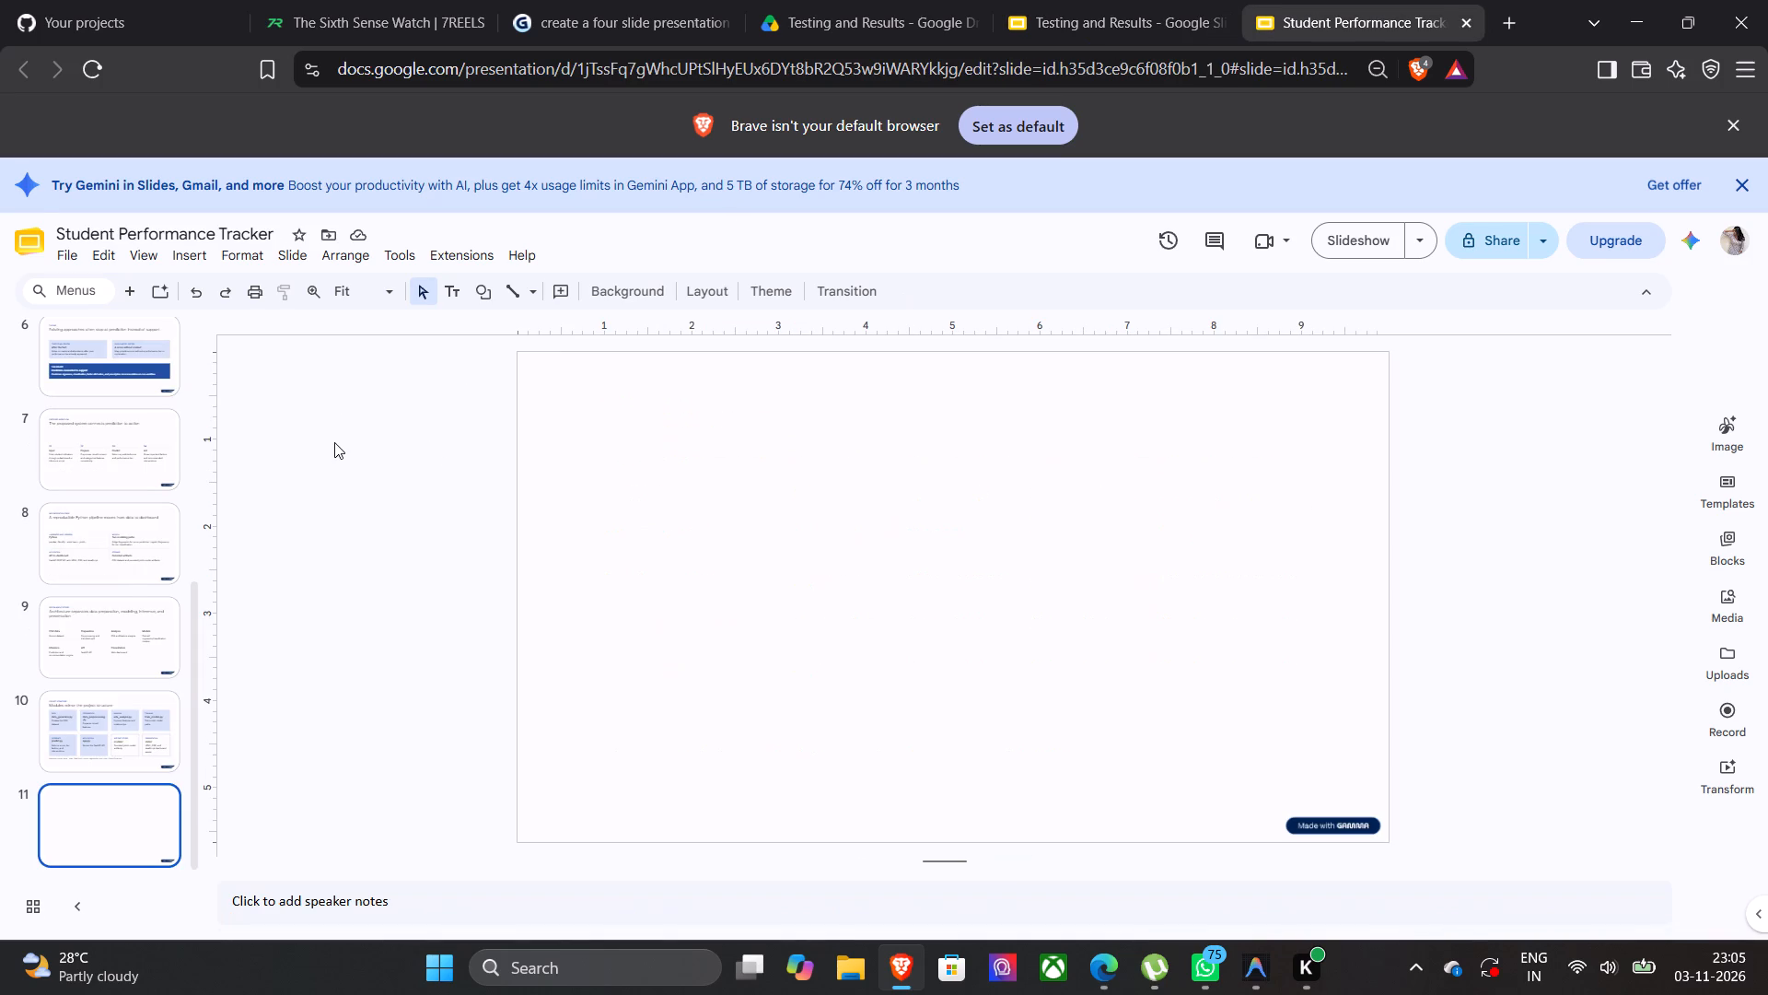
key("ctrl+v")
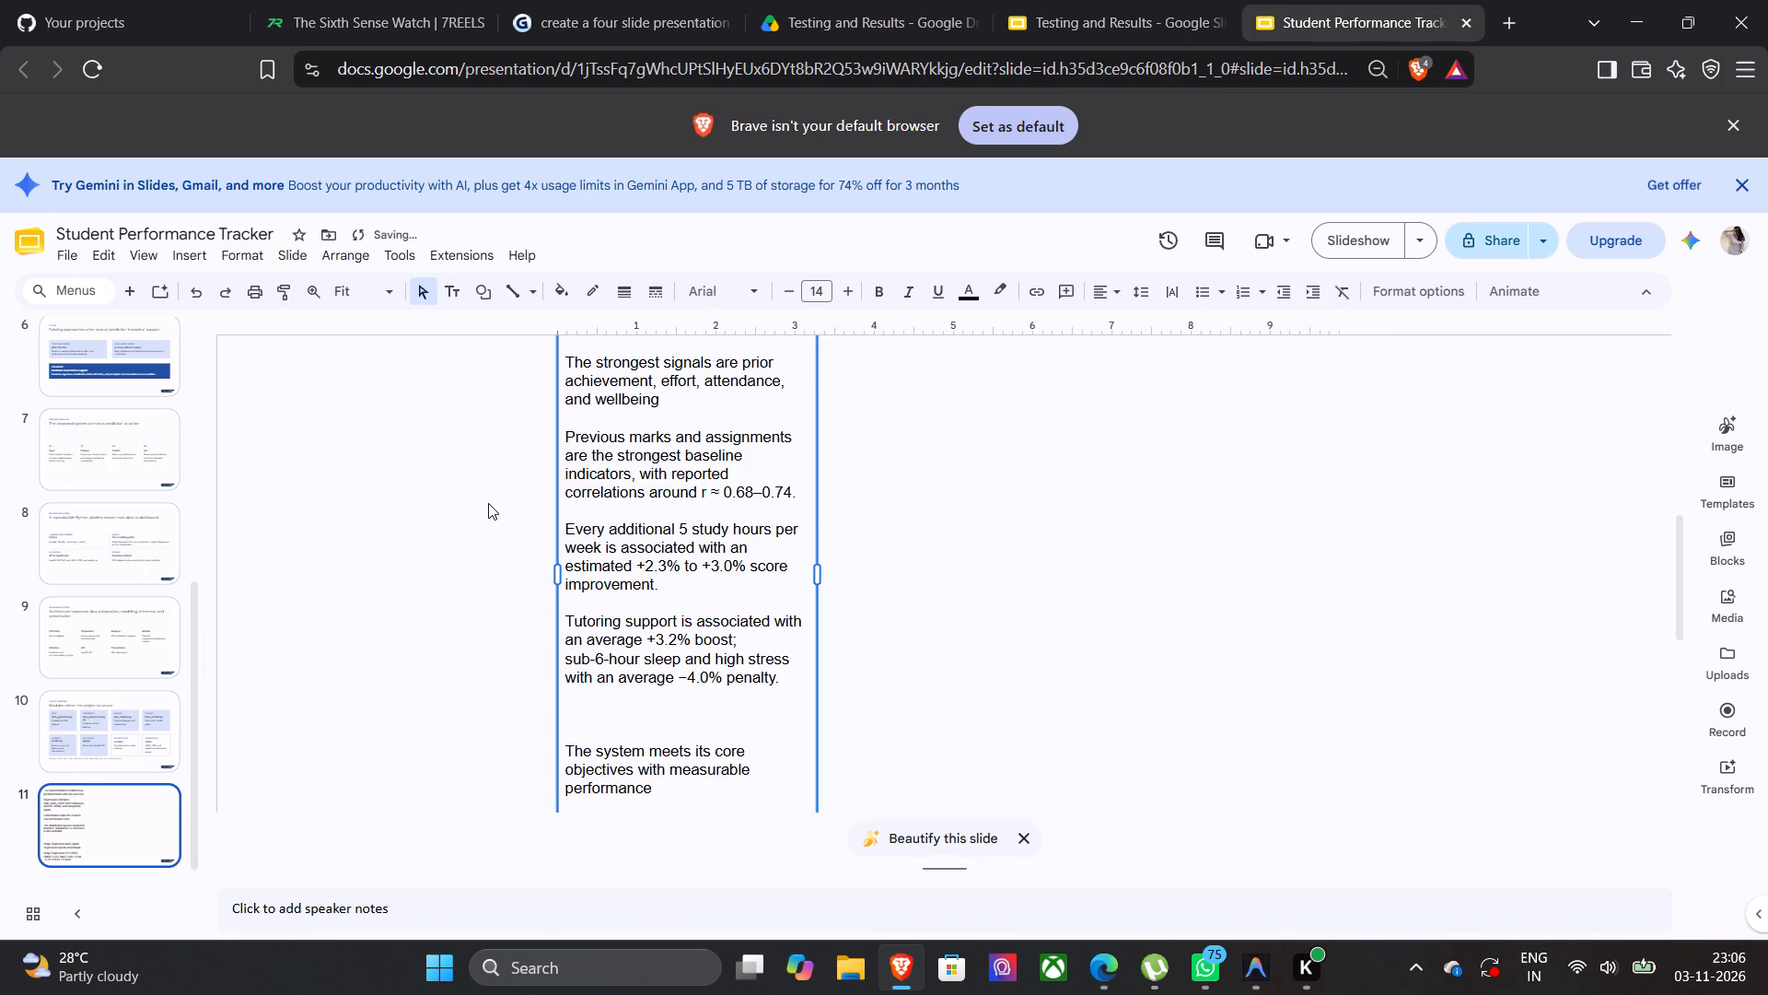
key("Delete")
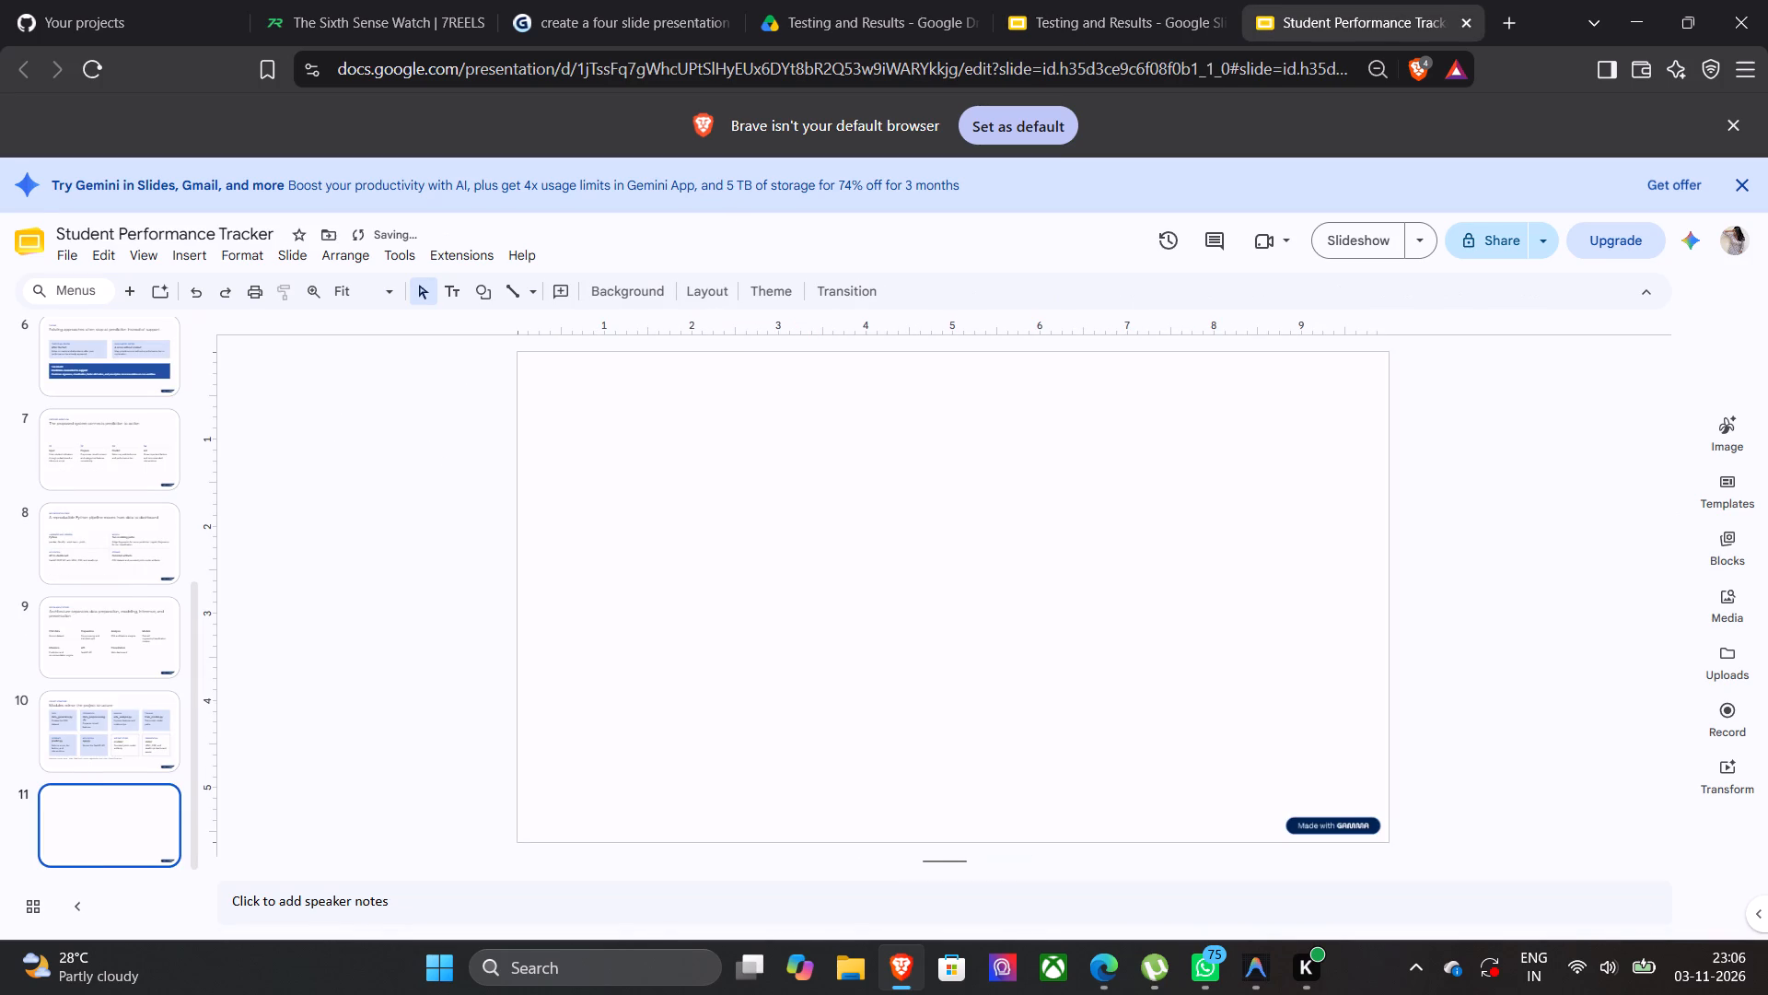
Copy the full model results table from the first Testing and Results slide onto slide 11 of the Student Performance Tracker deck.
left_click(1107, 16)
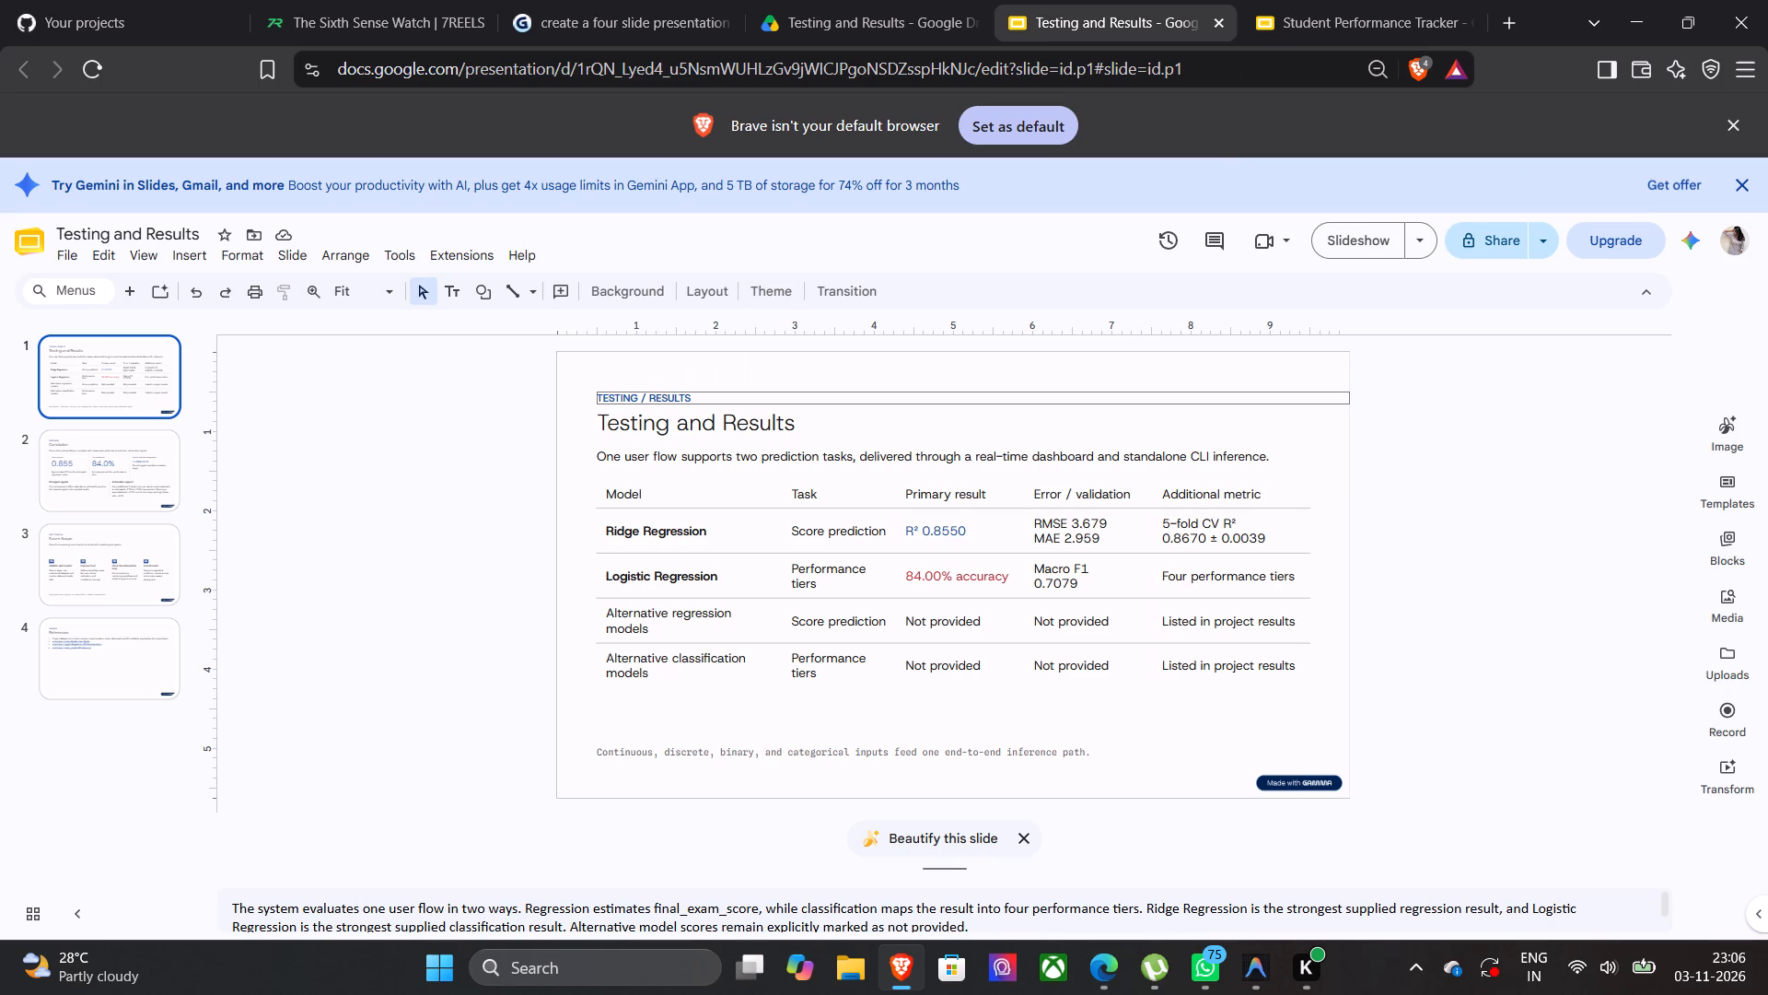
left_click_drag(598, 396, 769, 614)
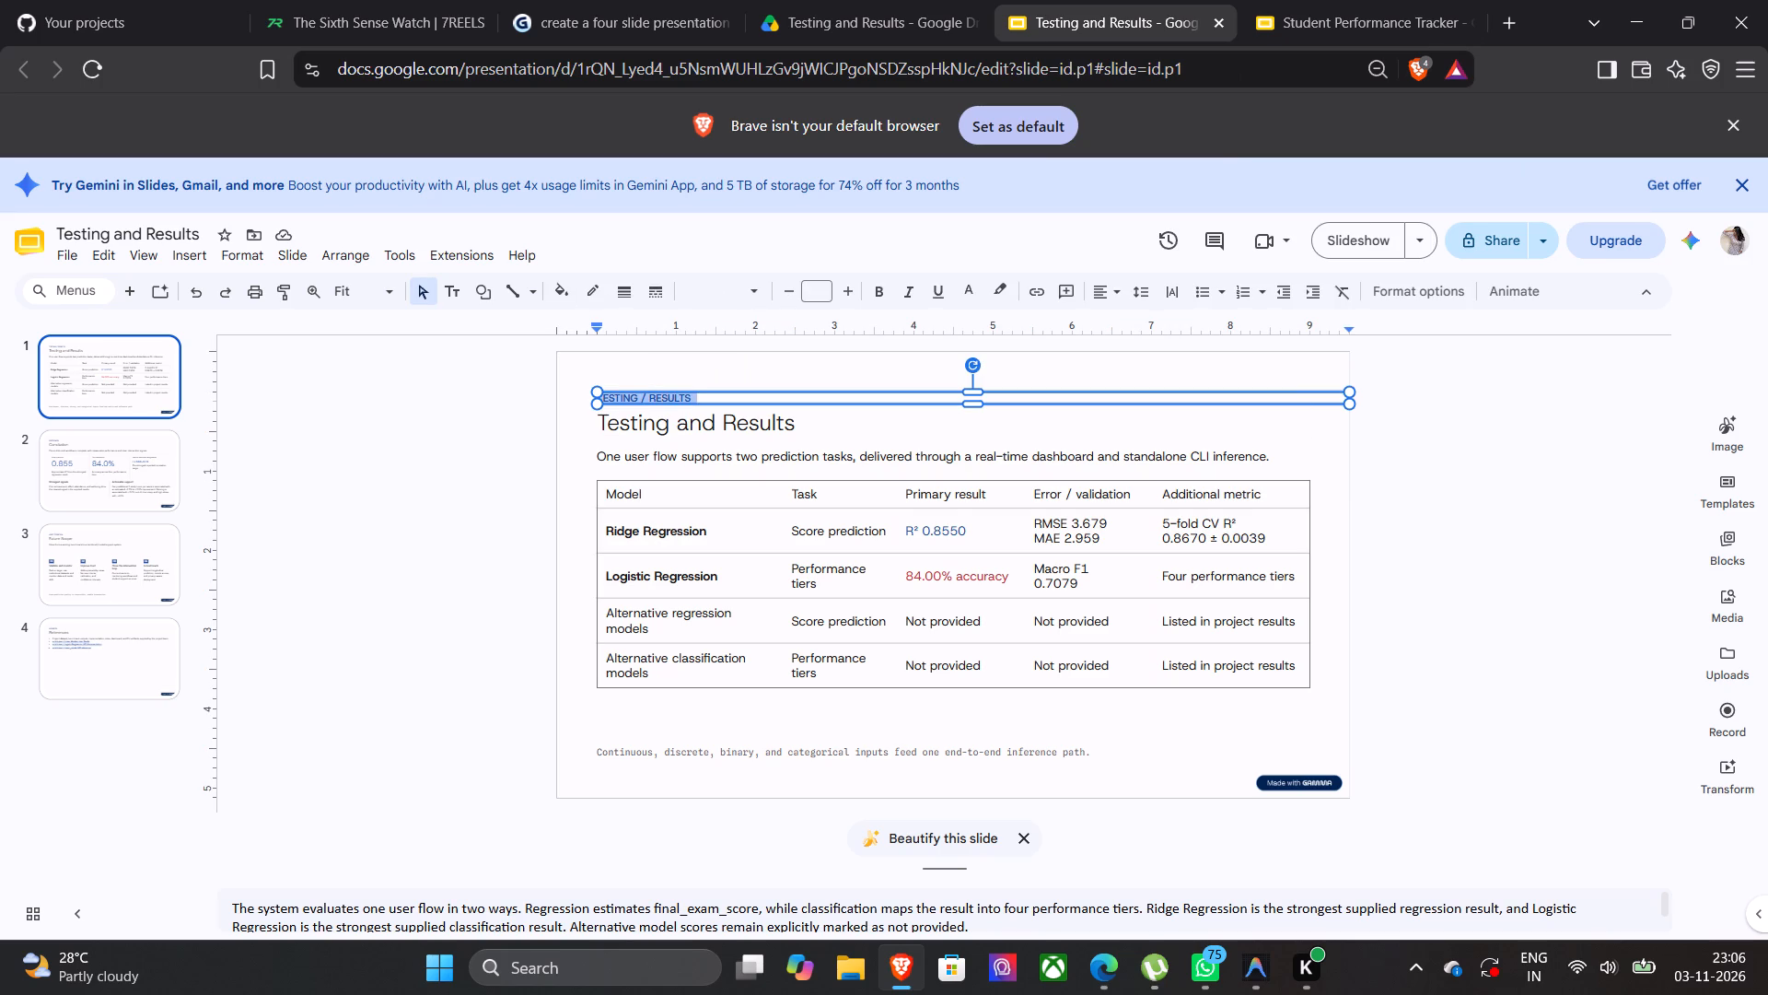
left_click_drag(769, 614, 1105, 684)
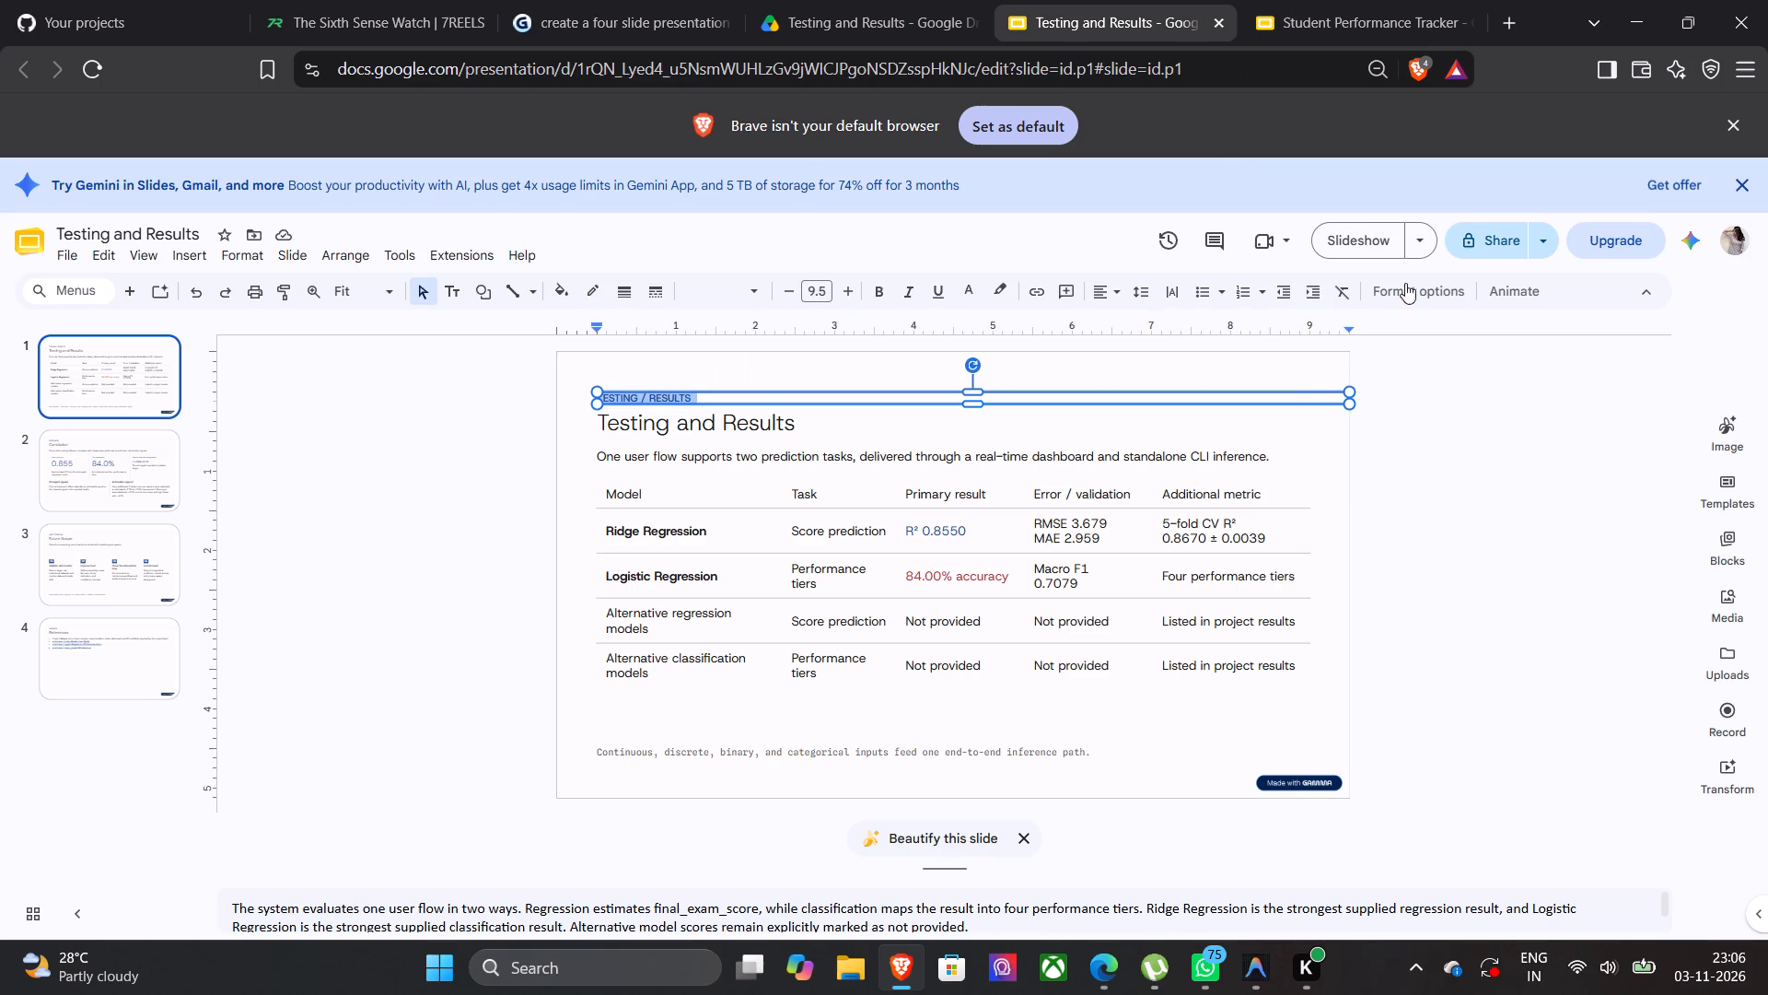
left_click(576, 434)
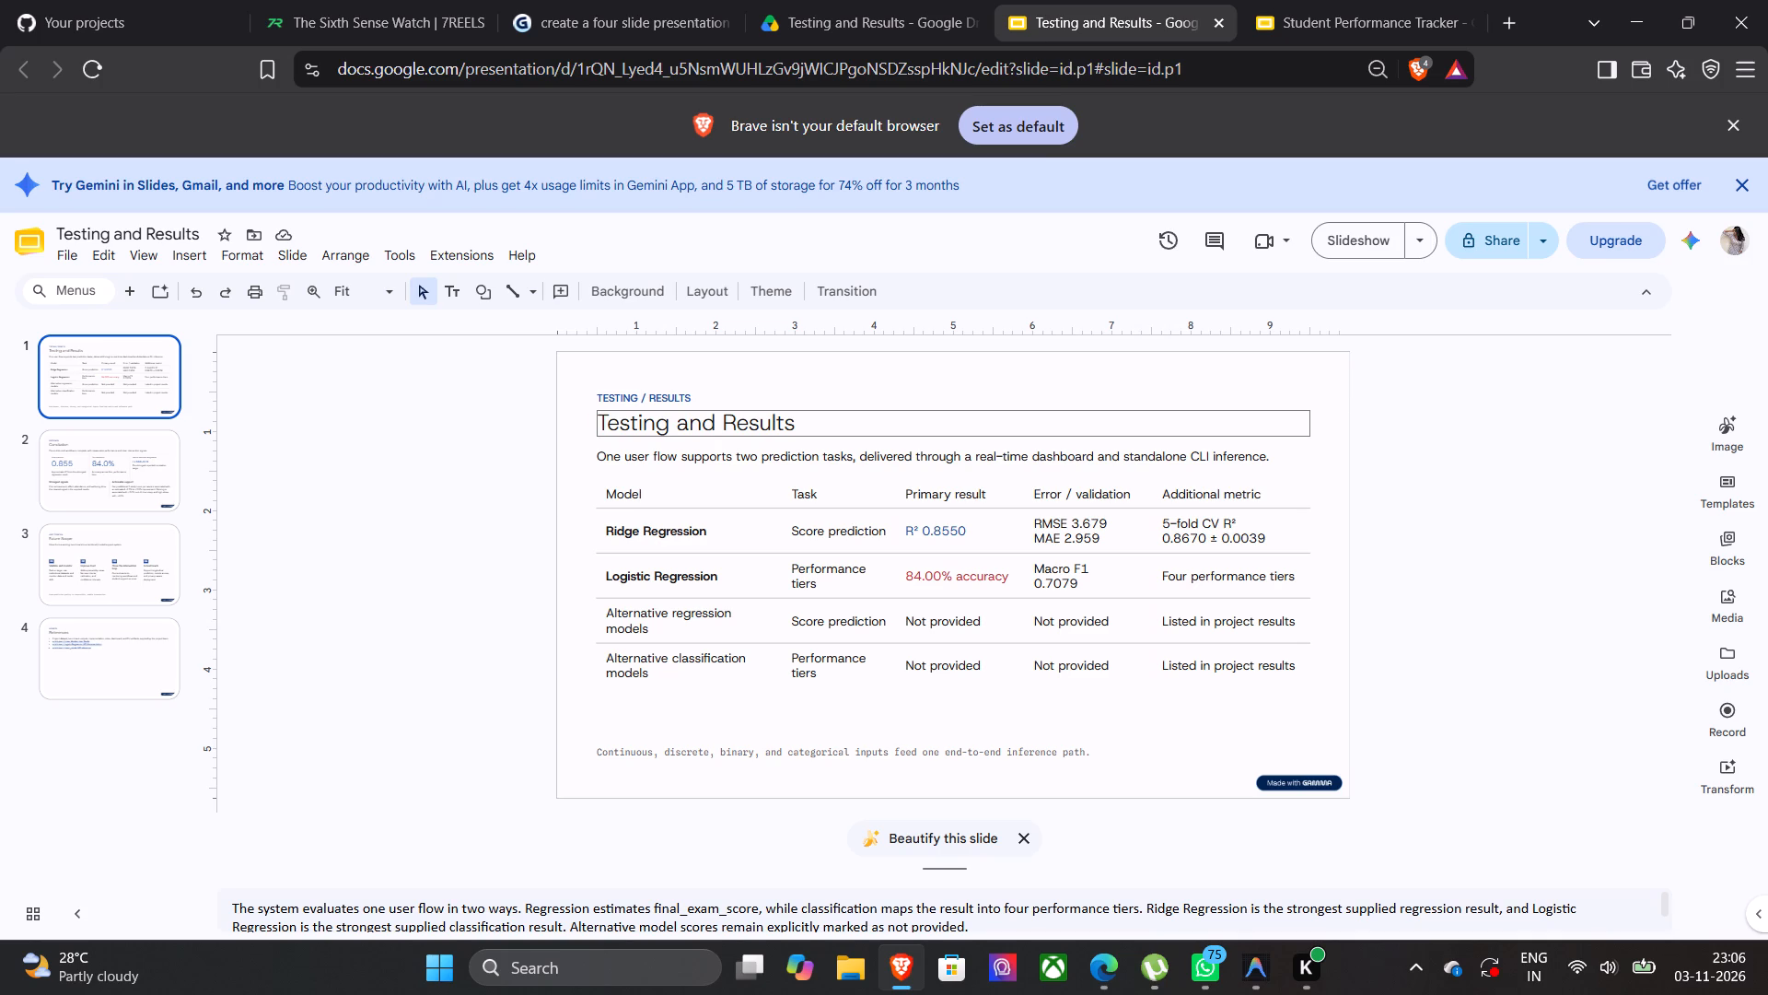
left_click(606, 501)
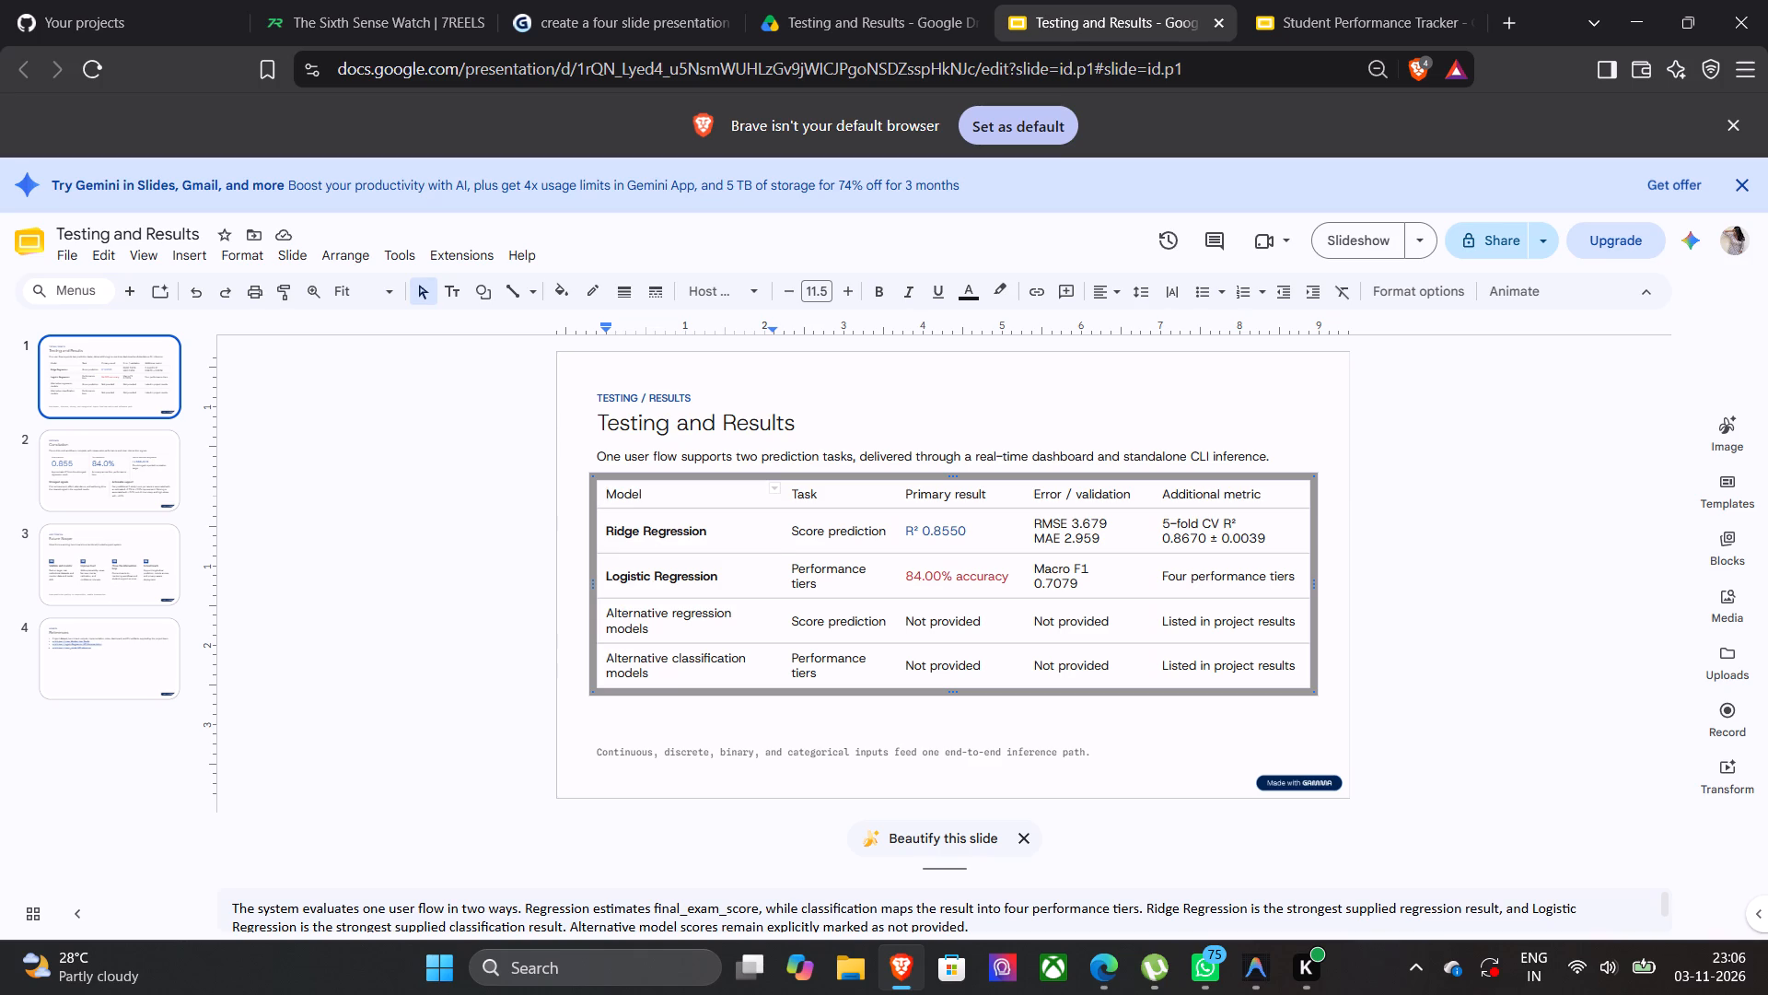
left_click_drag(606, 489, 1220, 638)
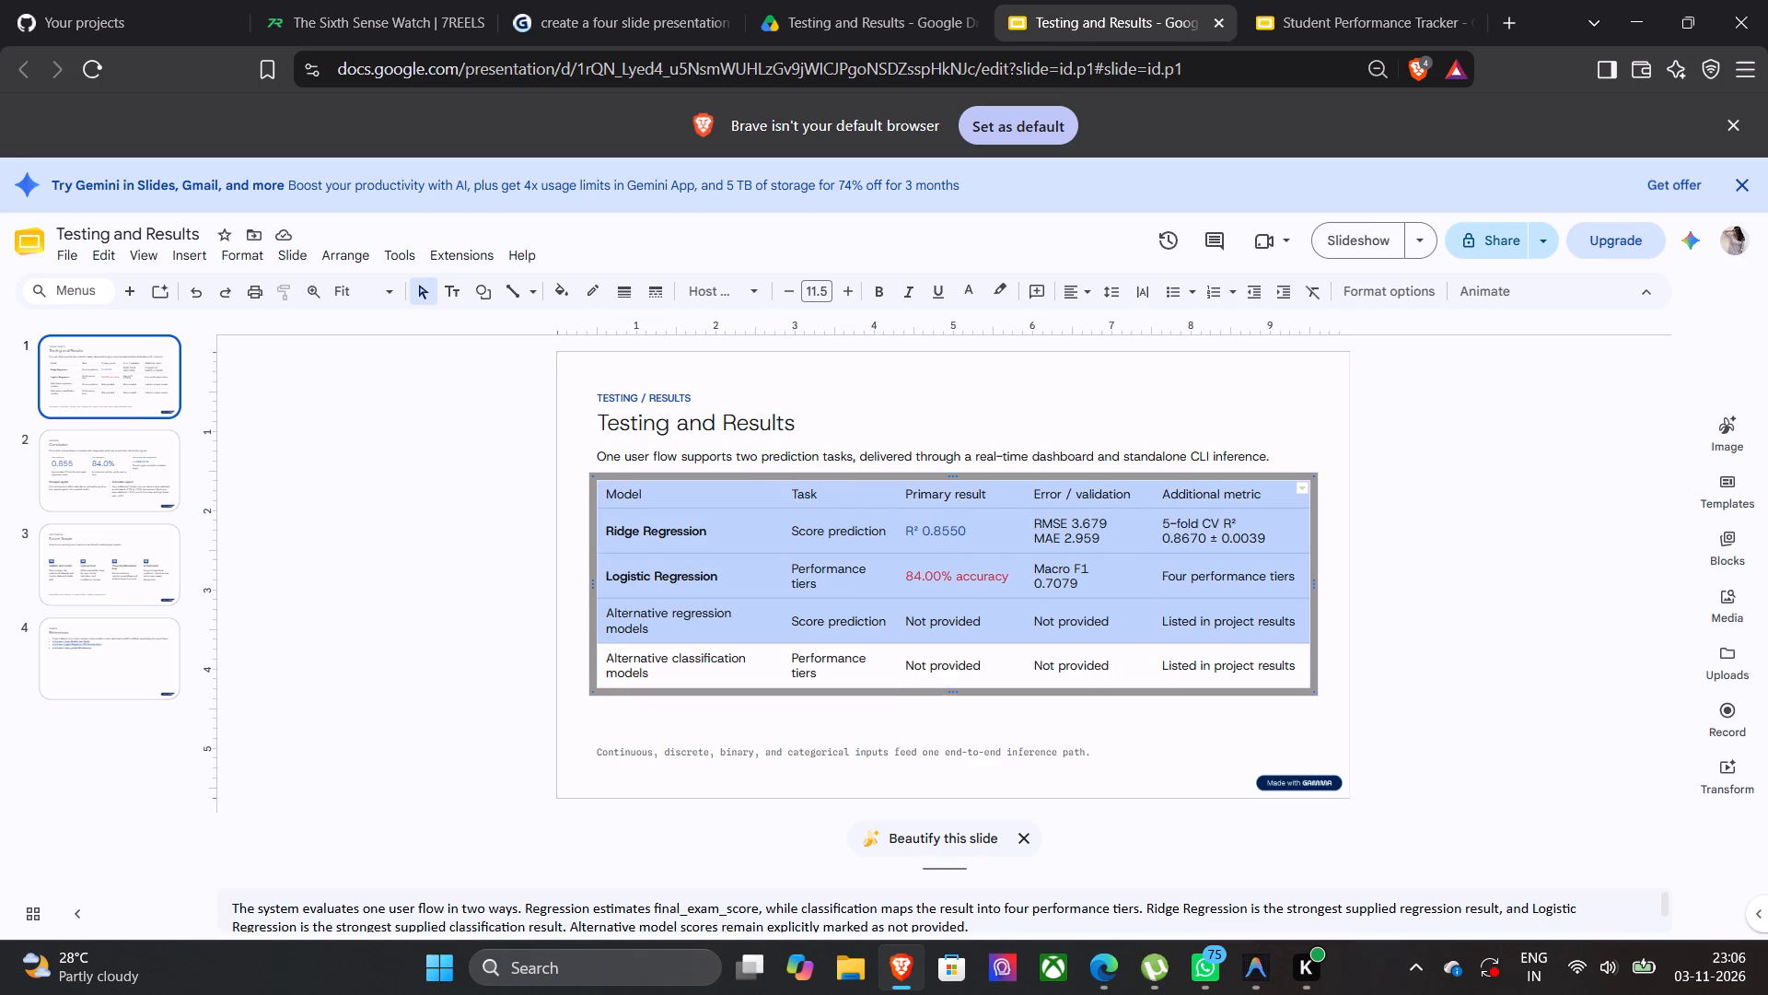
left_click_drag(1220, 638, 1343, 670)
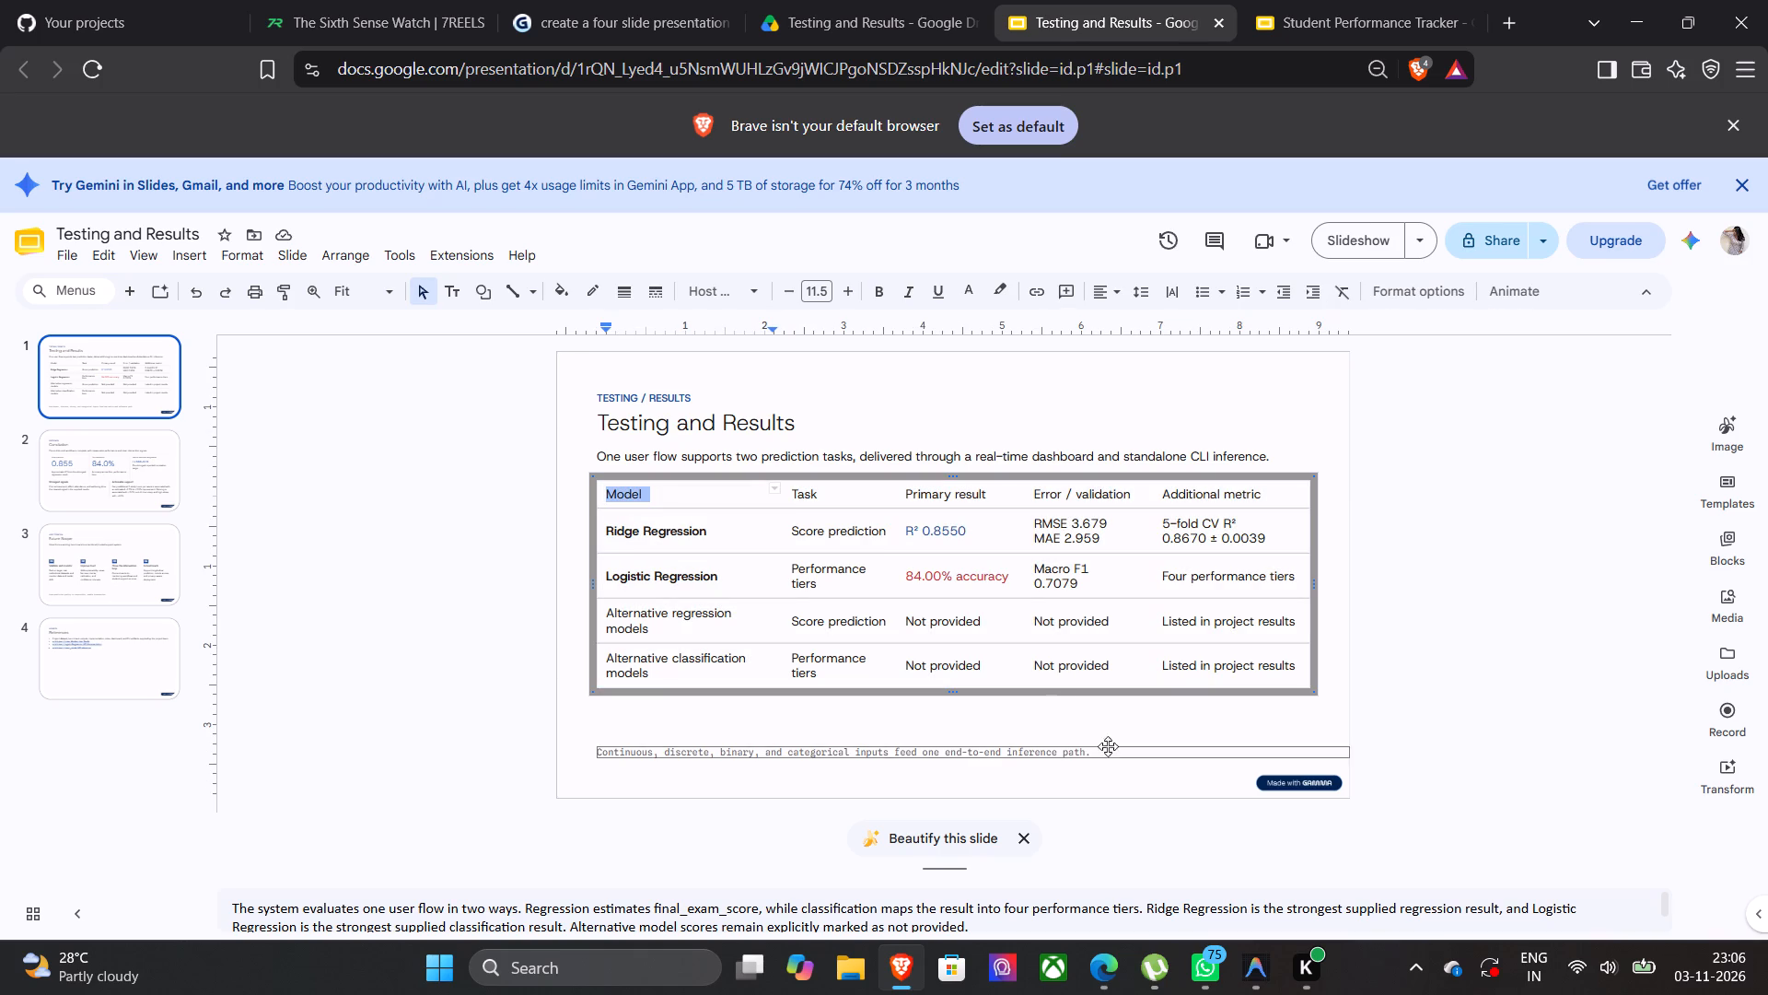
left_click(1120, 767)
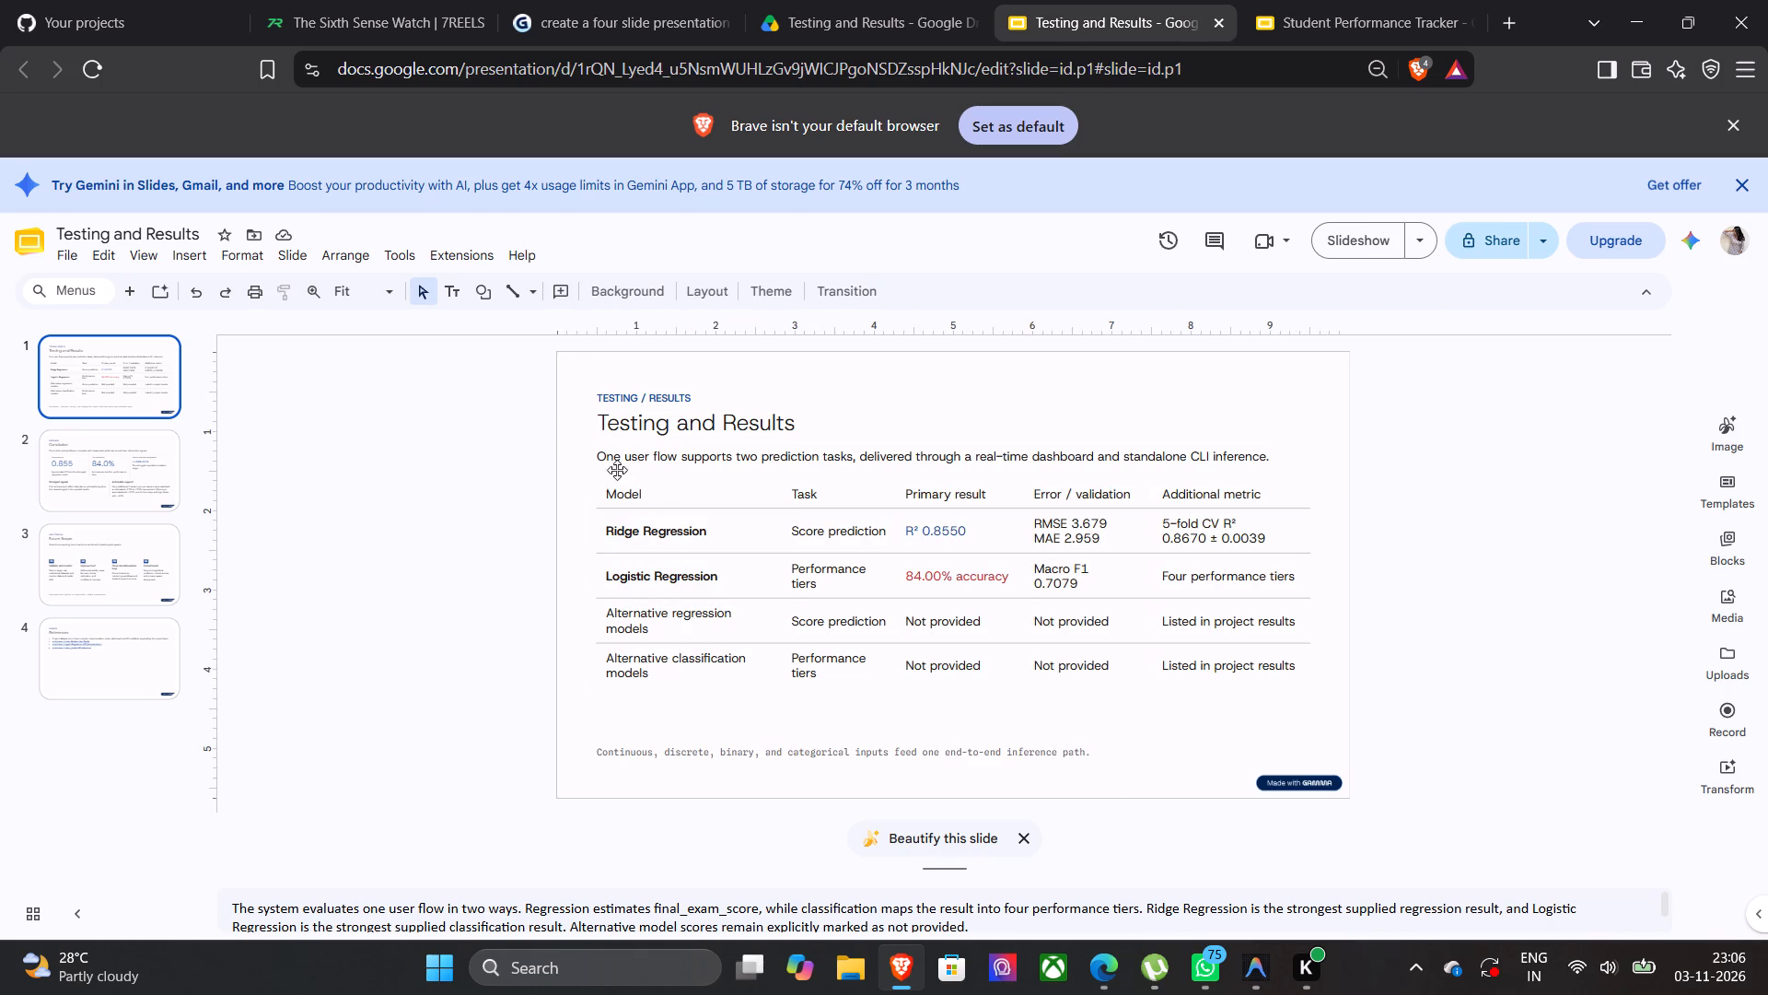
left_click(607, 487)
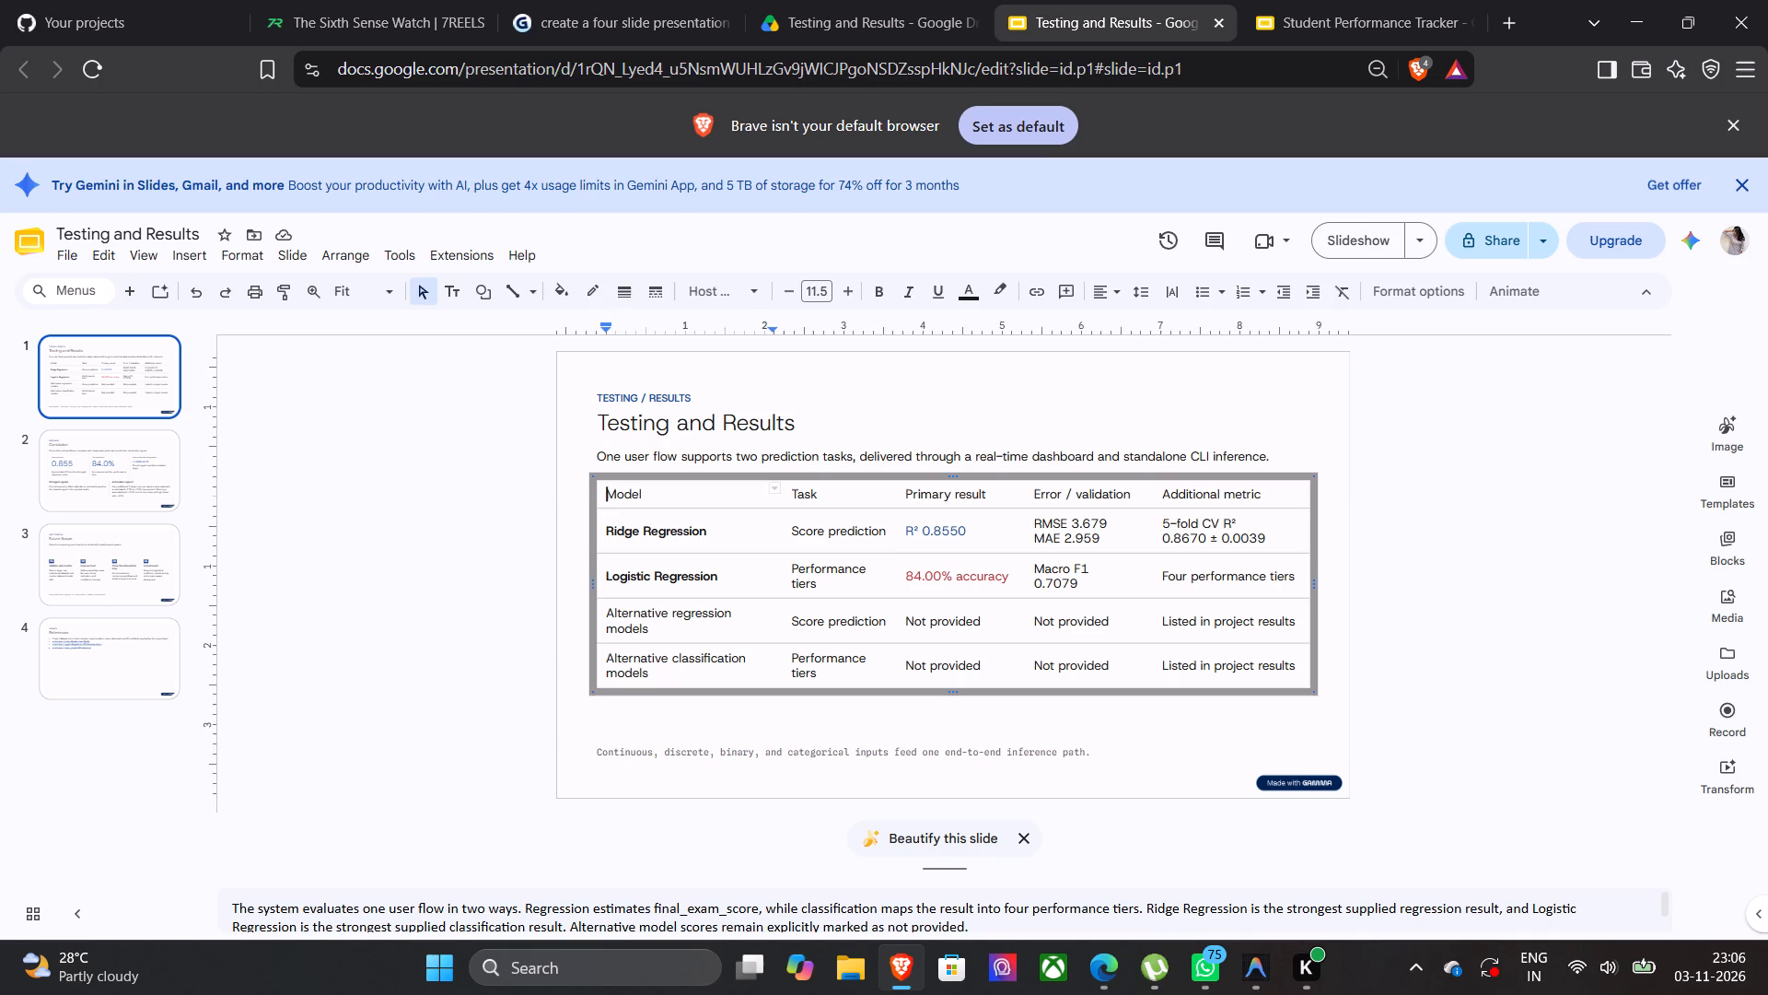
left_click_drag(609, 499, 634, 513)
left_click_drag(634, 513, 1175, 669)
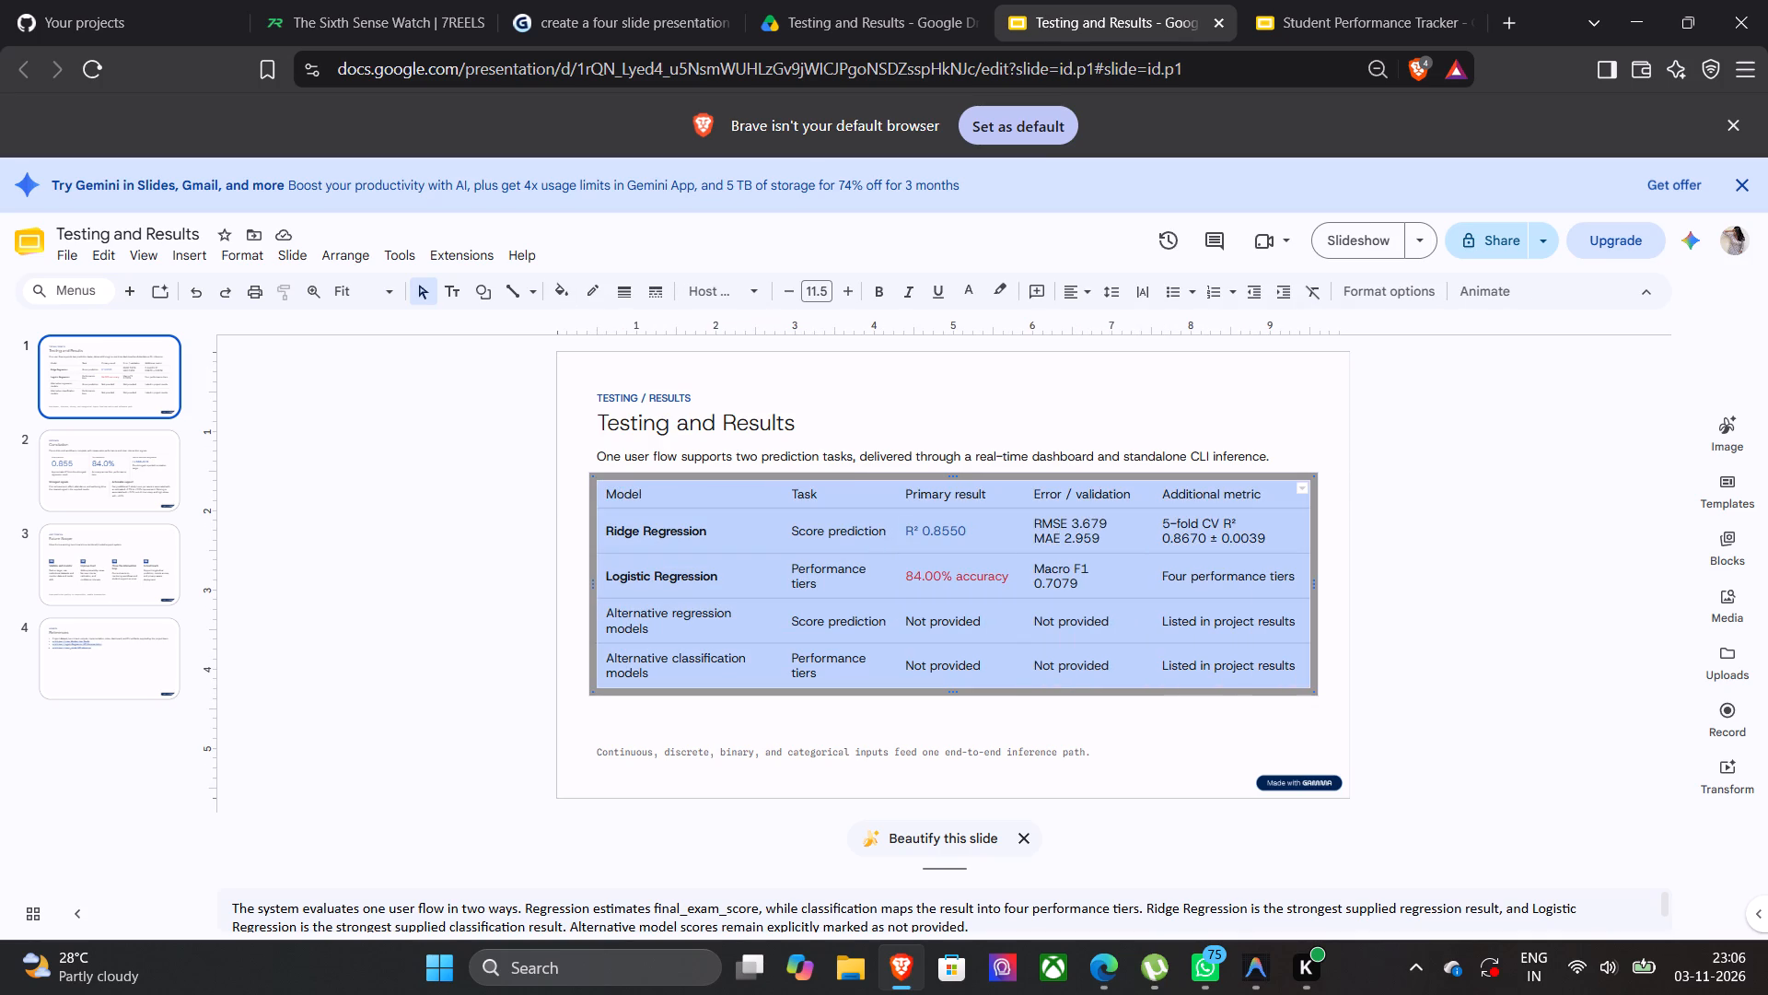
left_click_drag(1175, 669, 1192, 672)
key("ctrl+c")
left_click(1325, 21)
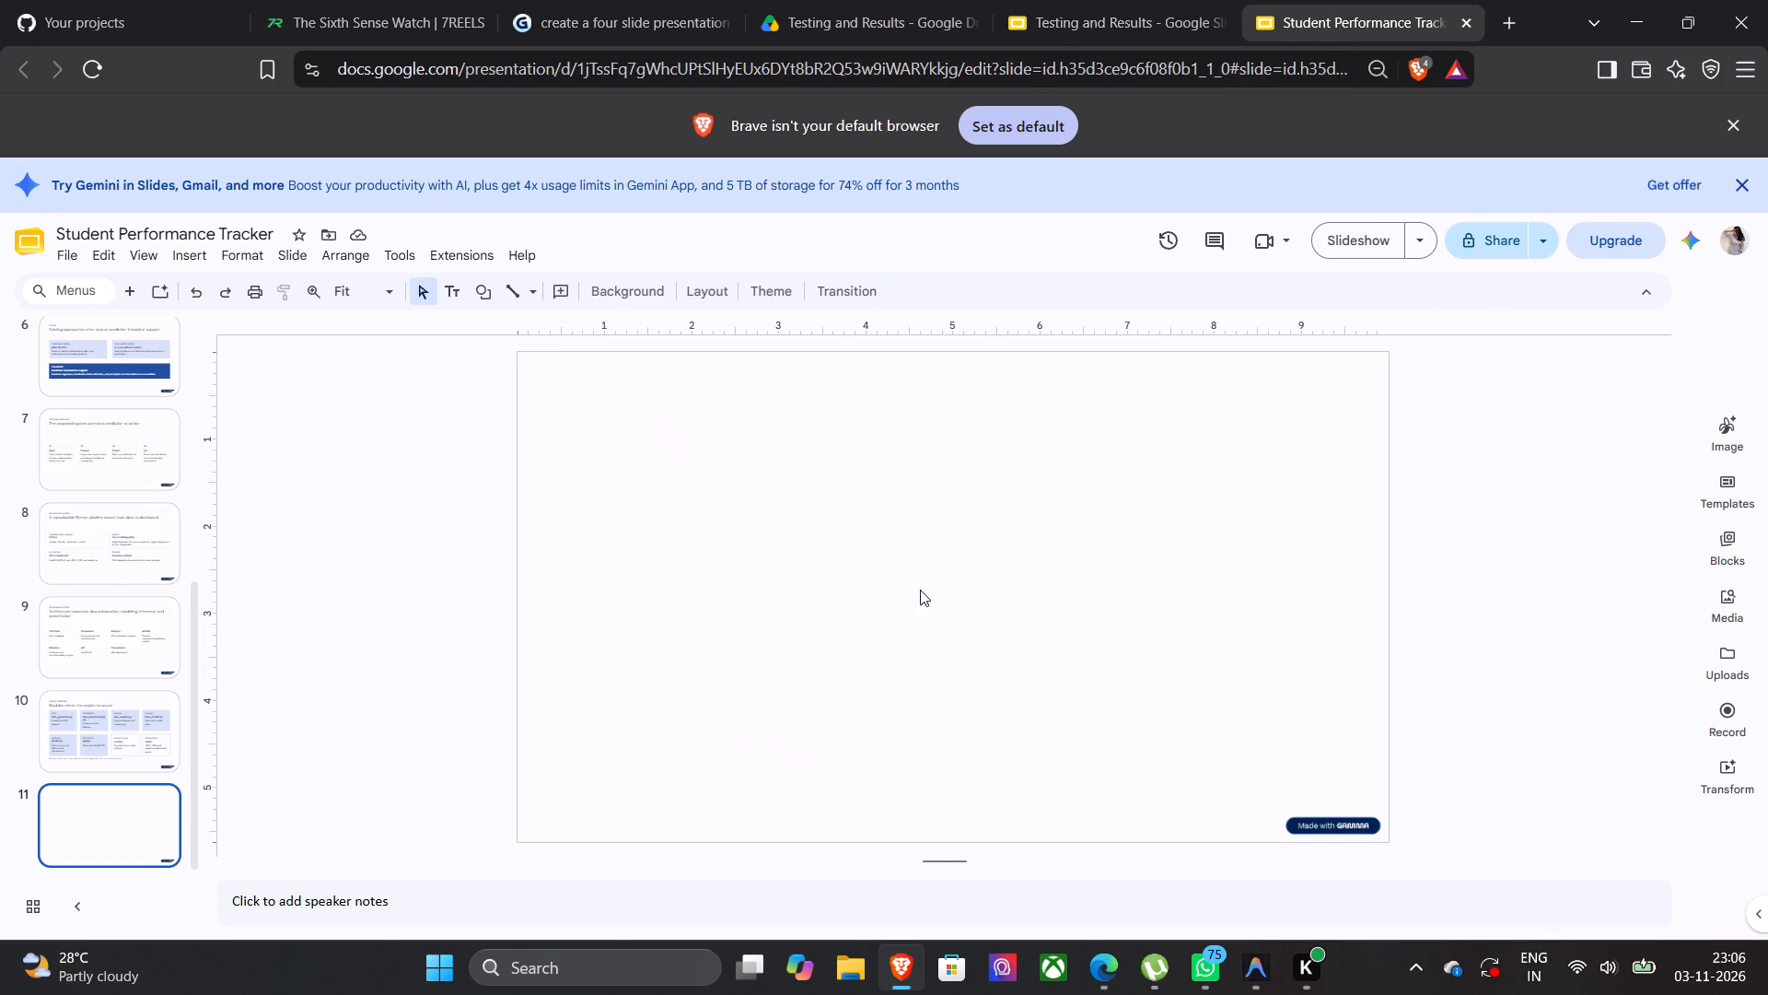
left_click(920, 590)
key("ctrl+v")
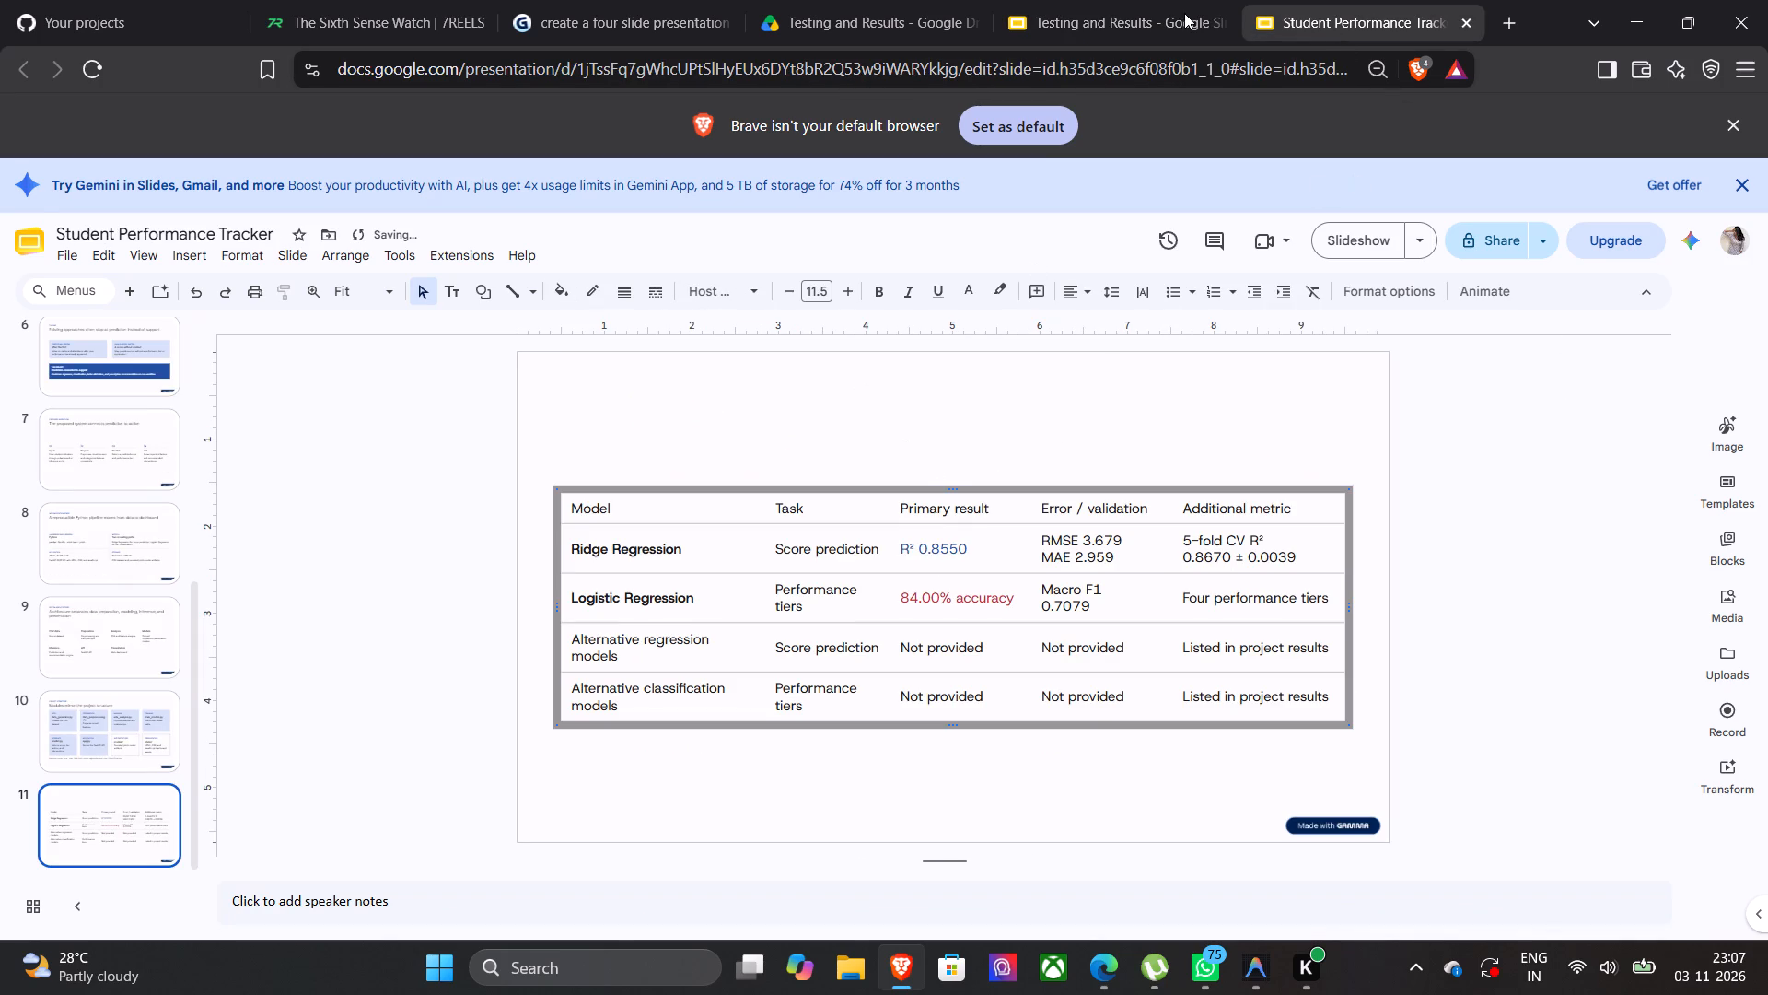
Copy the "TESTING / RESULTS" label text from the Testing and Results deck to slide 11, positioning it above the table near its left edge.
left_click(1105, 18)
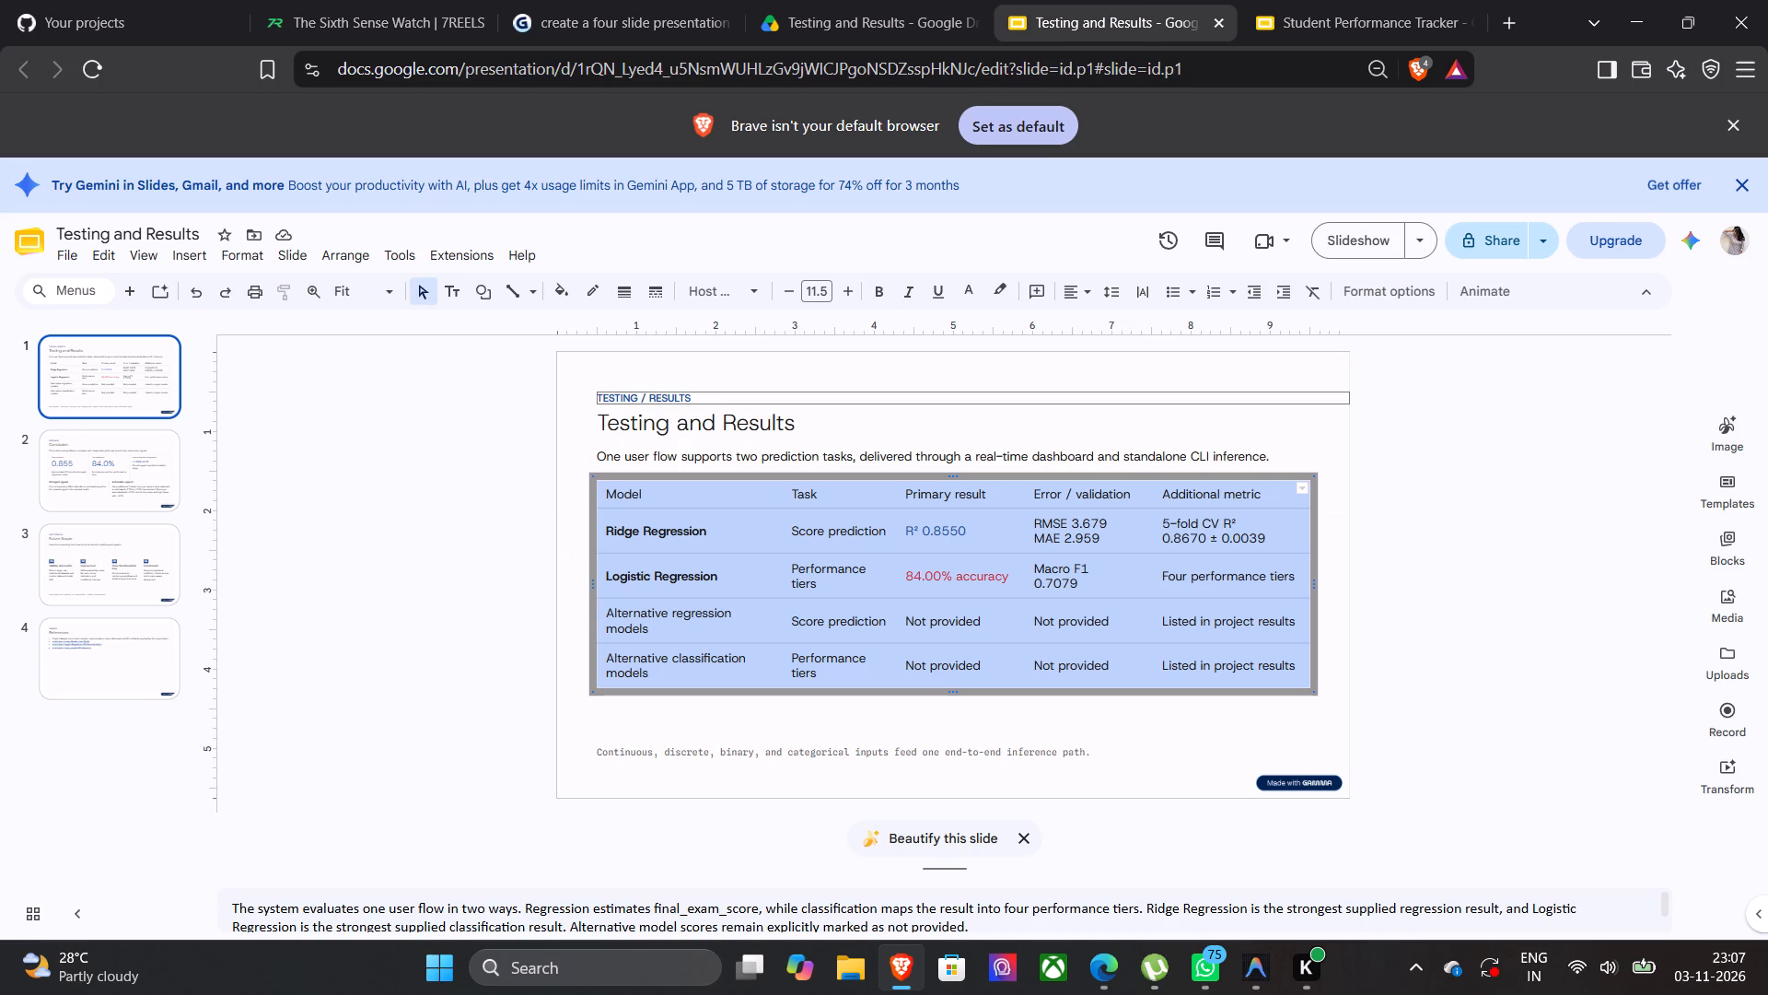
left_click(631, 397)
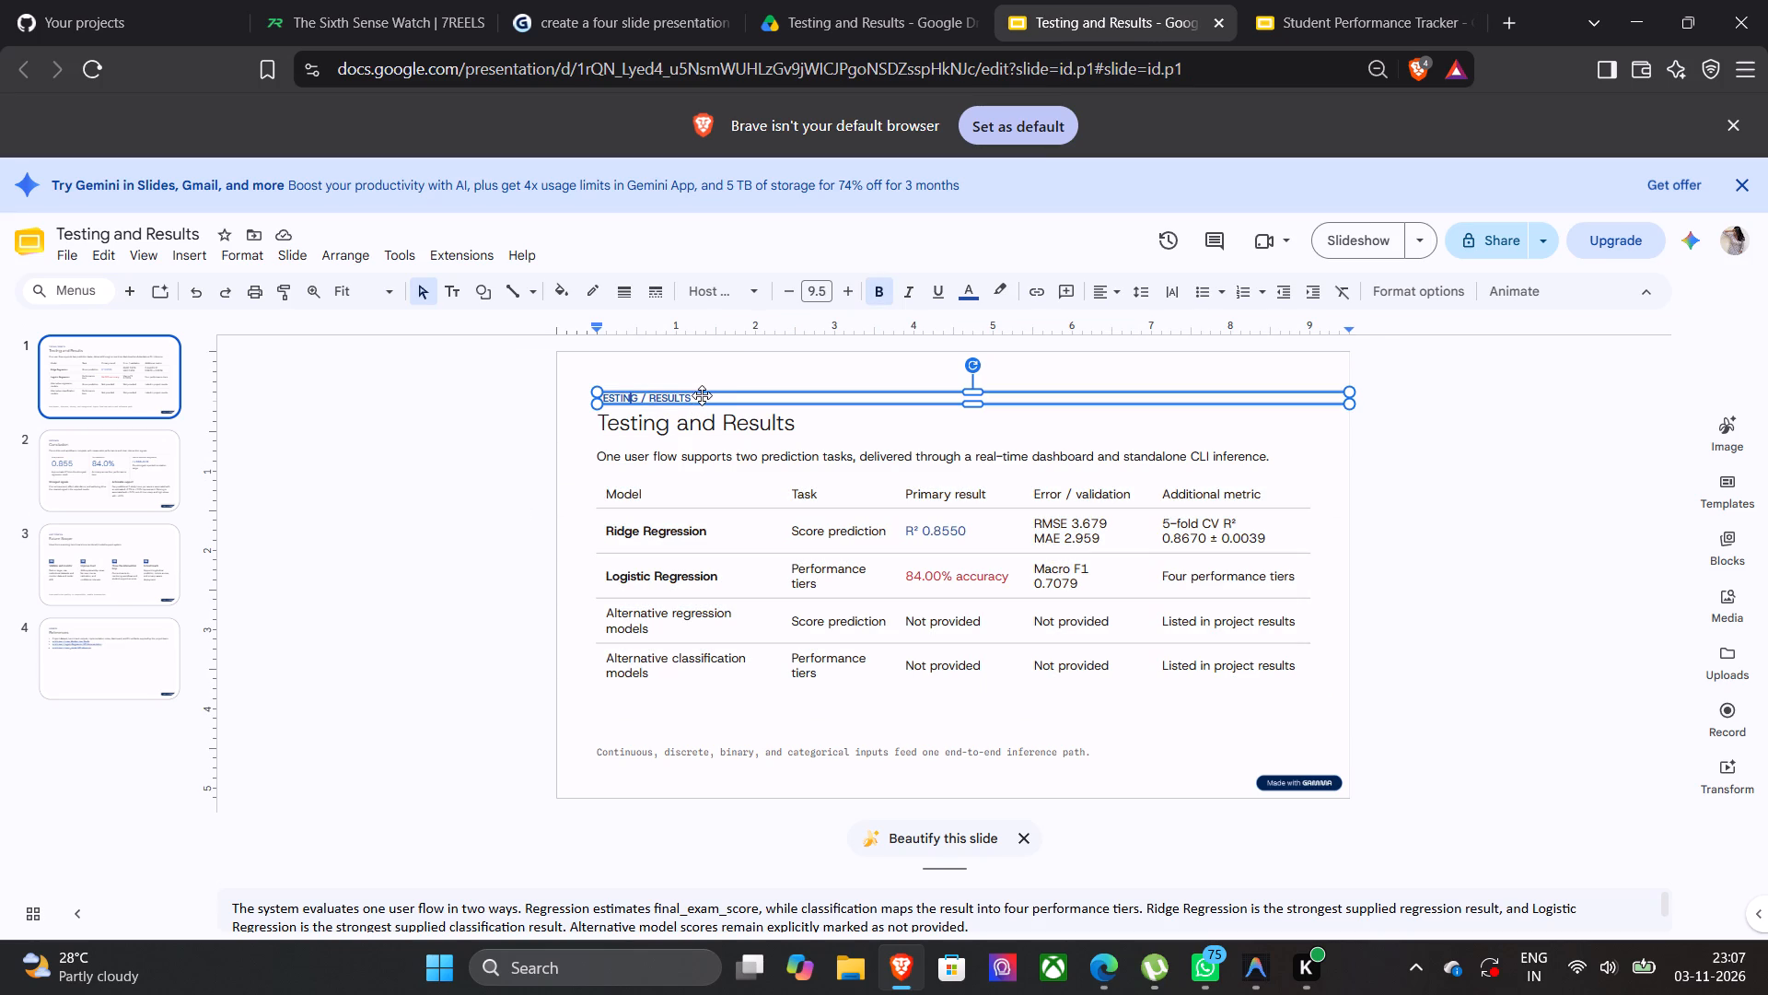
left_click(702, 401)
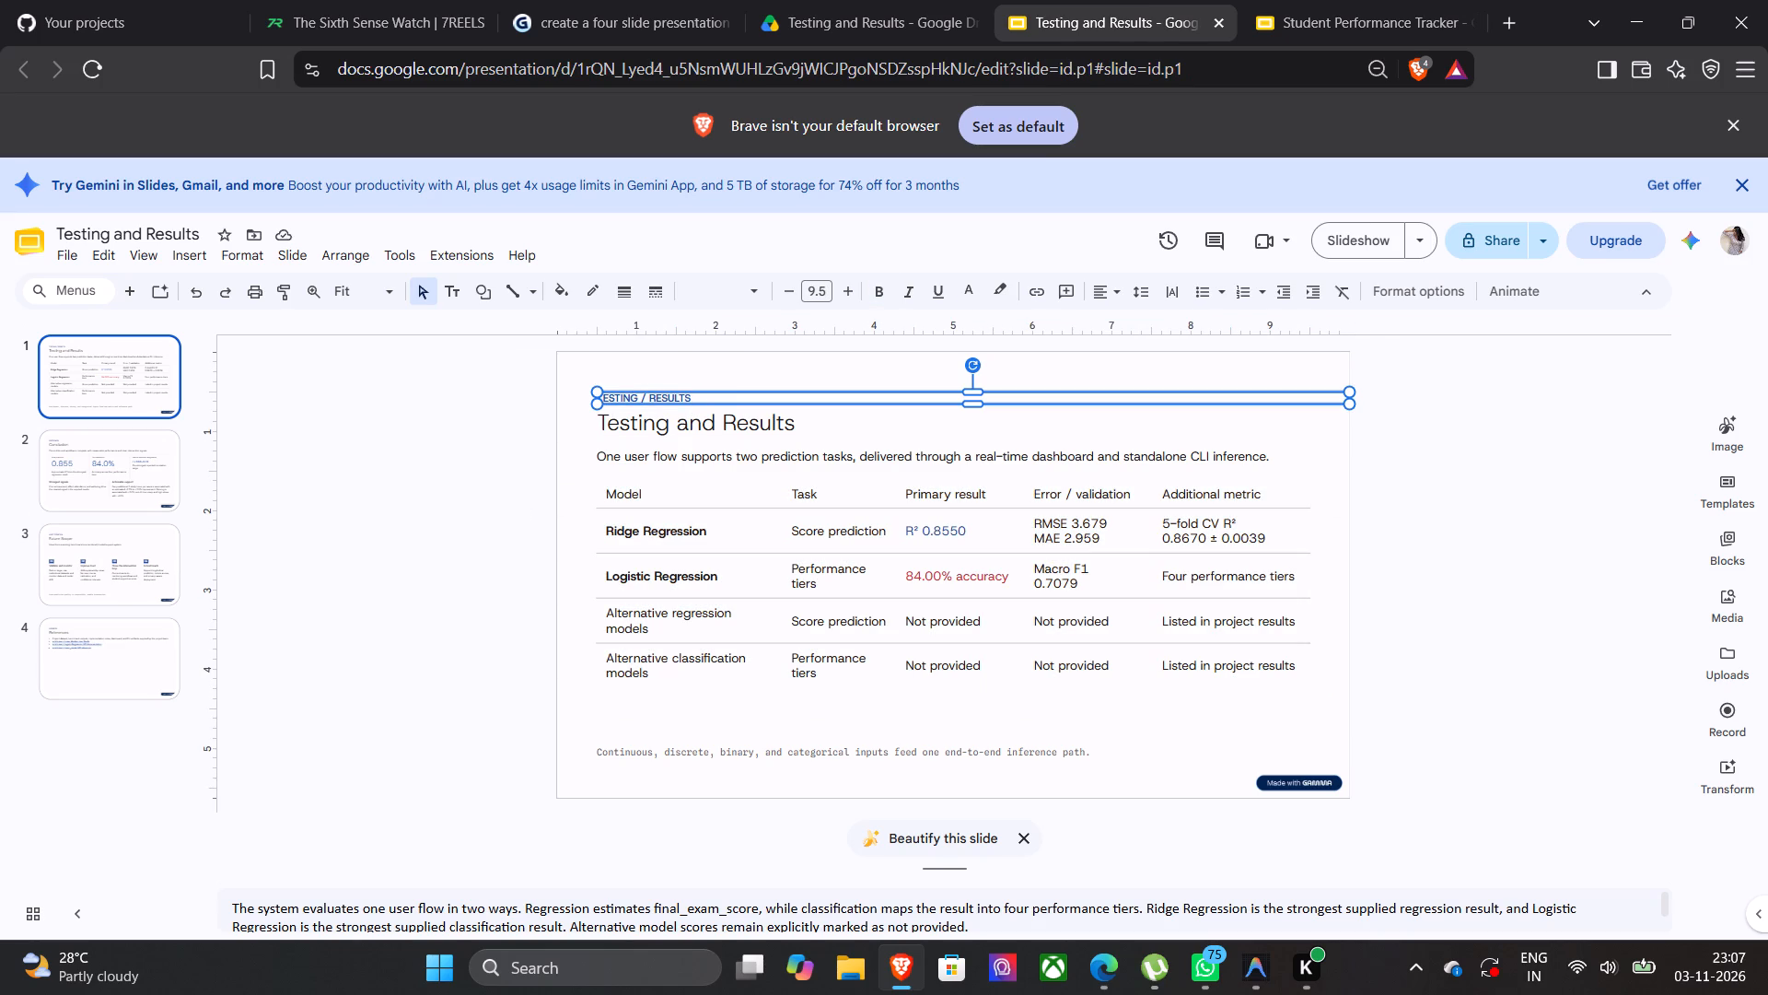
left_click_drag(604, 397, 704, 399)
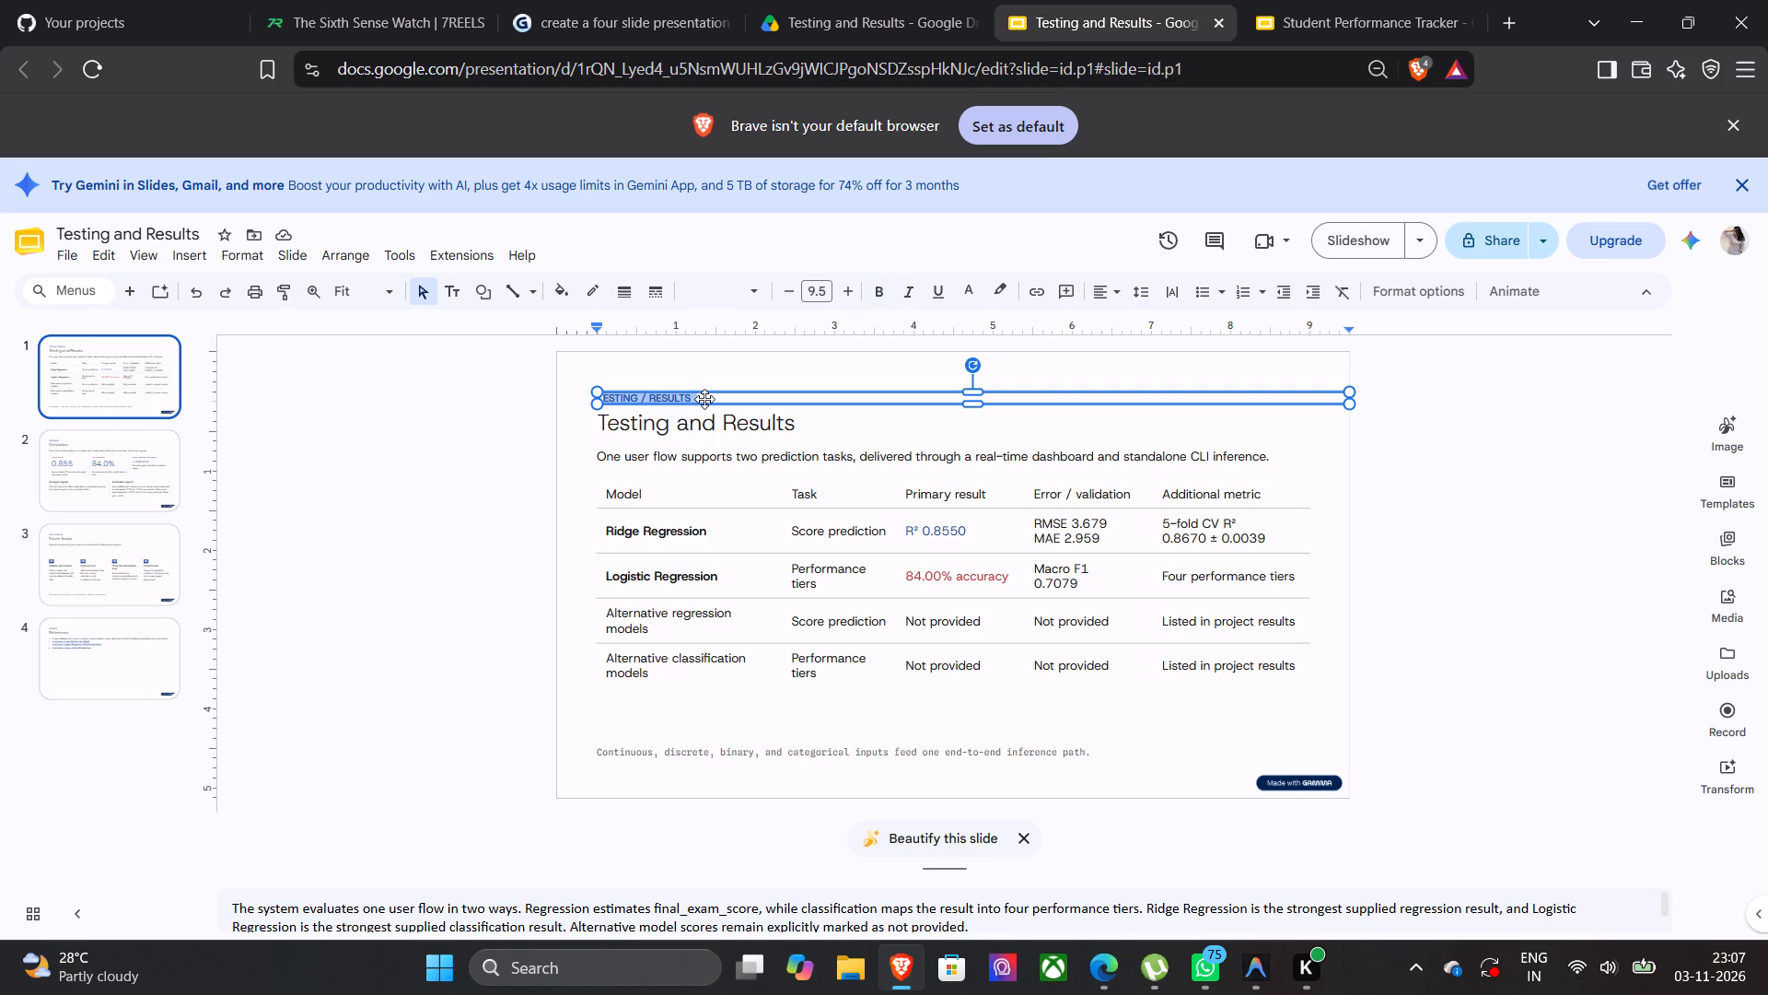
key("ctrl+c")
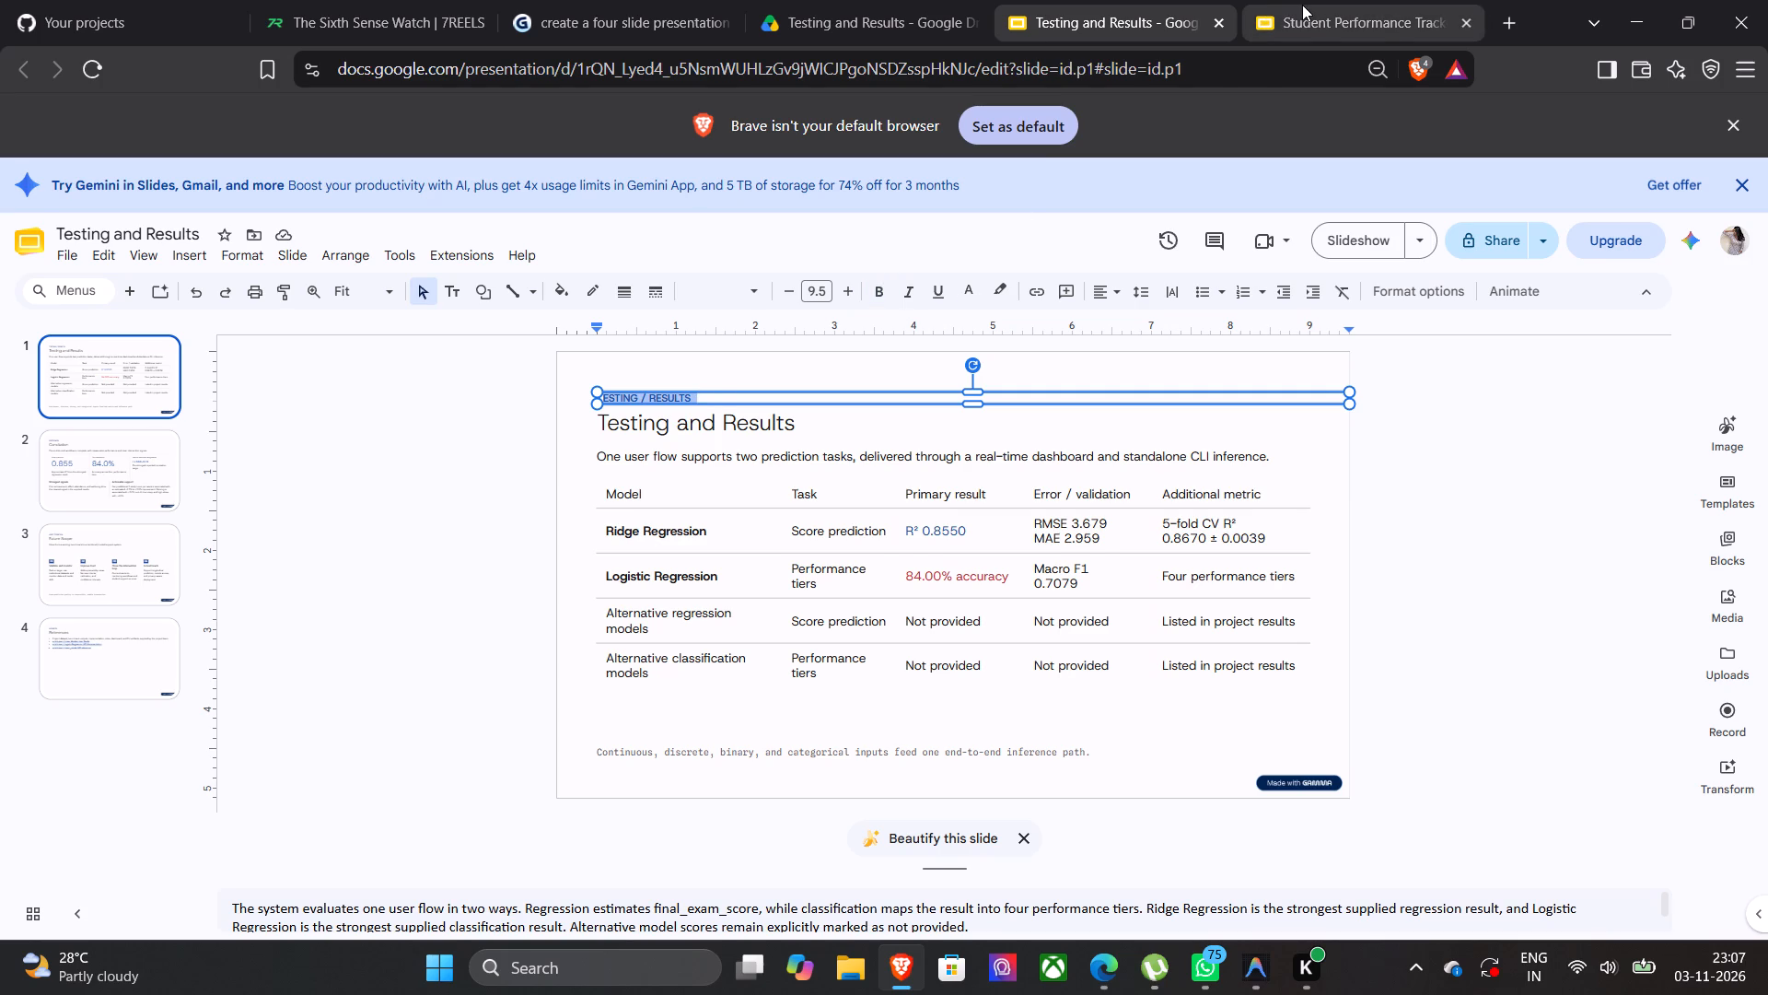
left_click(1302, 5)
left_click(631, 392)
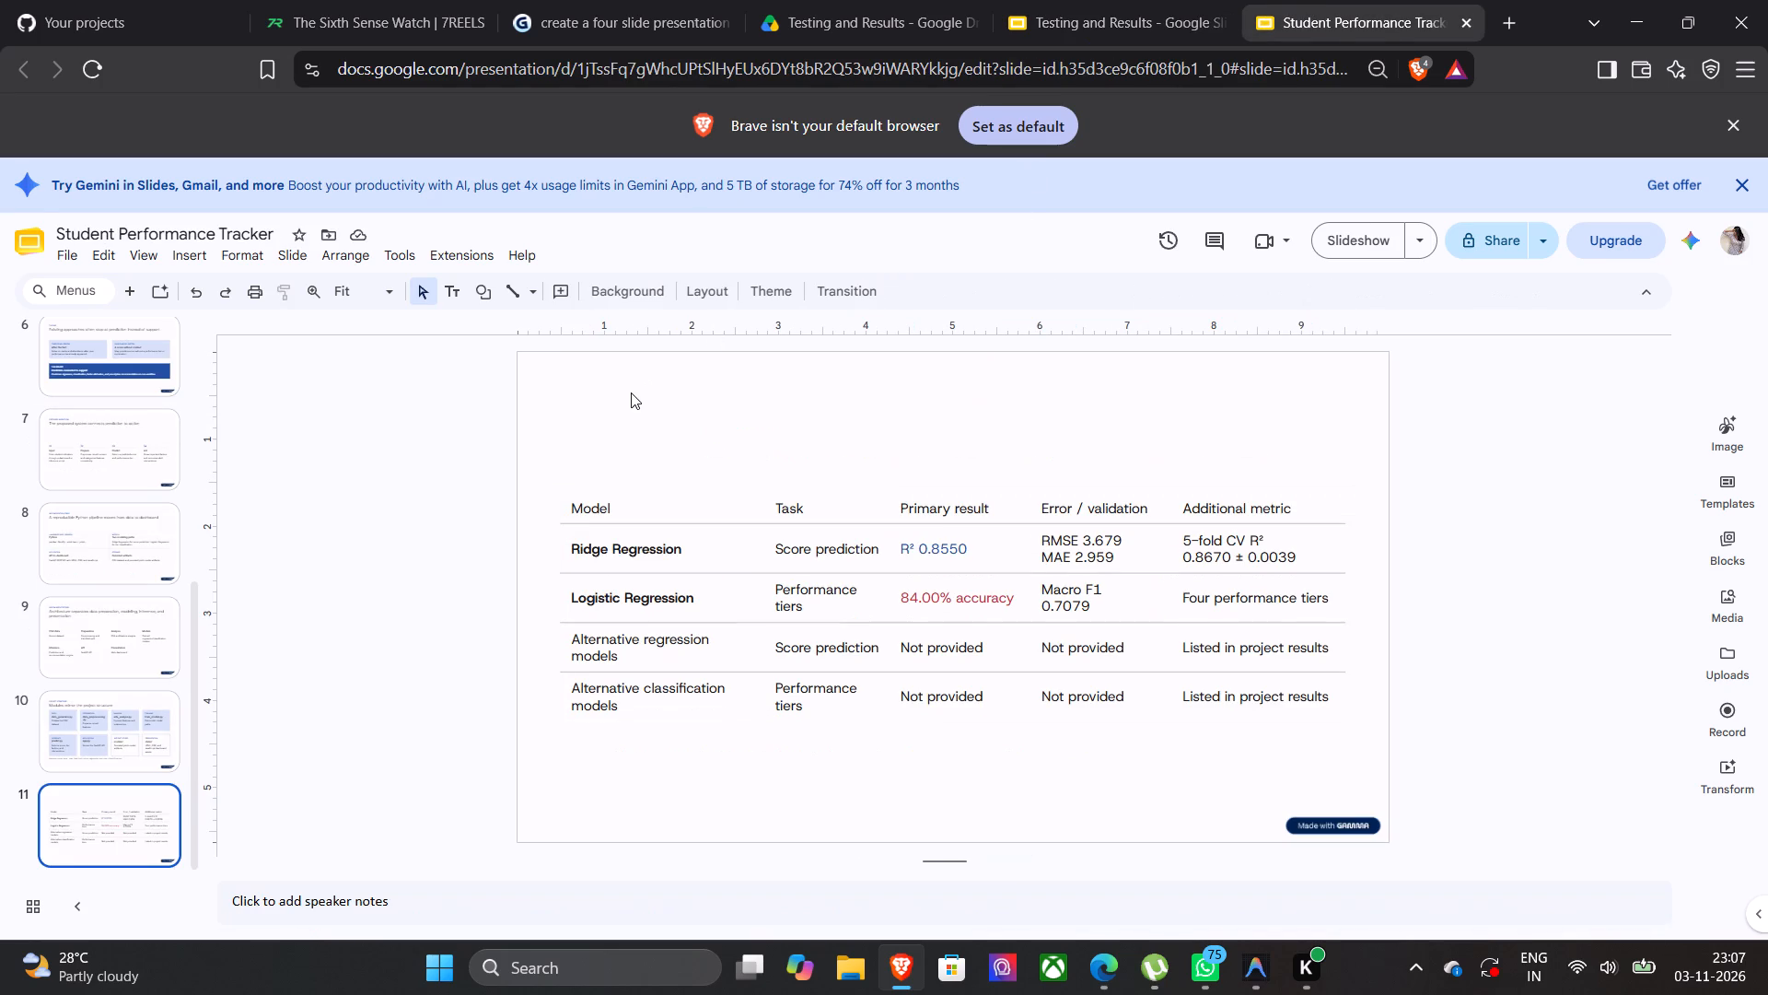
key("ctrl+v")
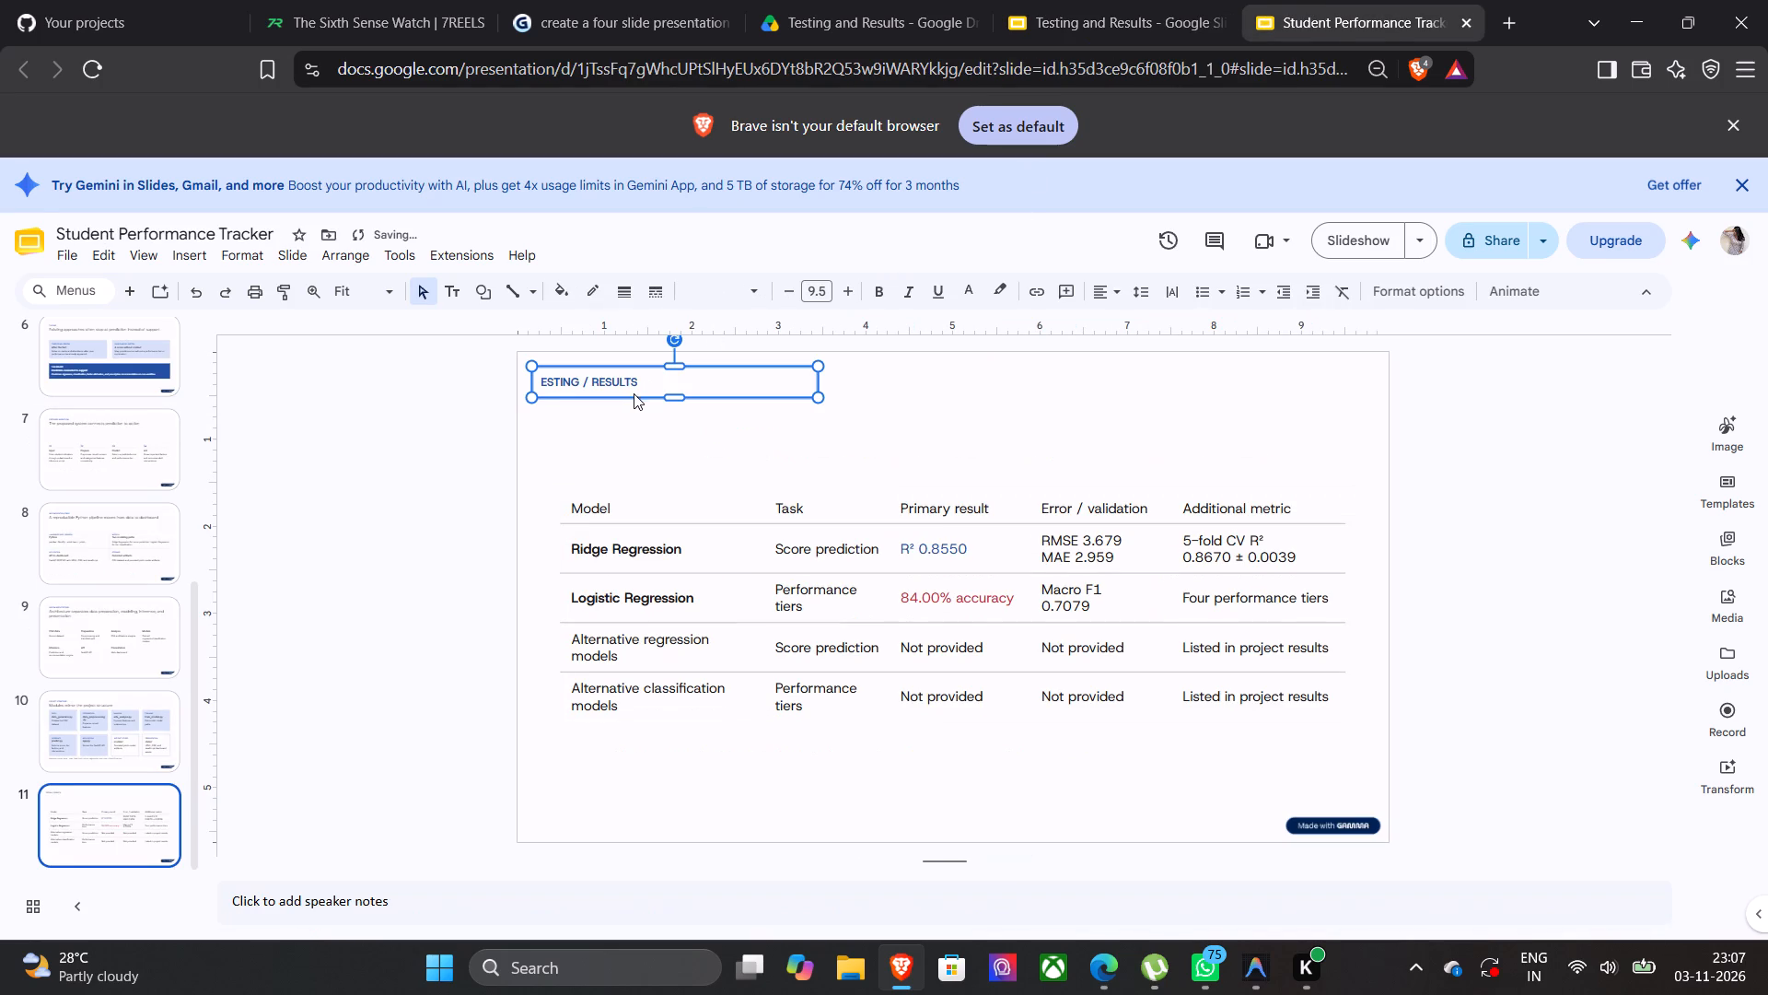
left_click_drag(675, 383, 723, 408)
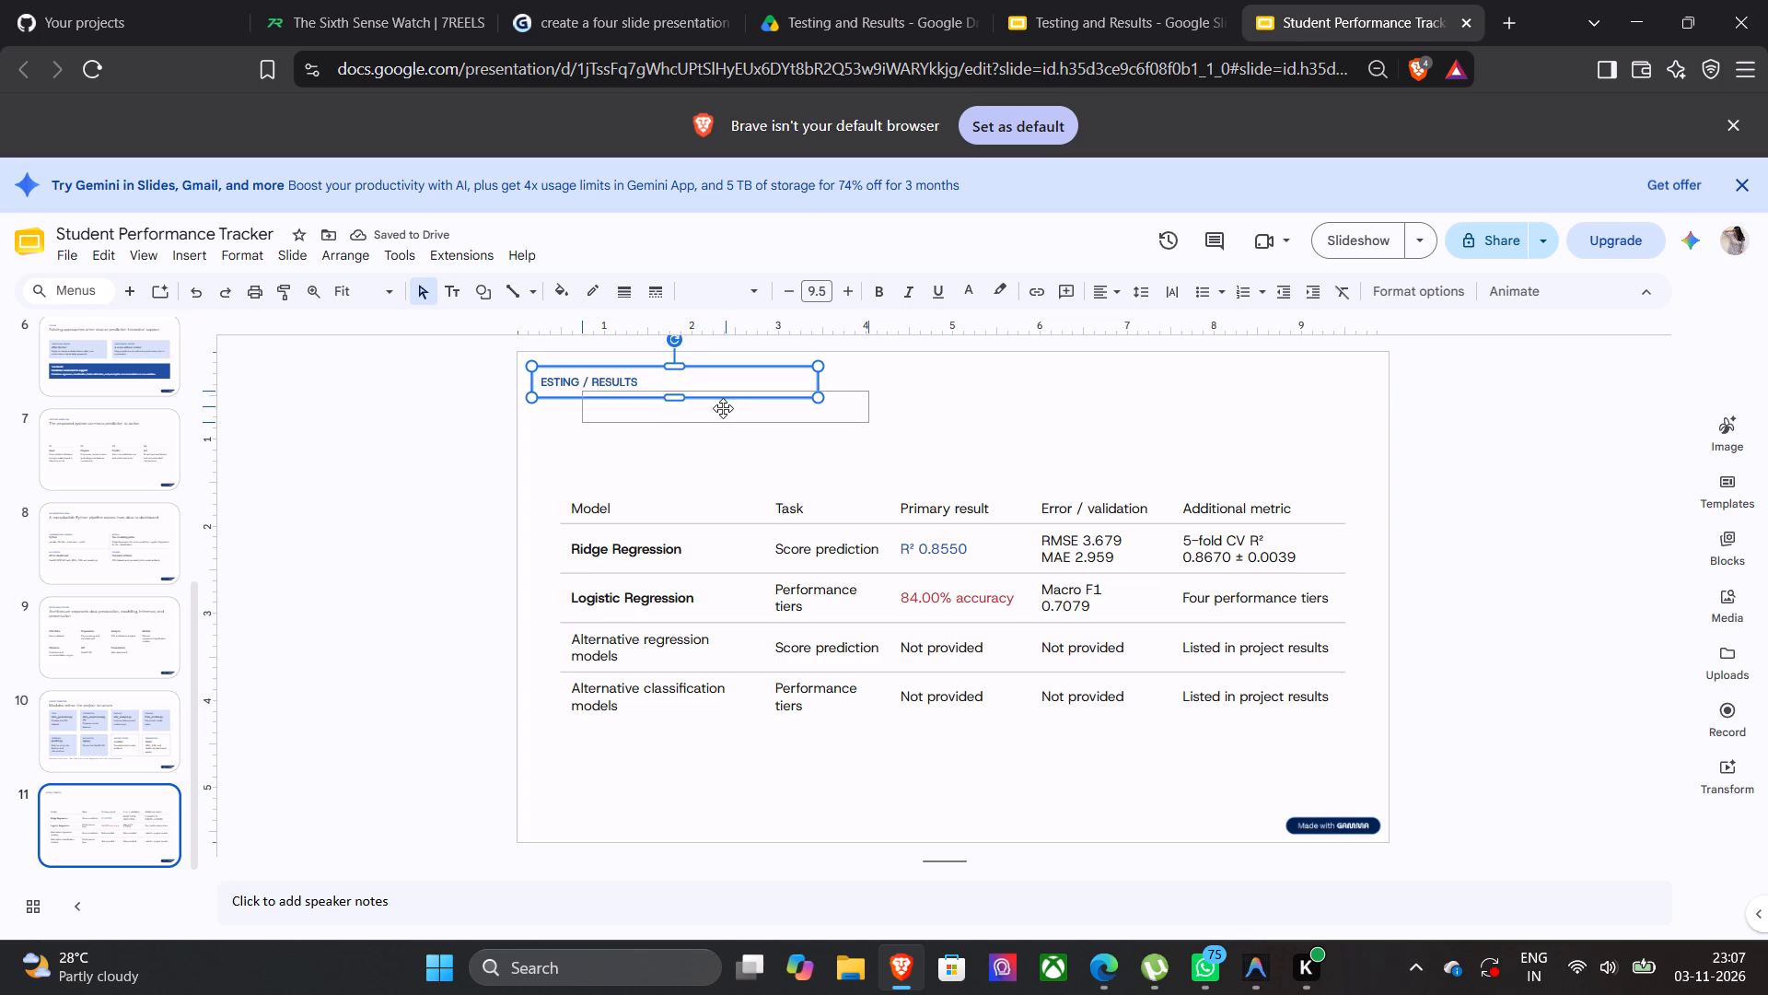
left_click_drag(723, 408, 716, 408)
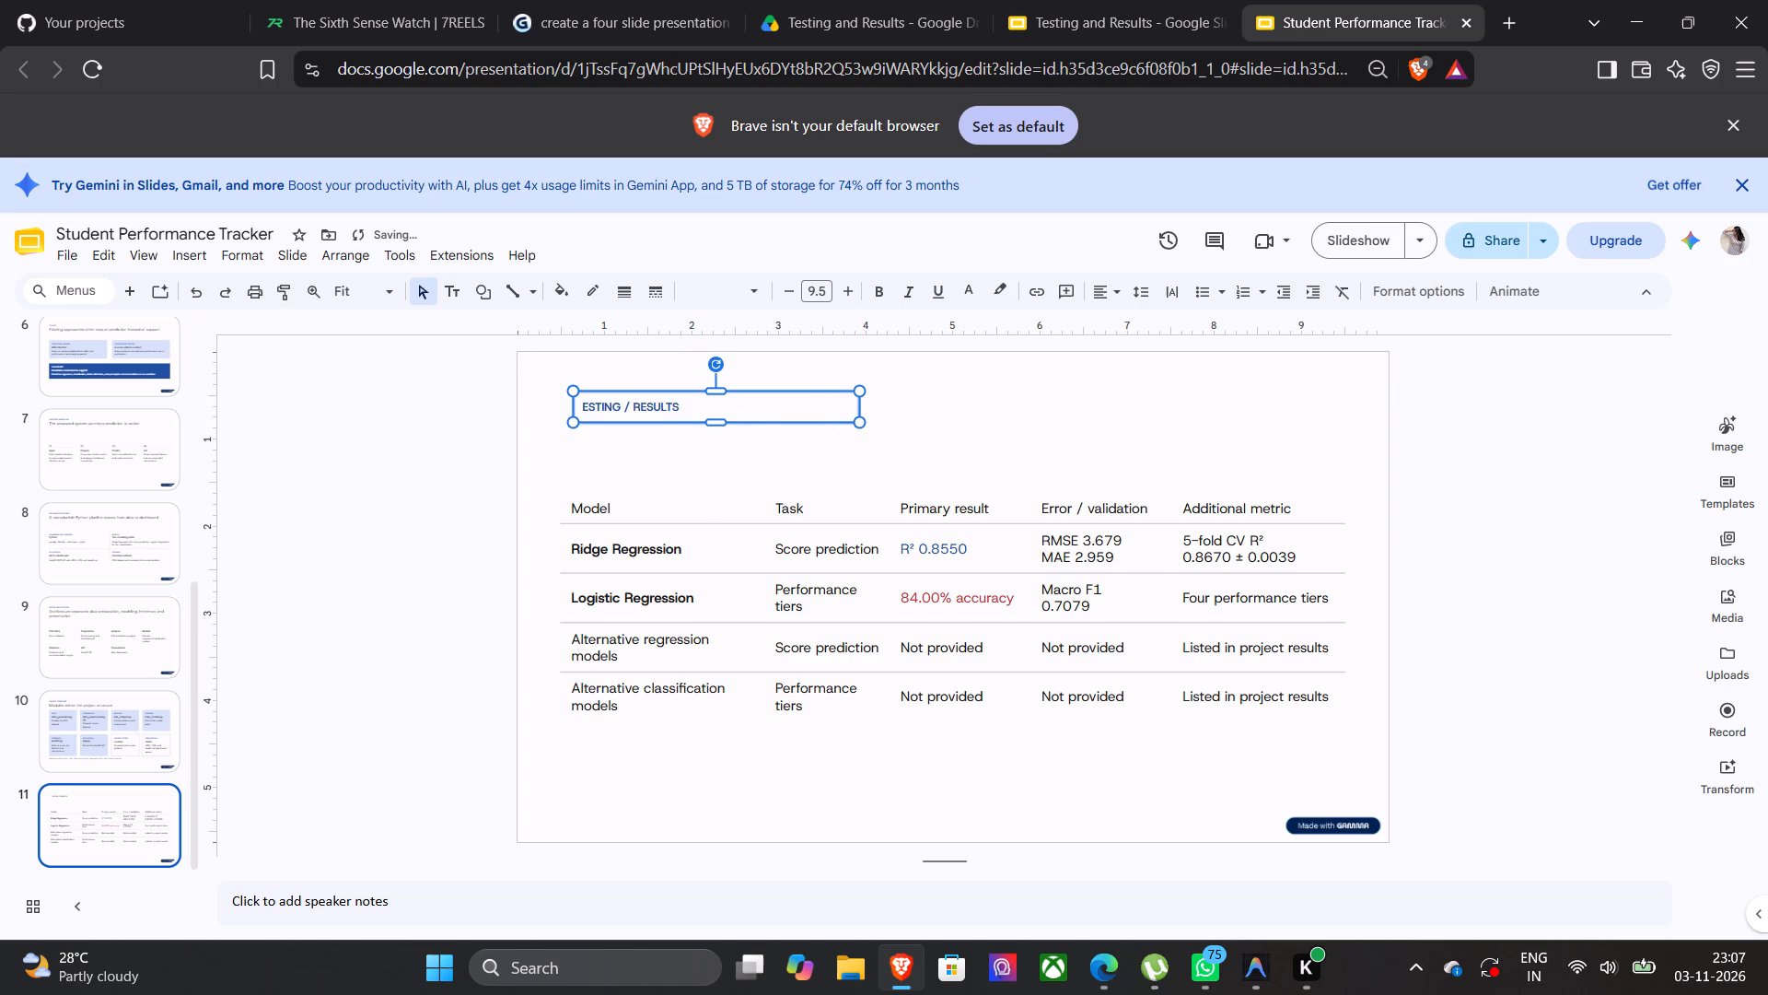
Insert the missing first letter "t" at the start of the copied label on slide 11.
left_click(586, 409)
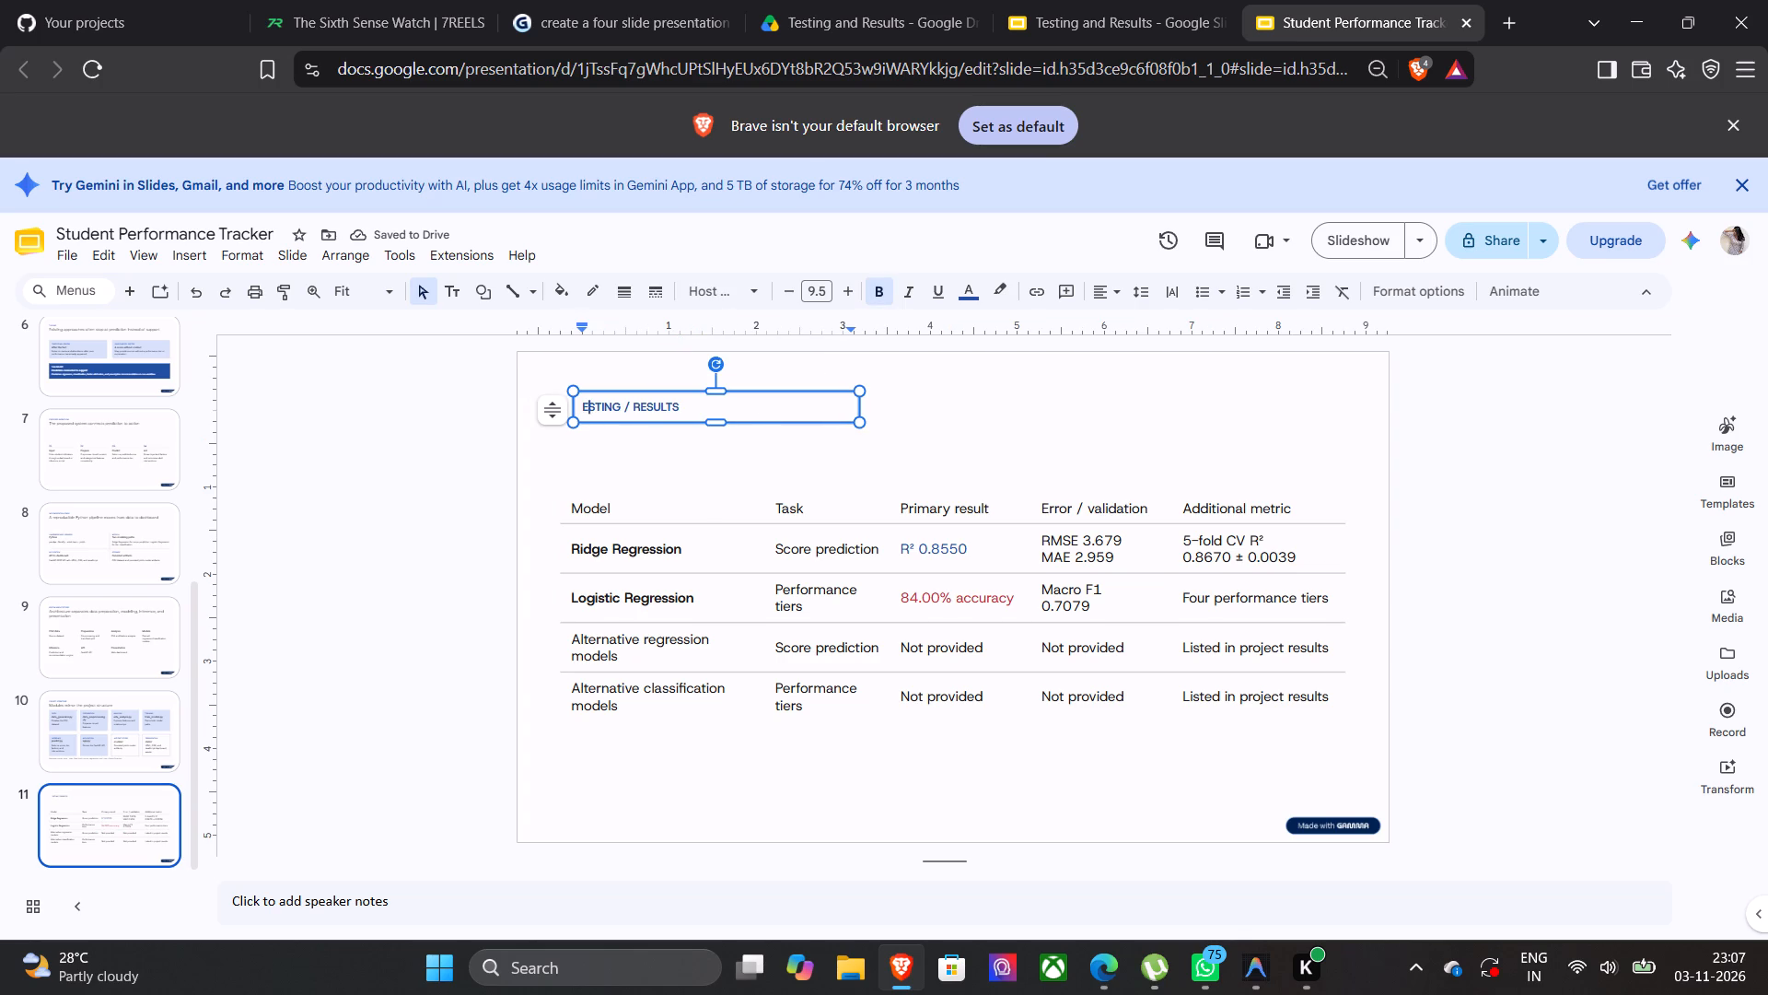
left_click(581, 409)
key("t")
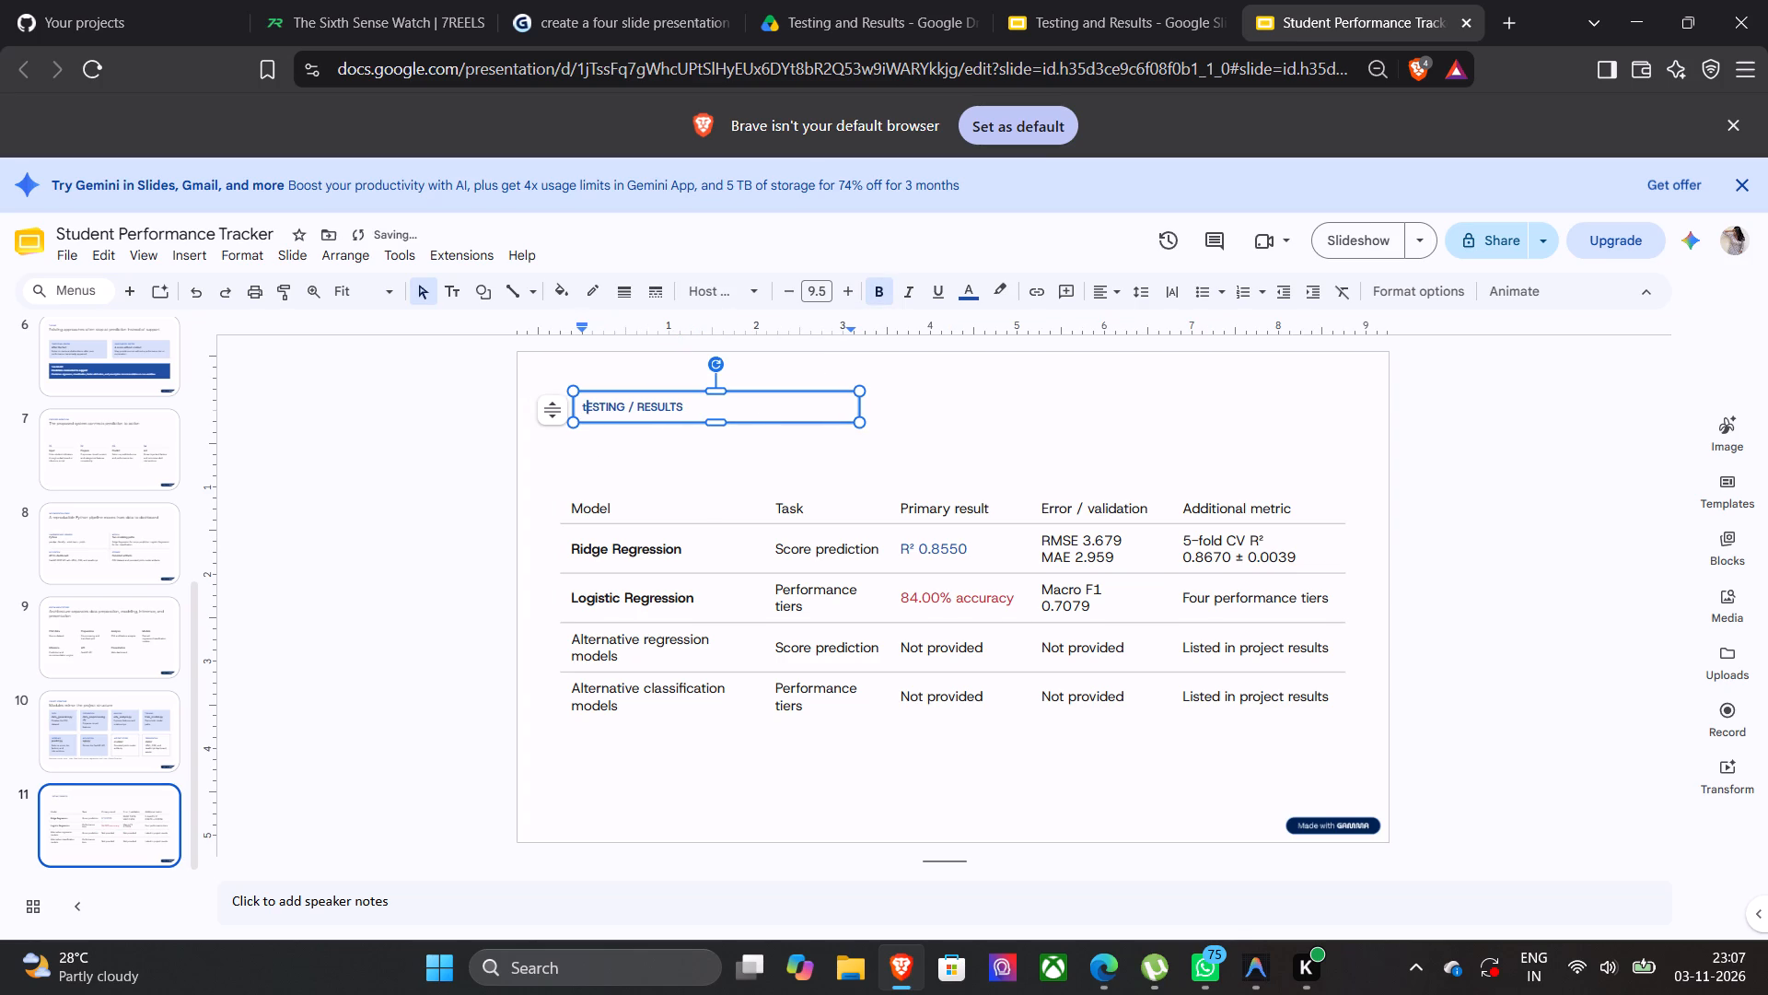
Replace the lowercase "t" at the start of the slide 11 label with a capital "T" so it reads "TESTING / RESULTS".
key("BackSpace")
key("shift+t")
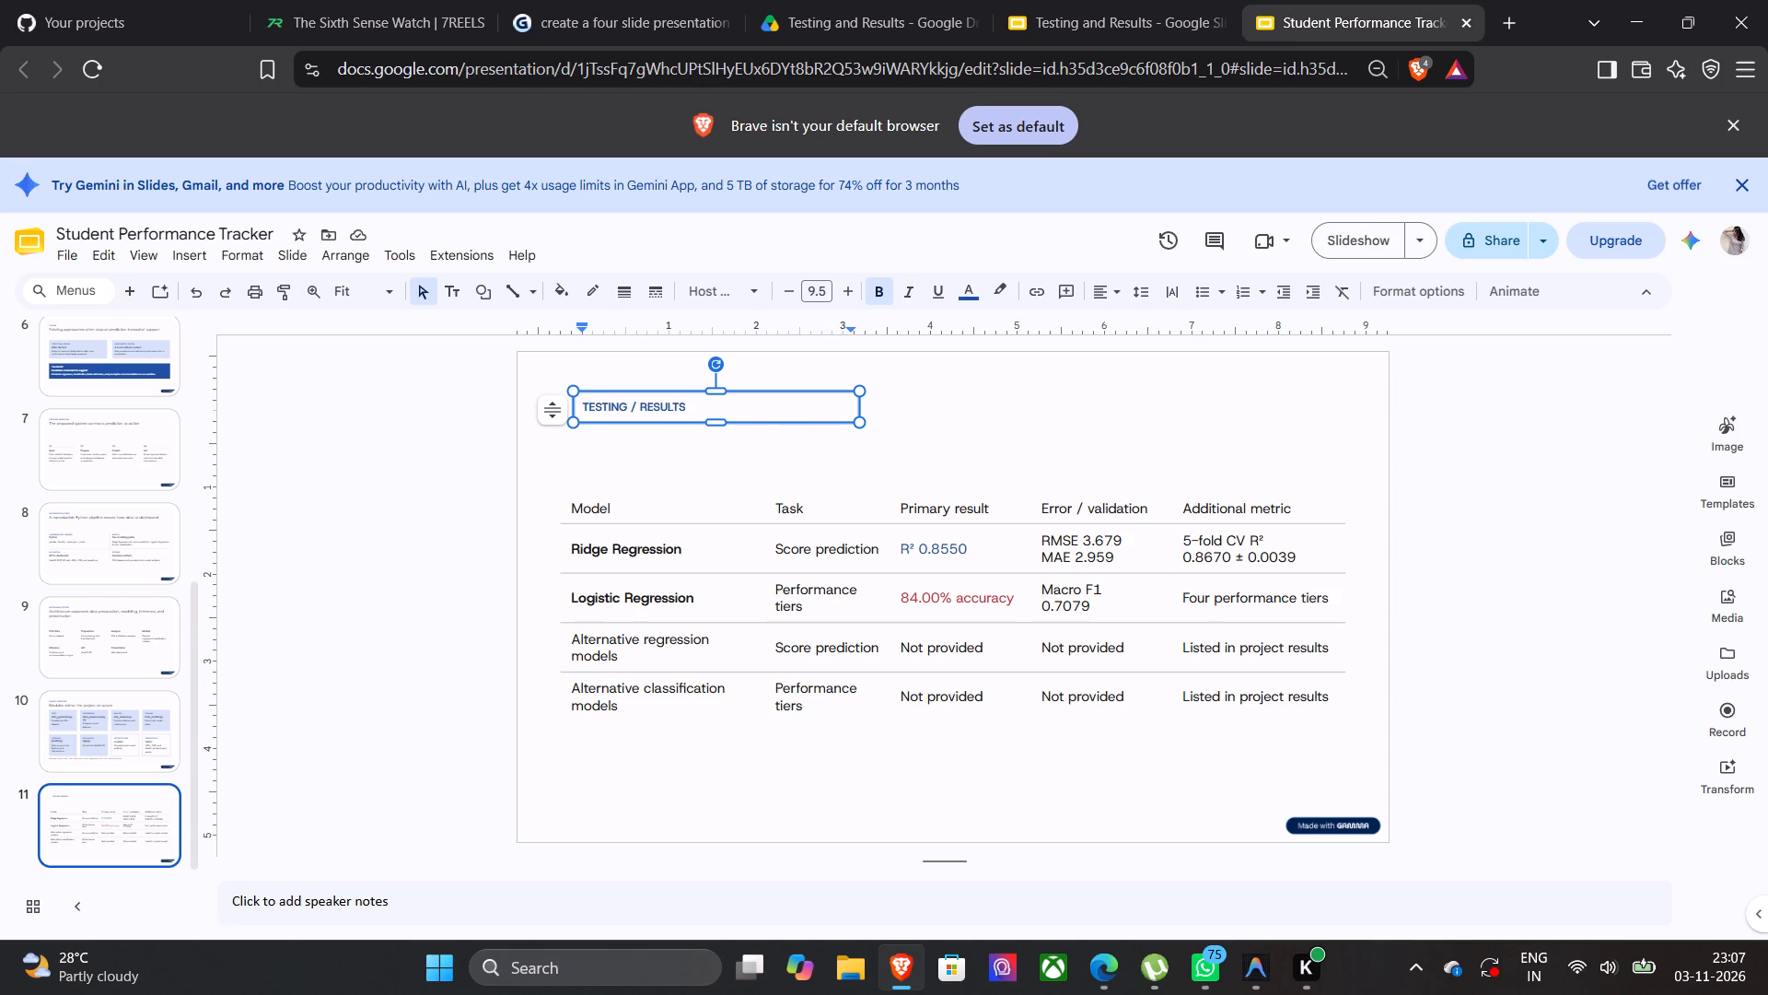
left_click(893, 423)
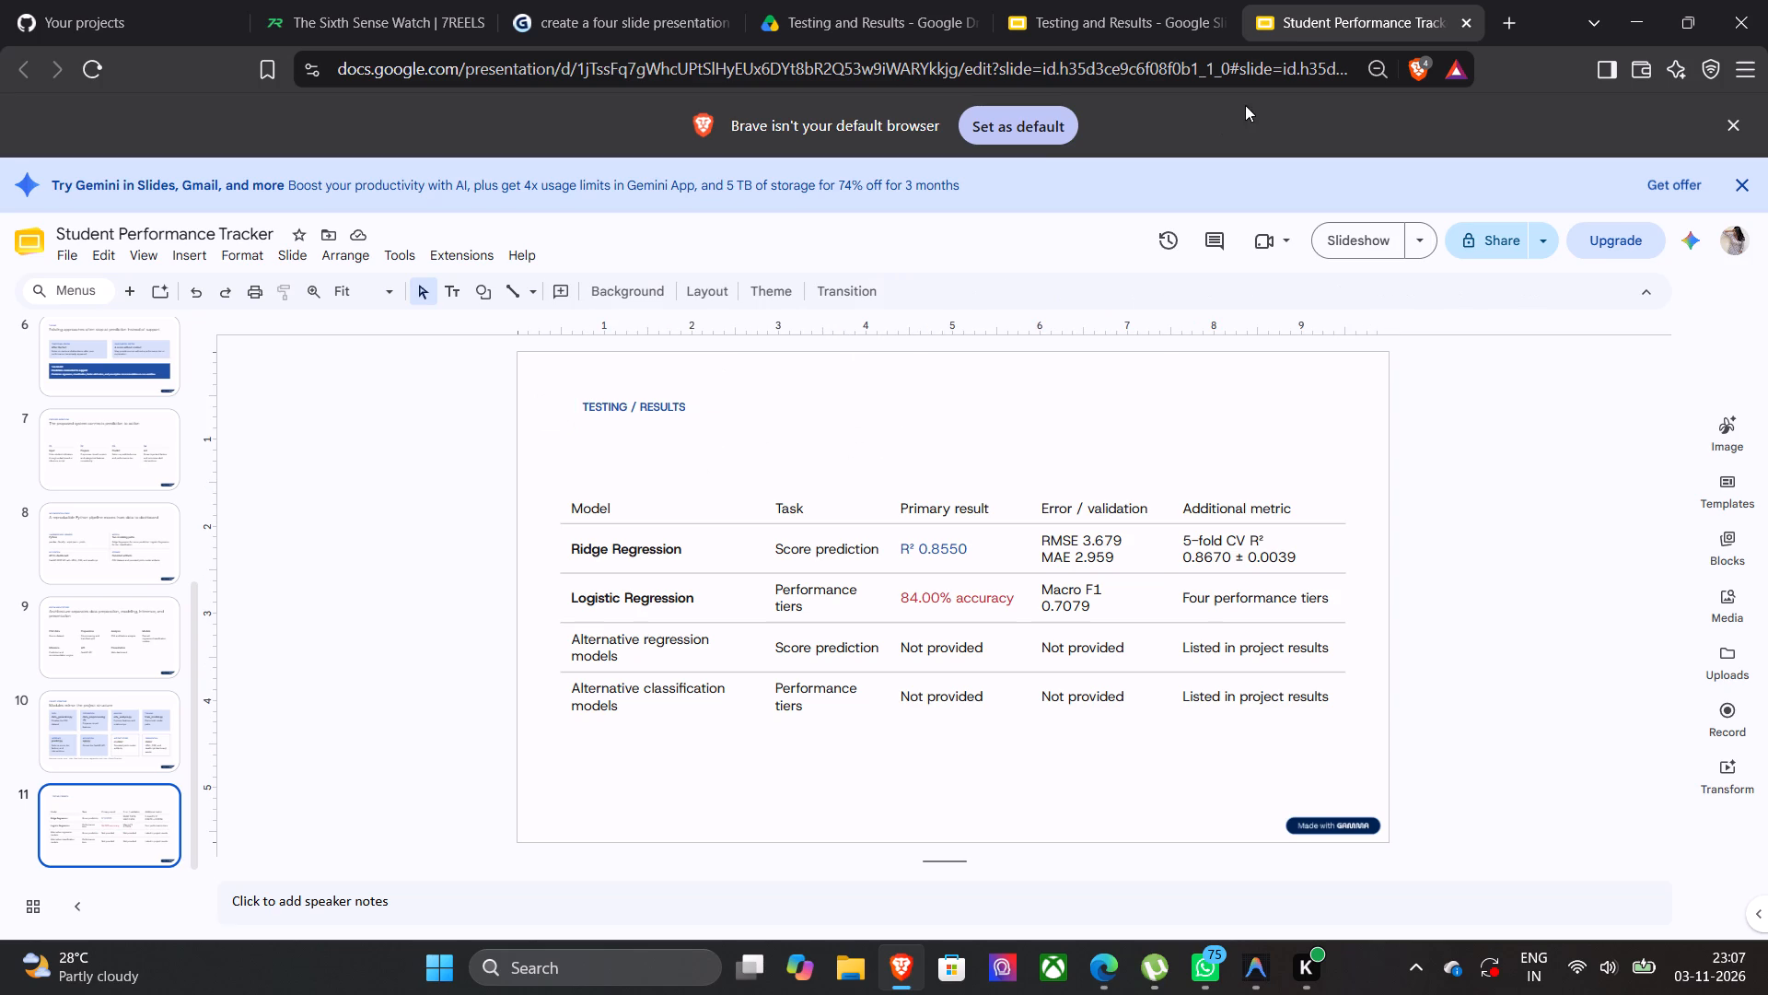
Copy the "Testing and Results" title from the Testing and Results deck to slide 11, placing it between the label and the table.
left_click(1121, 33)
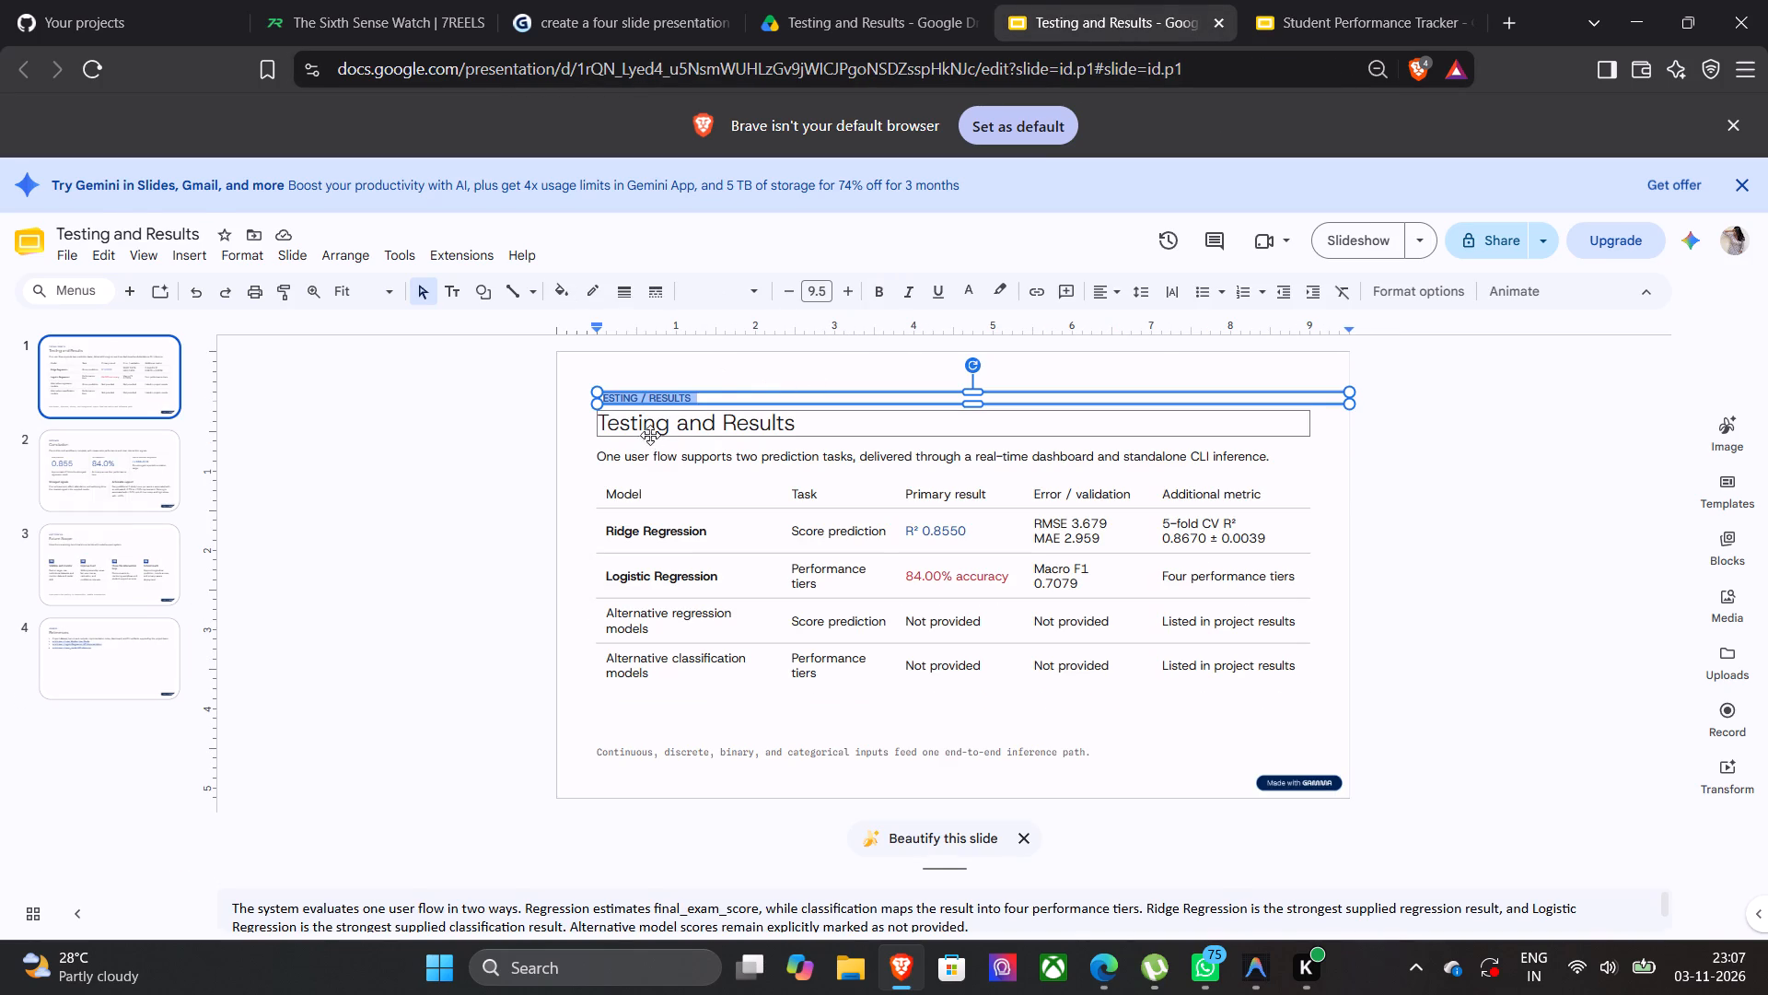
left_click(650, 435)
left_click(797, 422)
left_click_drag(797, 422, 611, 422)
key("ctrl+c")
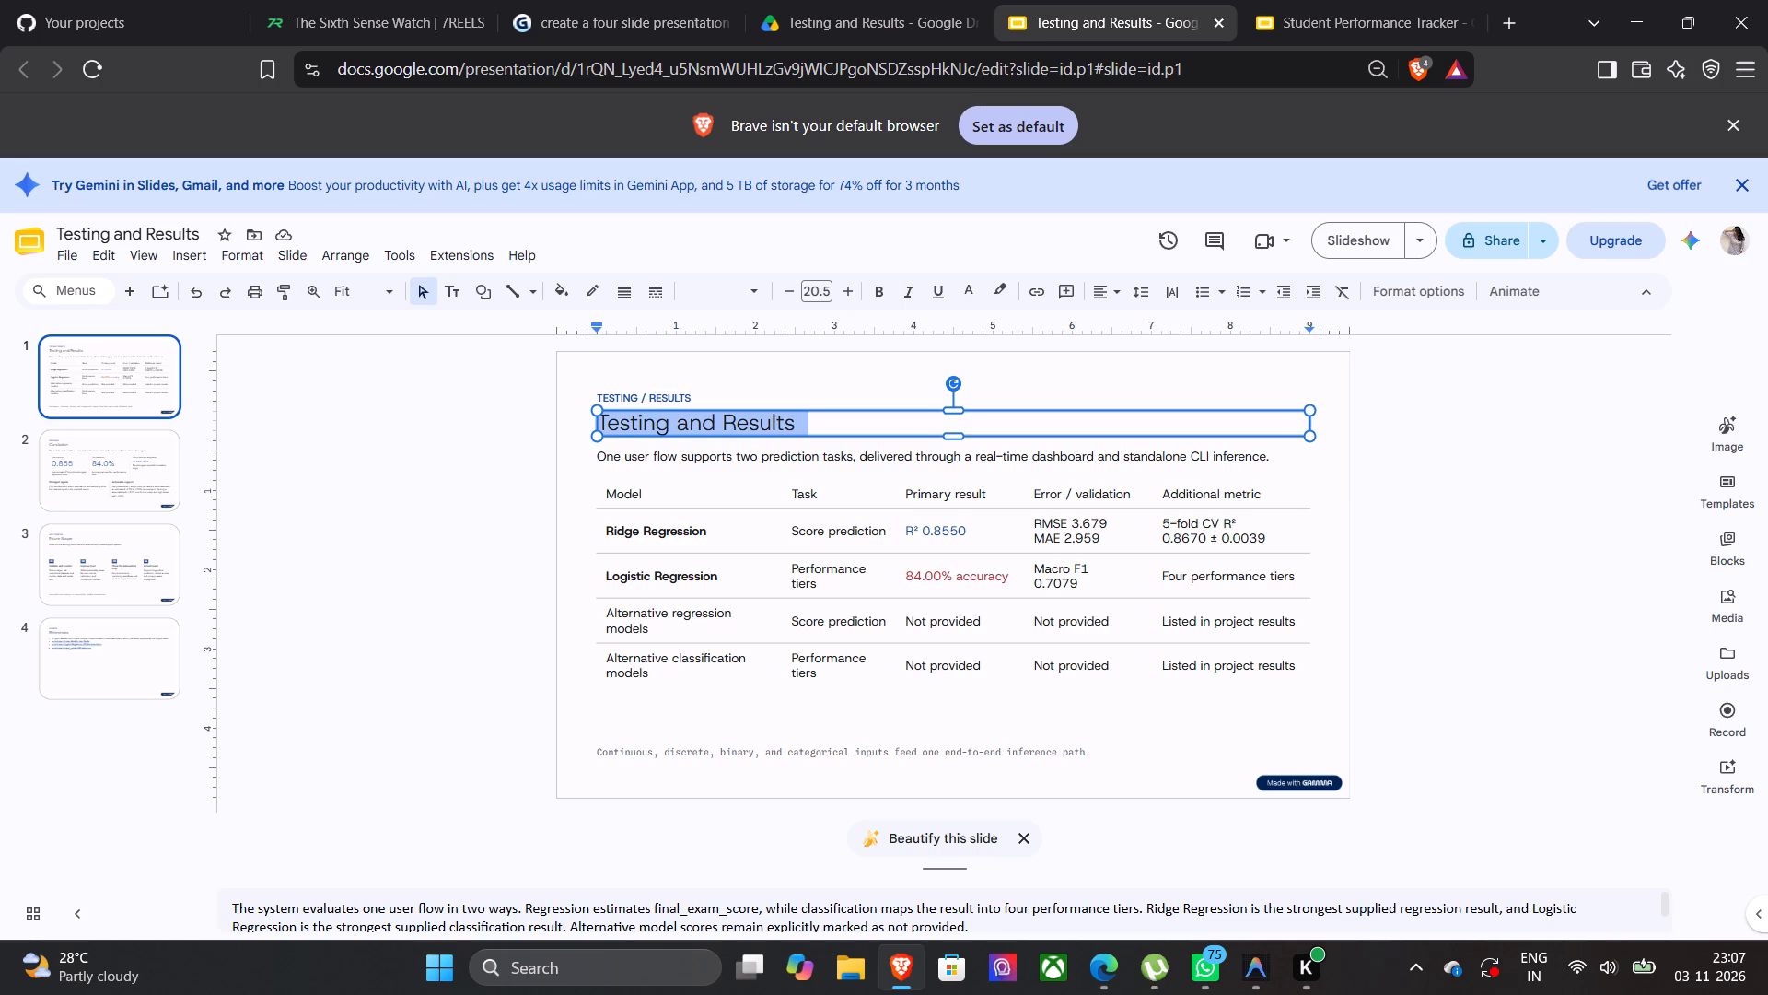
left_click(1315, 28)
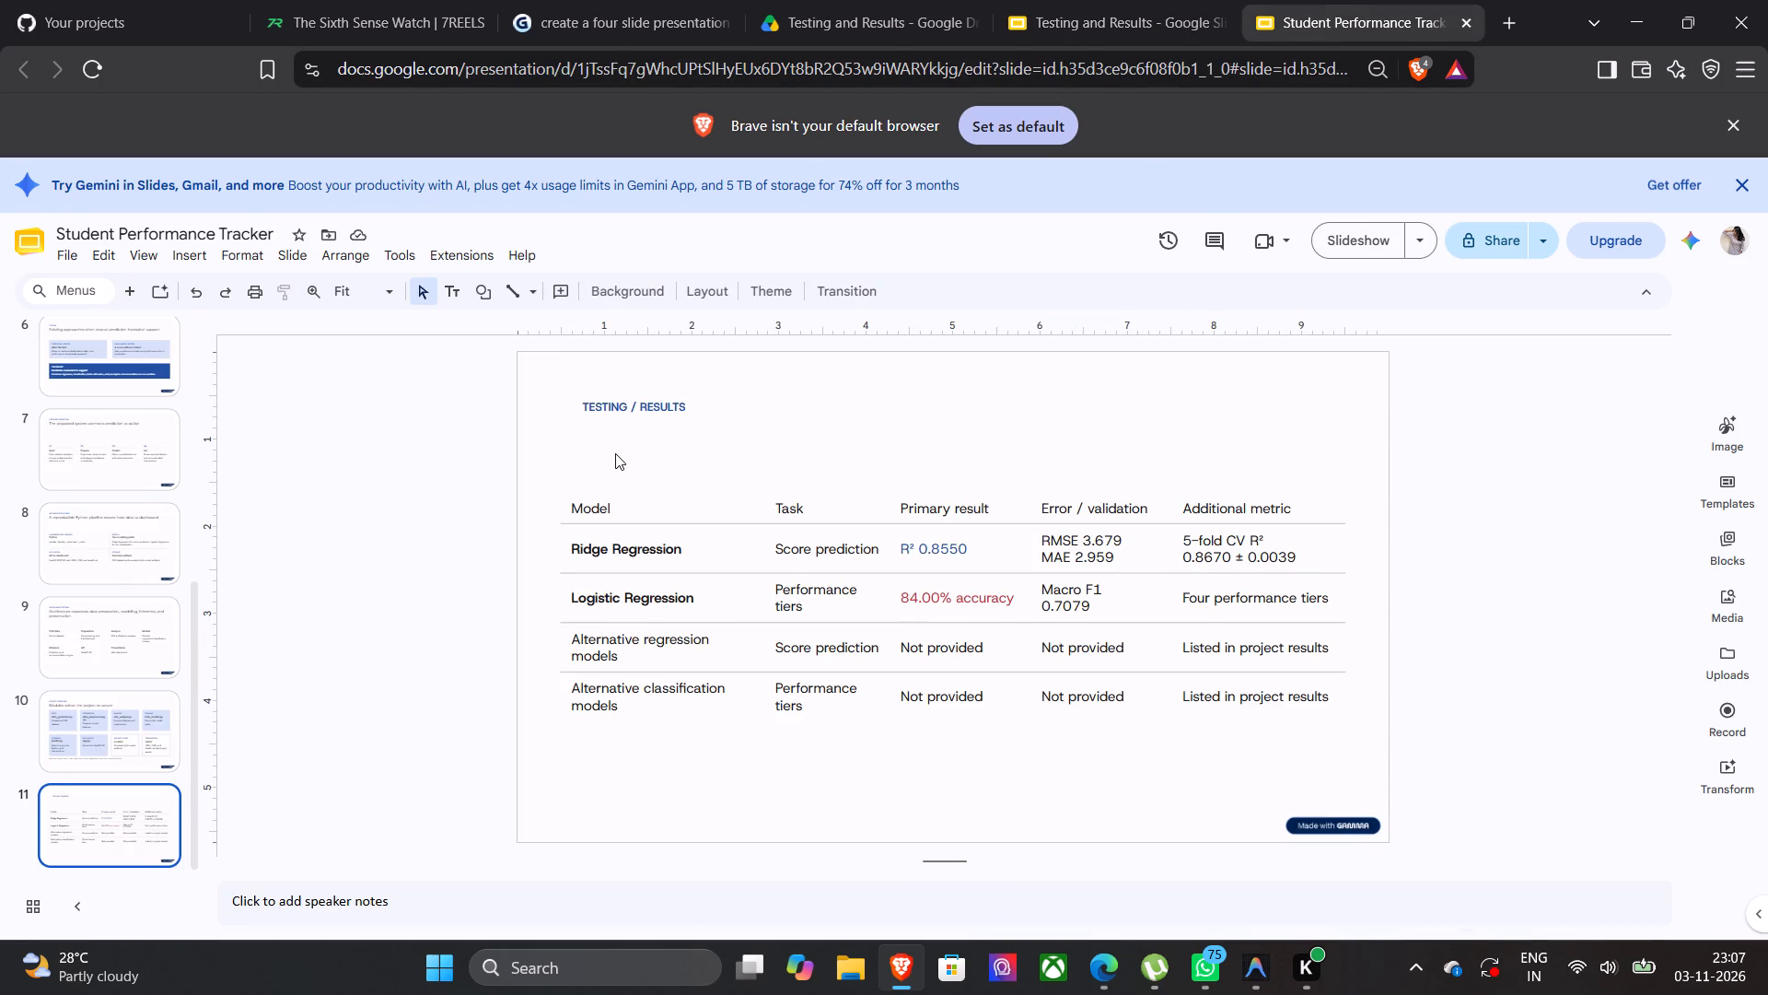
left_click(615, 453)
key("ctrl+v")
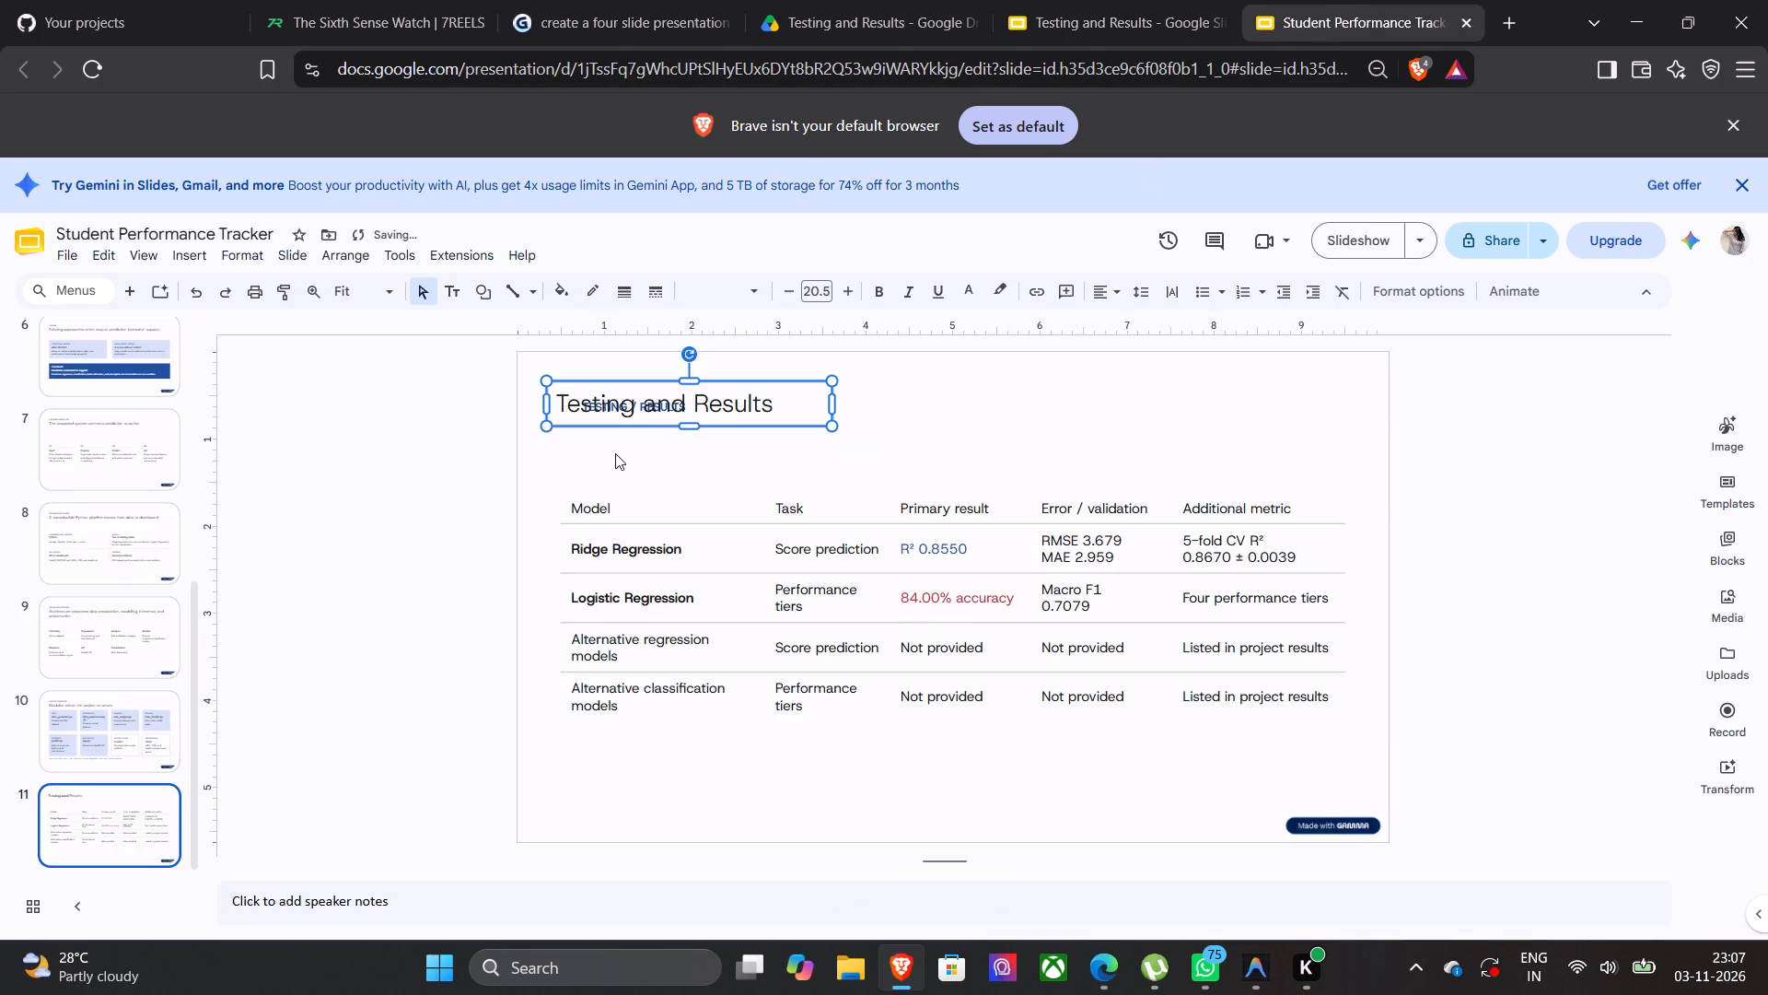
left_click_drag(791, 398, 794, 415)
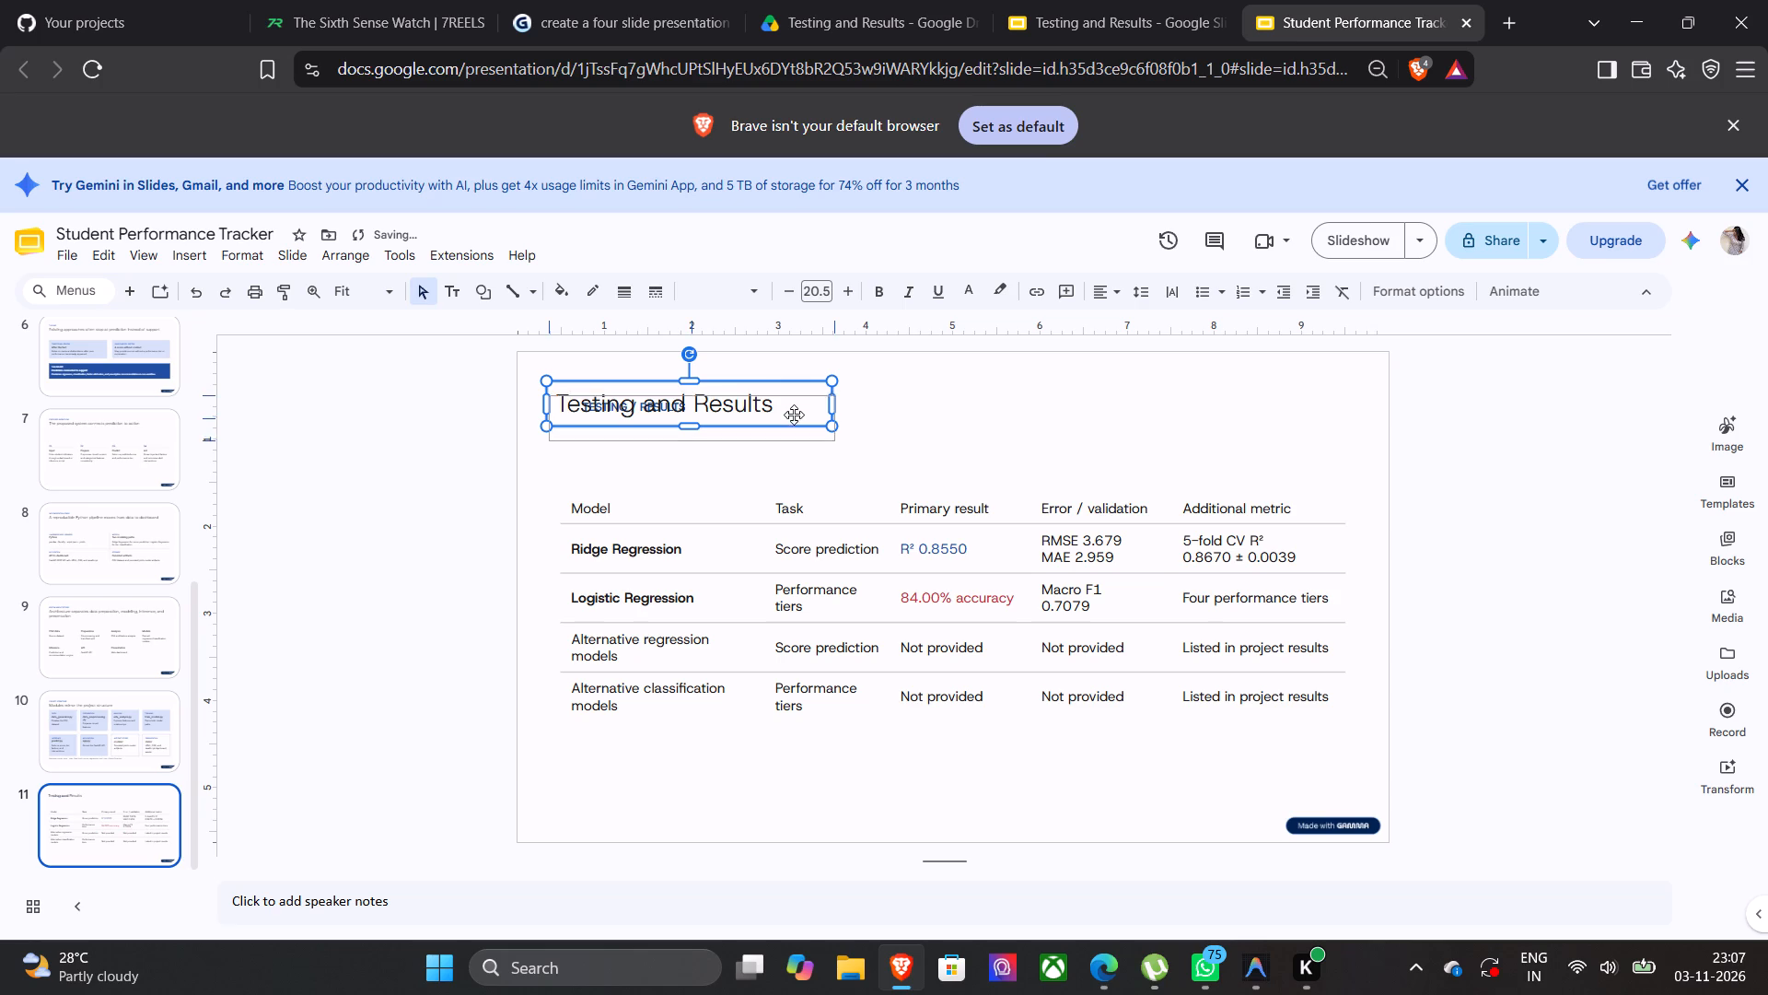
left_click_drag(794, 415, 808, 434)
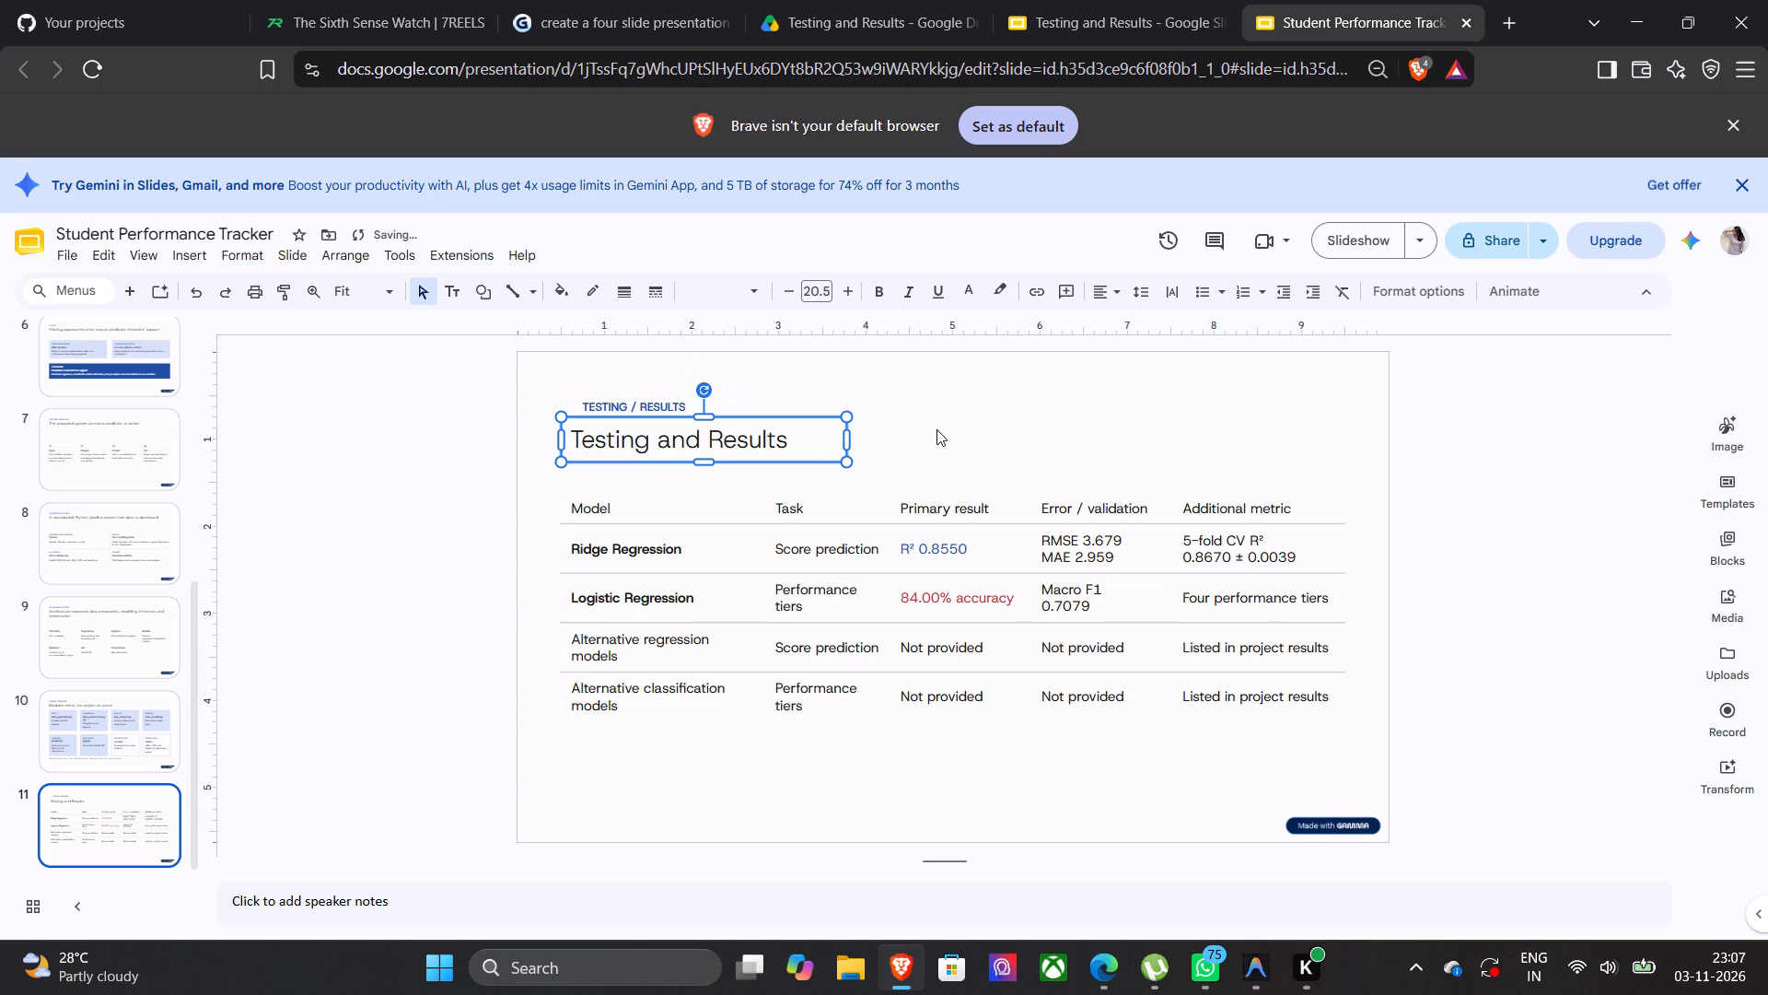
left_click(936, 429)
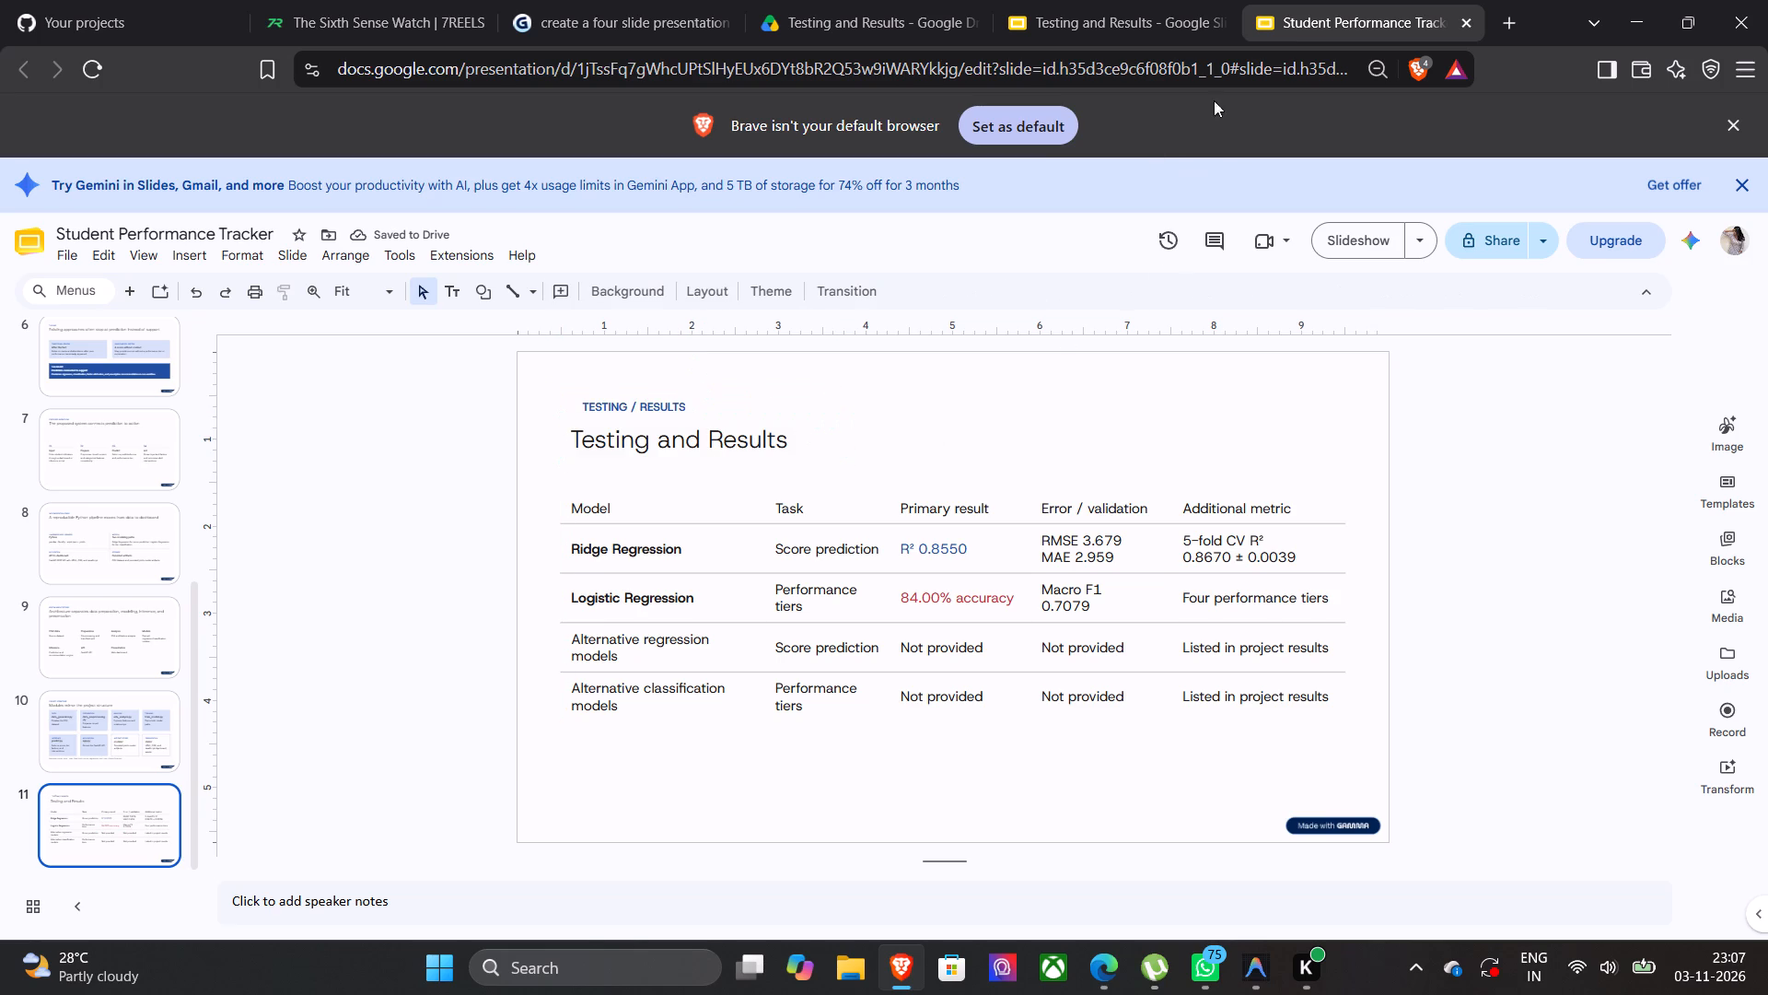
Copy the "One user flow supports two prediction tasks…" sentence, without its final period, from the first Testing and Results slide onto slide 11.
left_click(1146, 26)
left_click(721, 462)
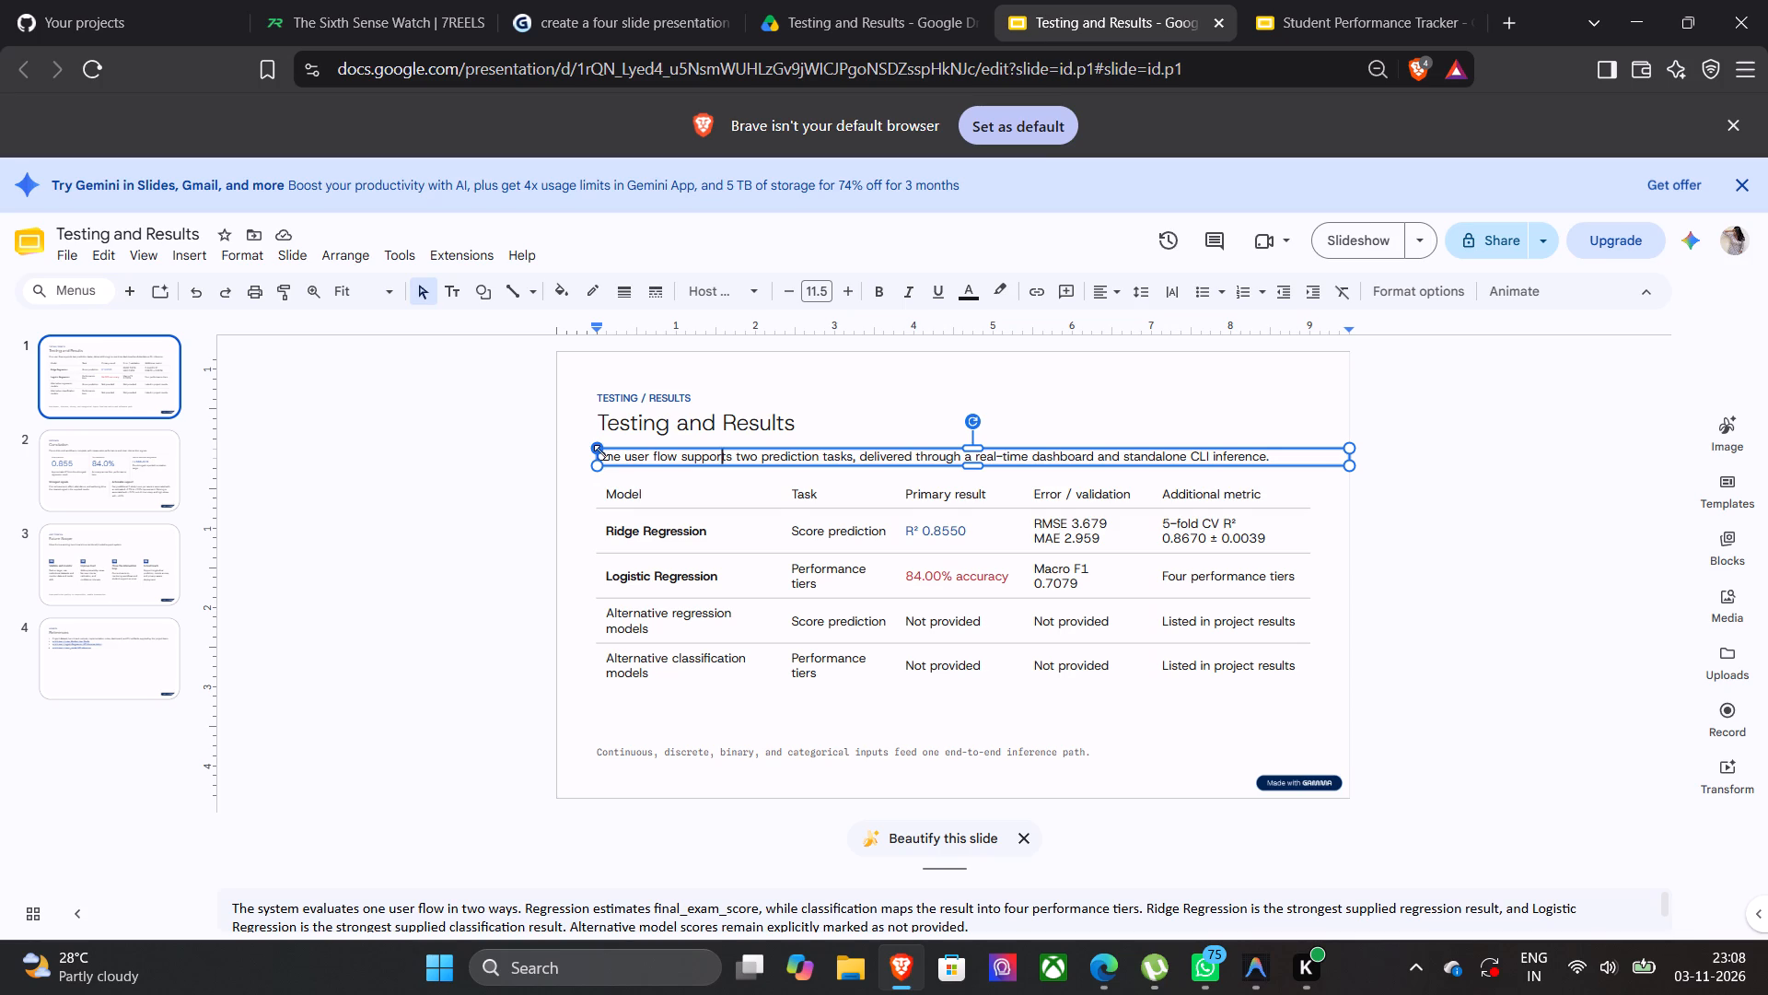
left_click(1308, 461)
left_click(1304, 457)
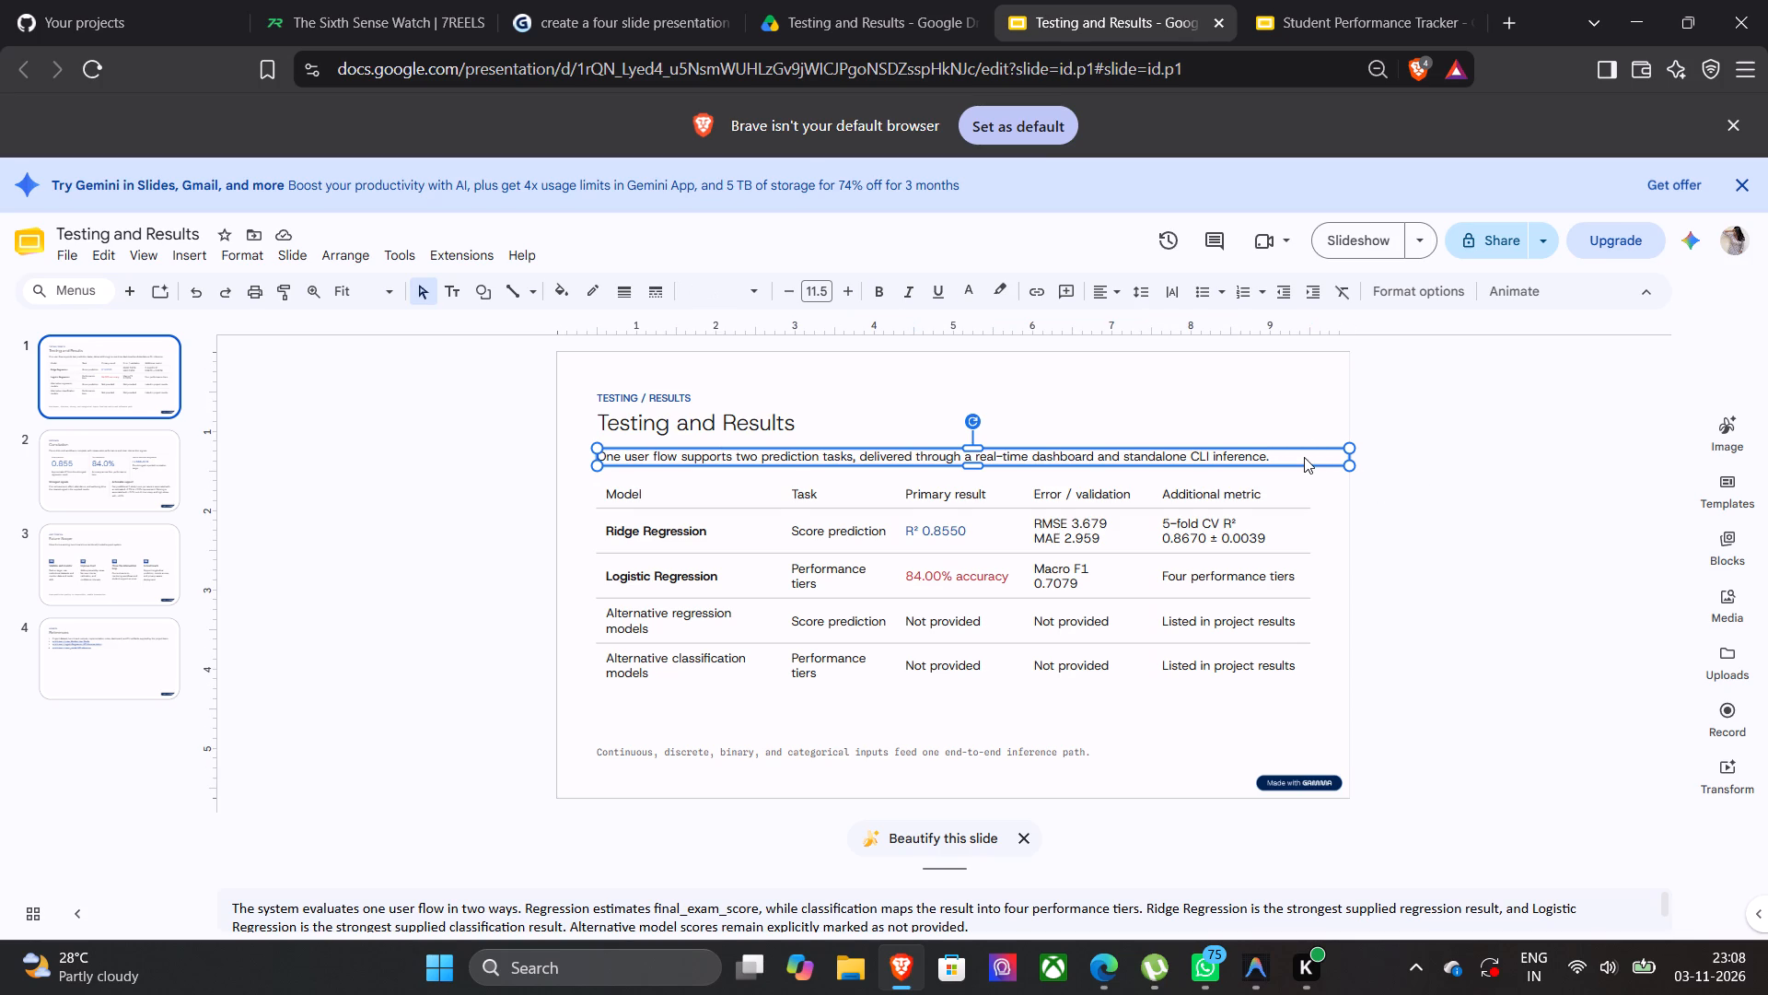
left_click(1300, 454)
left_click_drag(1300, 454, 1283, 460)
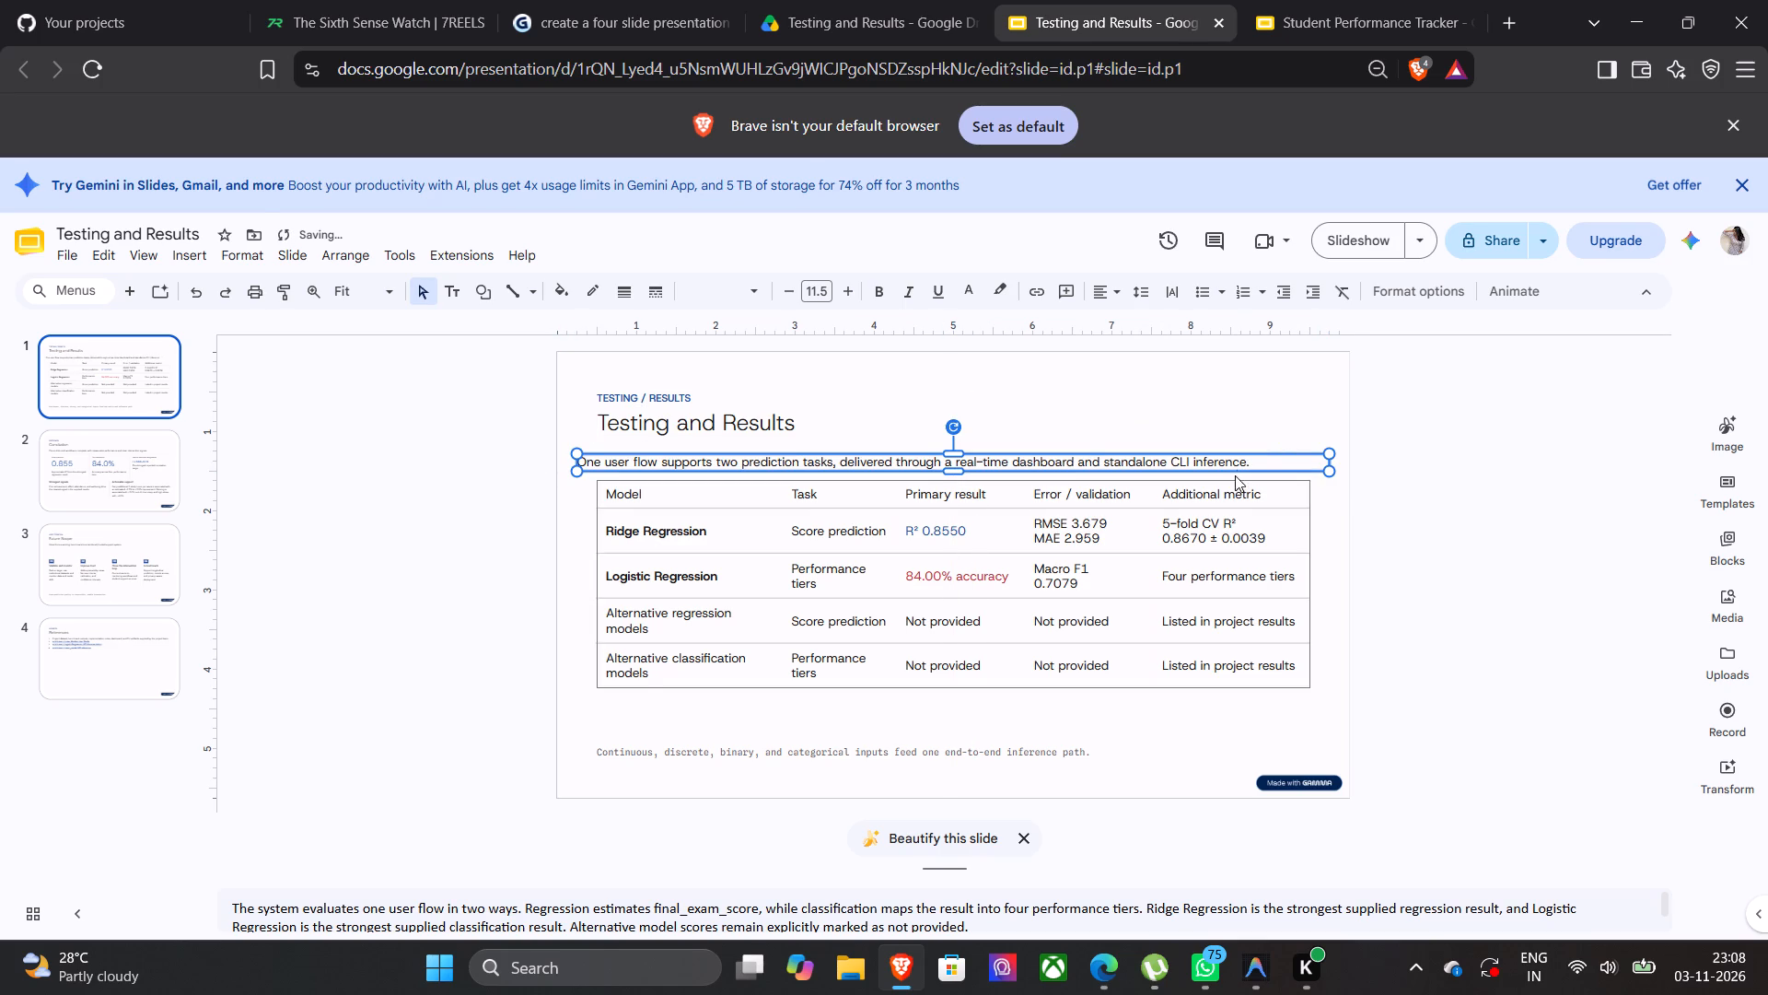
left_click(1258, 463)
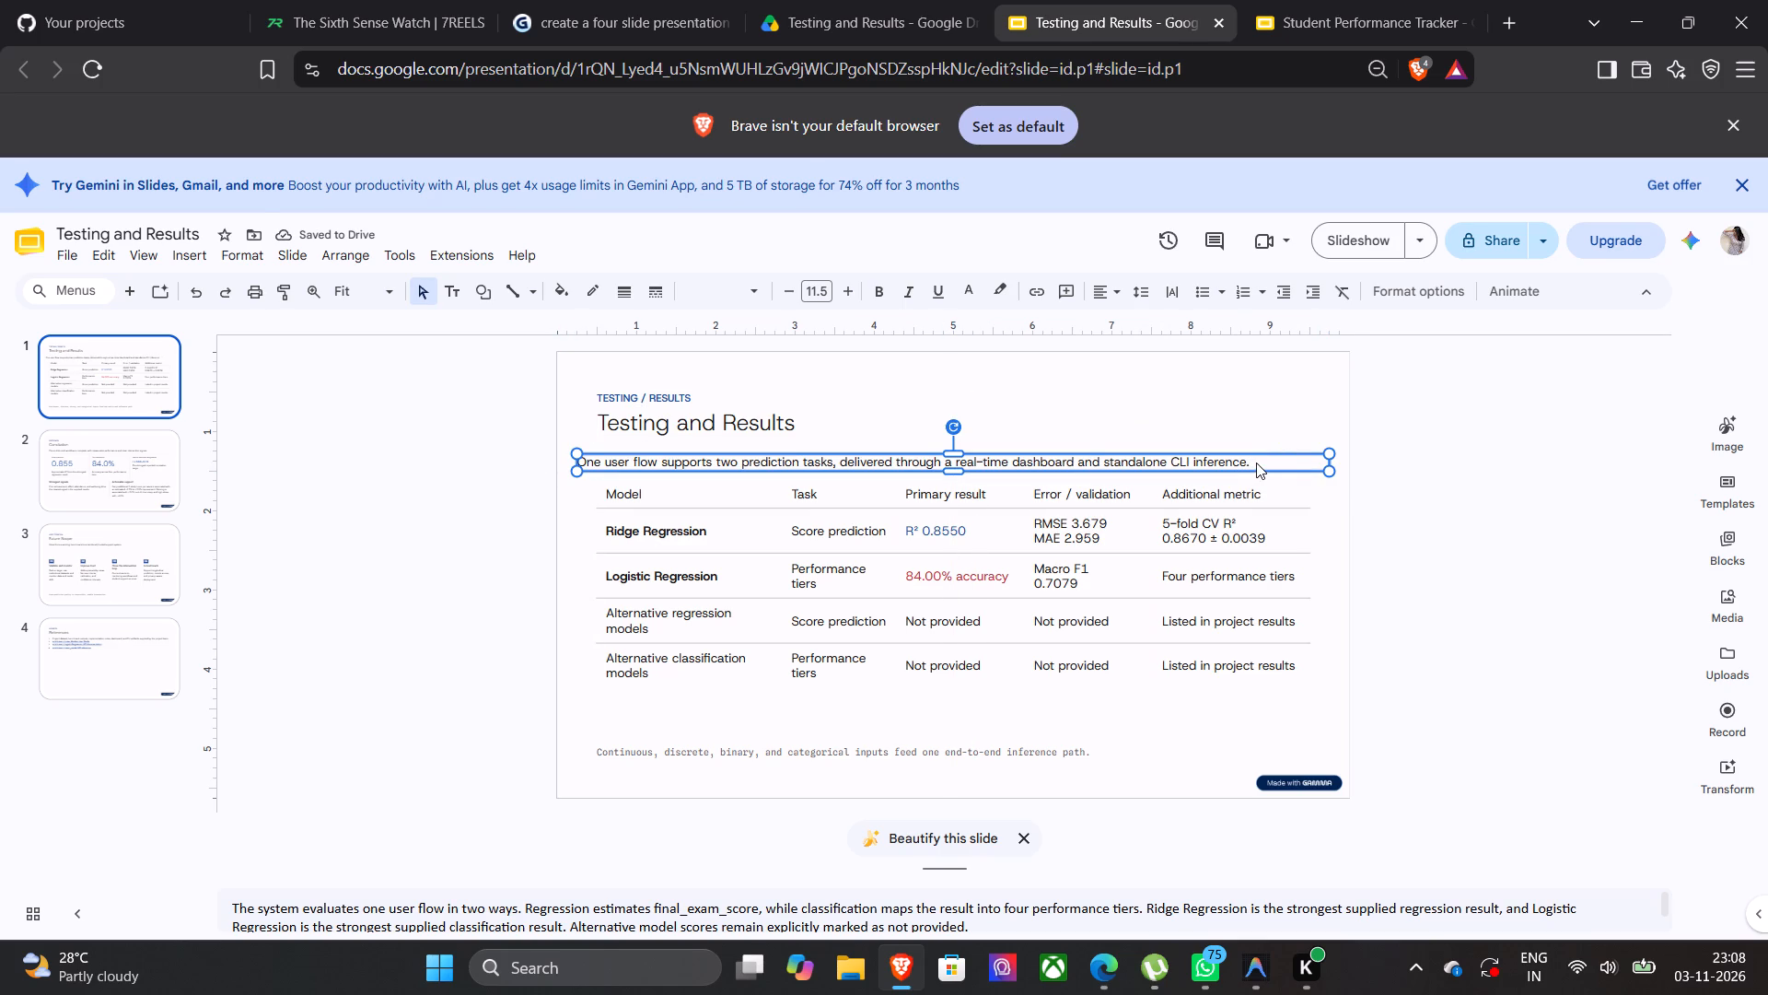
left_click(1253, 462)
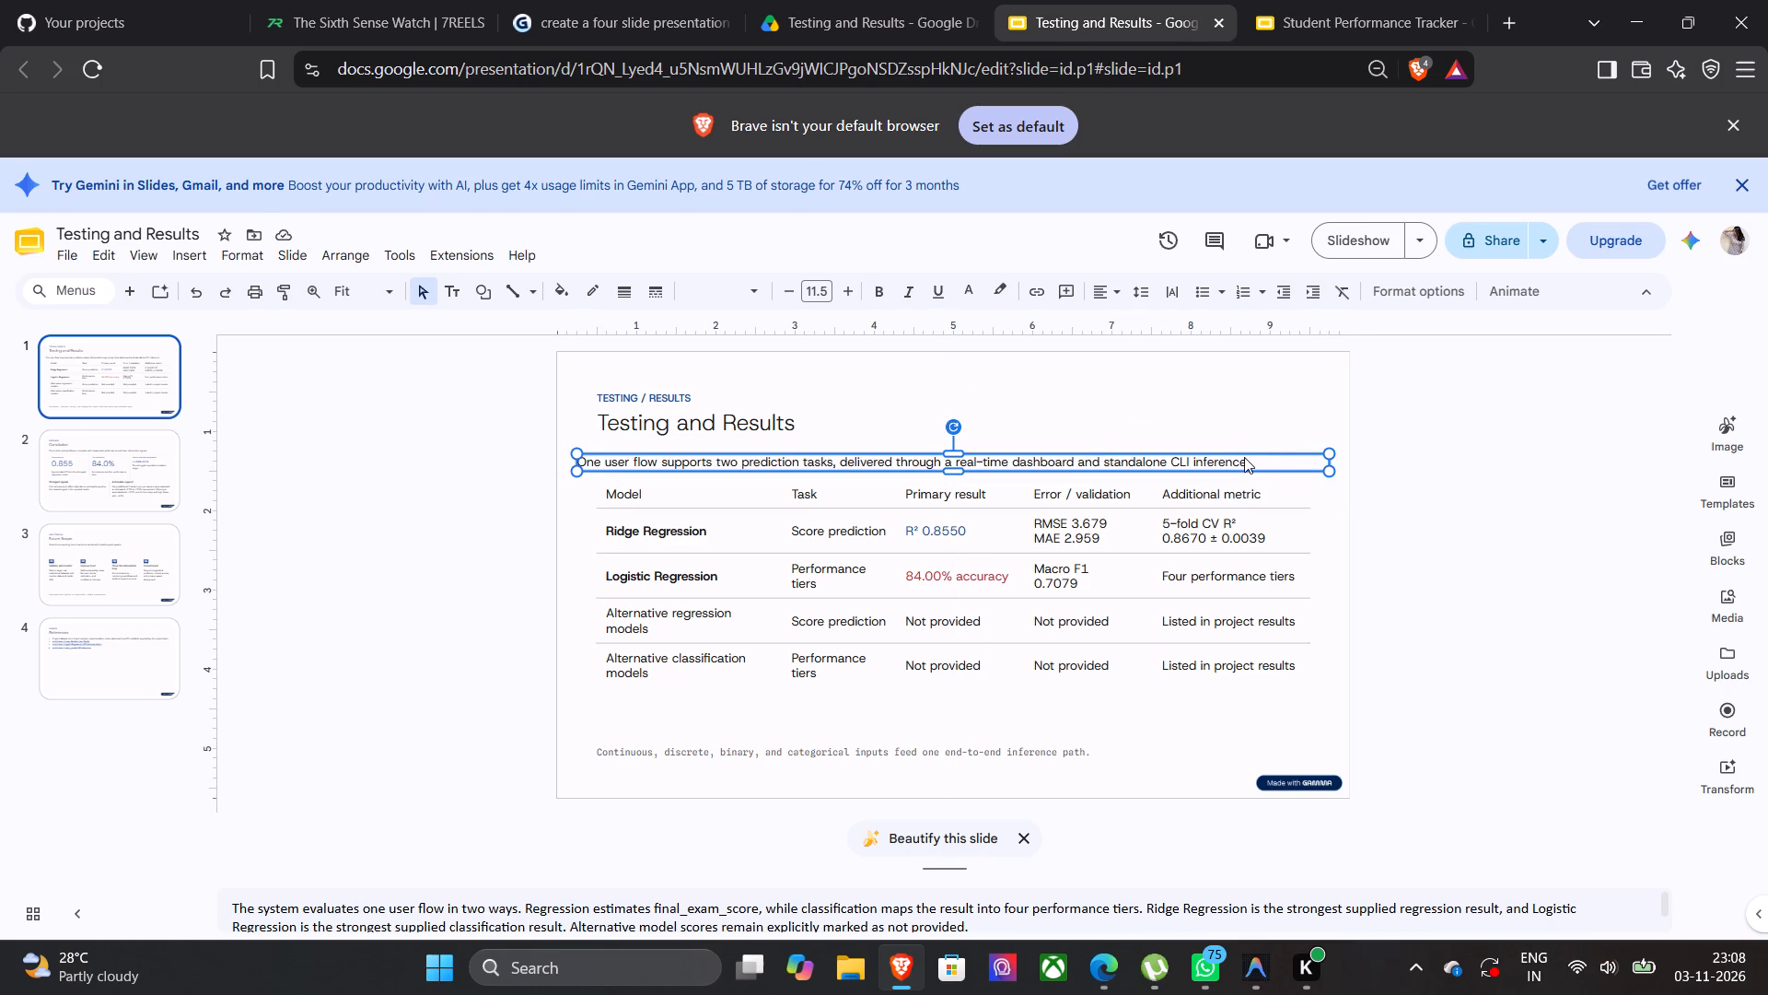
left_click(1241, 460)
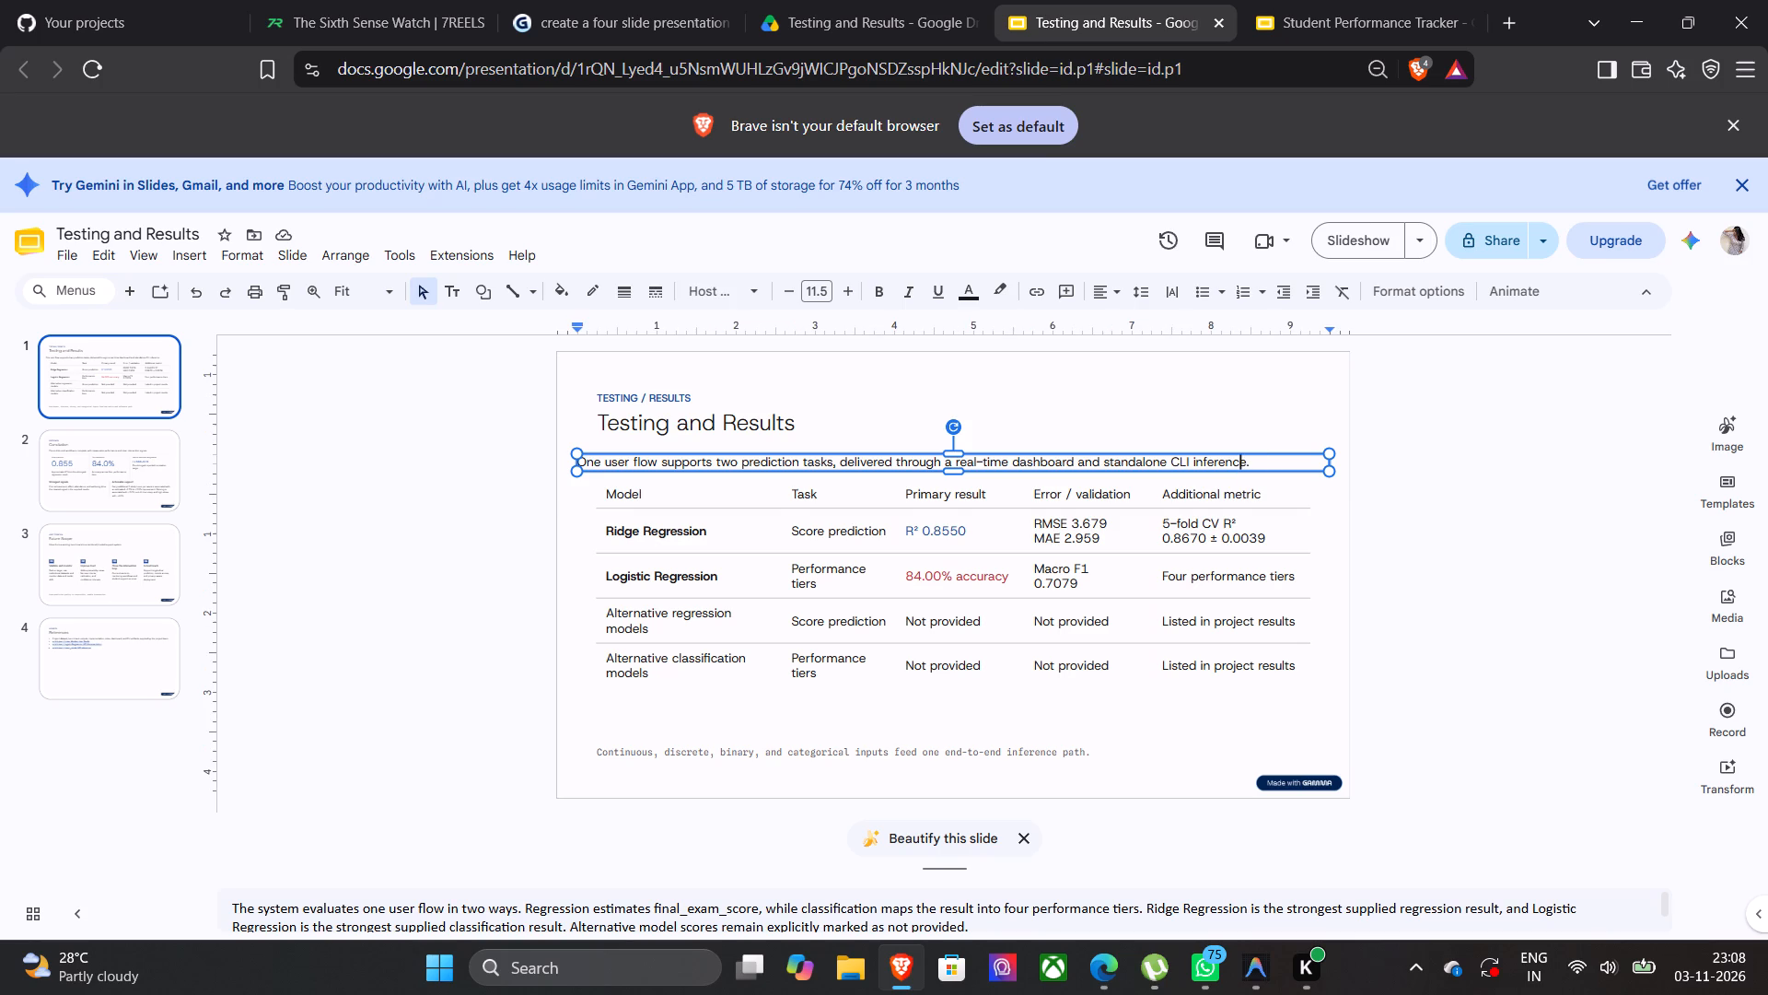
left_click_drag(1241, 460, 898, 460)
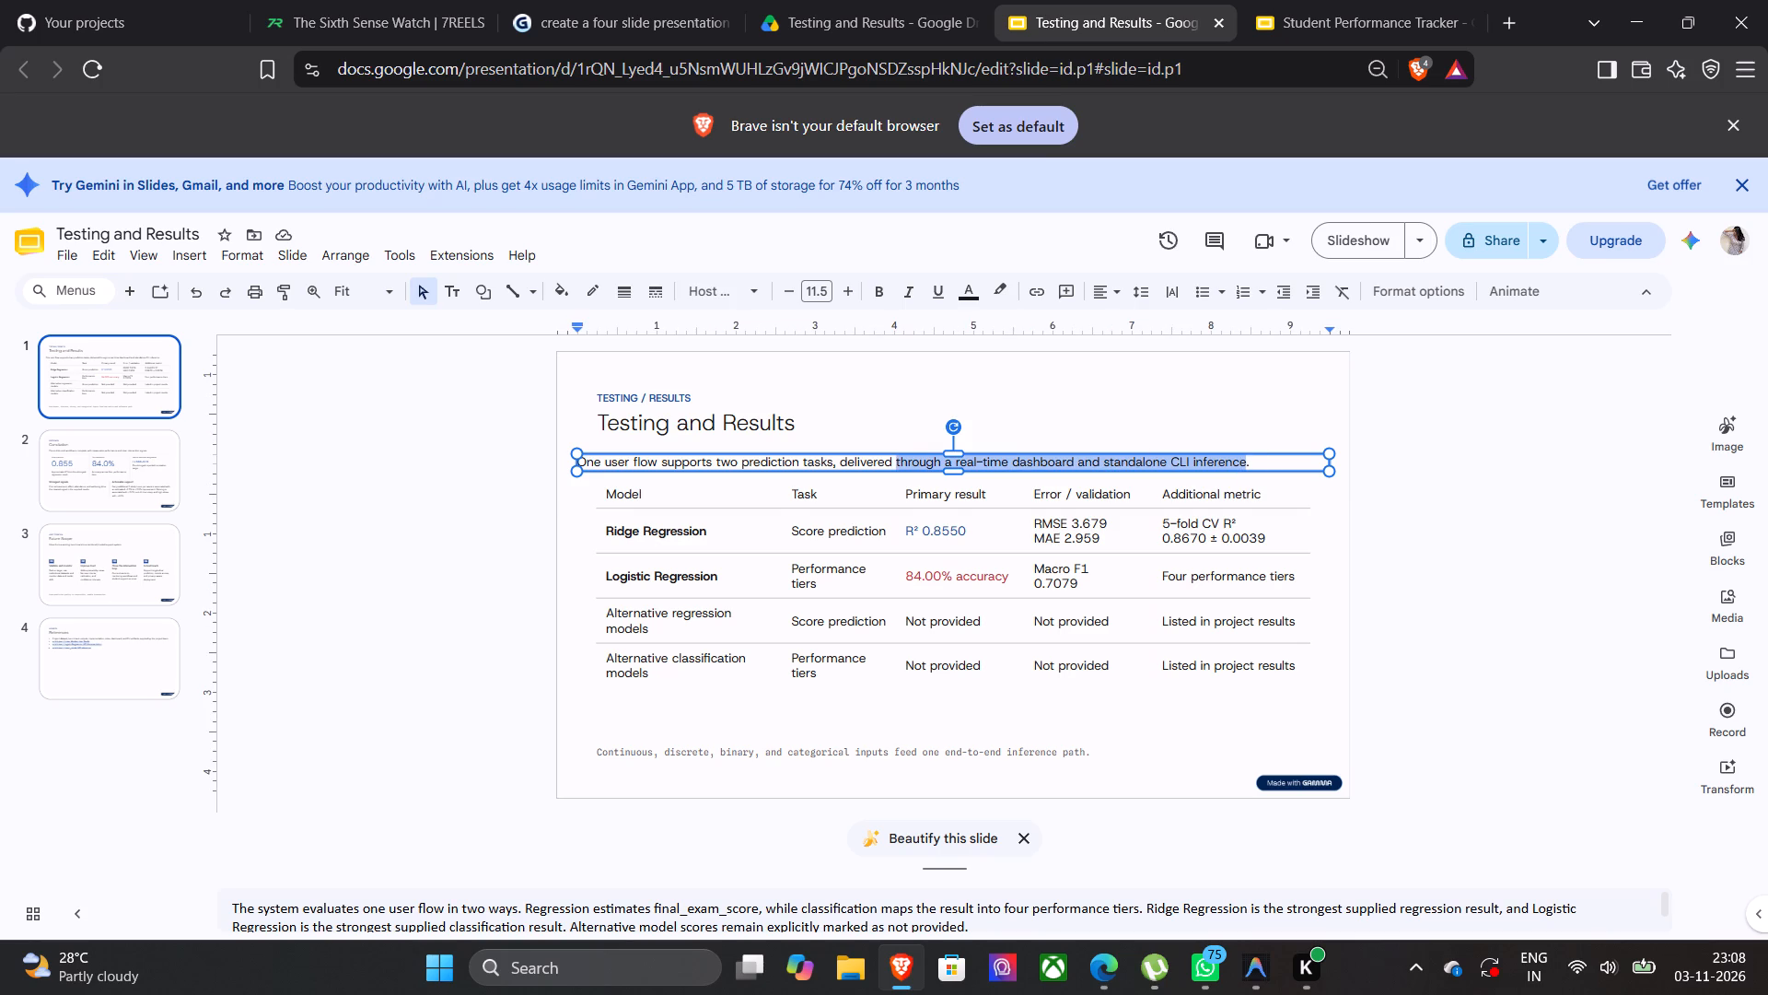
left_click_drag(898, 460, 568, 459)
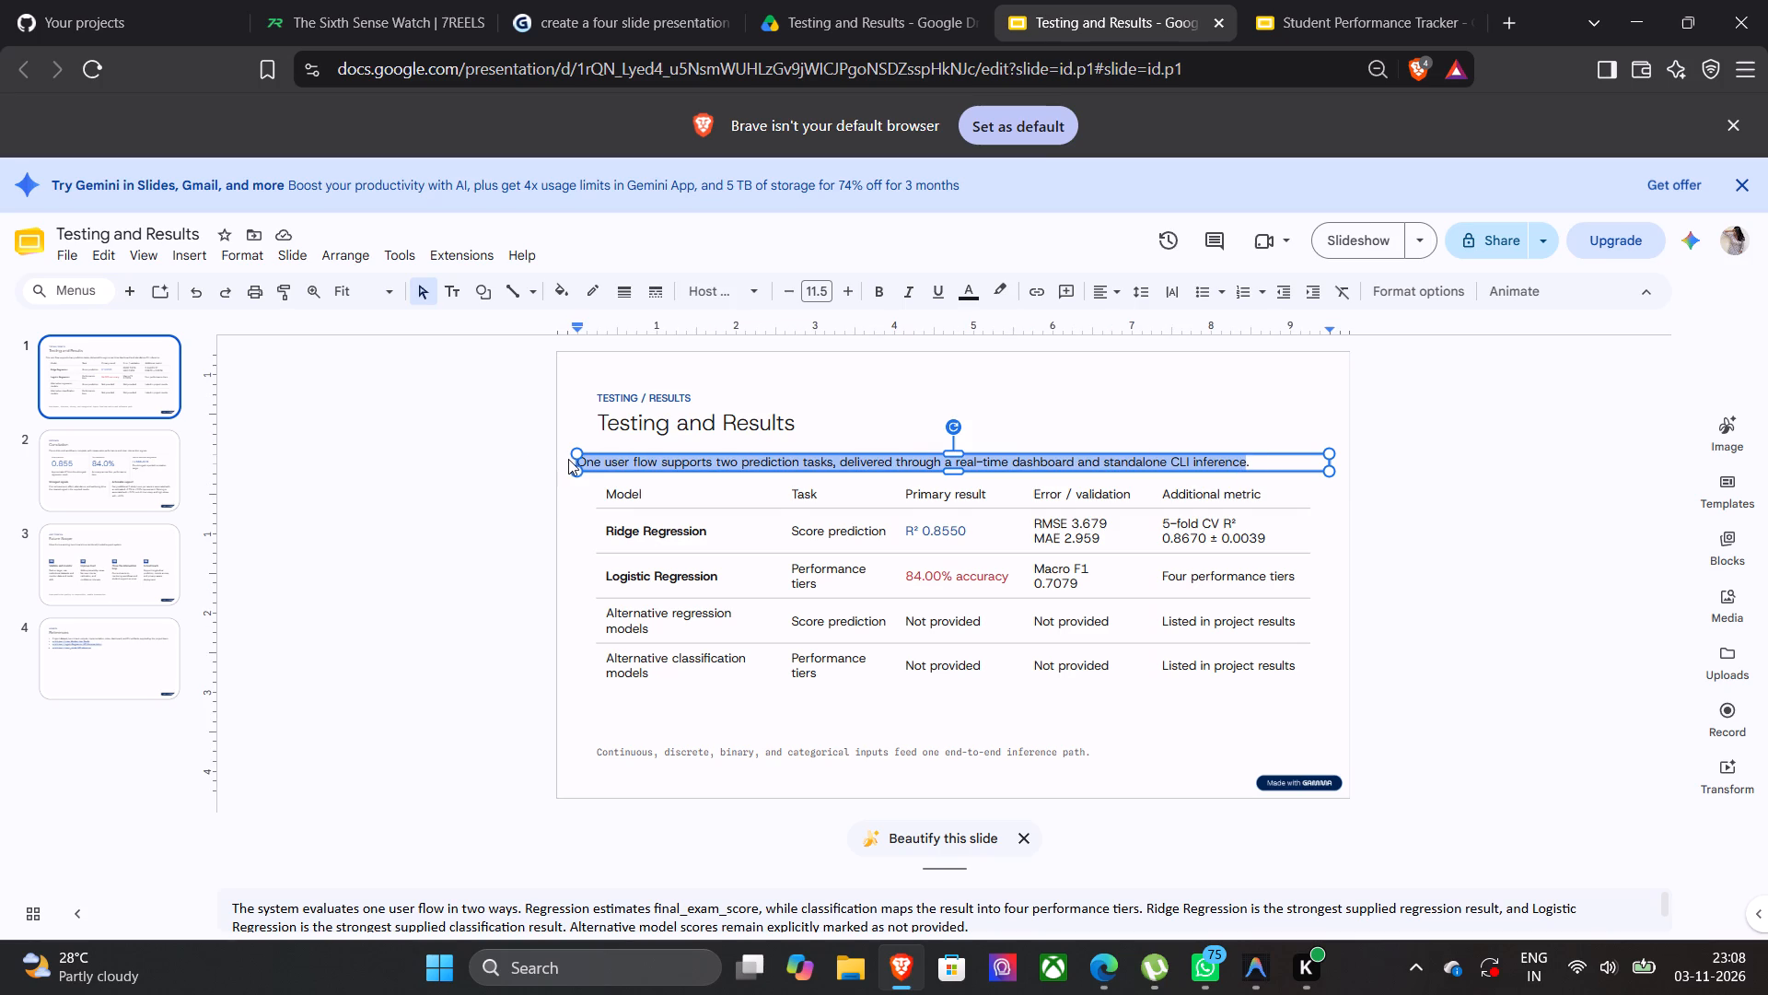
left_click_drag(568, 459, 569, 460)
key("ctrl+c")
left_click(1363, 5)
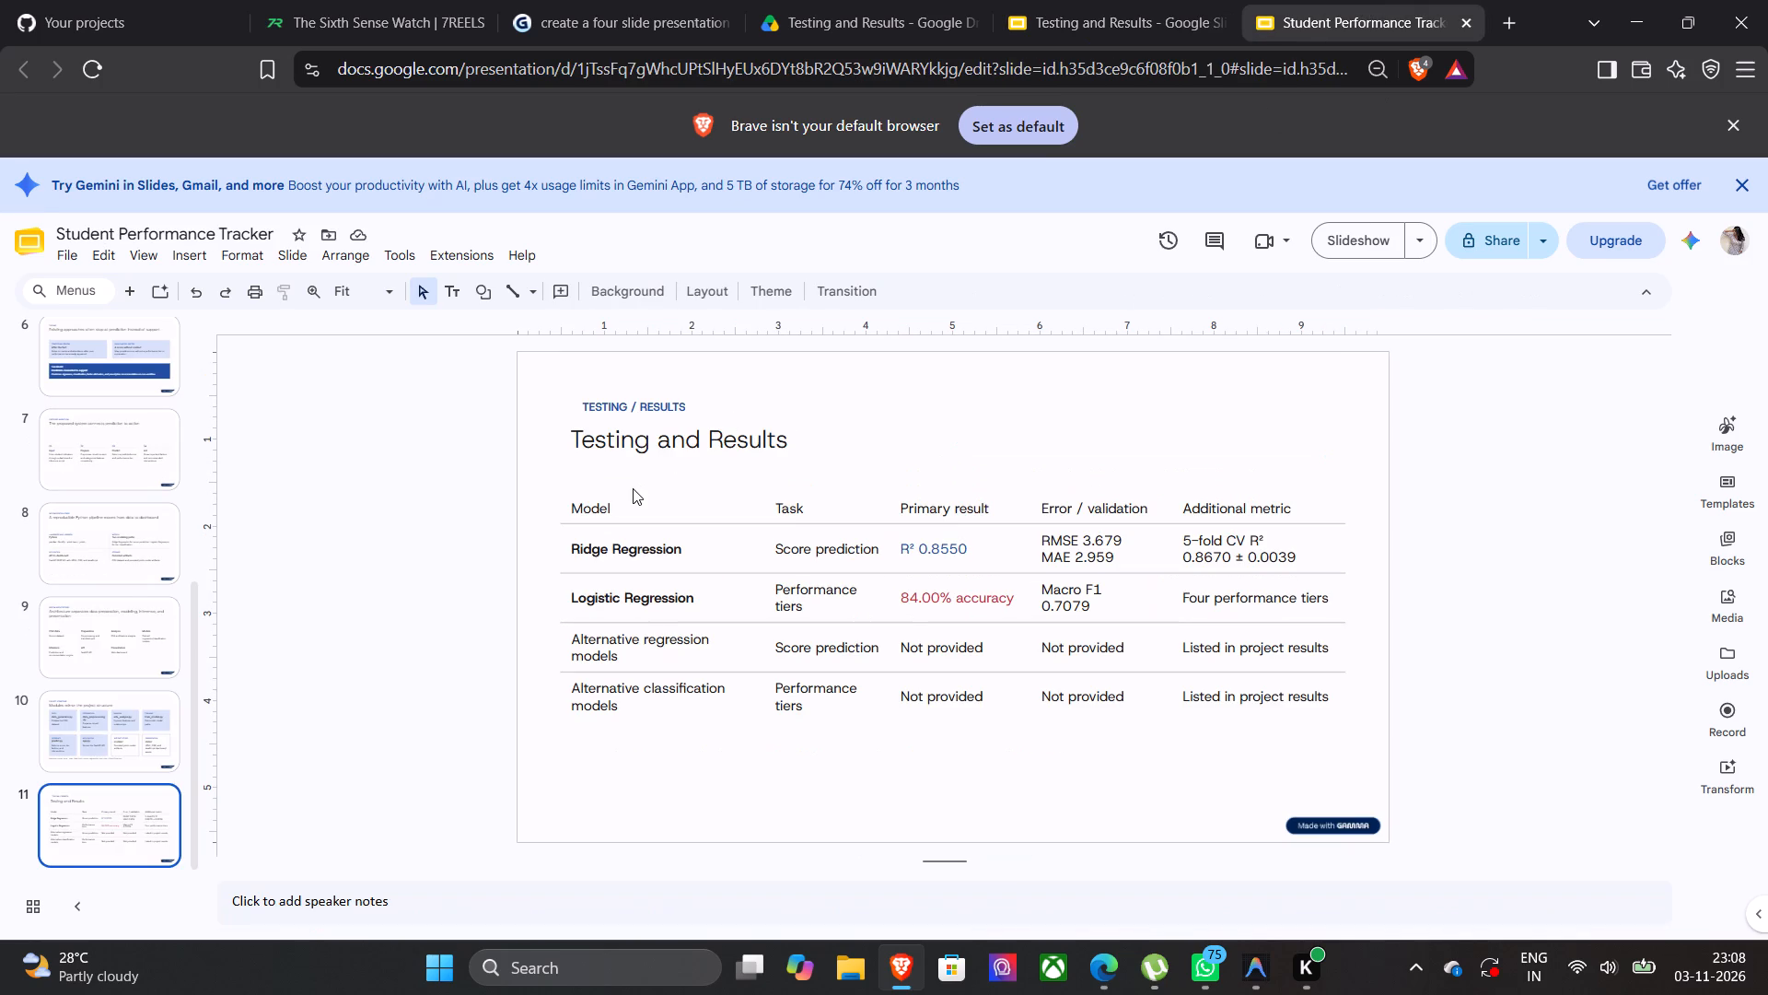
left_click(633, 477)
key("ctrl+v")
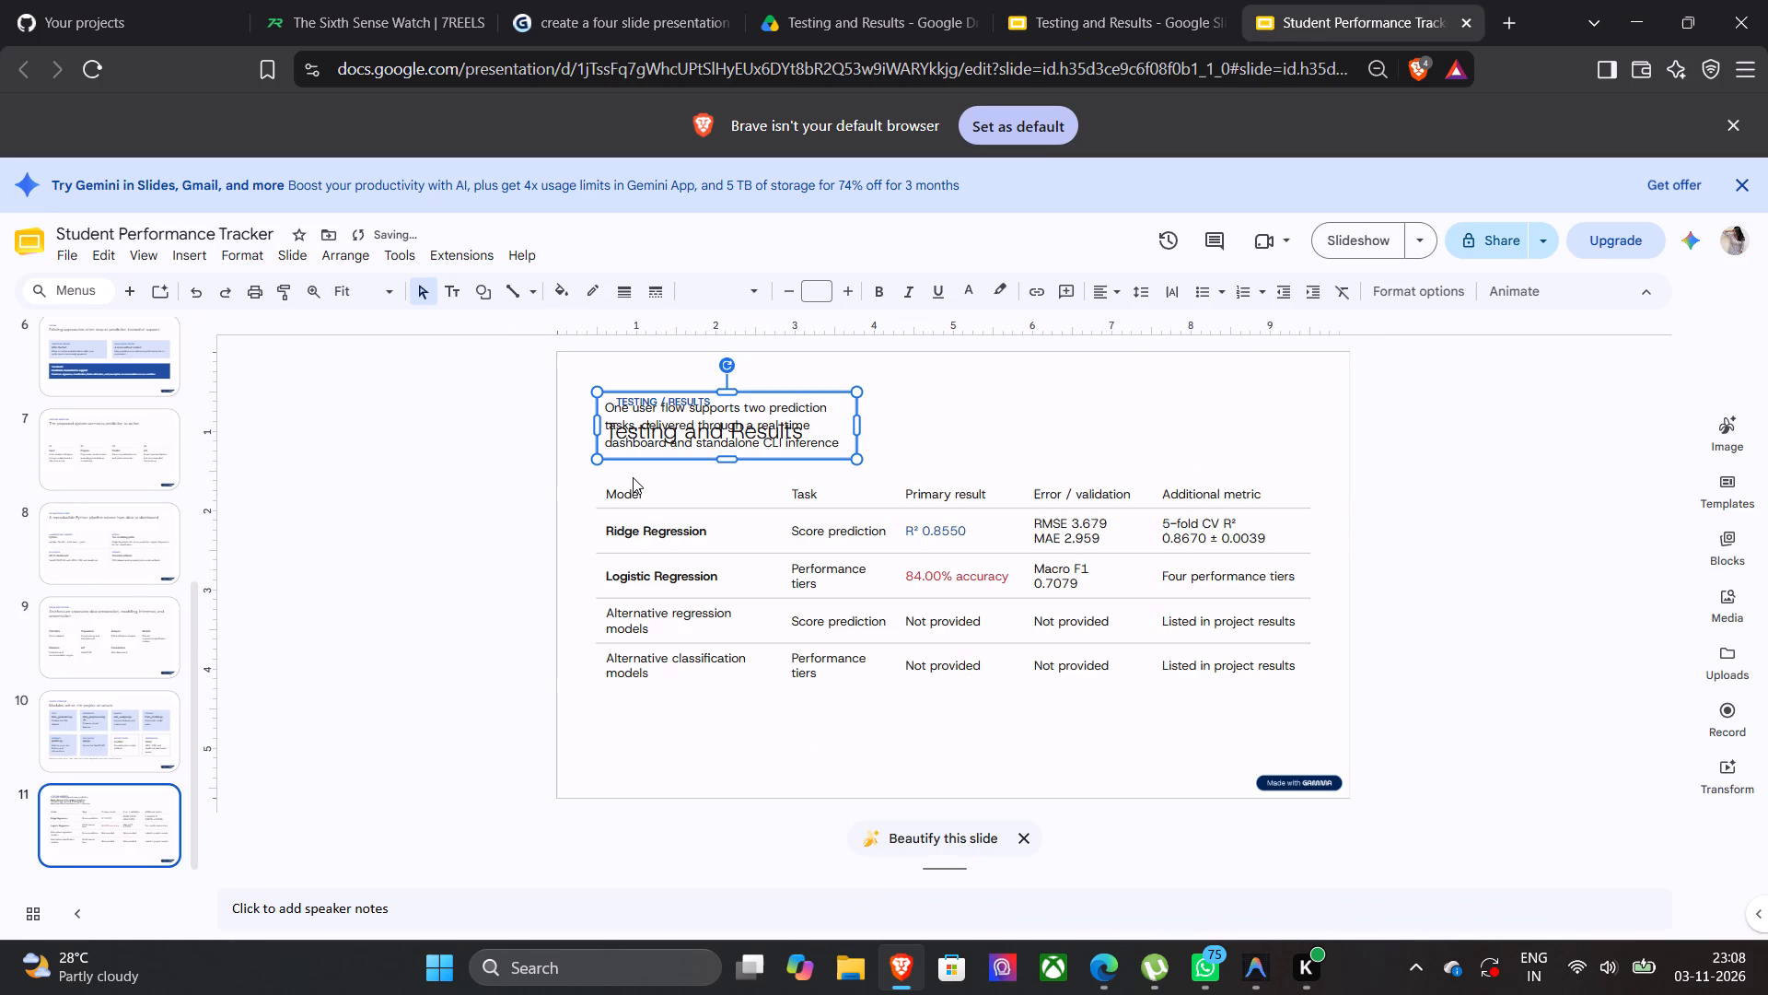
Widen the pasted sentence's text box on slide 11 until the whole sentence fits on a single line.
left_click_drag(841, 426, 859, 451)
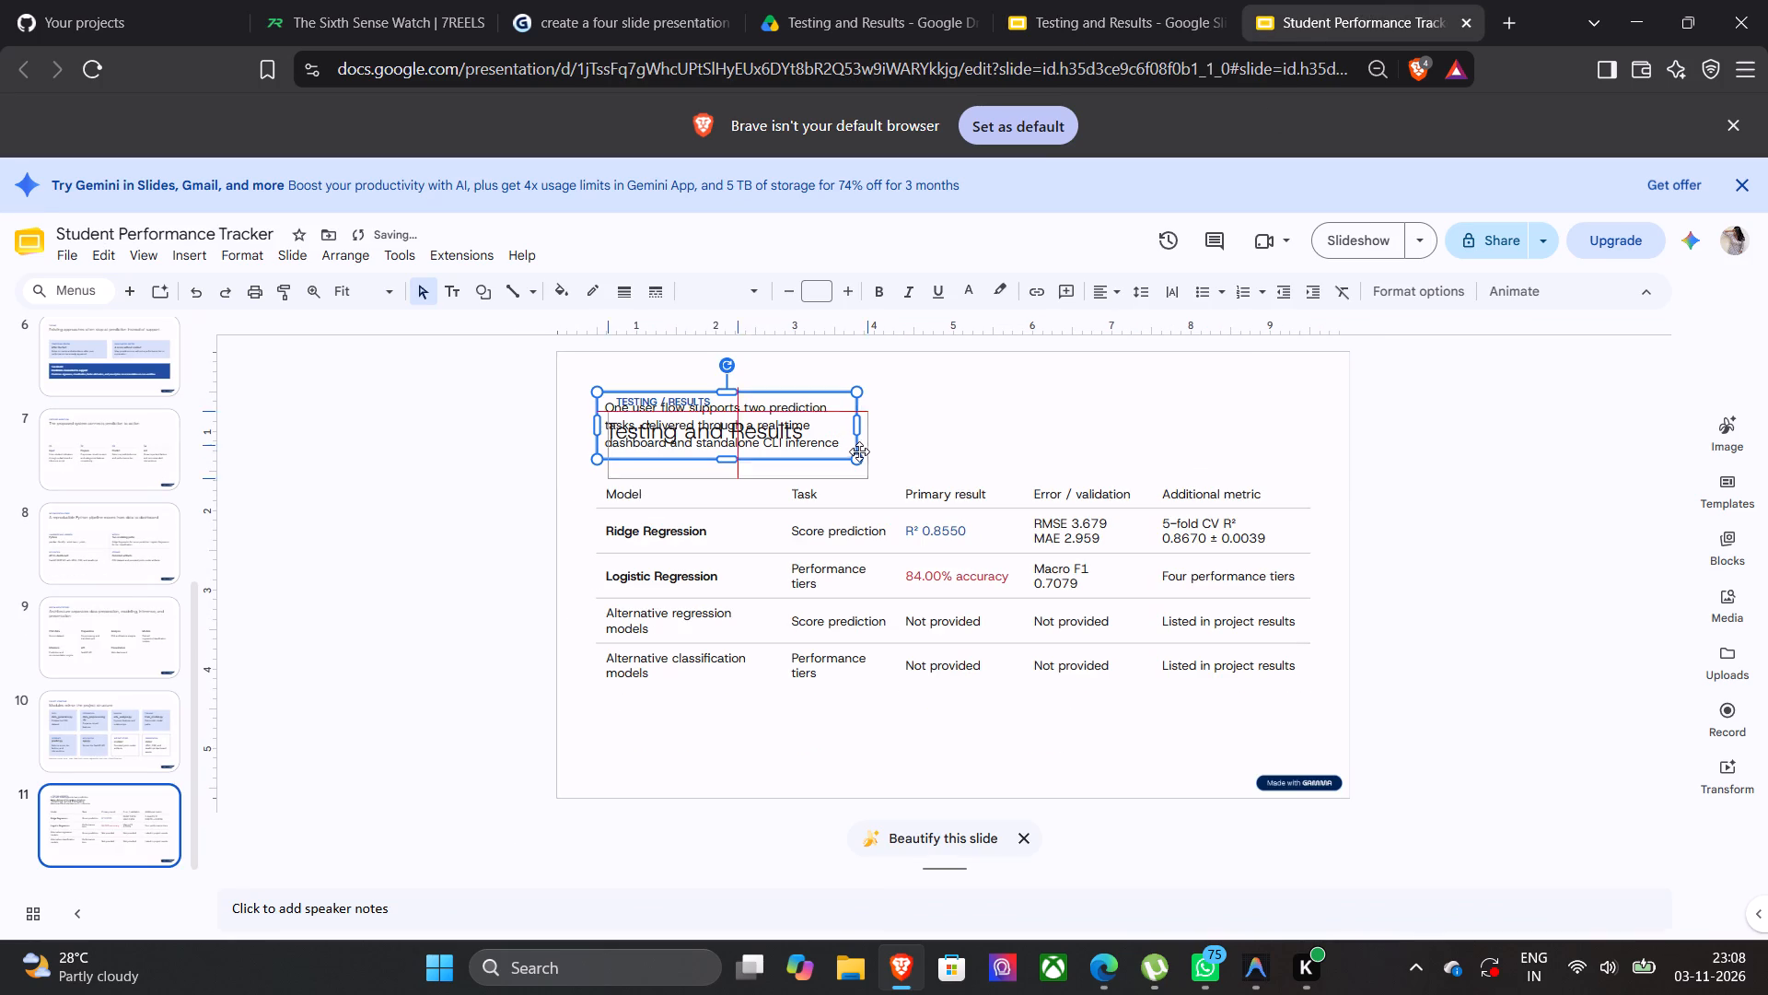
left_click_drag(859, 451, 859, 452)
left_click_drag(877, 460, 974, 460)
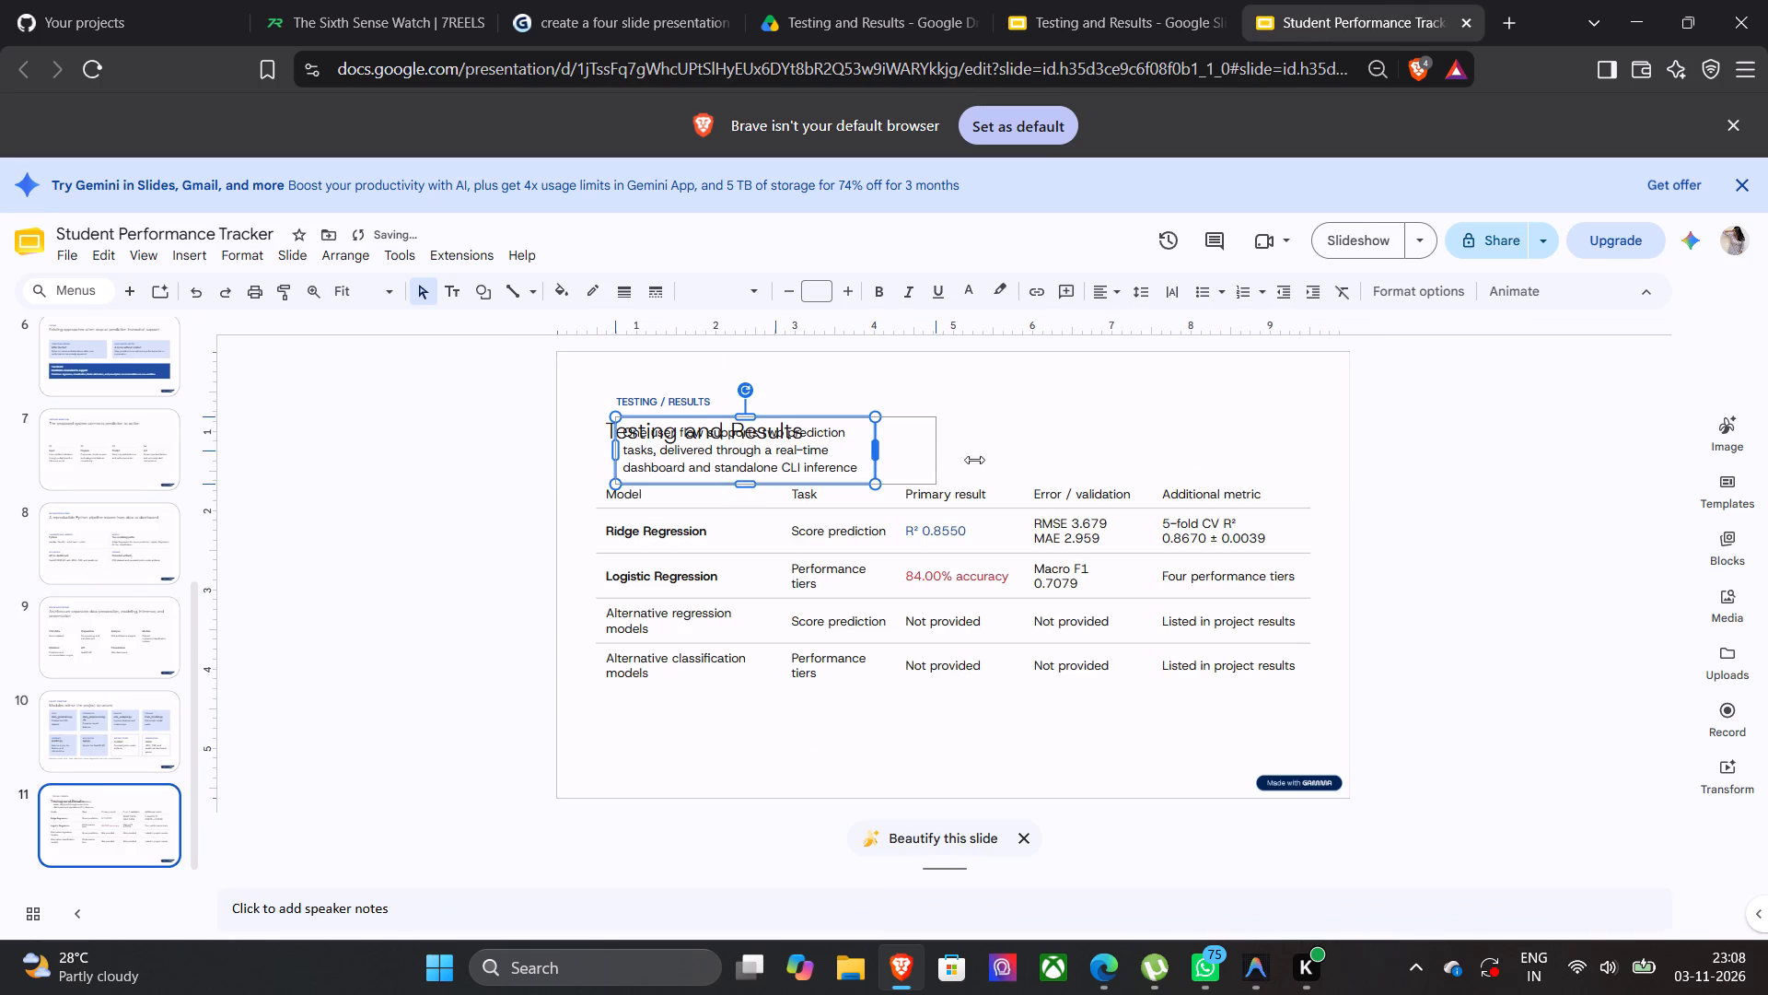
left_click_drag(974, 460, 1250, 459)
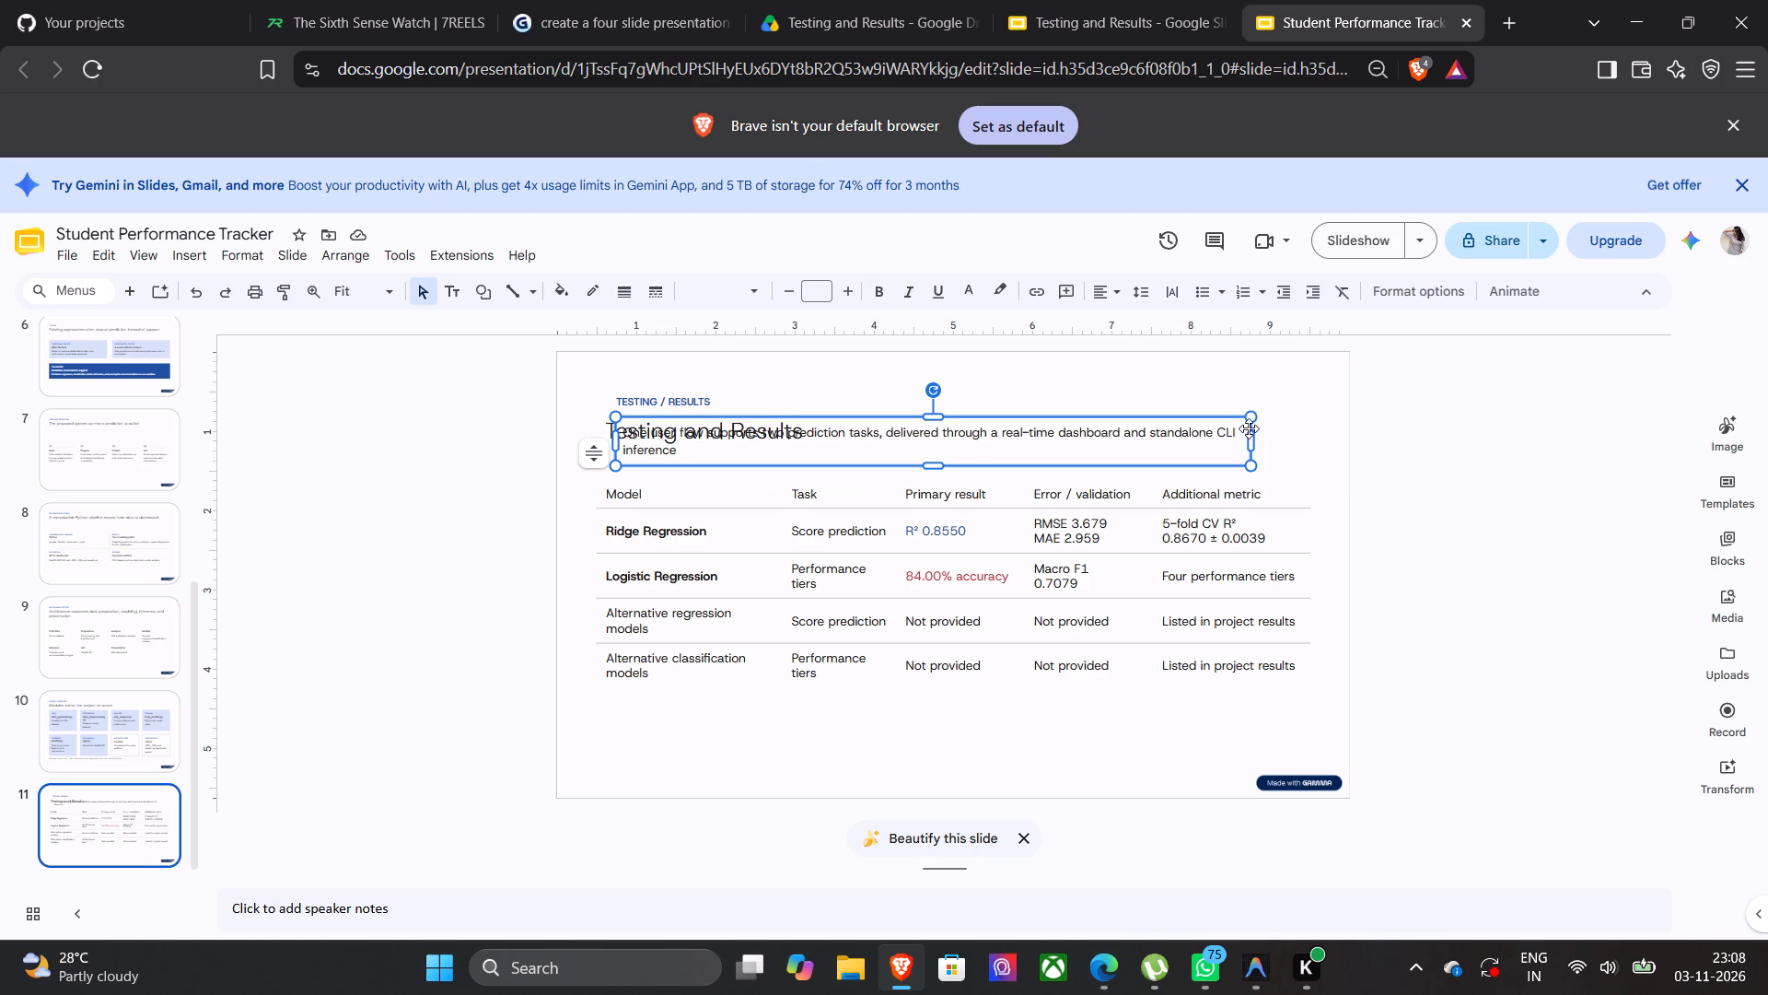
left_click_drag(1250, 439, 1255, 441)
left_click_drag(1255, 441, 1304, 451)
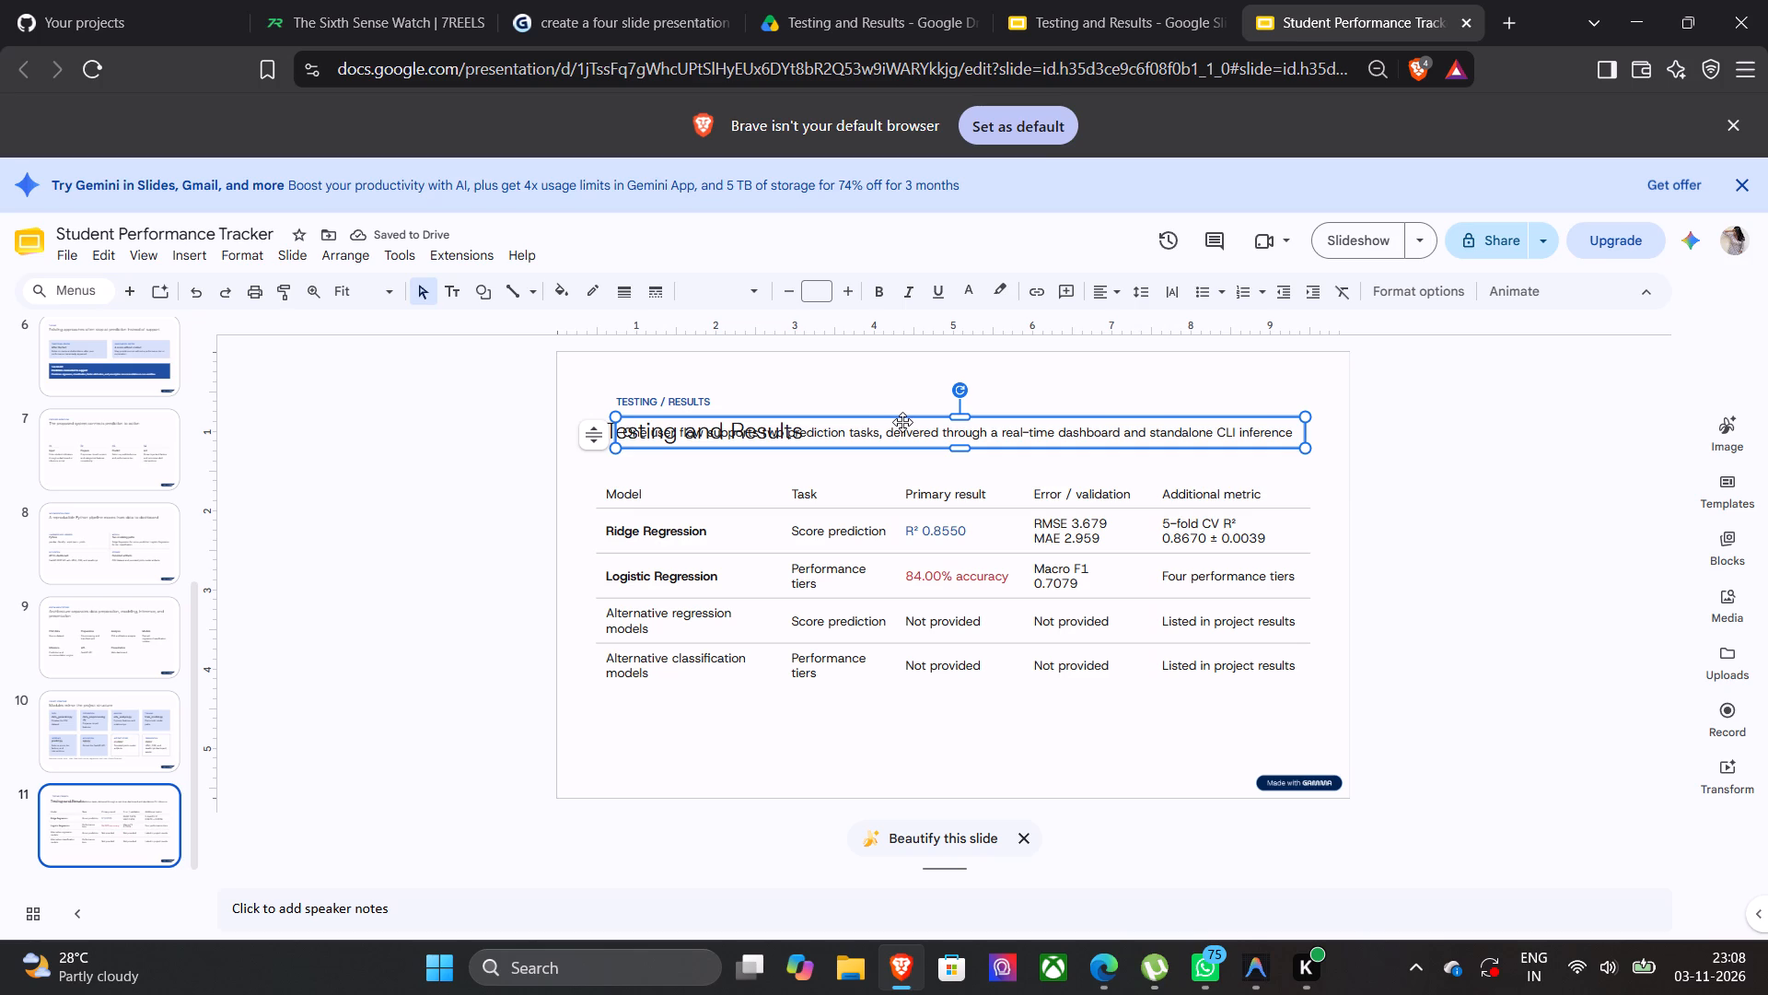
Move the "One user flow supports…" sentence on slide 11 down into the gap between the "Testing and Results" title and the table.
left_click_drag(902, 422, 897, 438)
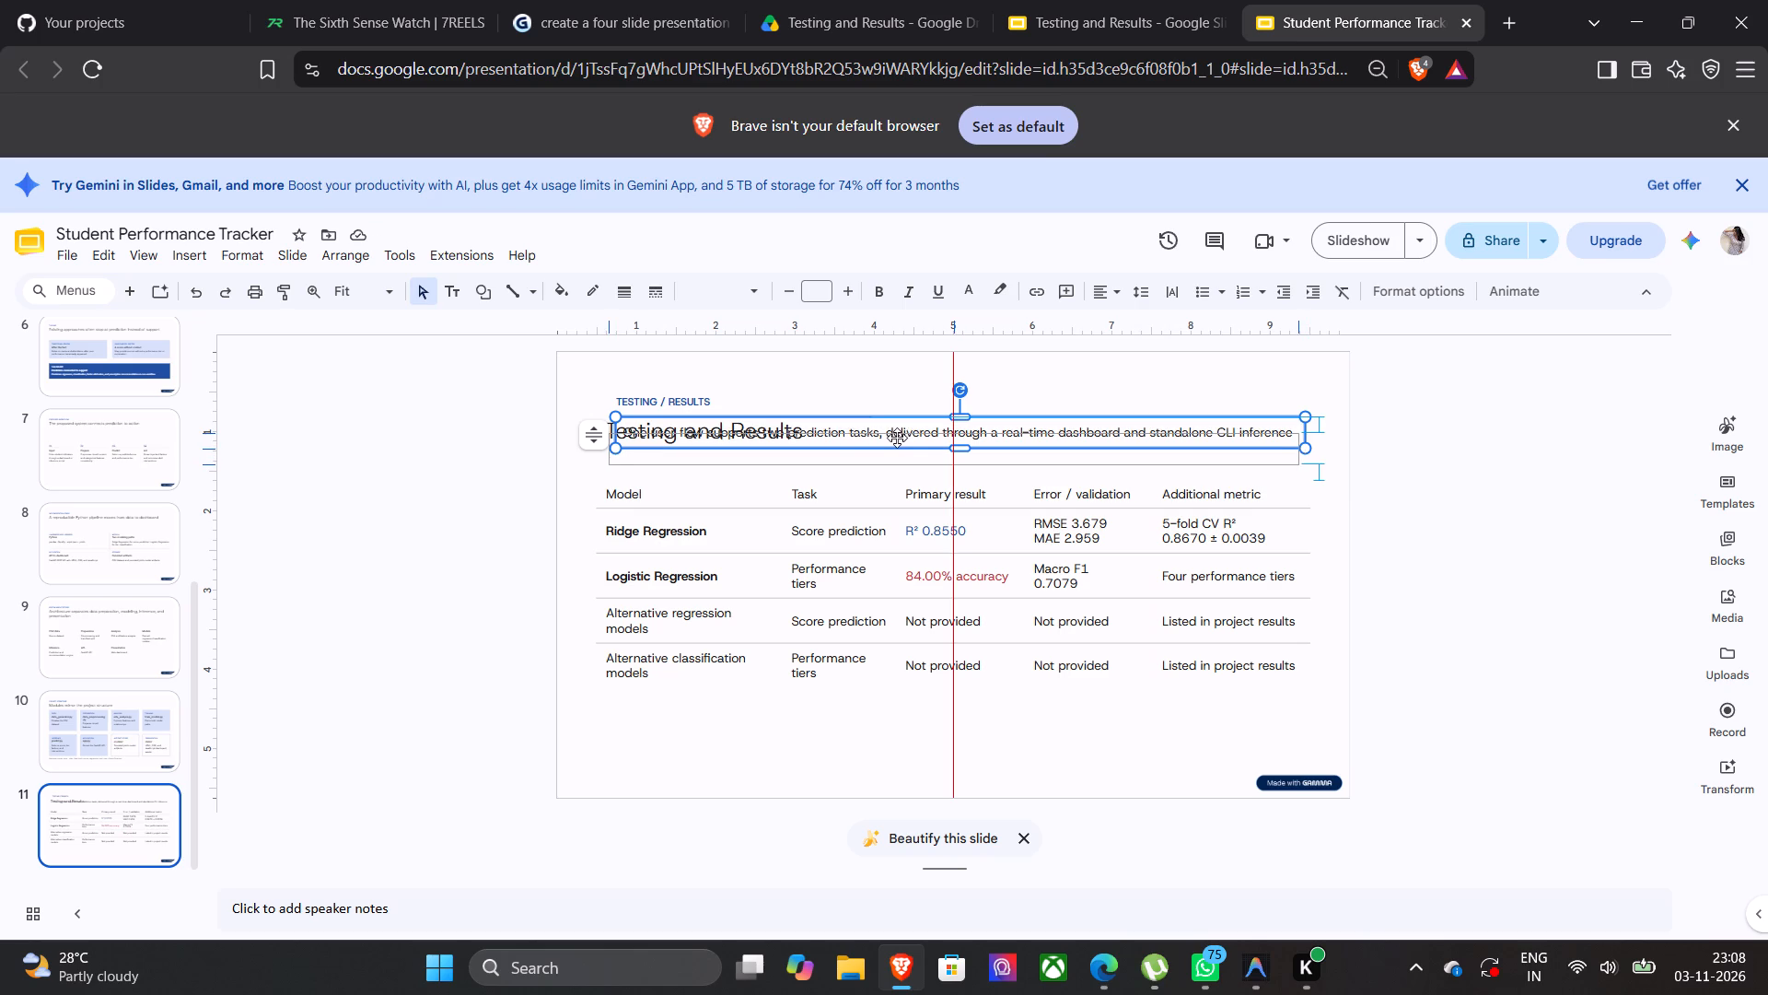
left_click_drag(897, 438, 901, 443)
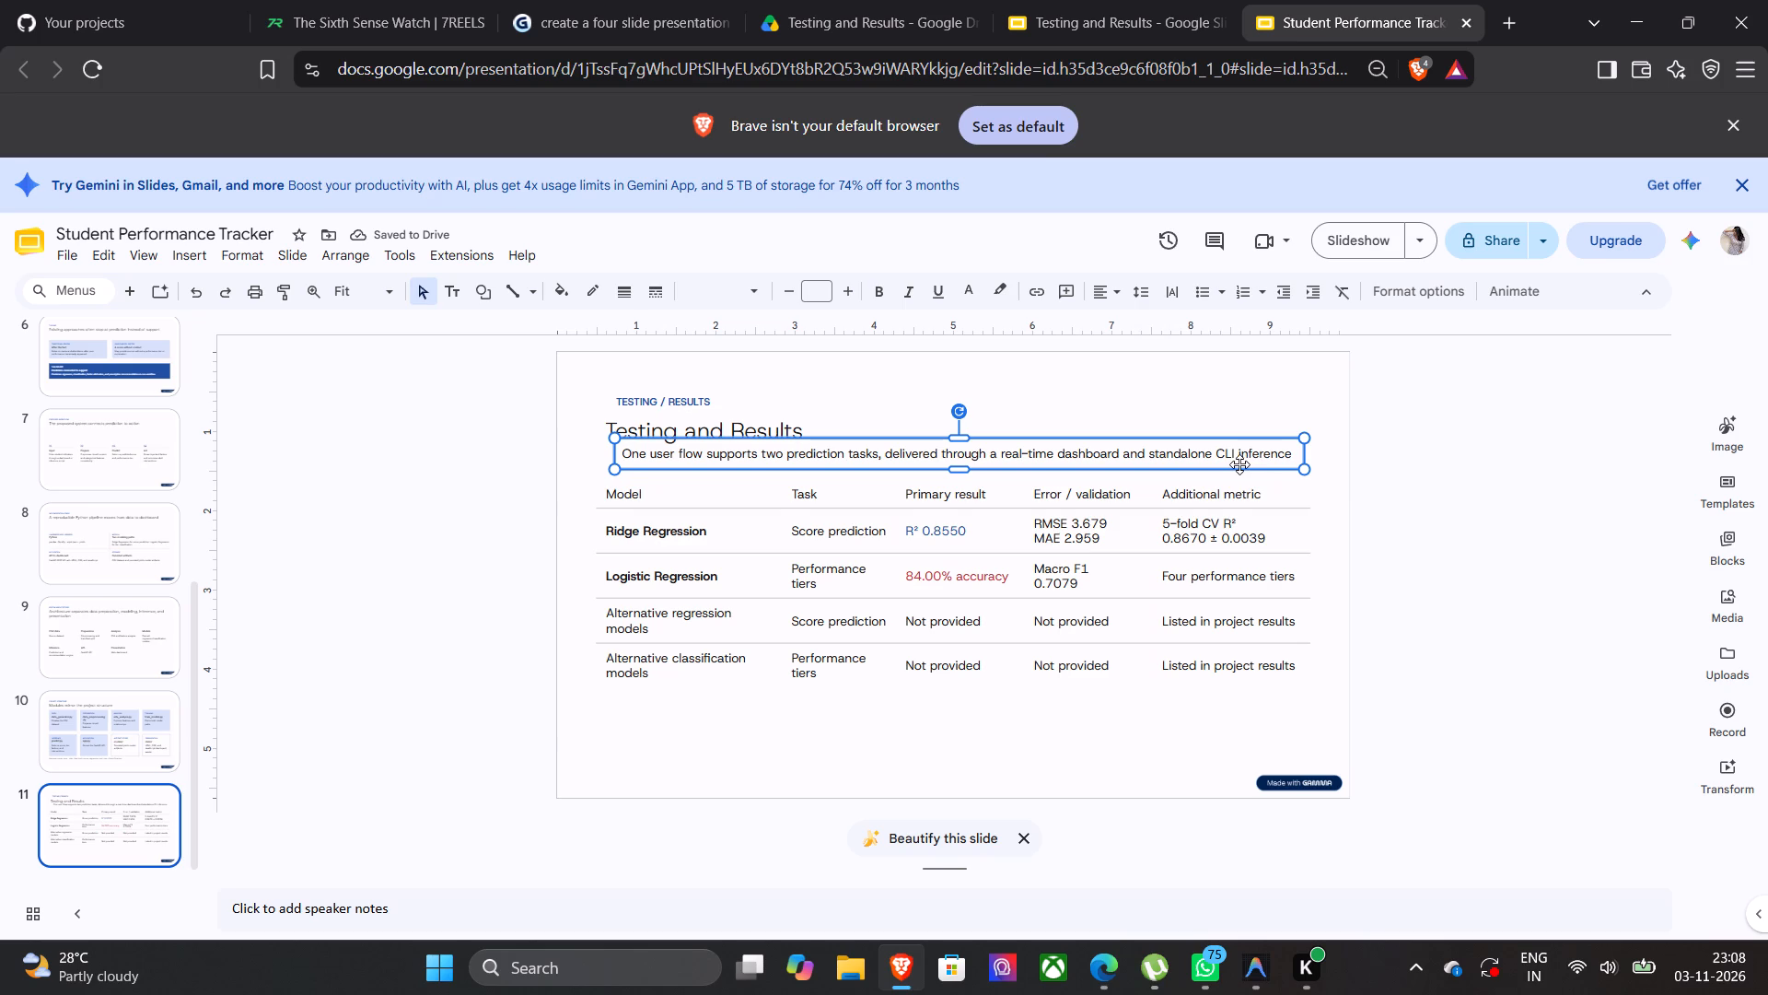
left_click_drag(1239, 465, 1229, 471)
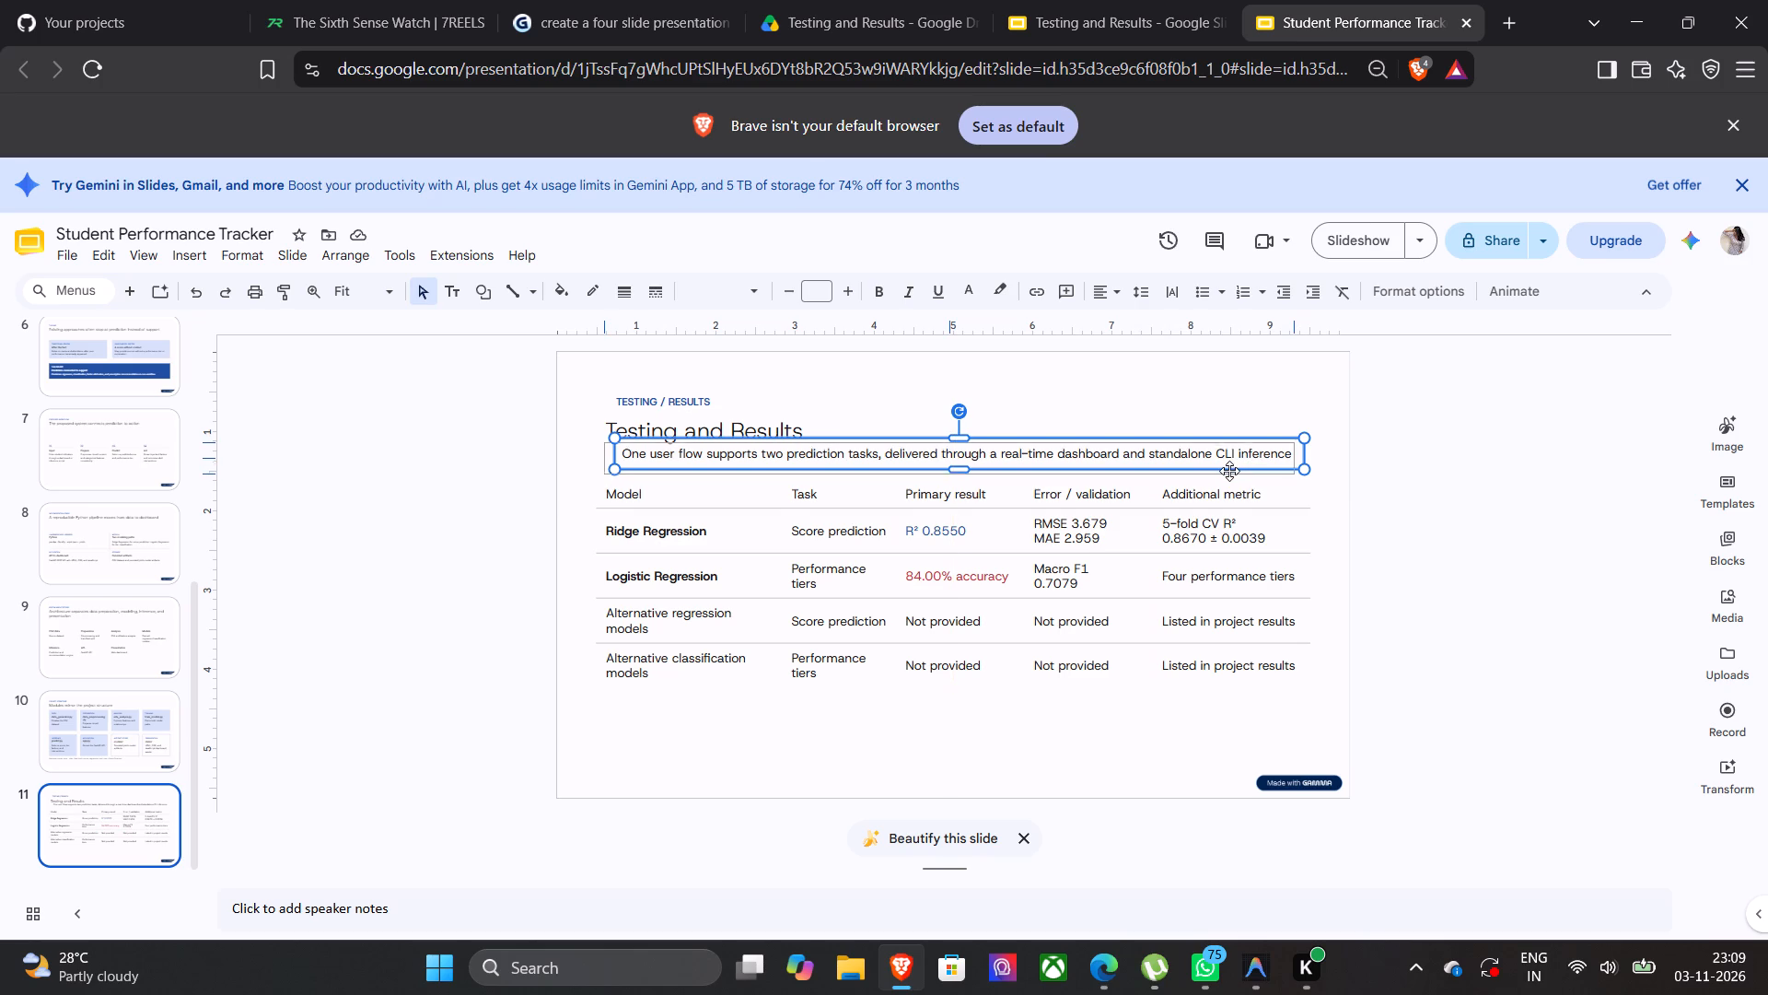
left_click_drag(1229, 471, 1230, 472)
left_click(1208, 380)
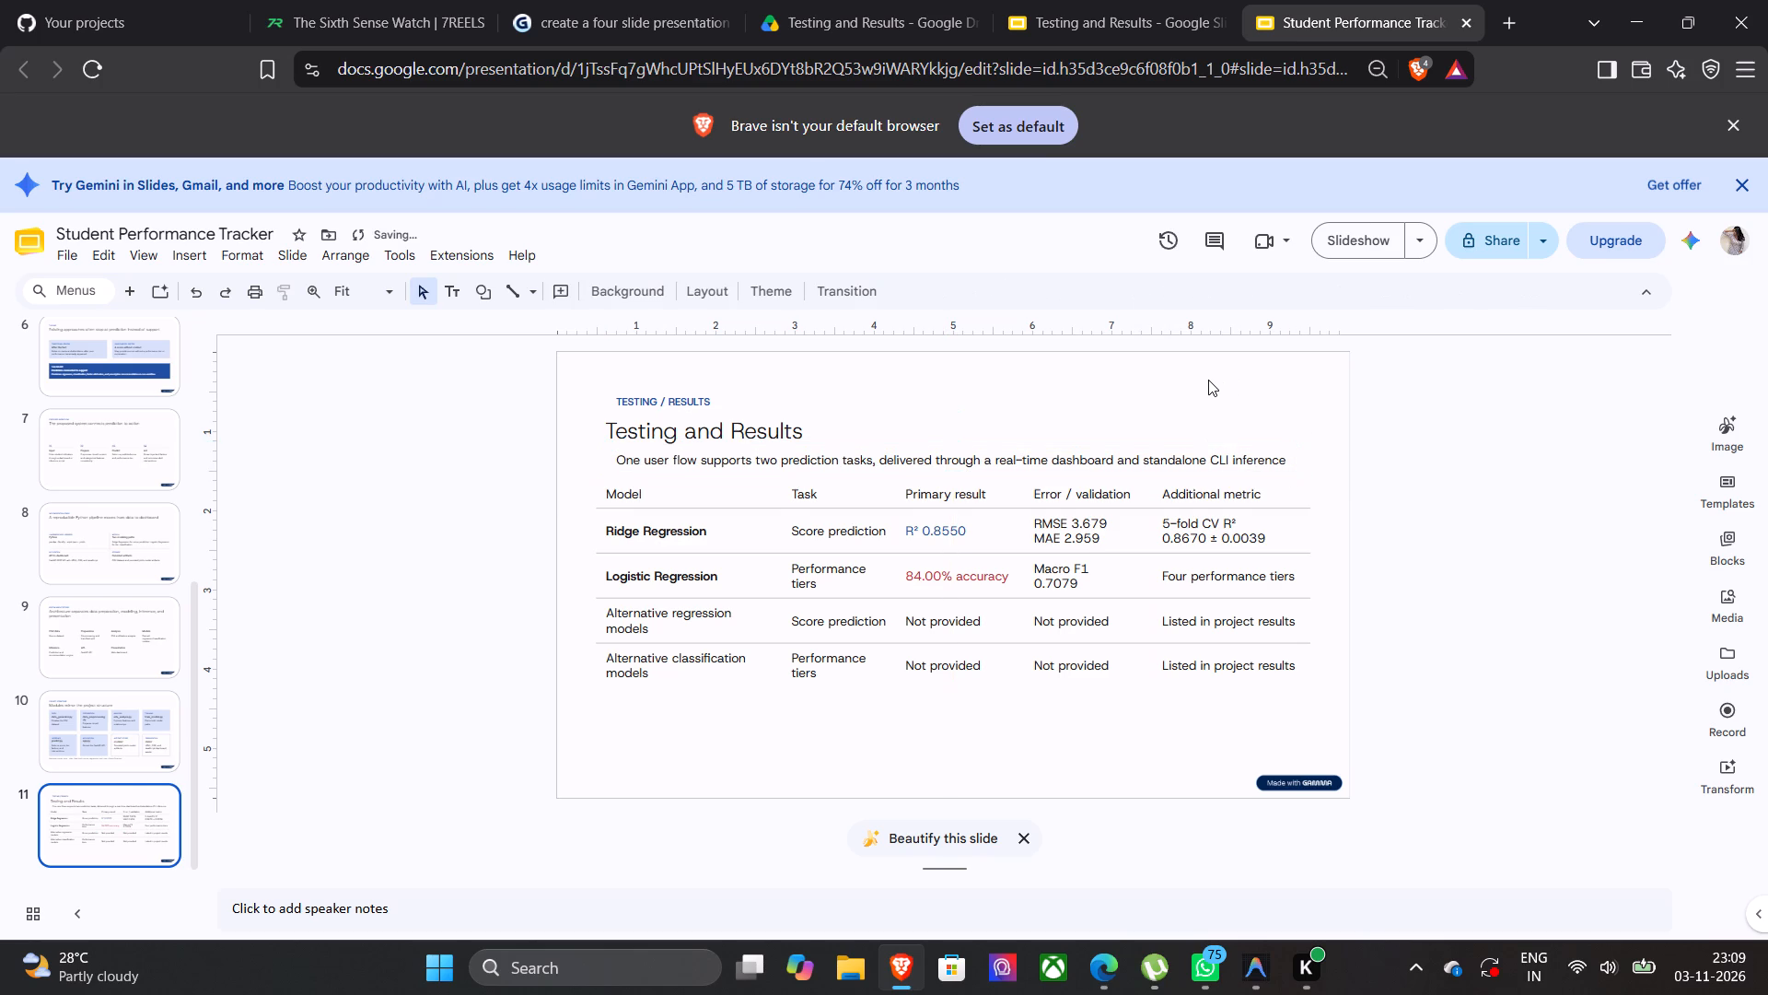
left_click(633, 474)
left_click(633, 474)
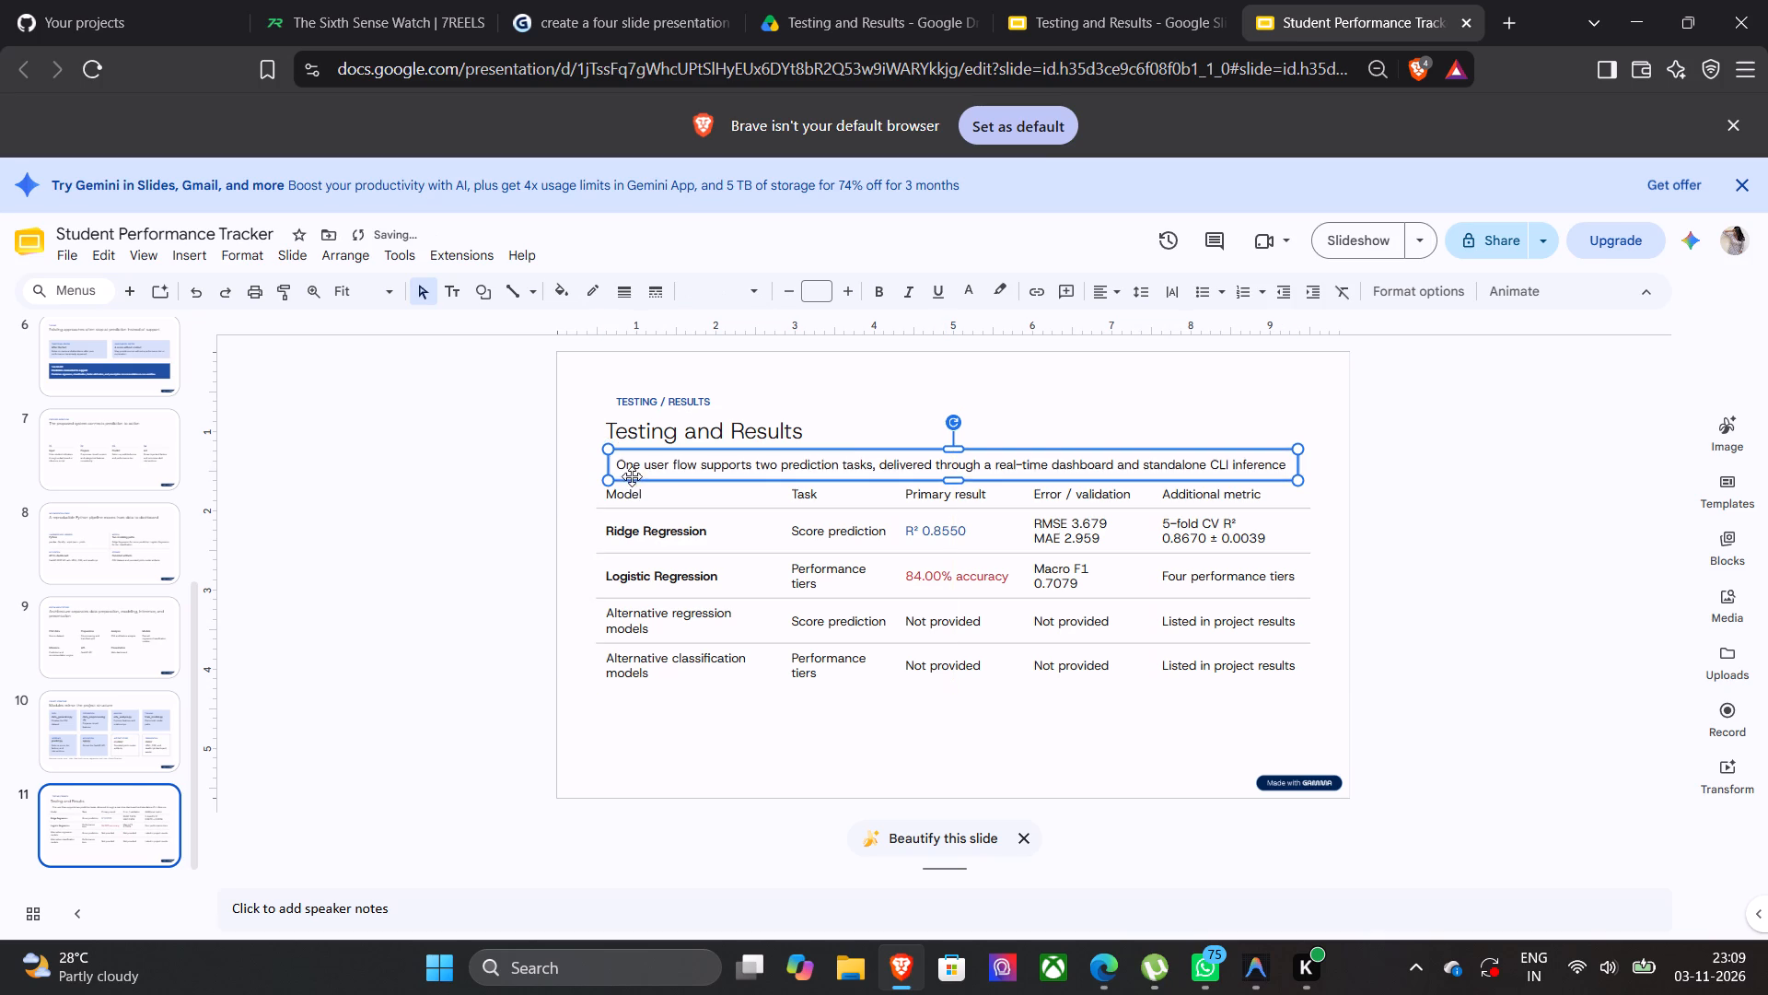
left_click(715, 421)
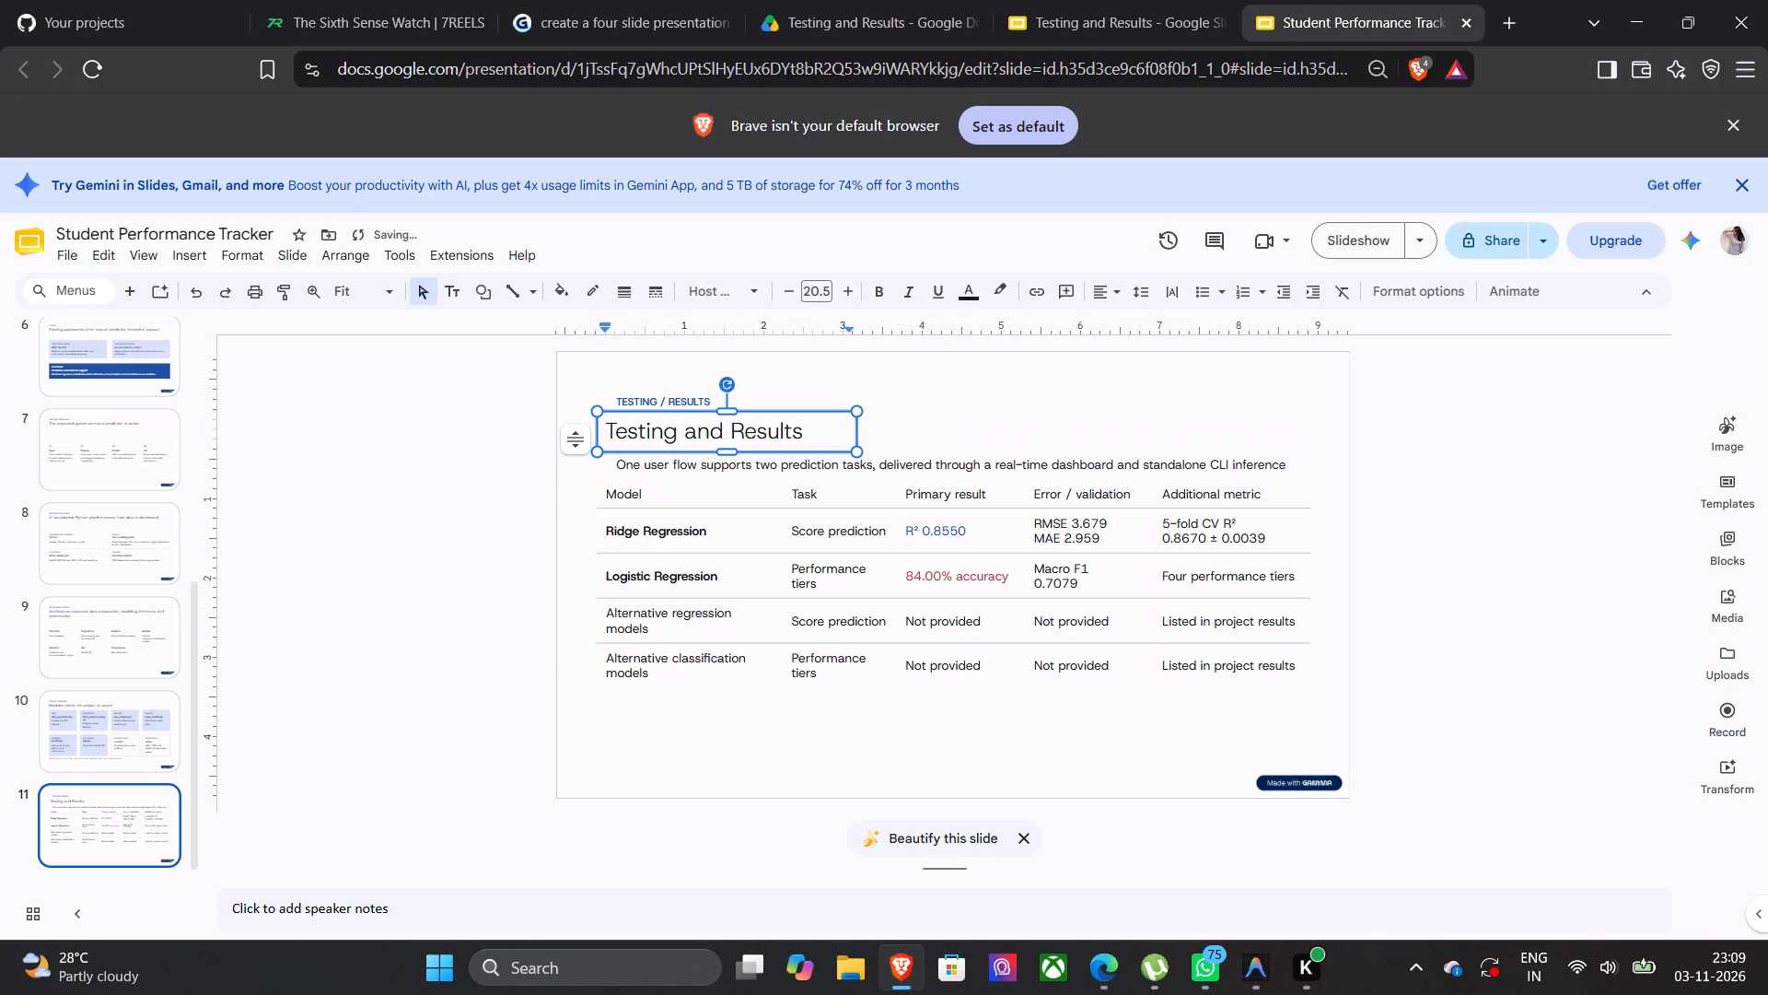
left_click(808, 435)
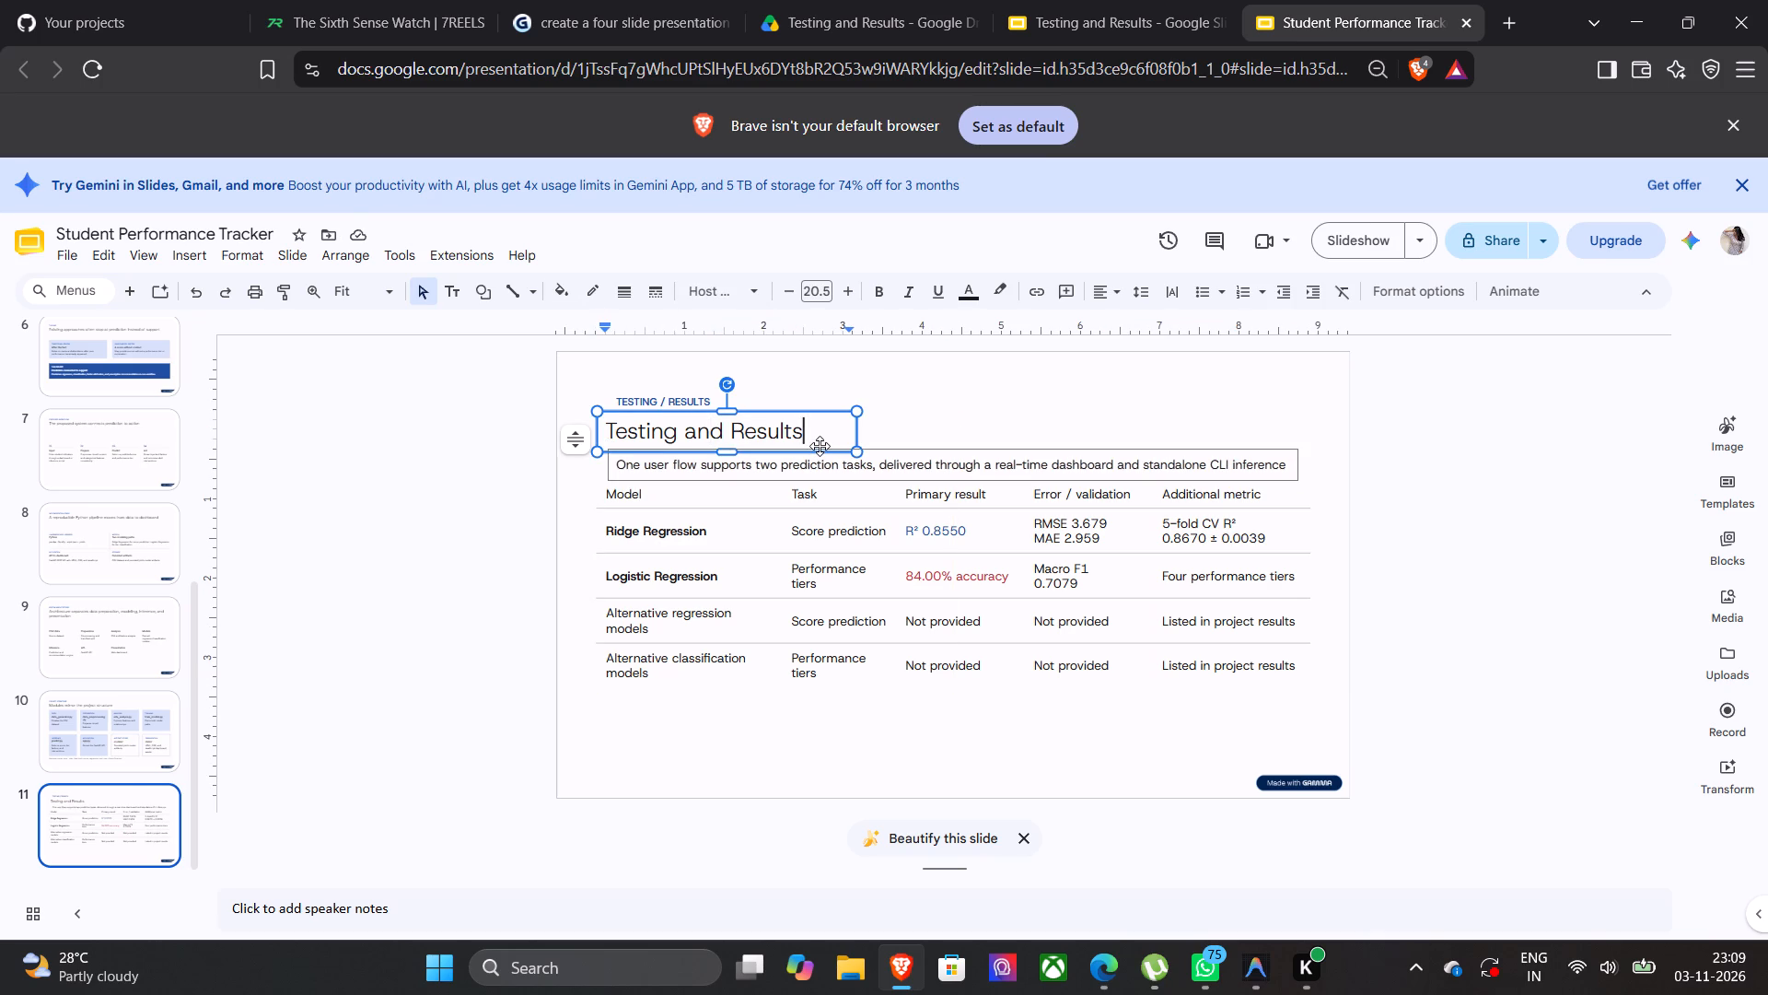
left_click(820, 446)
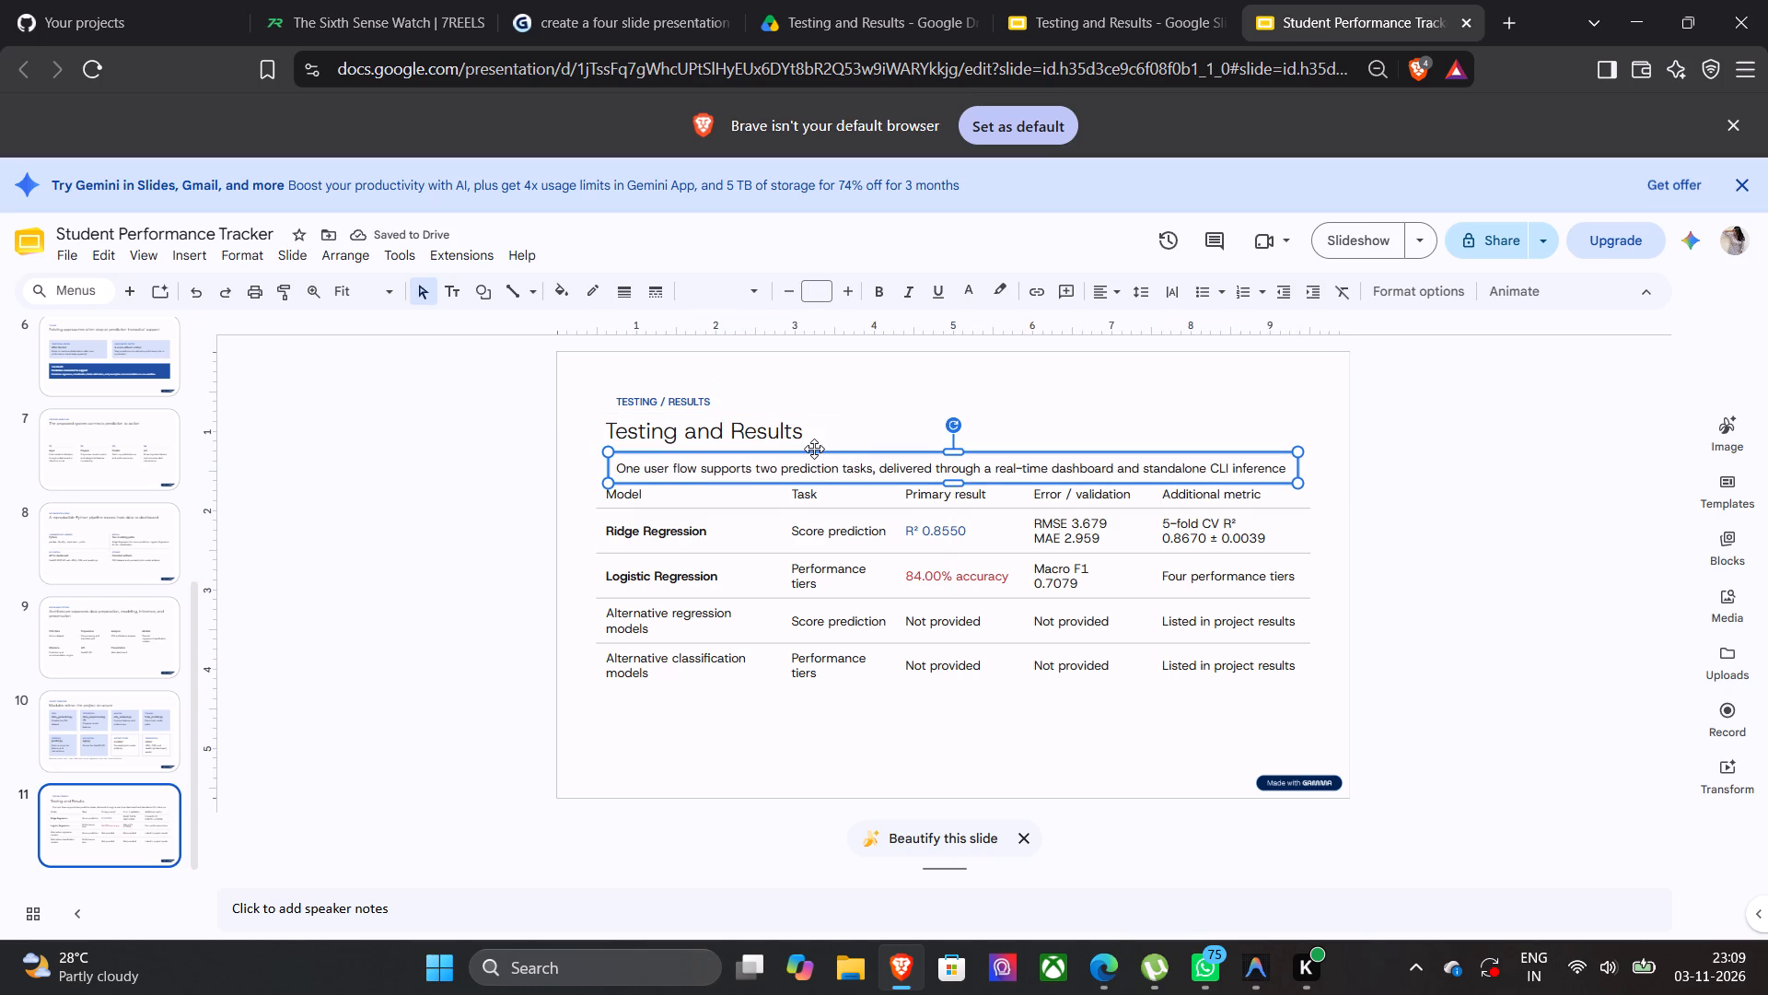
left_click_drag(814, 449, 811, 446)
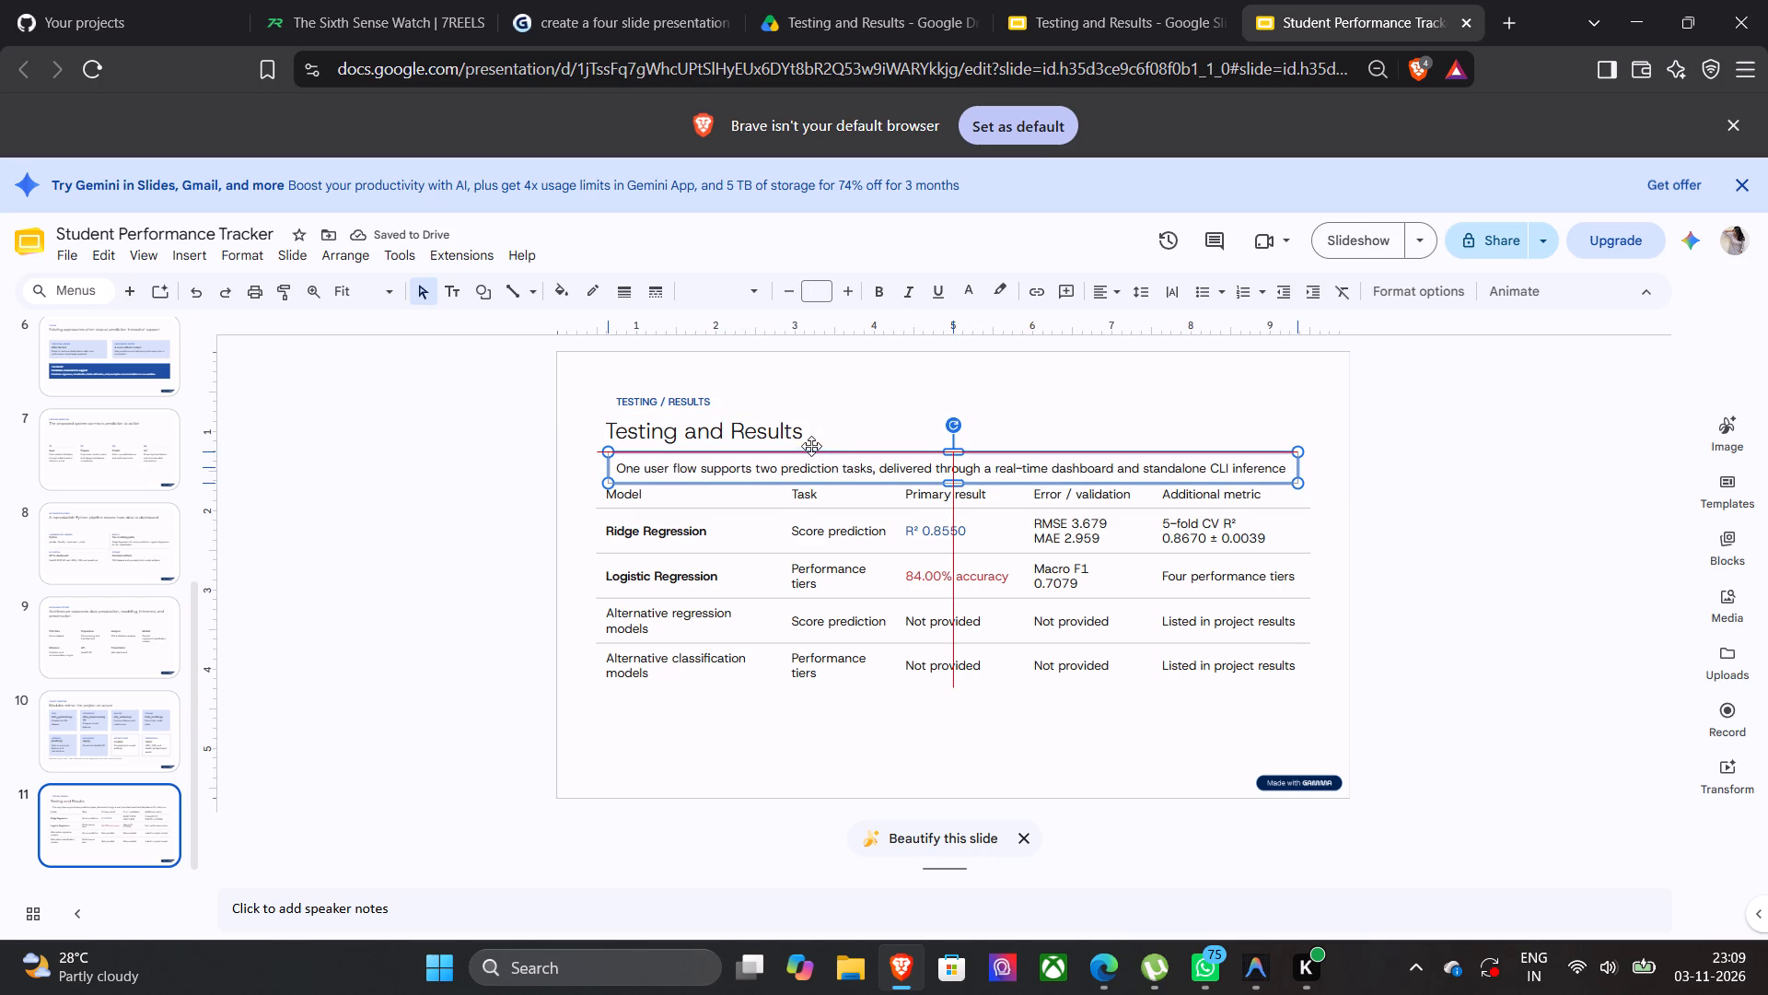
left_click_drag(811, 446, 813, 440)
left_click(1108, 408)
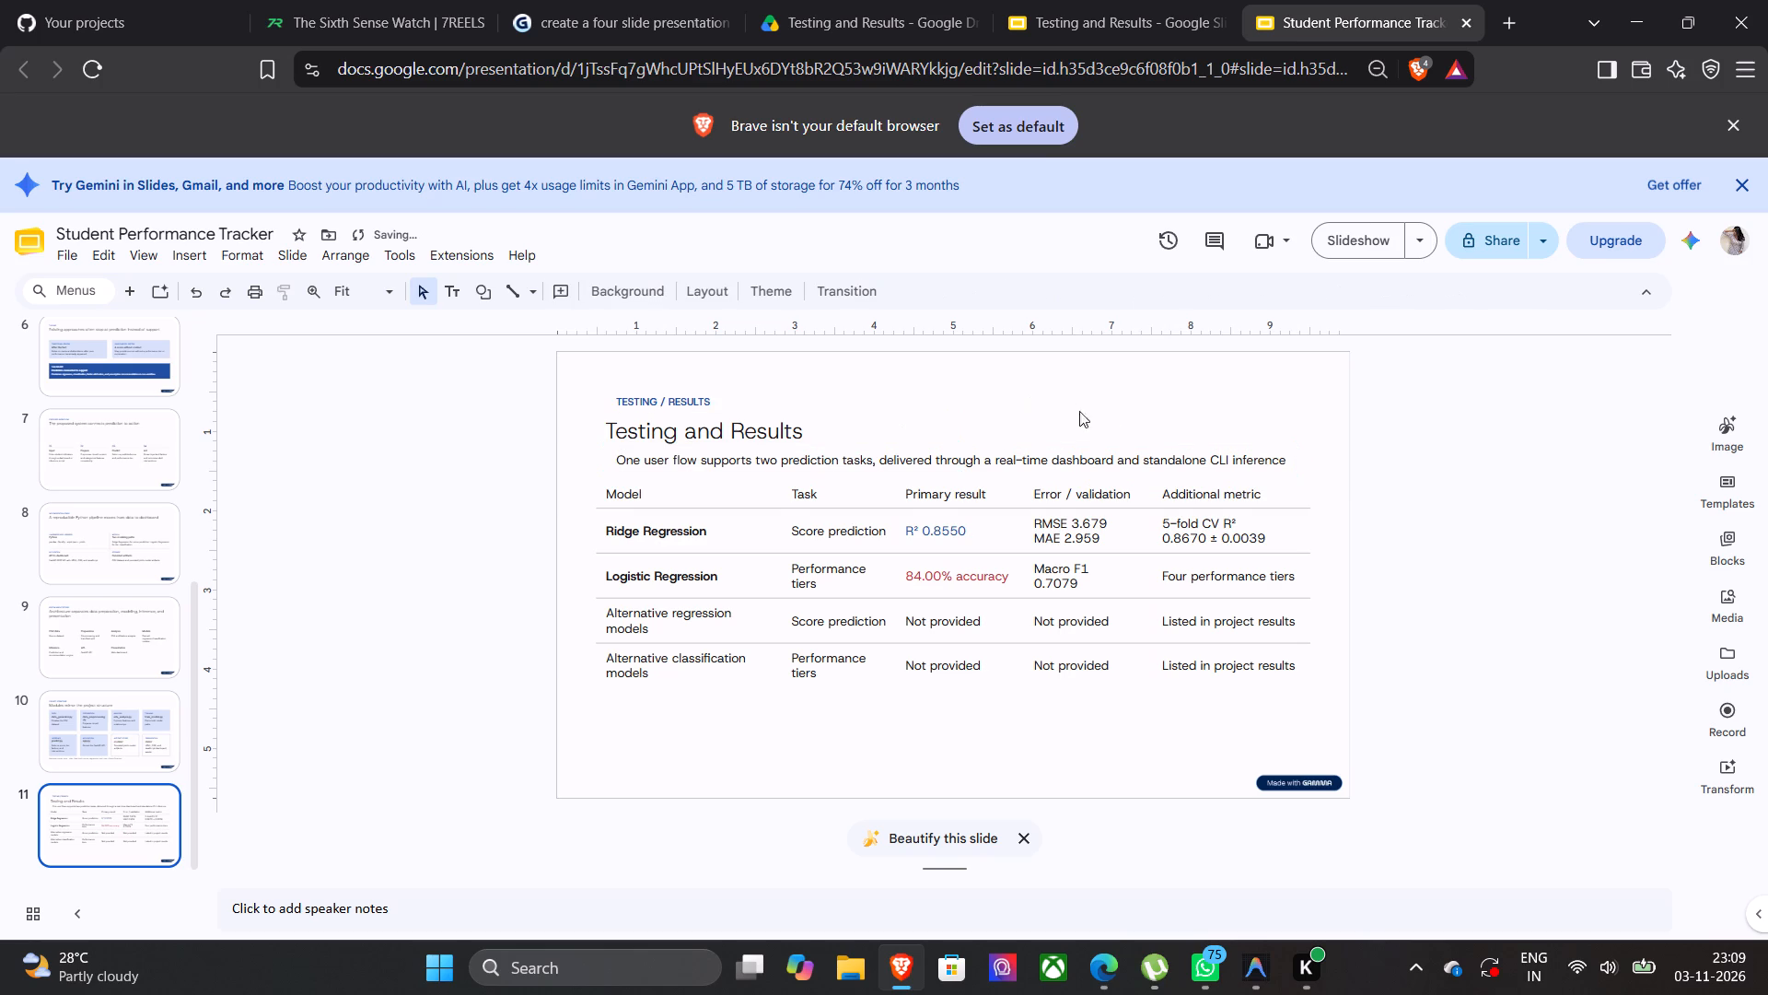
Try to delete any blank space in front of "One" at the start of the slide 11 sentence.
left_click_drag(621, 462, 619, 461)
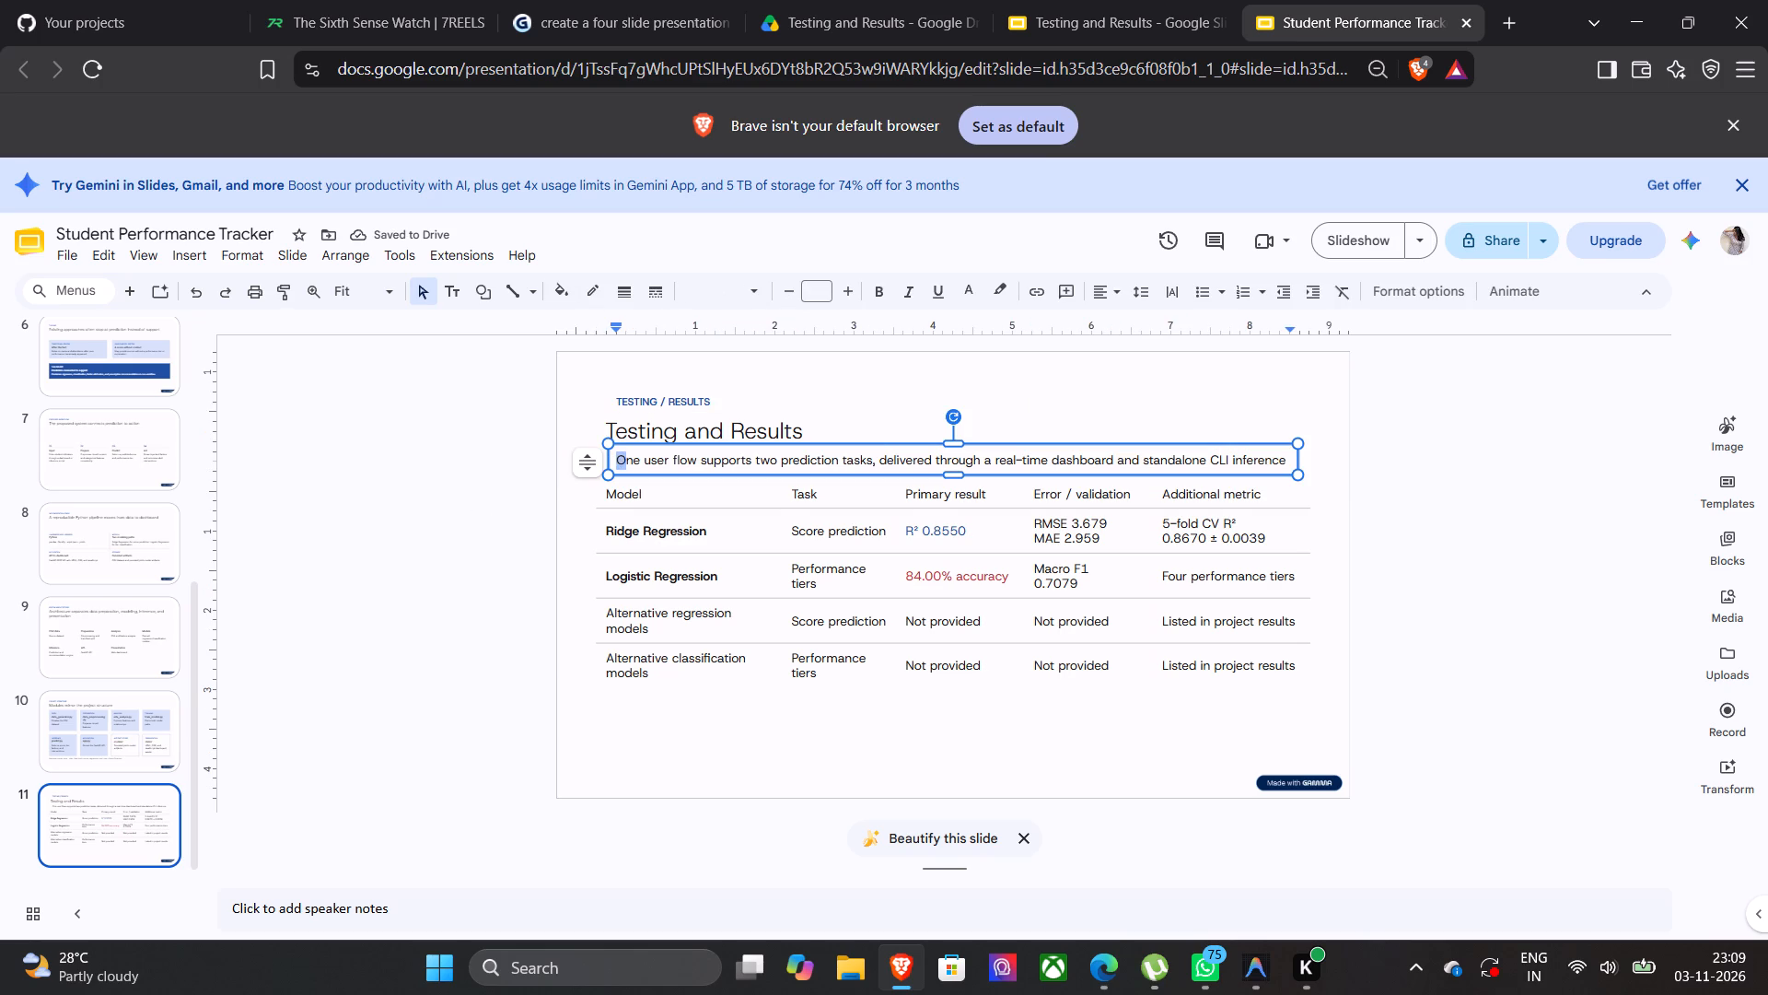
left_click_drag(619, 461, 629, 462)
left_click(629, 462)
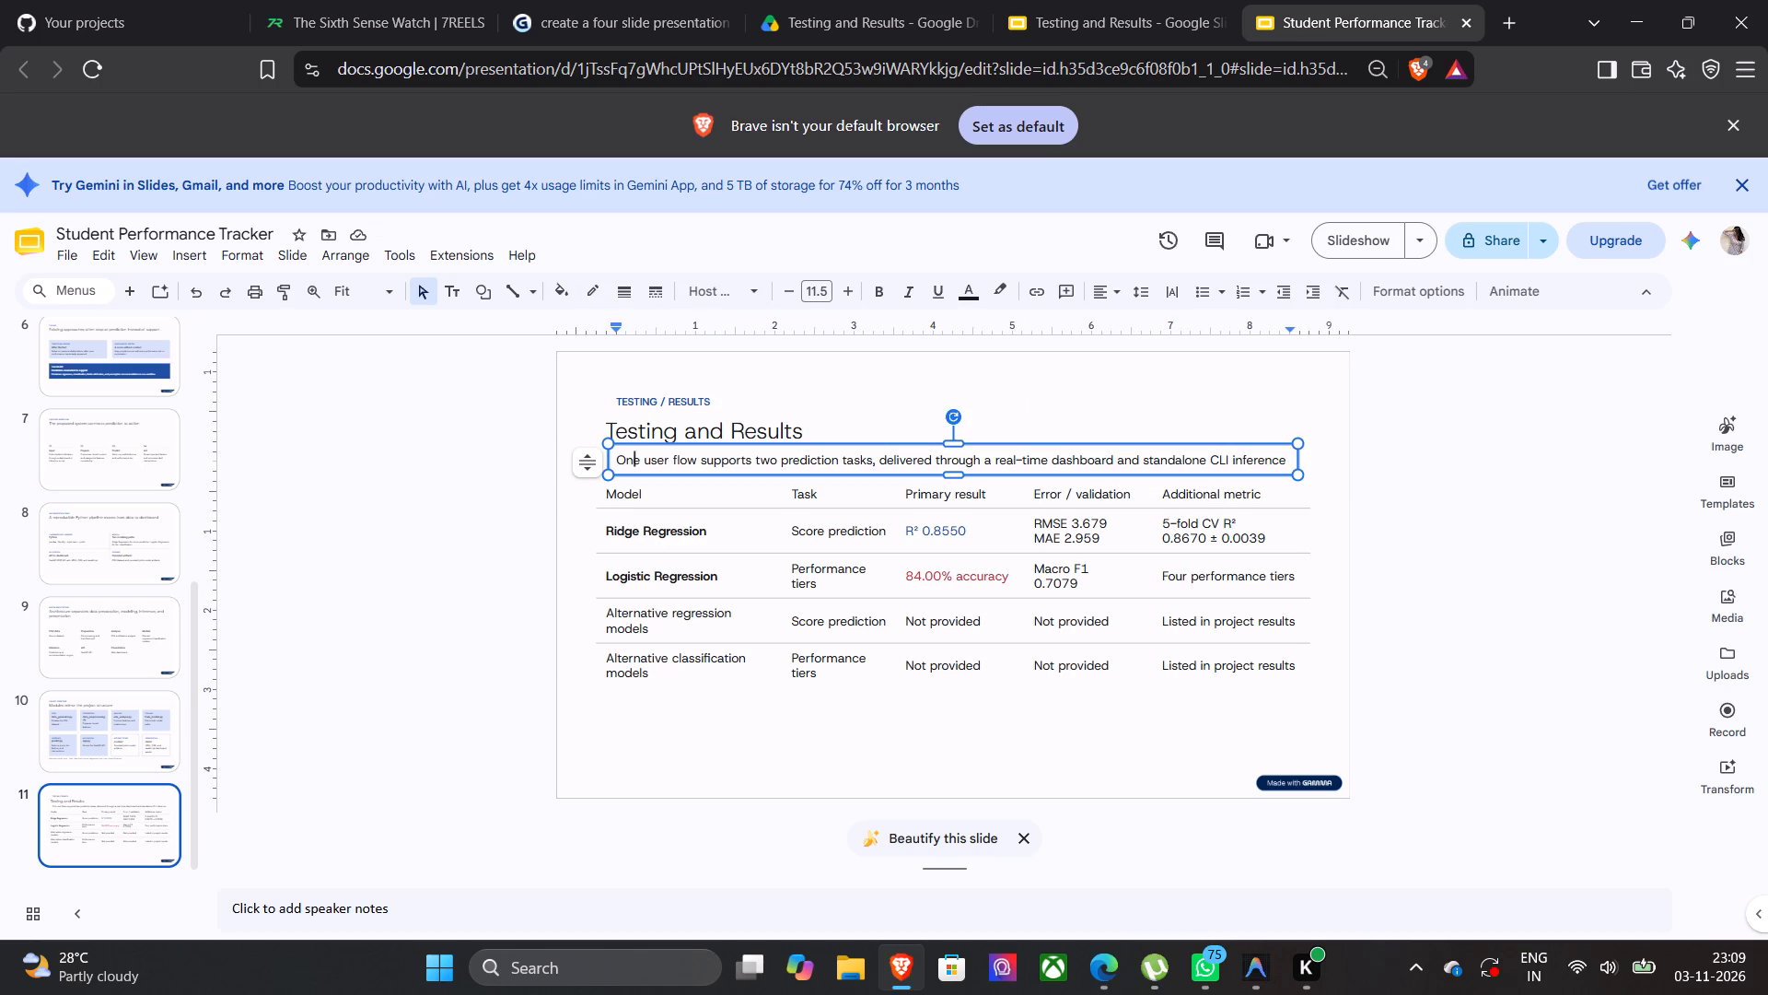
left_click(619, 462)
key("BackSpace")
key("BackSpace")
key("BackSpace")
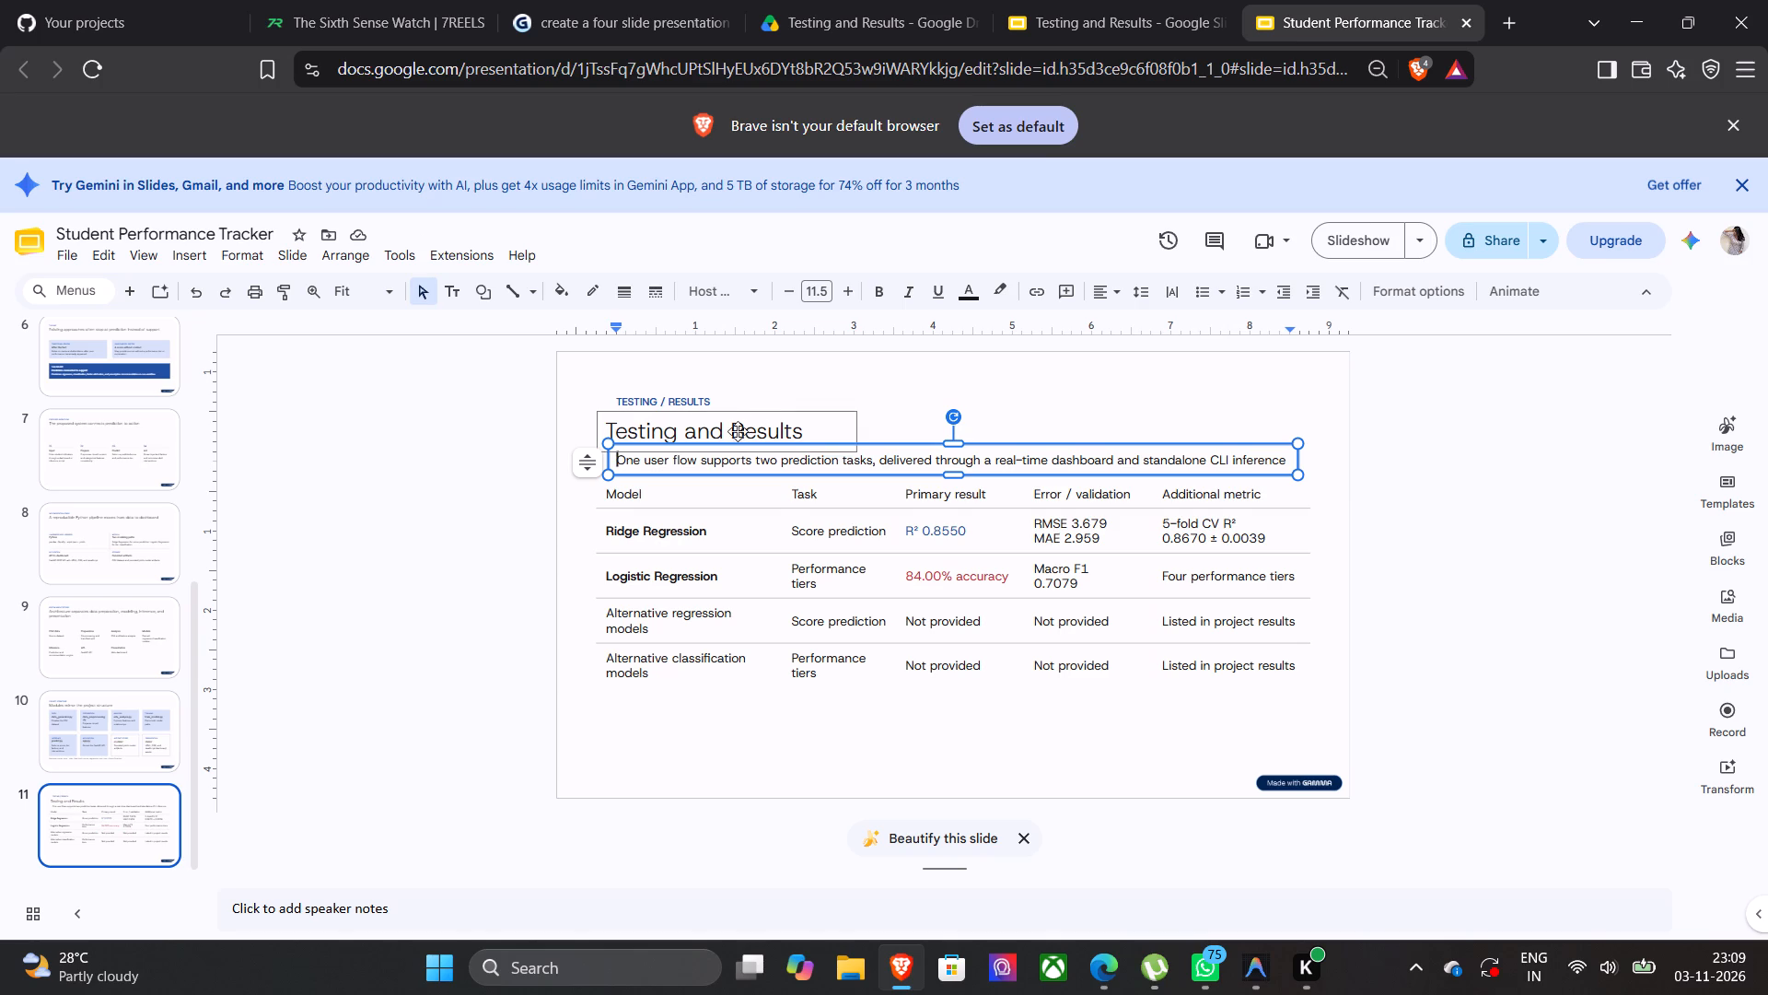
Shift the slide 11 sentence sideways so it starts in line with the title and the table's first-column text.
left_click(741, 434)
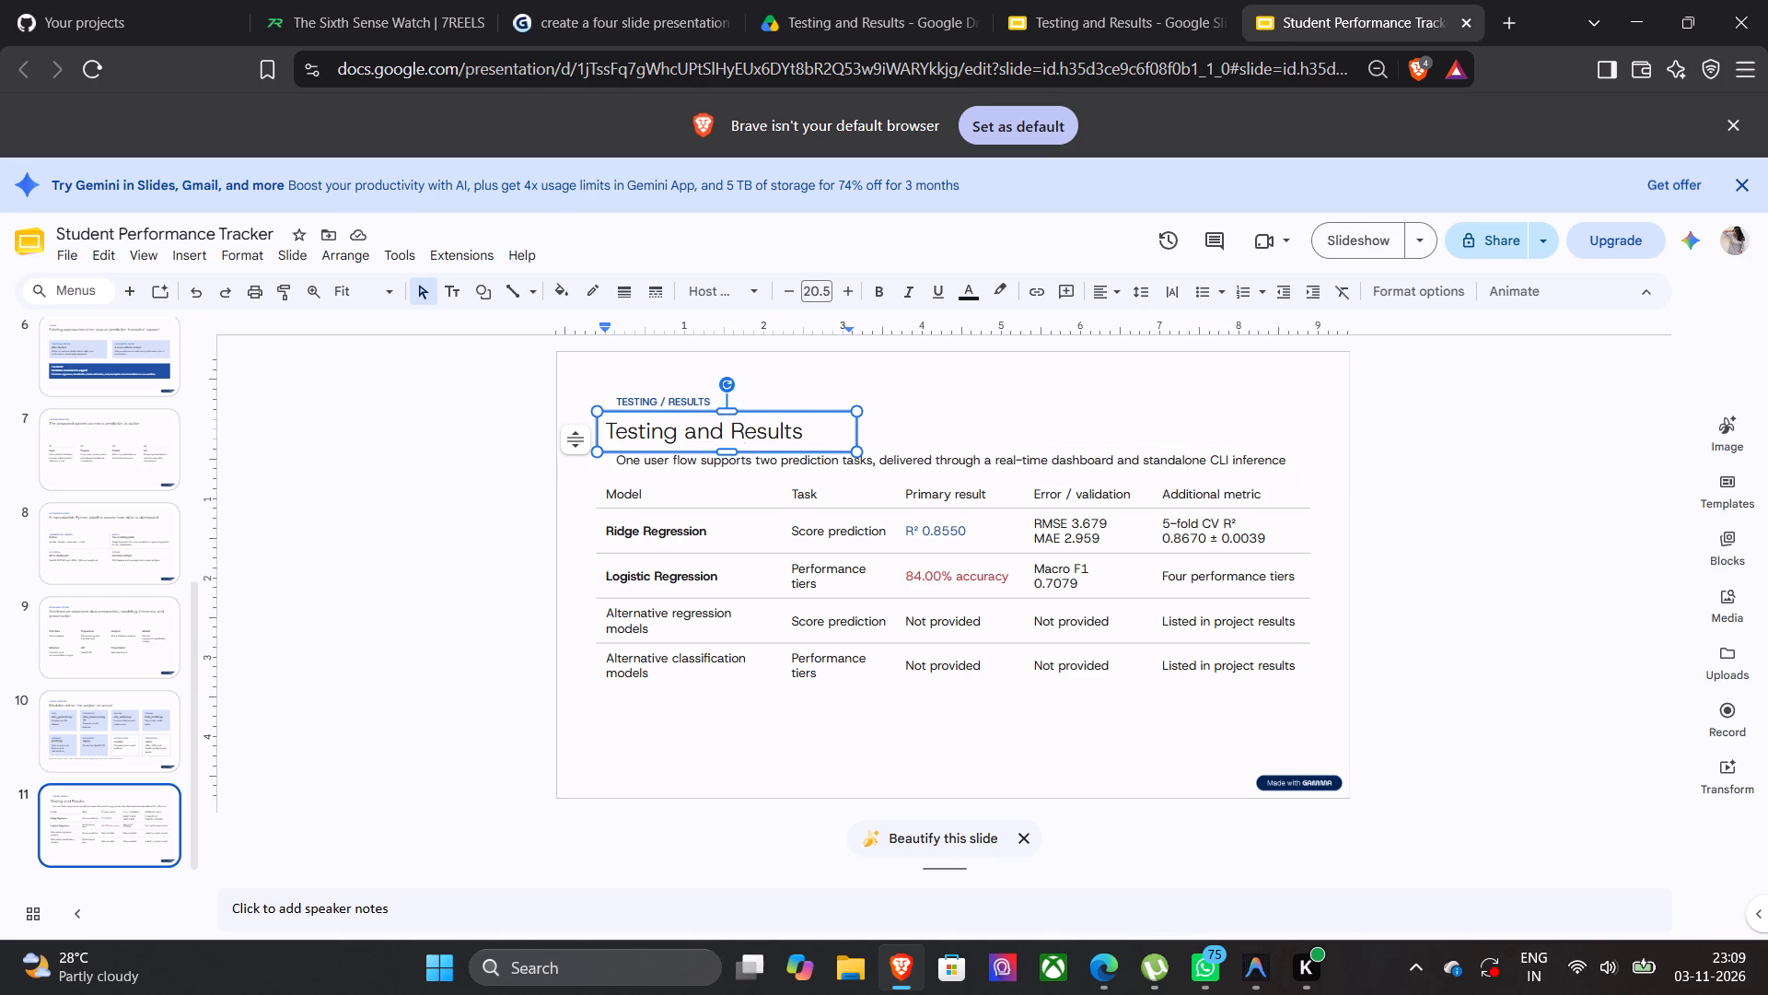
left_click(813, 433)
left_click(838, 448)
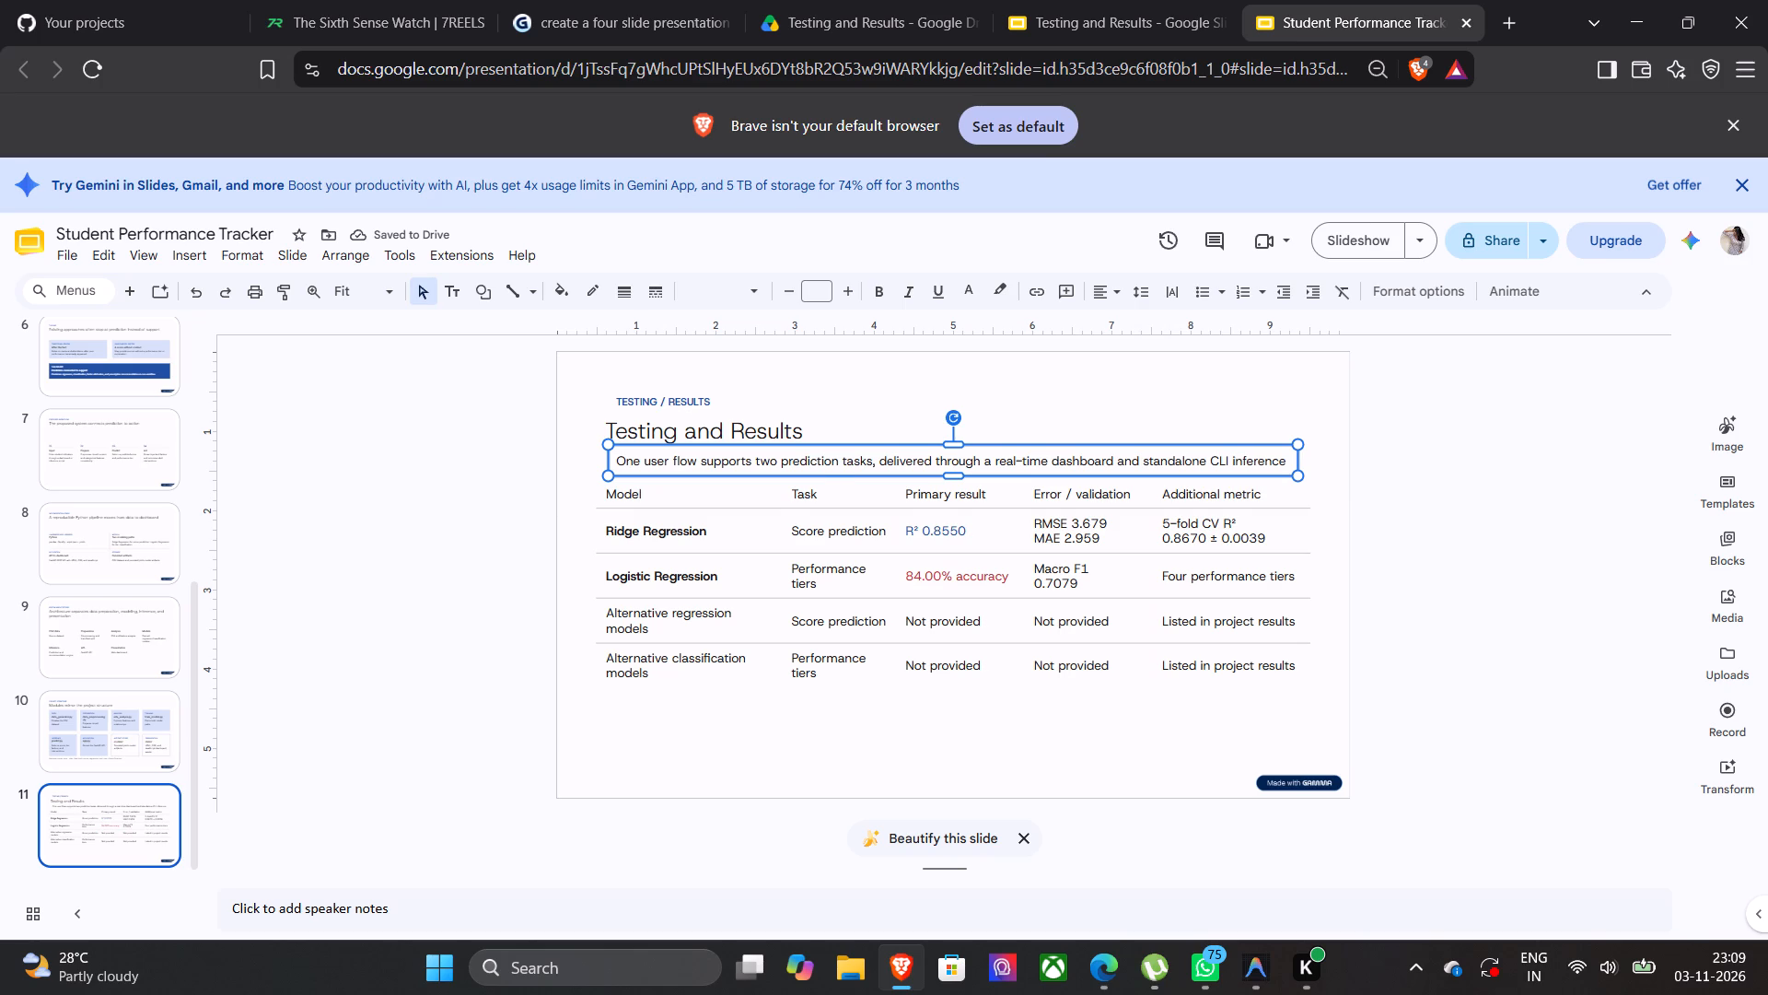
left_click_drag(837, 469, 823, 471)
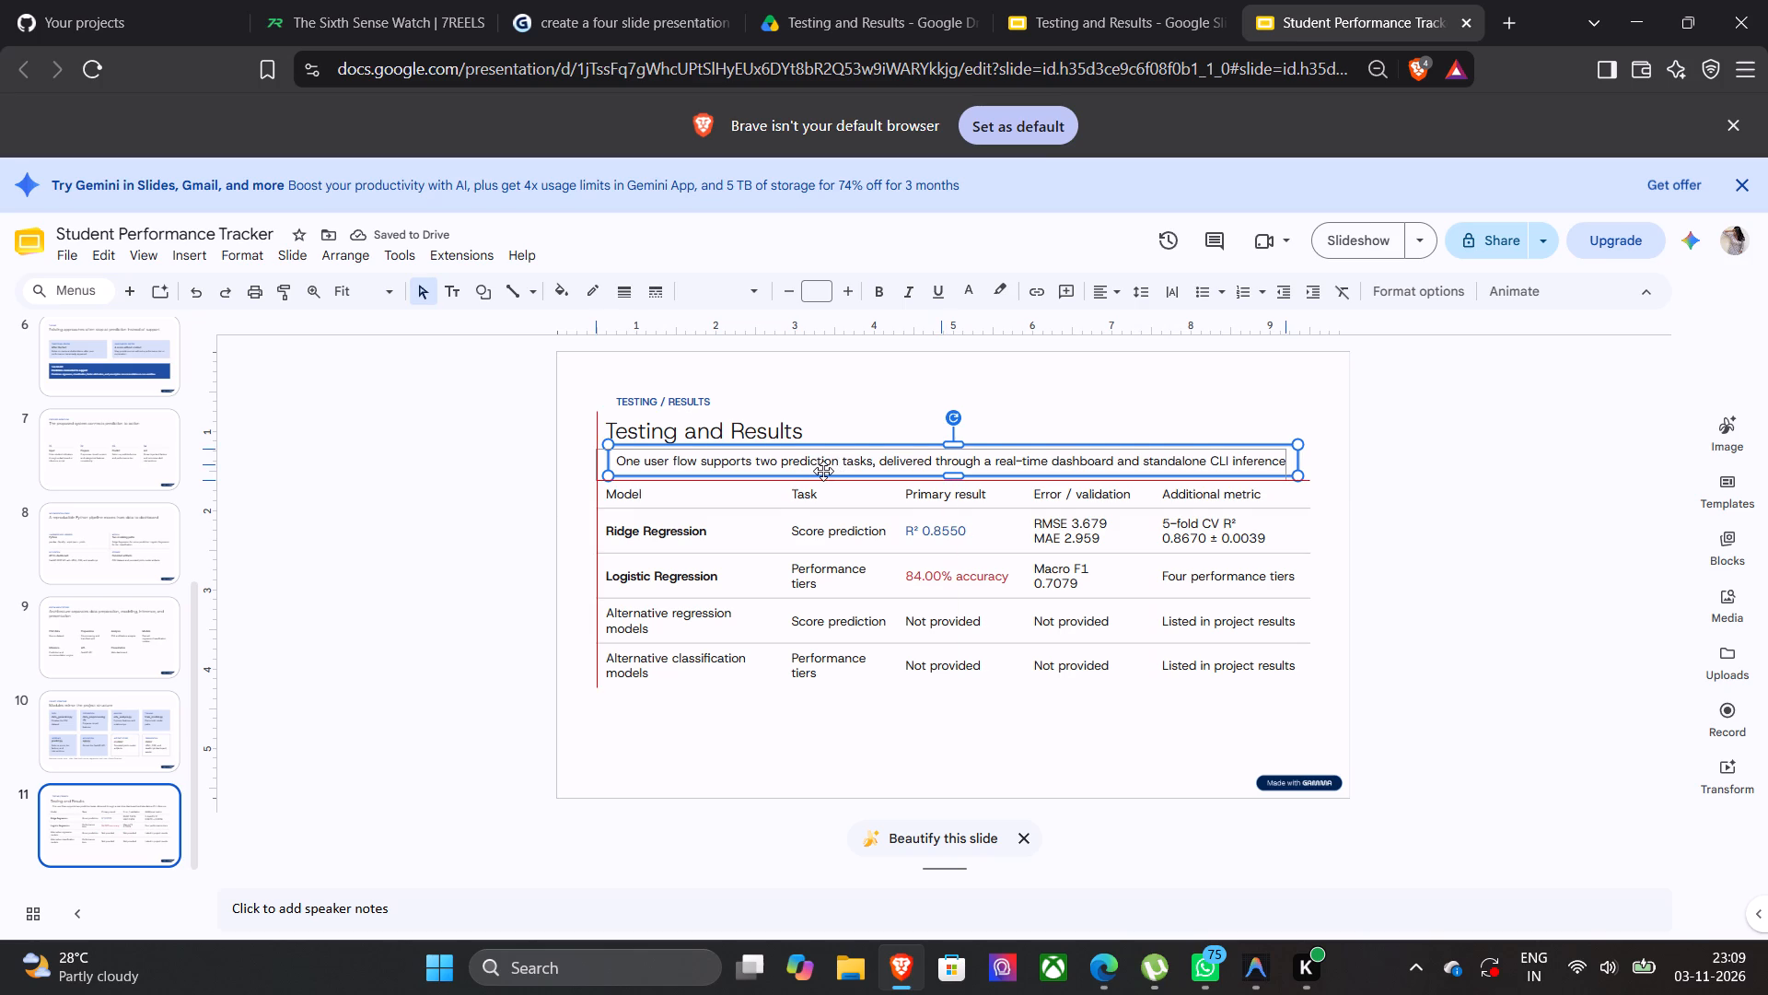
left_click_drag(823, 471, 824, 471)
left_click(914, 402)
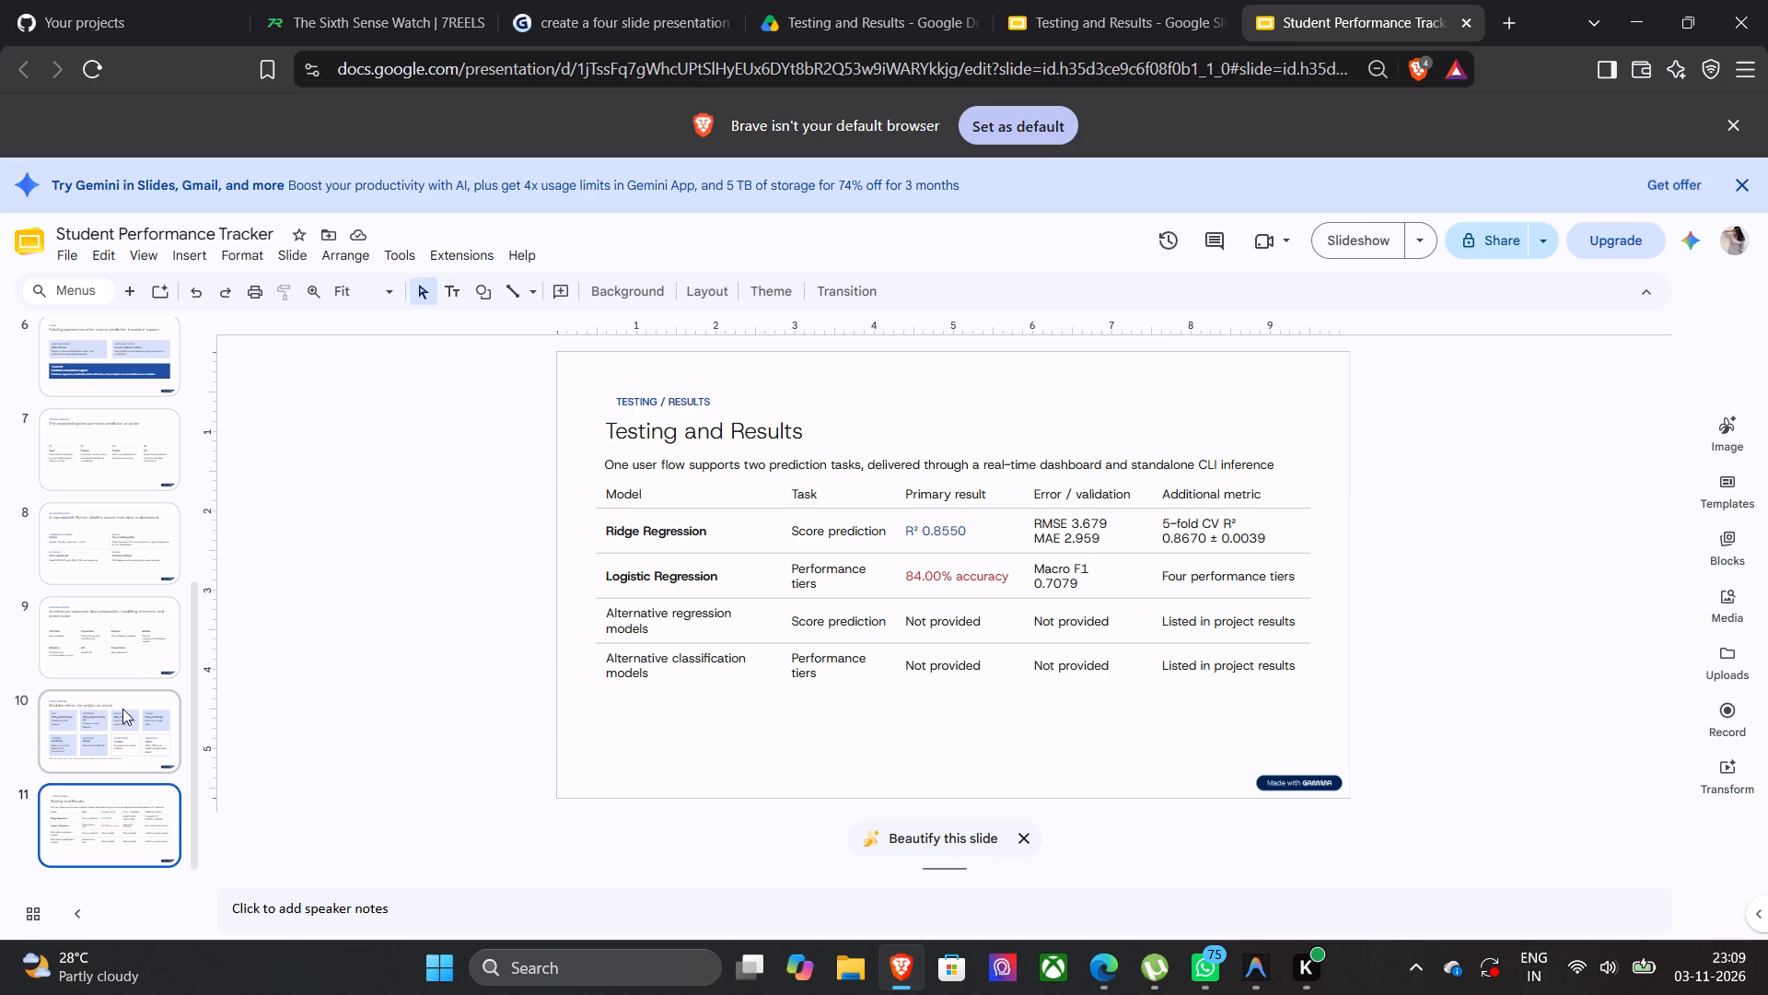
Add a new blank slide 12 after slide 11.
scroll(122, 708, "down", 1)
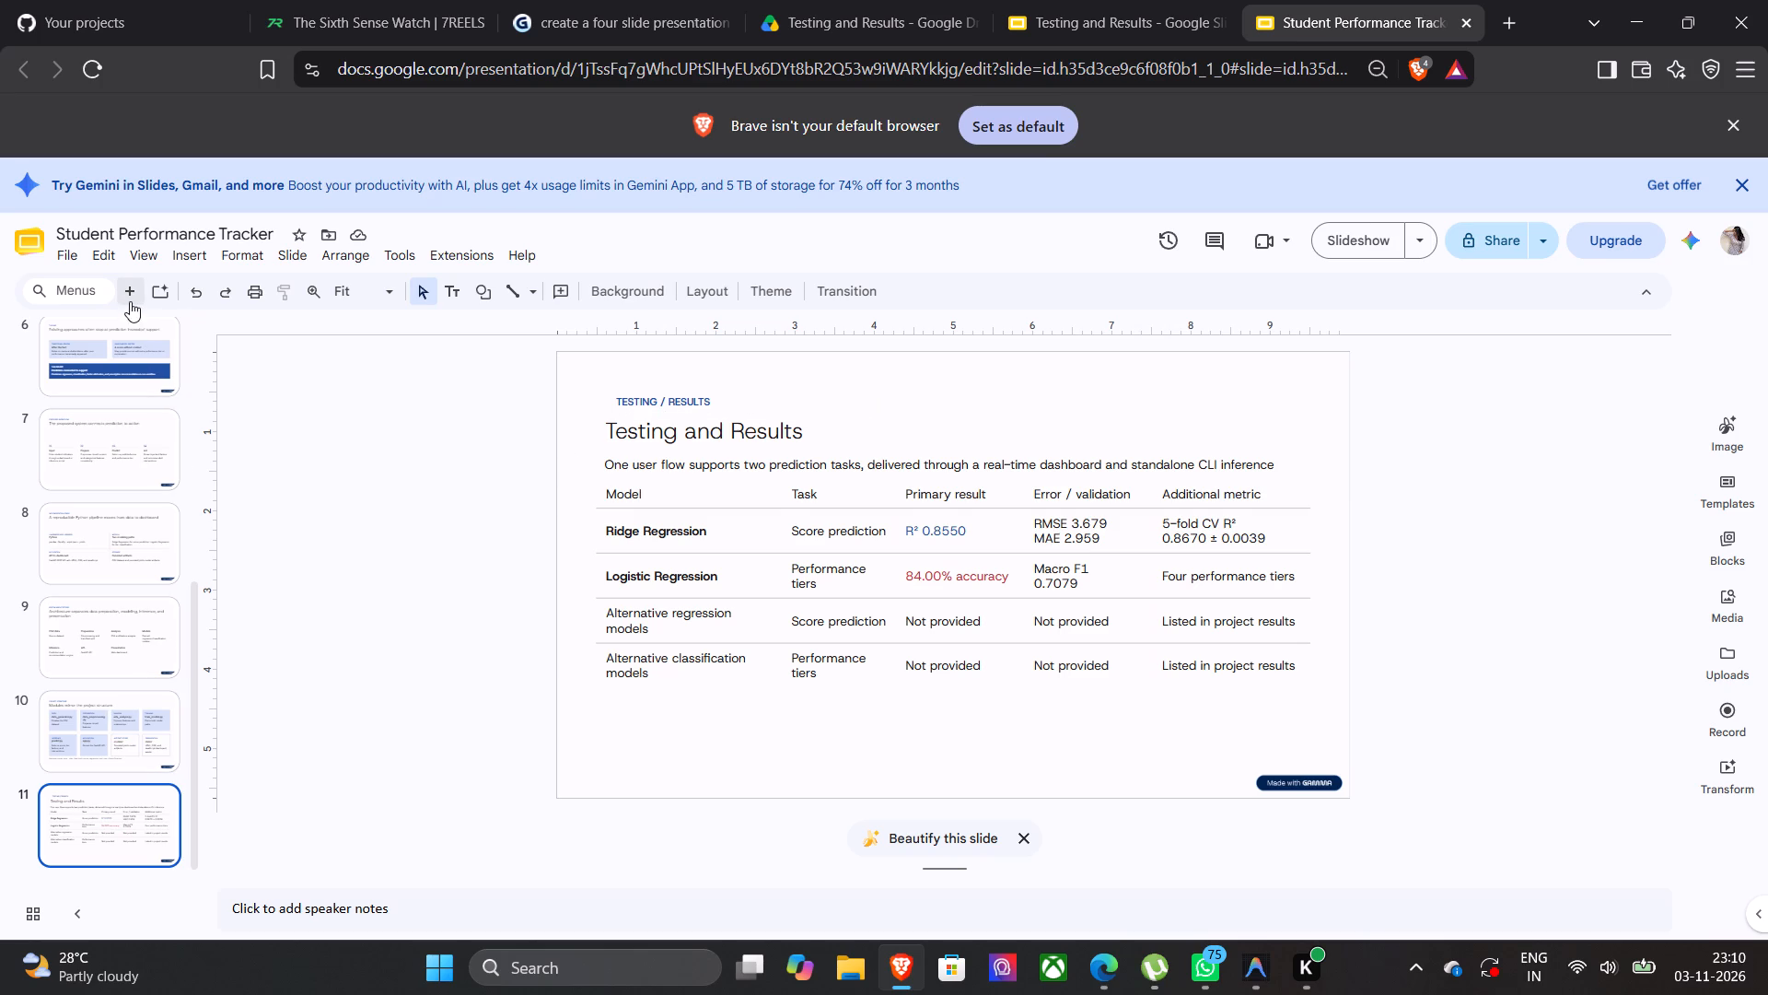
left_click(130, 301)
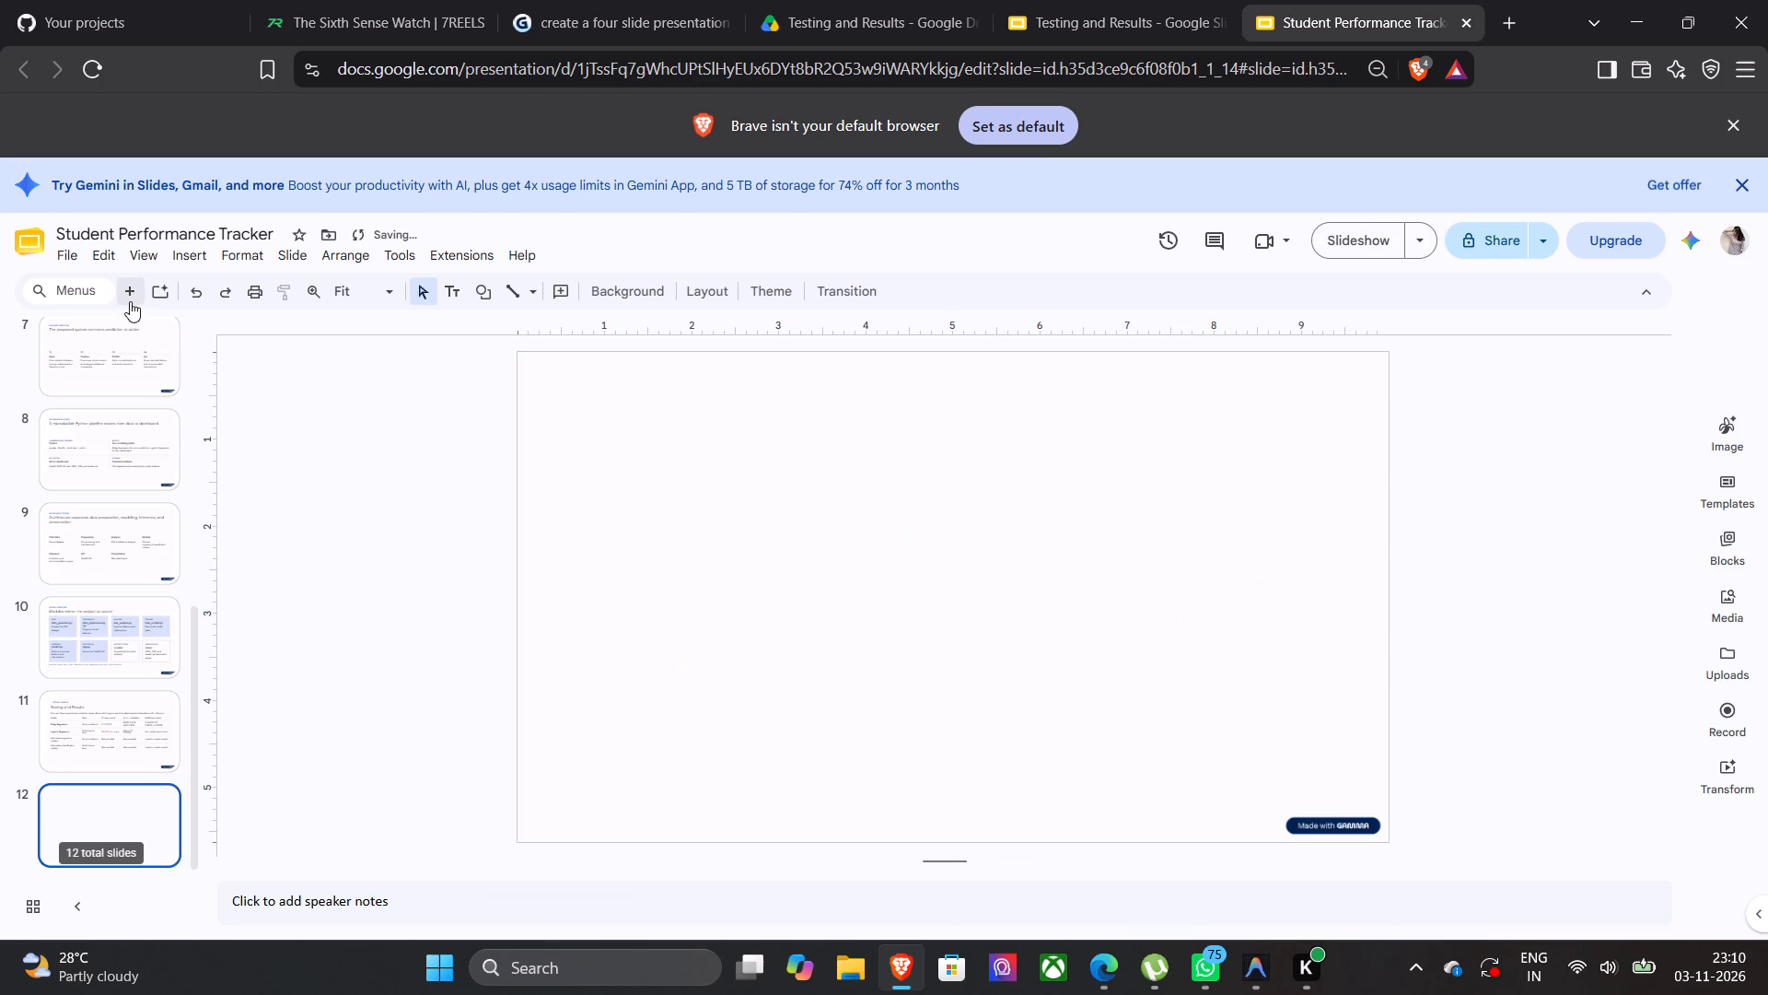
Copy the "OUTCOMES" label from slide 2 of the Testing and Results deck to slide 12, placing it near the slide's upper-left corner.
left_click(1126, 3)
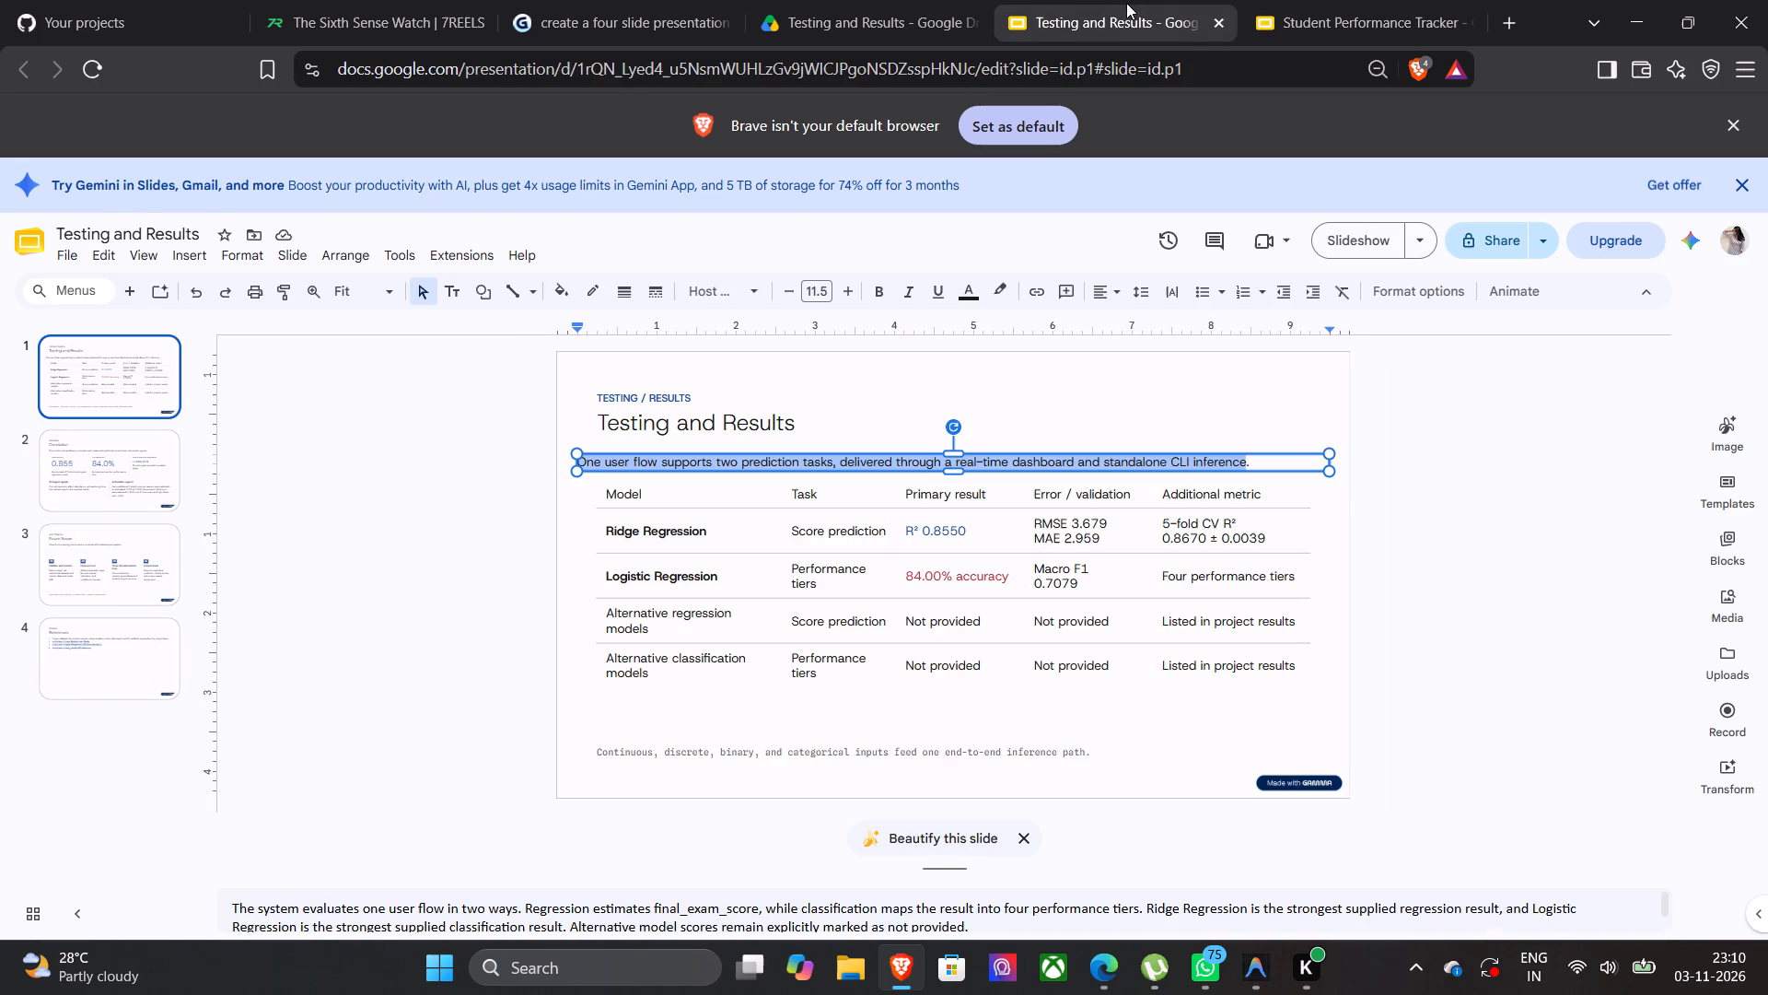
left_click(130, 475)
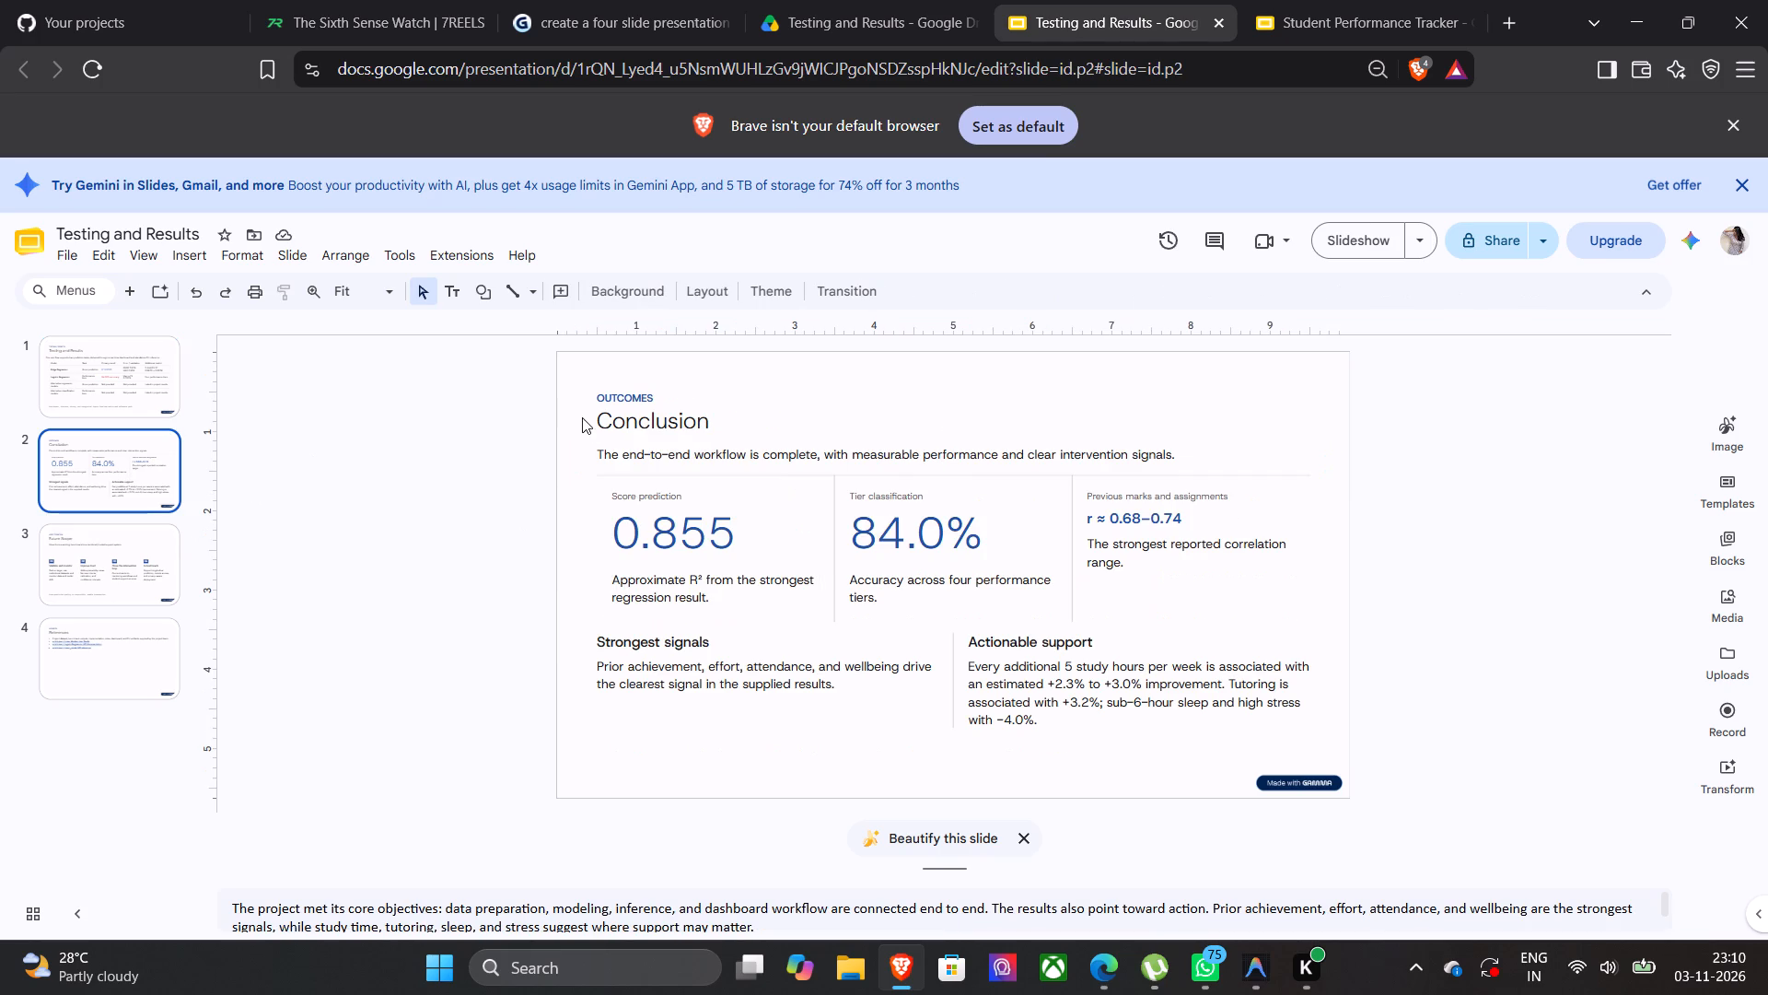
left_click_drag(599, 400, 718, 432)
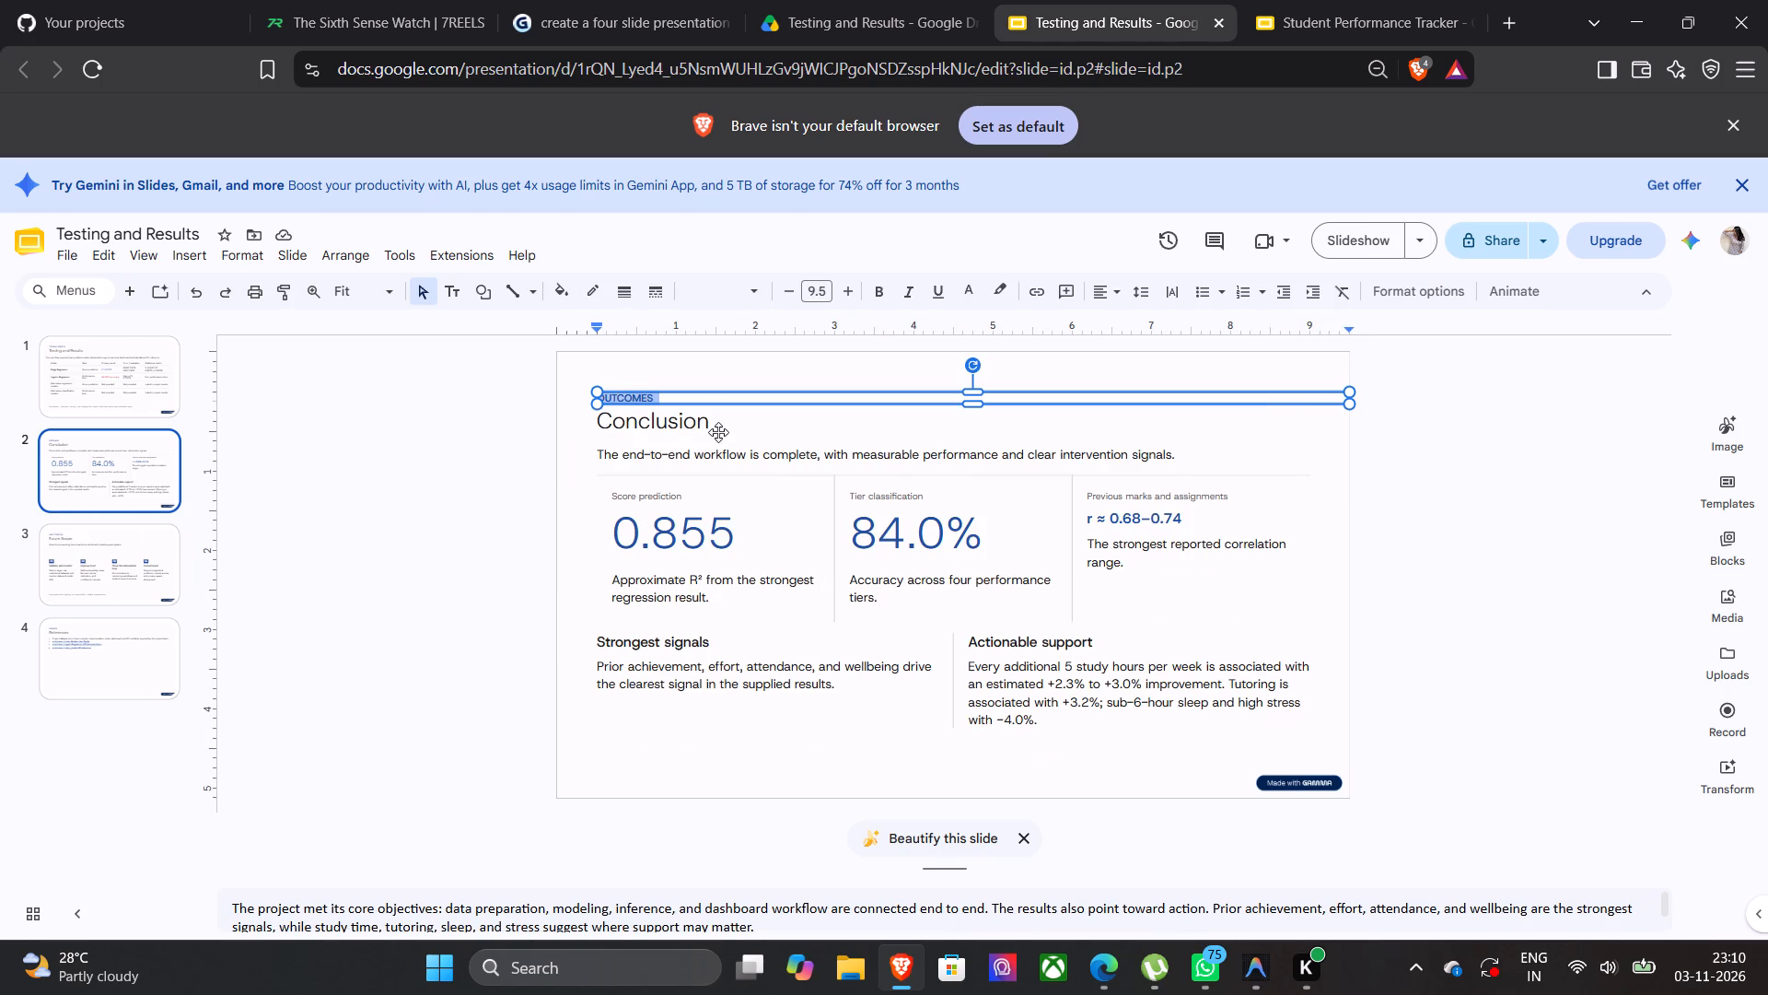
key("ctrl+c")
left_click(1343, 5)
key("ctrl+v")
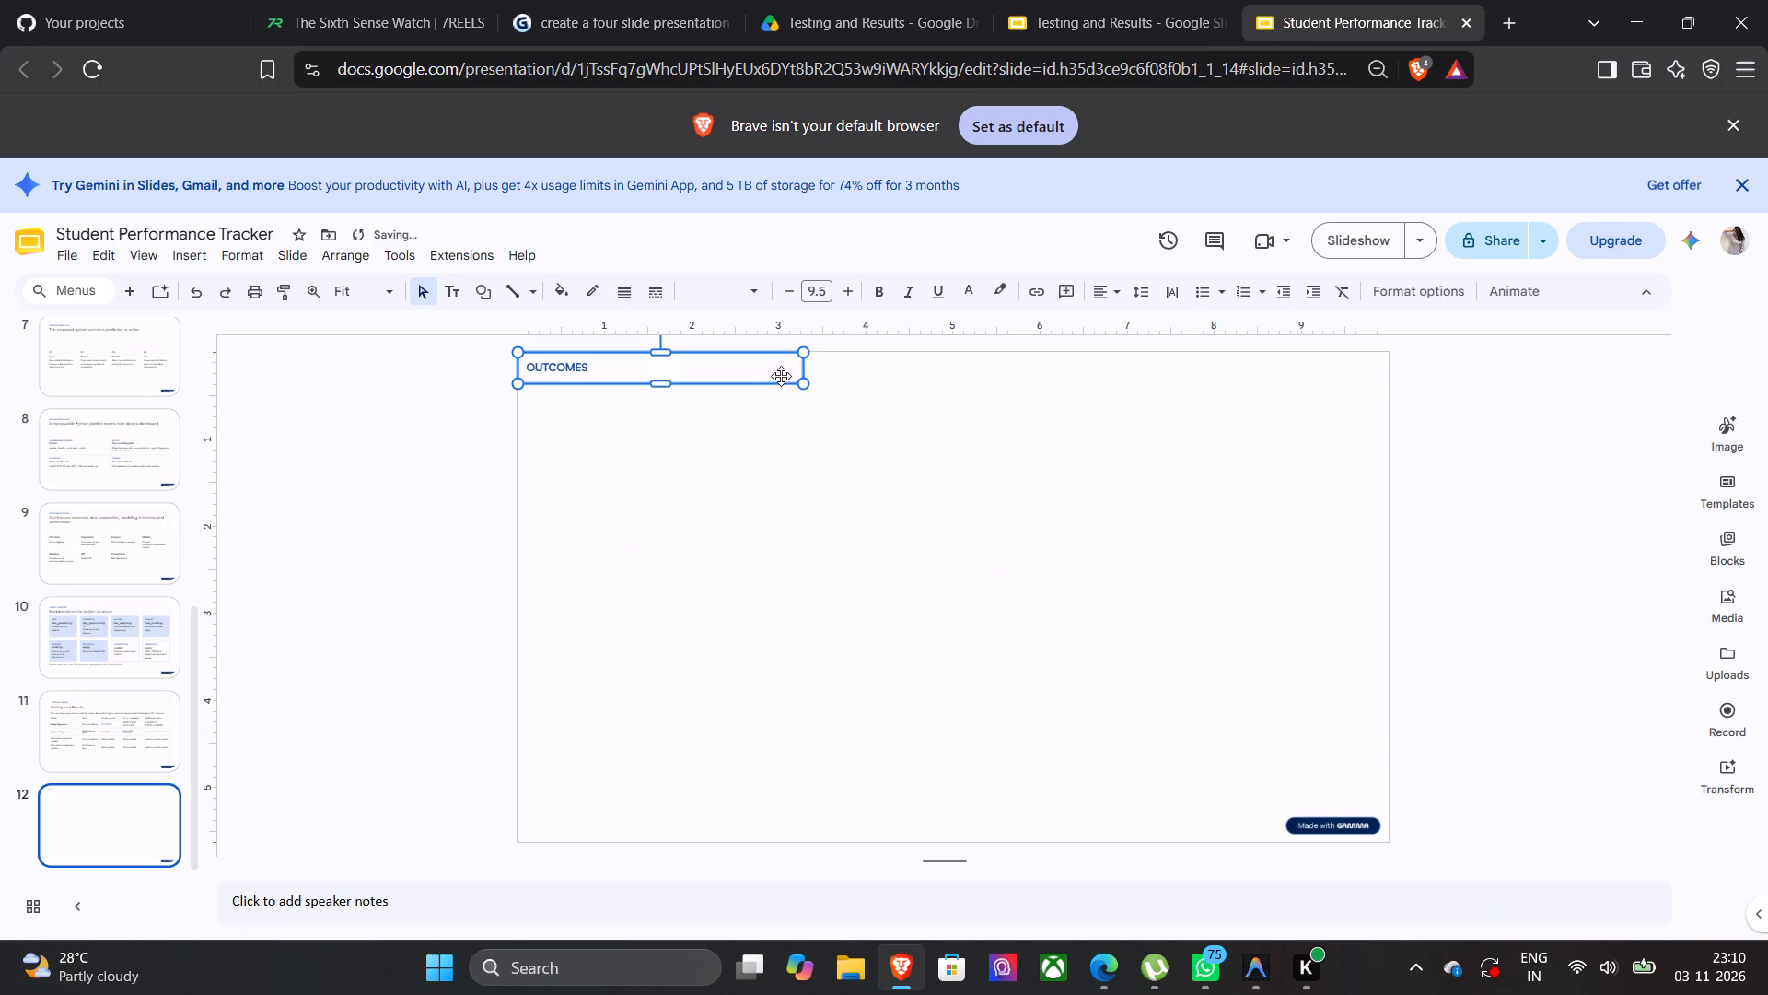
left_click_drag(781, 376, 806, 403)
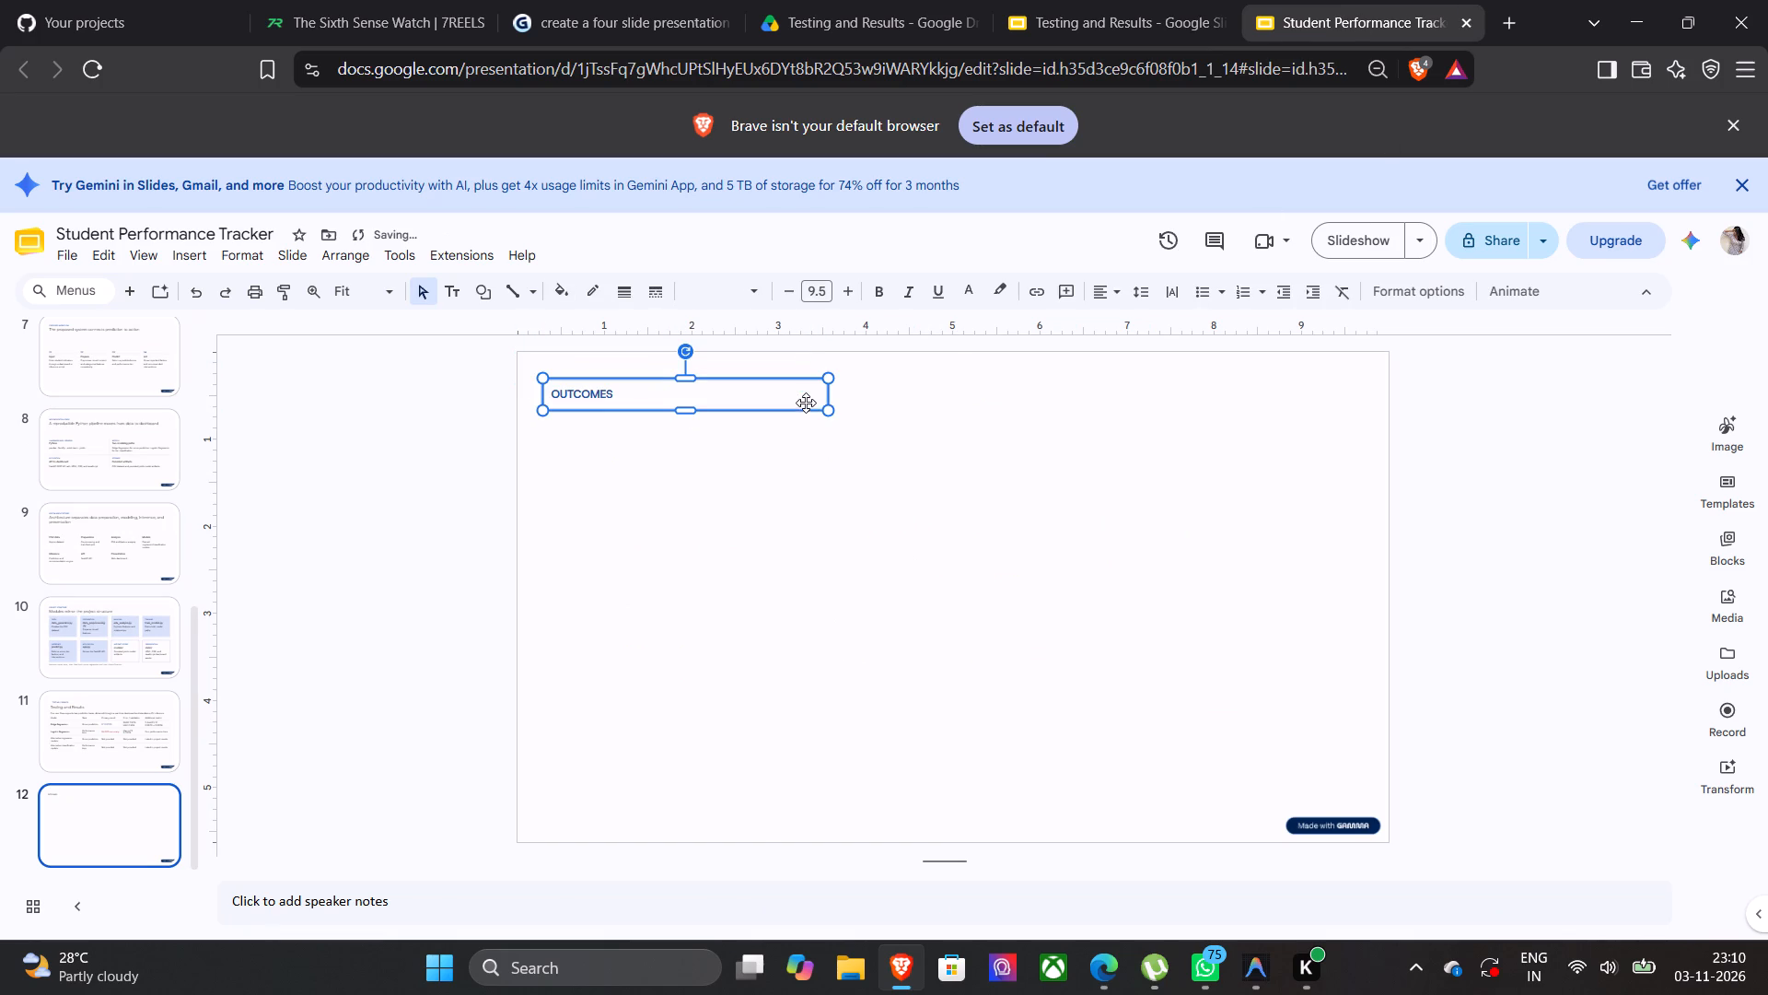
Copy the "Conclusion" title from slide 2 of the Testing and Results deck to slide 12, placing it directly below the "OUTCOMES" label.
left_click(1134, 13)
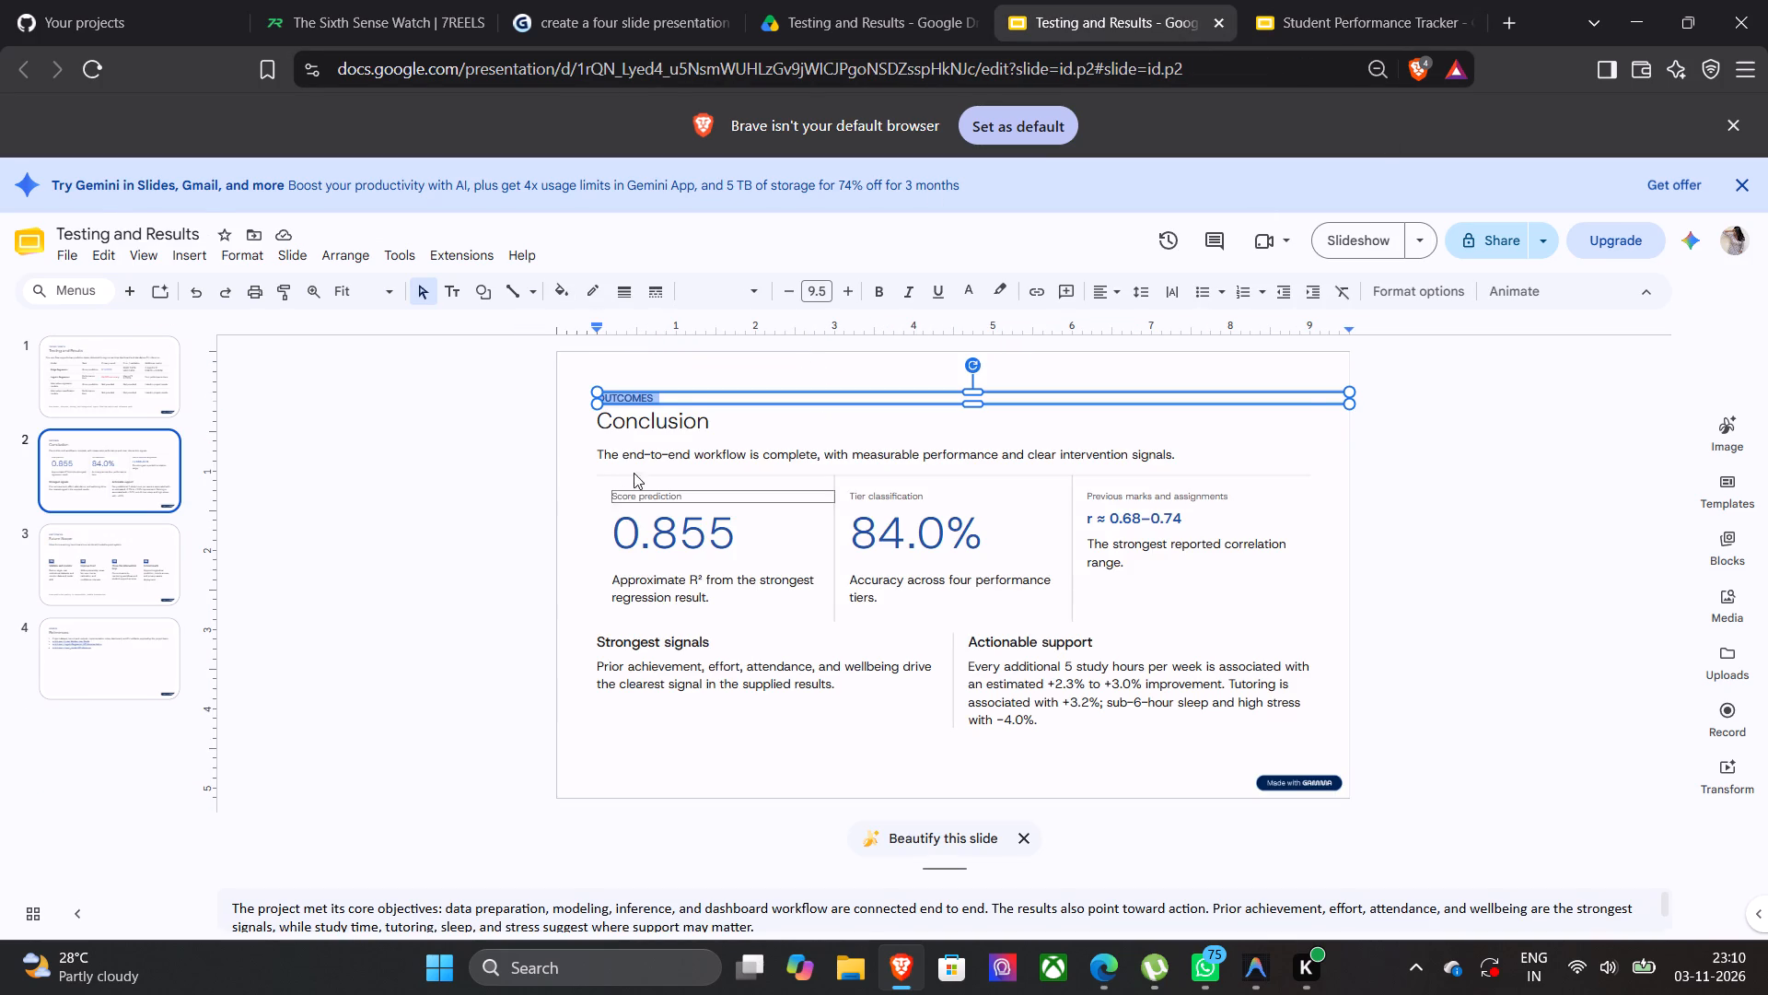
left_click_drag(600, 424, 741, 424)
key("ctrl+c")
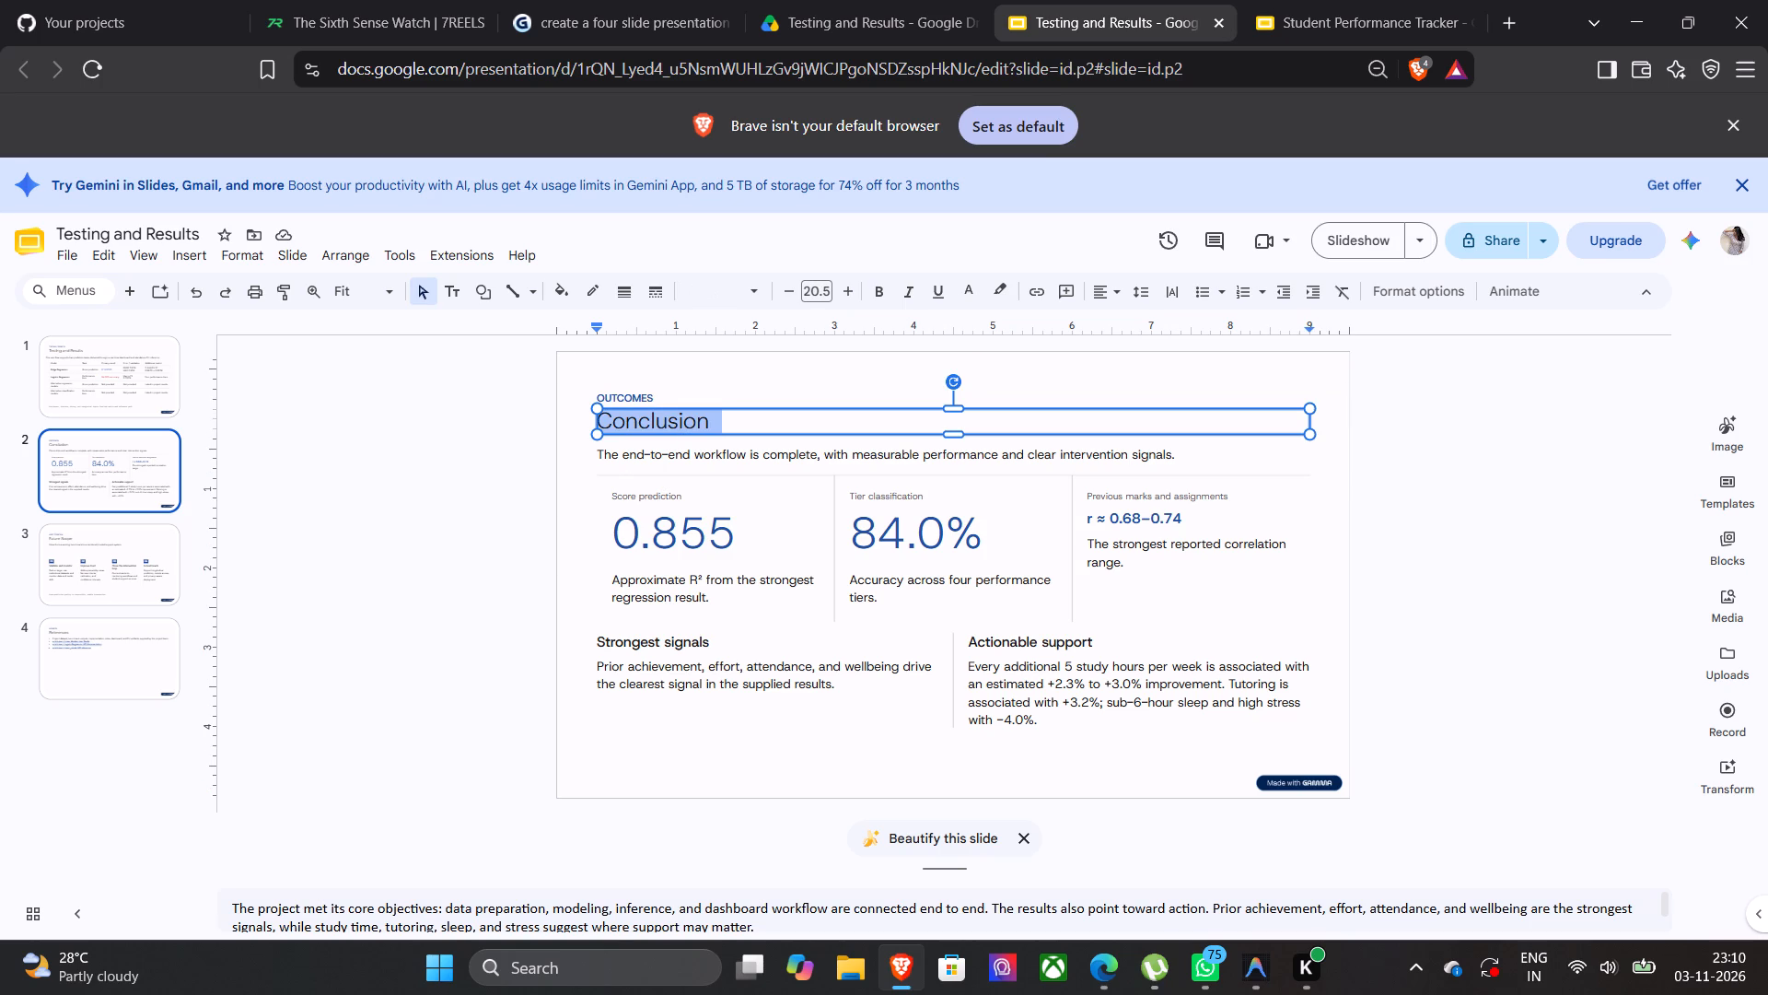
left_click(1335, 13)
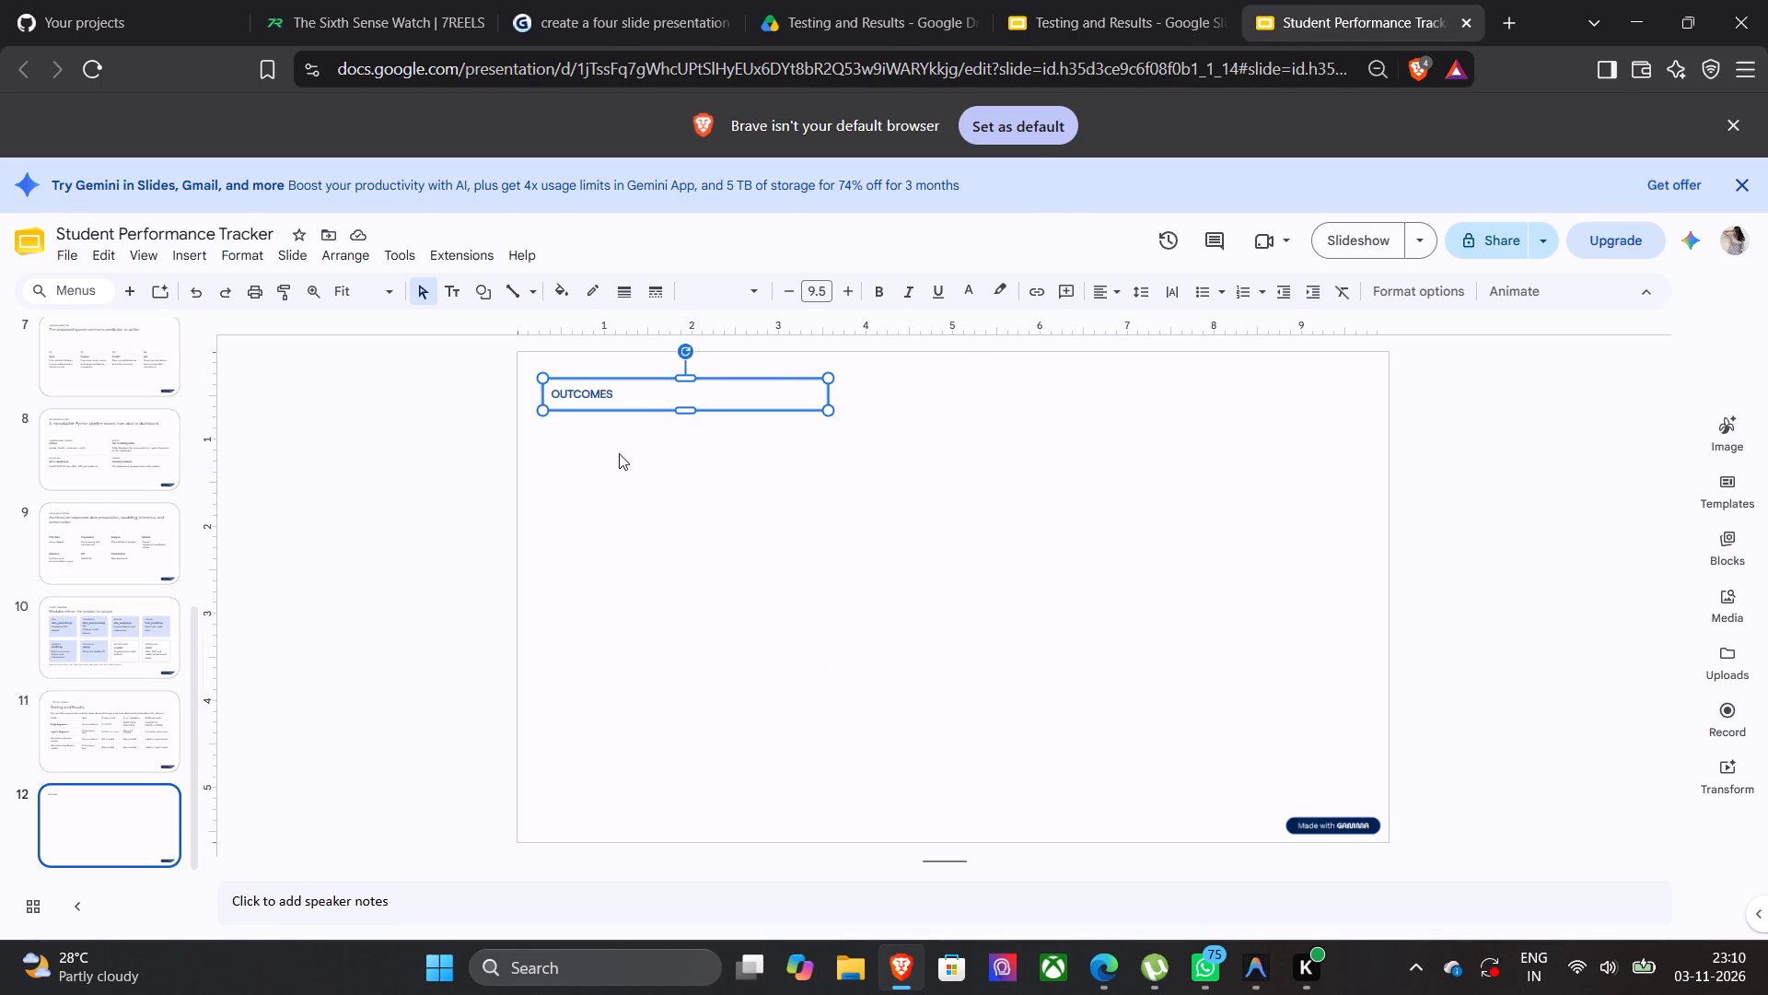
left_click(619, 453)
key("ctrl+v")
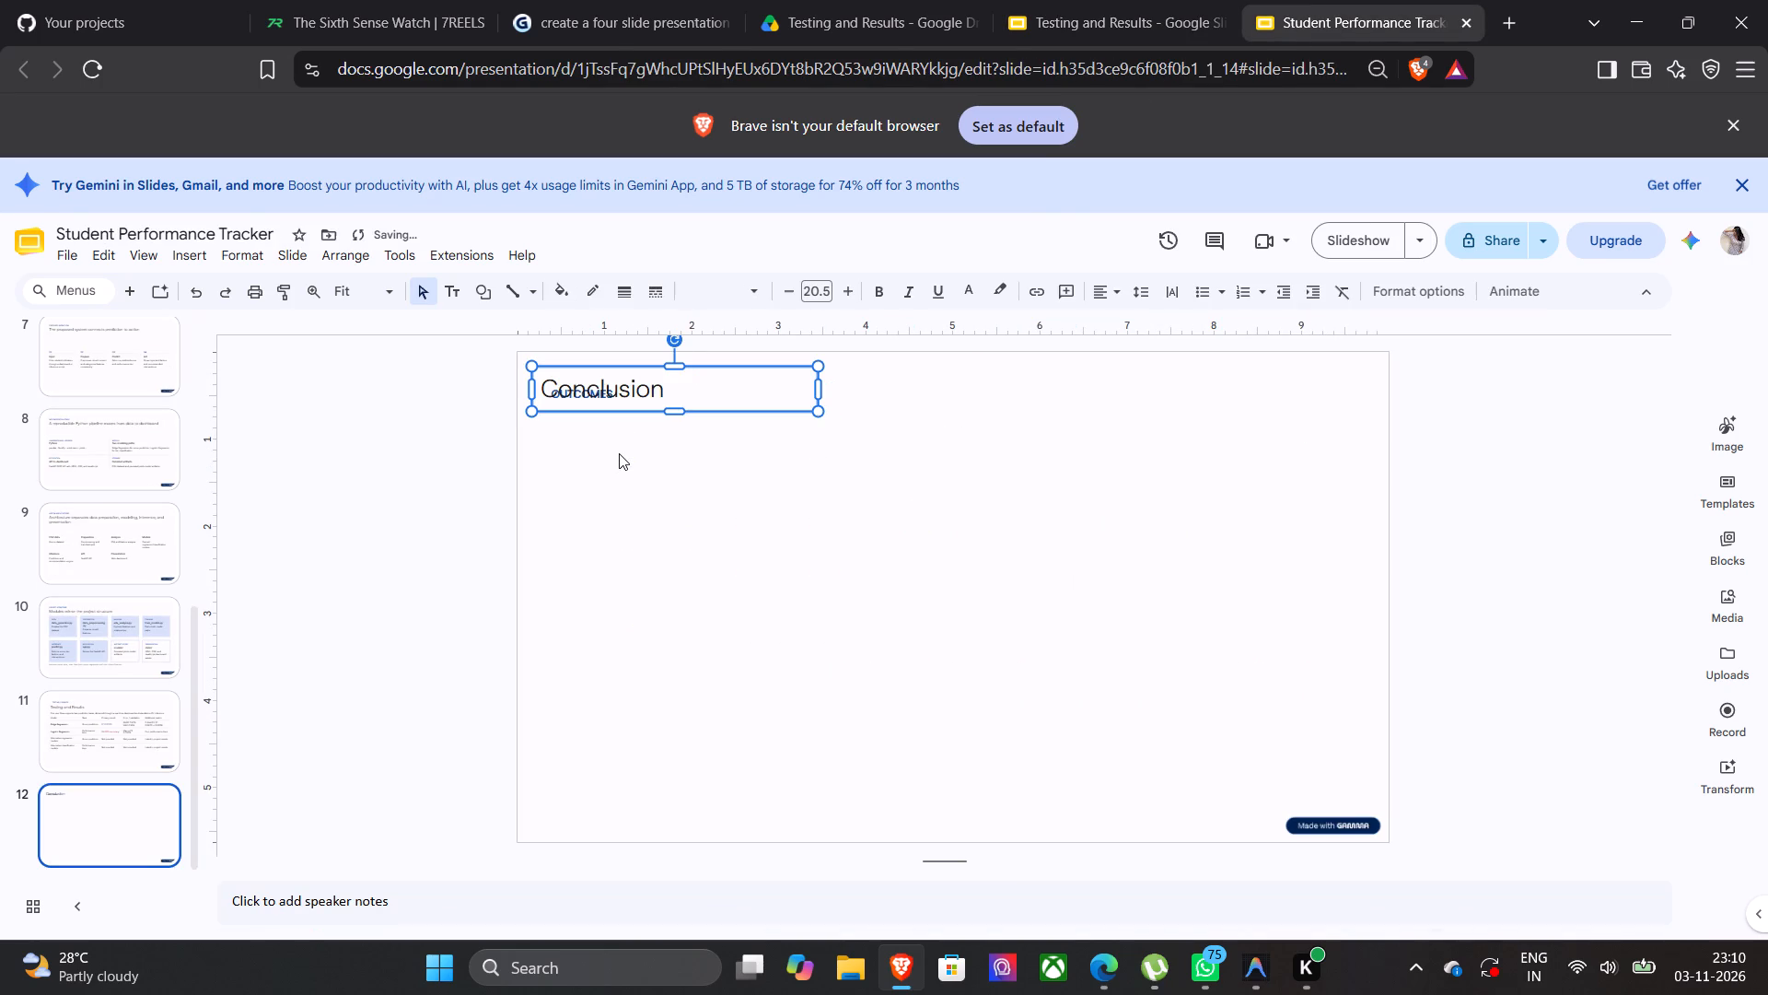
left_click_drag(736, 383, 737, 432)
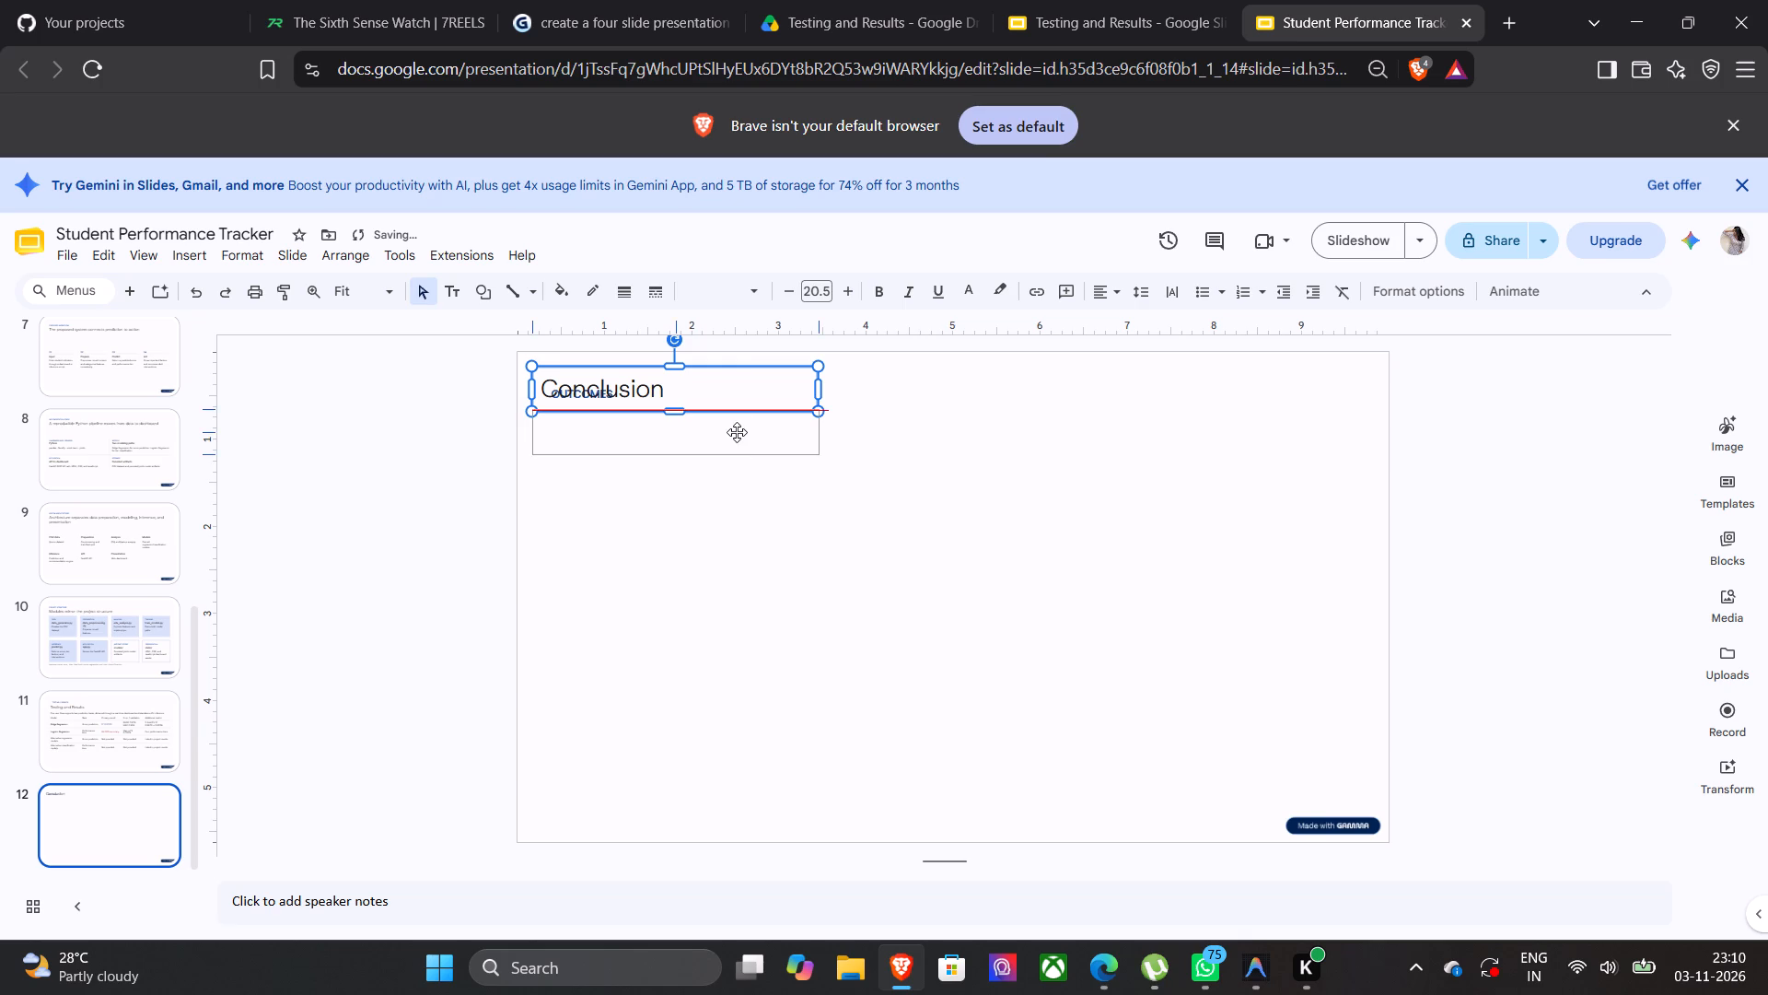
left_click_drag(737, 432, 747, 432)
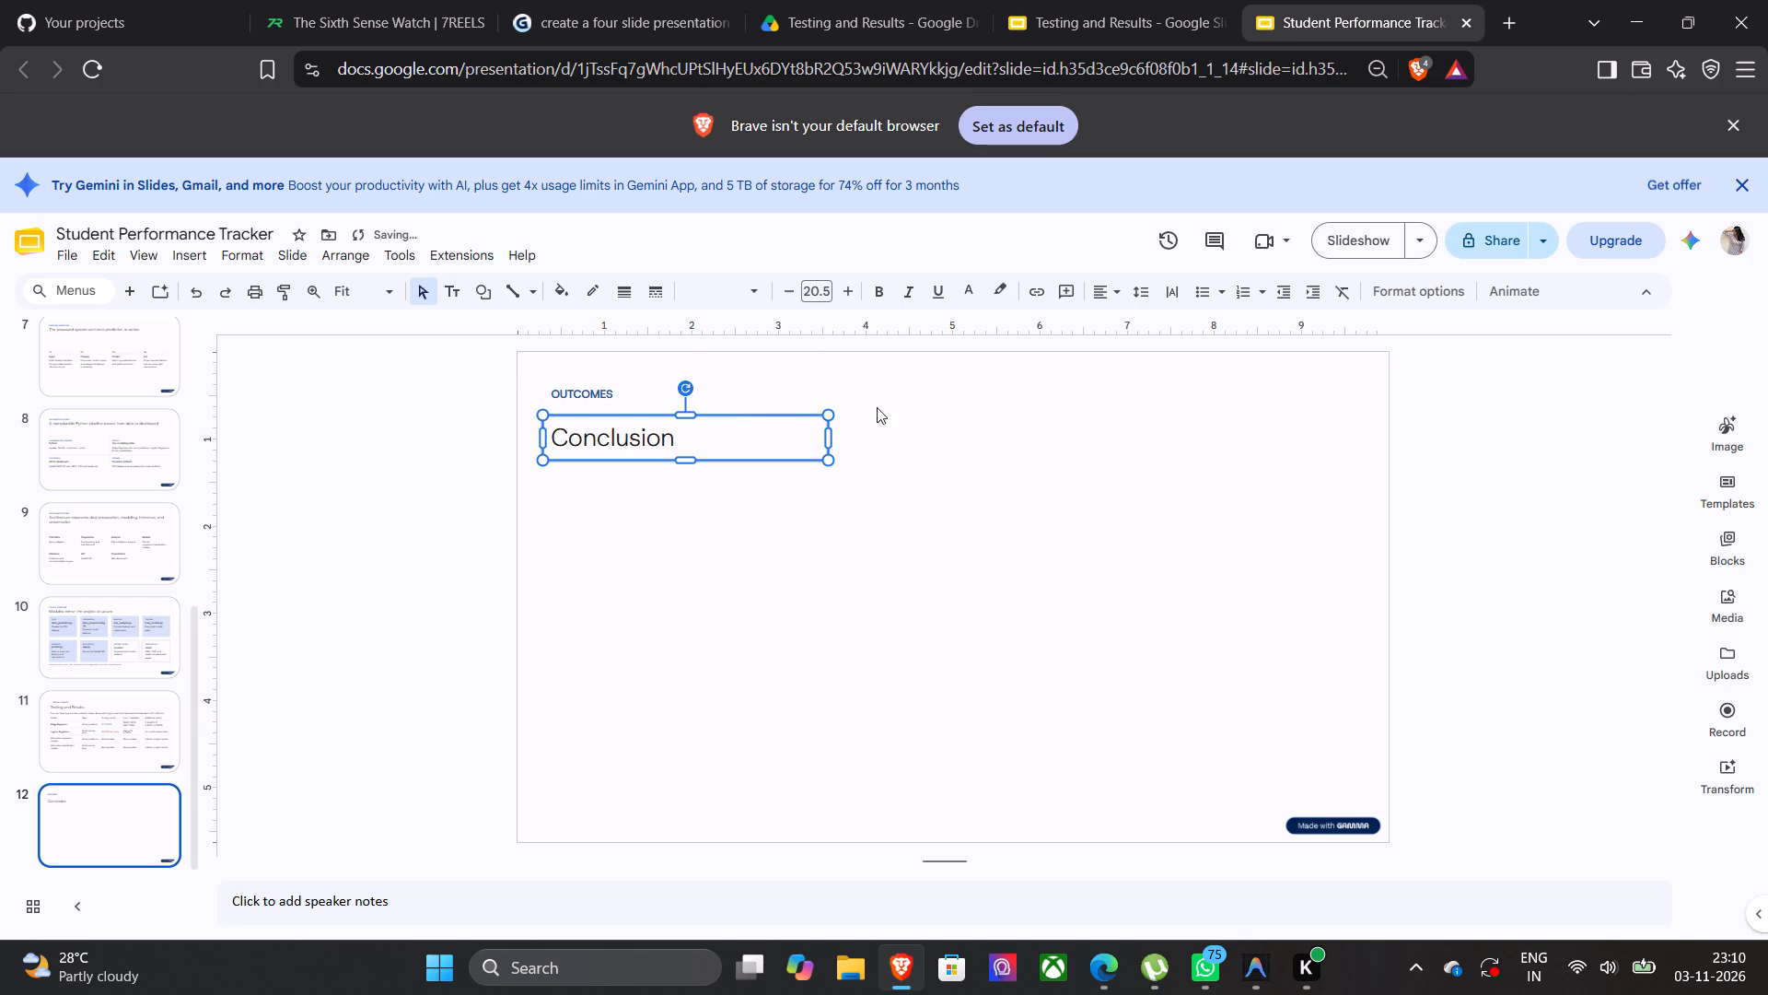
left_click(909, 442)
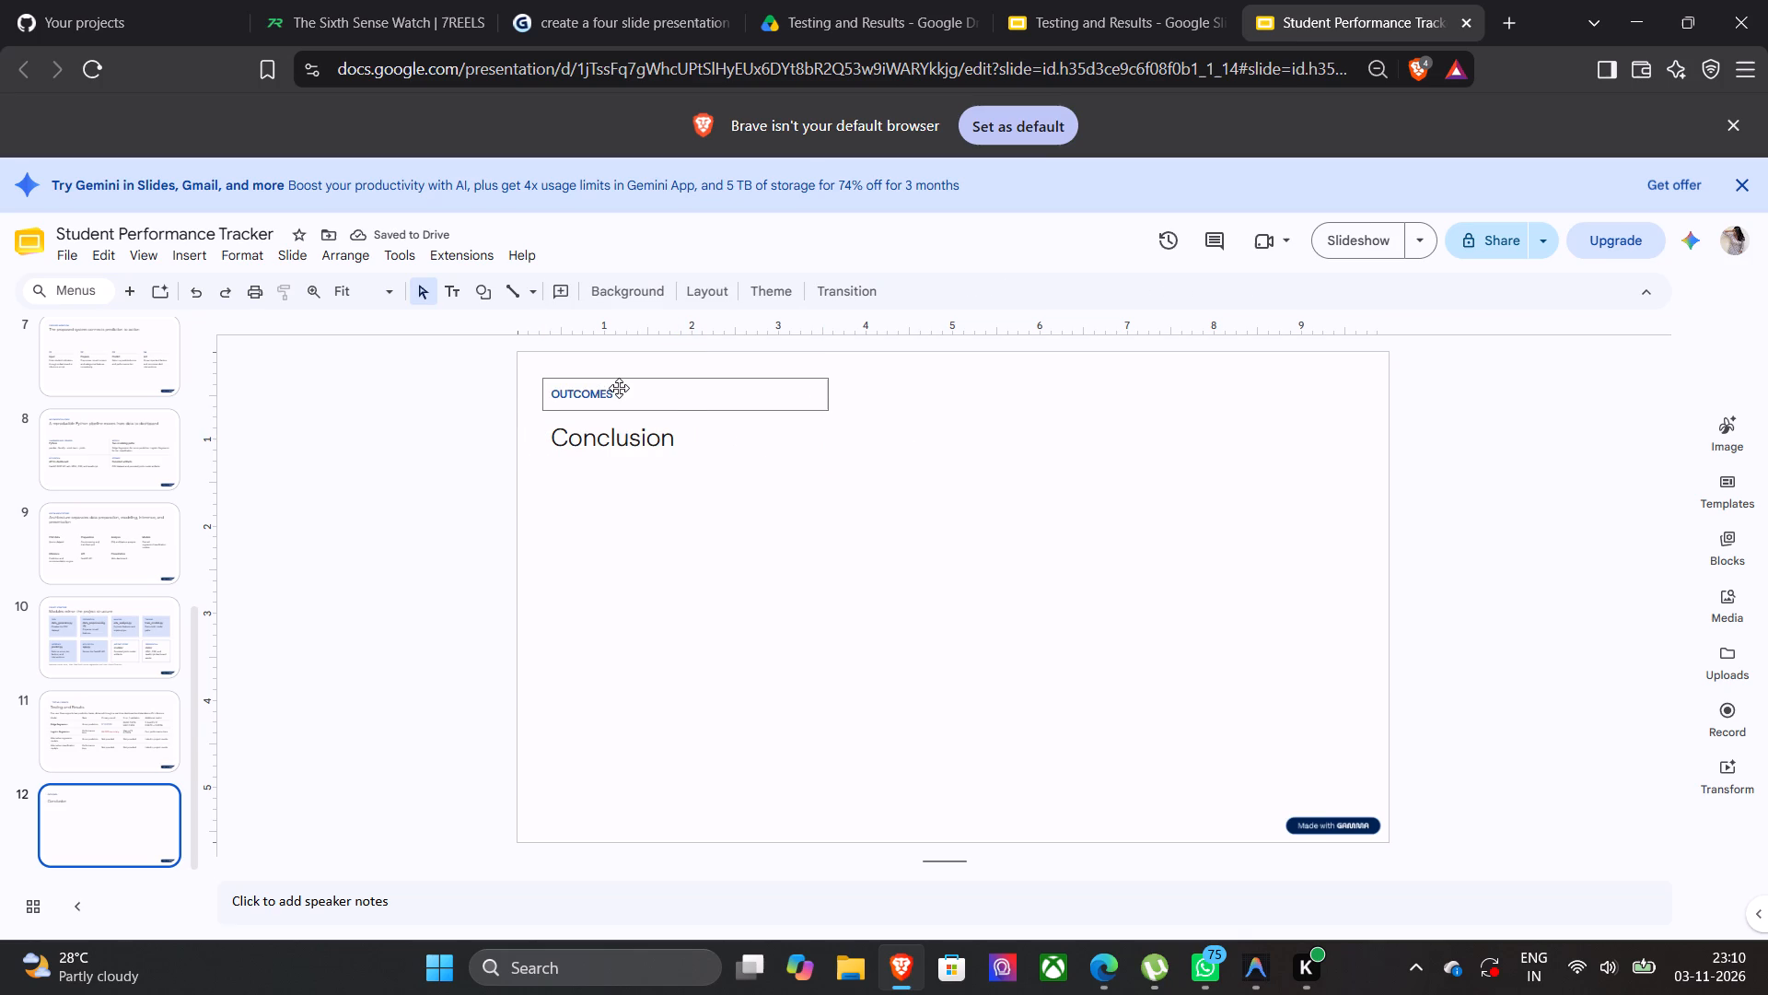
Move the "OUTCOMES" label on slide 12 slightly down, closer to the "Conclusion" title.
left_click_drag(619, 388, 630, 403)
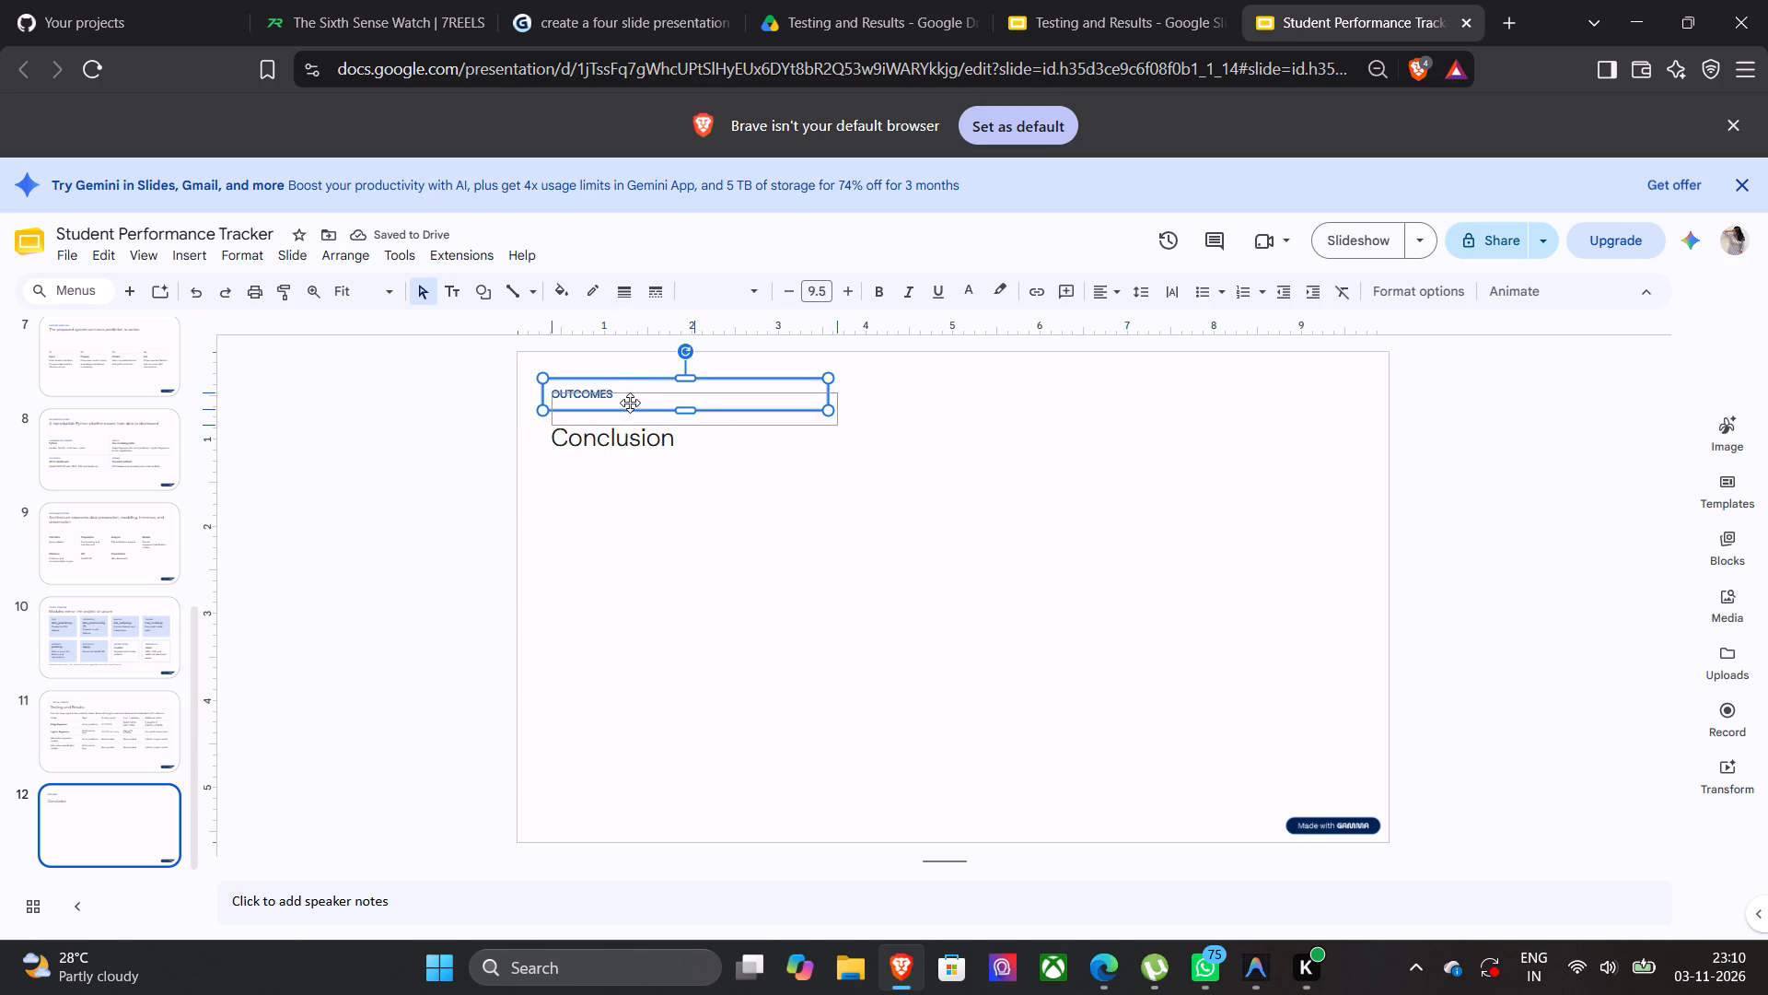
left_click_drag(630, 403, 623, 401)
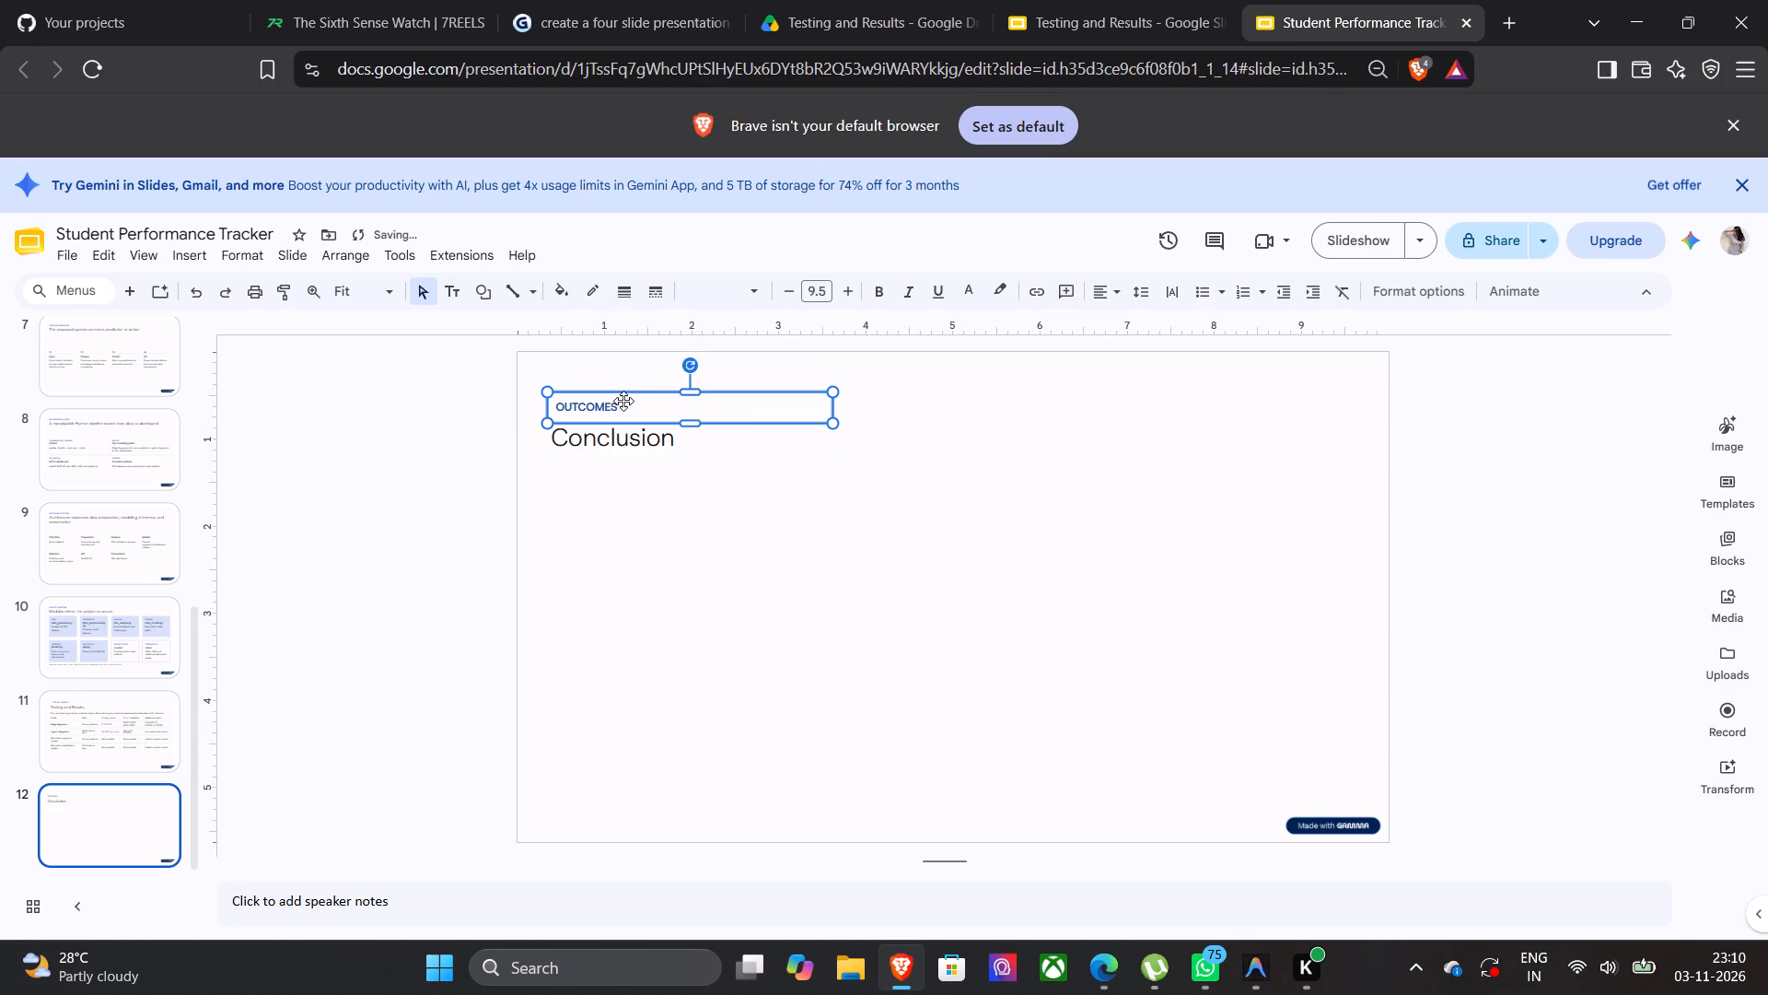
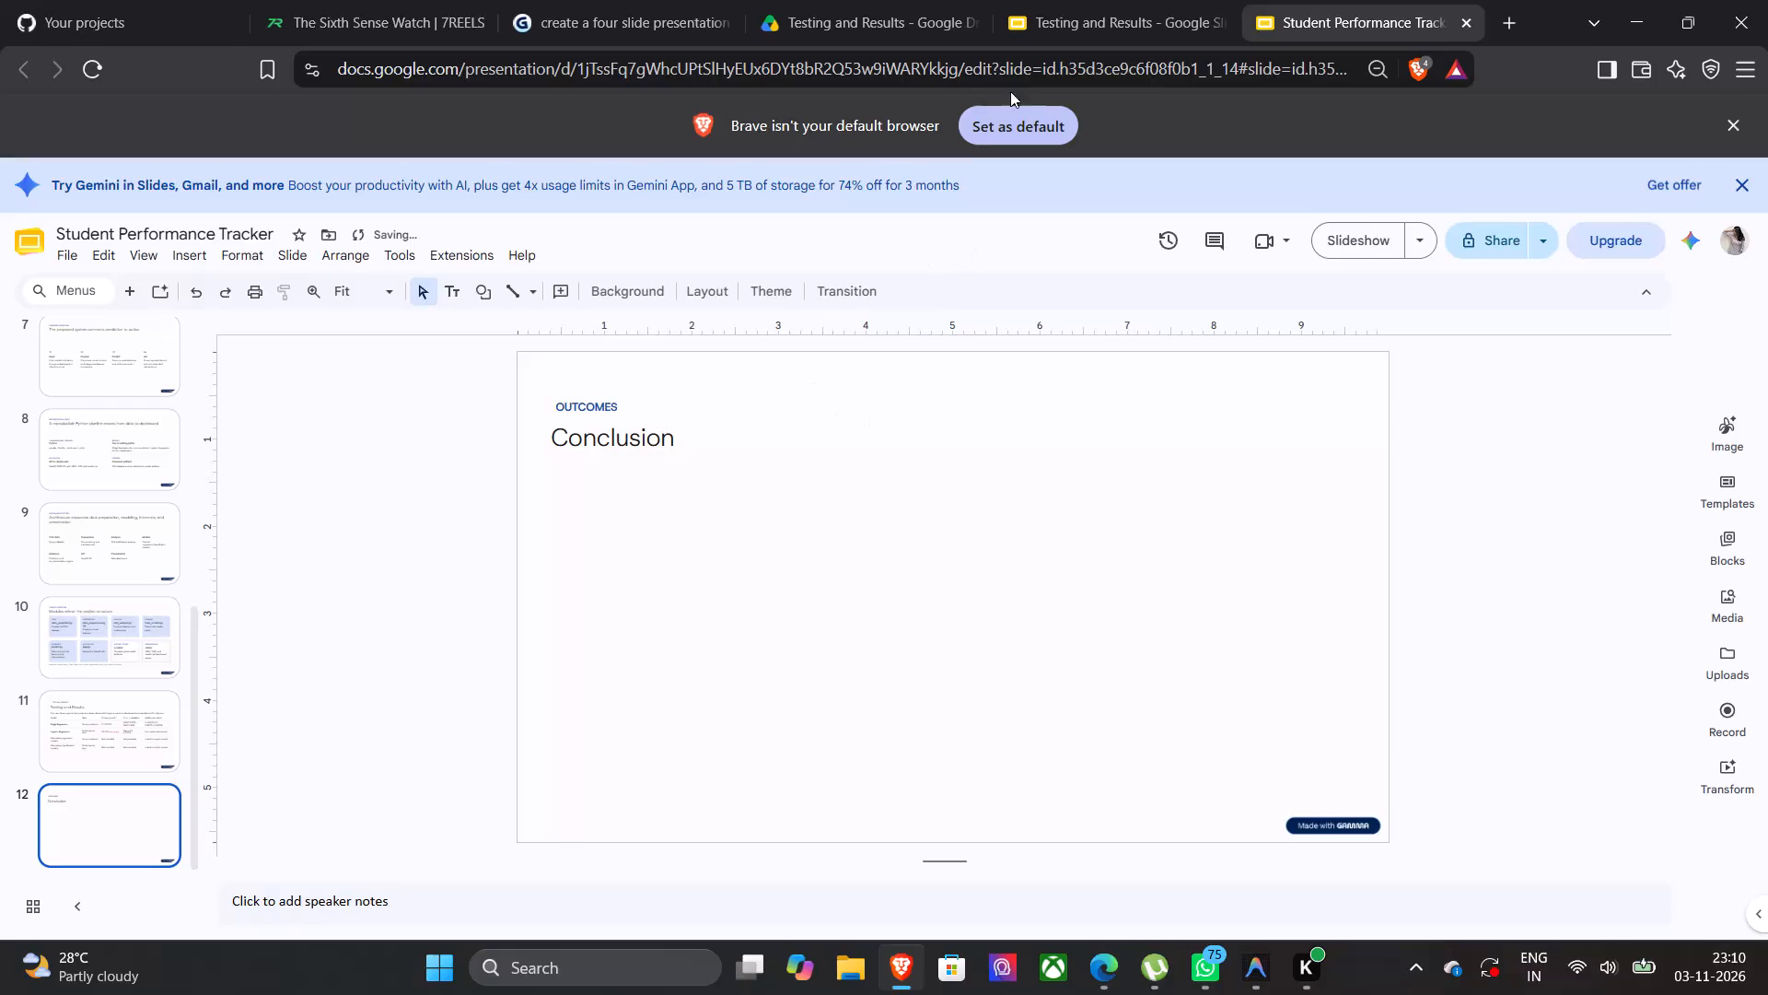
Copy the sentence "The end-to-end workflow is complete, with measurable performance and clear intervention signals" from slide 2 of the Testing and Results deck to slide 12.
left_click(1054, 25)
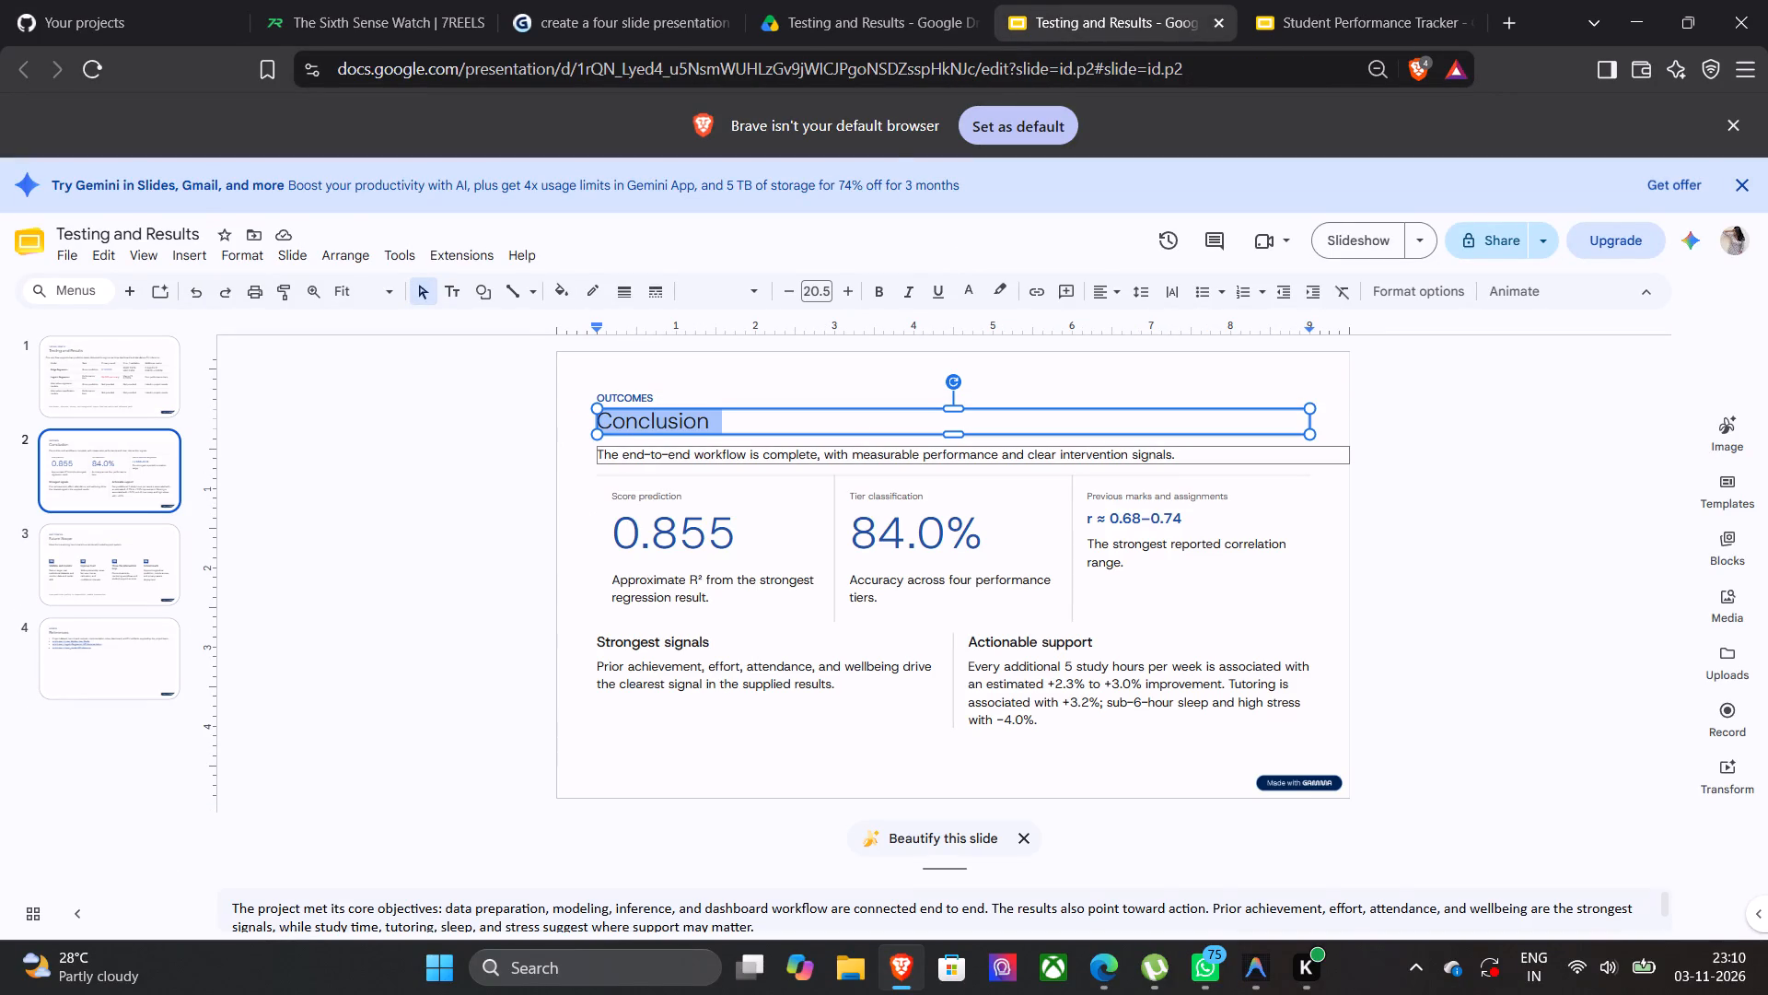
left_click_drag(599, 457, 1144, 462)
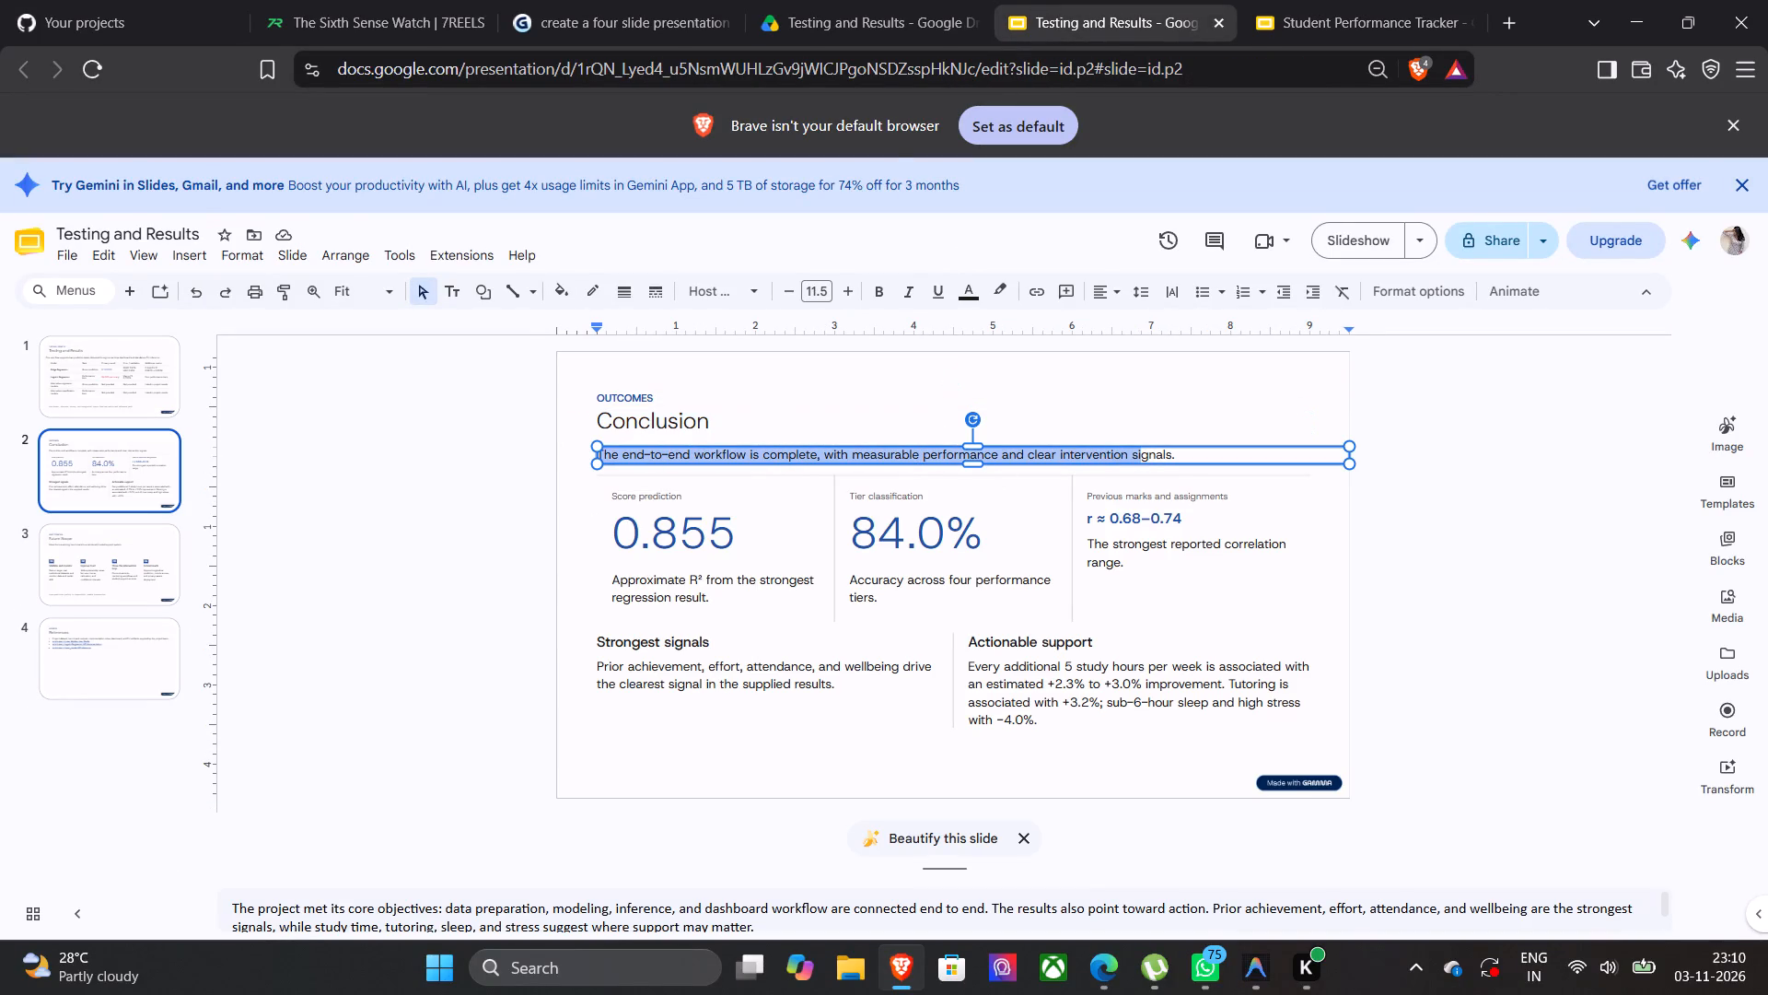
left_click(1199, 453)
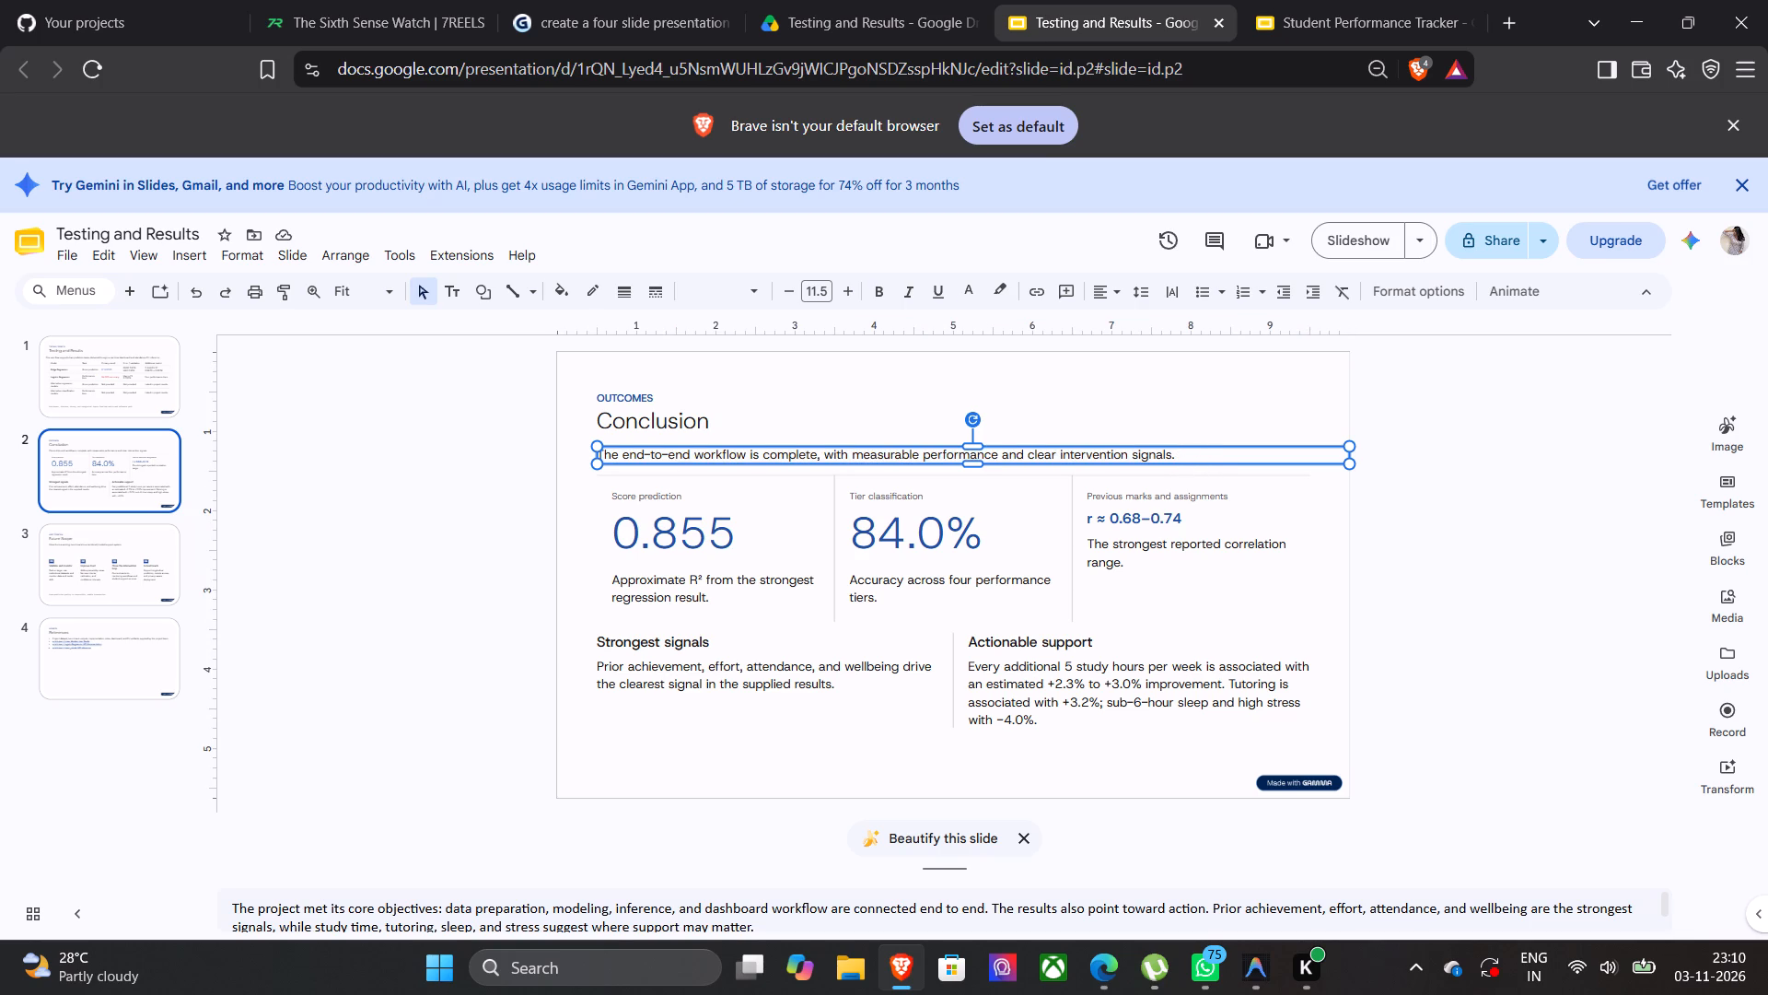
left_click_drag(1170, 451, 1164, 451)
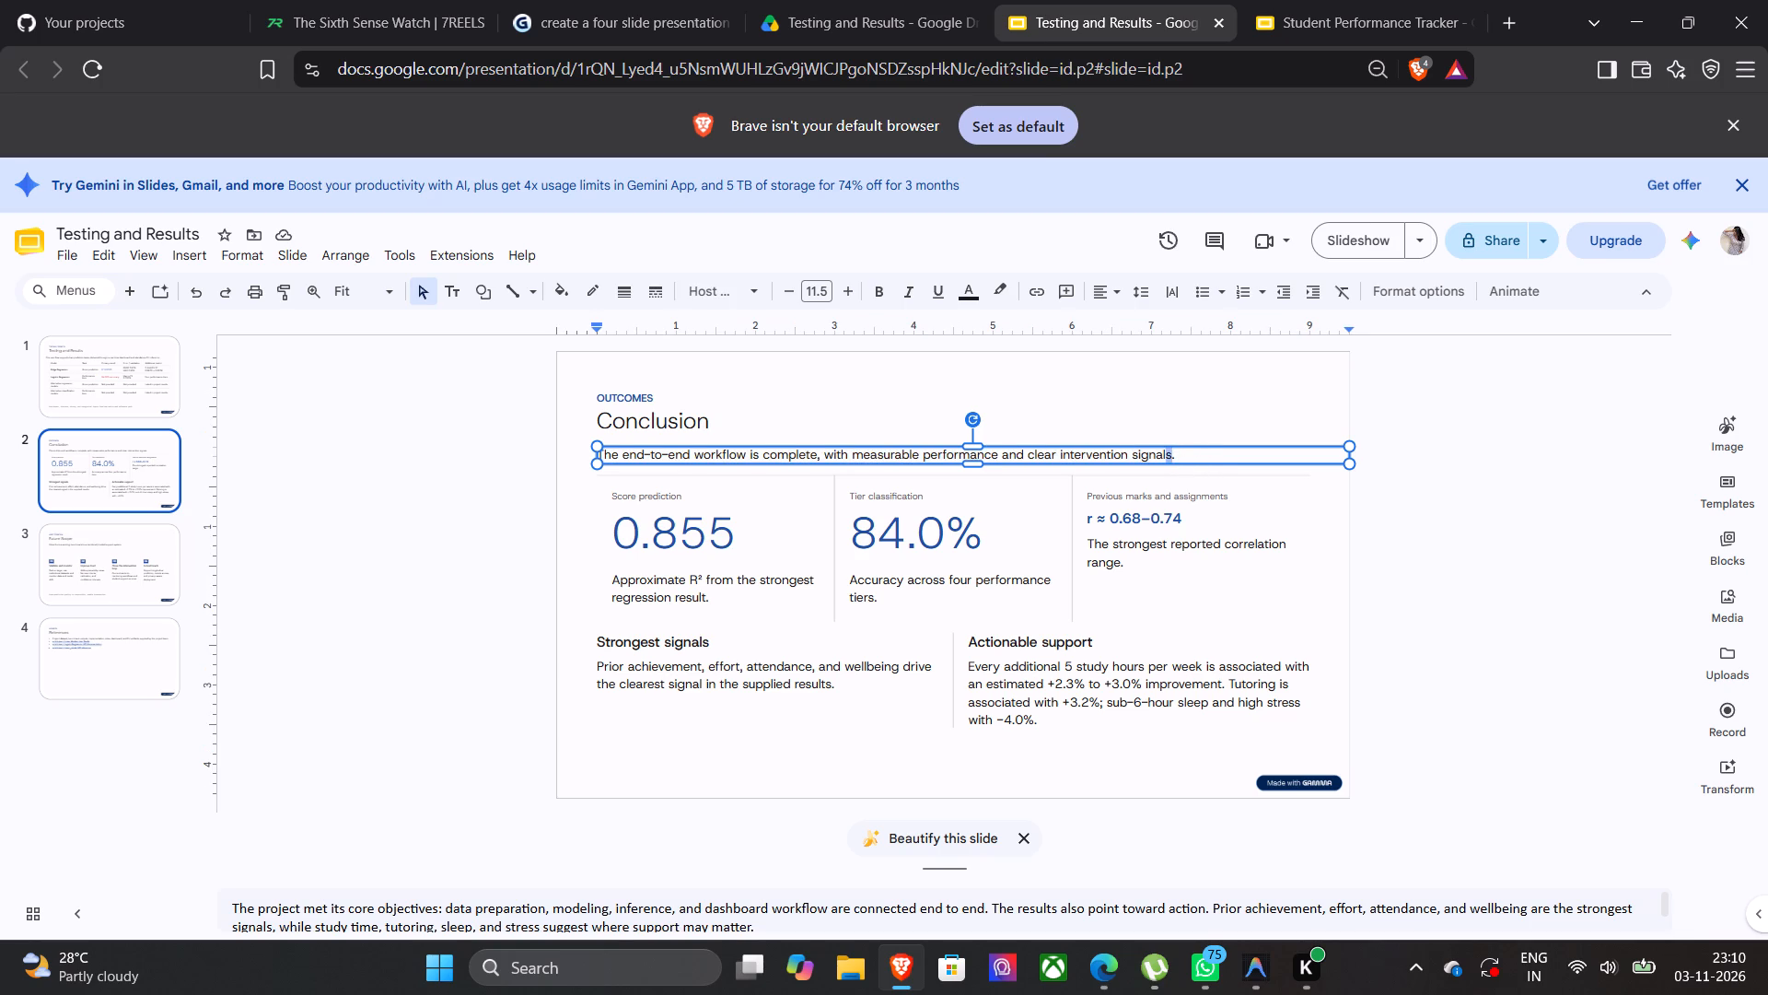
left_click_drag(1164, 451, 599, 459)
key("ctrl+v")
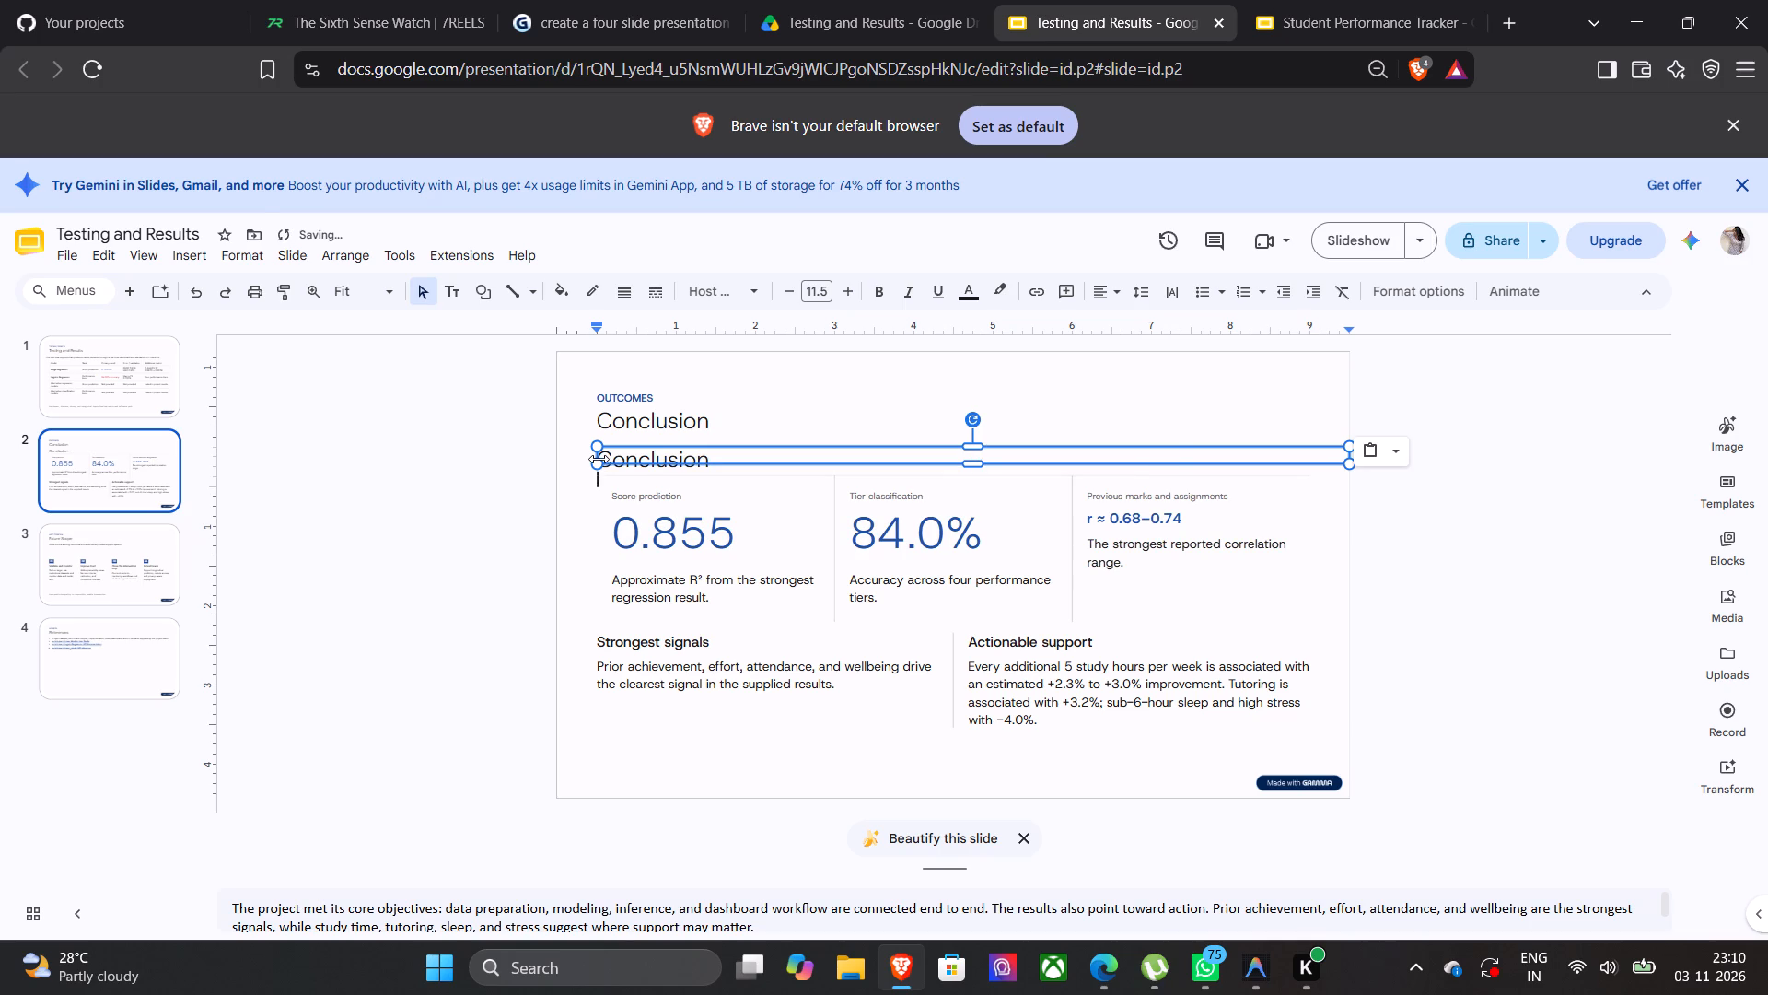
key("ctrl+z")
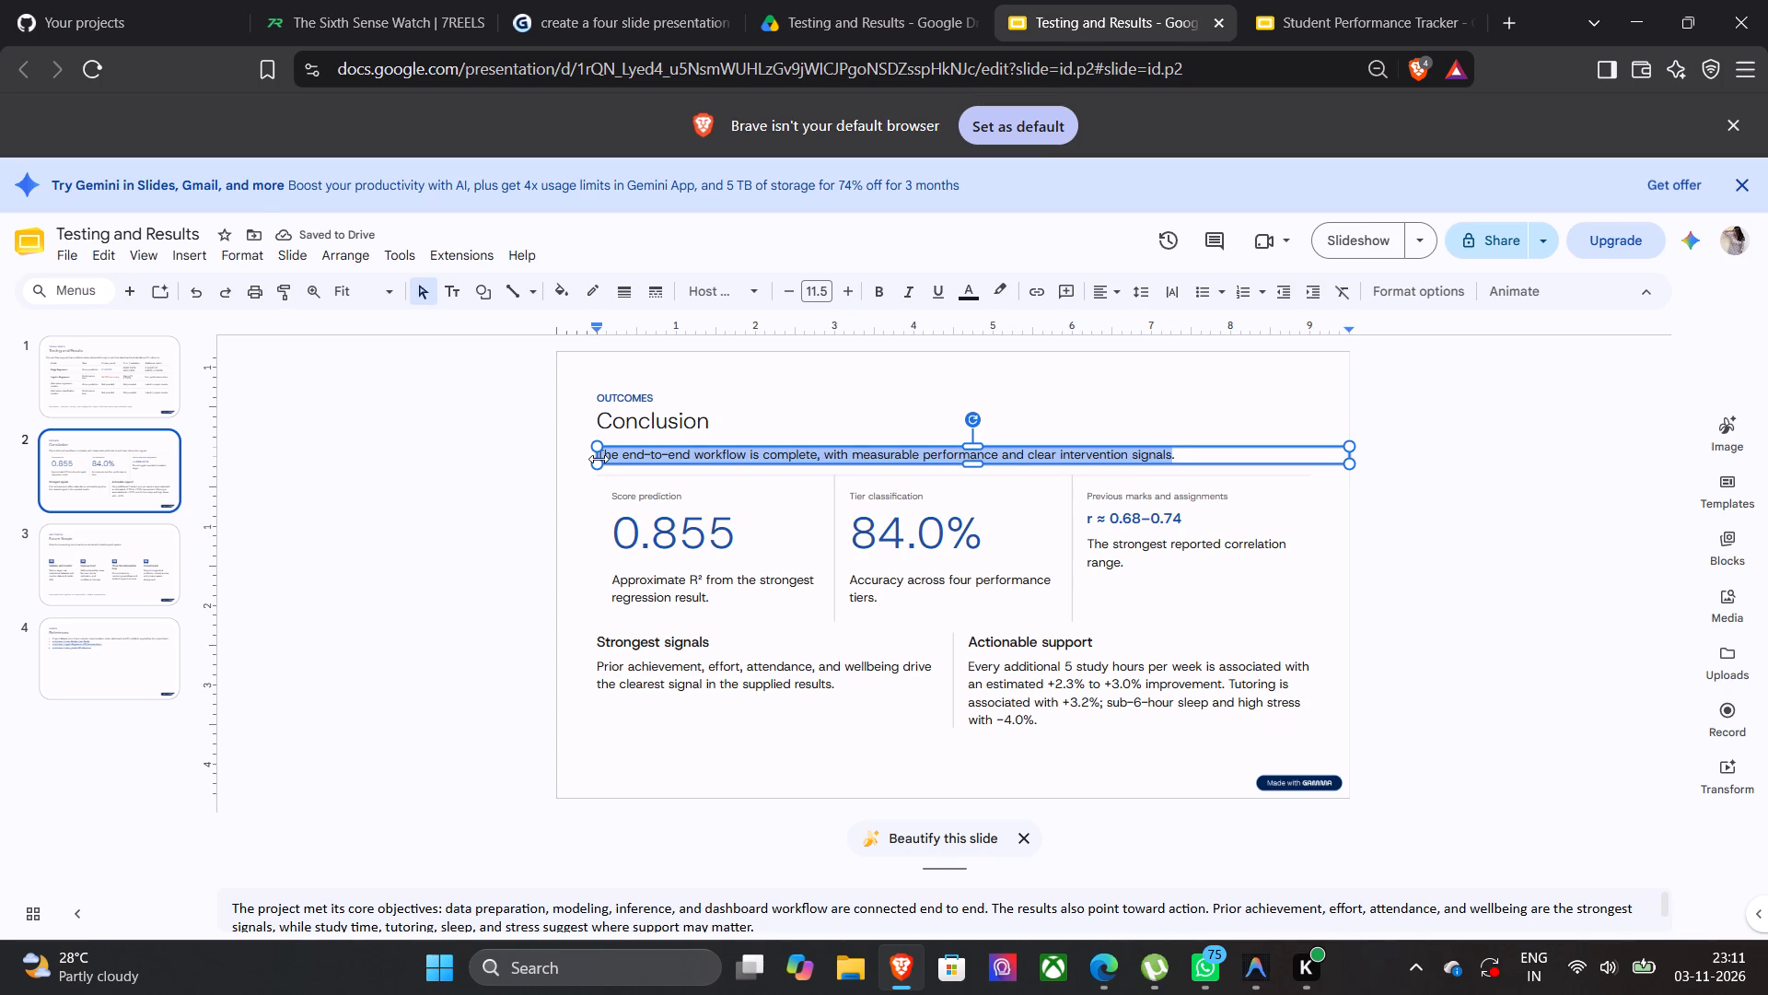
key("ctrl+c")
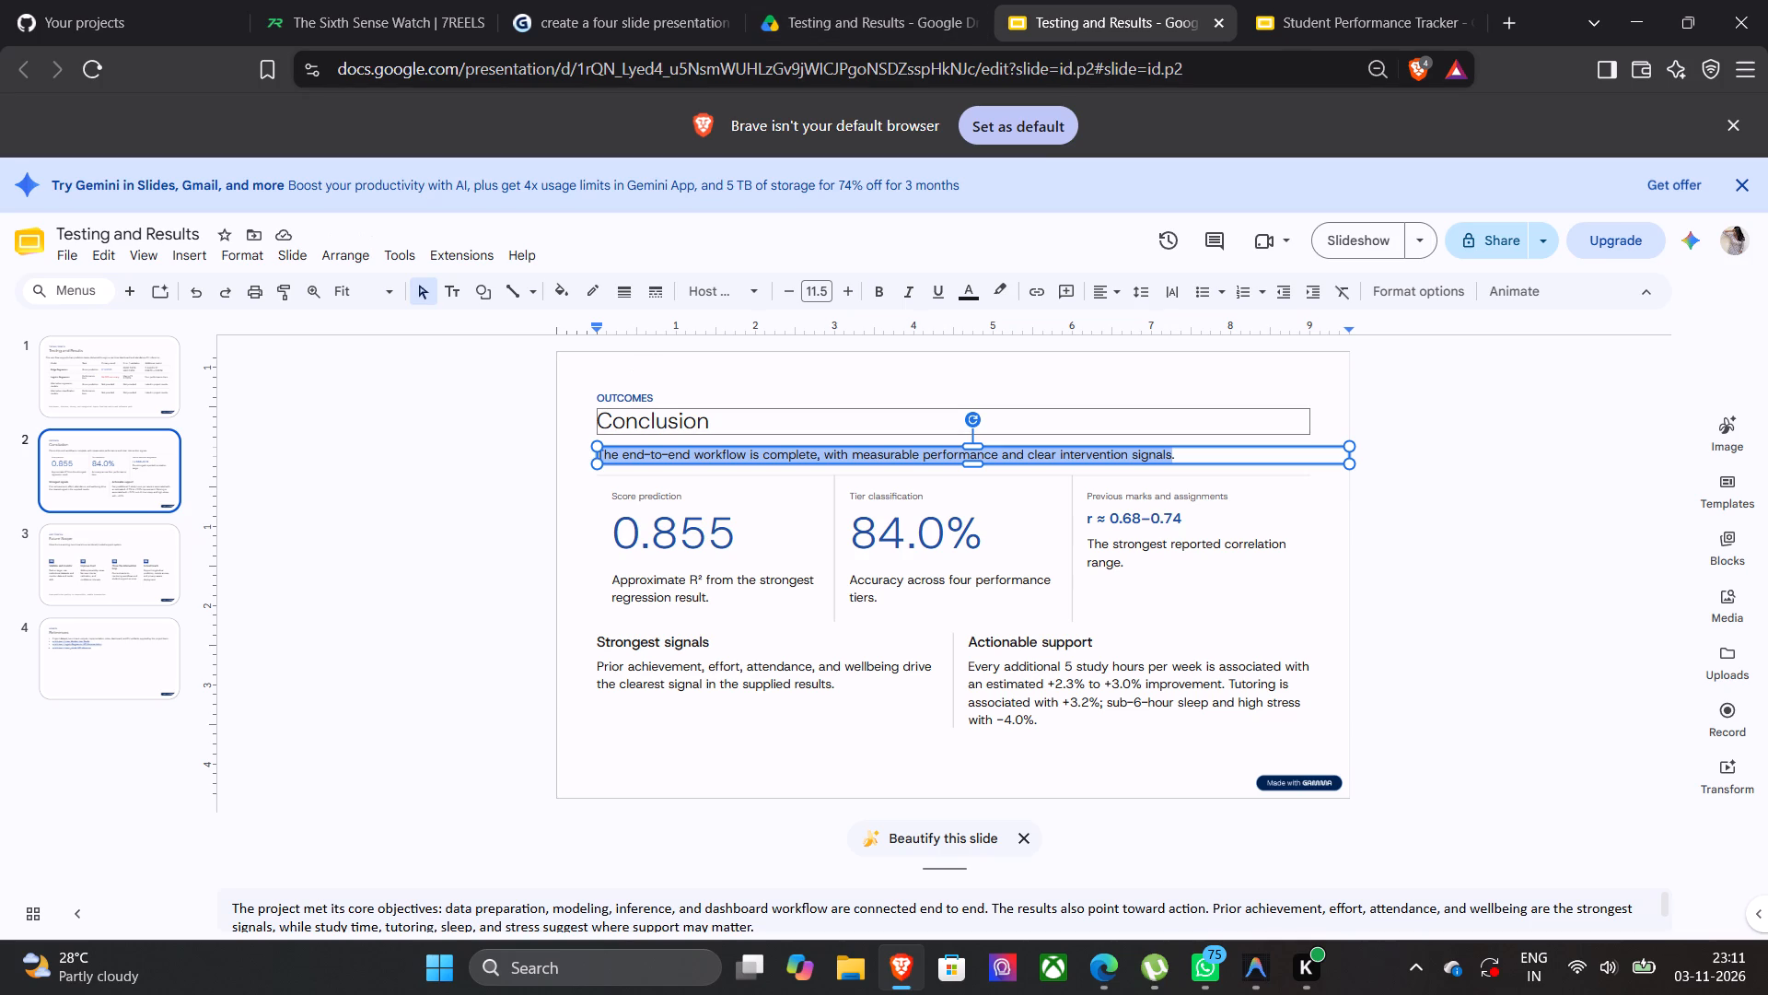
left_click(1291, 34)
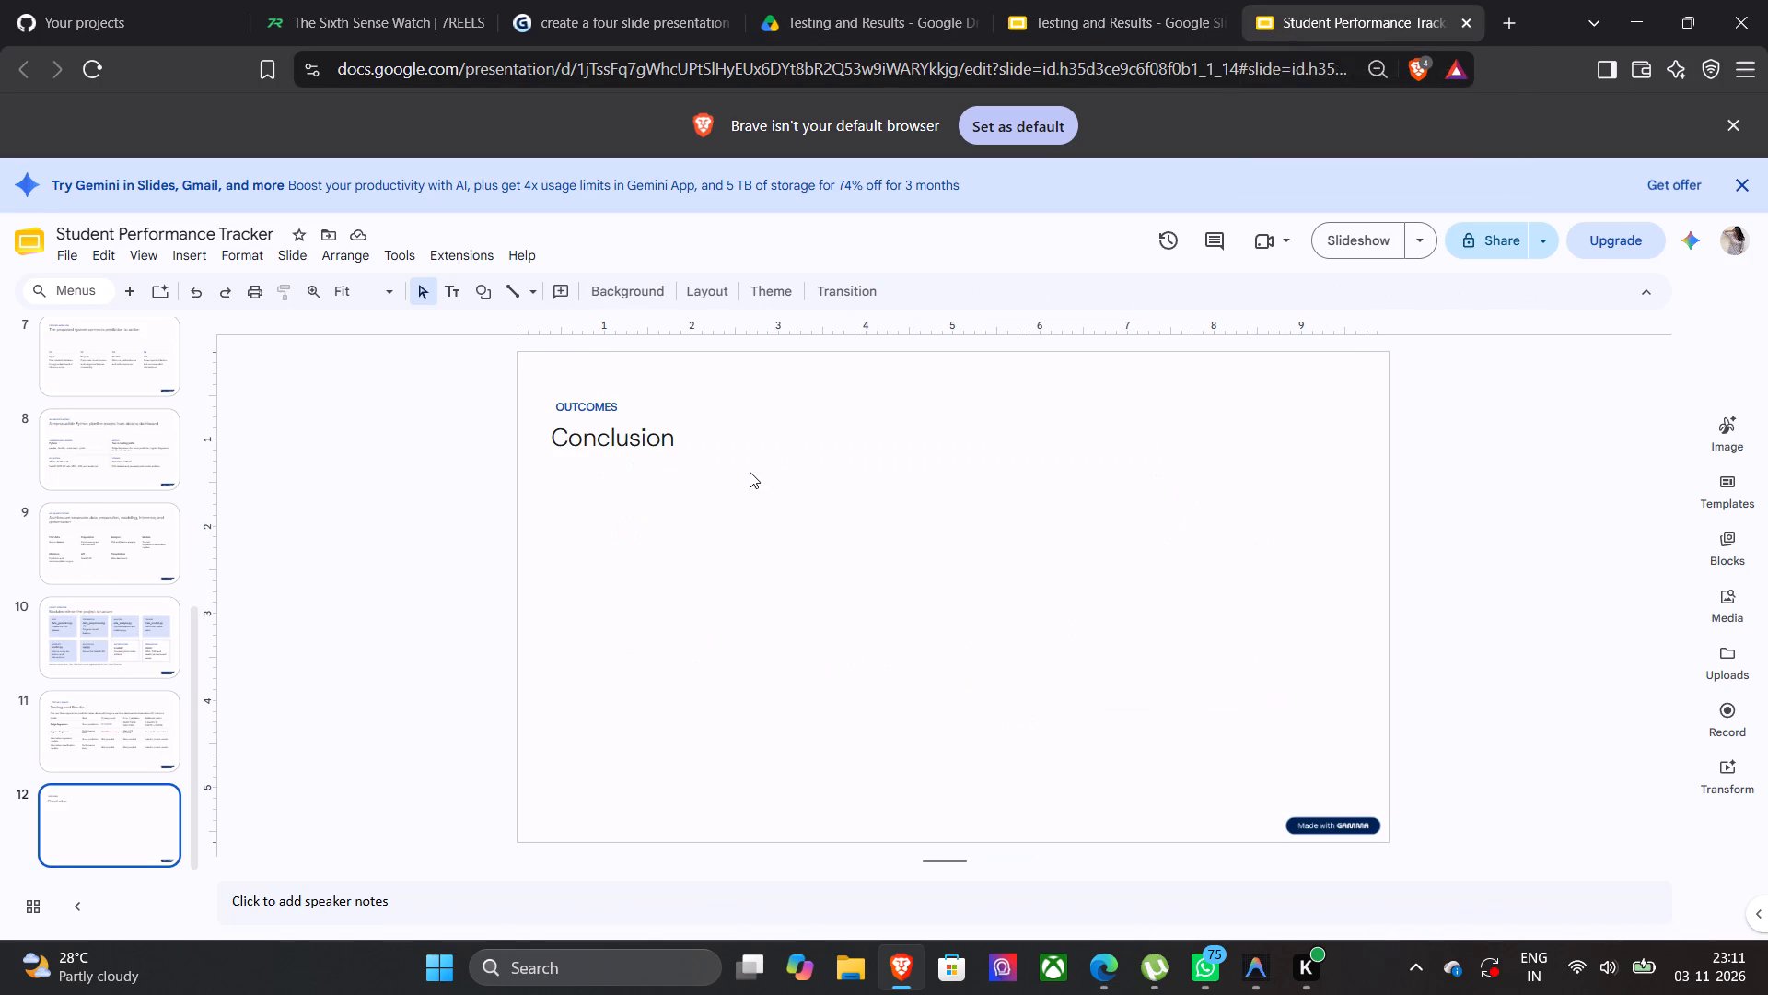
left_click(749, 512)
key("ctrl+v")
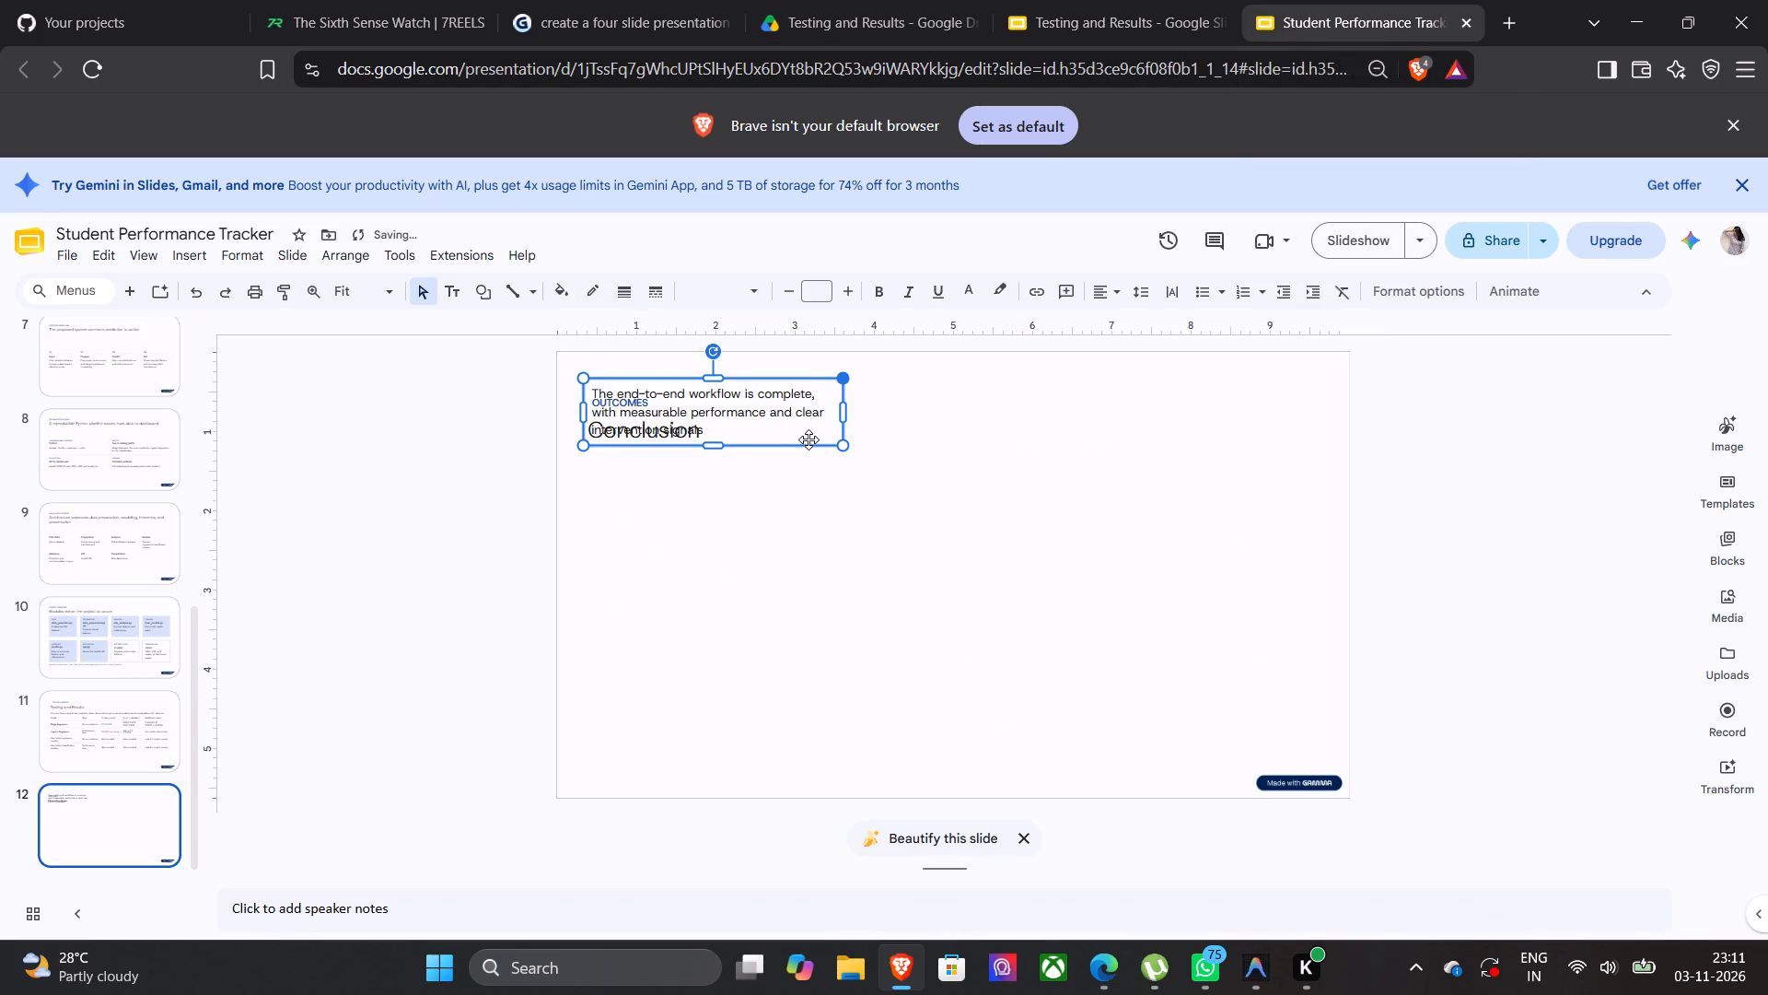
Widen the pasted sentence's text box so the text fits on one line, and place it directly below the "Conclusion" title.
left_click_drag(809, 439, 818, 490)
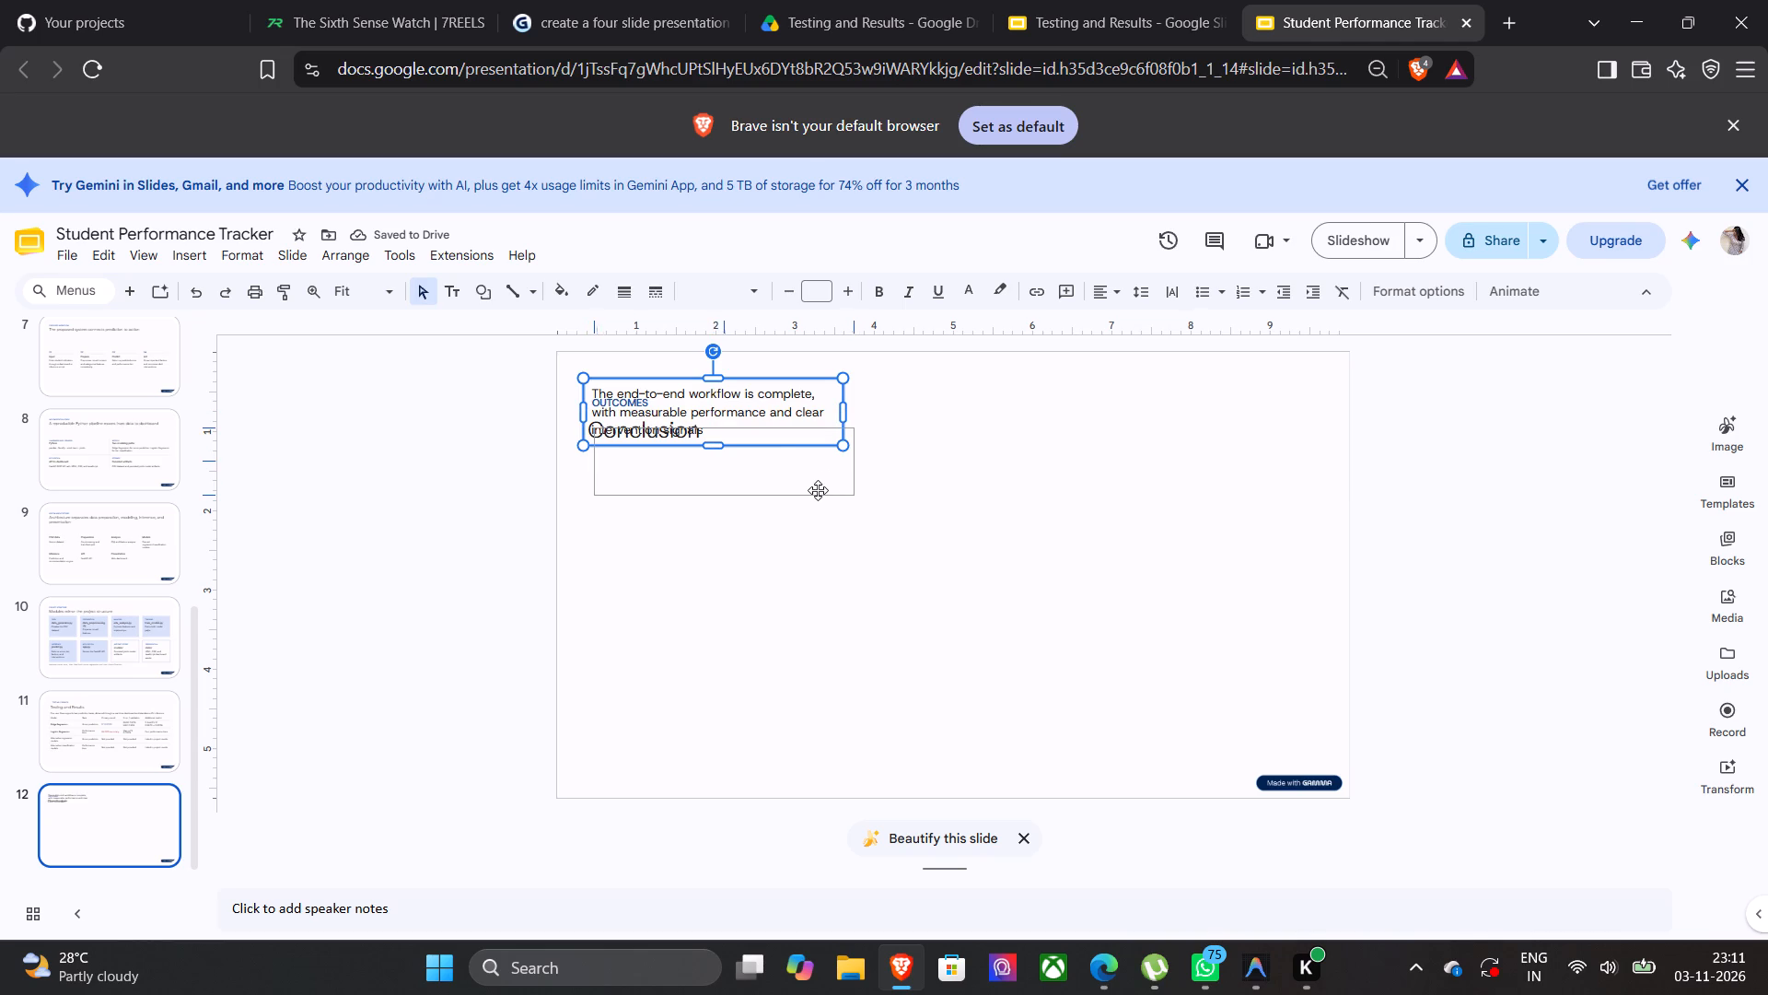
left_click_drag(818, 490, 814, 490)
left_click_drag(849, 464, 1333, 479)
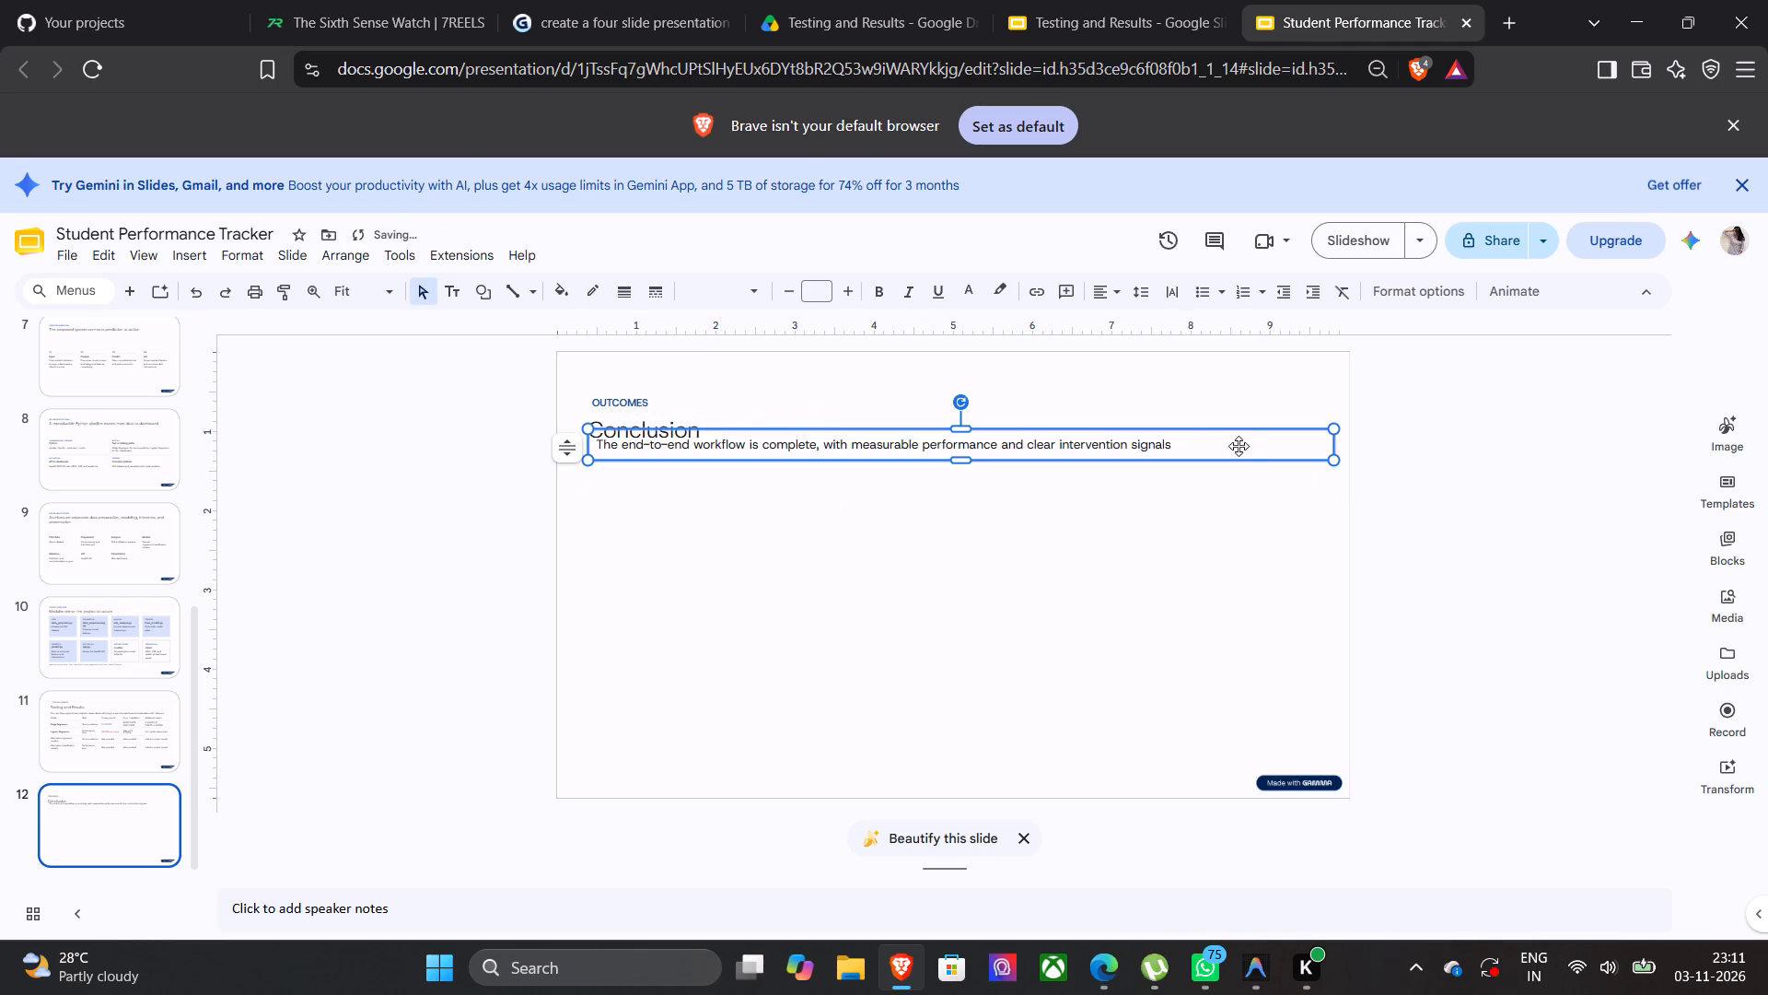
left_click_drag(1199, 448, 1190, 462)
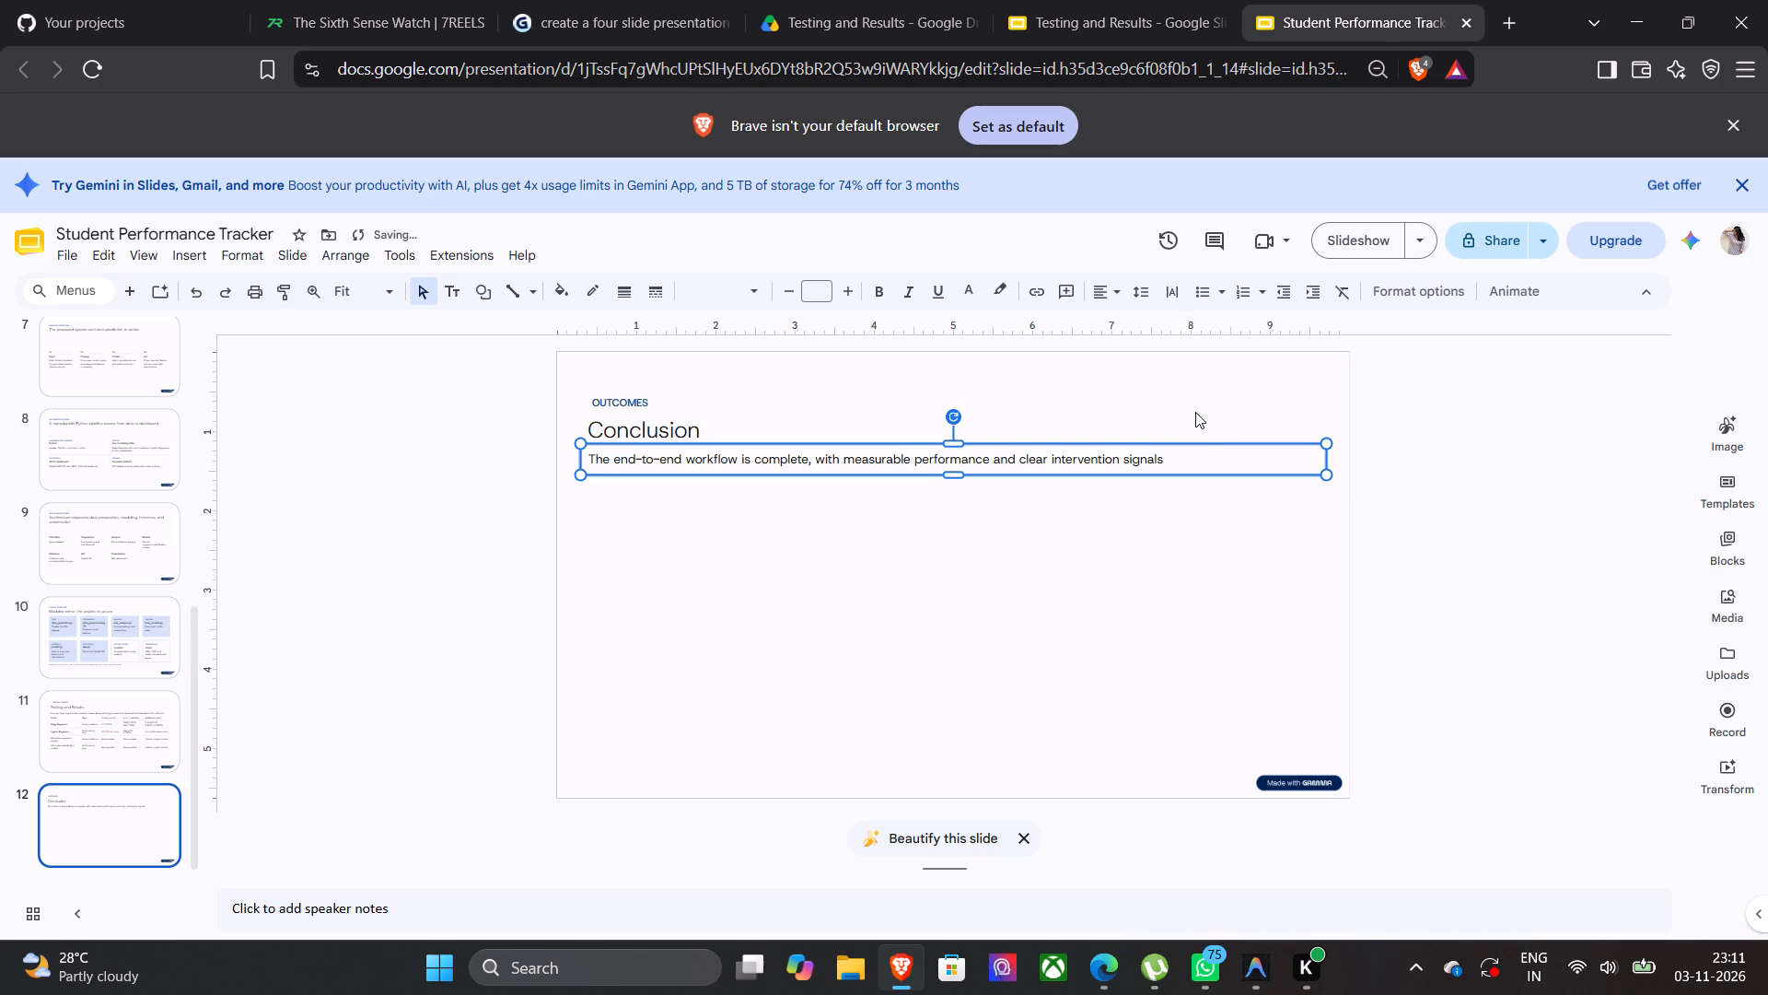
left_click(1195, 412)
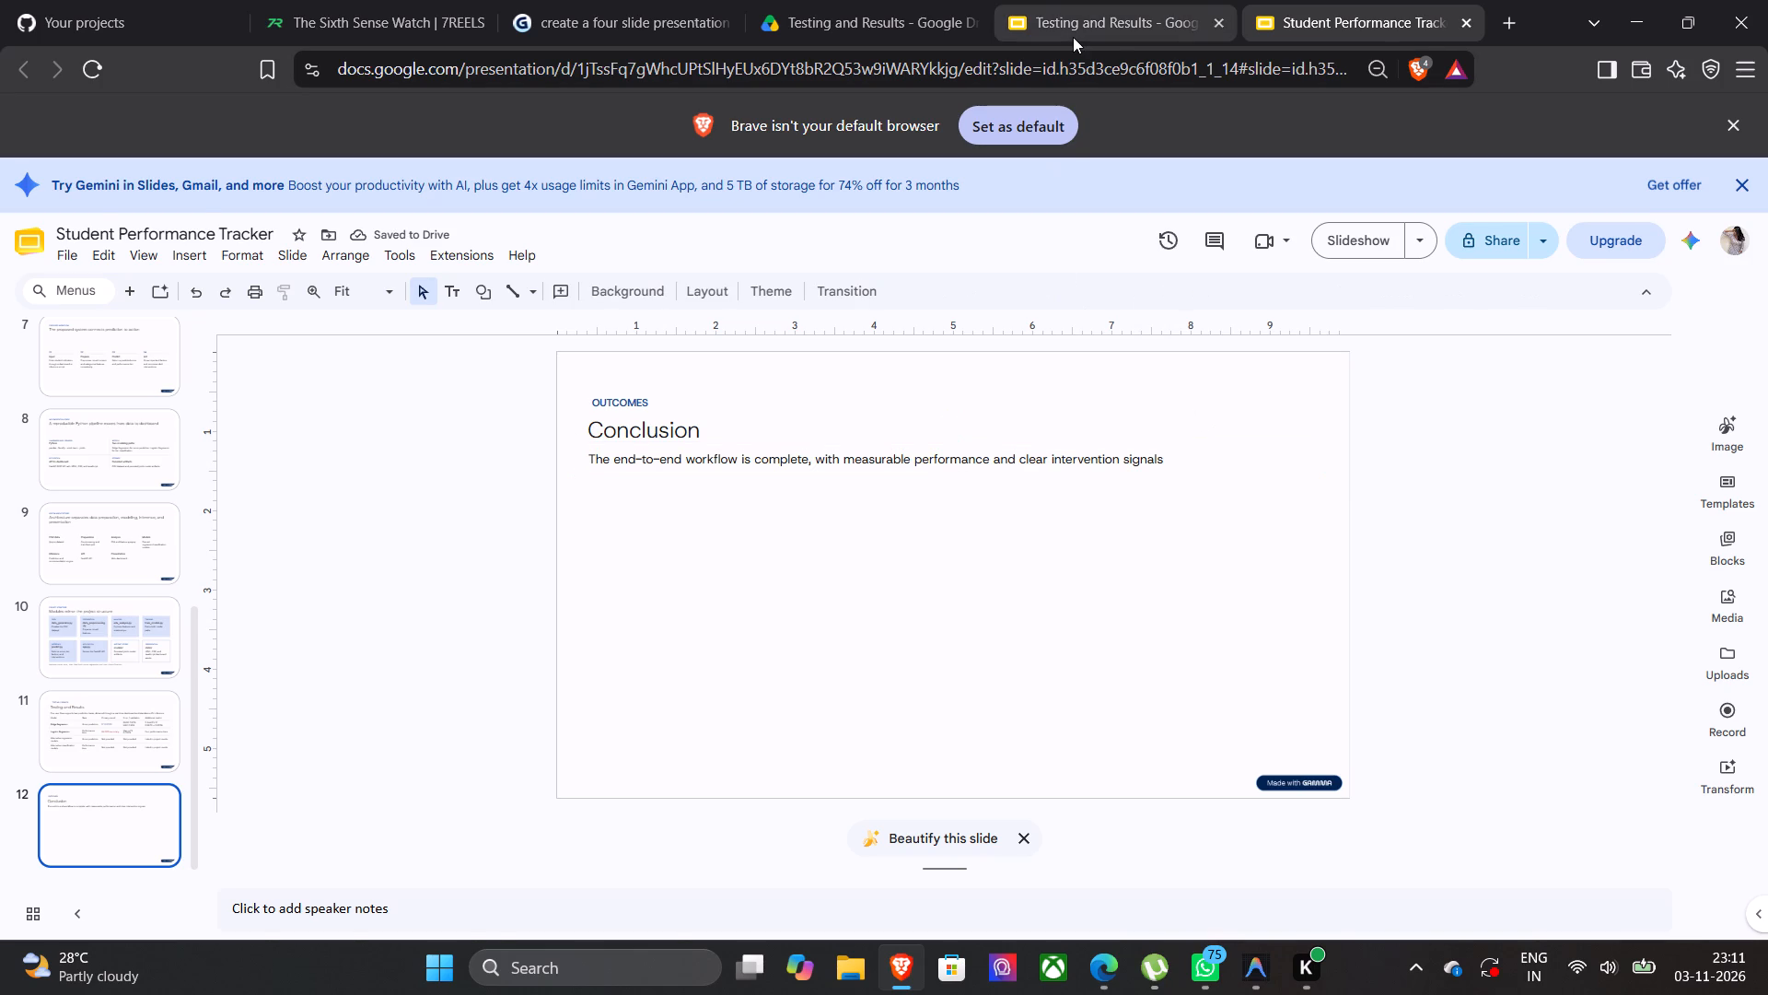
Copy the "Score prediction" label from slide 2 of the Testing and Results deck to slide 12, placing it below the start of the workflow sentence.
left_click(1073, 37)
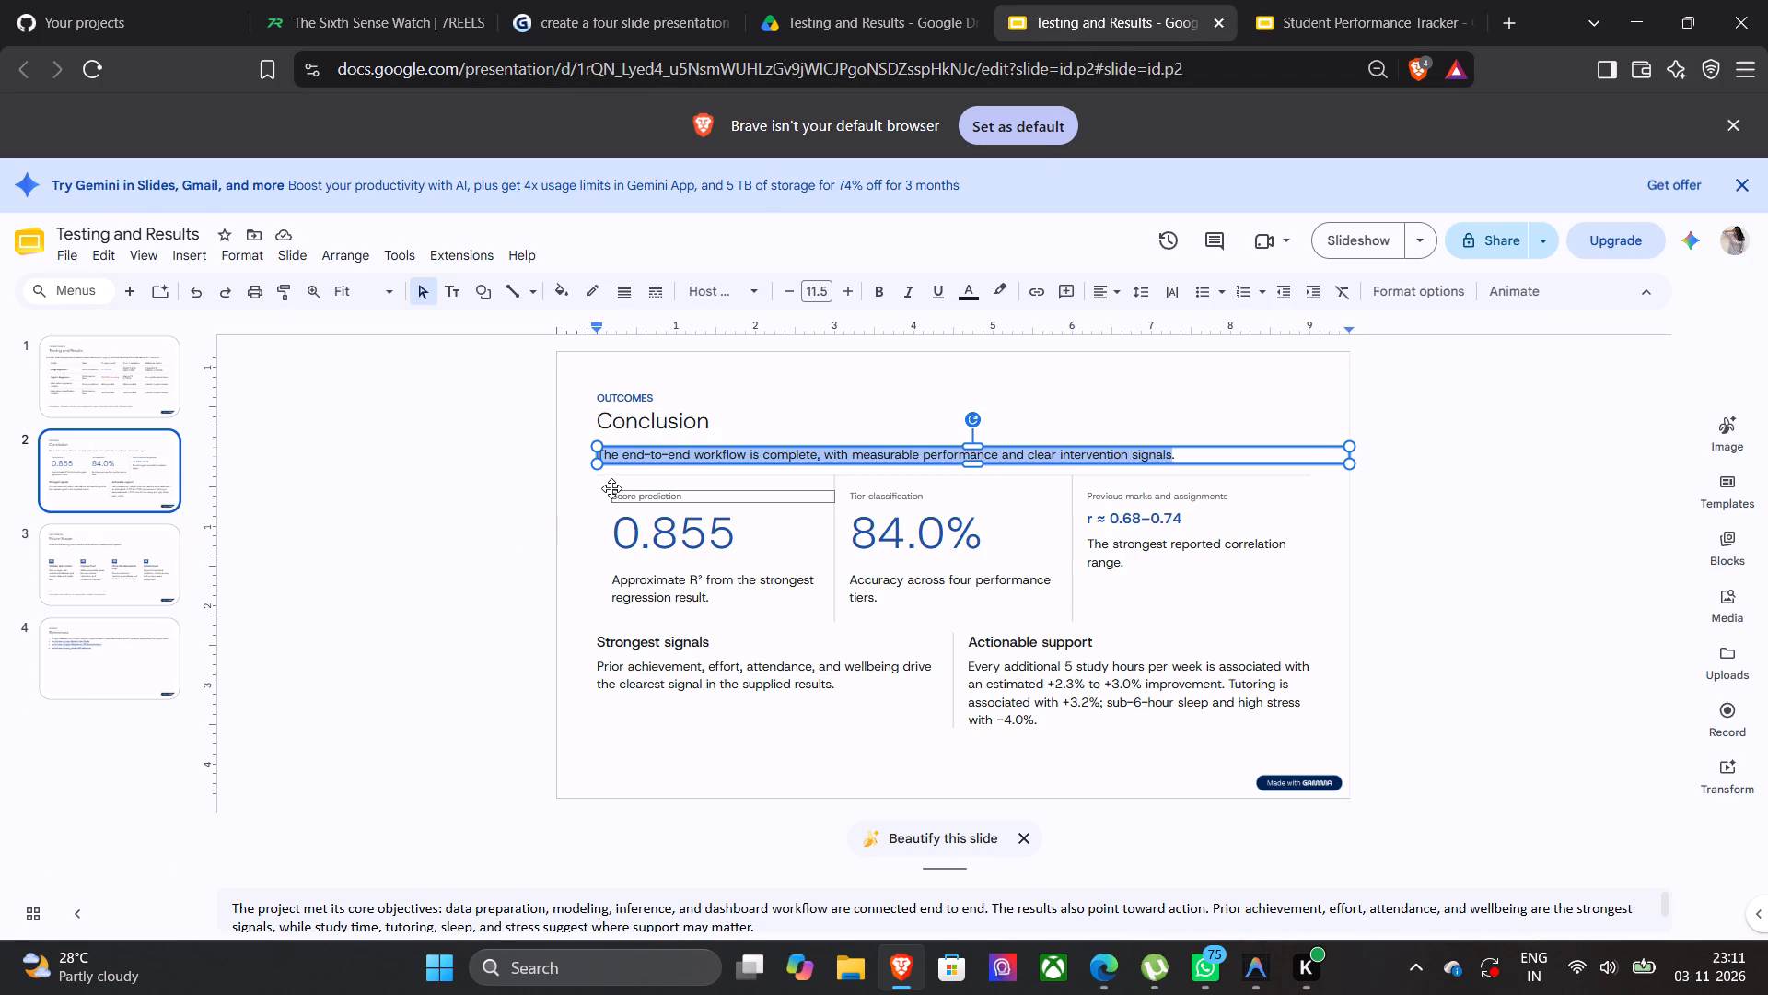
left_click(601, 483)
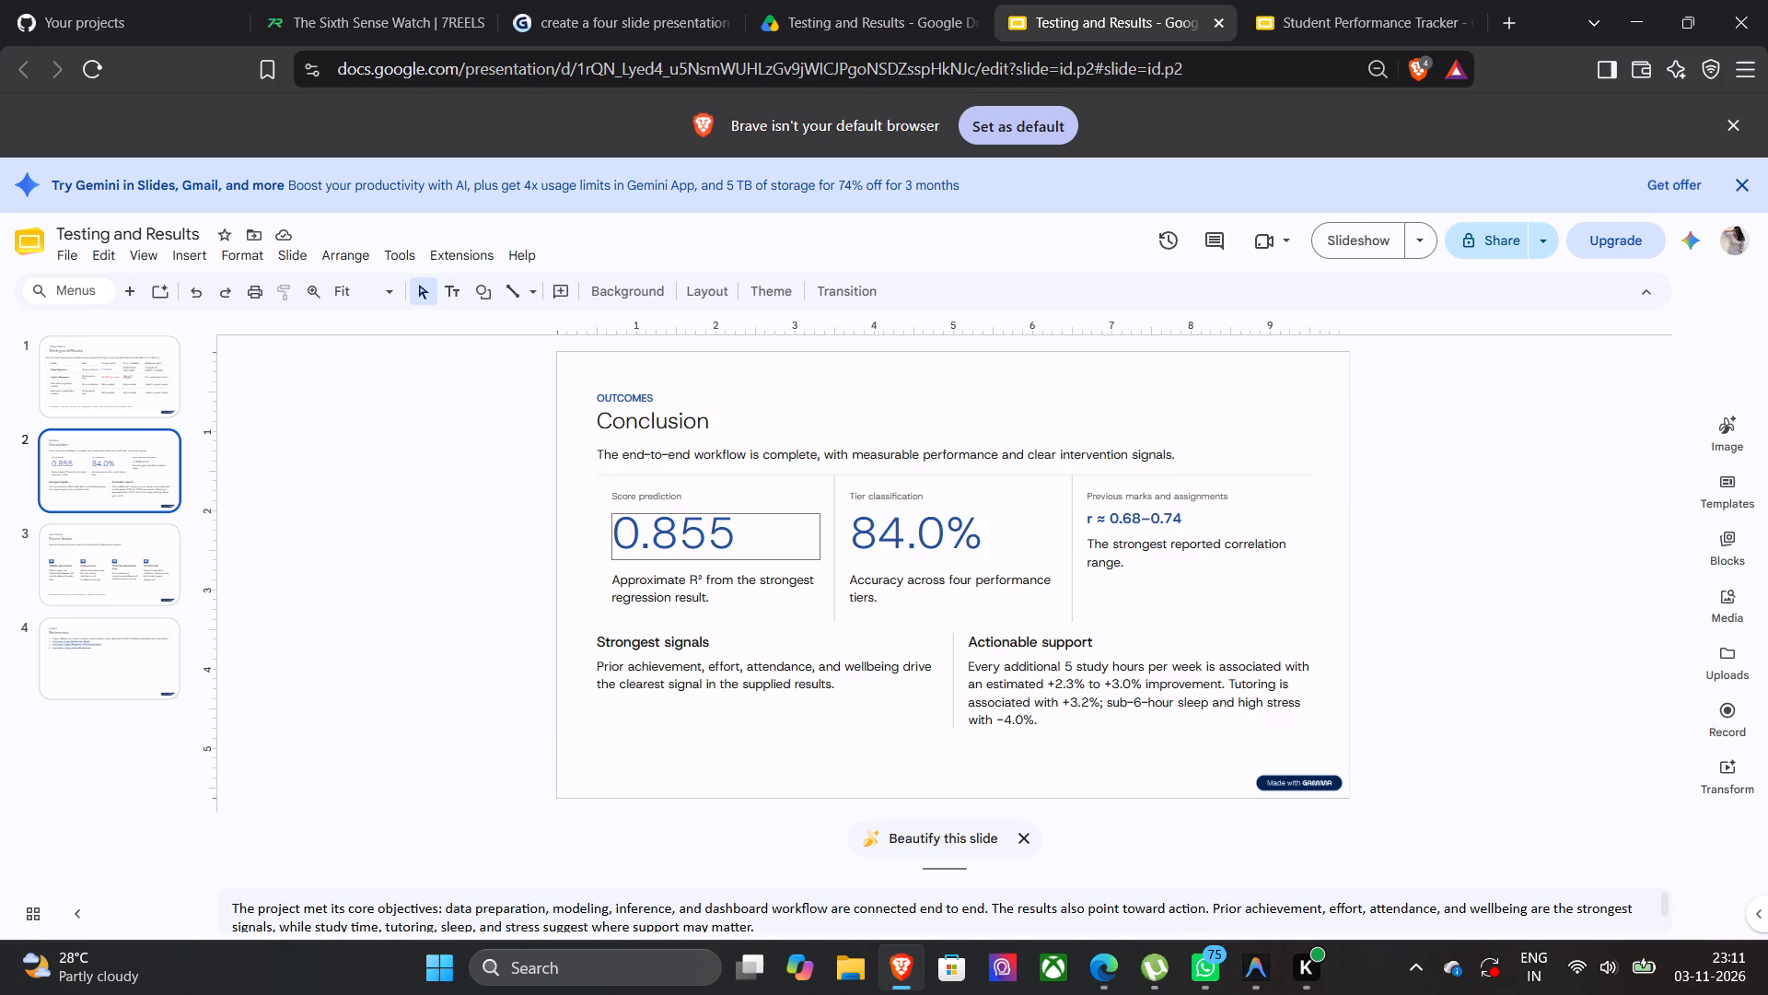
left_click_drag(617, 525, 1027, 538)
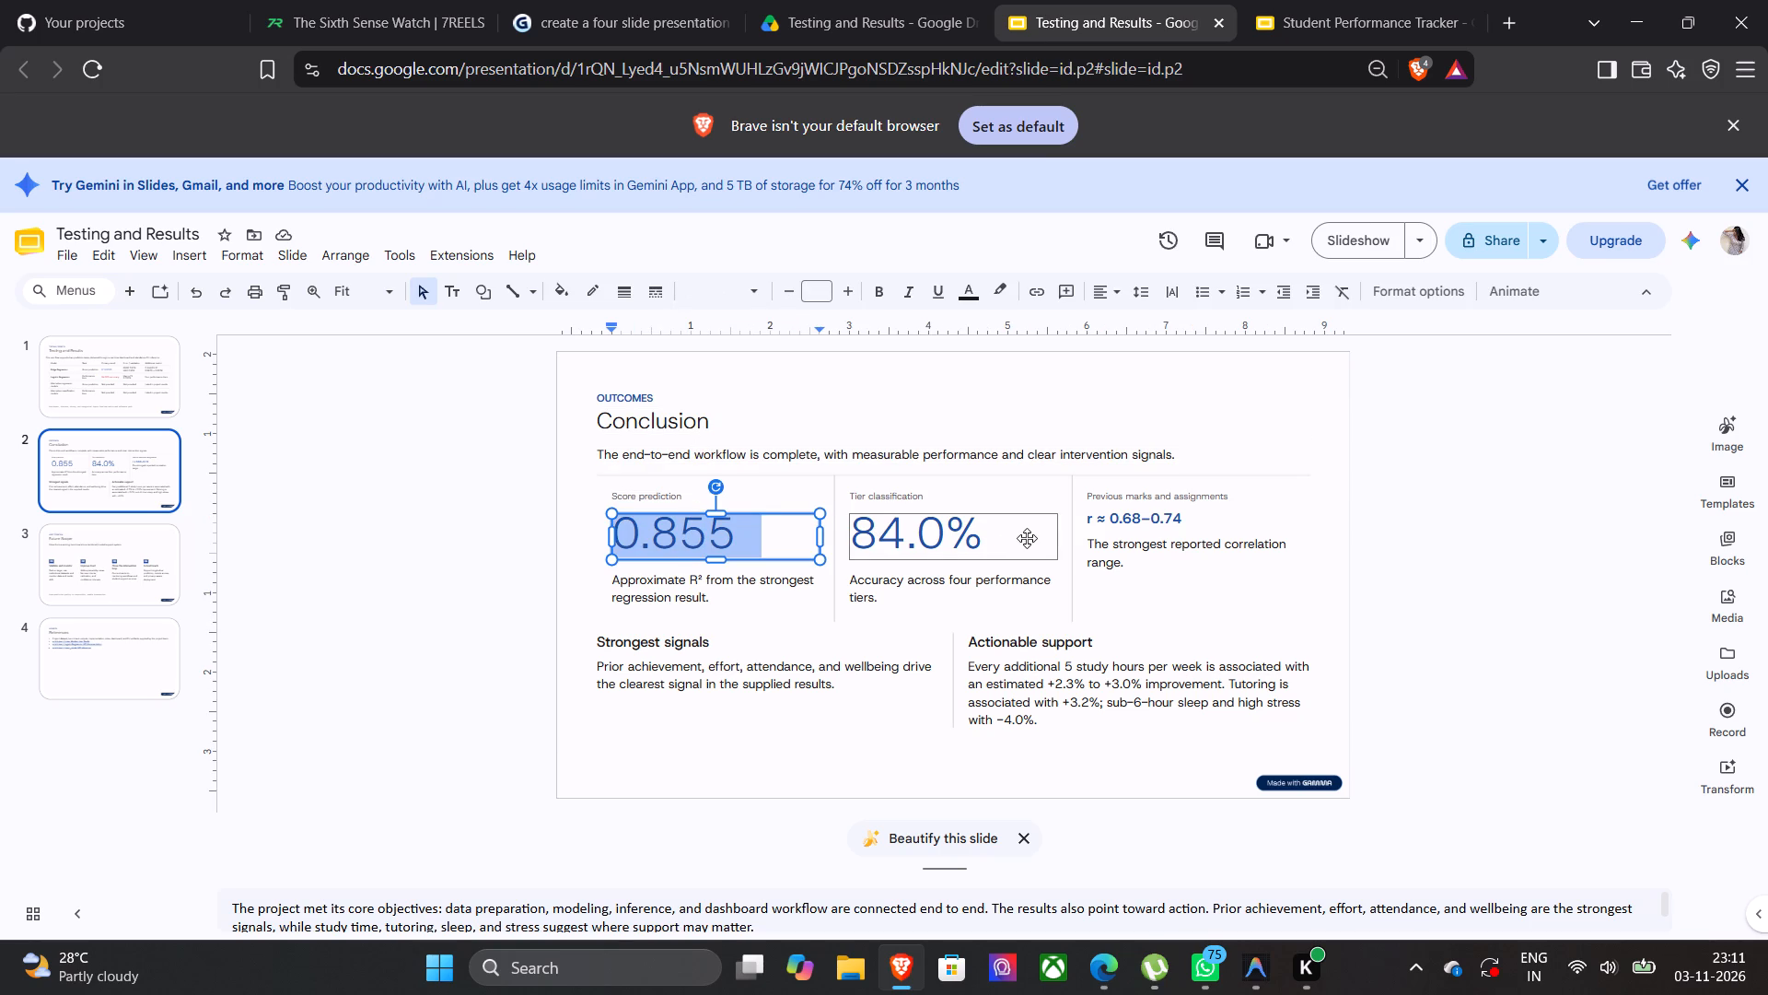
left_click_drag(1027, 538, 776, 620)
left_click(611, 492)
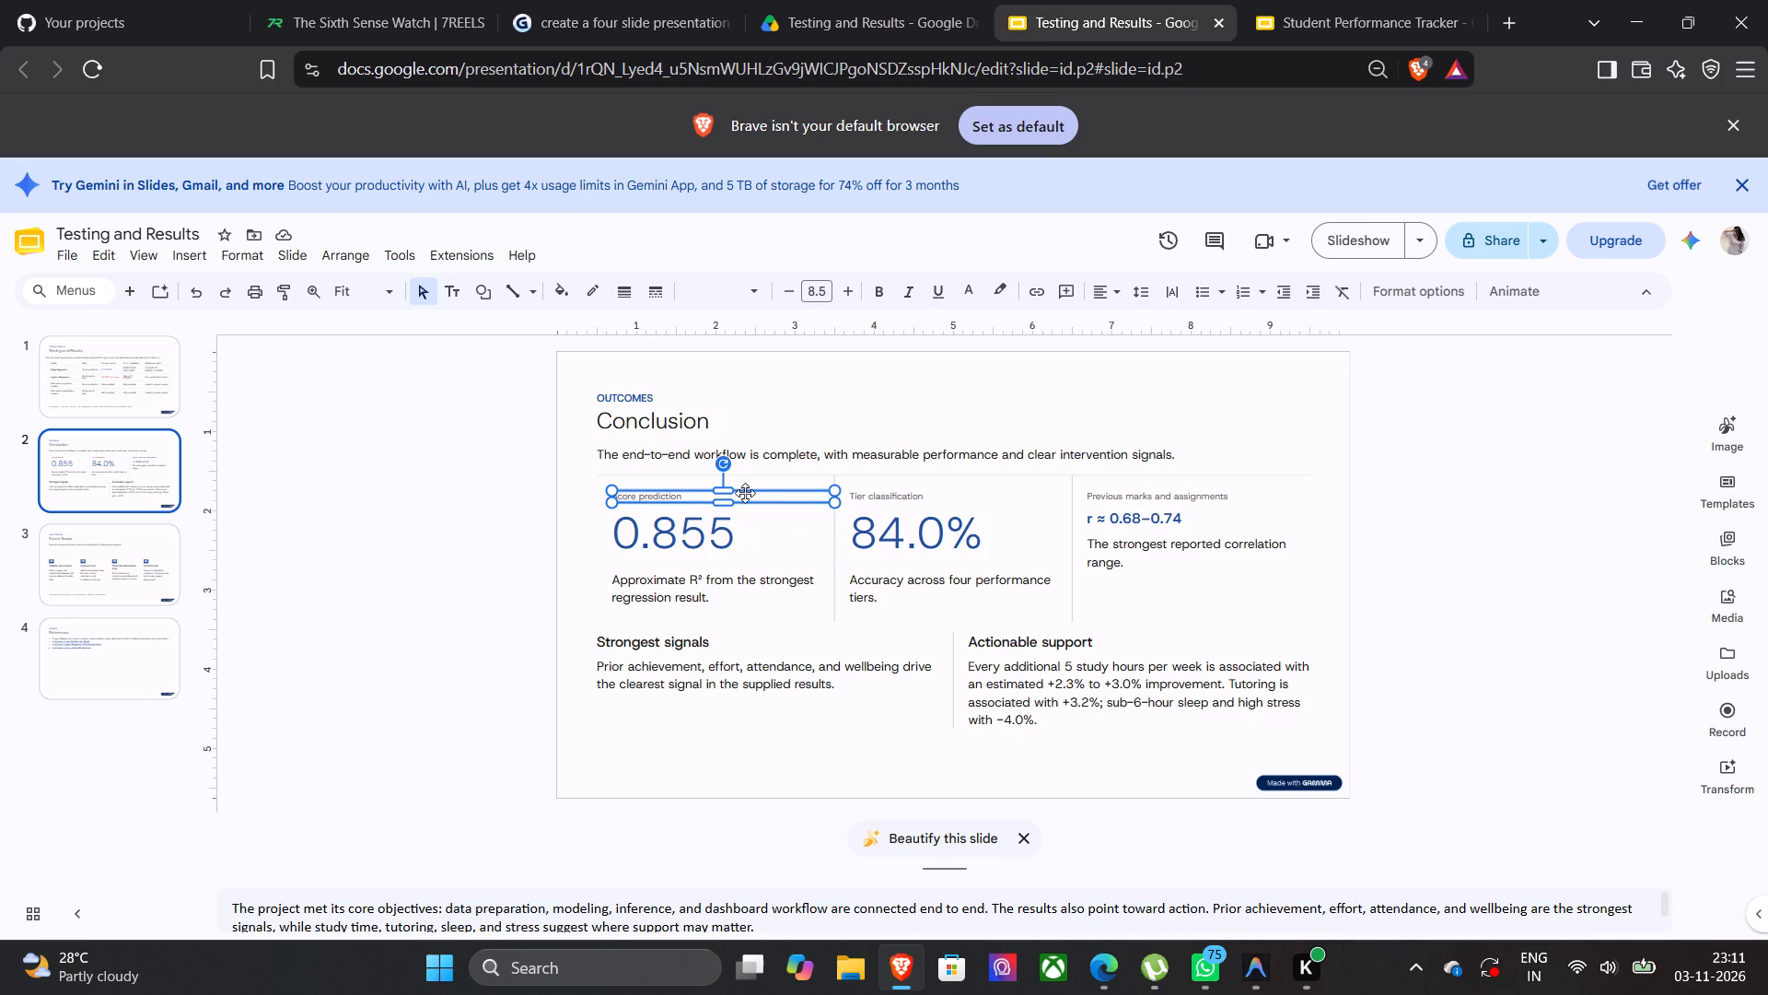
left_click(684, 499)
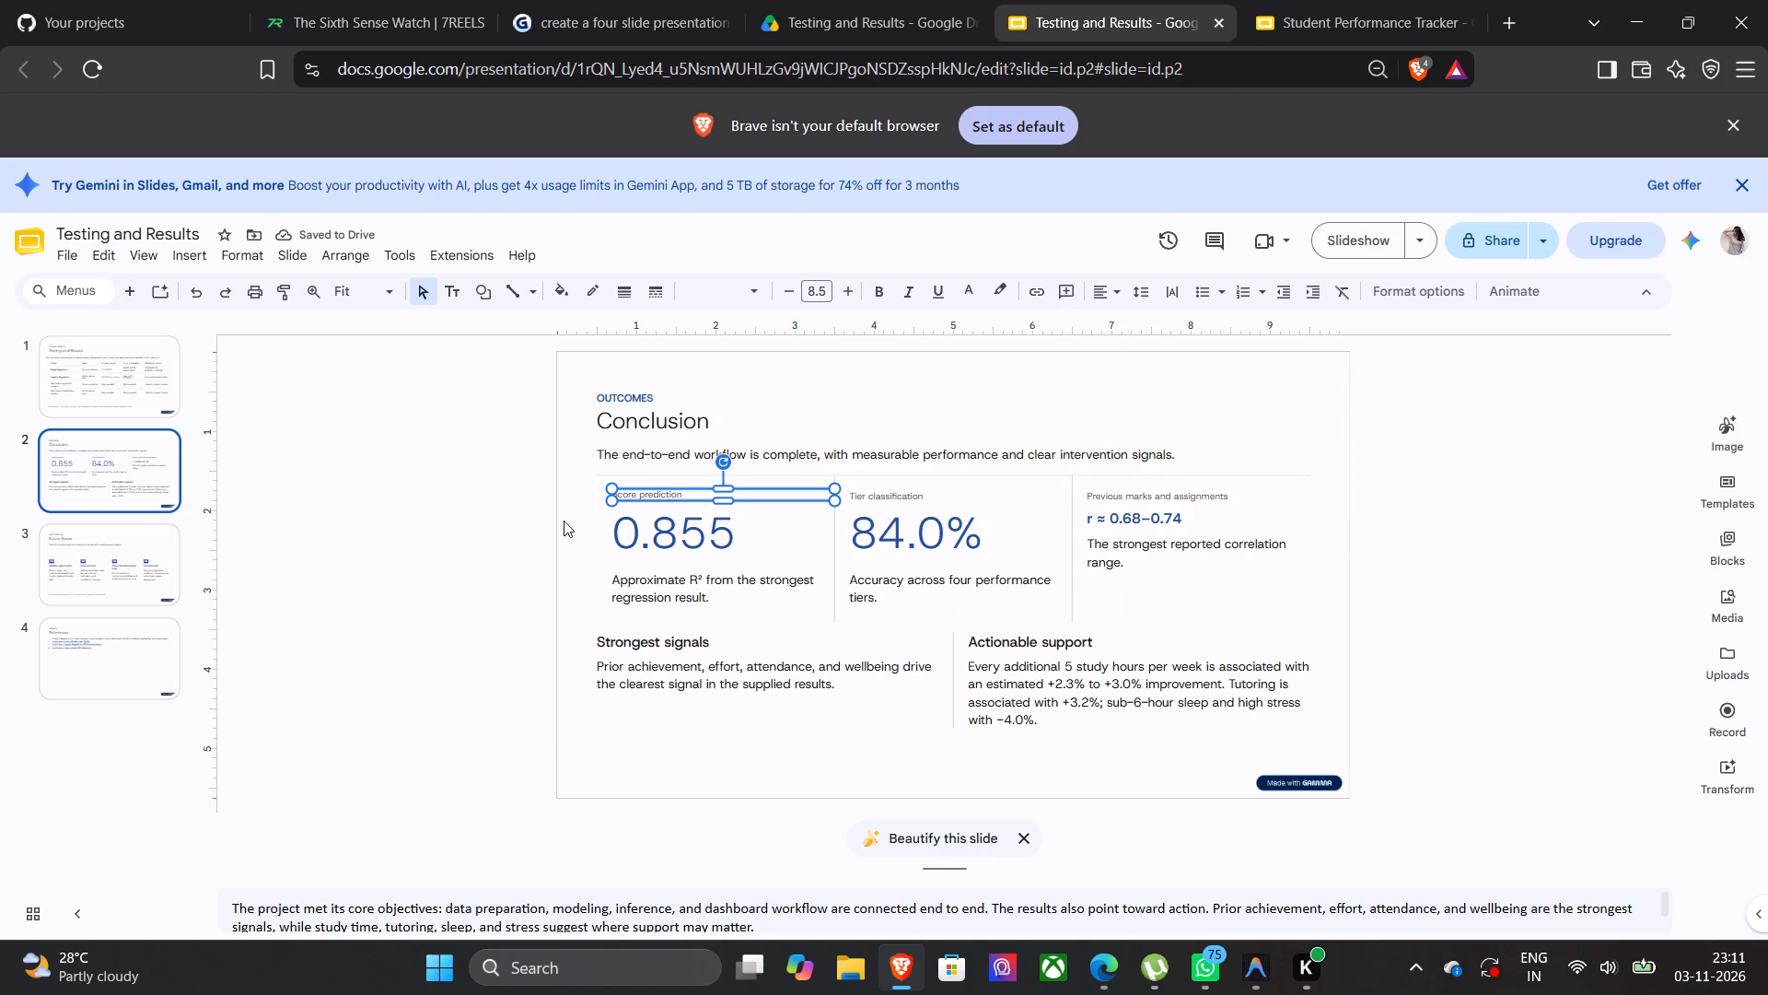
key("ctrl+c")
left_click_drag(680, 494, 608, 495)
key("ctrl+c")
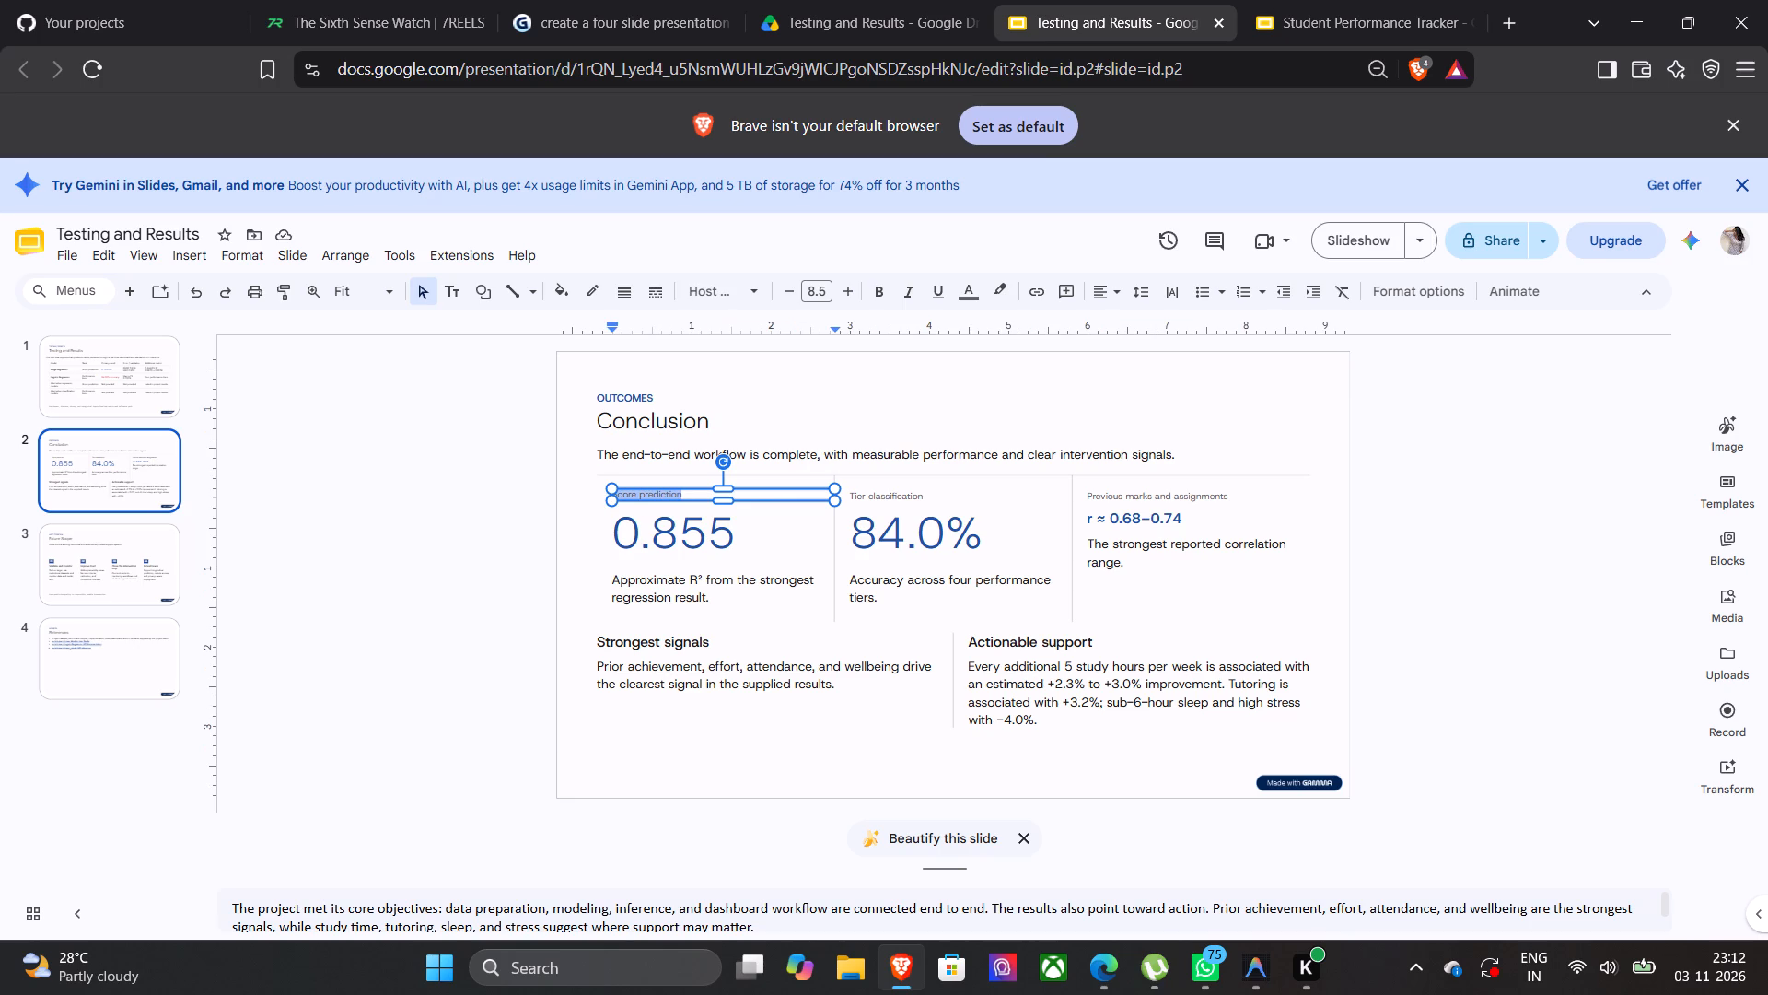
left_click(1332, 32)
left_click(649, 501)
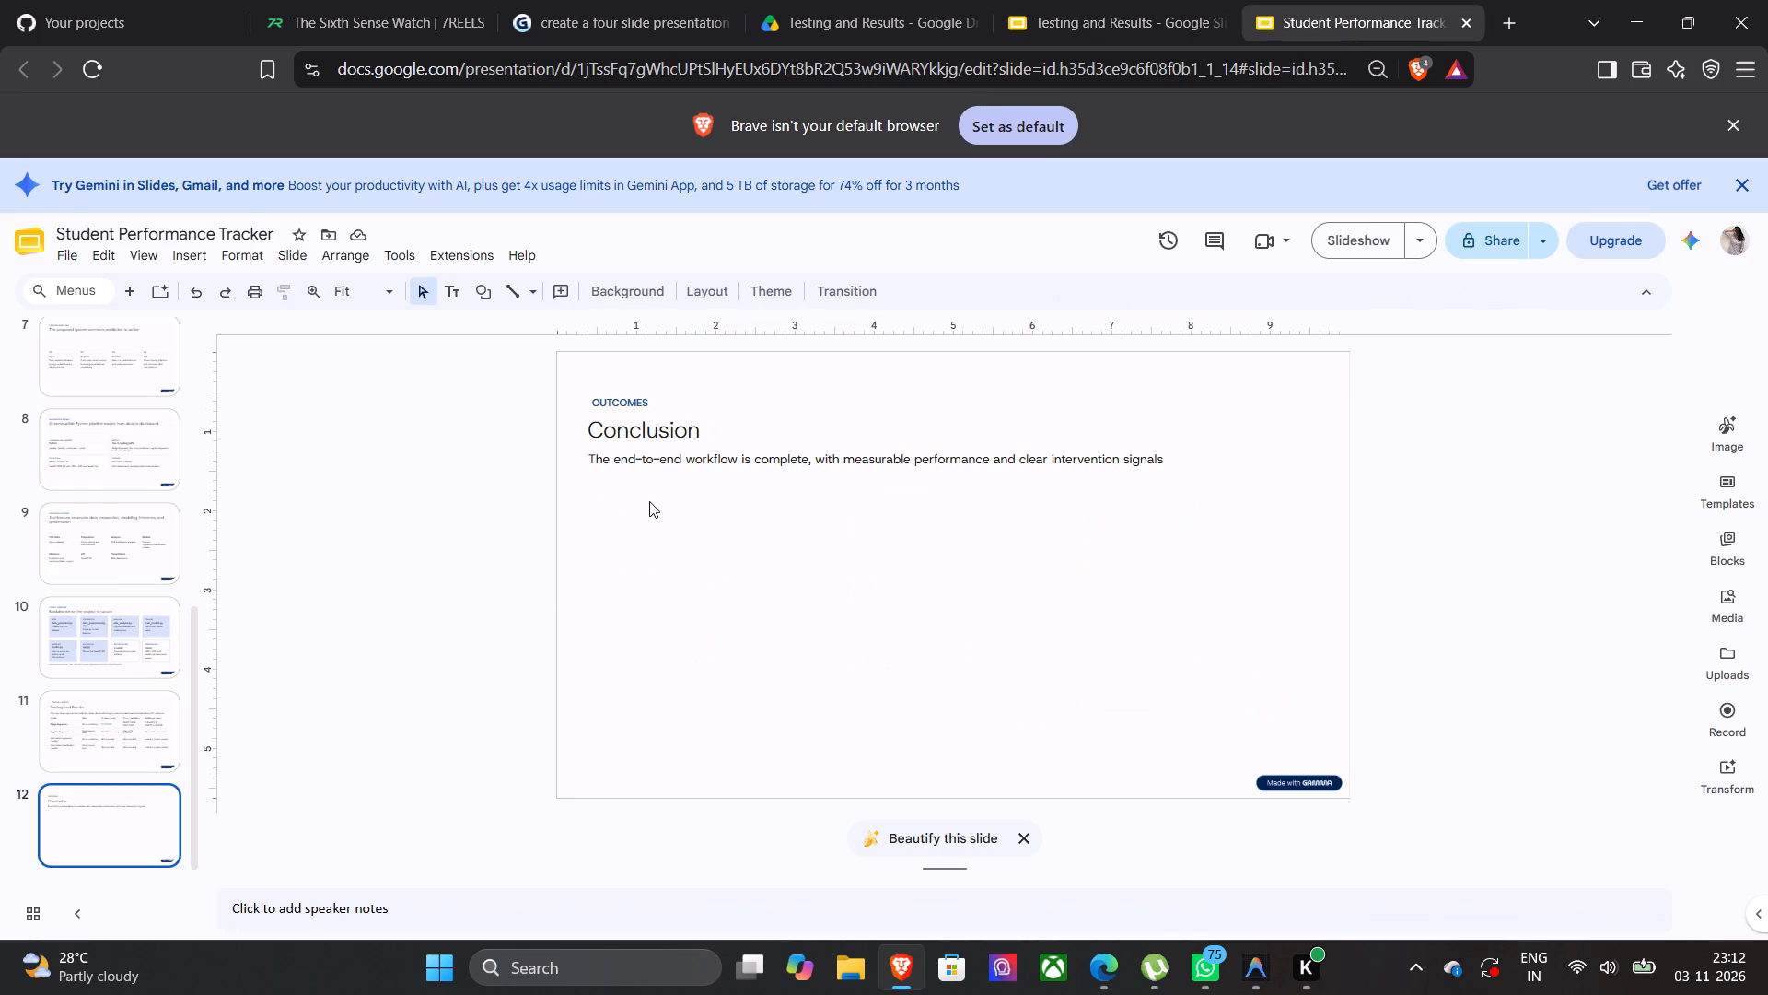
key("ctrl+v")
left_click_drag(717, 407, 715, 505)
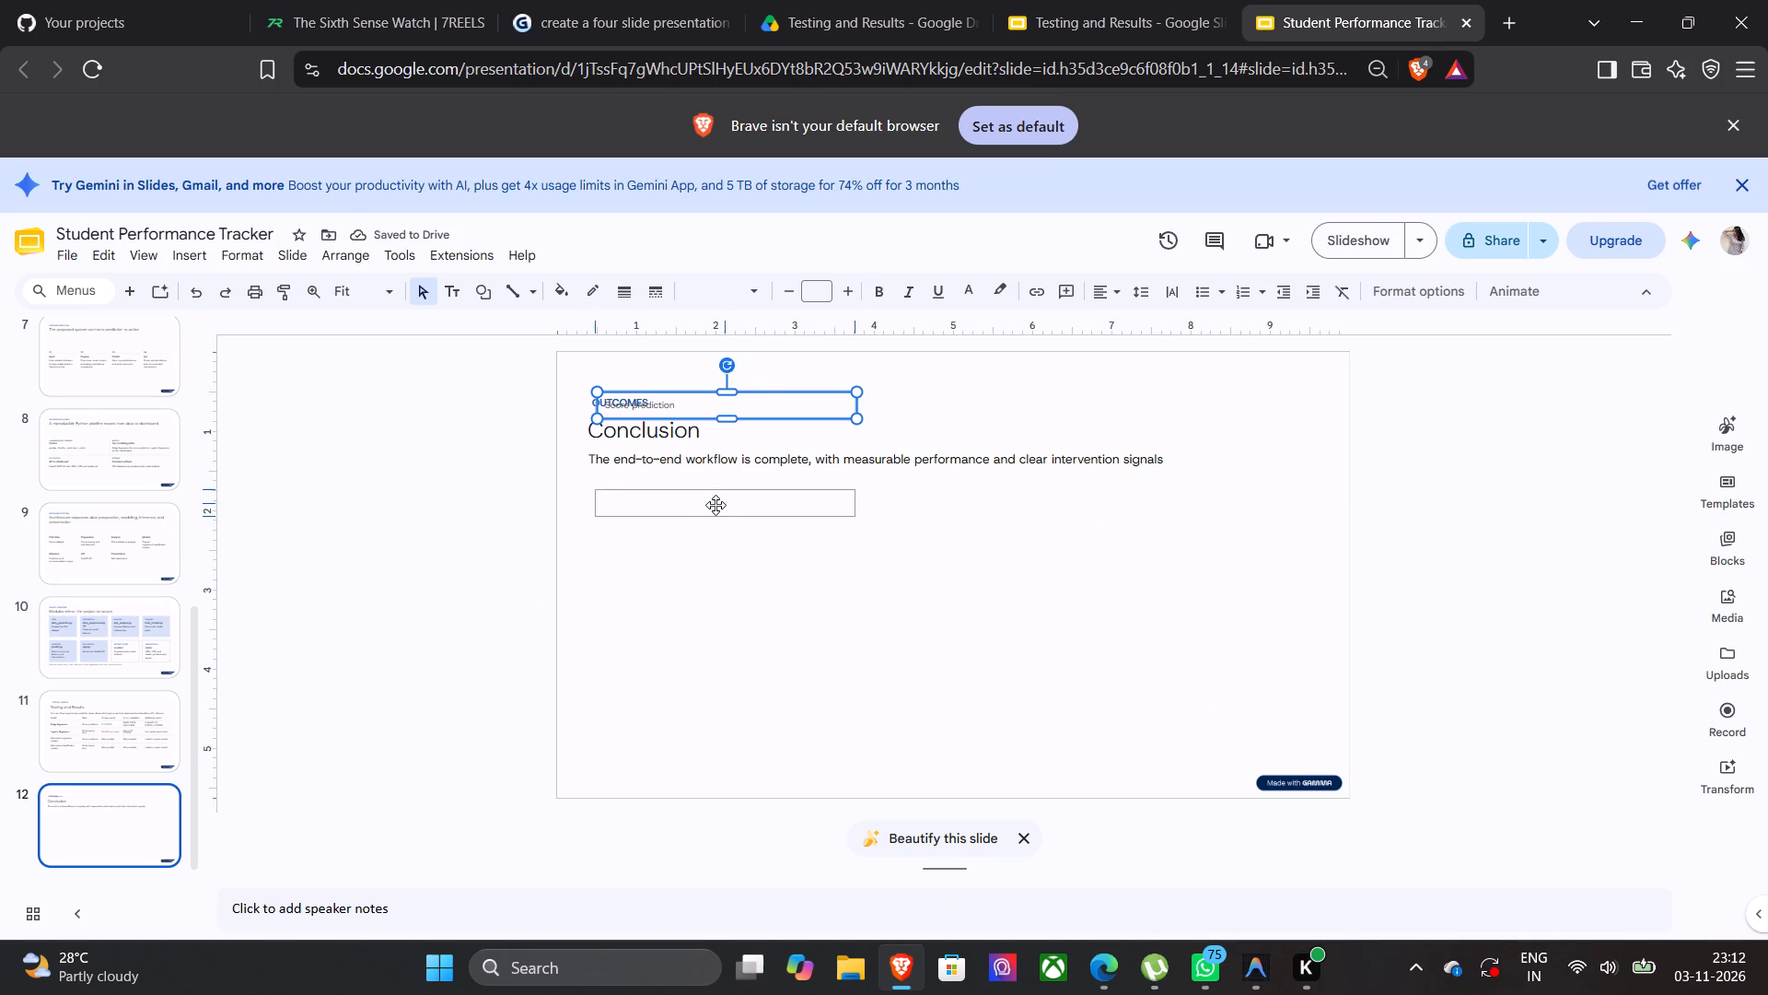
left_click_drag(715, 505, 714, 505)
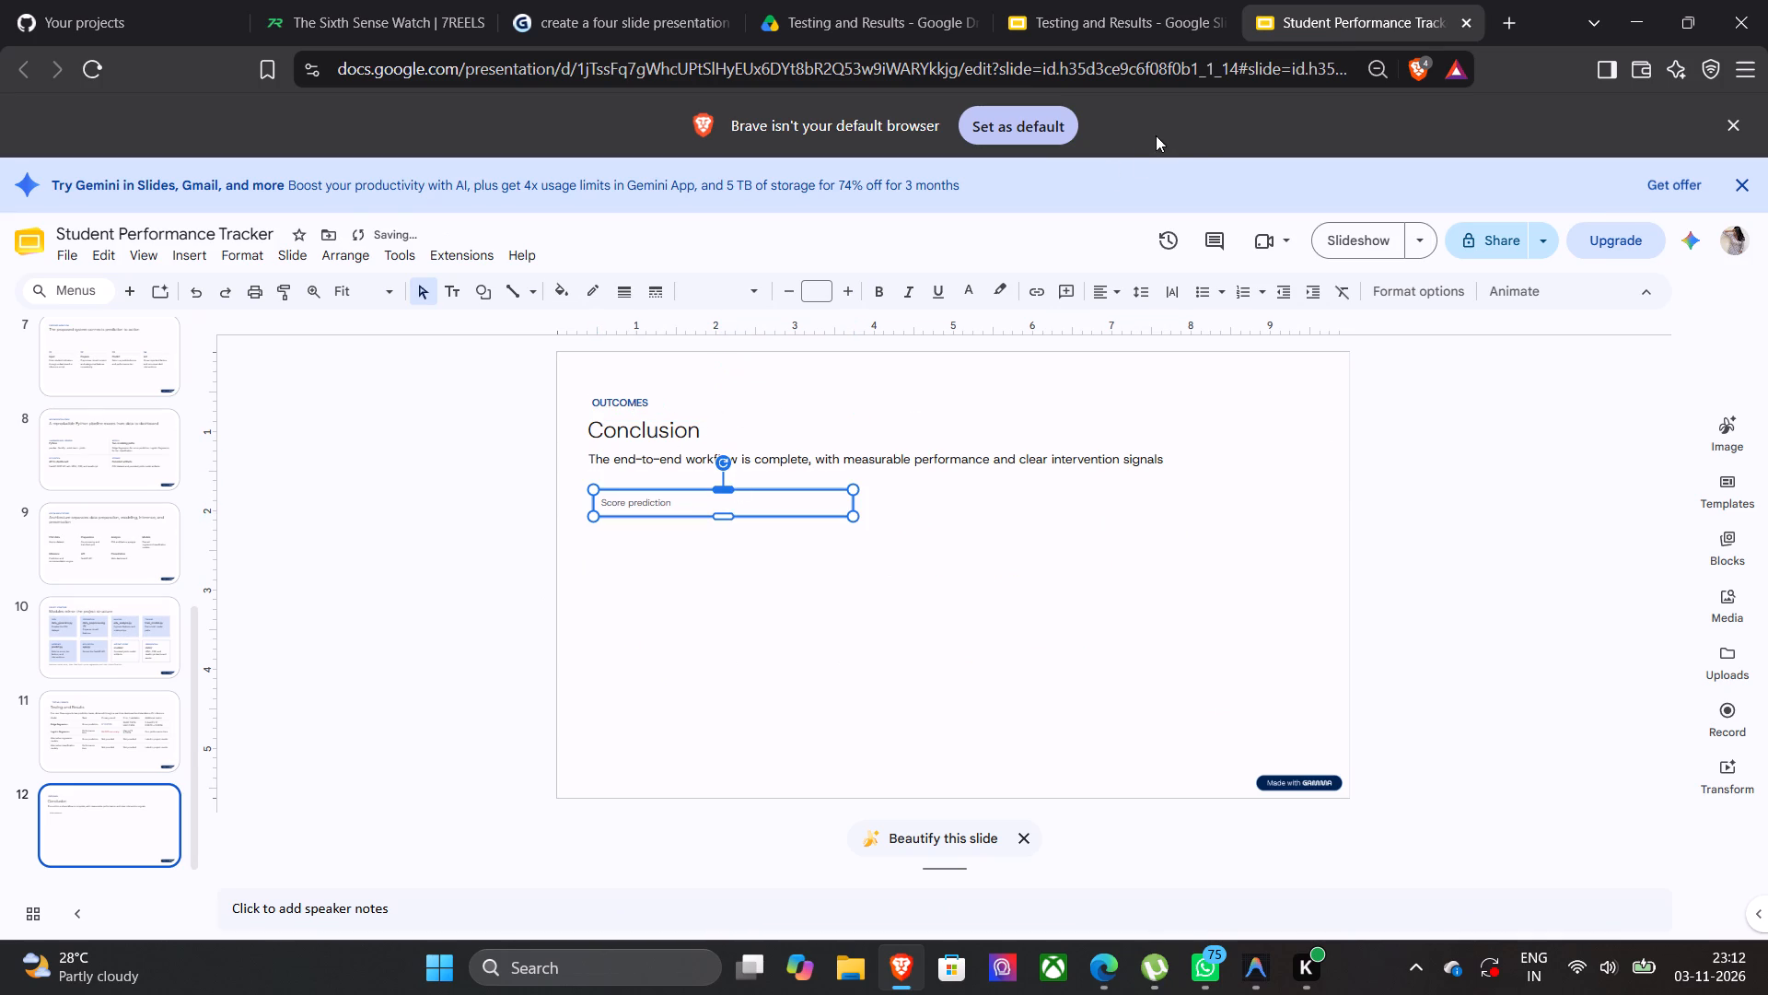
Copy the "Tier classification" label from slide 2 of the Testing and Results deck to slide 12, placing it right of "Score prediction".
left_click(1111, 17)
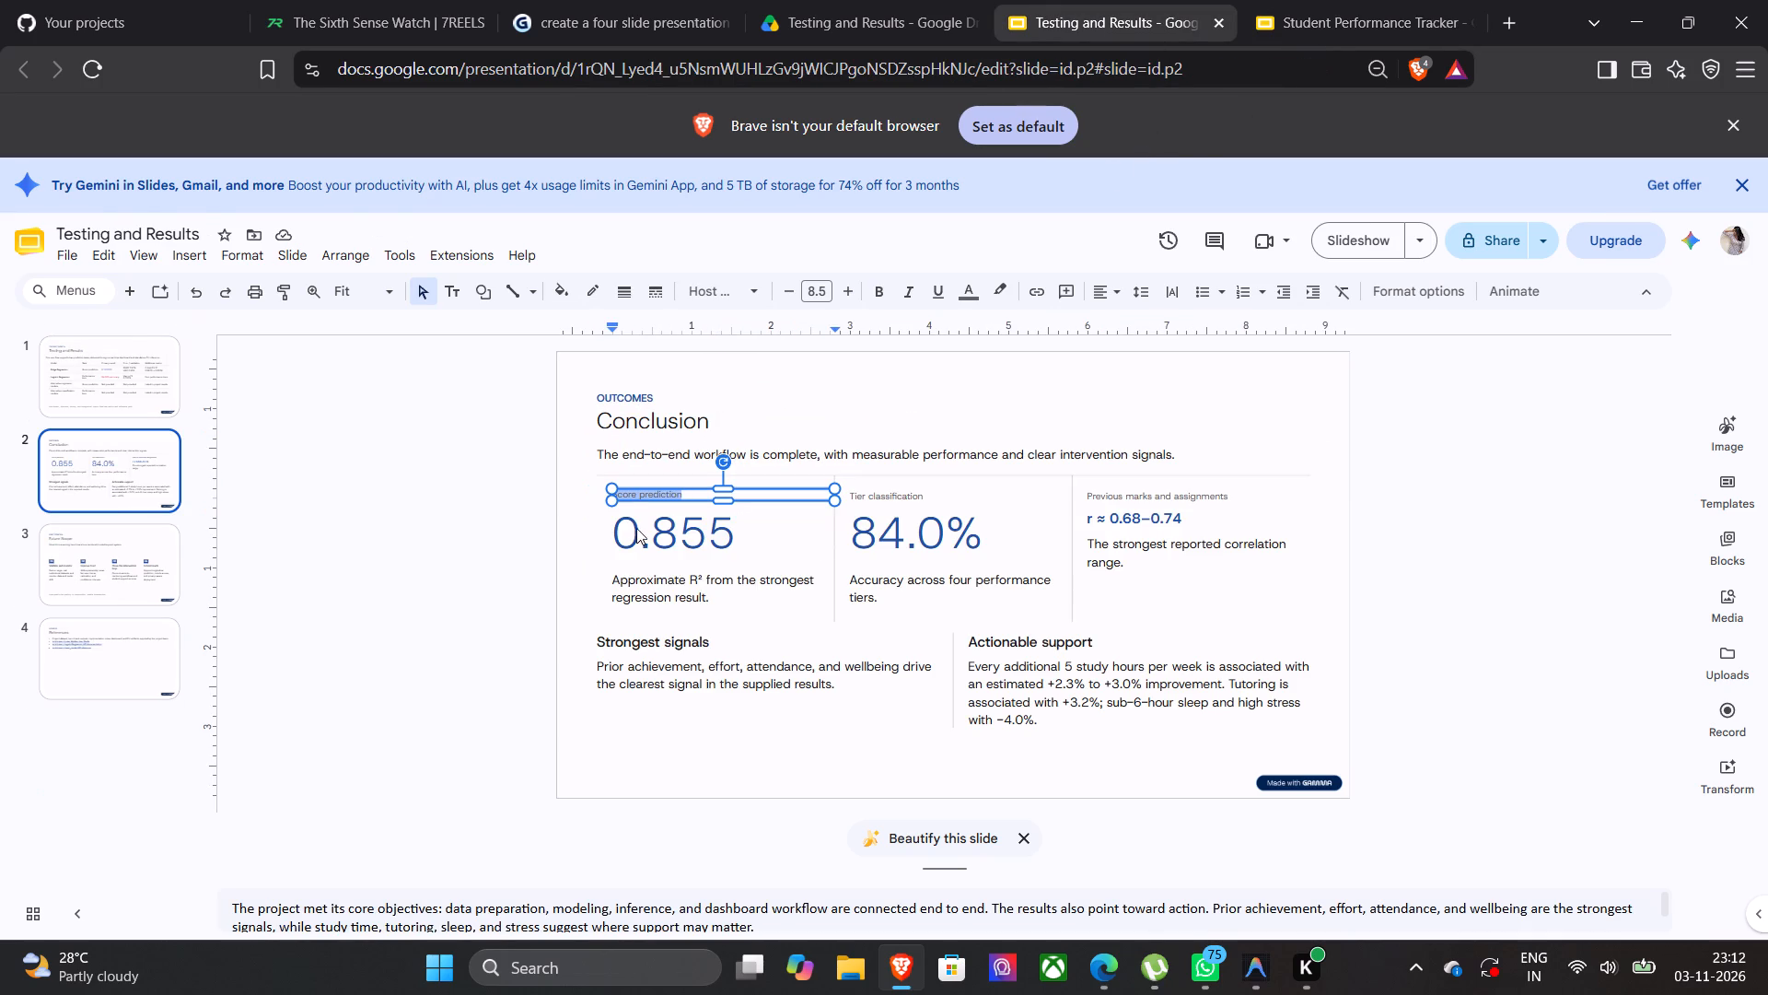
left_click(877, 503)
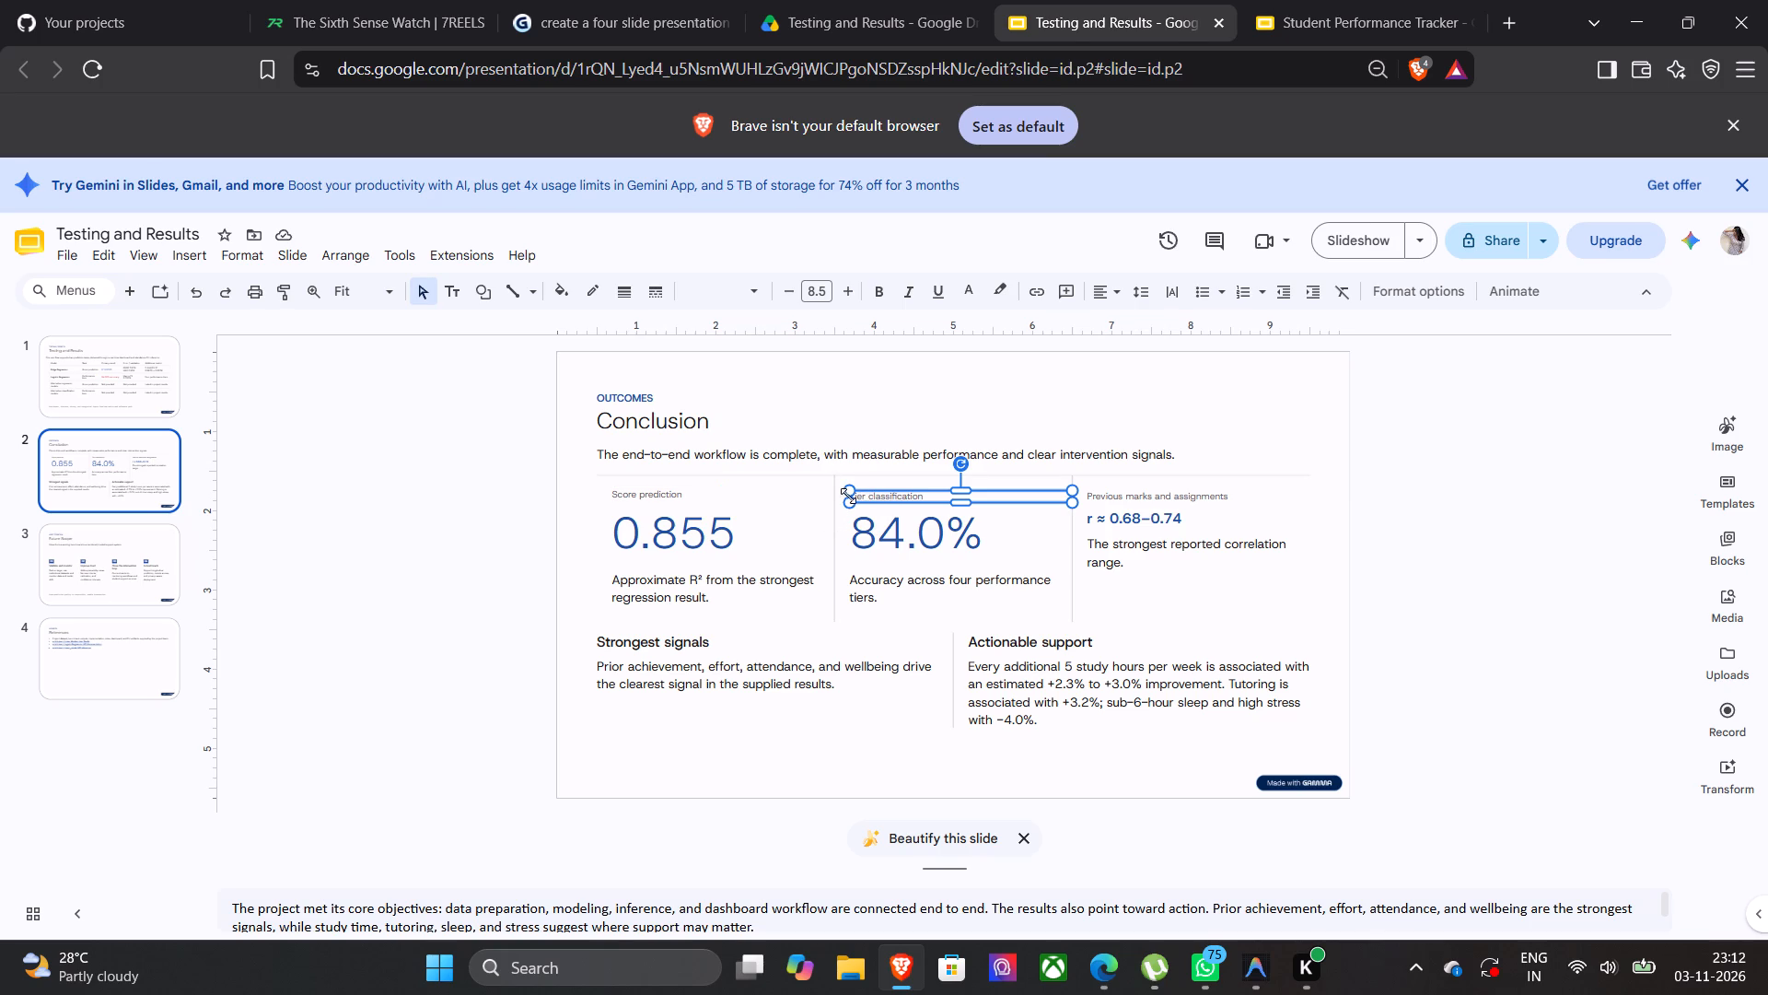
left_click_drag(855, 497, 960, 501)
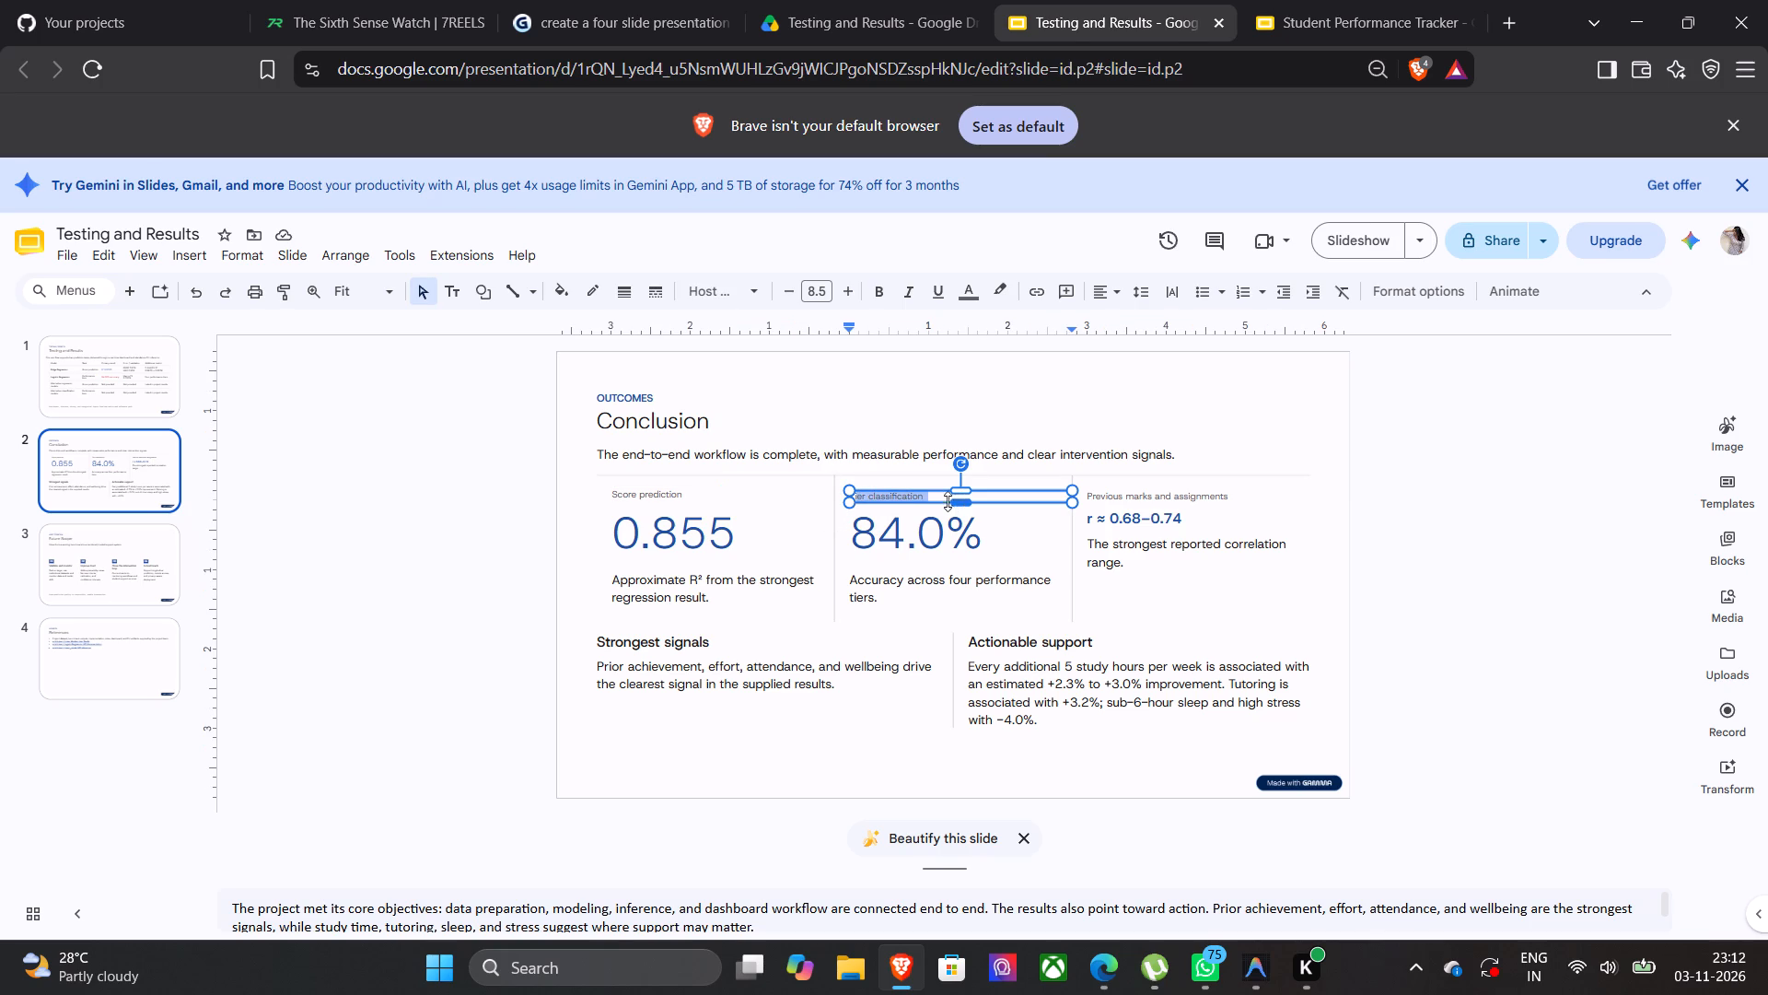
left_click(936, 495)
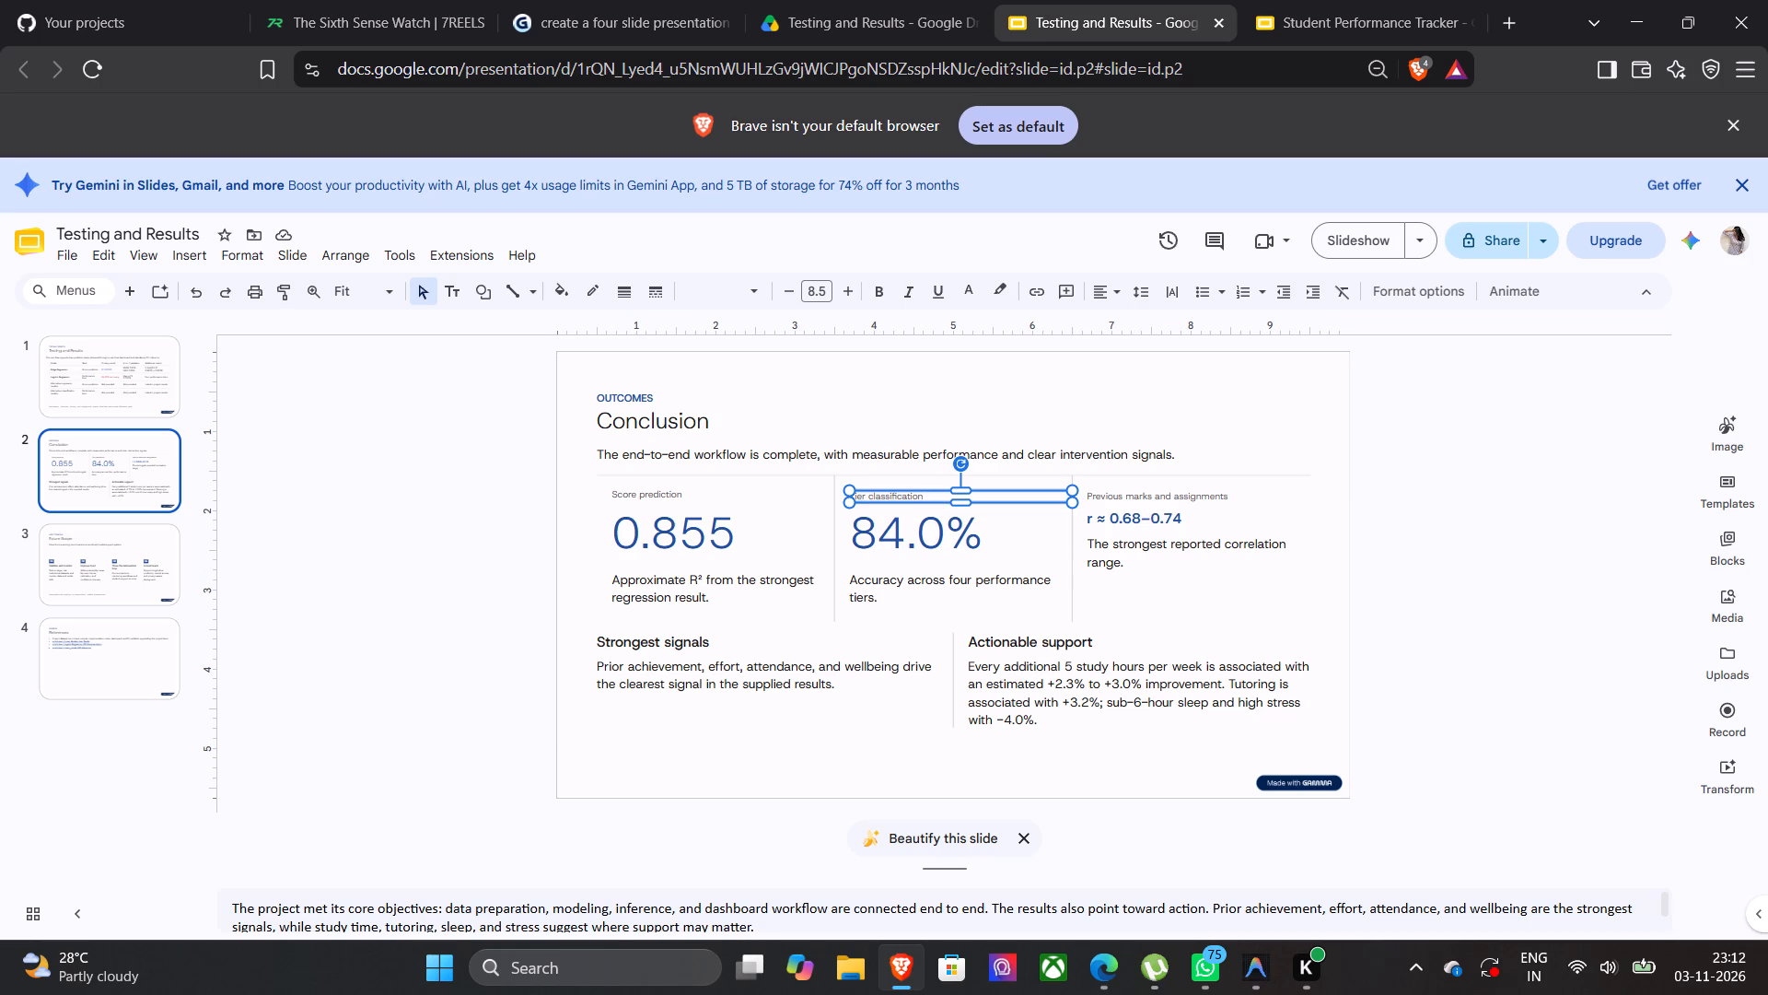
left_click_drag(922, 492, 835, 496)
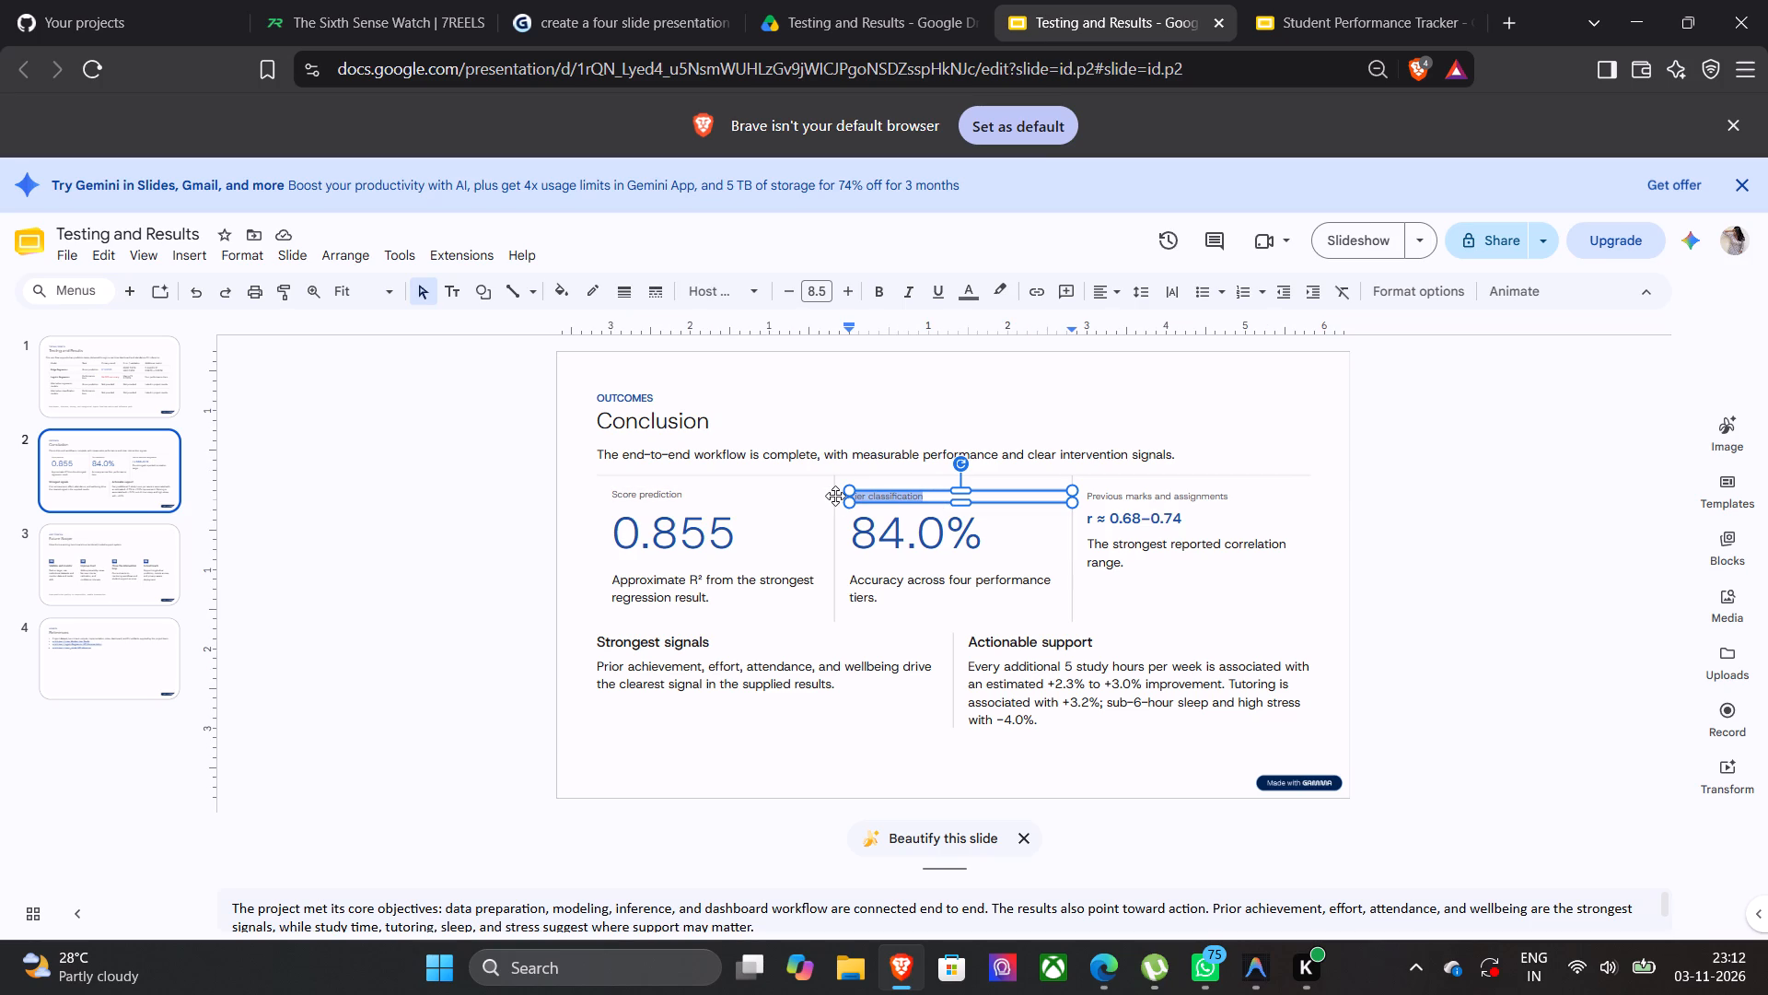
key("ctrl+c")
left_click(1388, 14)
left_click(950, 521)
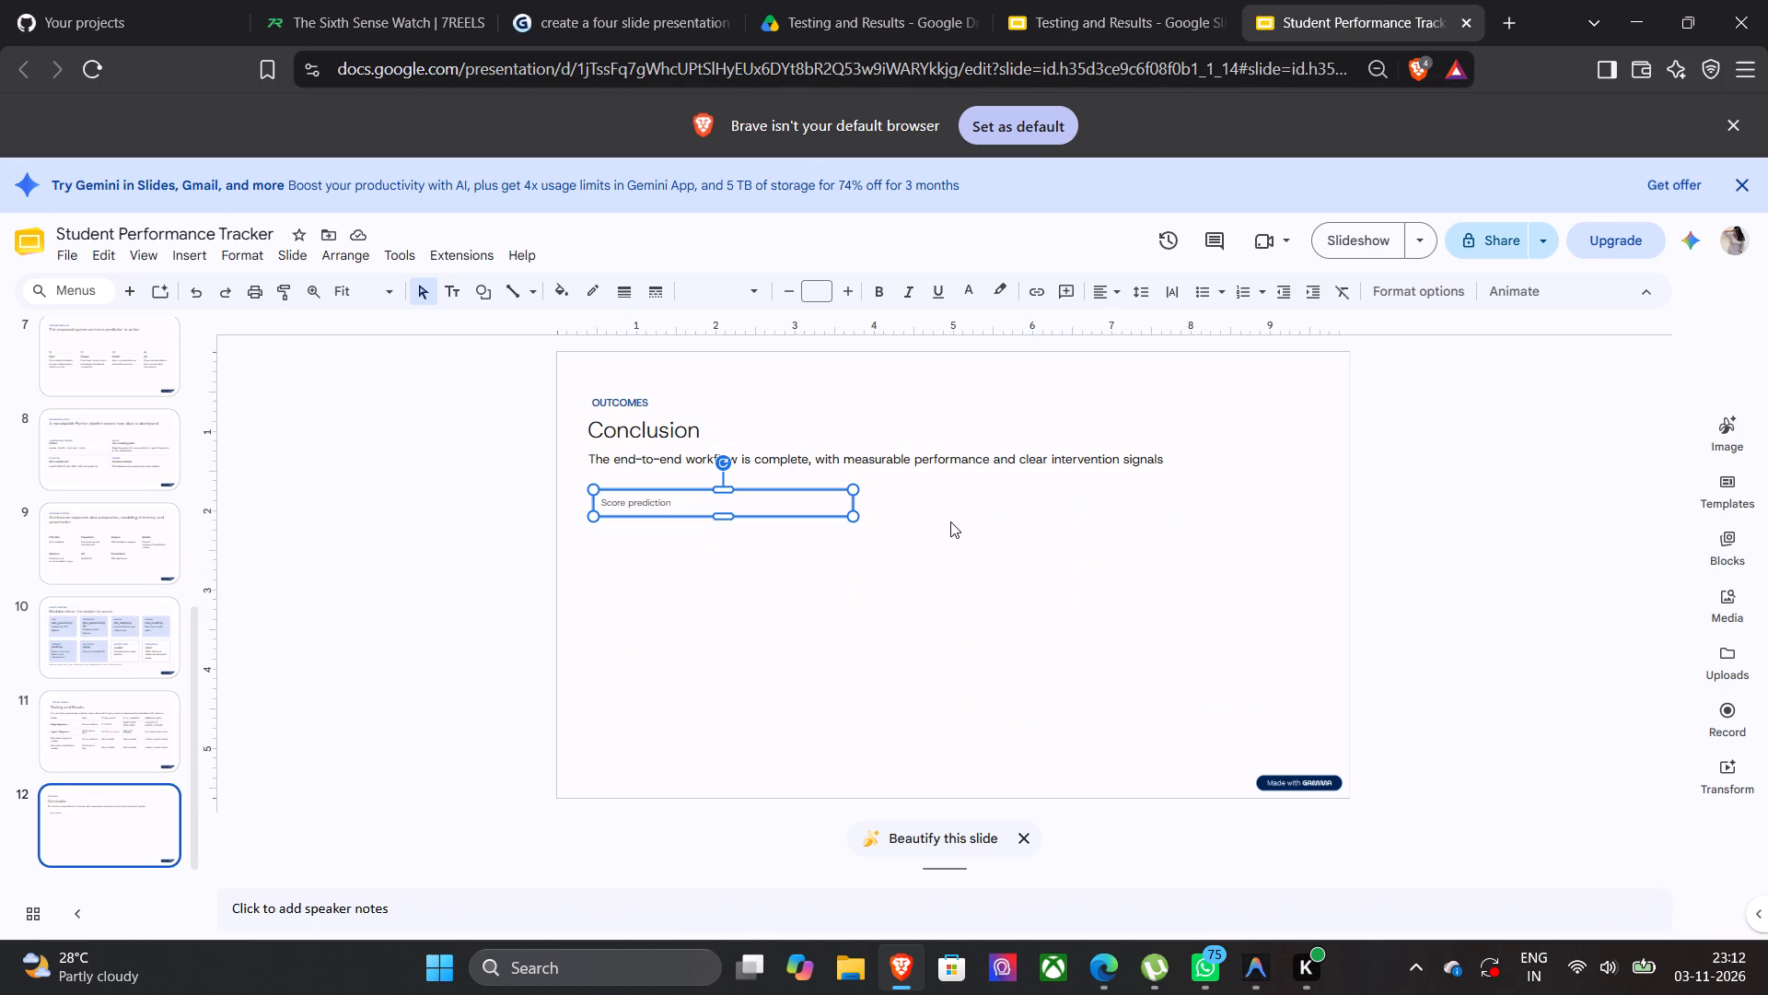
key("ctrl+v")
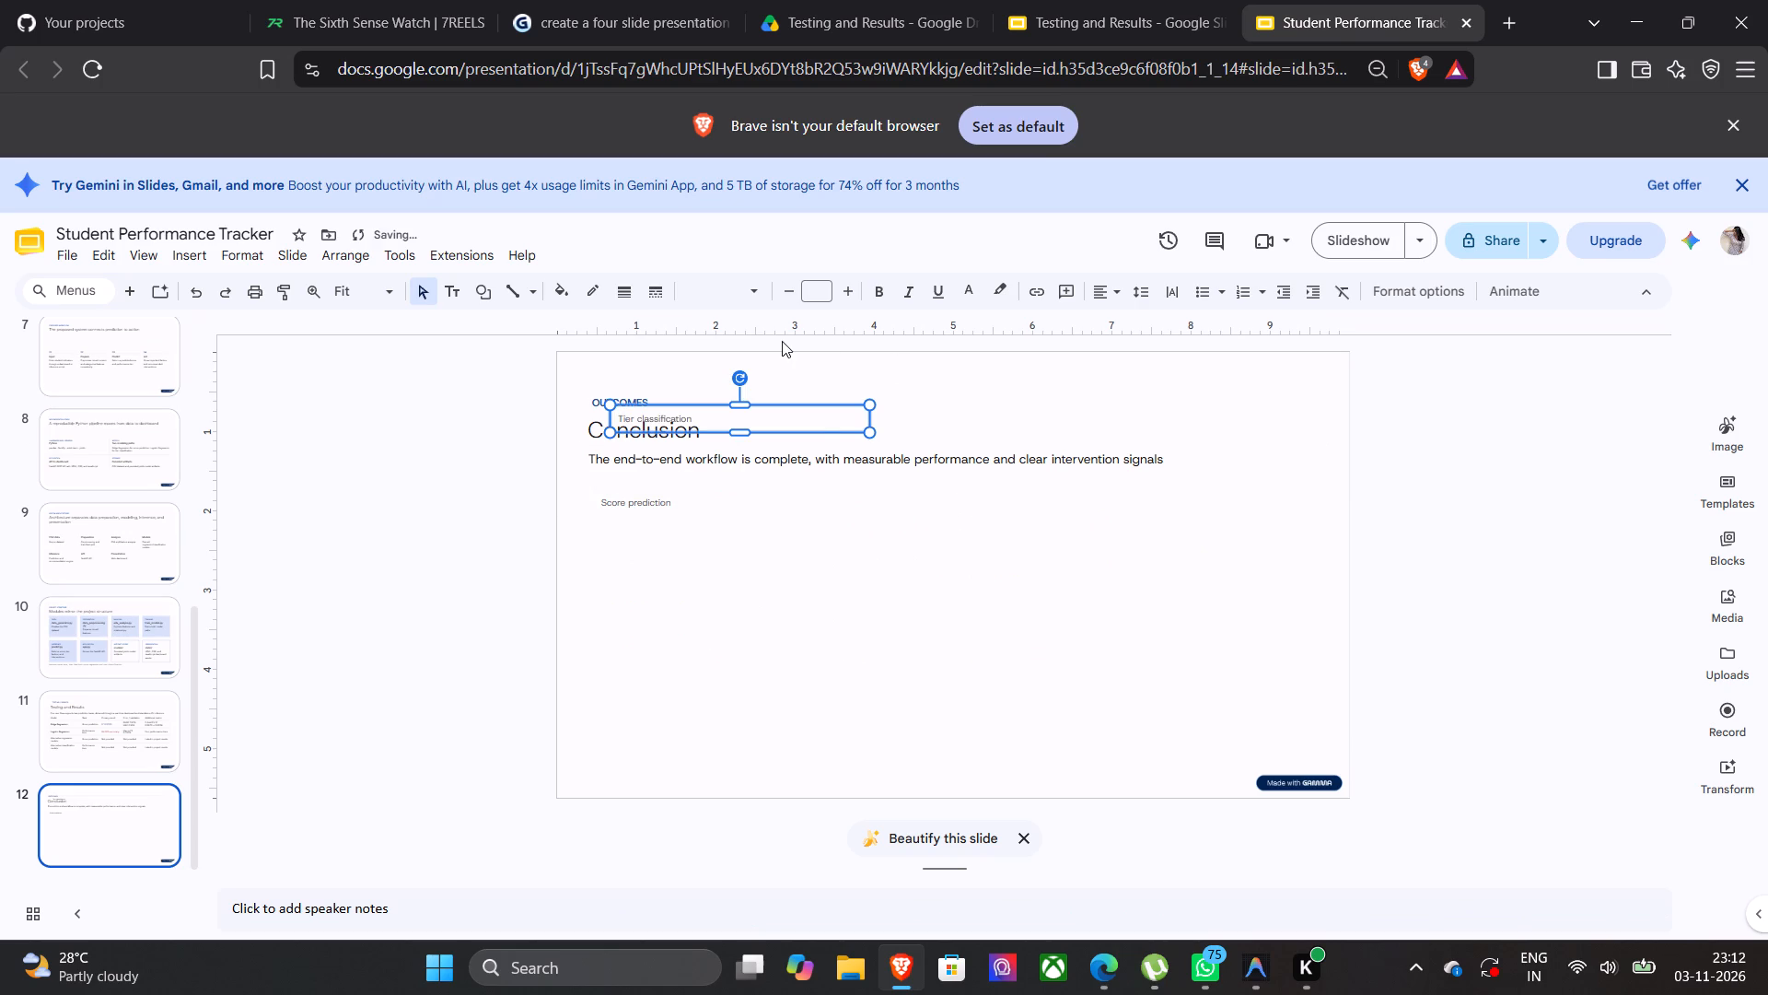
left_click_drag(708, 428, 792, 505)
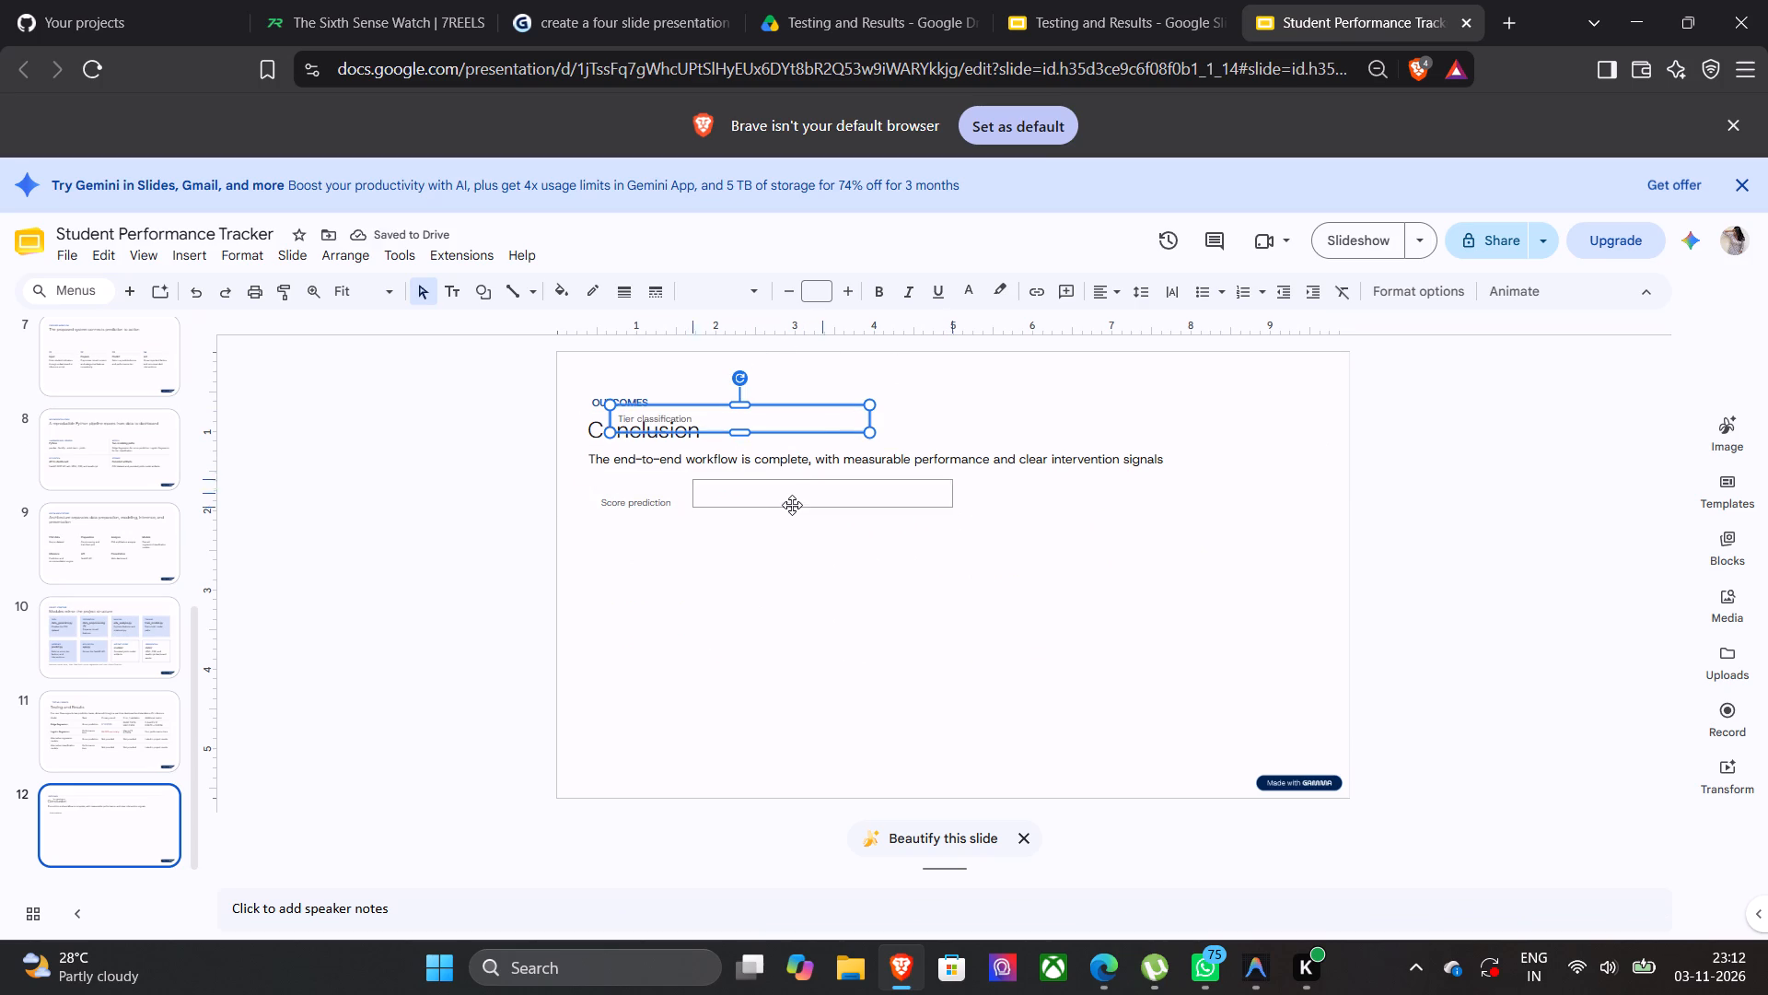
left_click_drag(792, 505, 811, 517)
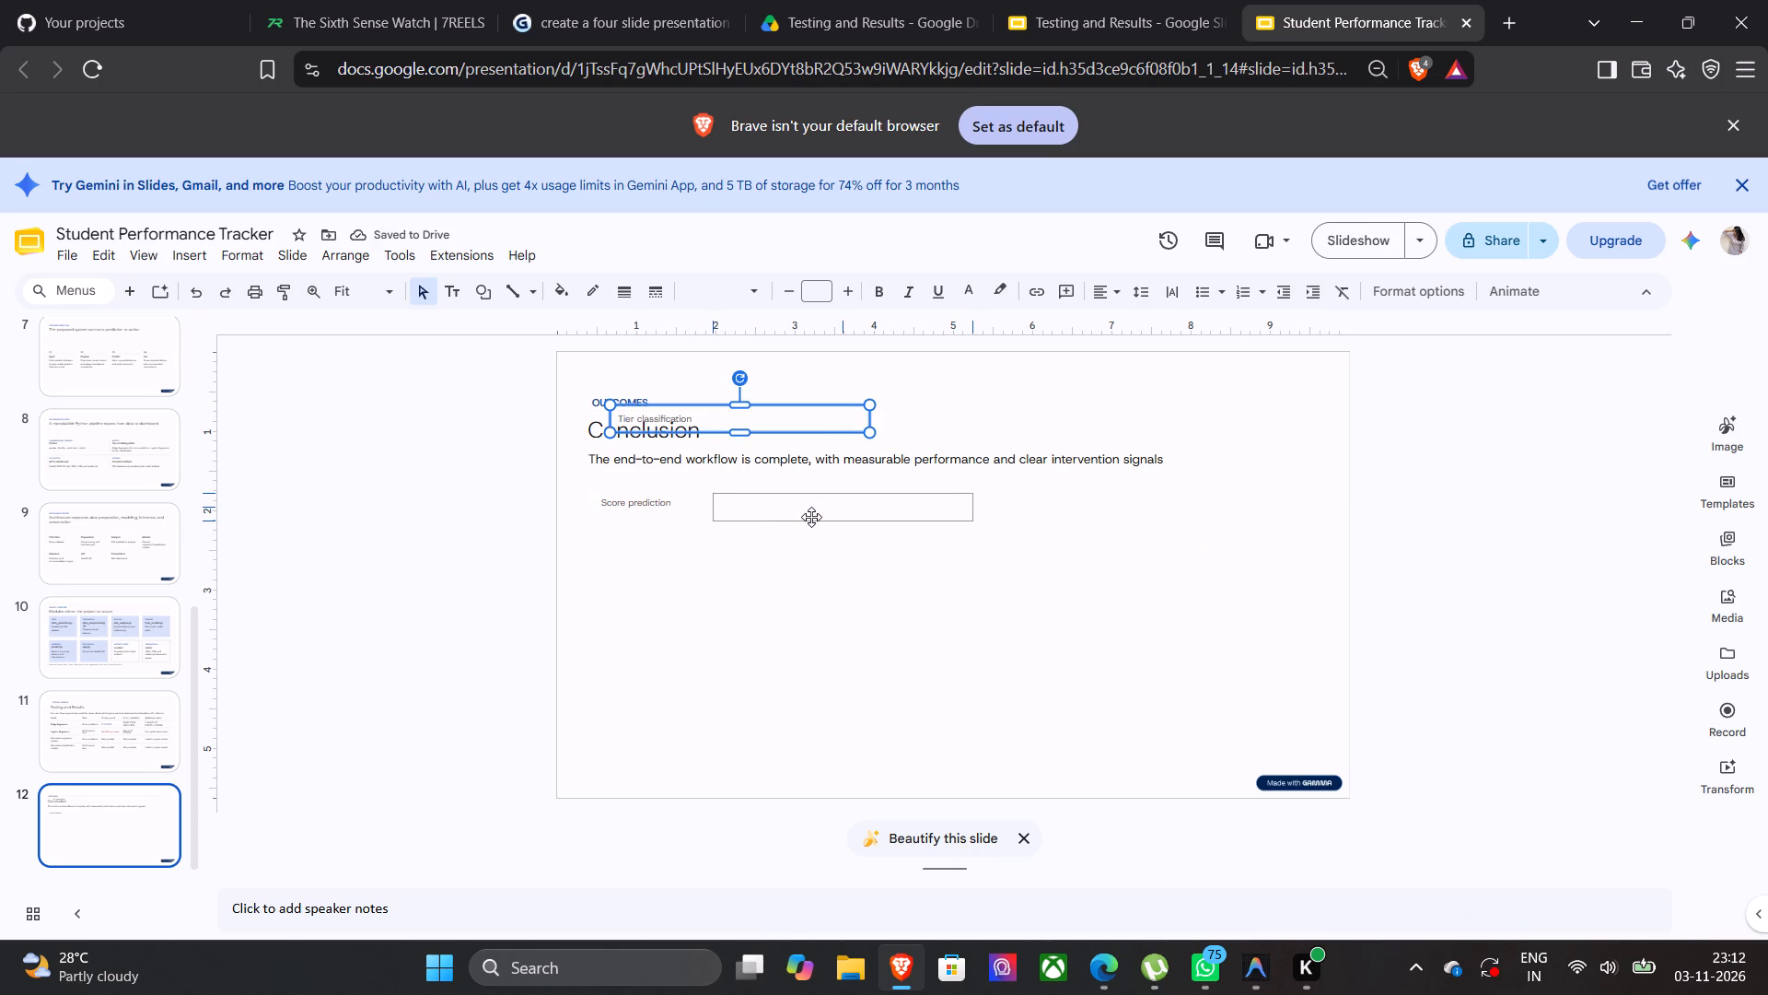
left_click_drag(811, 517, 938, 523)
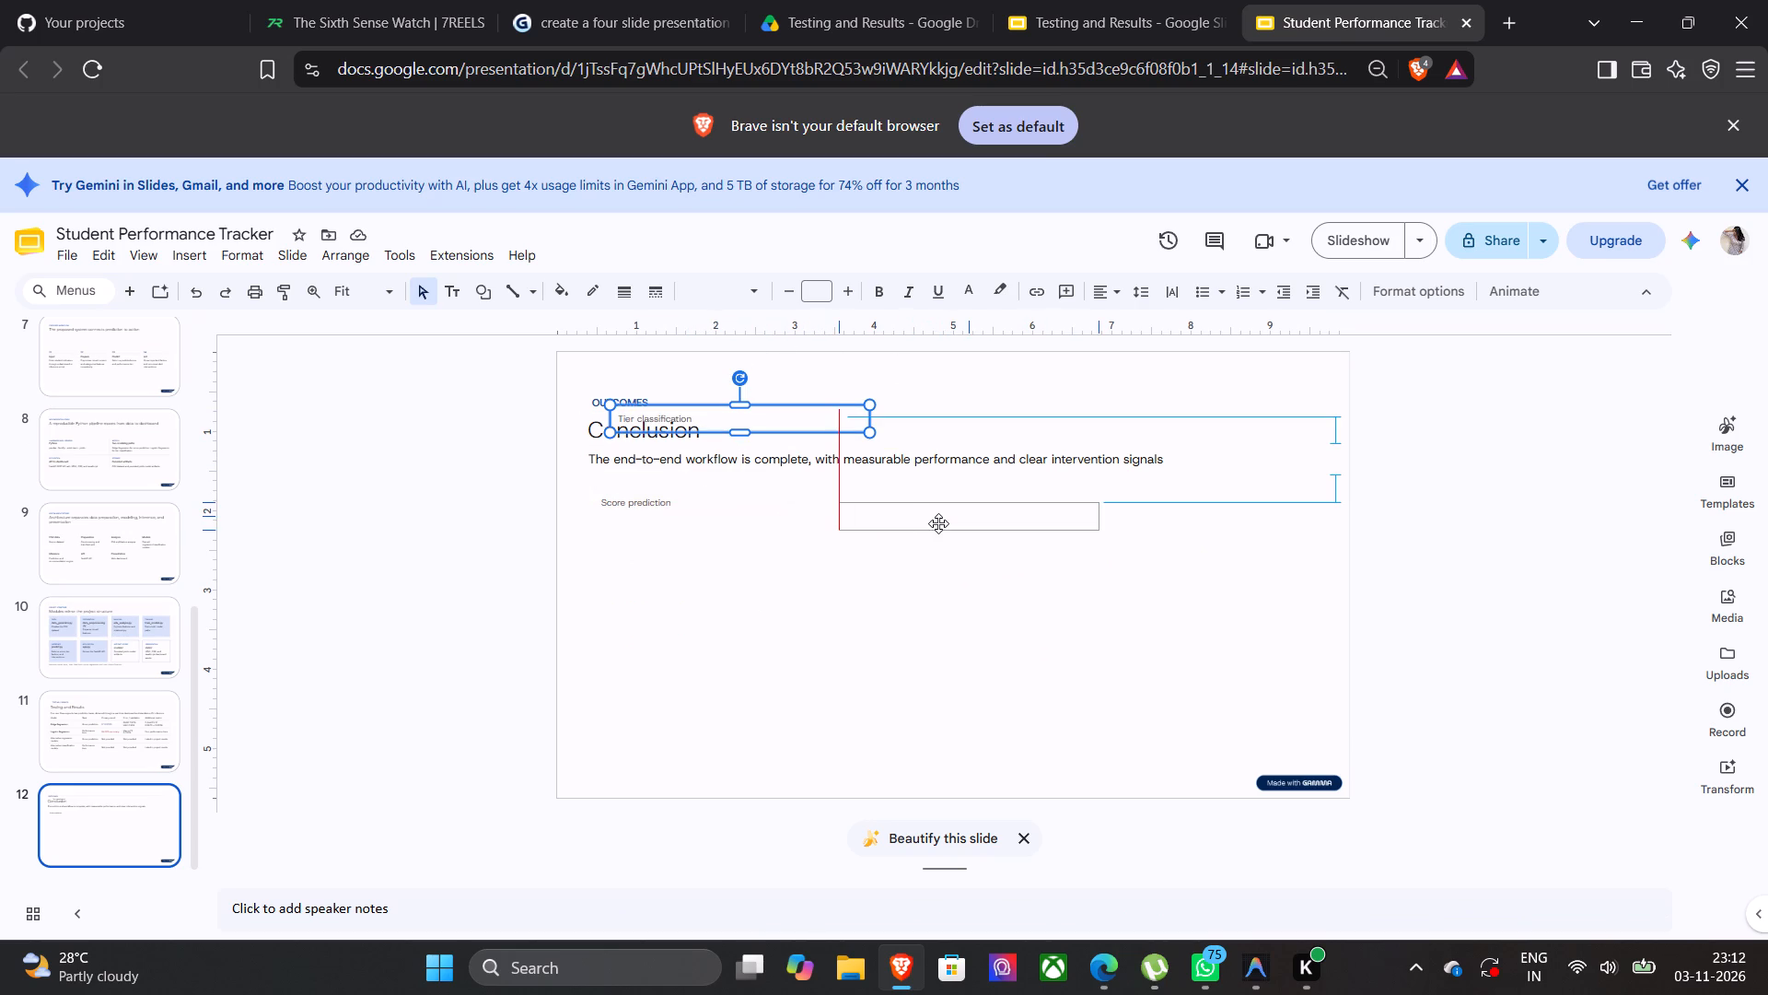
left_click_drag(938, 523, 939, 519)
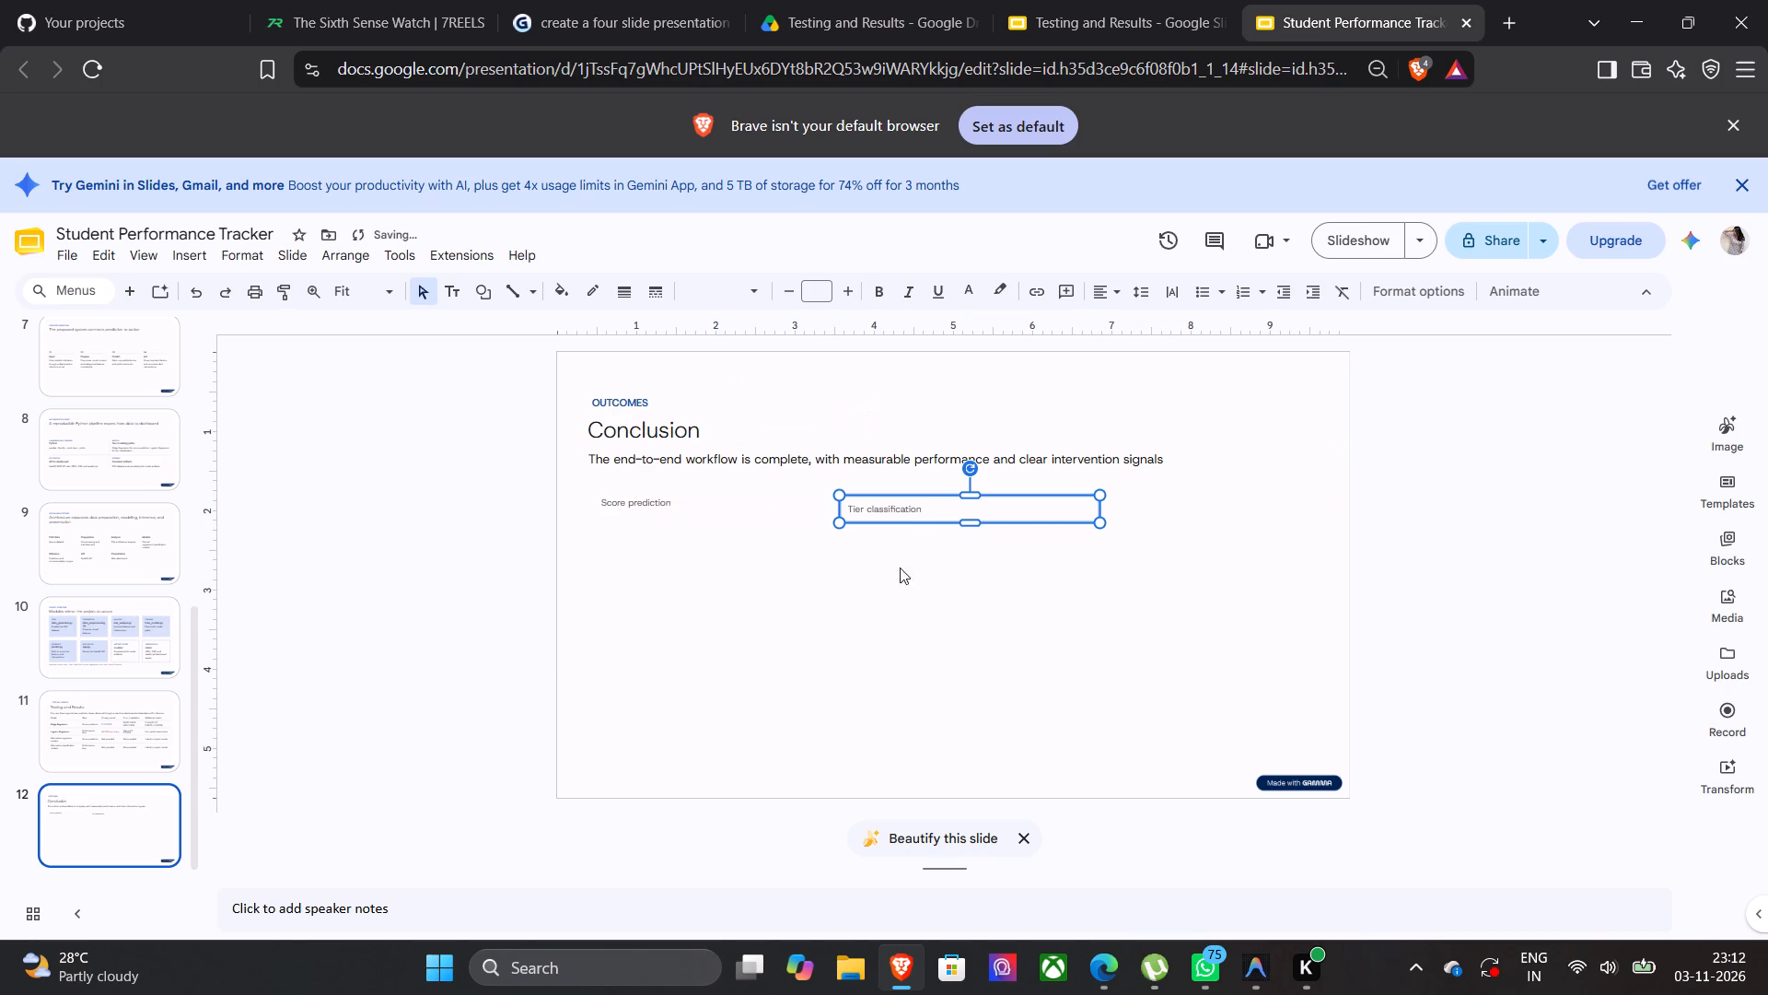
left_click(925, 595)
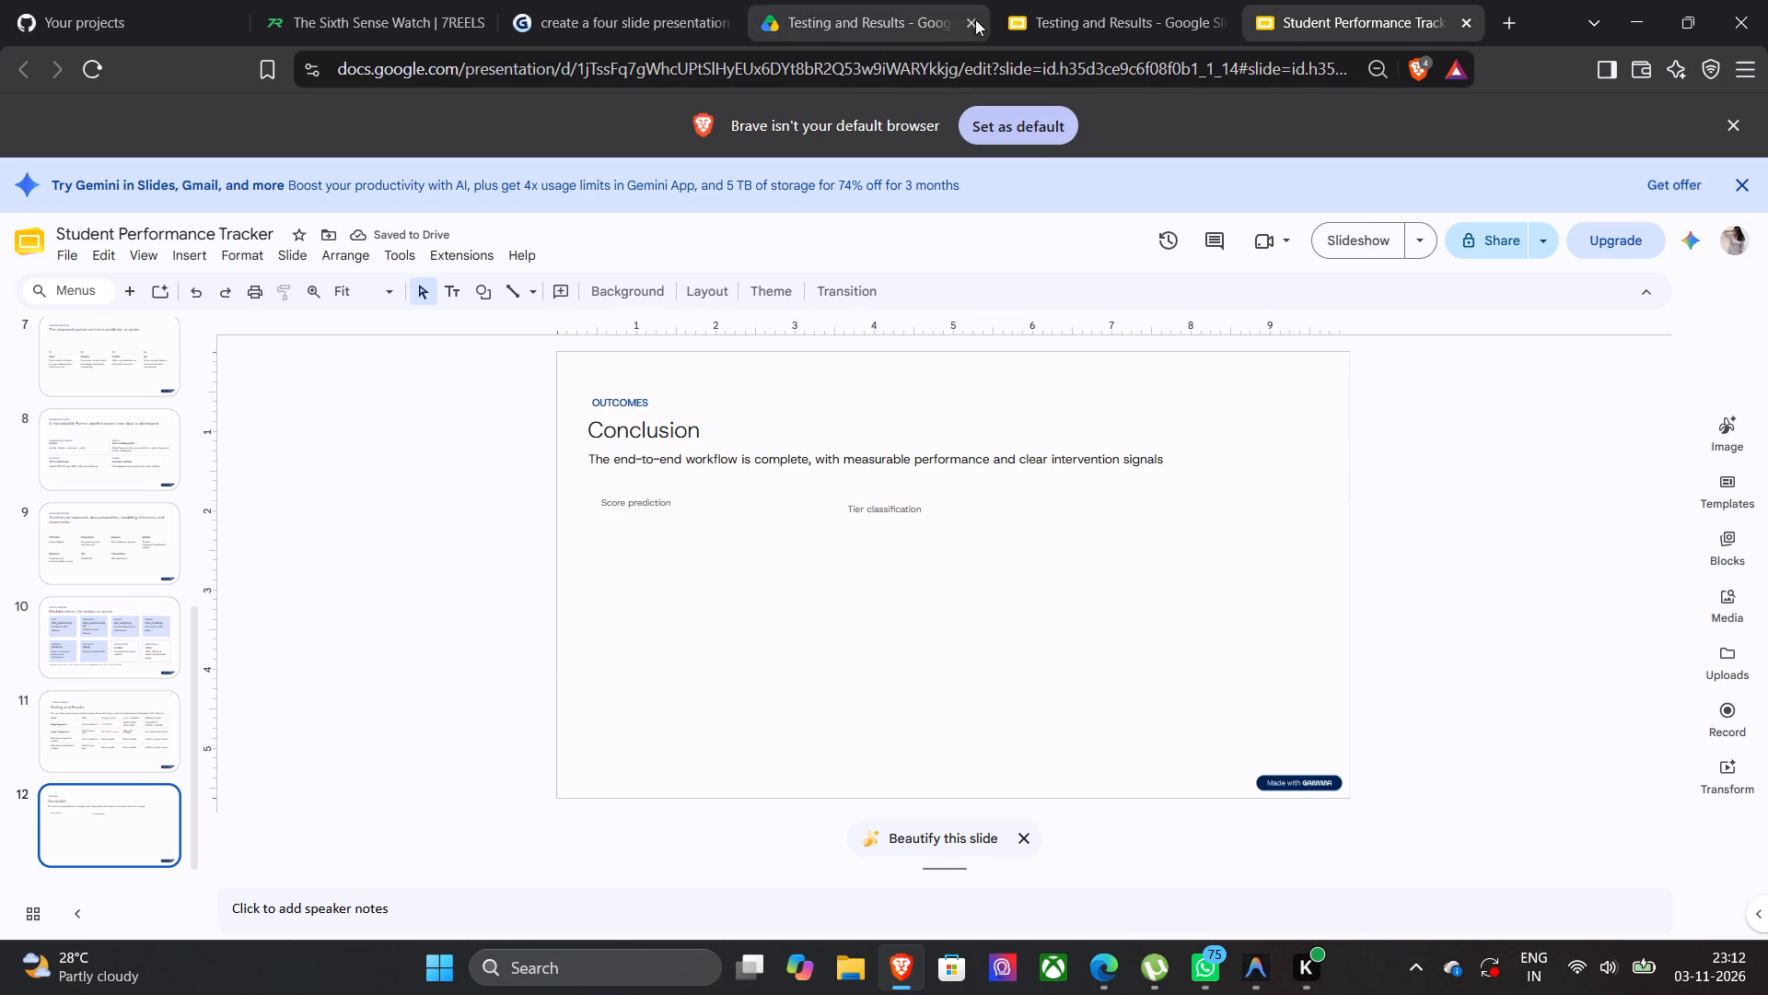
Copy the "Previous marks and assignments" label from slide 2 of the Testing and Results deck to slide 12, placing it right of "Tier classification".
left_click(1055, 21)
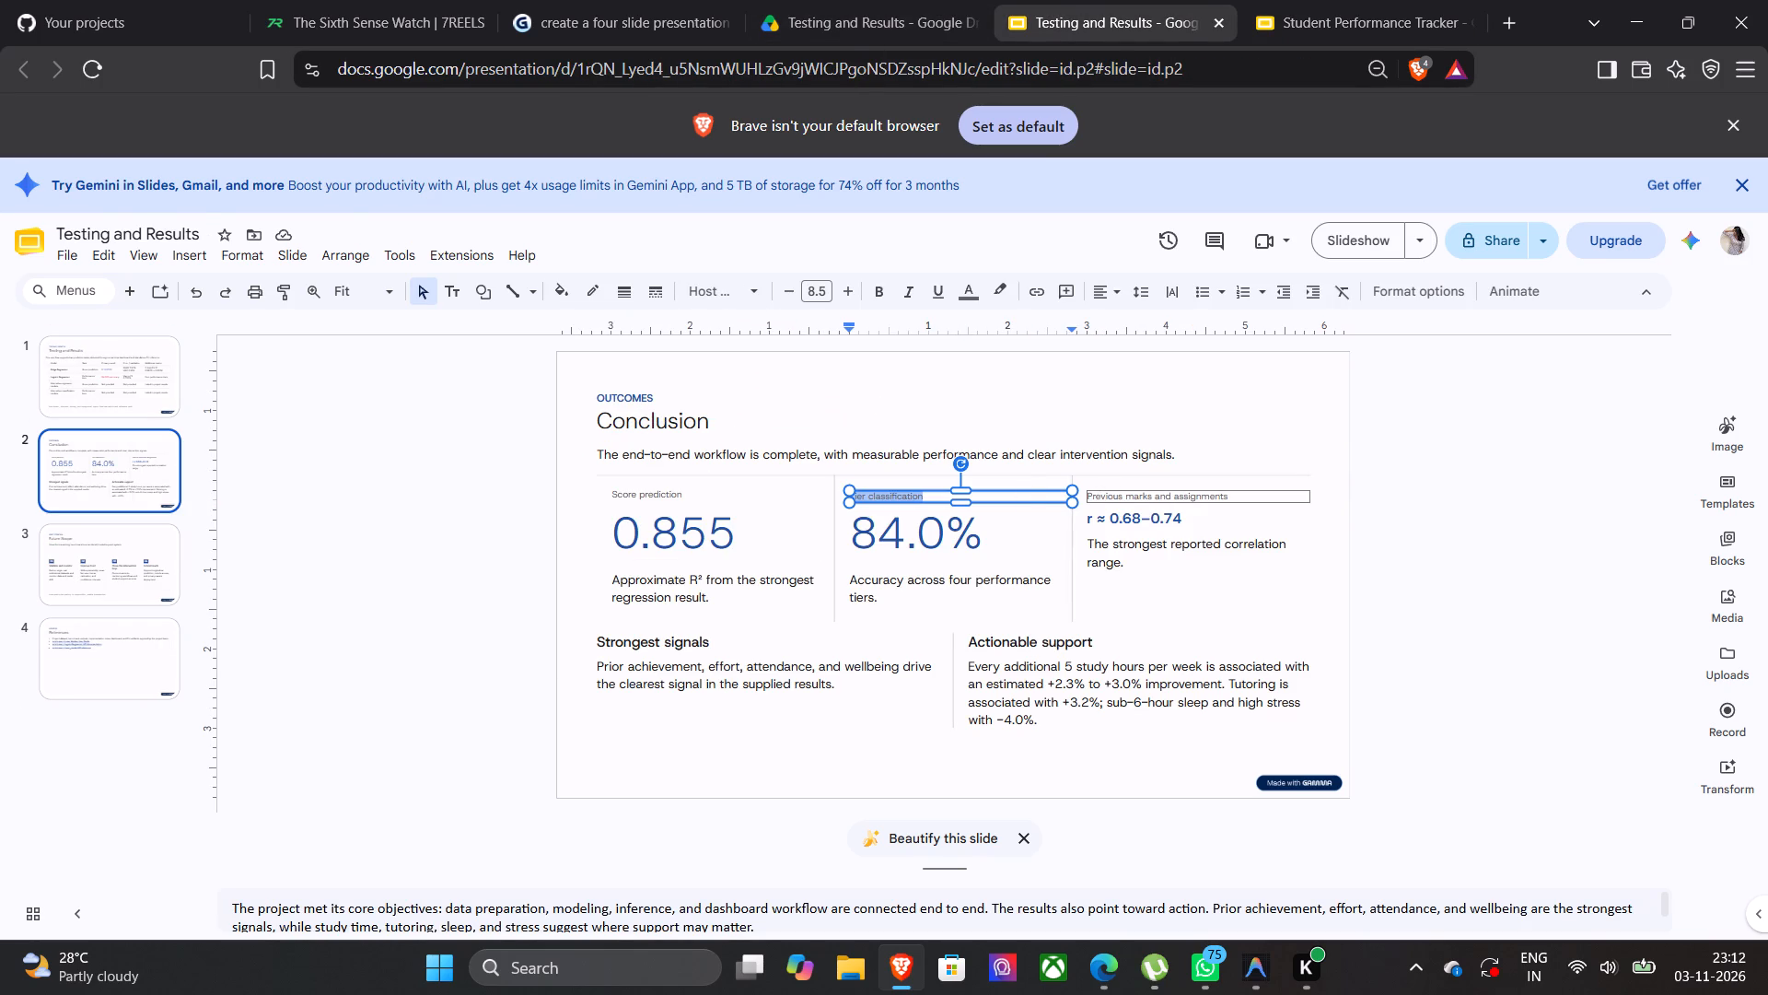
left_click(1096, 497)
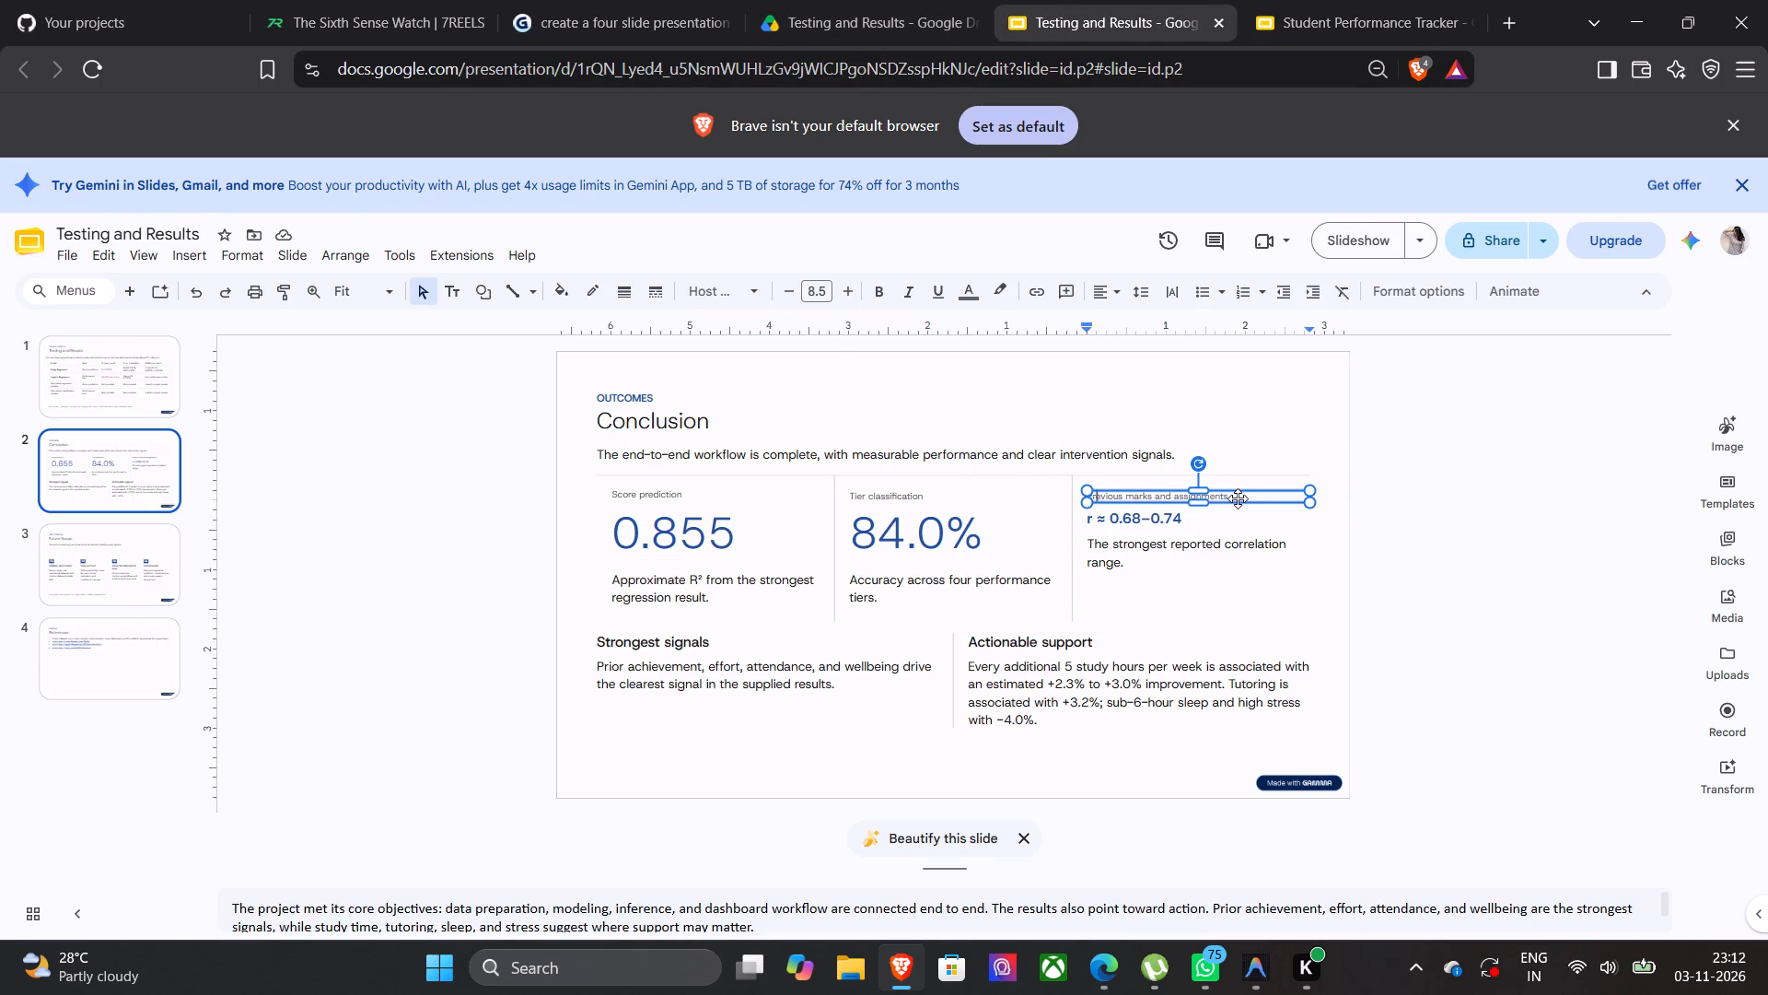
left_click_drag(1227, 498, 1088, 490)
key("ctrl+c")
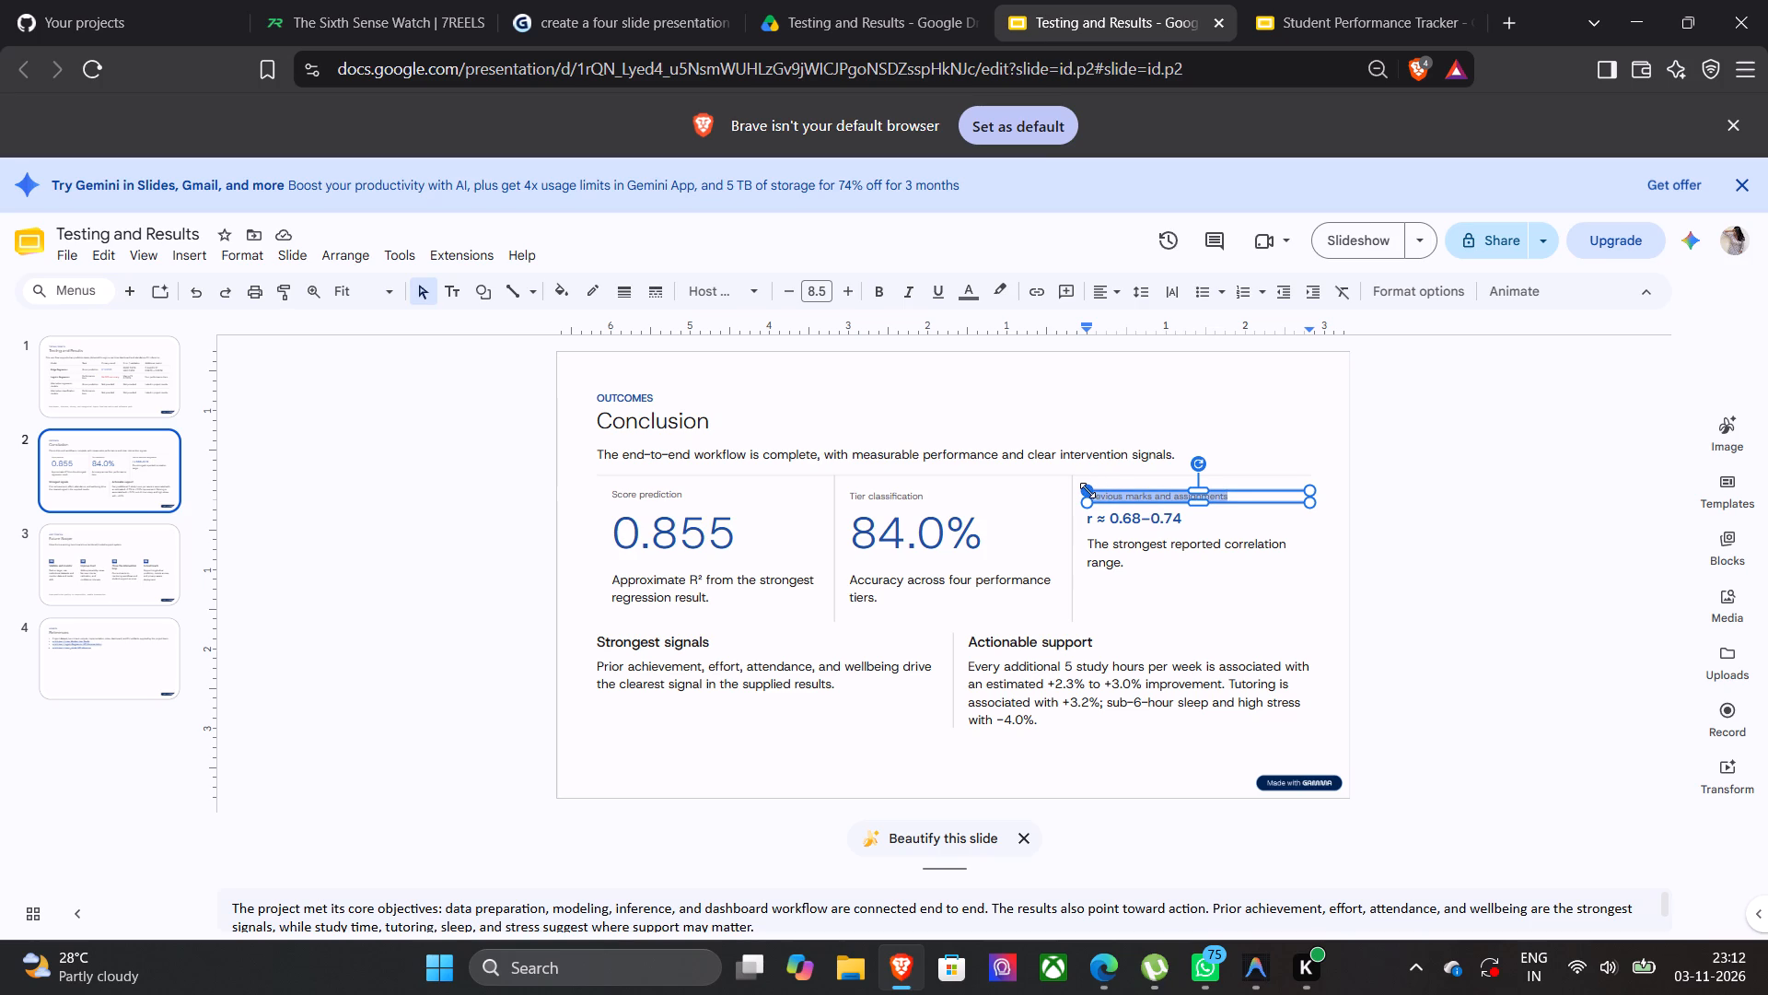
left_click(1329, 28)
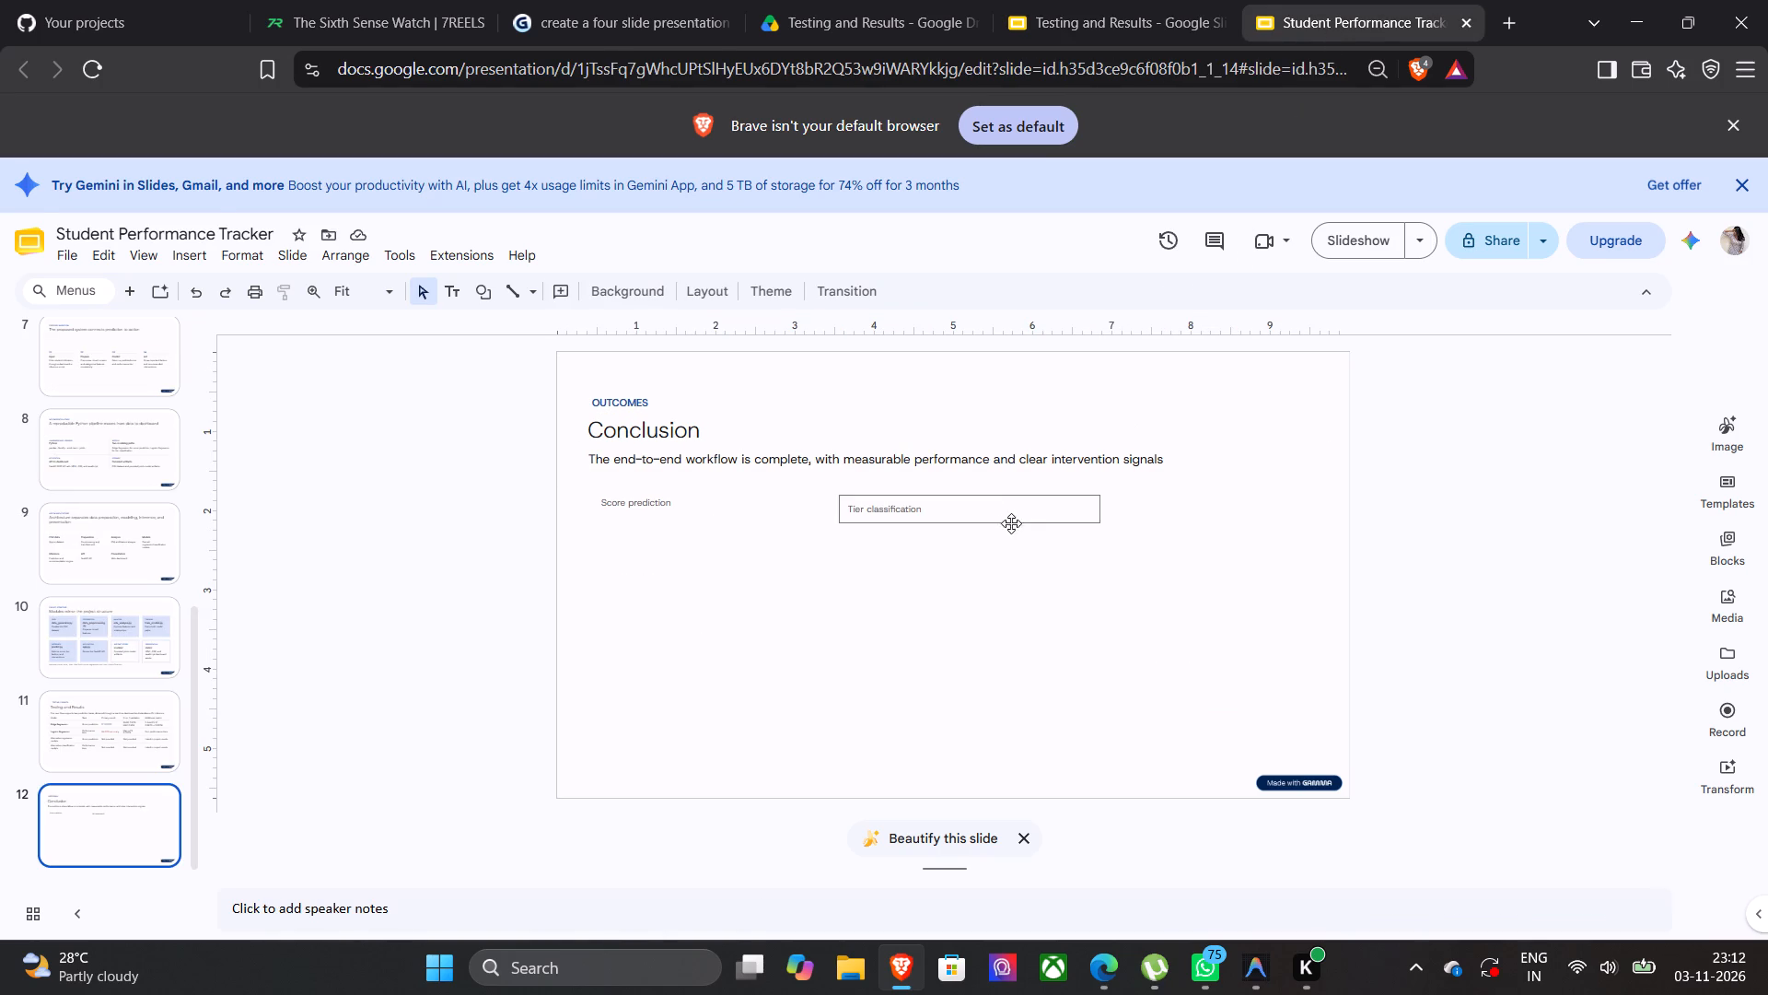
left_click(1175, 508)
key("ctrl+v")
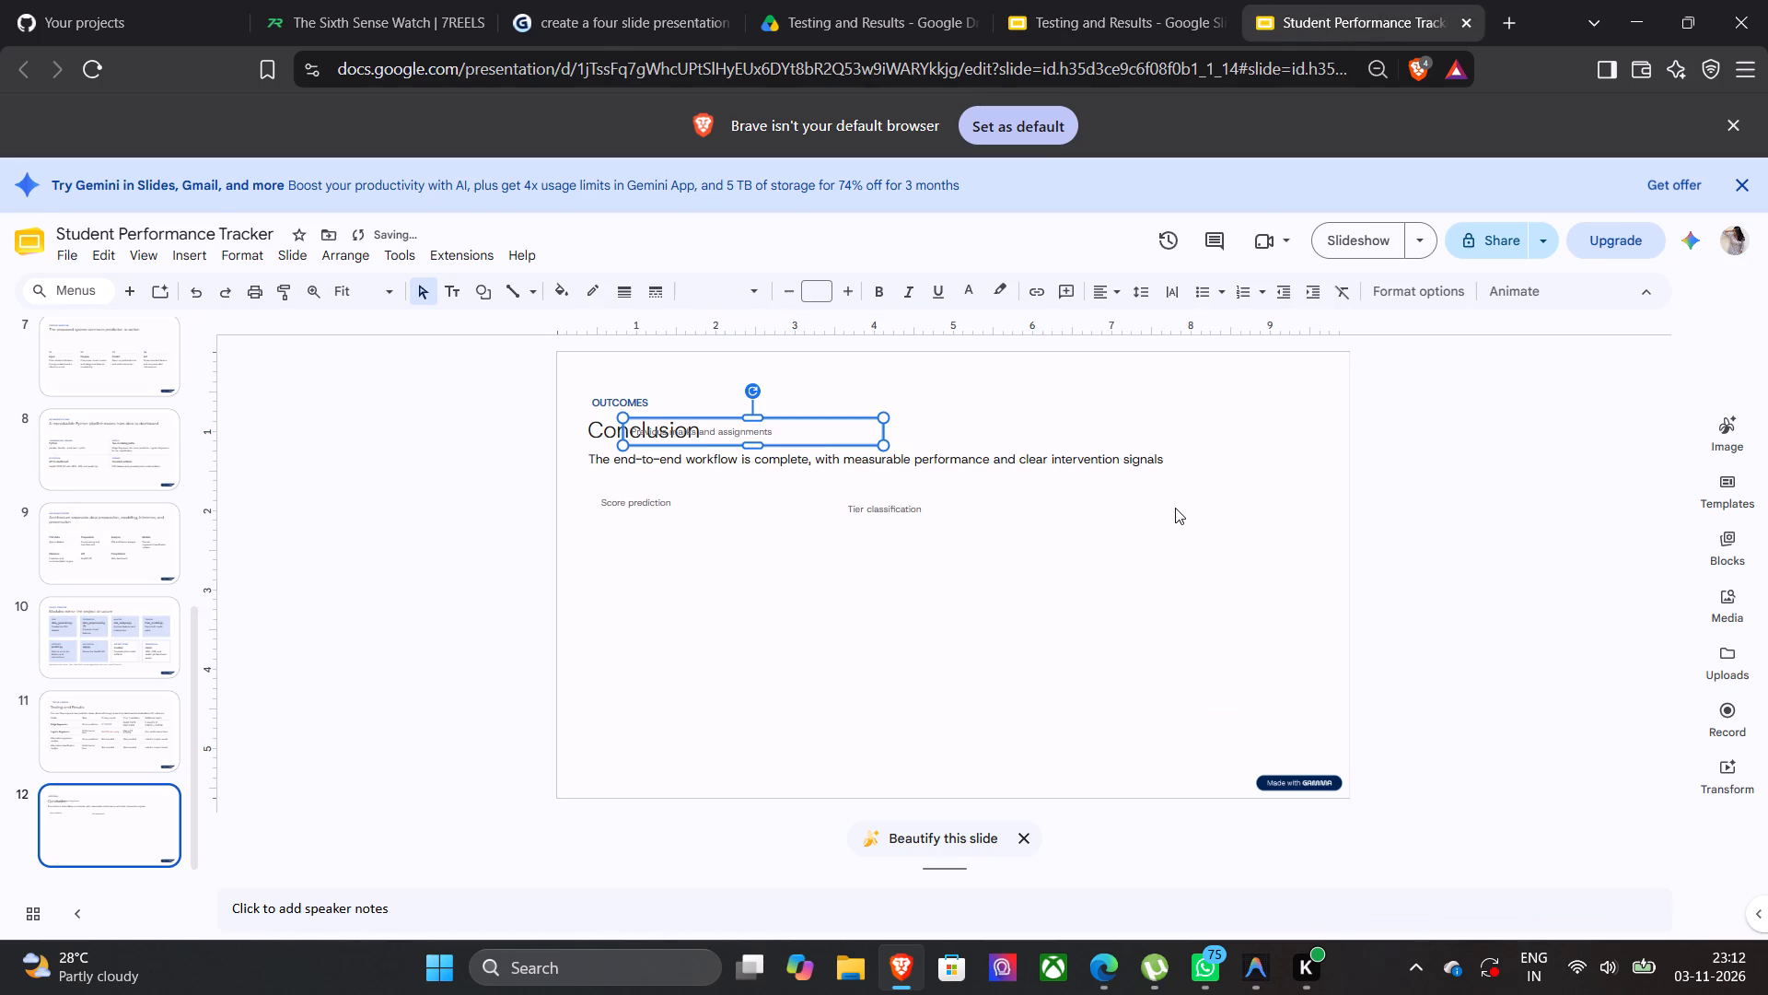
left_click_drag(819, 445, 853, 464)
left_click_drag(853, 464, 1248, 525)
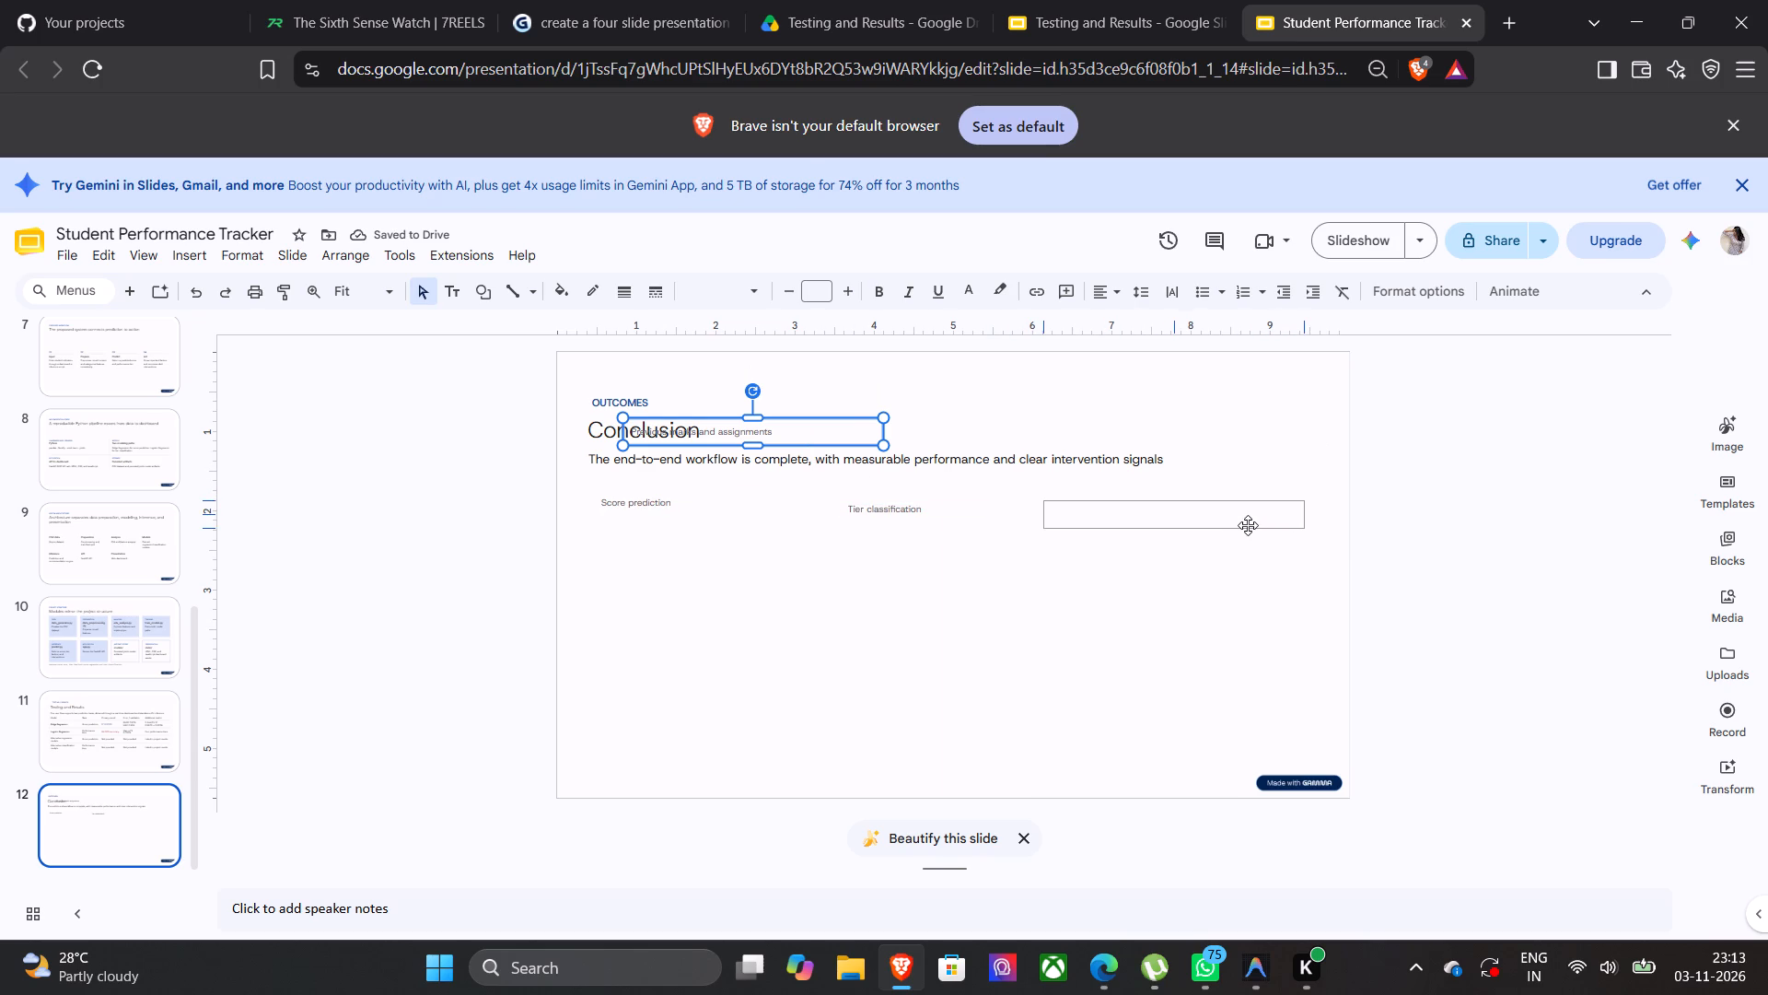
left_click_drag(1248, 525, 1282, 521)
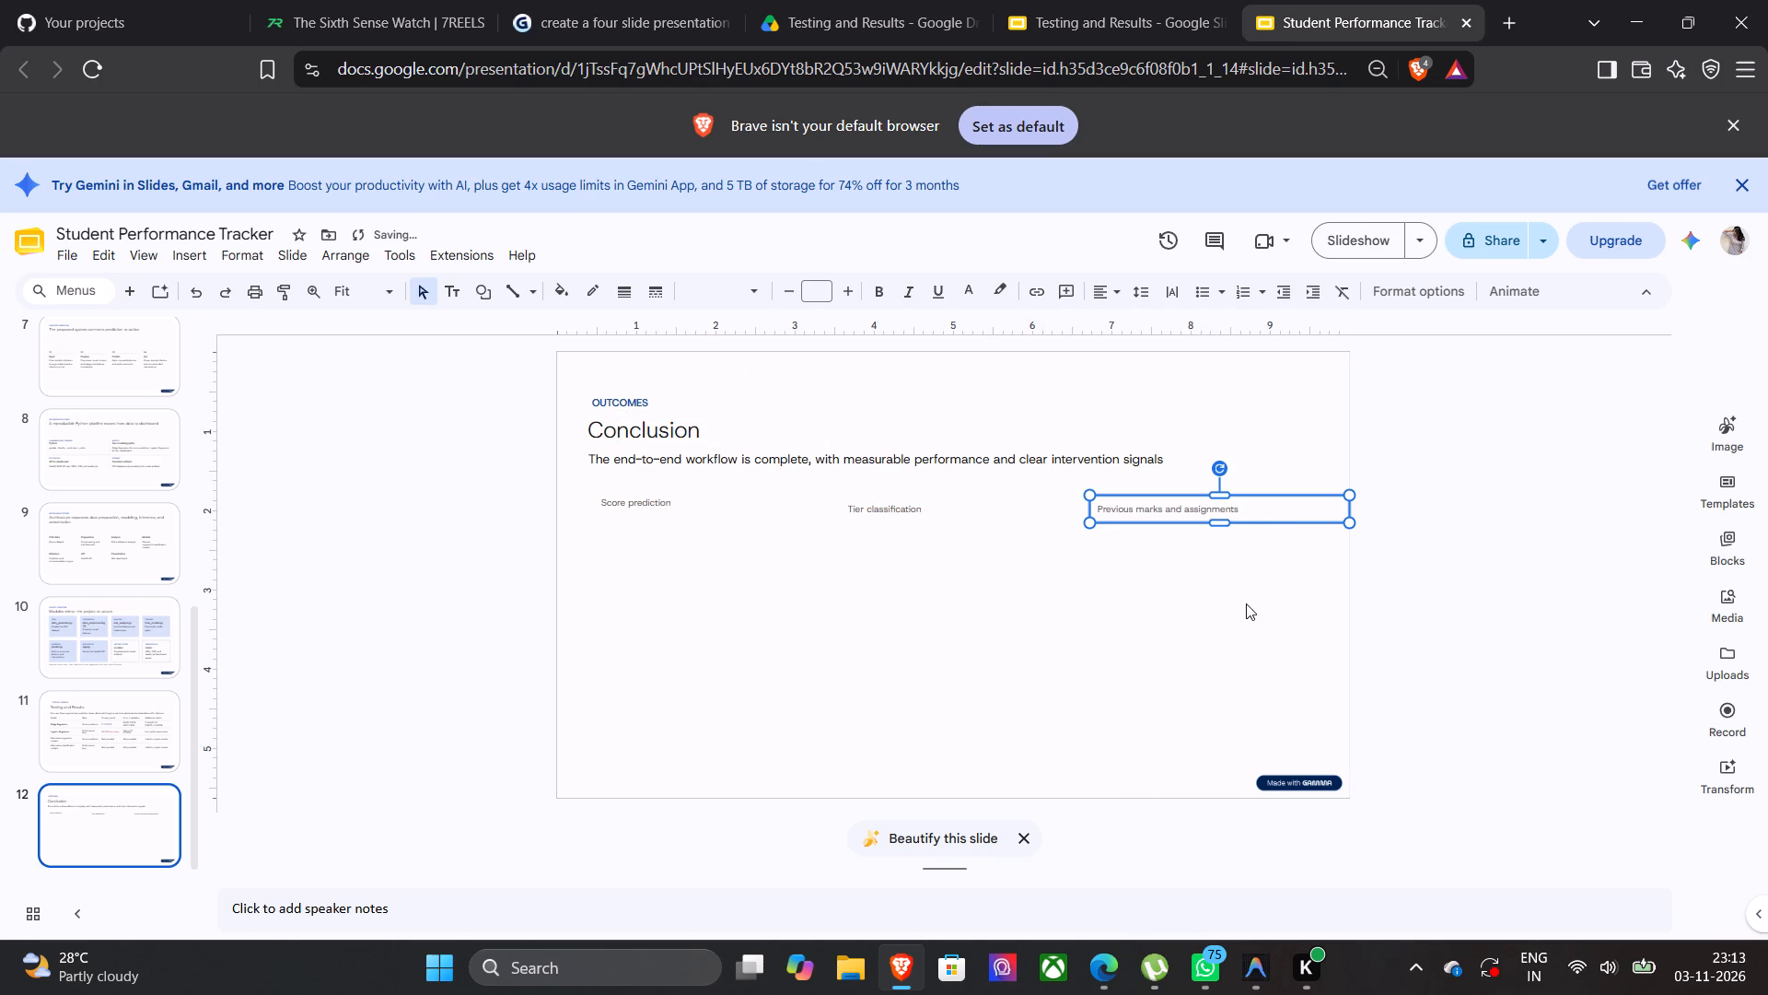
left_click(1228, 650)
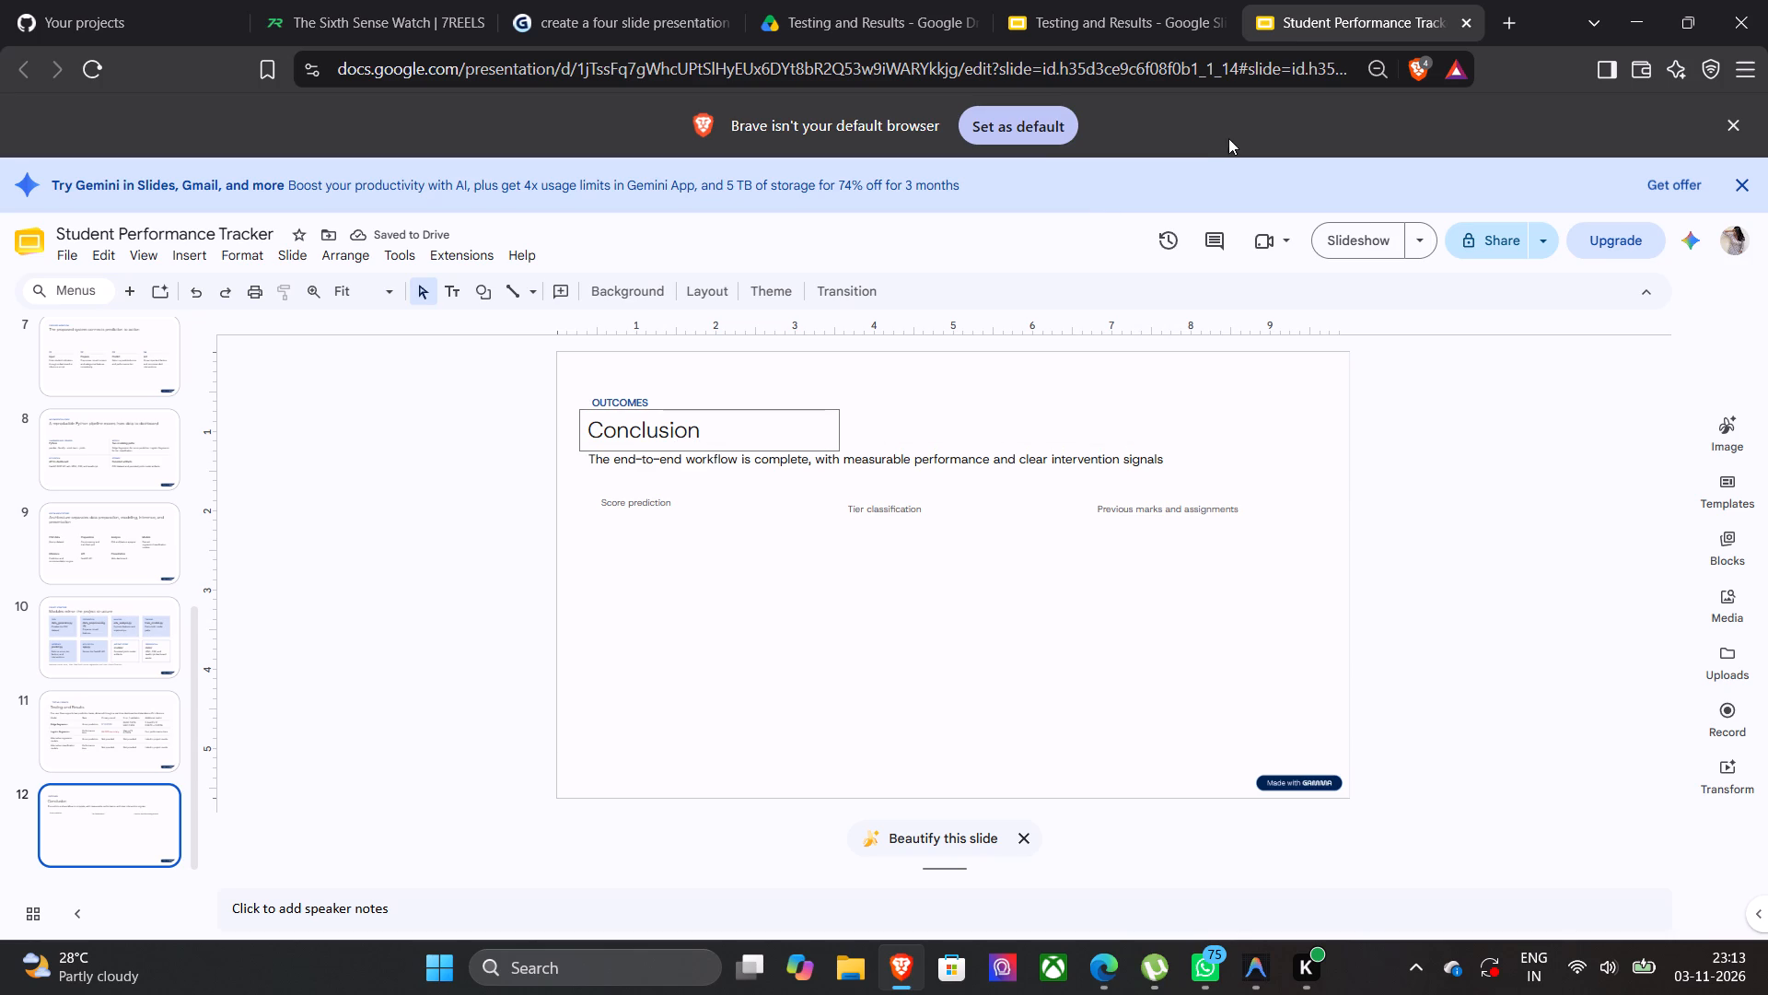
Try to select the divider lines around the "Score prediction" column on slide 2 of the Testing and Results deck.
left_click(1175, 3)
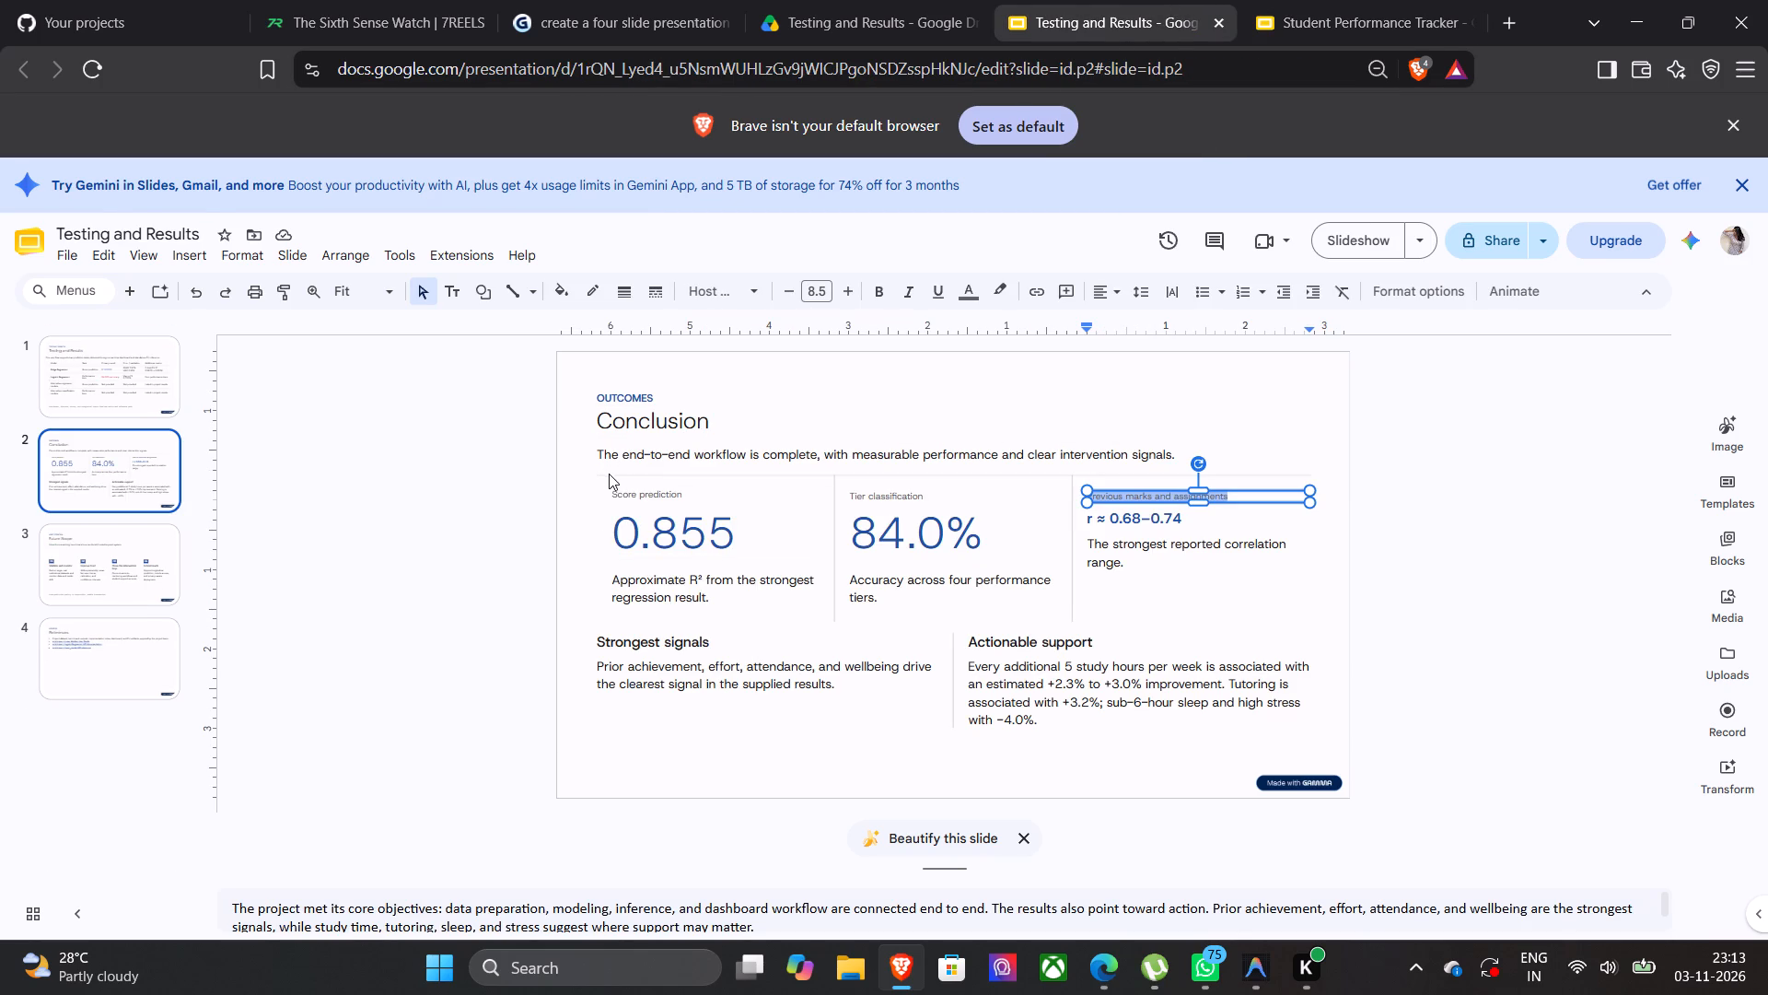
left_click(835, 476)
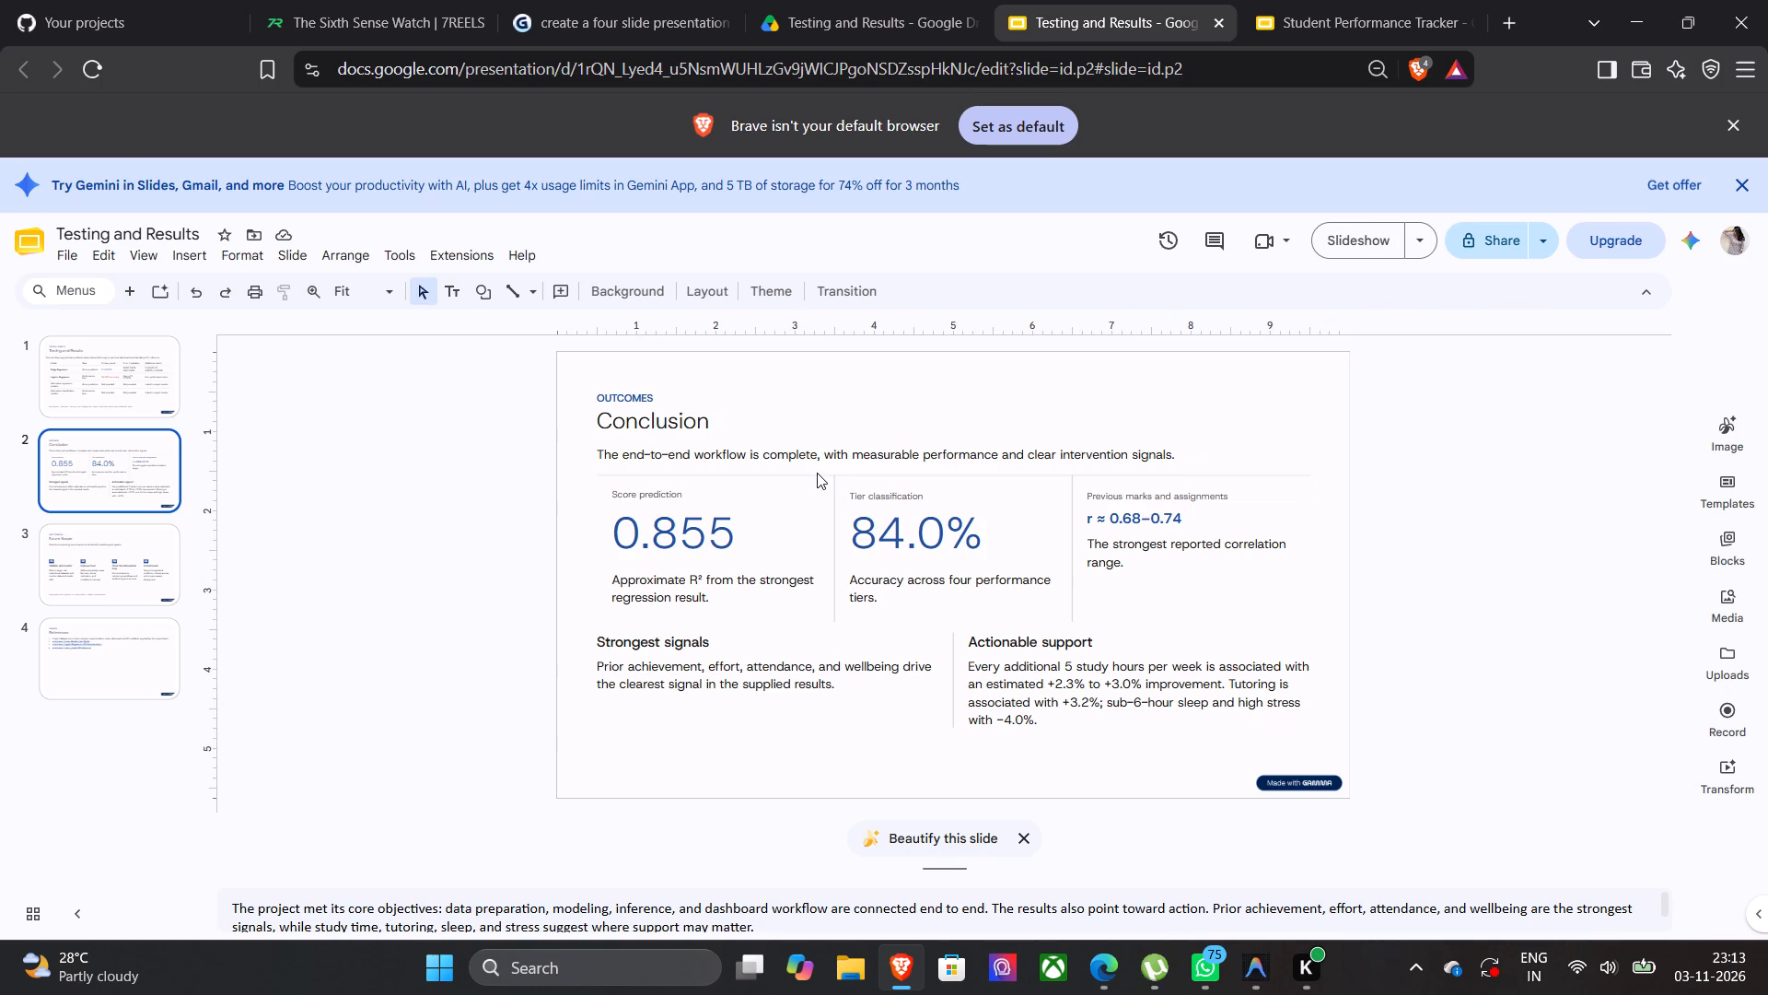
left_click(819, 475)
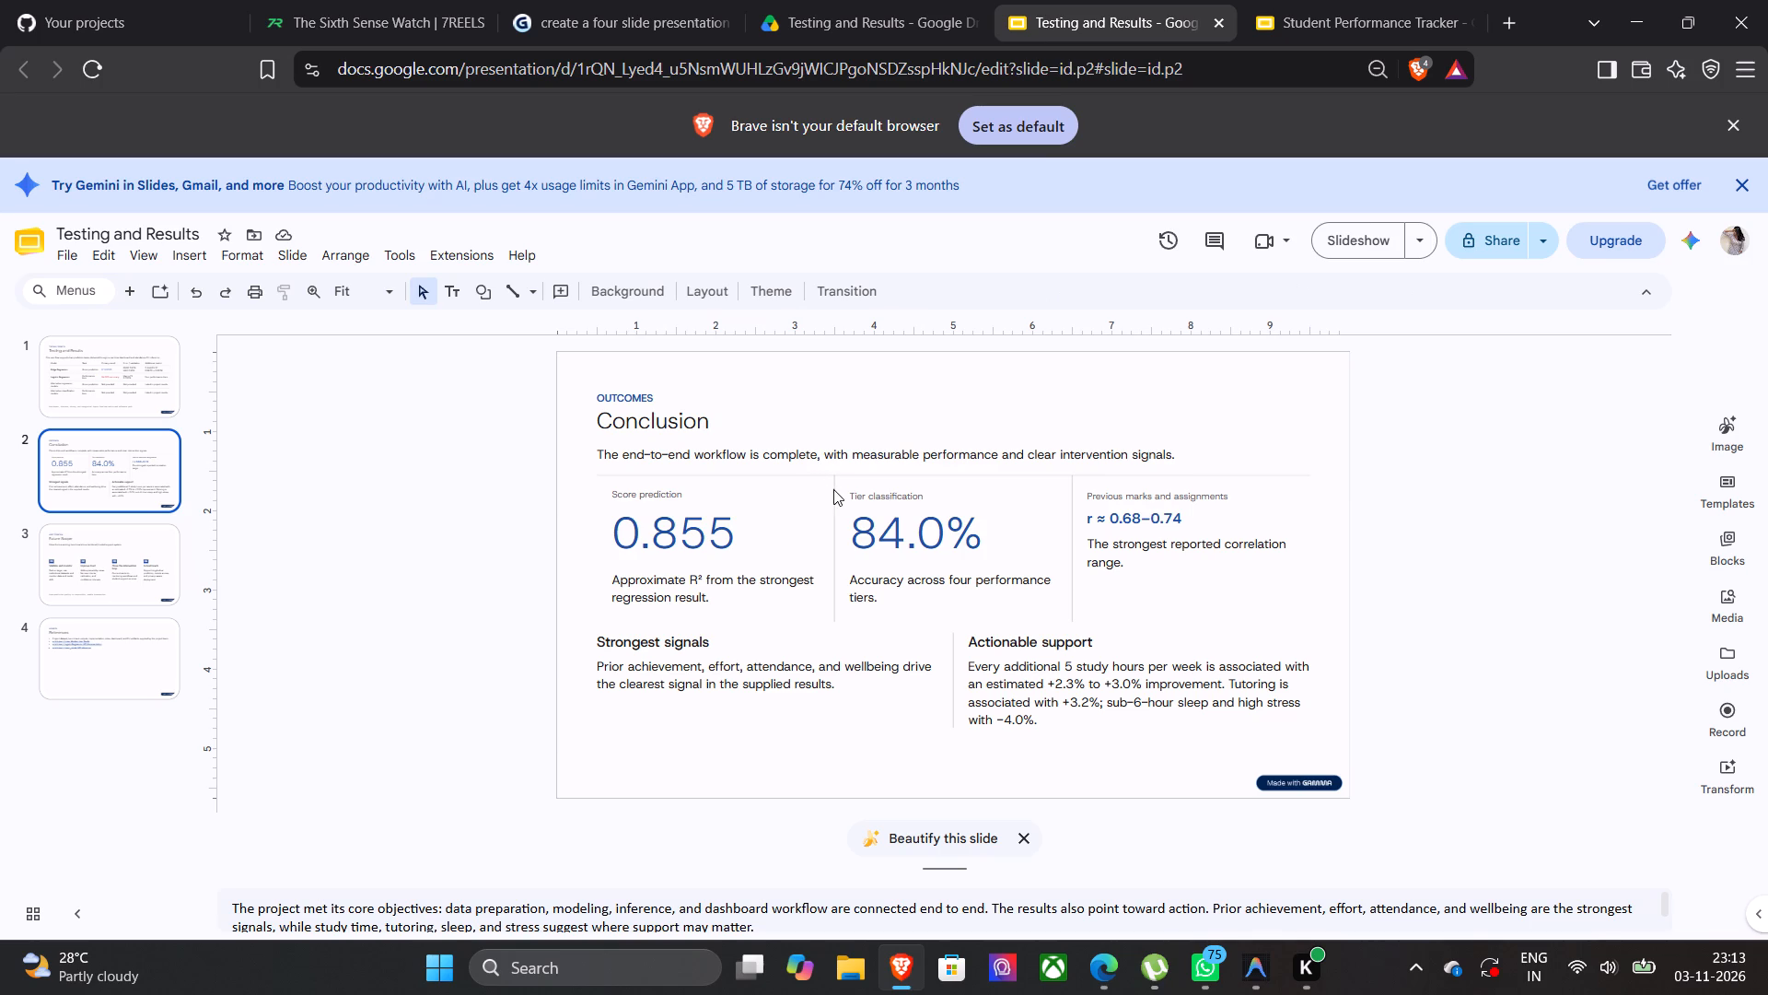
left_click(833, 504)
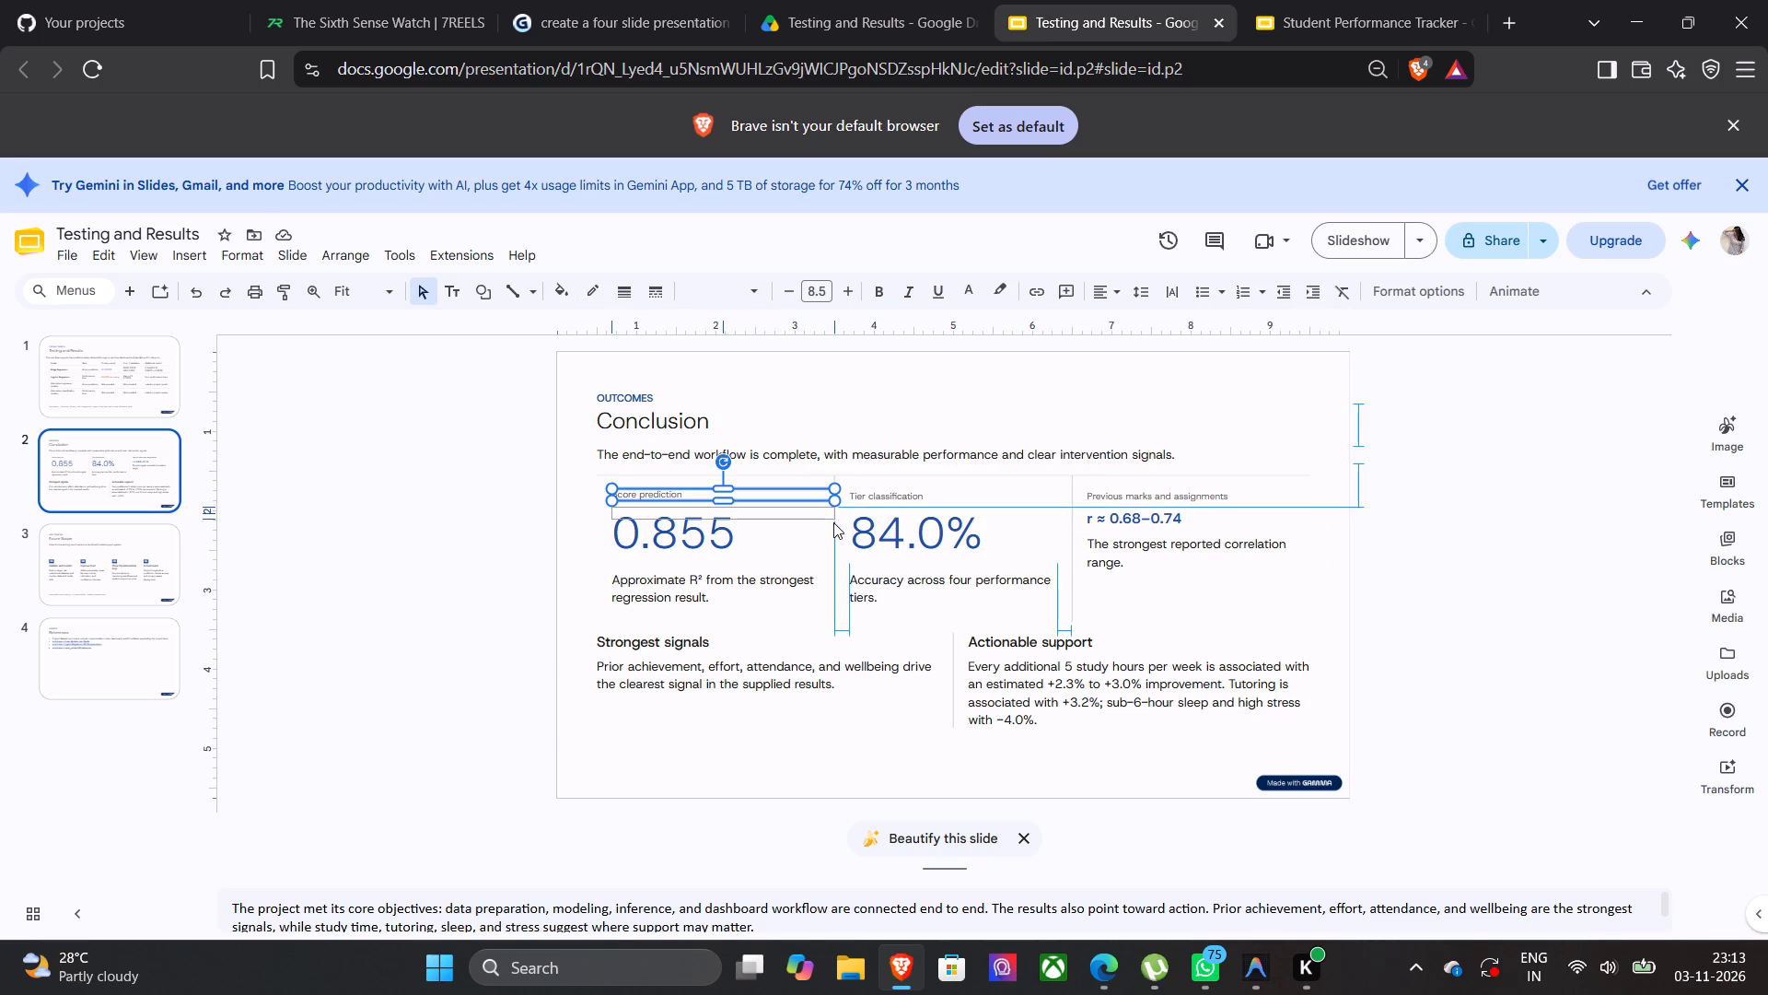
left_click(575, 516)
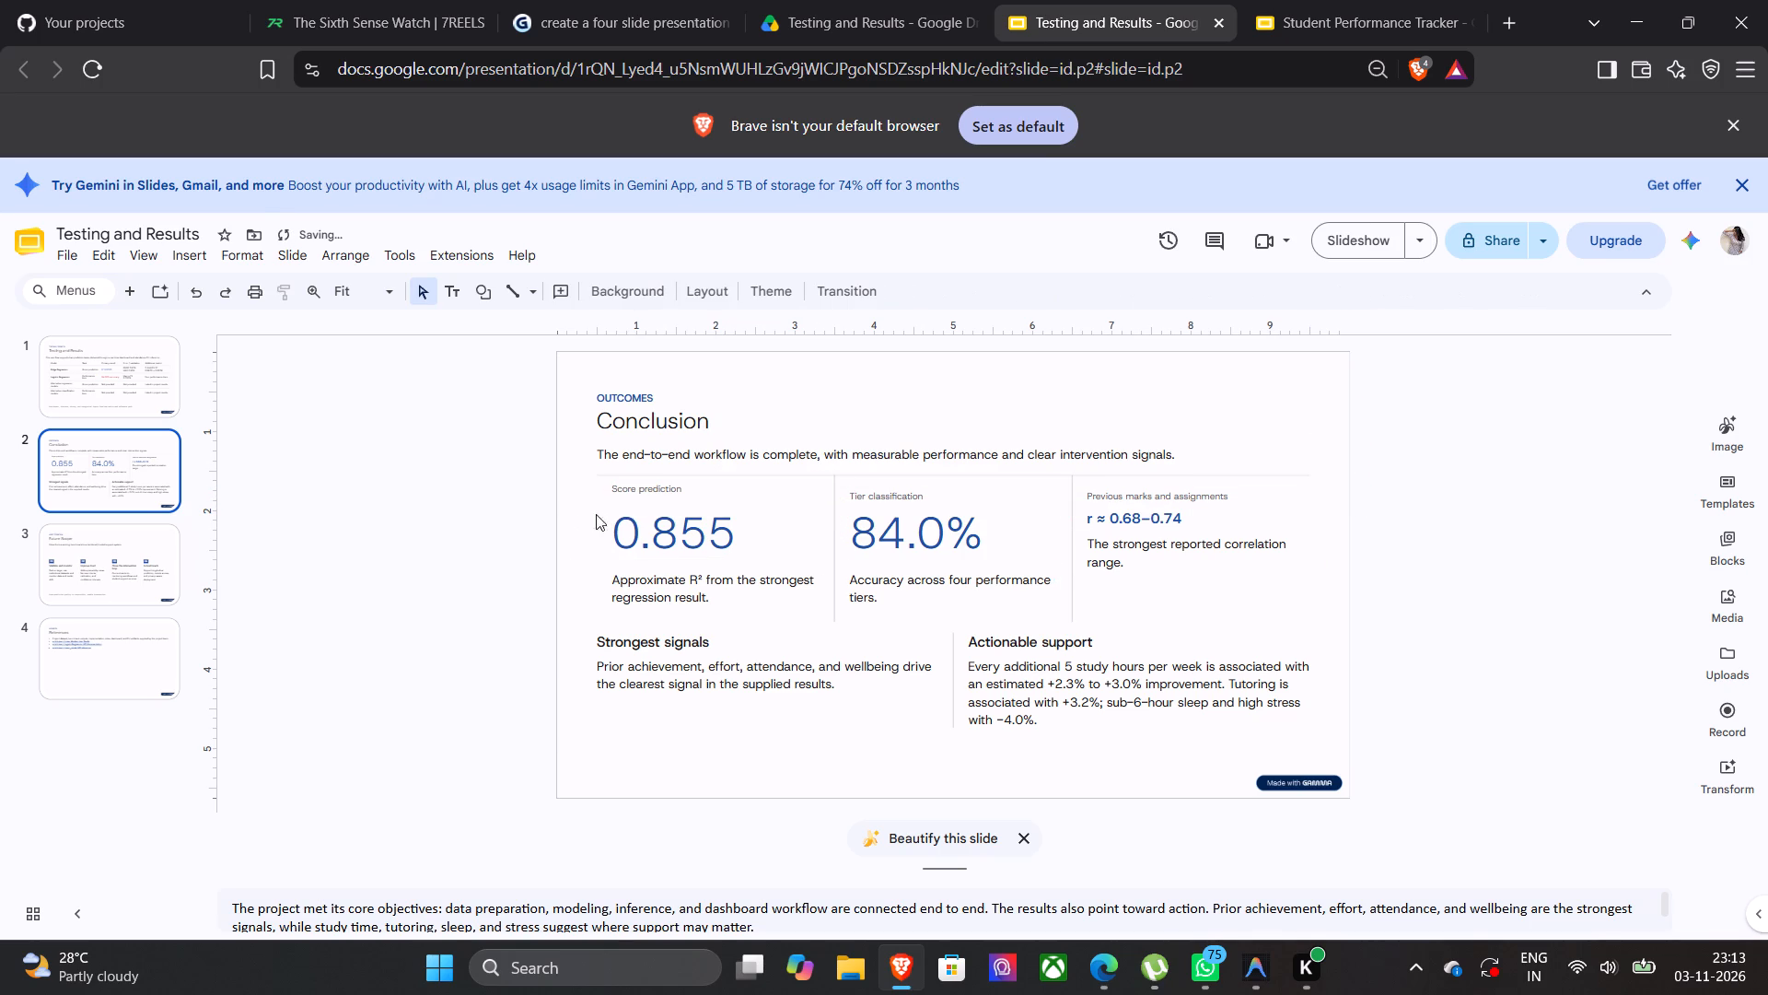
Copy the large "0.855" figure from slide 2 of the Testing and Results deck to slide 12, placing it directly below "Score prediction".
left_click_drag(614, 529, 799, 552)
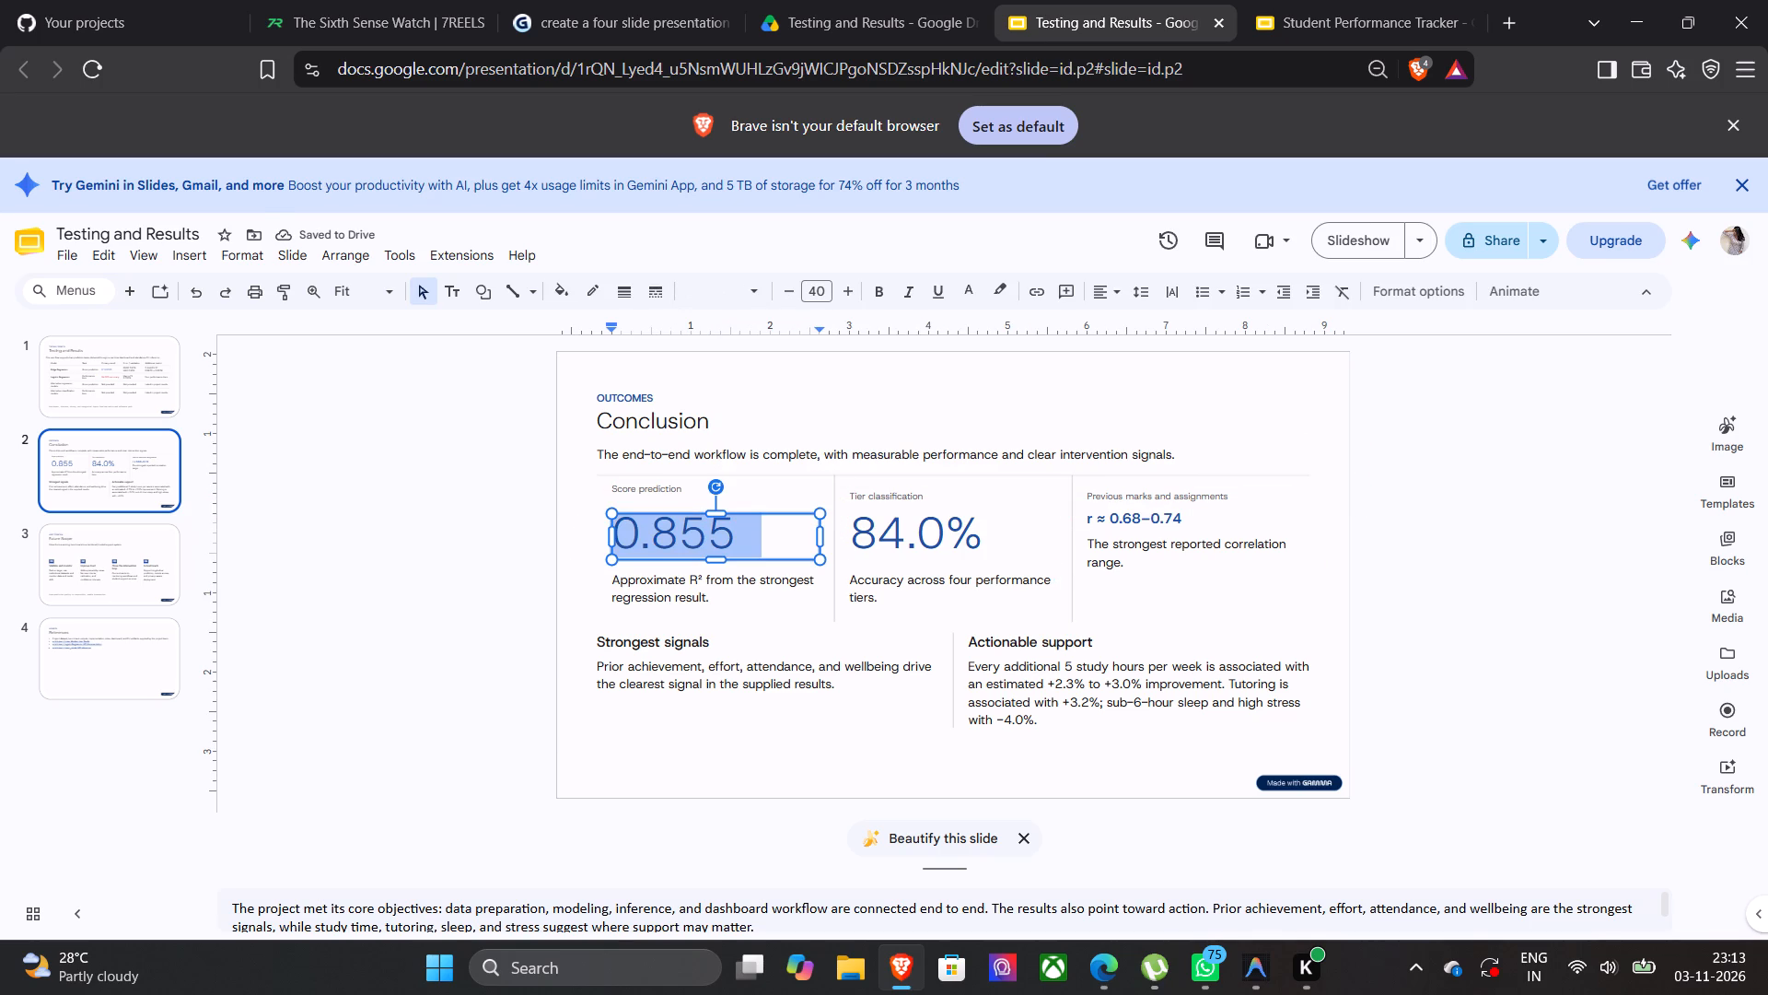
key("ctrl+v")
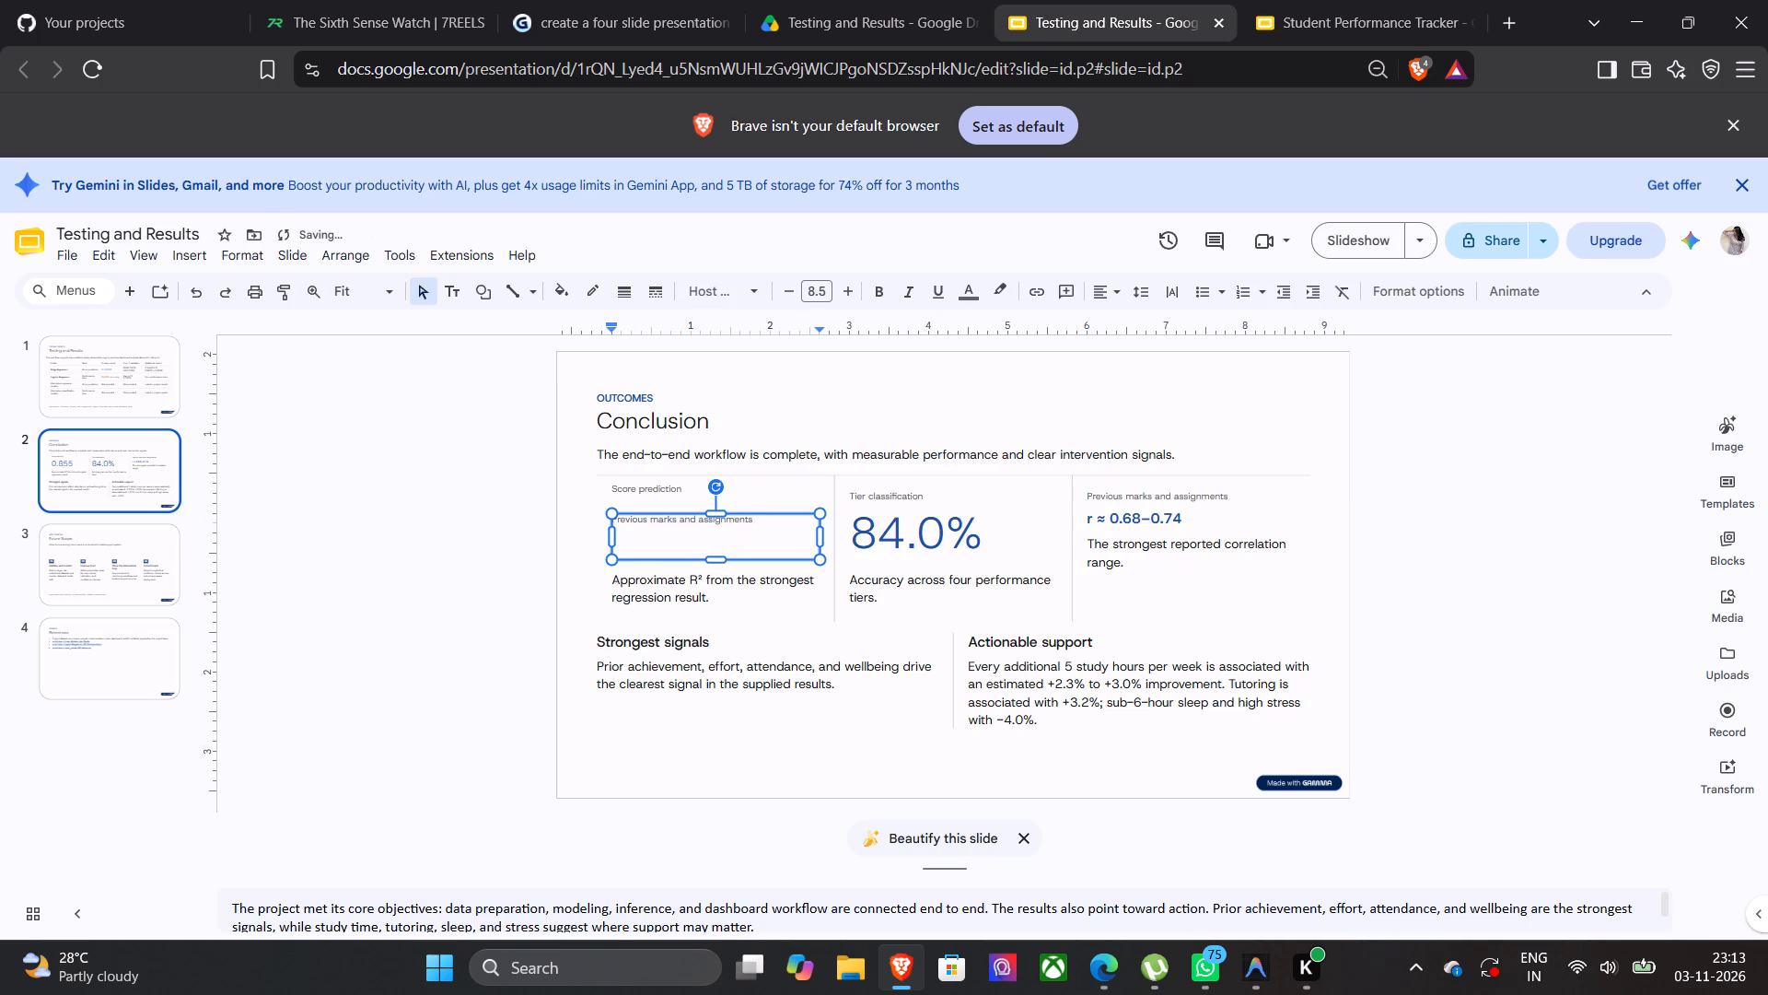
key("ctrl+z")
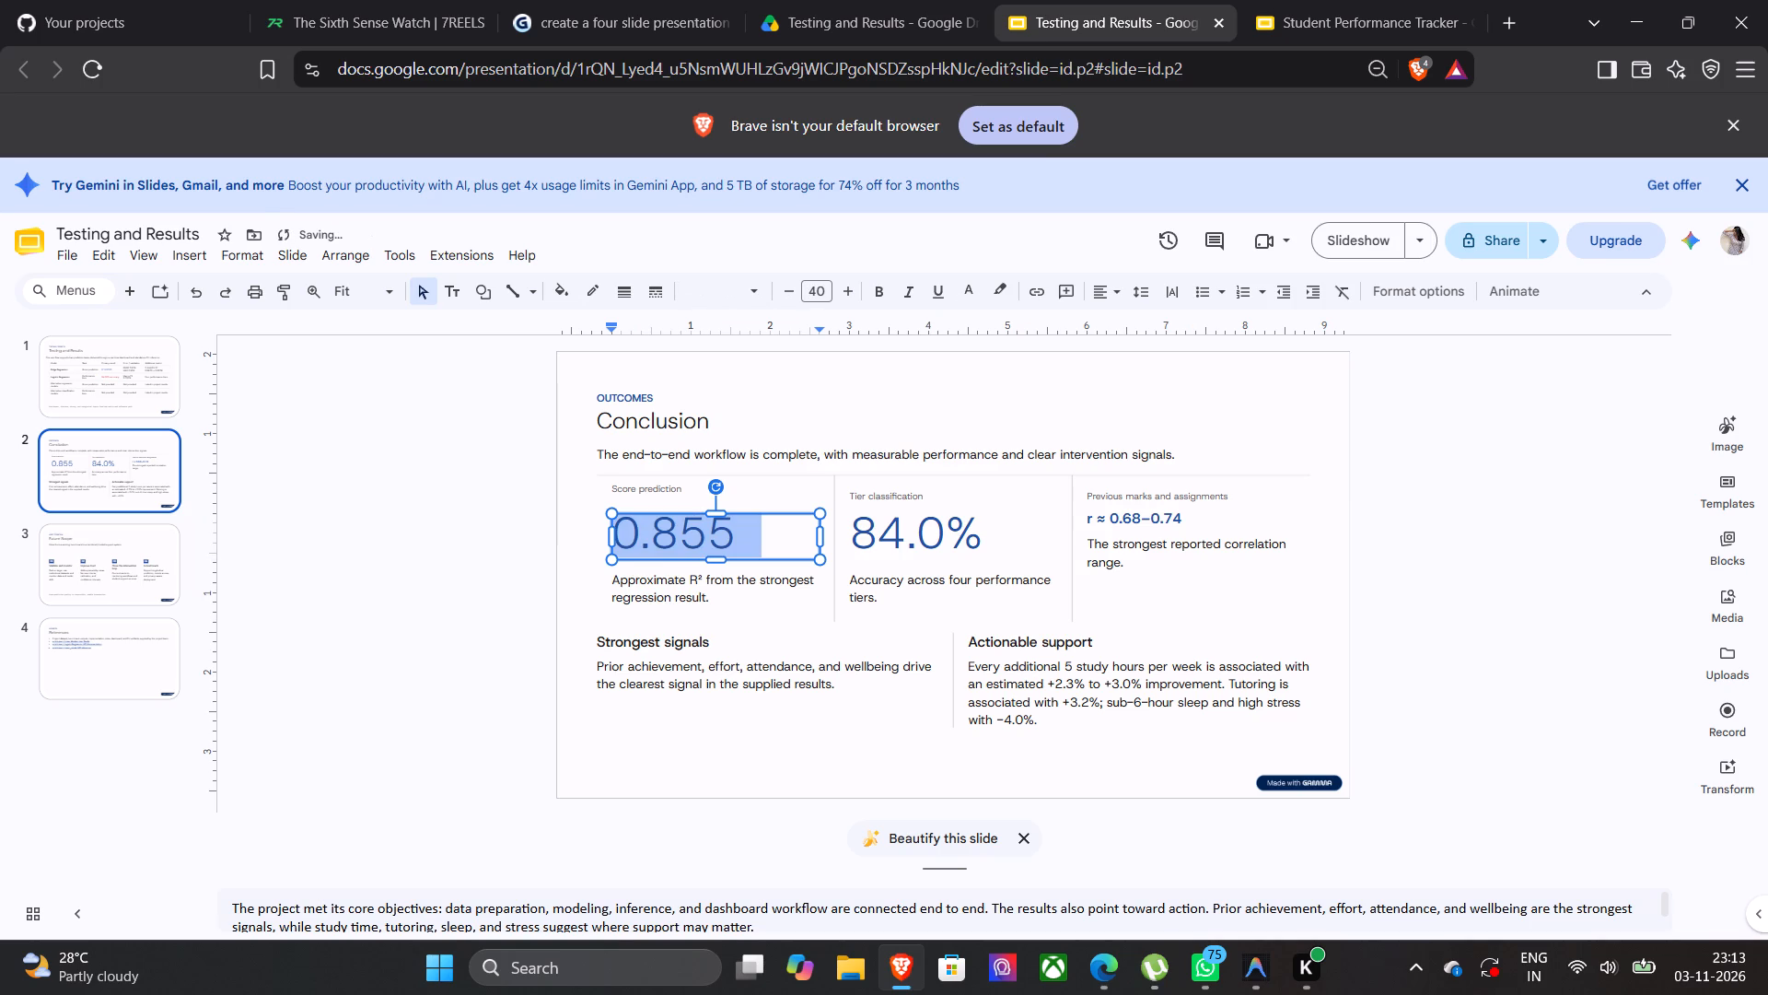
key("ctrl+c")
left_click(1382, 30)
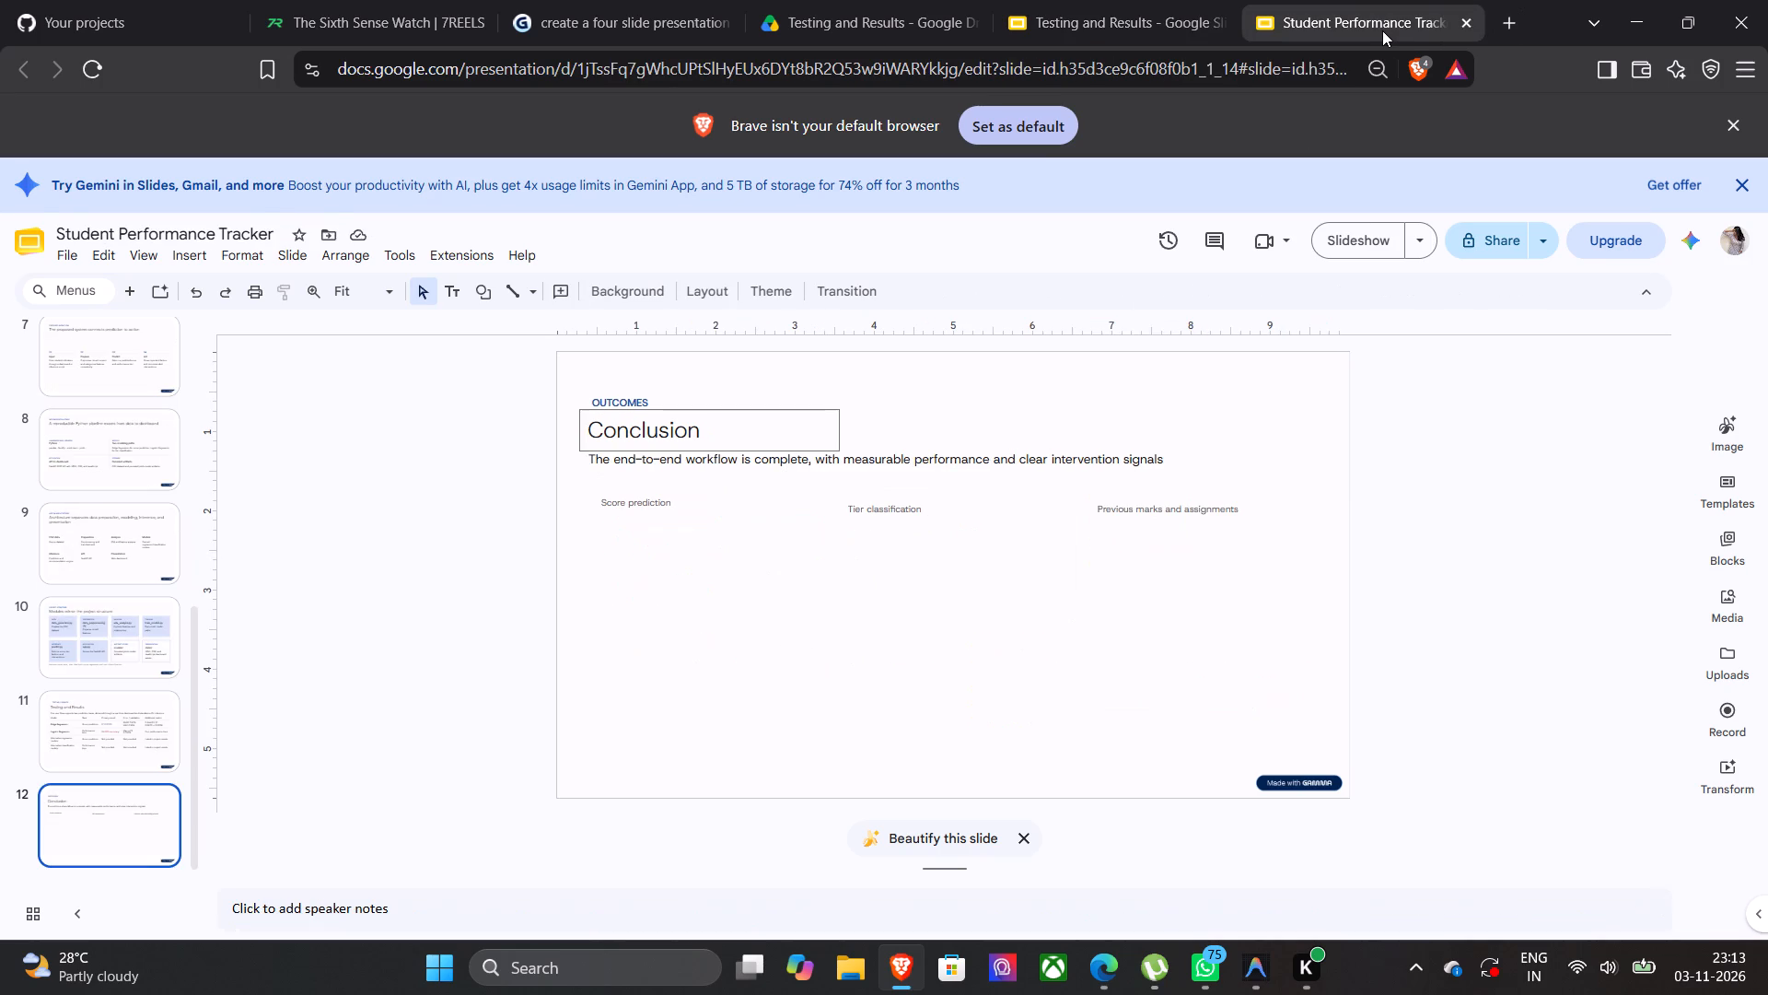
left_click(729, 555)
key("ctrl+v")
left_click_drag(747, 460, 716, 543)
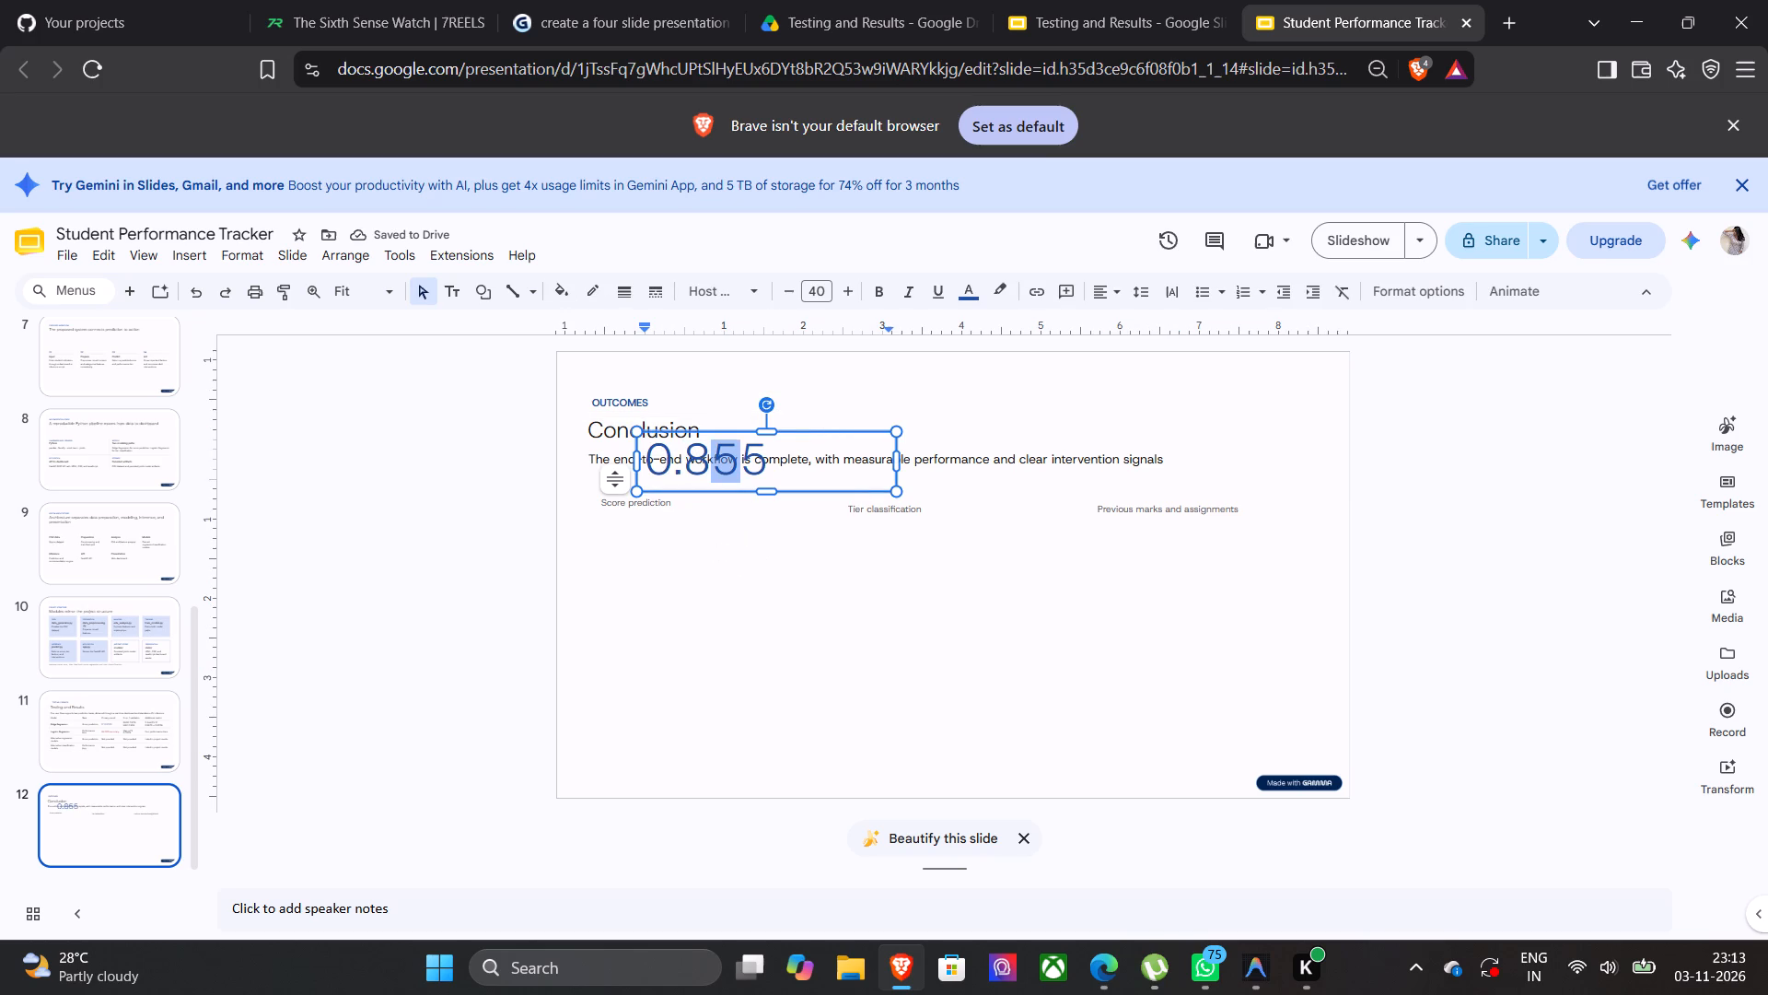
left_click(824, 474)
left_click_drag(878, 492, 823, 583)
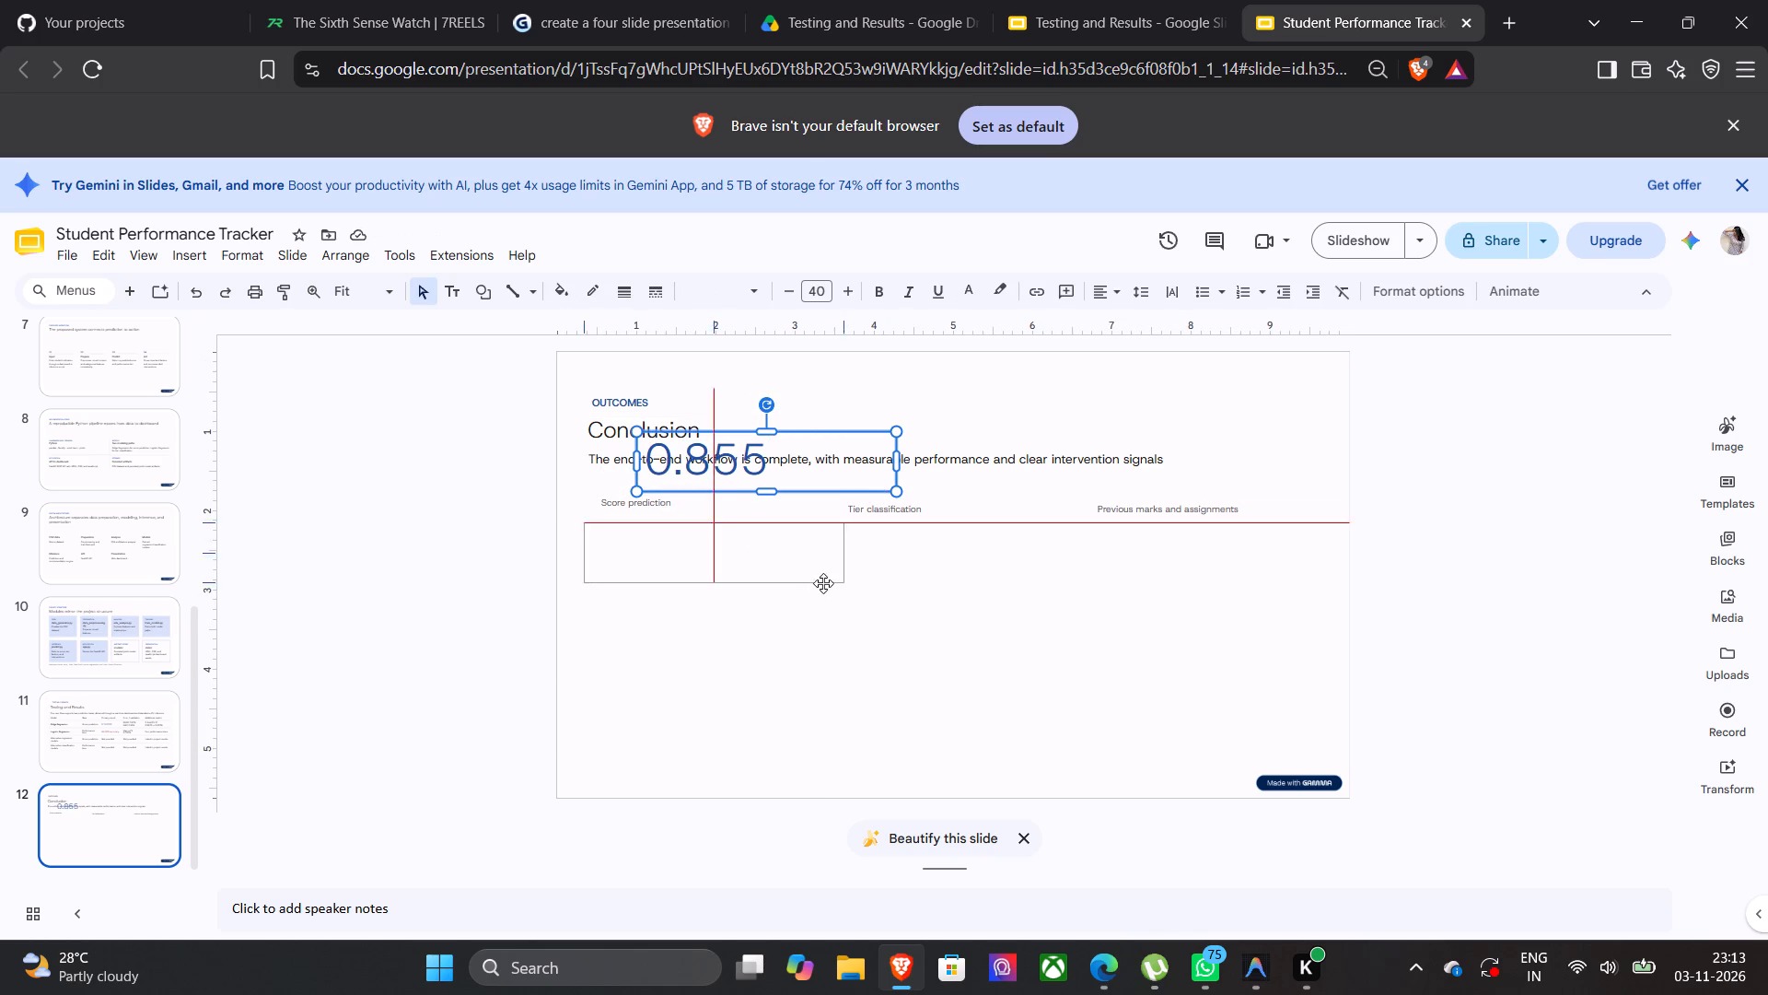
left_click_drag(823, 583, 834, 595)
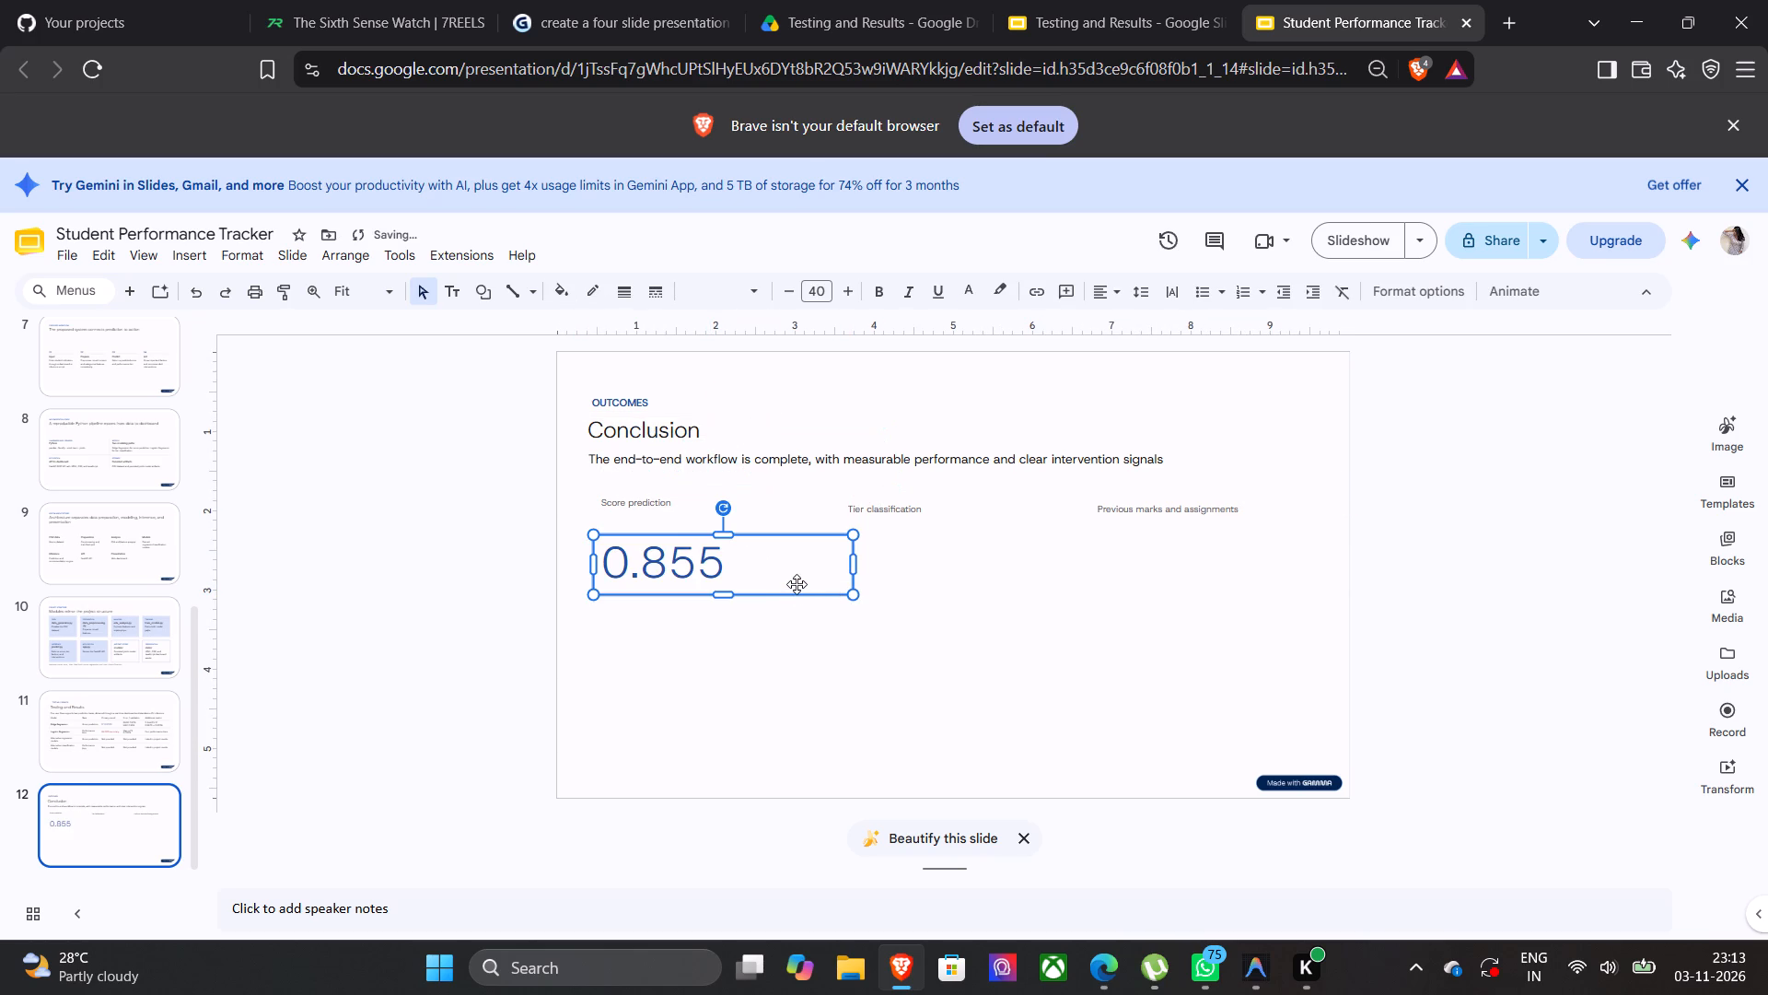
Move the "0.855" figure on slide 12 slightly up, closer to the "Score prediction" label.
left_click_drag(797, 584, 797, 567)
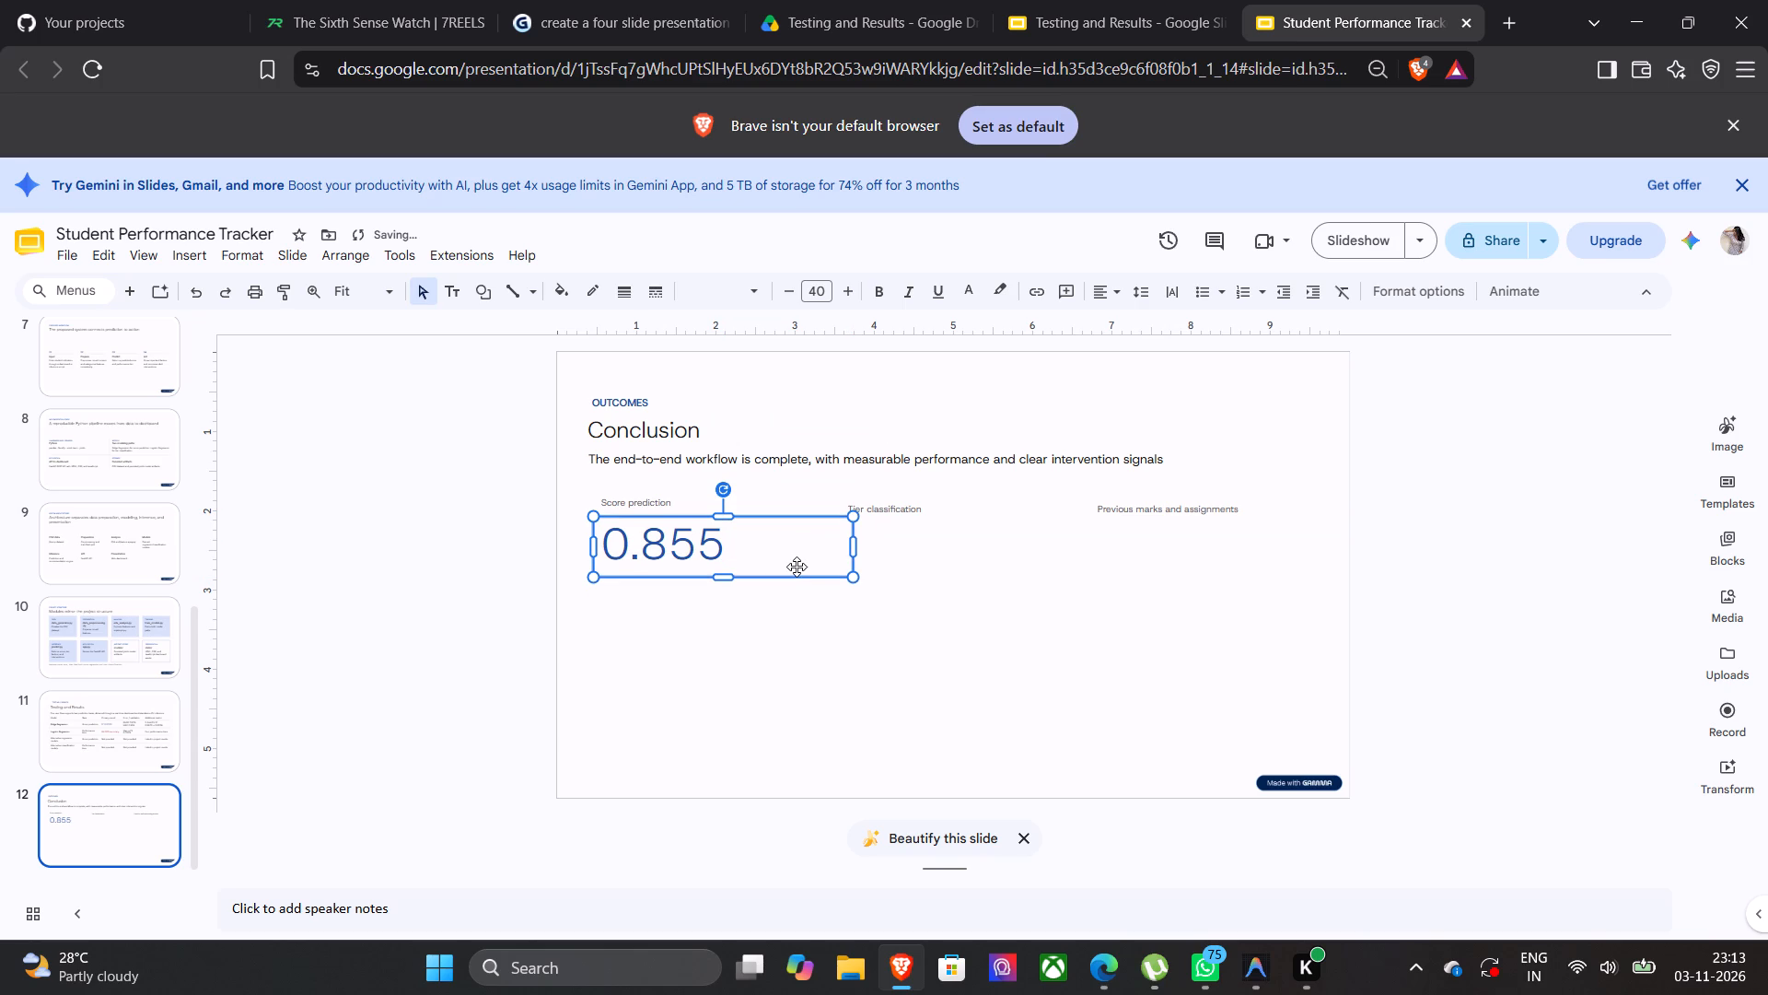
left_click(850, 641)
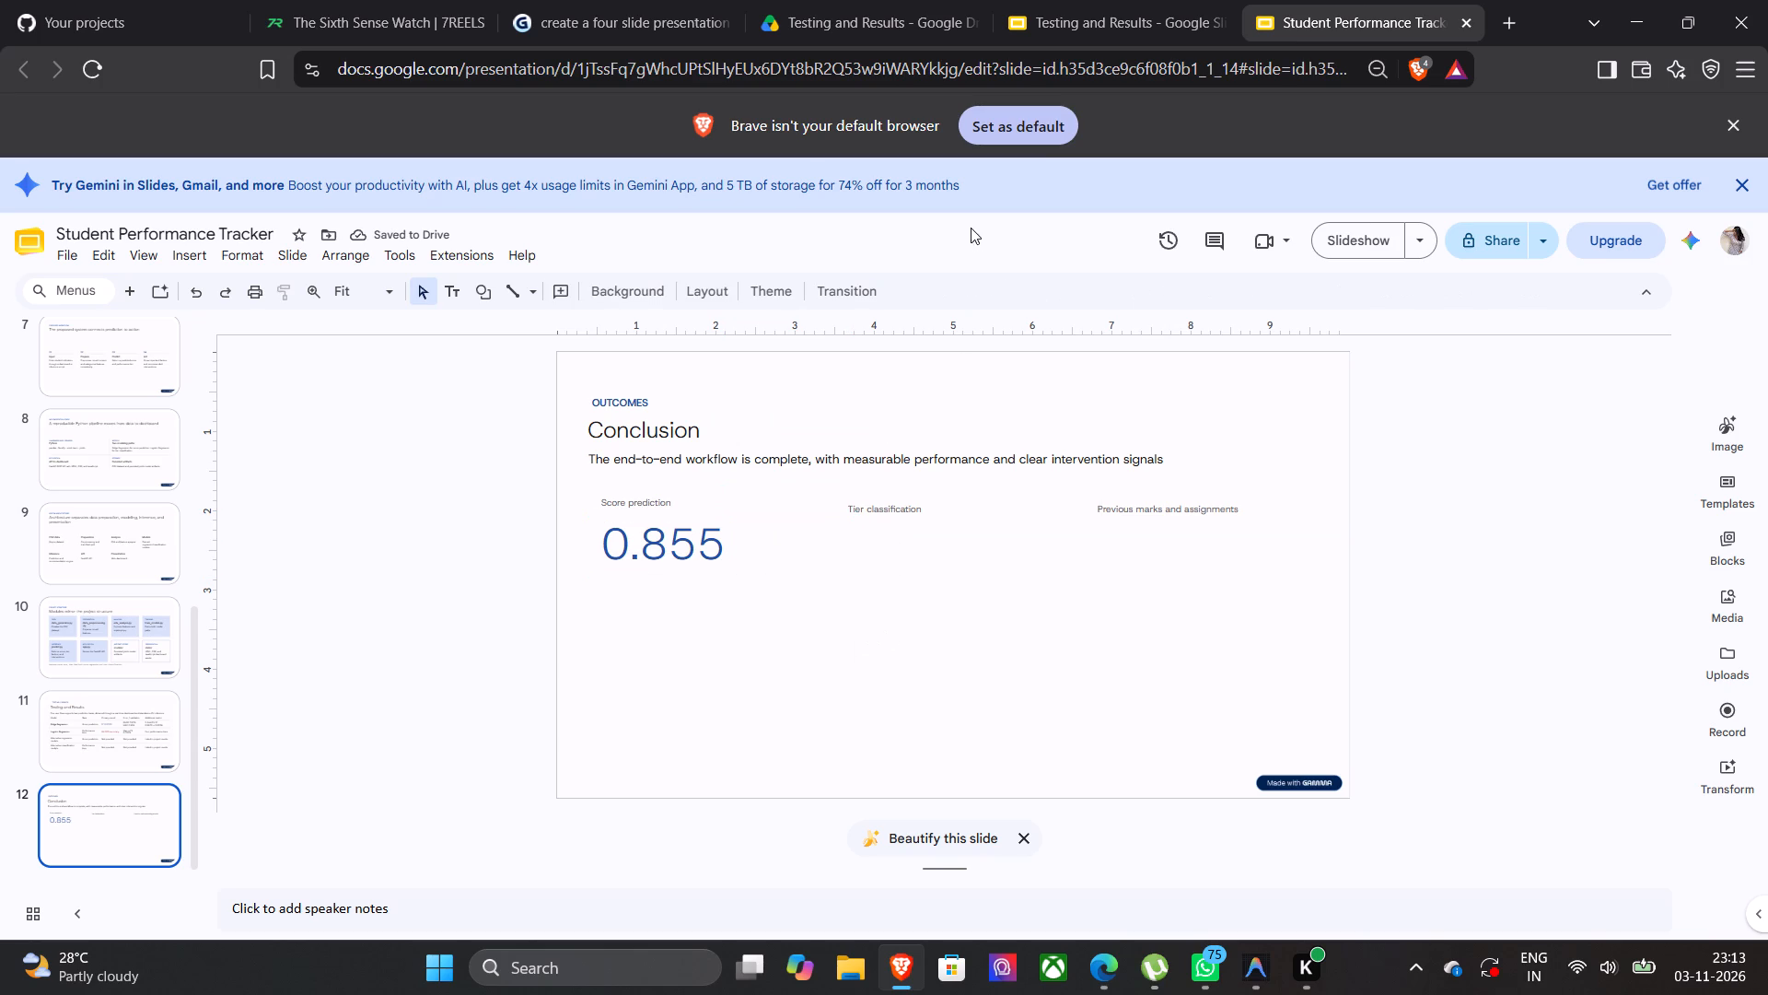
Copy the large "84.0%" figure from slide 2 of the Testing and Results deck to slide 12, placing it directly below "Tier classification".
left_click(1161, 10)
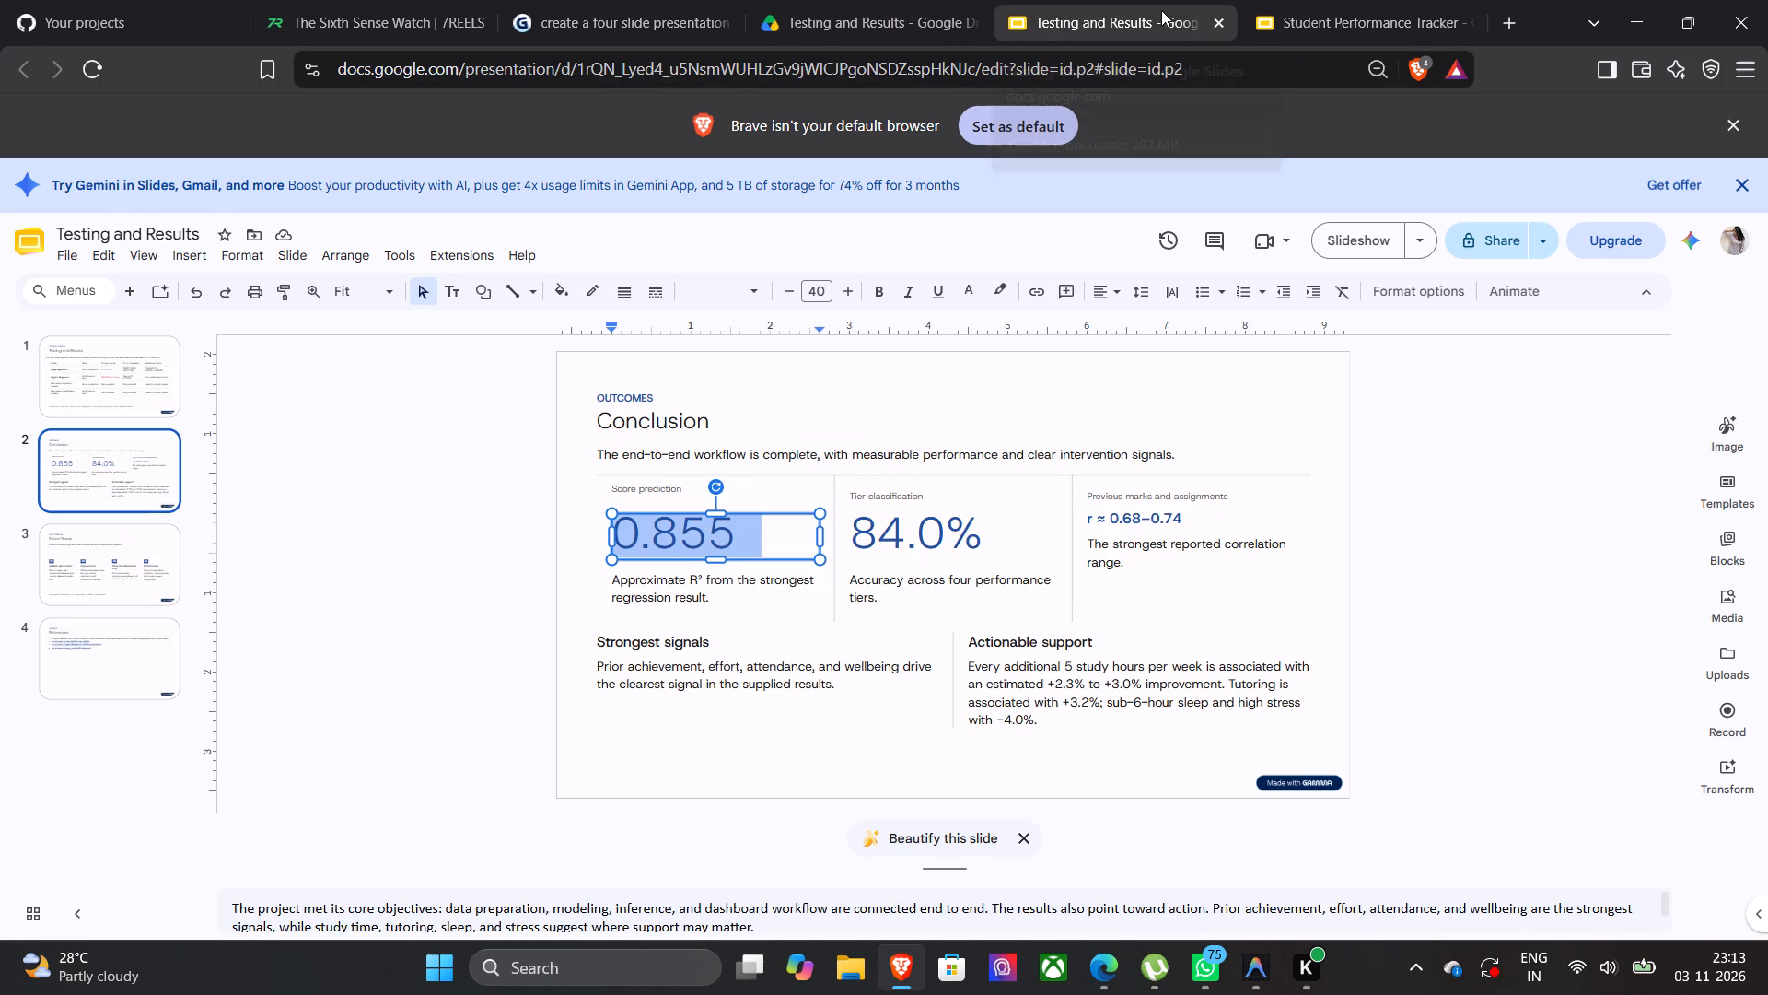
left_click_drag(949, 540, 994, 540)
left_click(994, 540)
left_click_drag(994, 540, 820, 522)
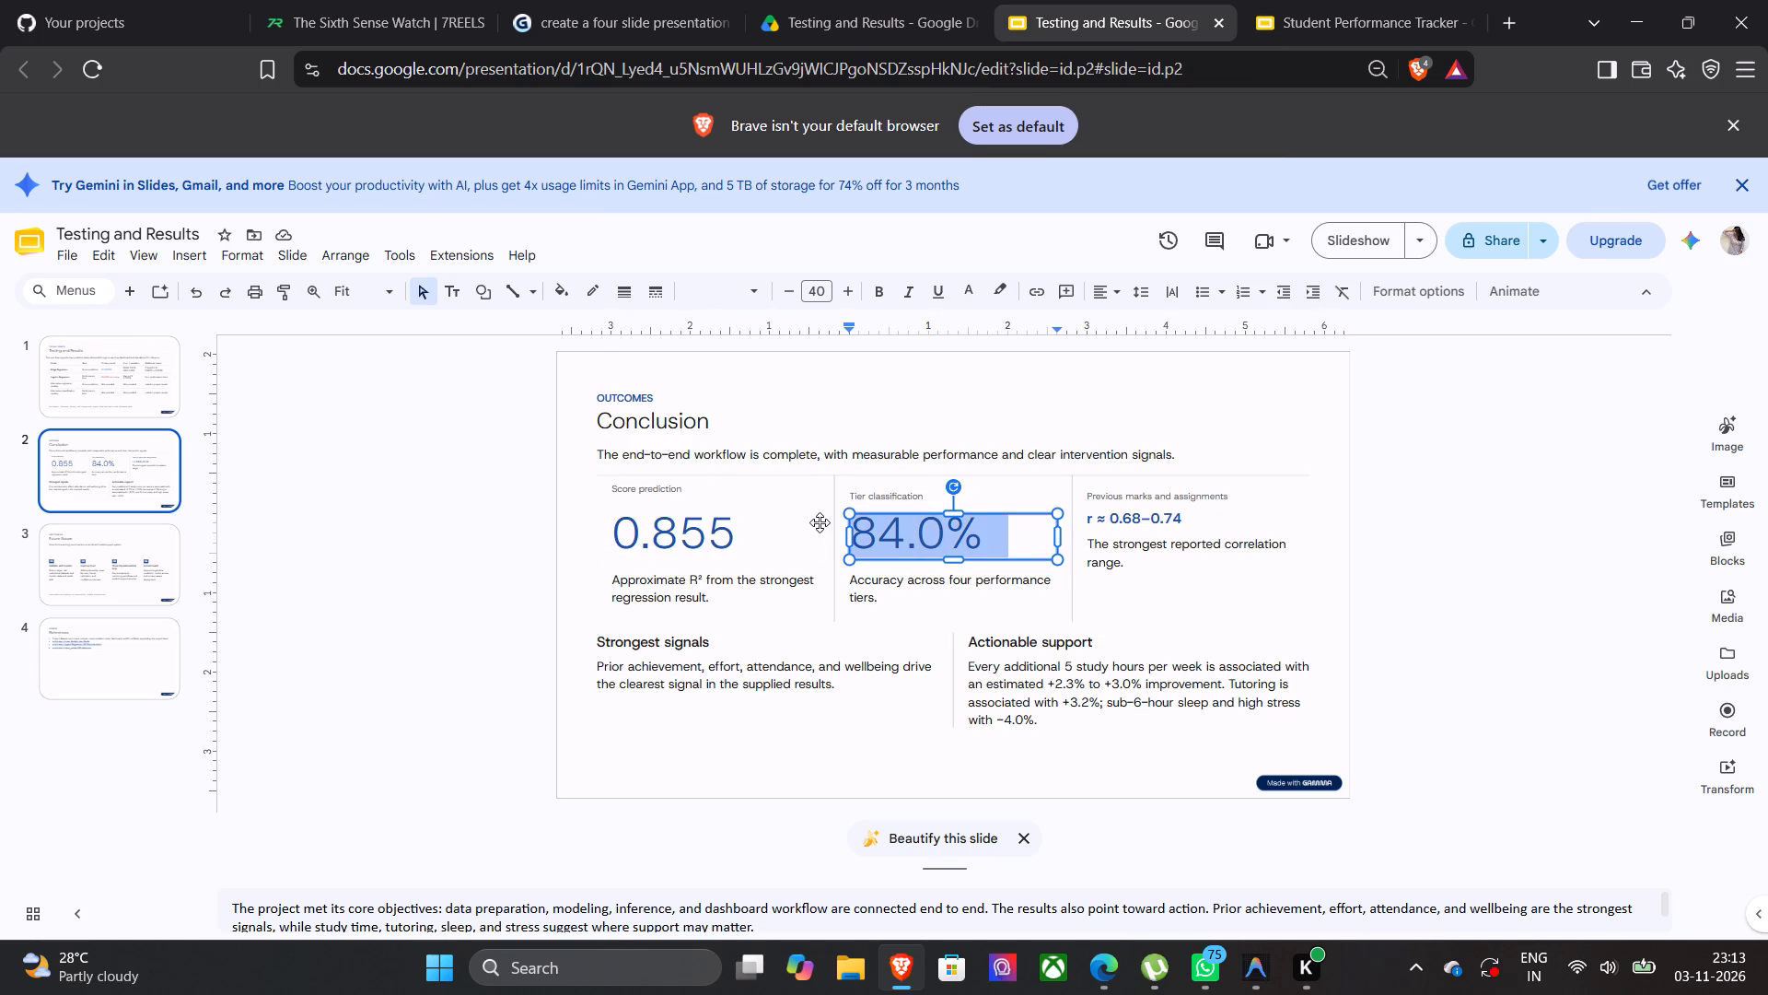
key("ctrl+v")
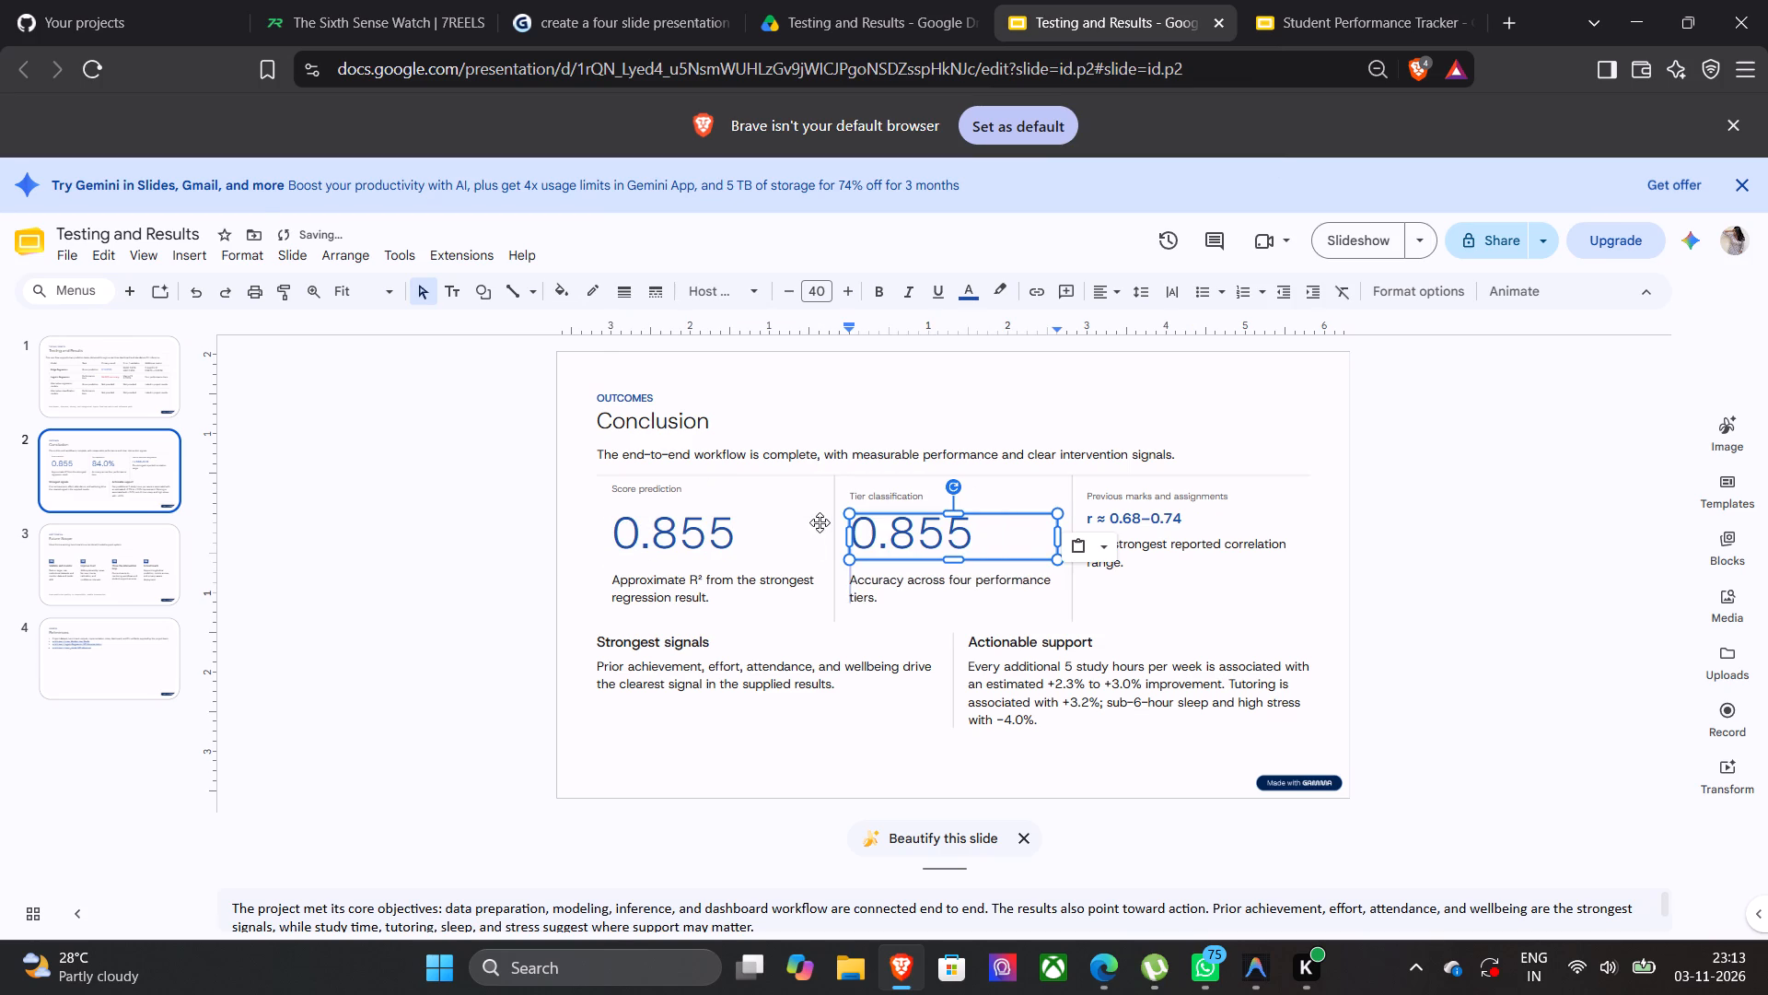
key("ctrl+z")
key("ctrl+c")
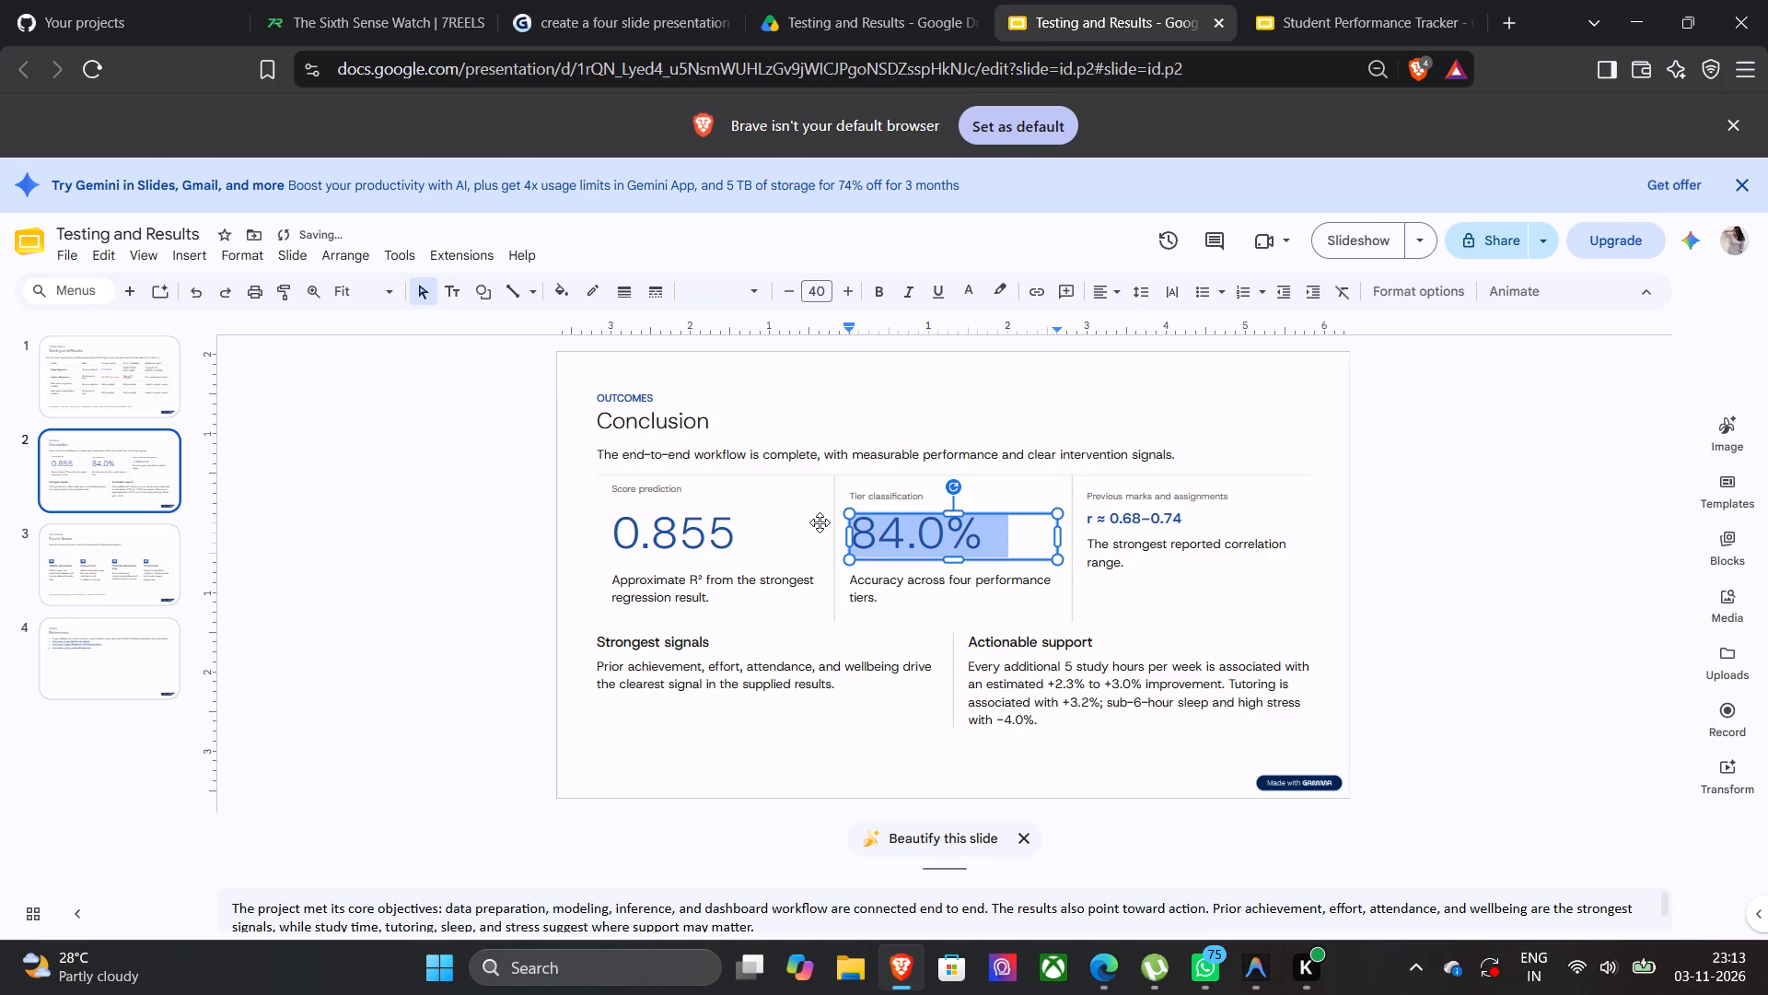
left_click(1329, 7)
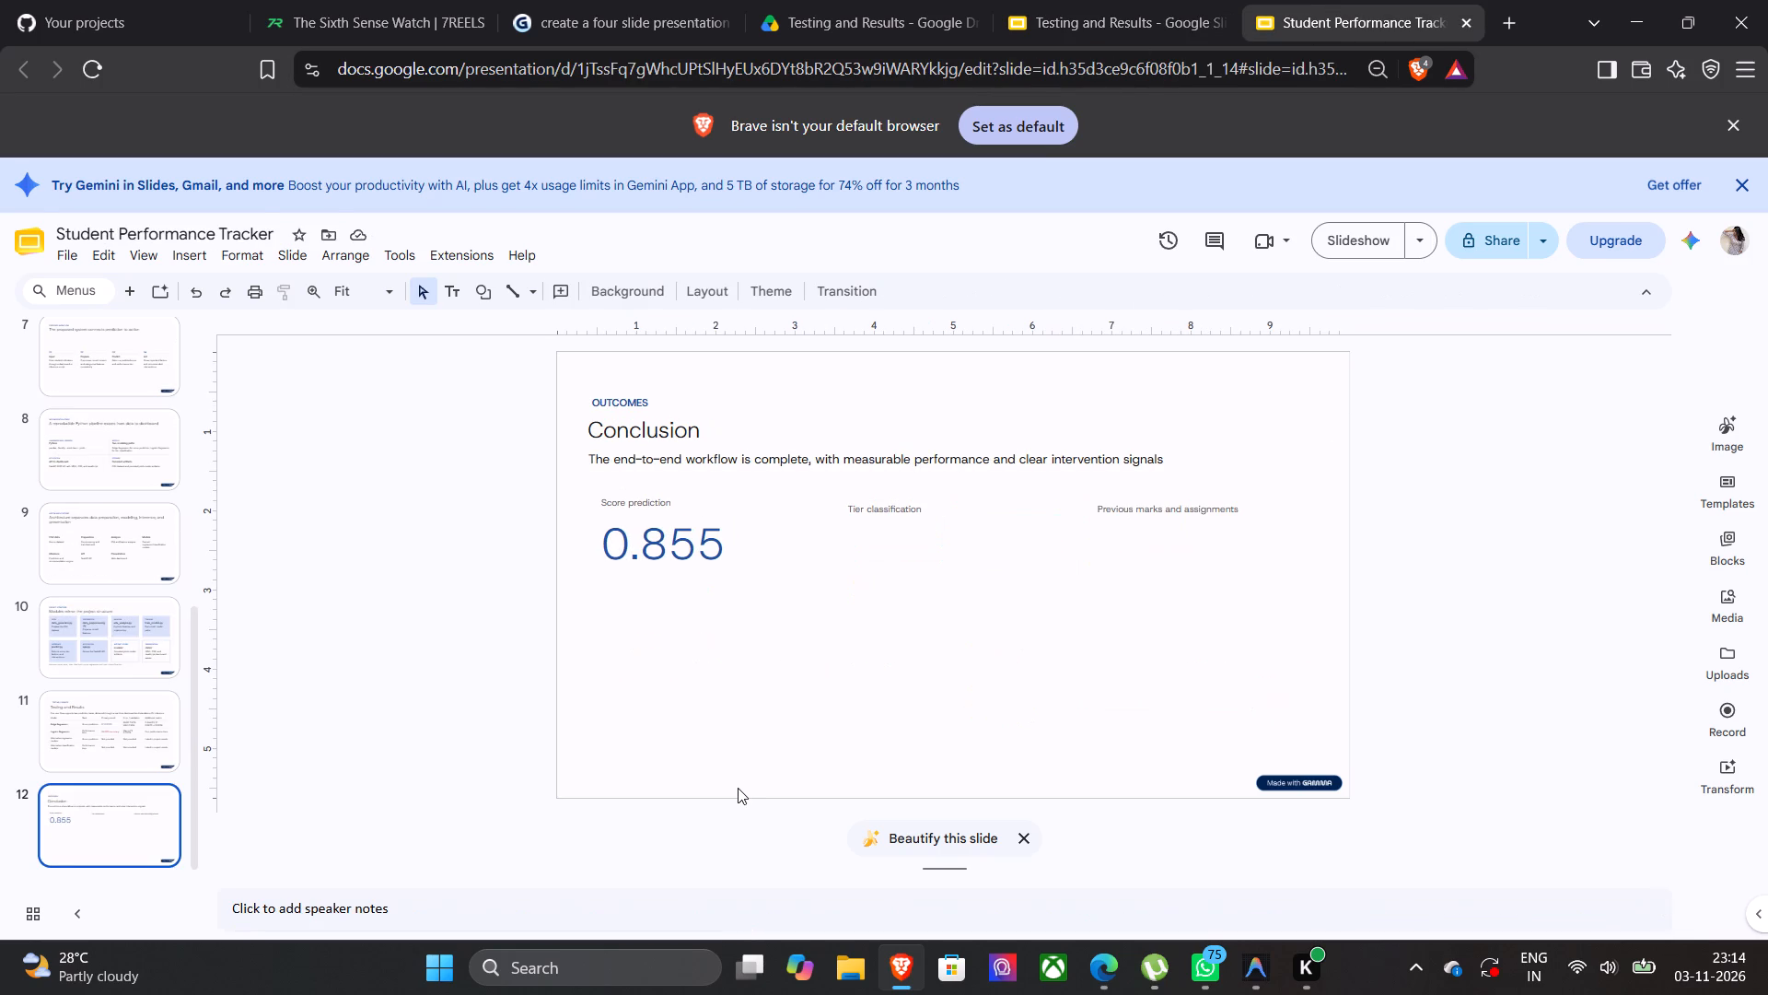
key("ctrl+v")
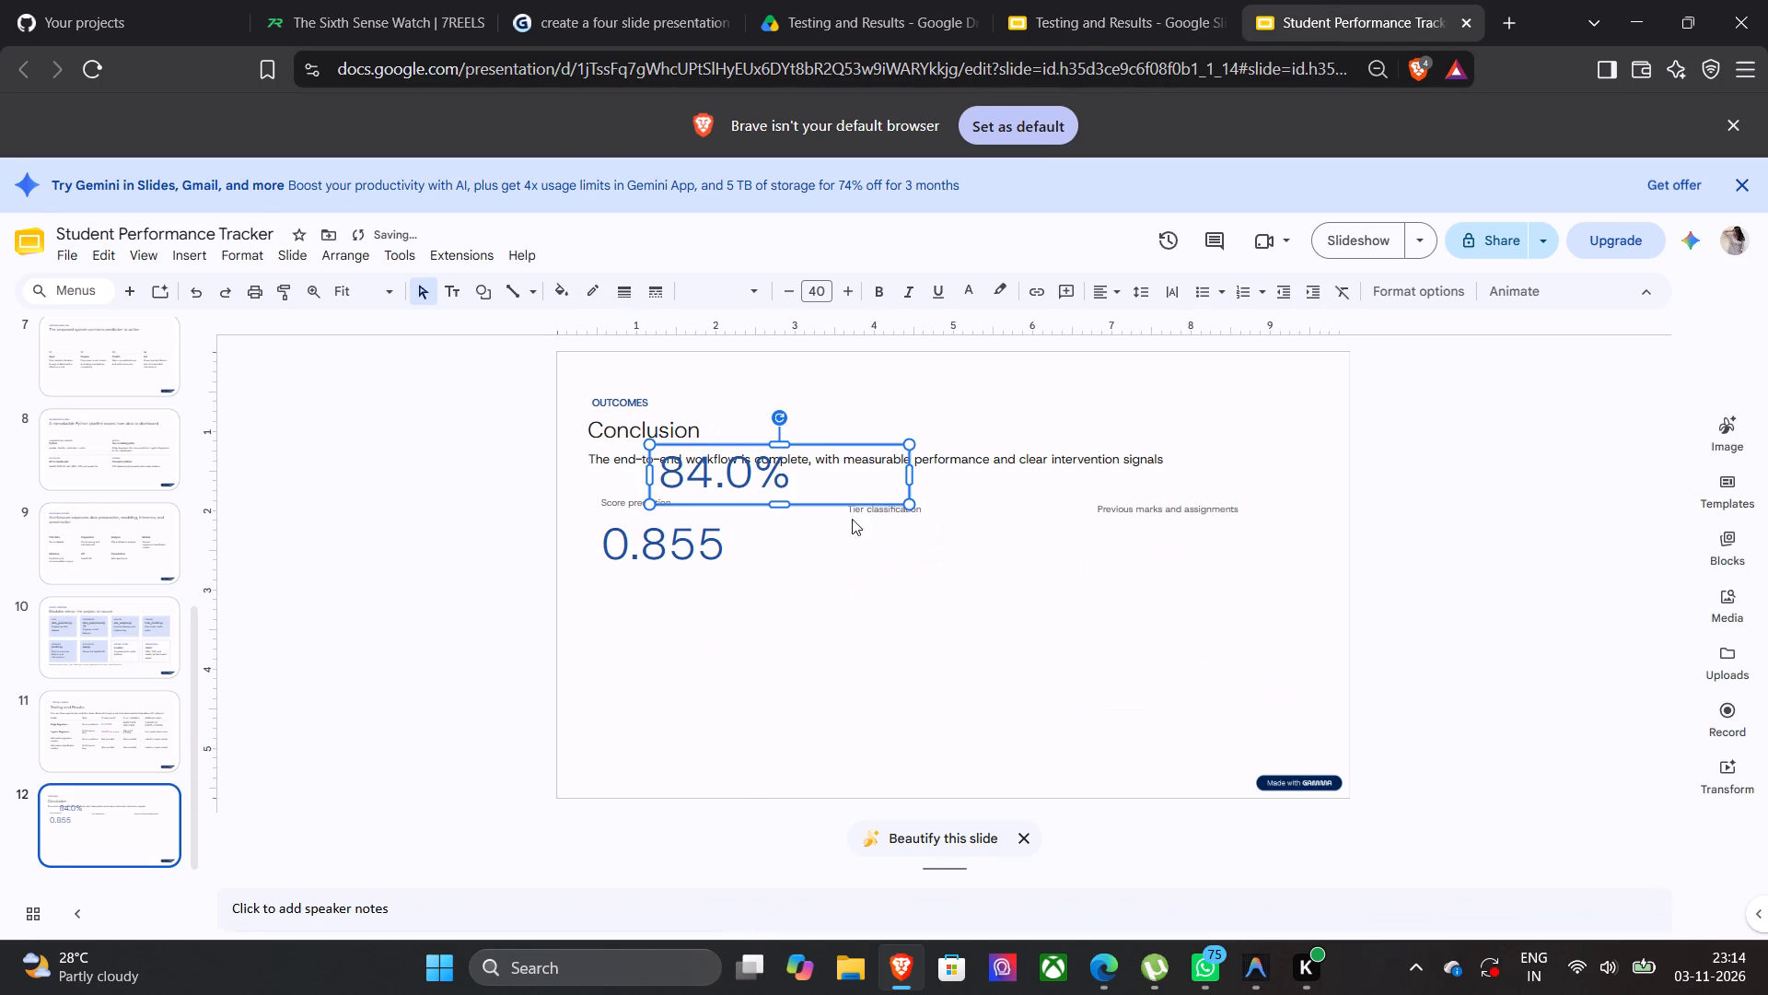
left_click_drag(824, 473, 978, 550)
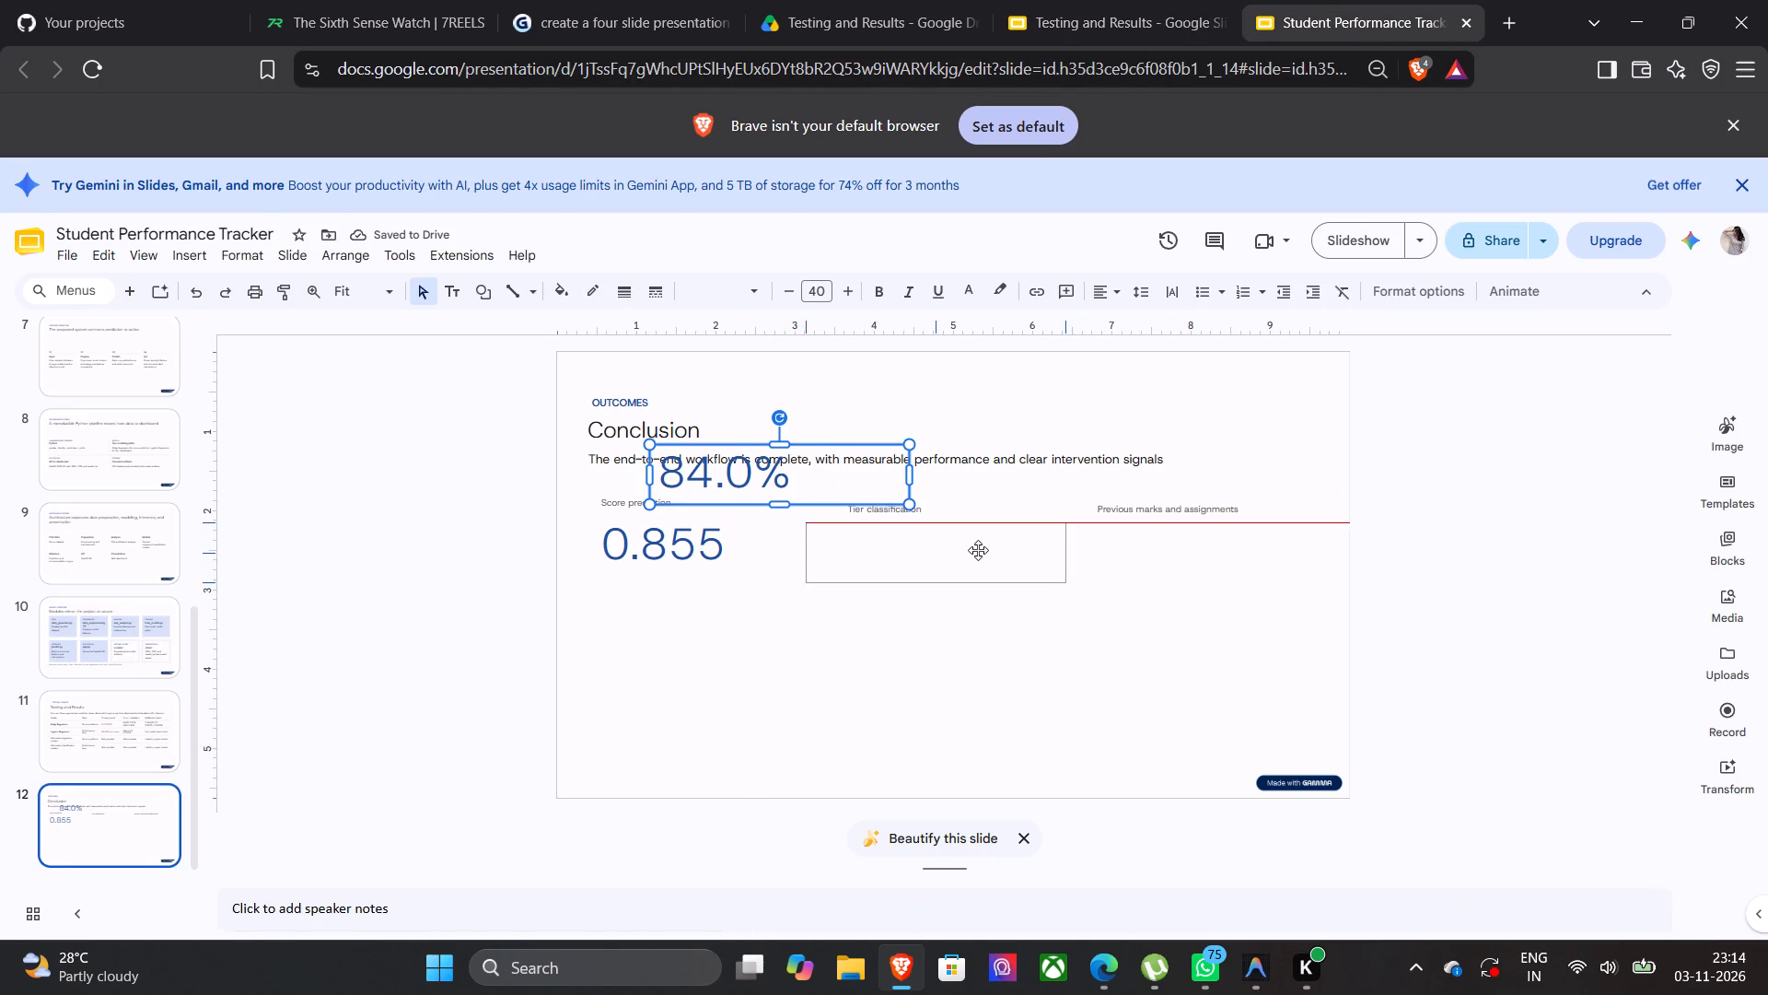
left_click_drag(978, 550, 974, 549)
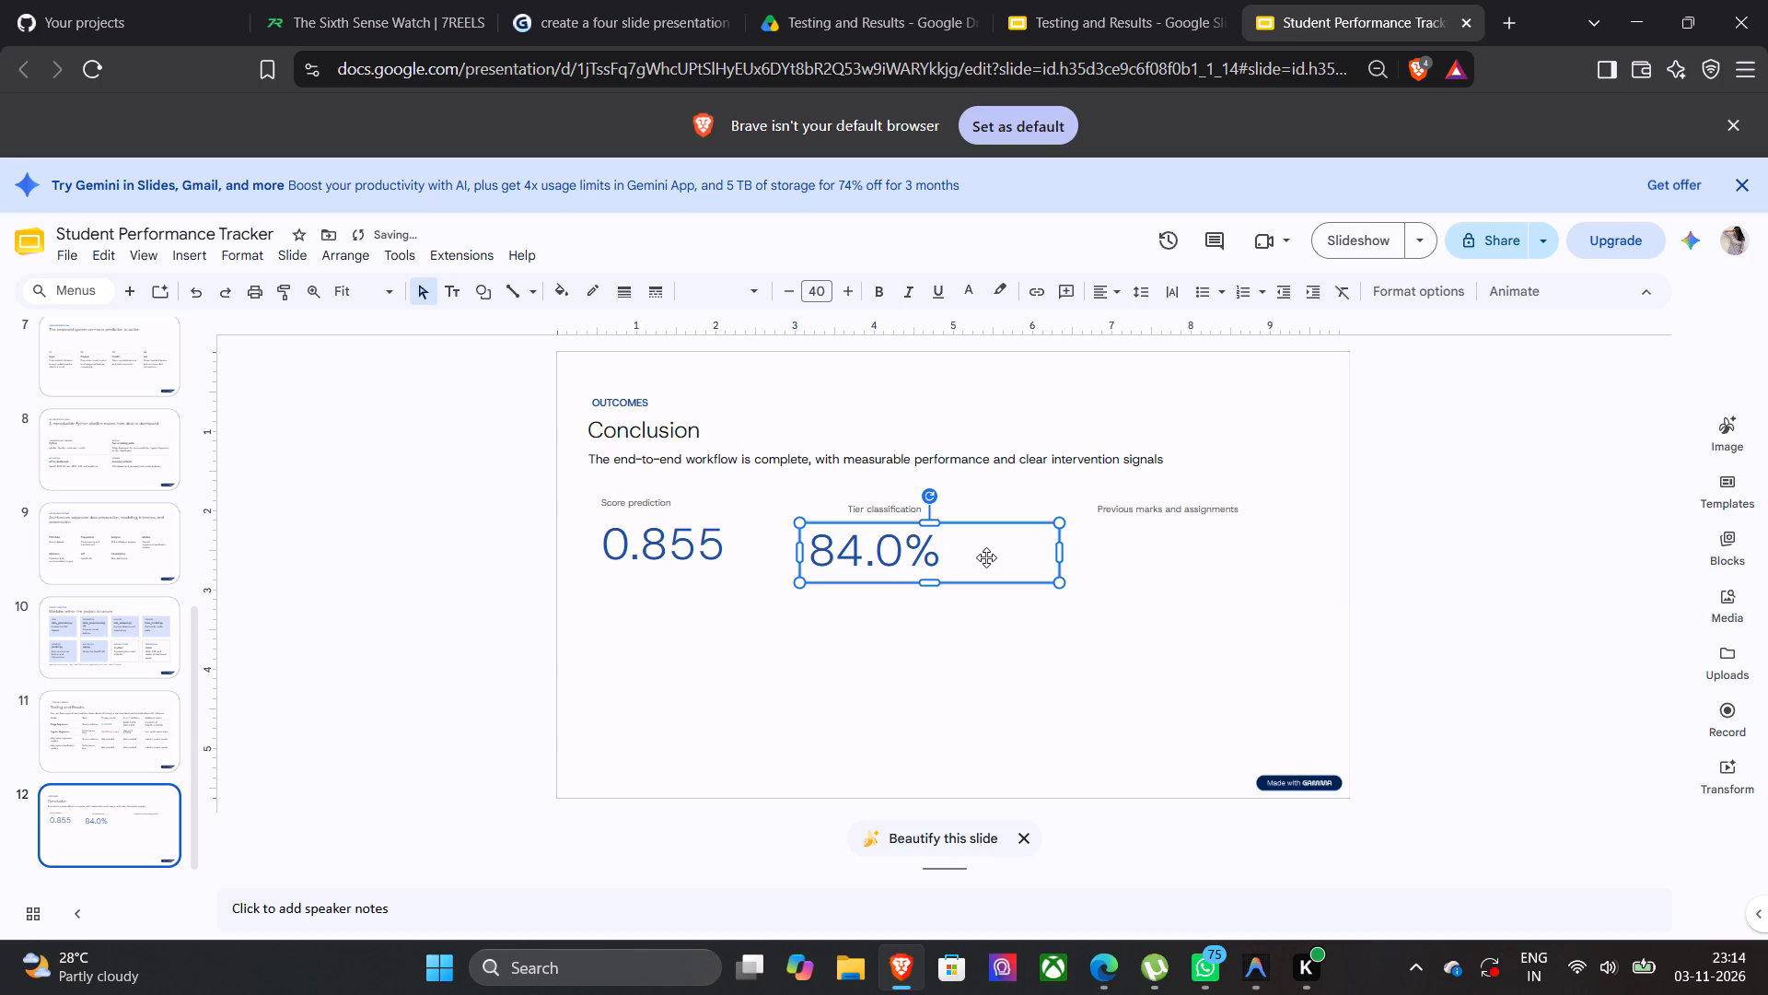
left_click_drag(986, 557, 1025, 560)
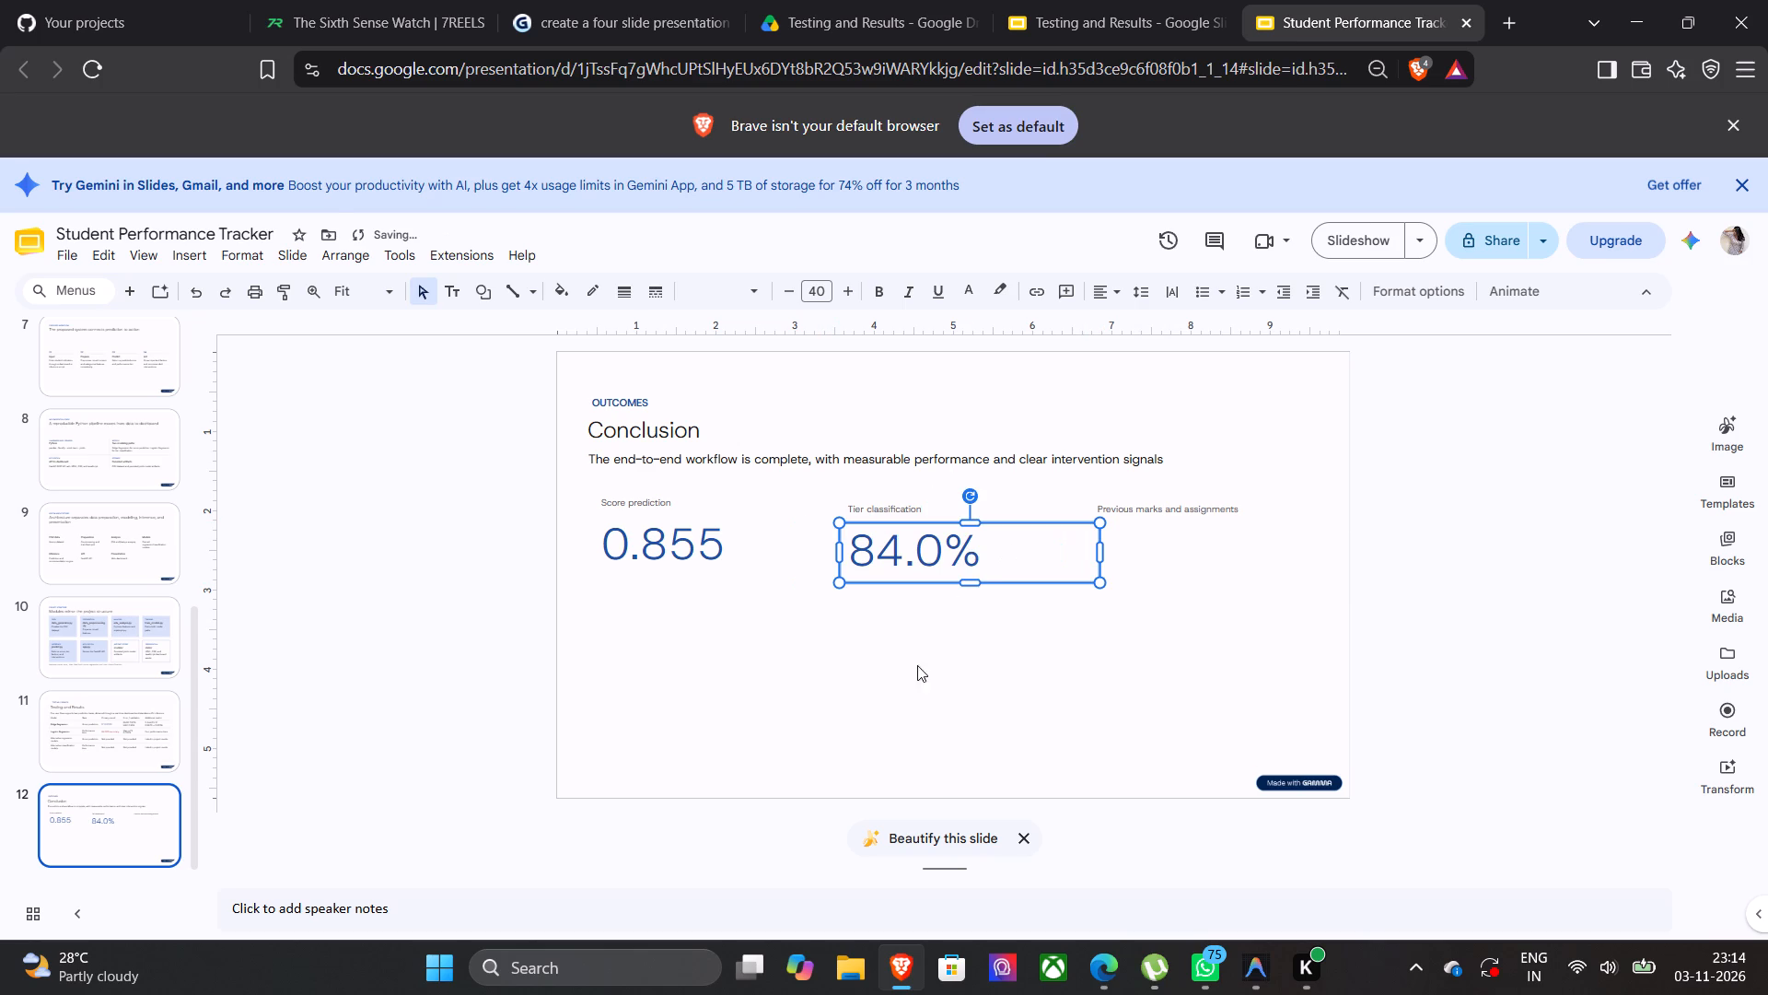
left_click(911, 694)
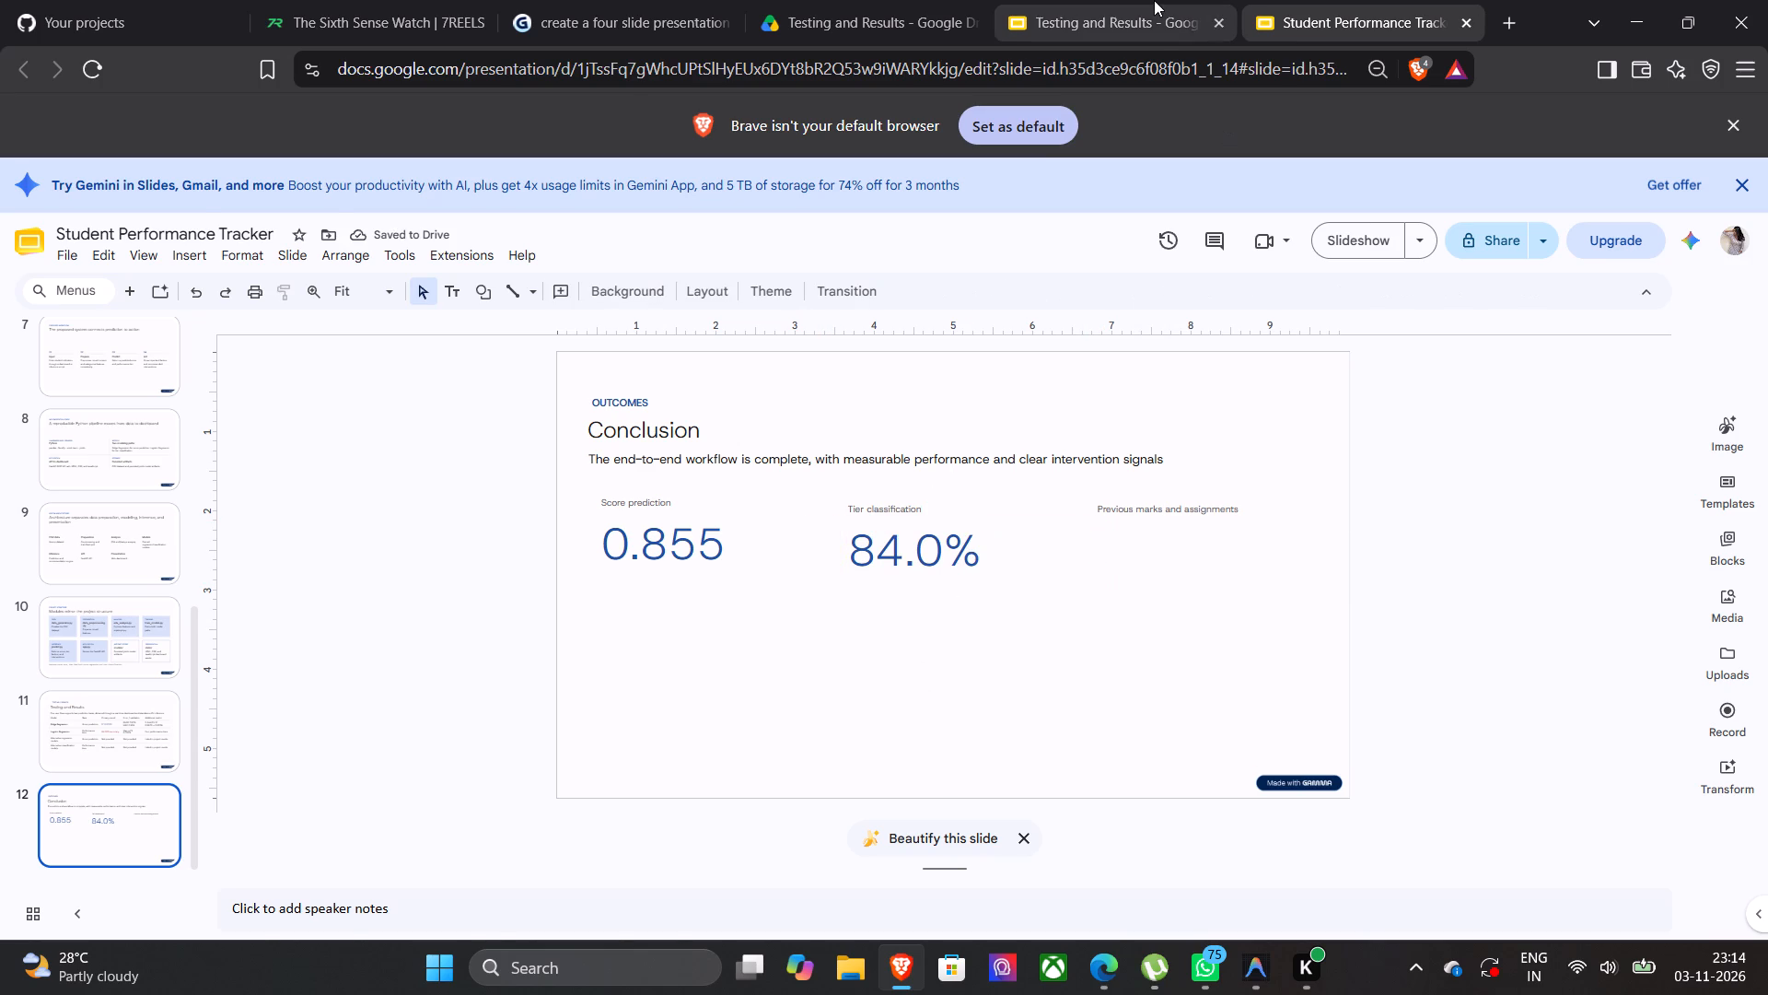
Copy "r ≈ 0.68–0.74" from slide 2 of the Testing and Results deck to slide 12, placing it directly below "Previous marks and assignments".
left_click(1149, 0)
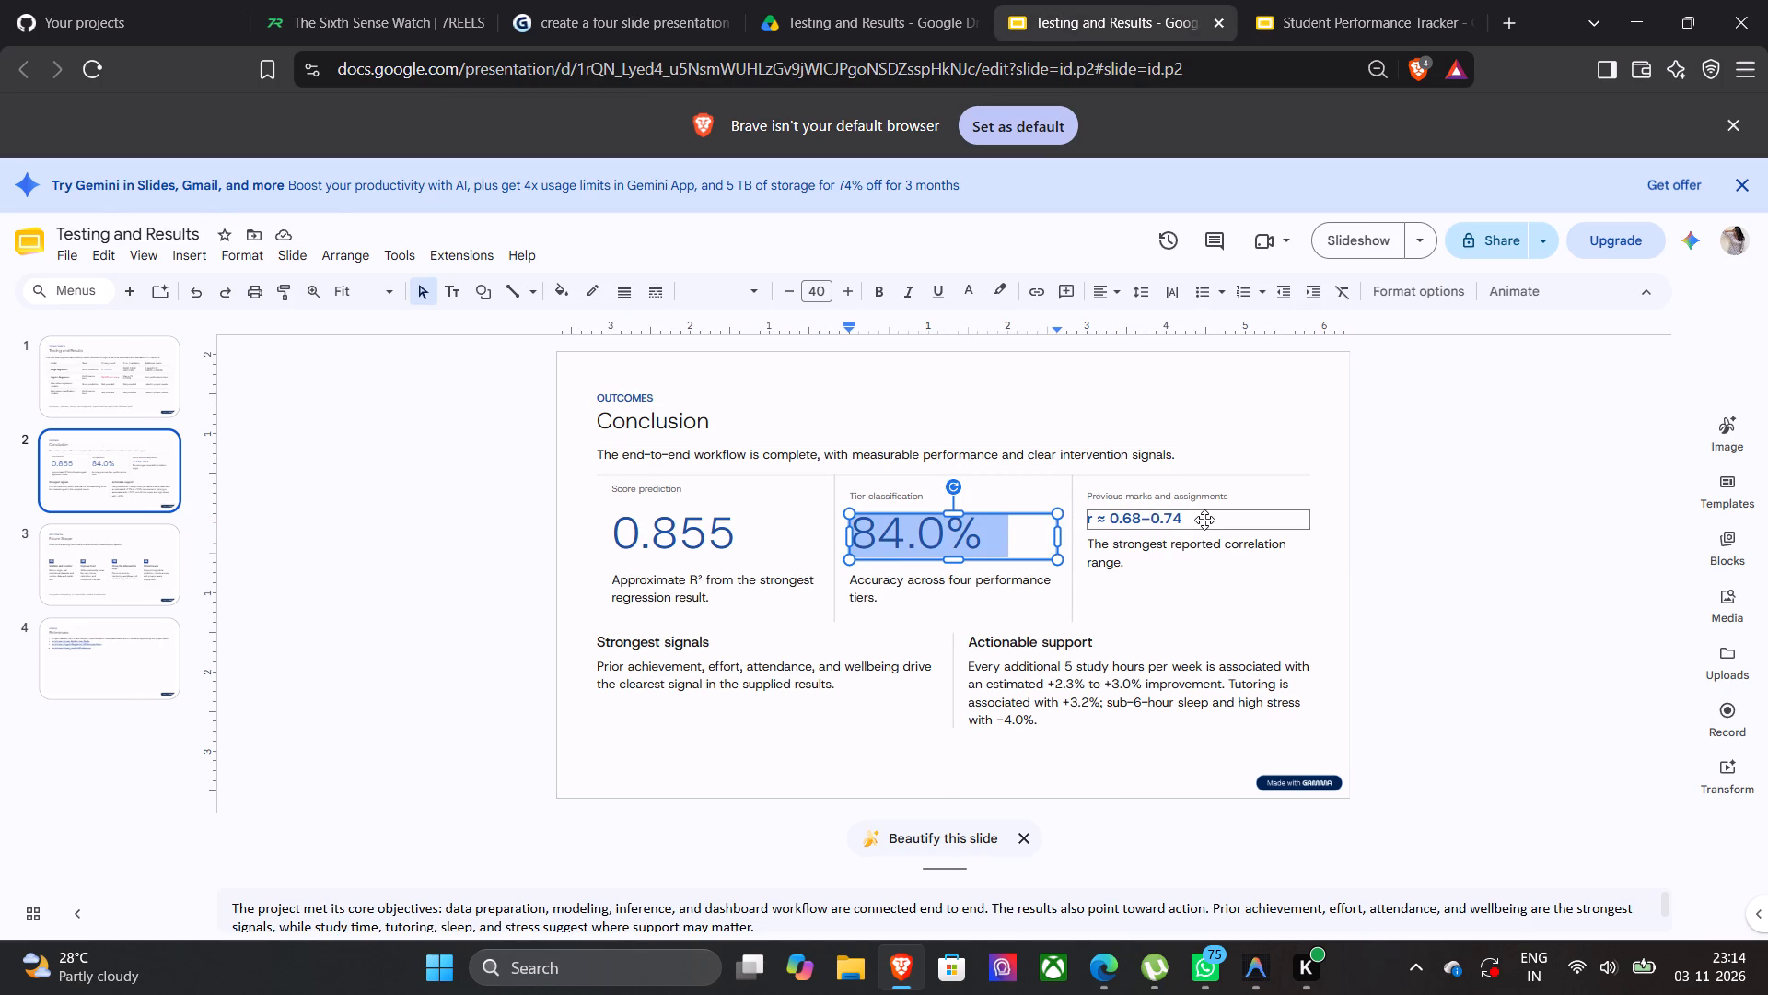
left_click(1192, 522)
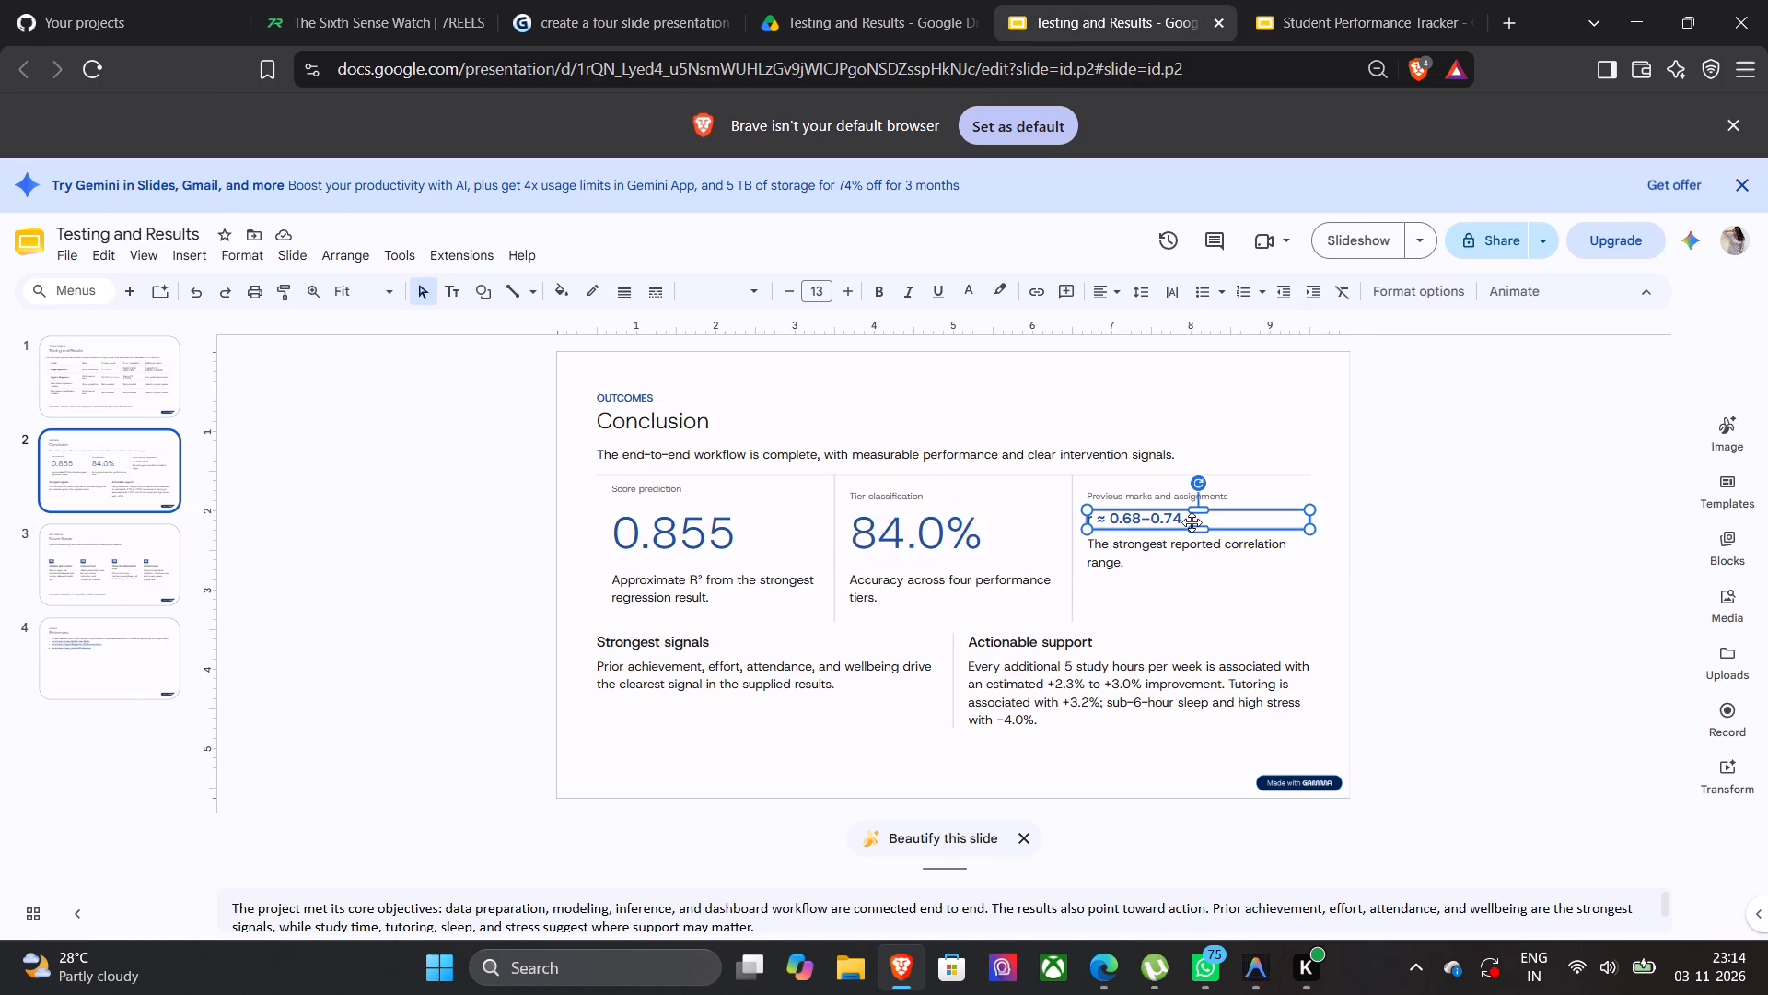
left_click_drag(1181, 522, 1103, 525)
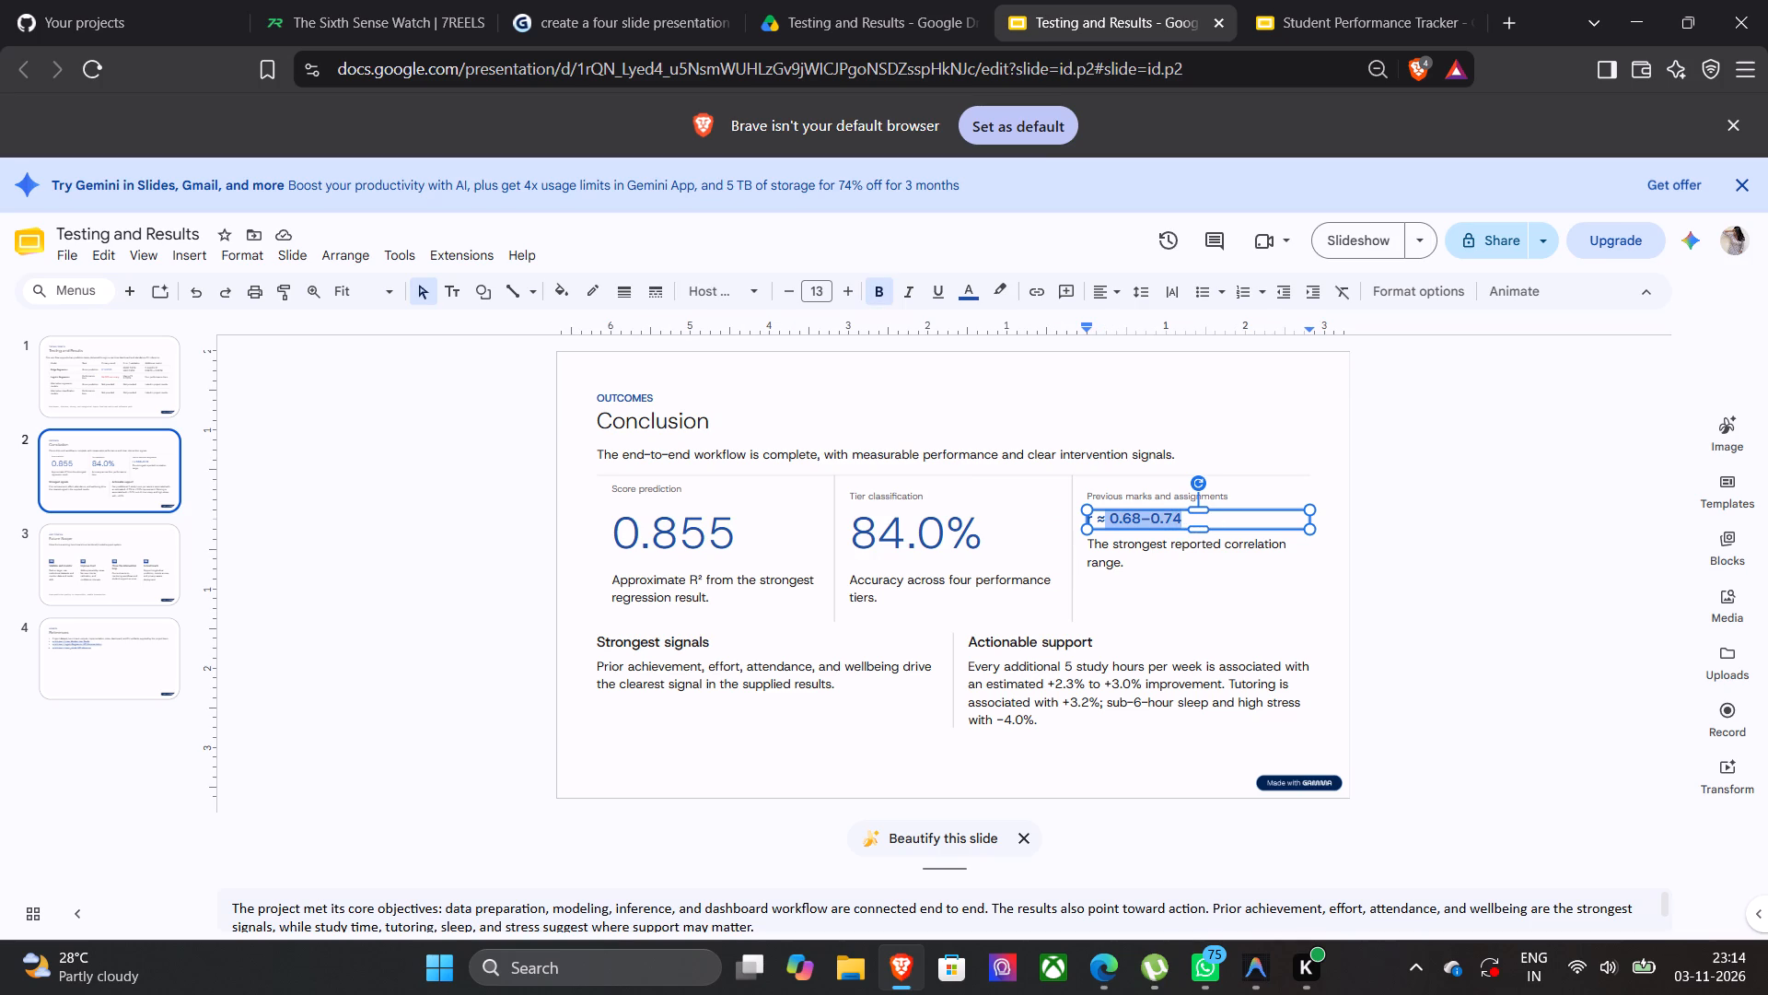
left_click_drag(1103, 525, 1078, 525)
key("ctrl+c")
left_click(1383, 6)
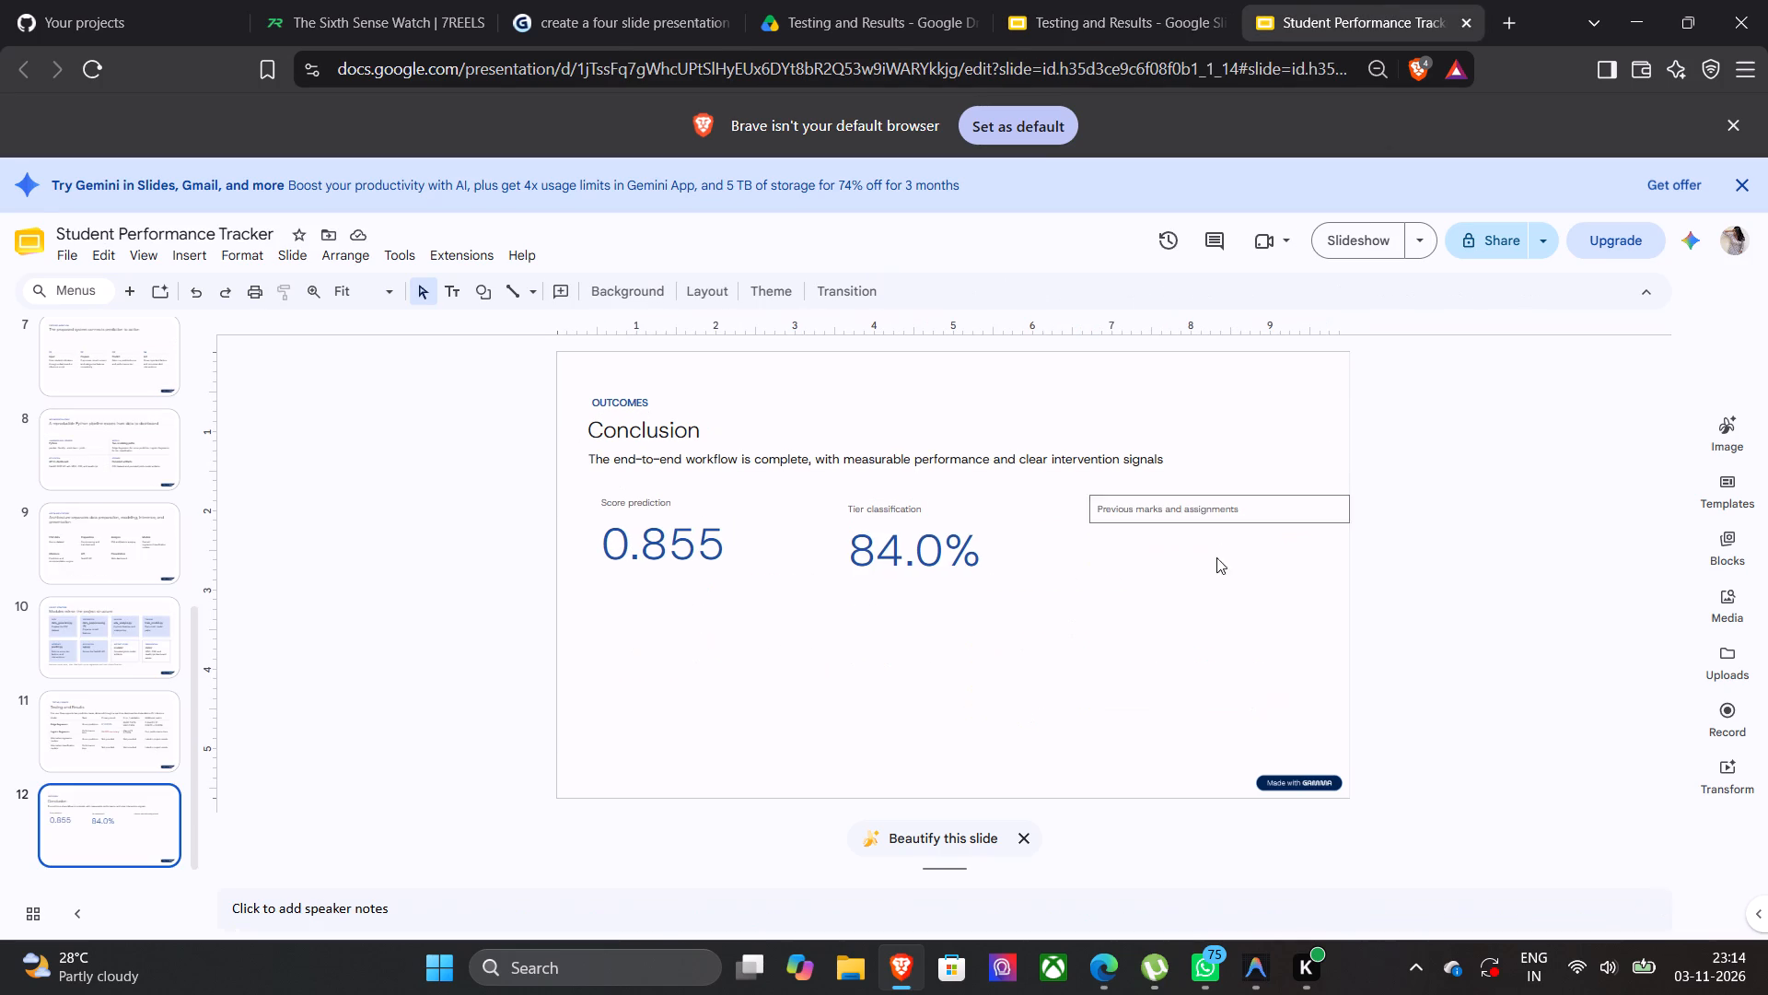
key("ctrl+v")
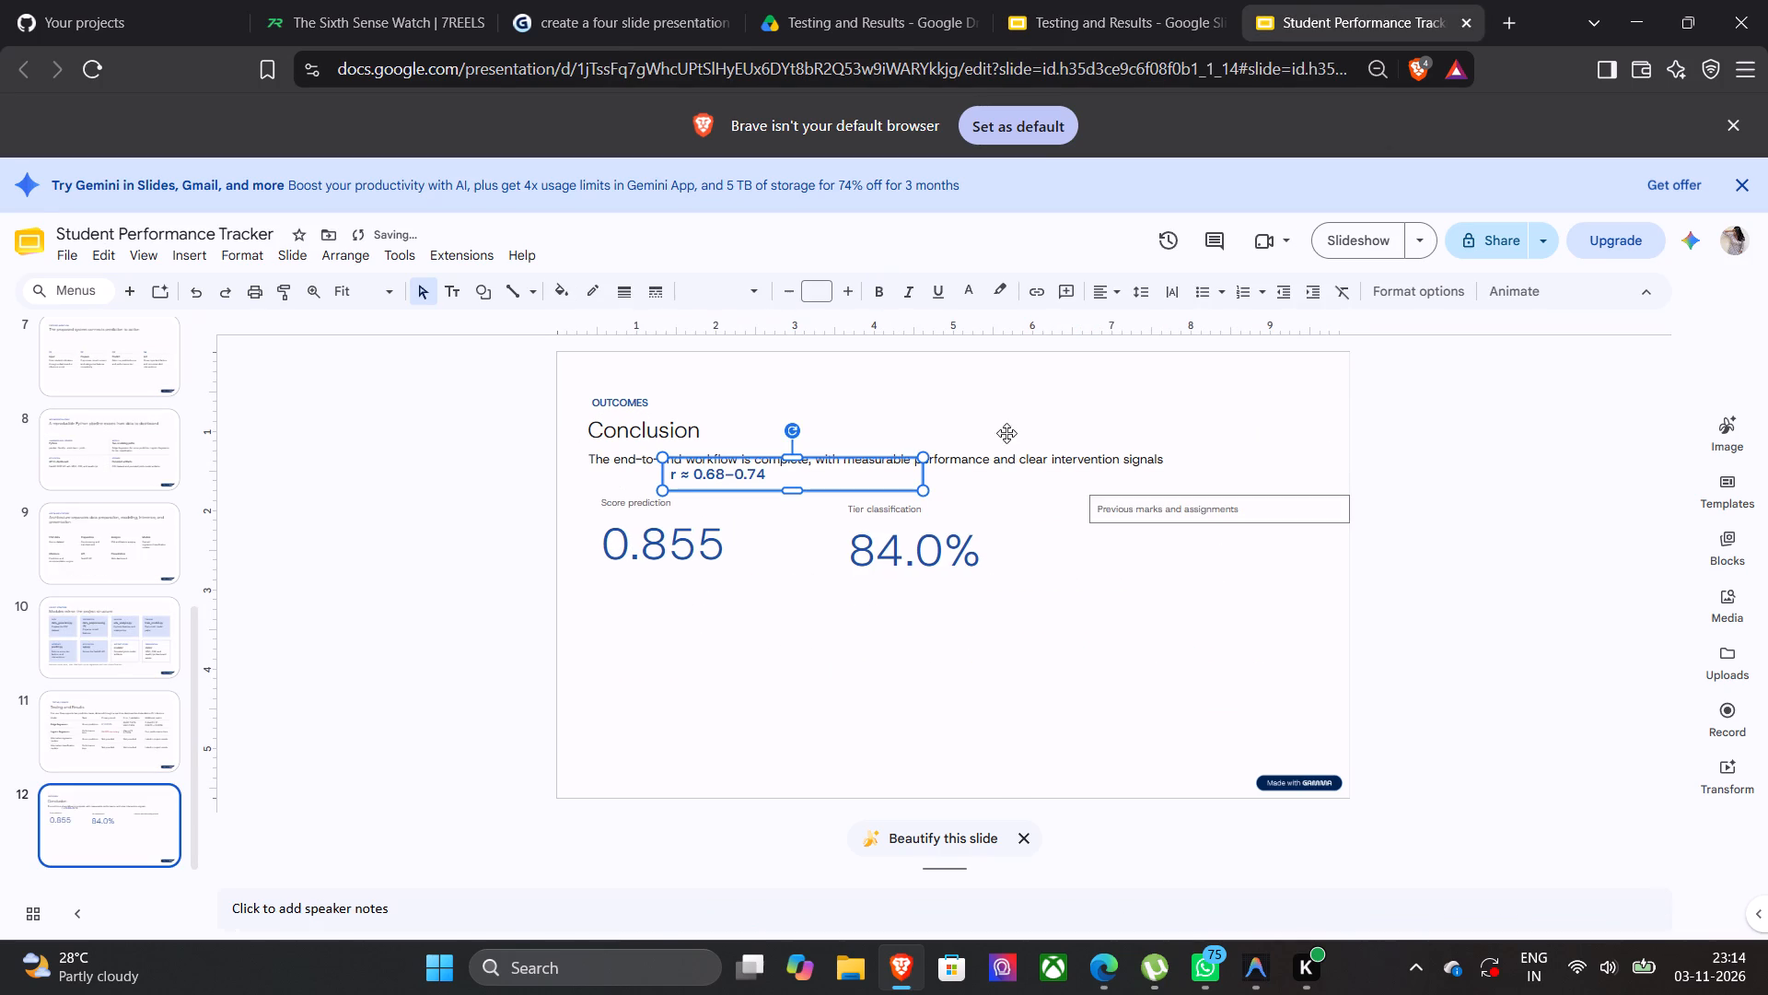
left_click_drag(888, 476, 1273, 533)
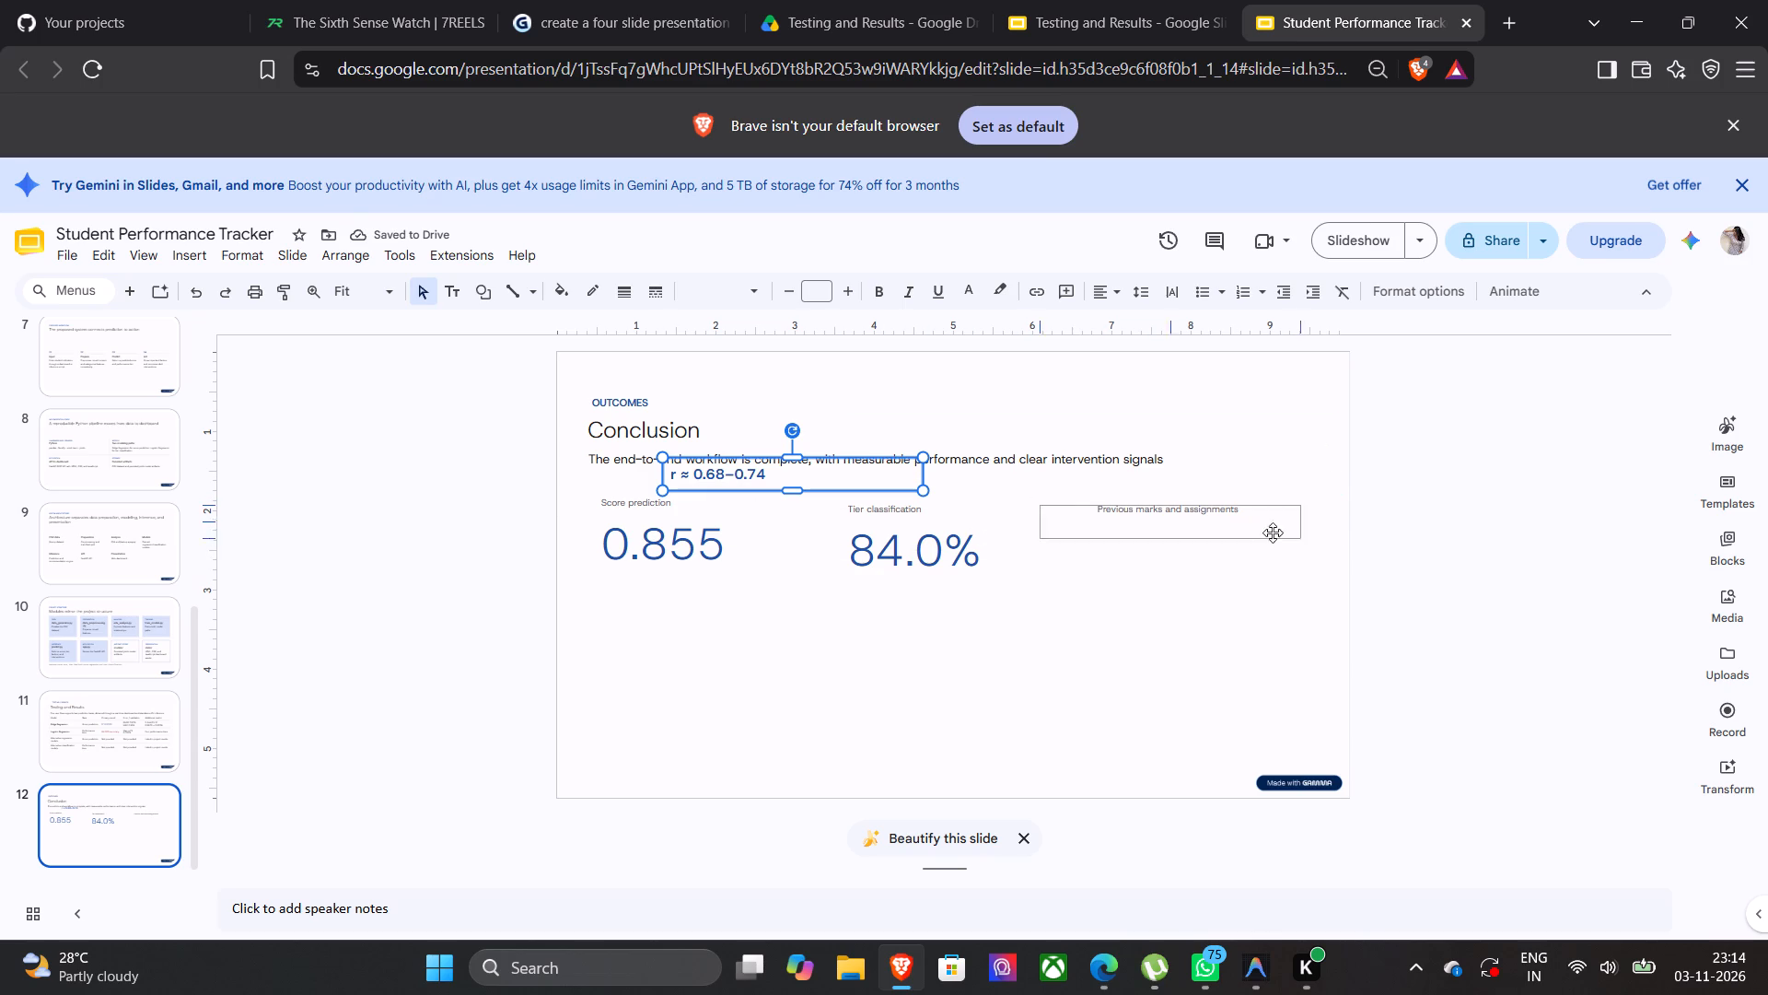
left_click_drag(1273, 533, 1320, 542)
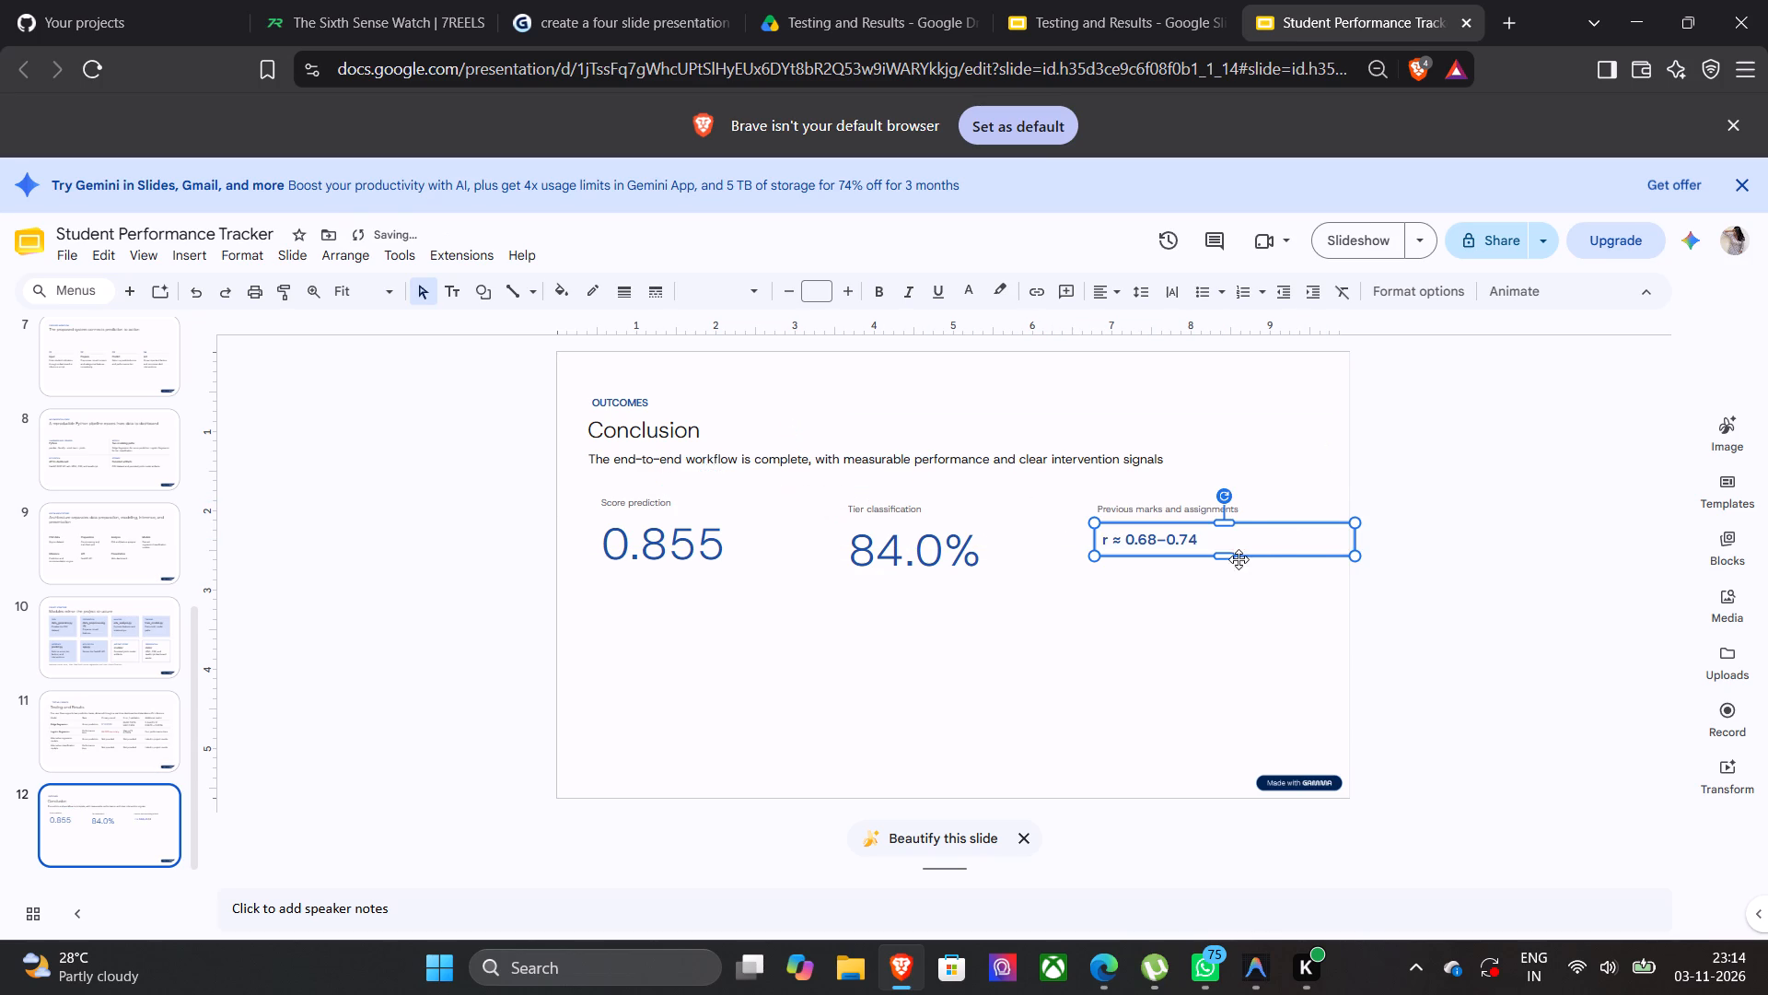
left_click_drag(1242, 544, 1242, 541)
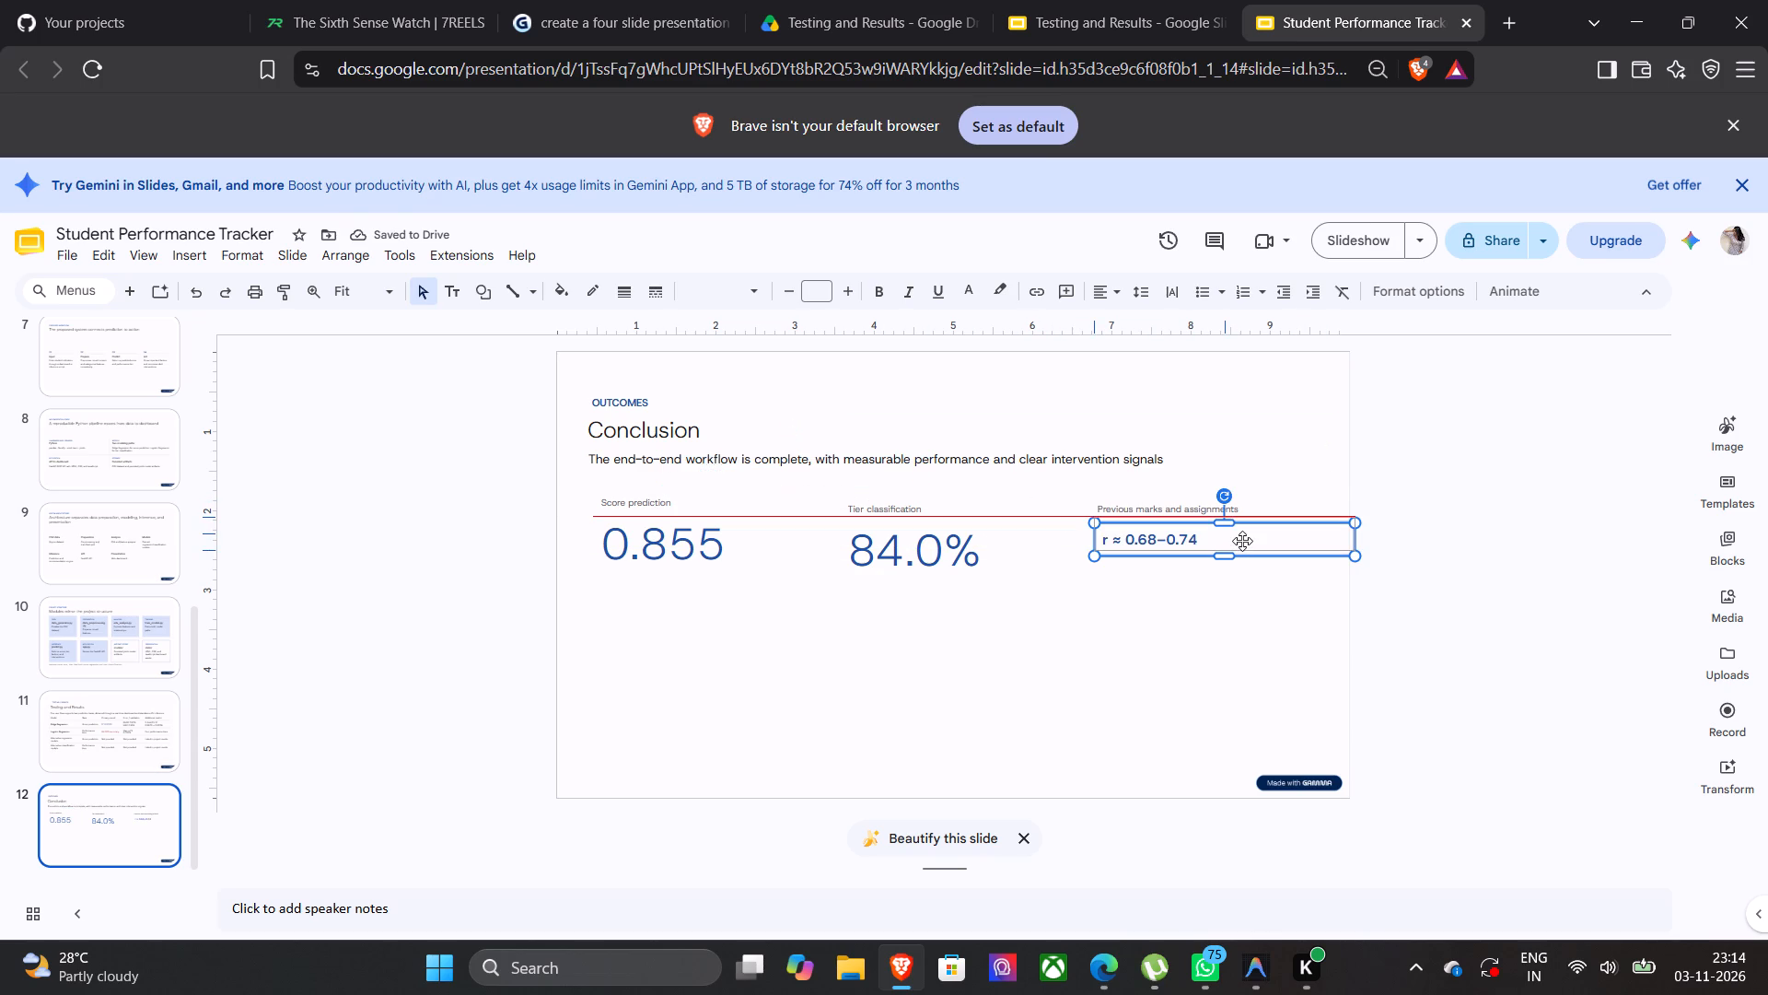
left_click_drag(1242, 541, 1242, 533)
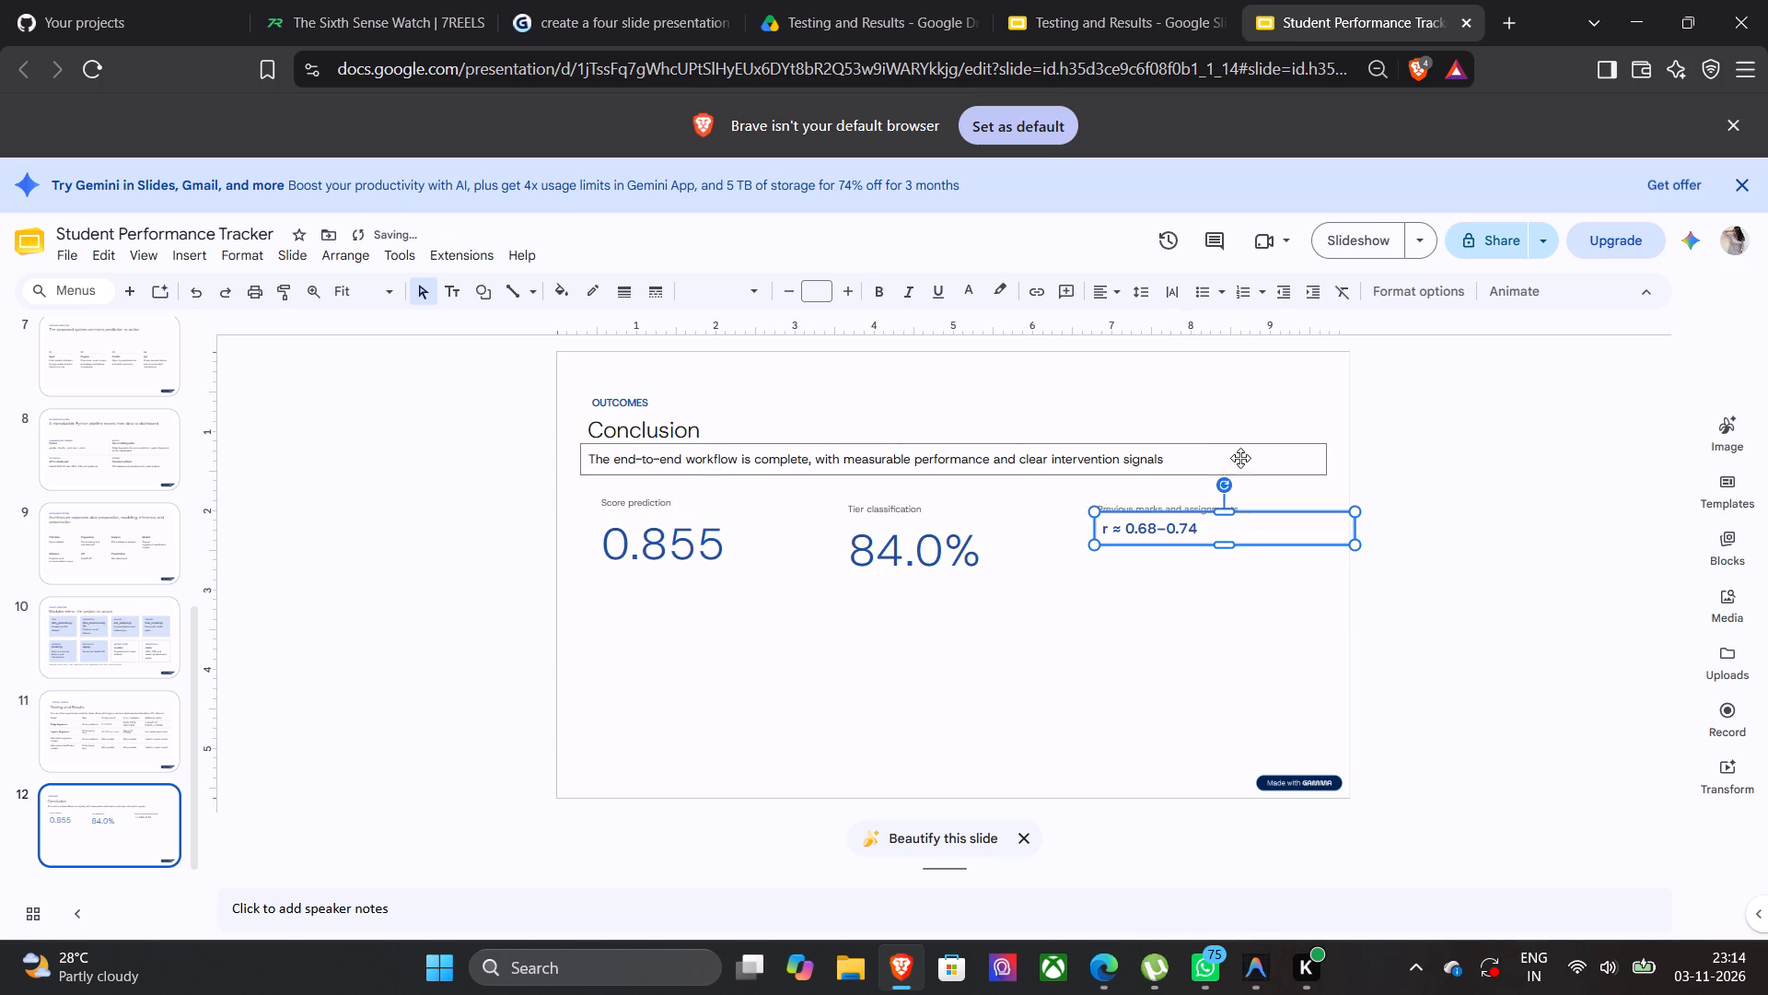
left_click(1238, 421)
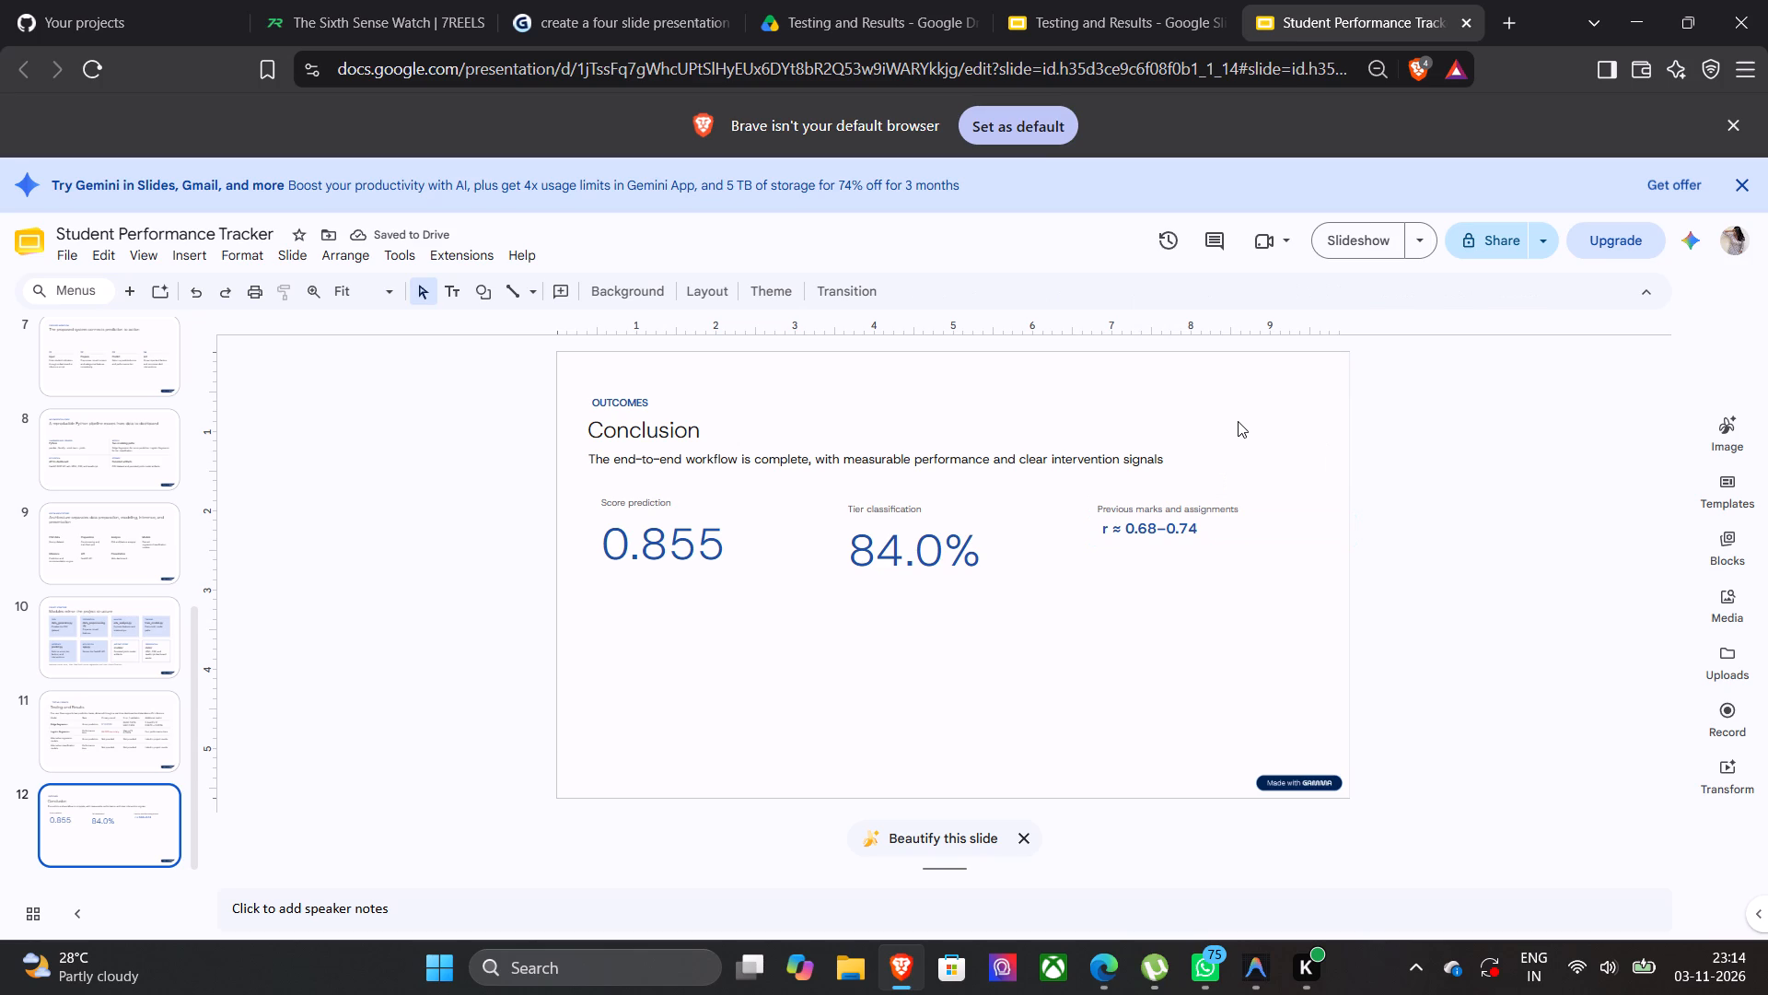
Copy "Approximate R² from the strongest regression result." from slide 2 of the Testing and Results deck to slide 12, placing it below "0.855".
left_click(1077, 3)
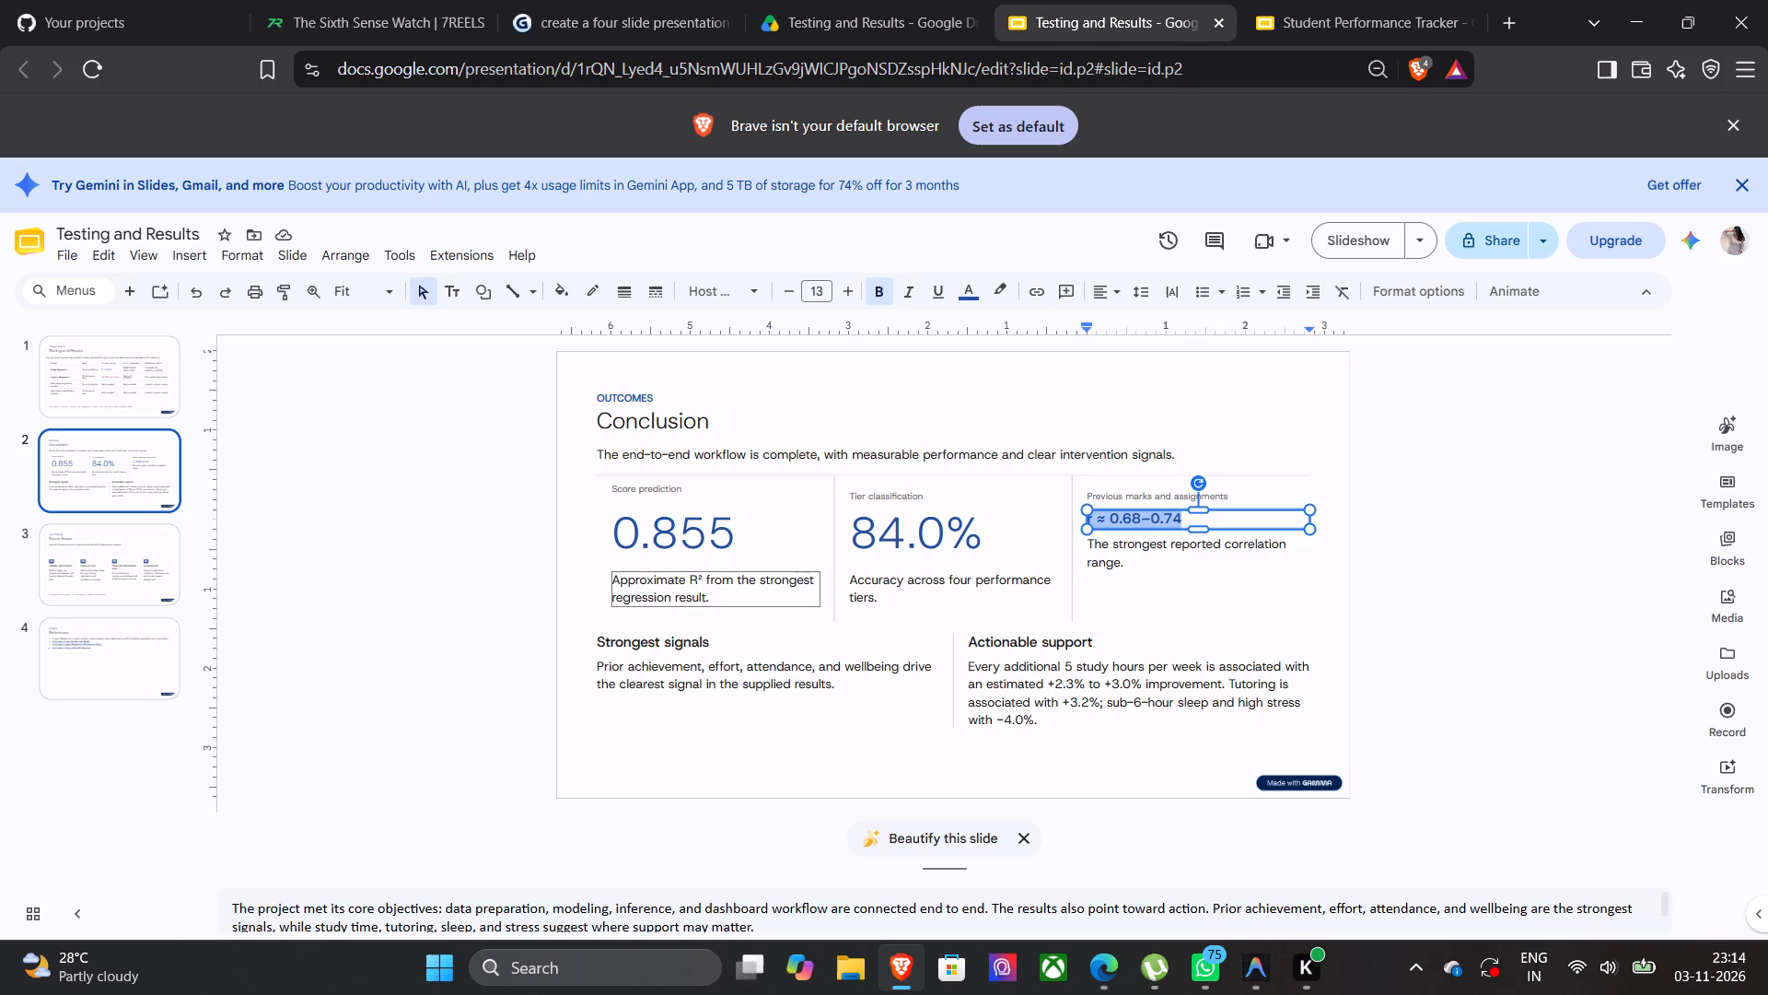
left_click_drag(708, 601, 598, 580)
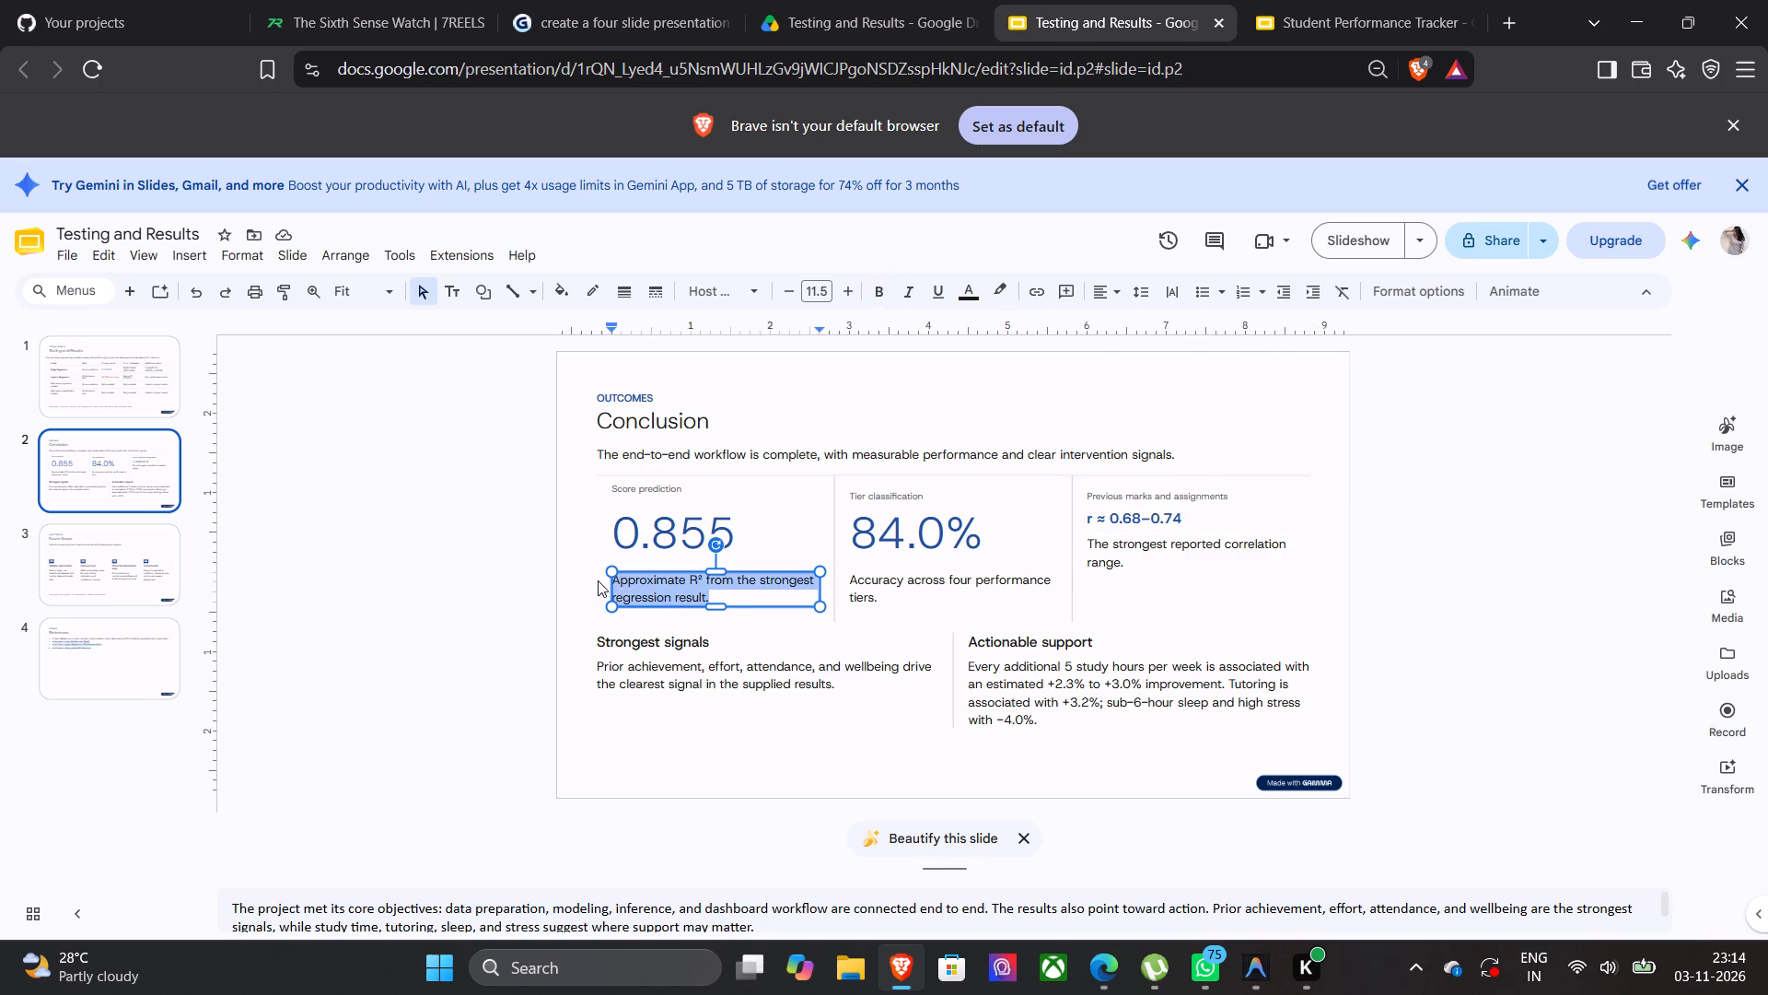
left_click_drag(598, 580, 598, 576)
key("ctrl+c")
left_click(1268, 21)
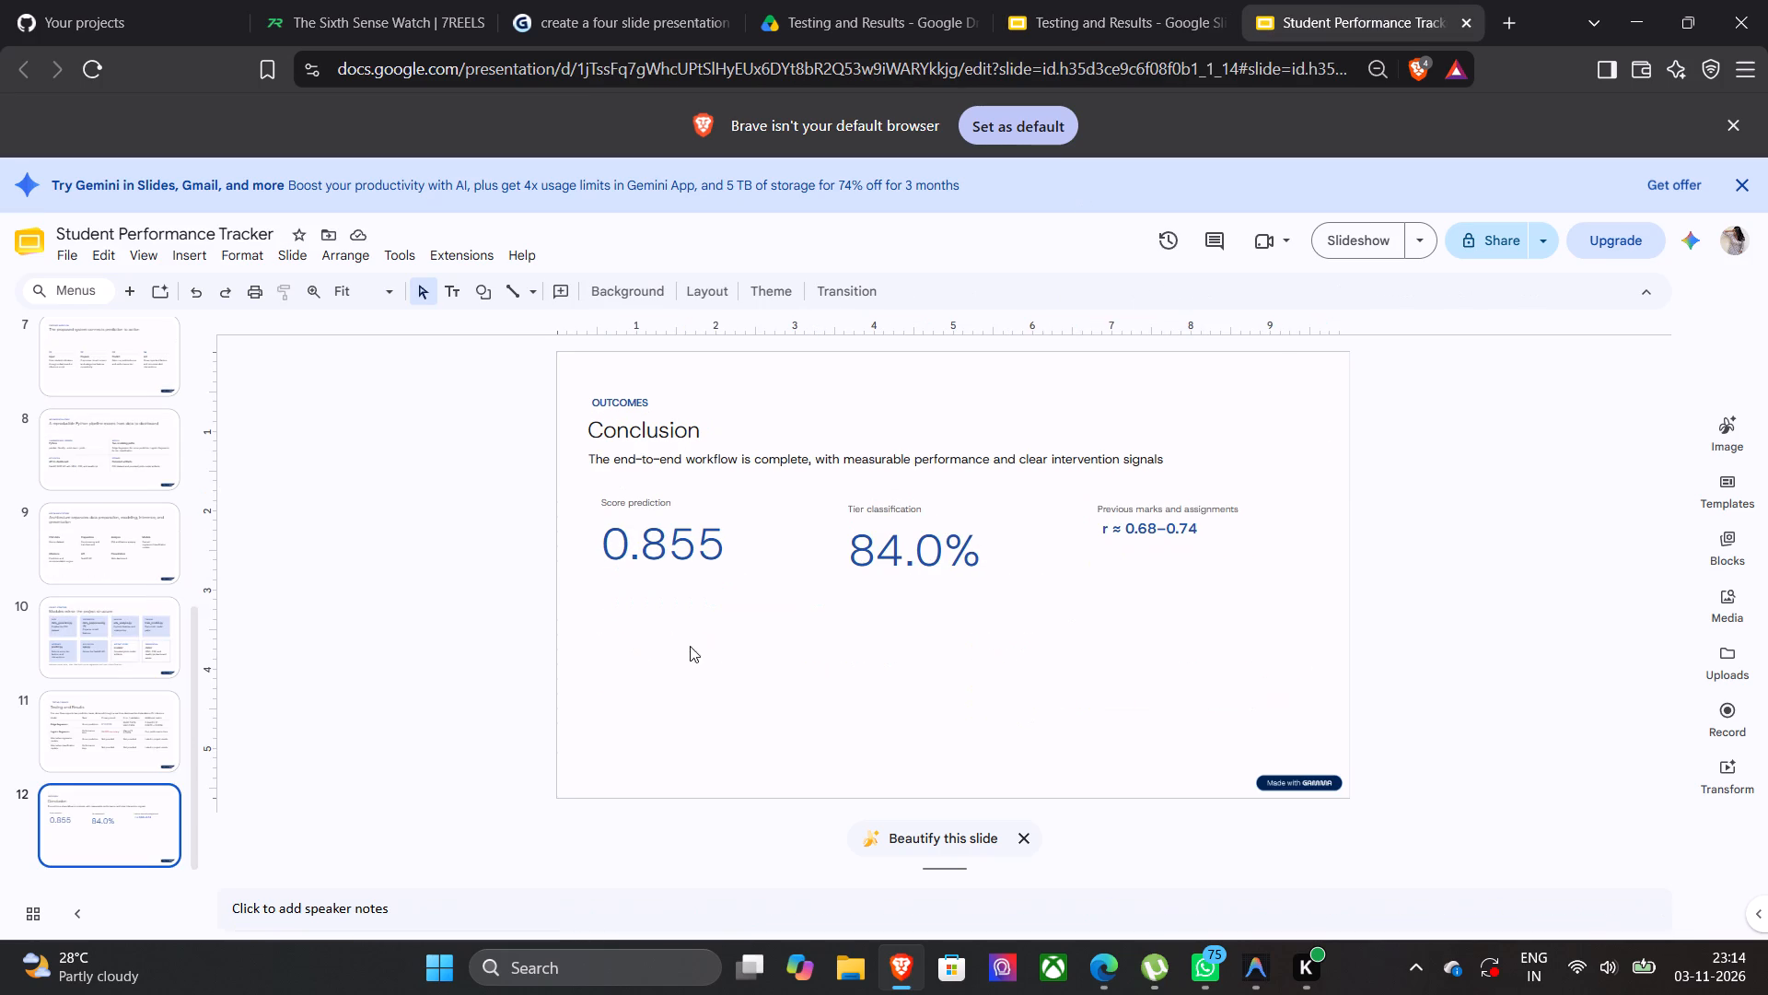
left_click(665, 610)
key("ctrl+v")
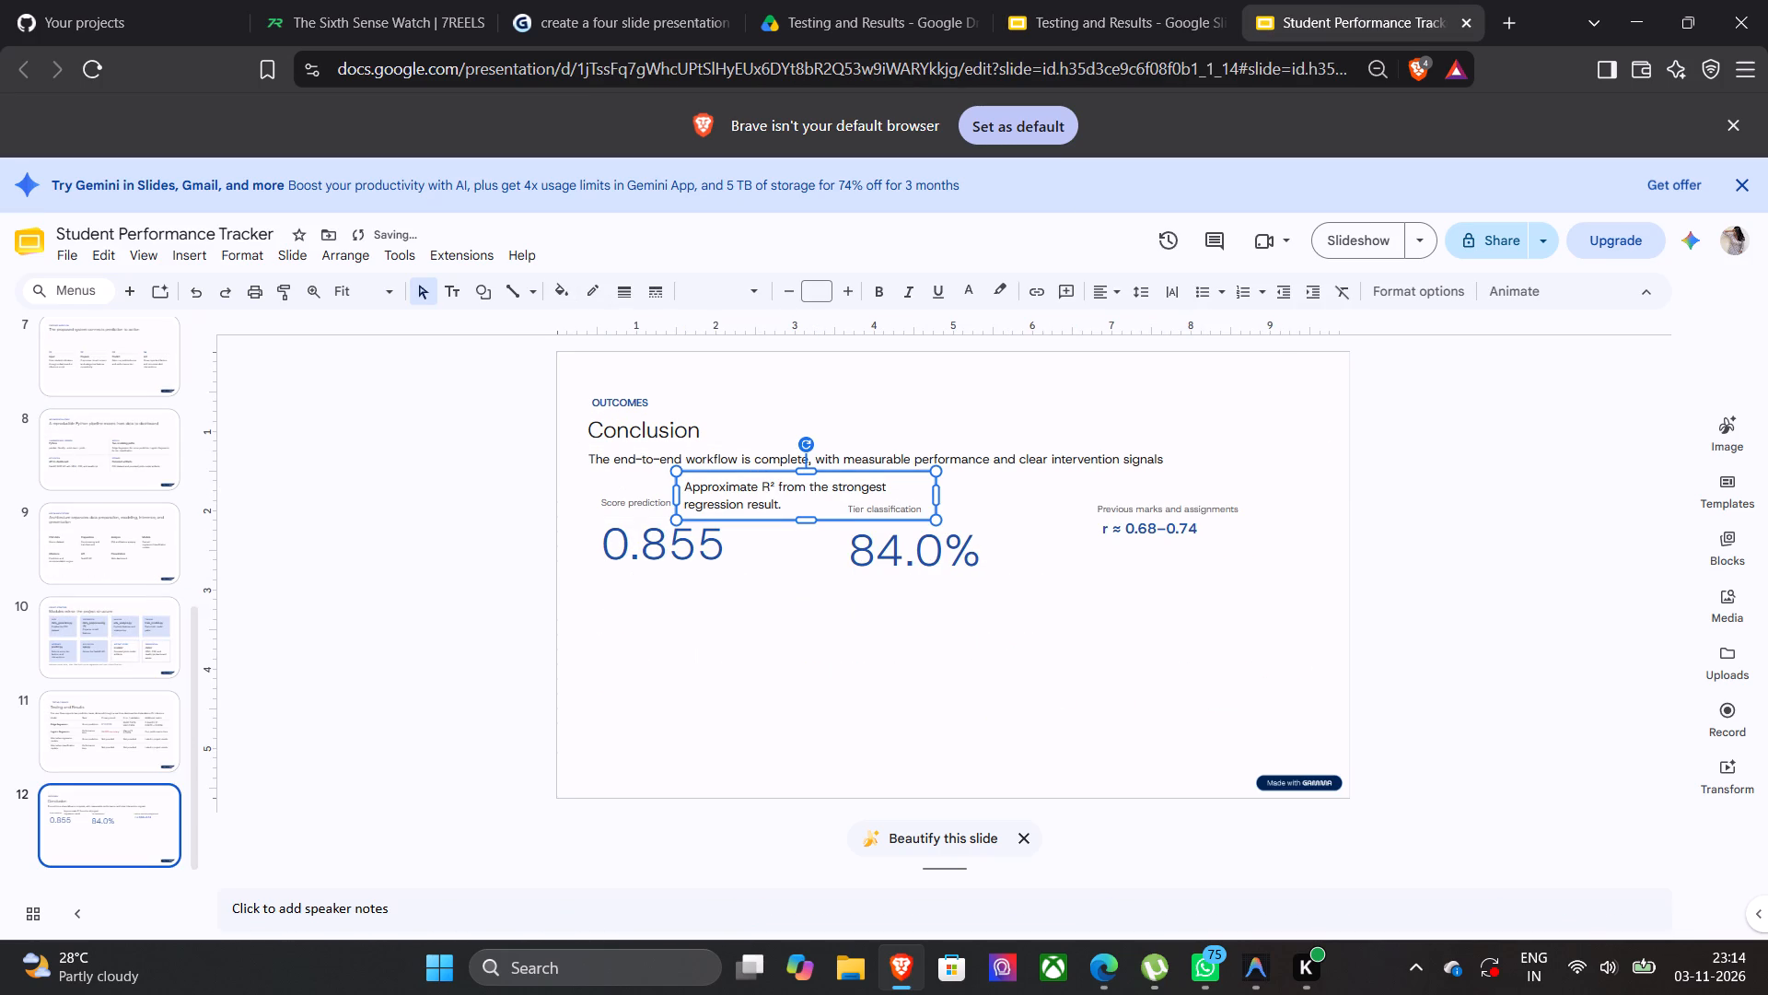
left_click_drag(788, 518, 714, 626)
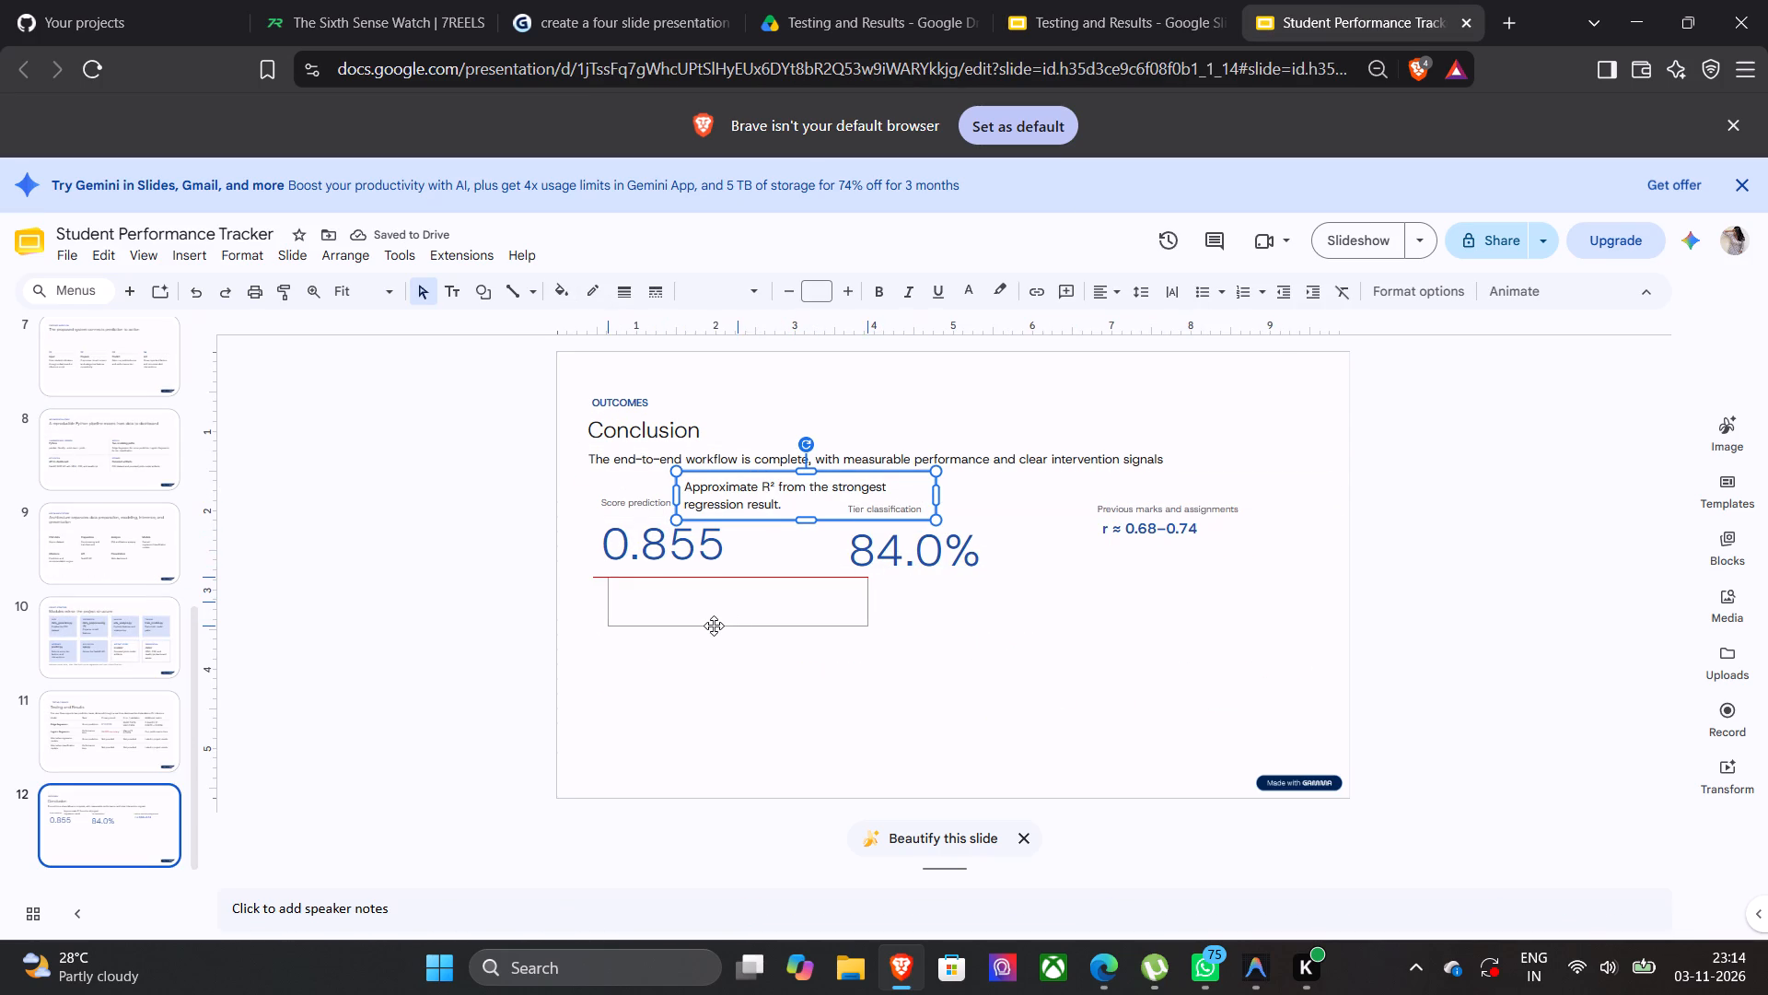
left_click_drag(714, 626, 715, 617)
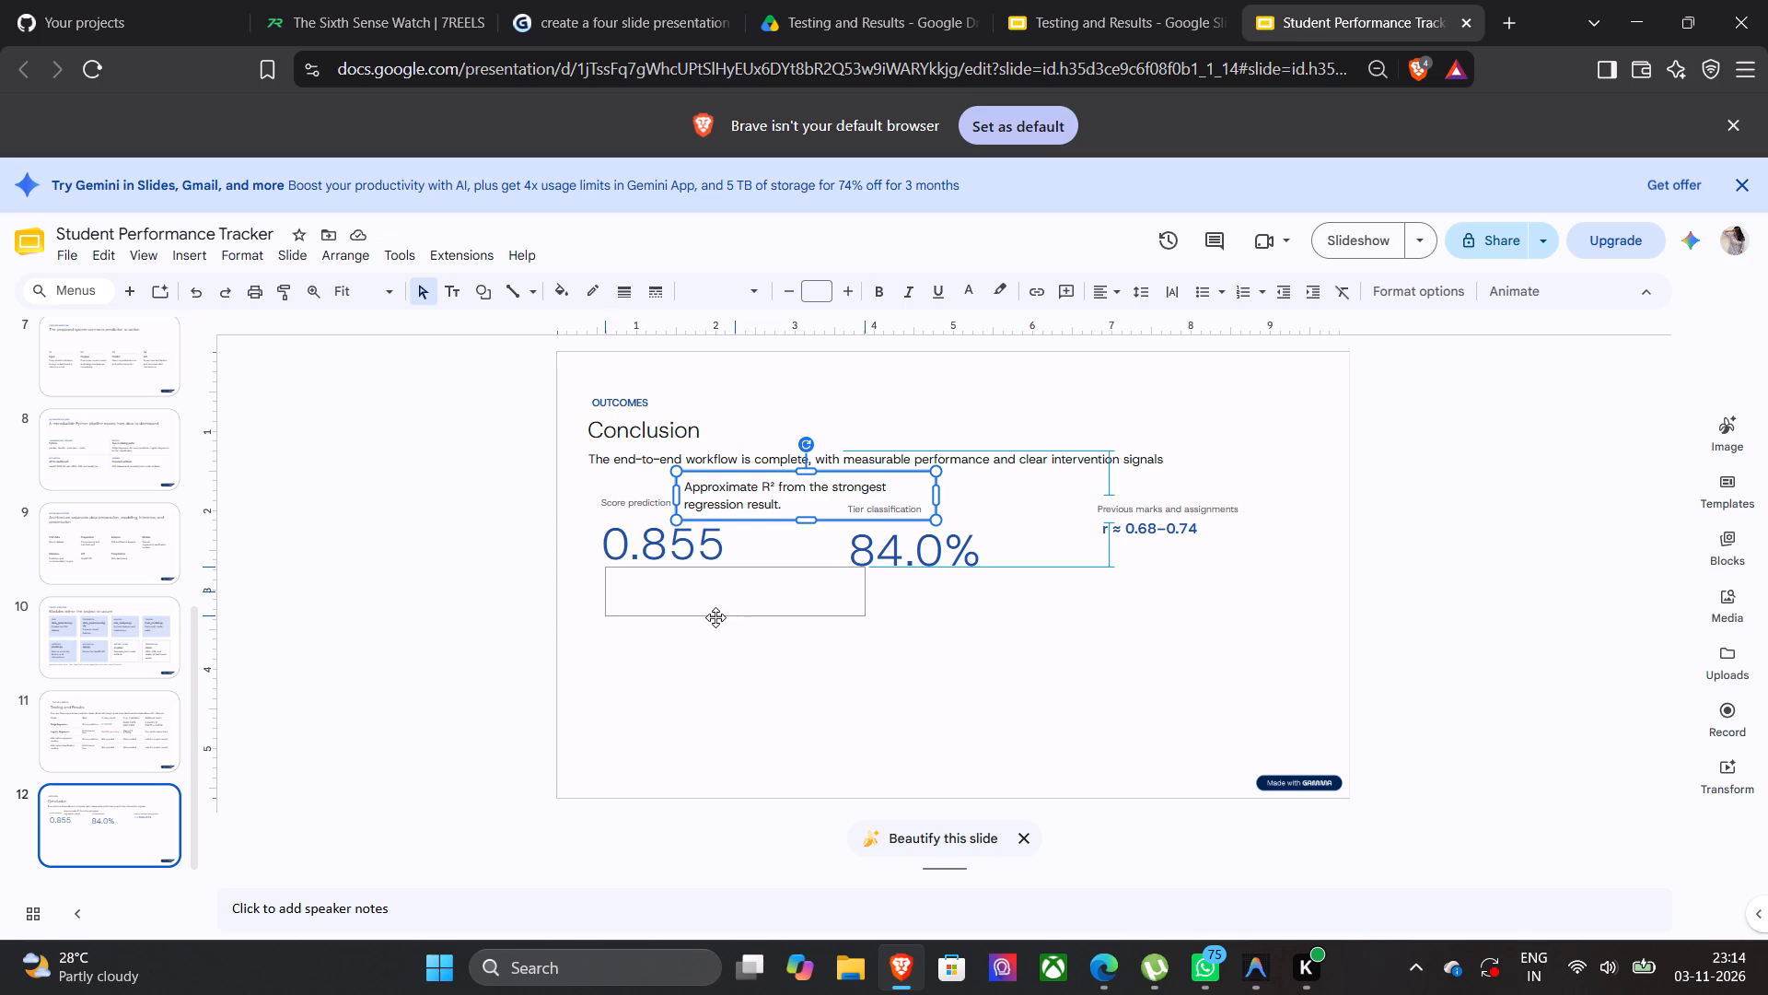
left_click_drag(715, 617, 715, 625)
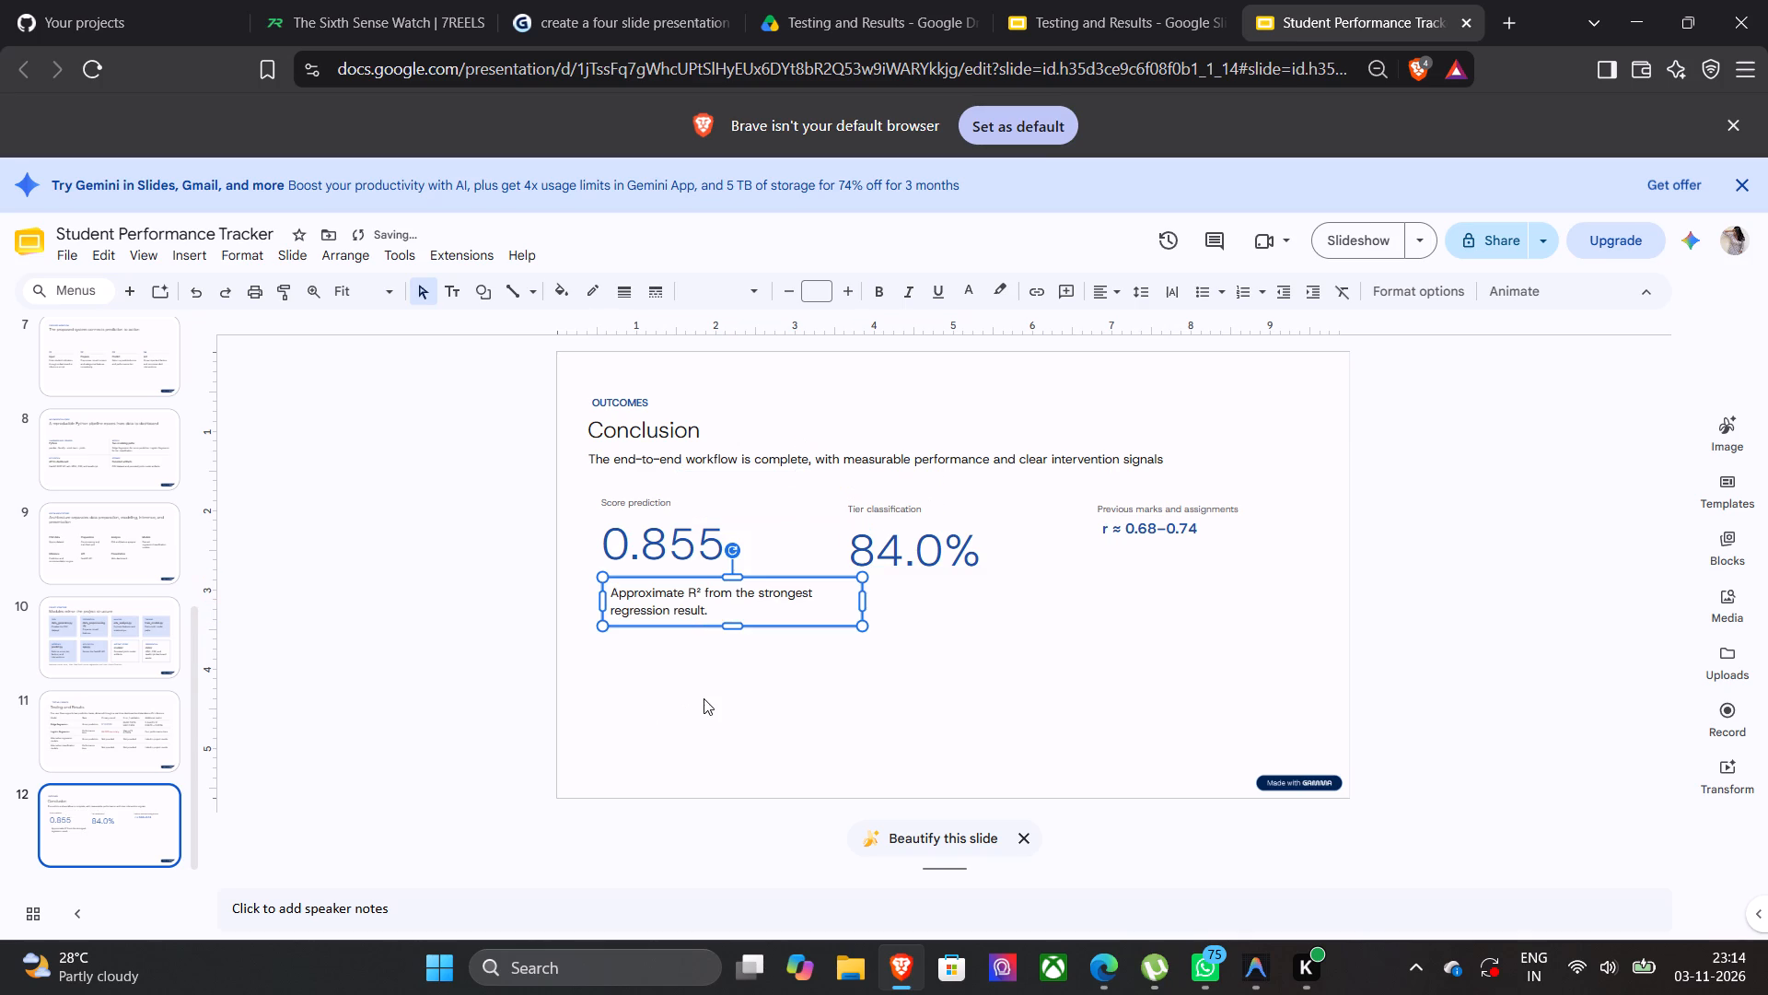
left_click(705, 698)
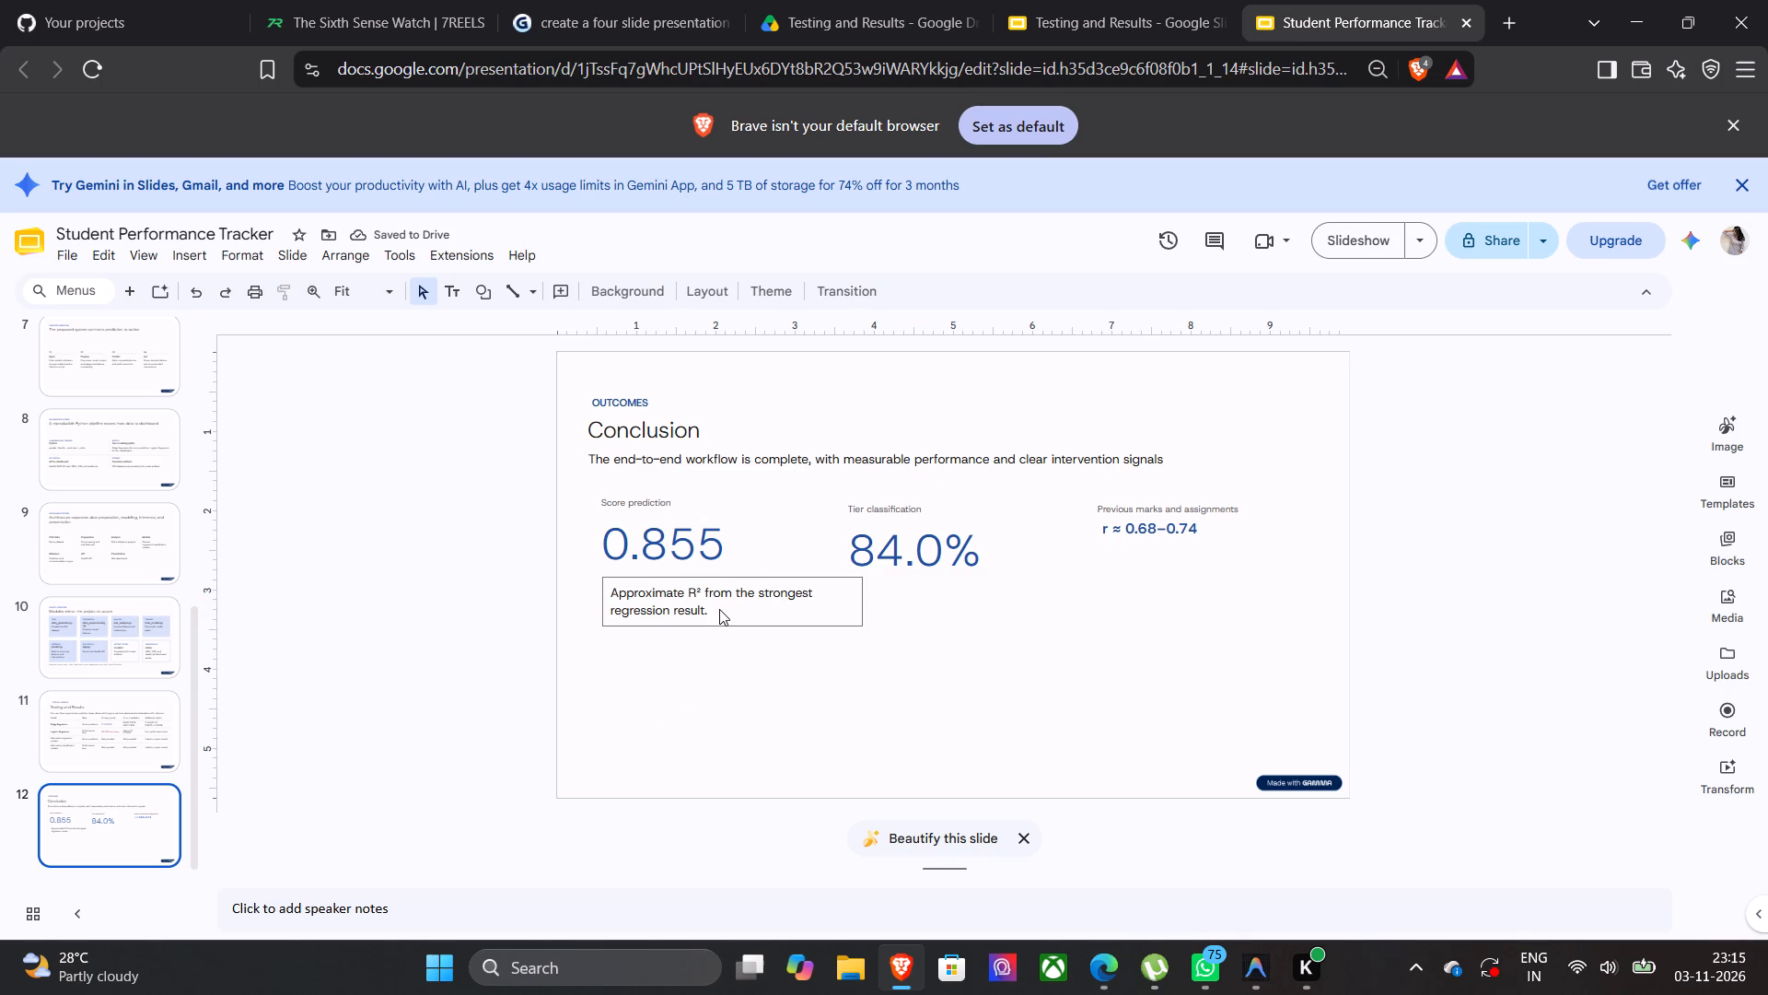
Move the "Approximate R²" caption on slide 12 slightly up, closer to the "0.855" figure.
left_click(719, 609)
left_click(756, 623)
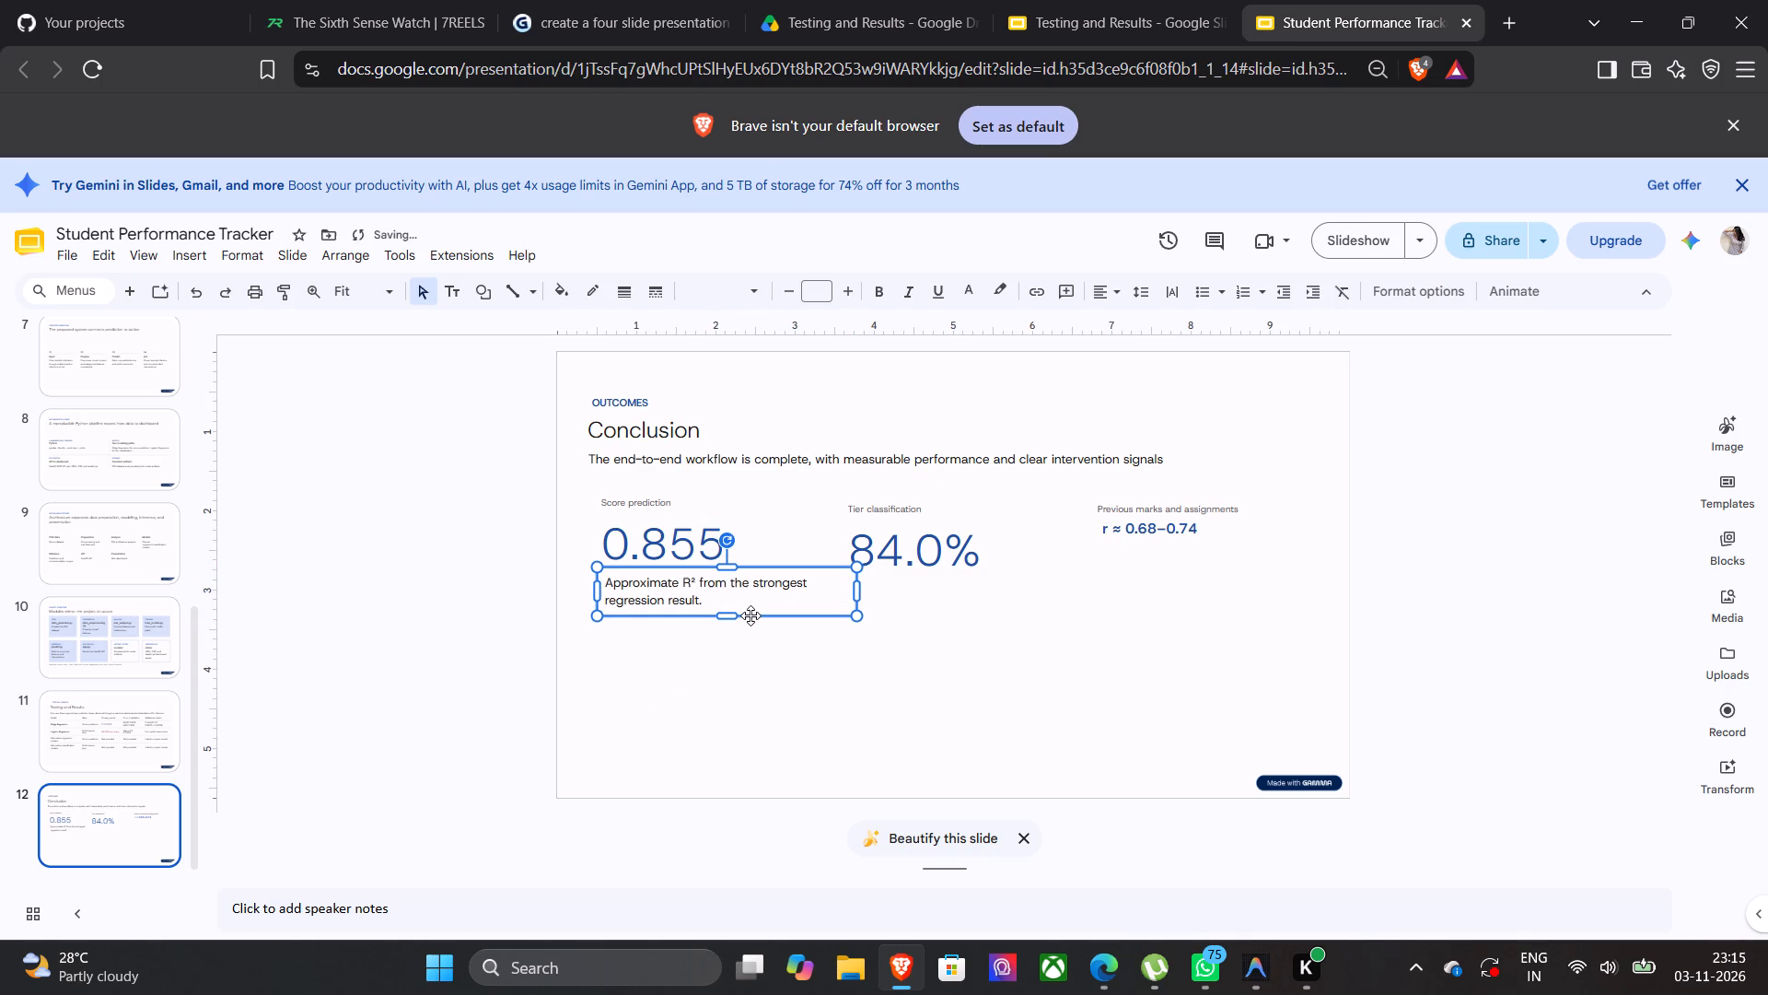
left_click(755, 608)
left_click(713, 645)
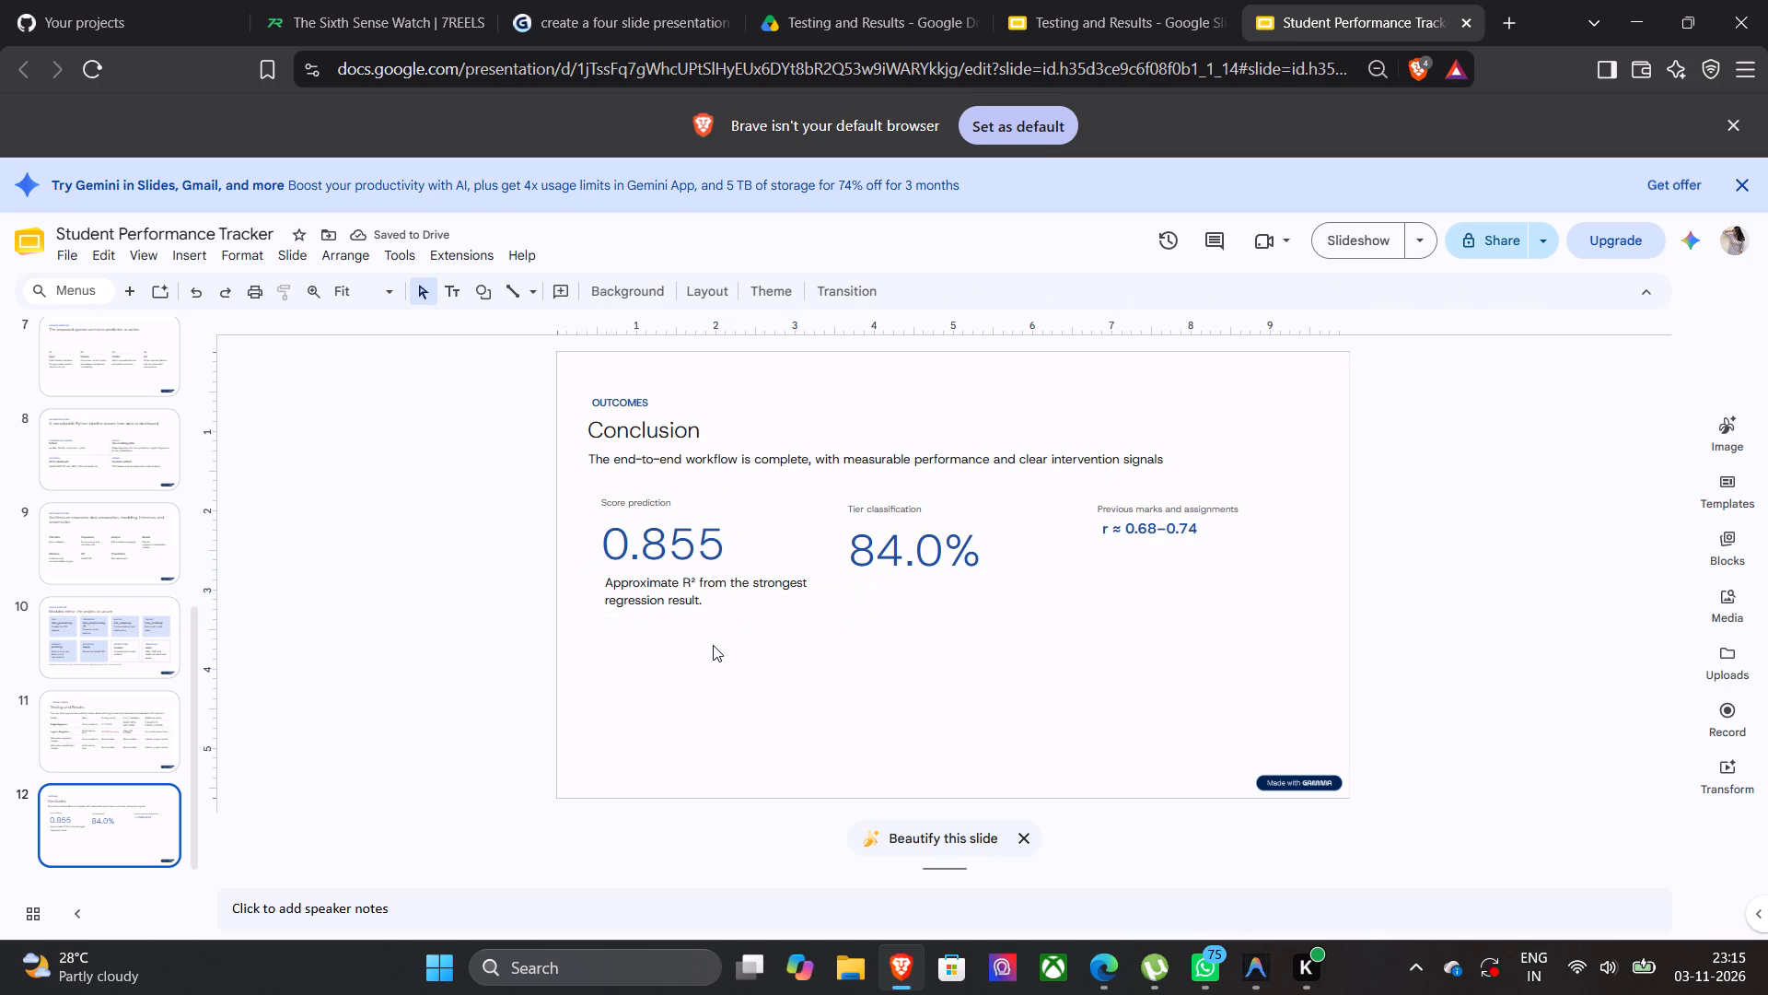
Copy "Accuracy across four performance tiers." from slide 2 of the Testing and Results deck to slide 12, placing it below "84.0%".
left_click(1095, 18)
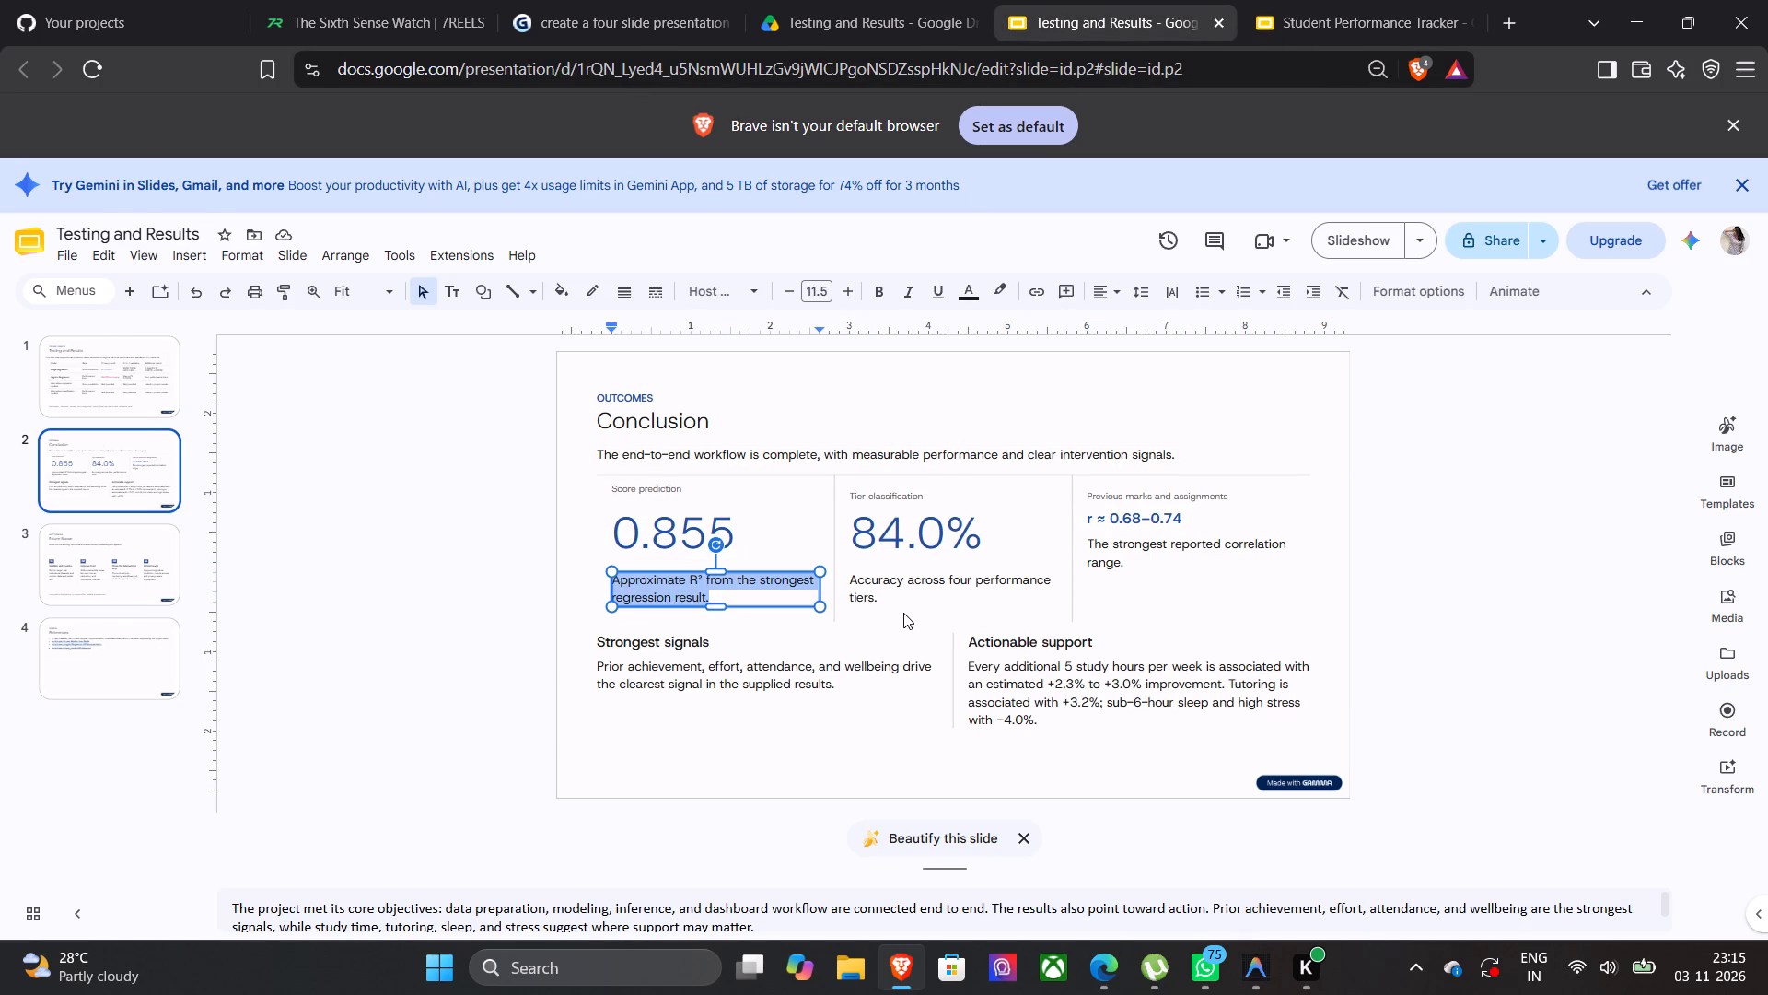
left_click(903, 597)
left_click_drag(903, 597, 845, 587)
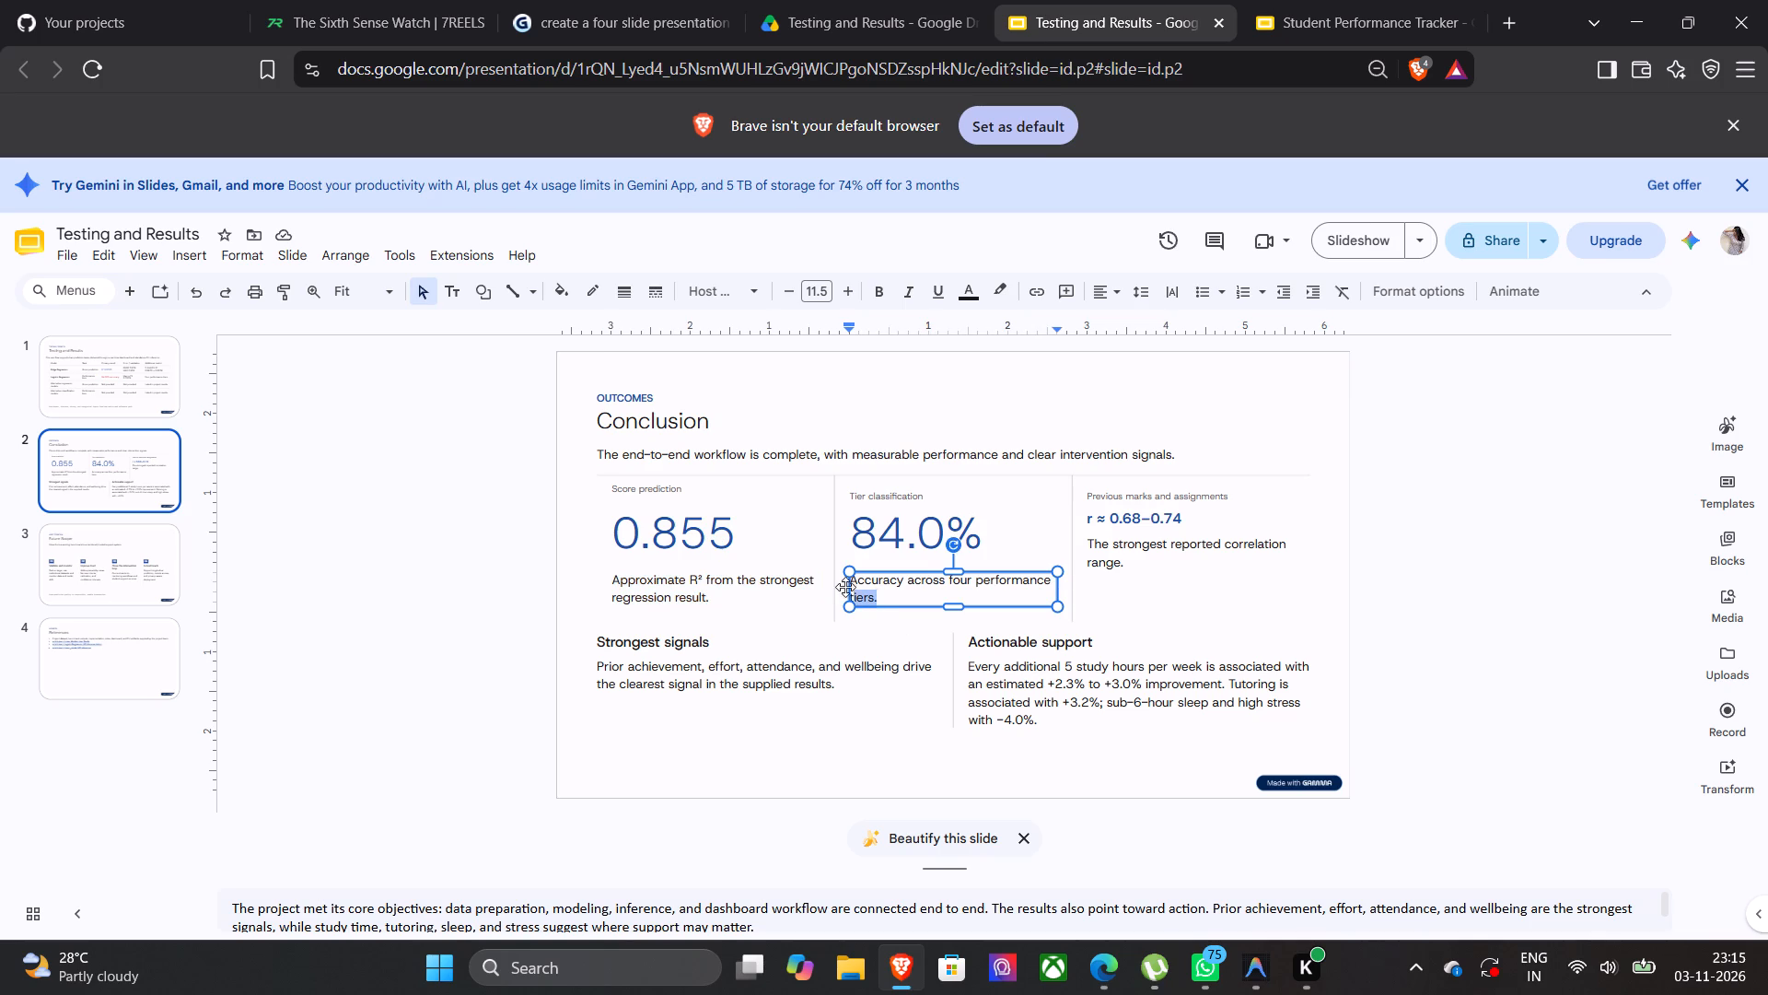
left_click_drag(845, 587, 843, 577)
key("ctrl+c")
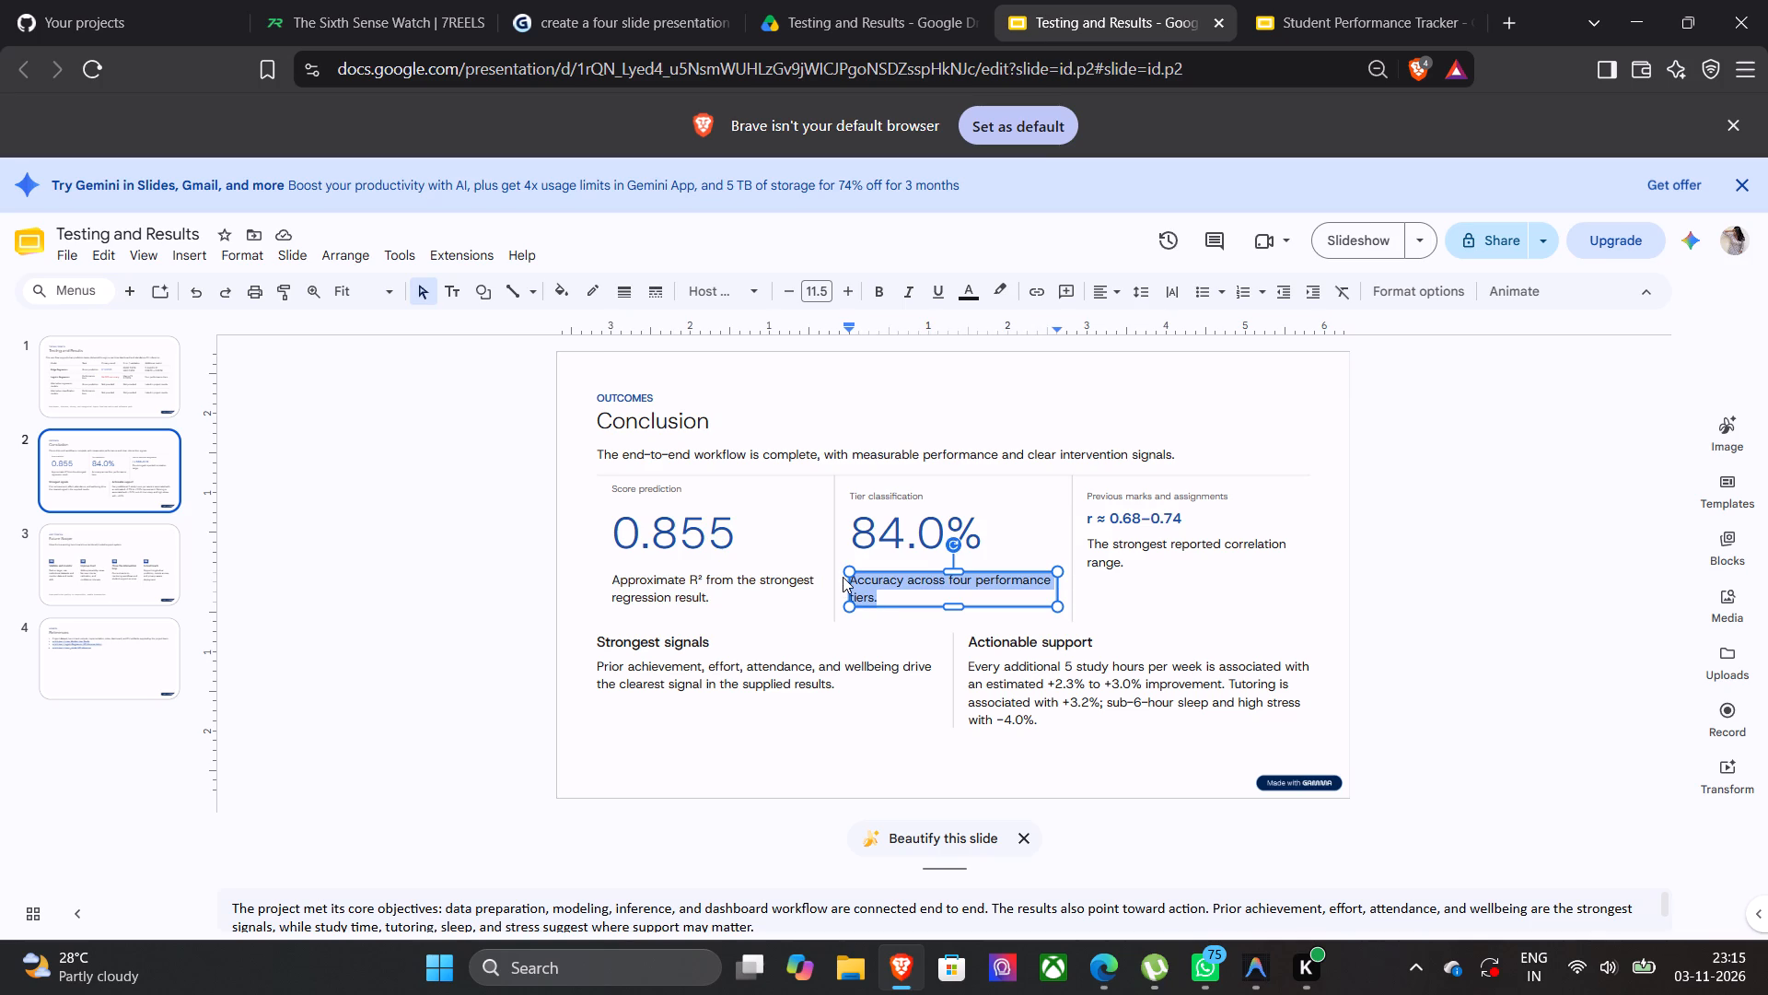
left_click(1352, 27)
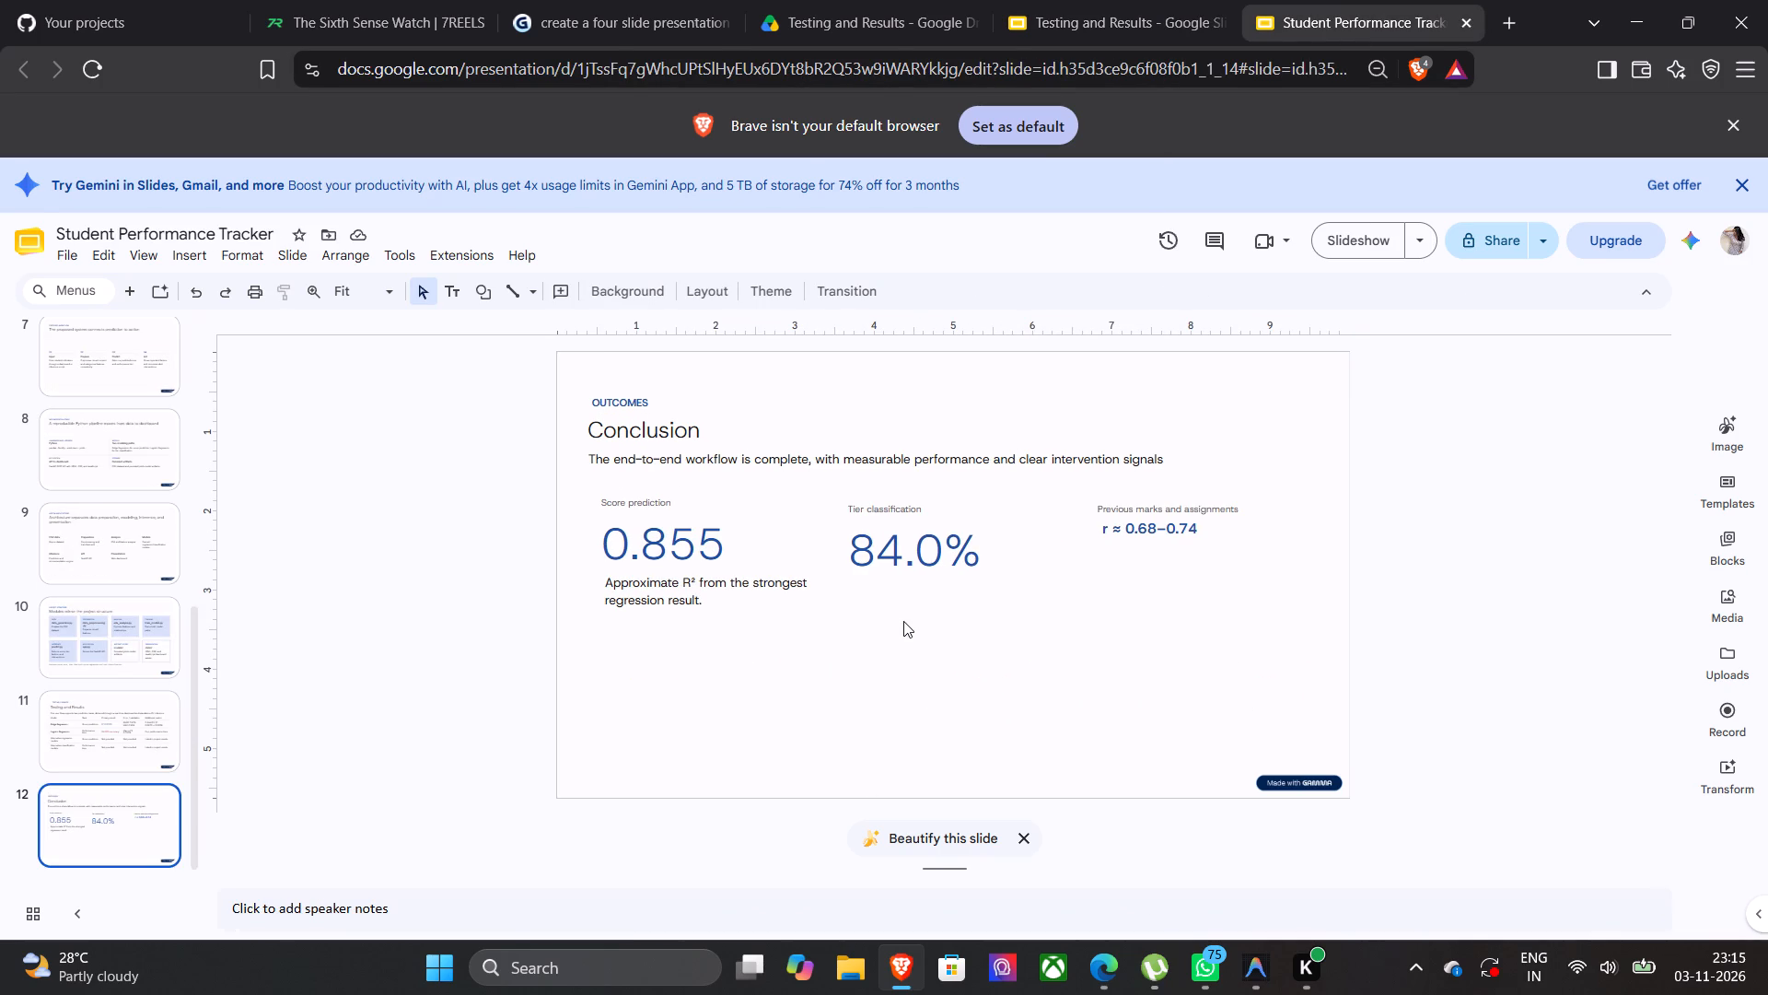
left_click(903, 621)
key("ctrl+v")
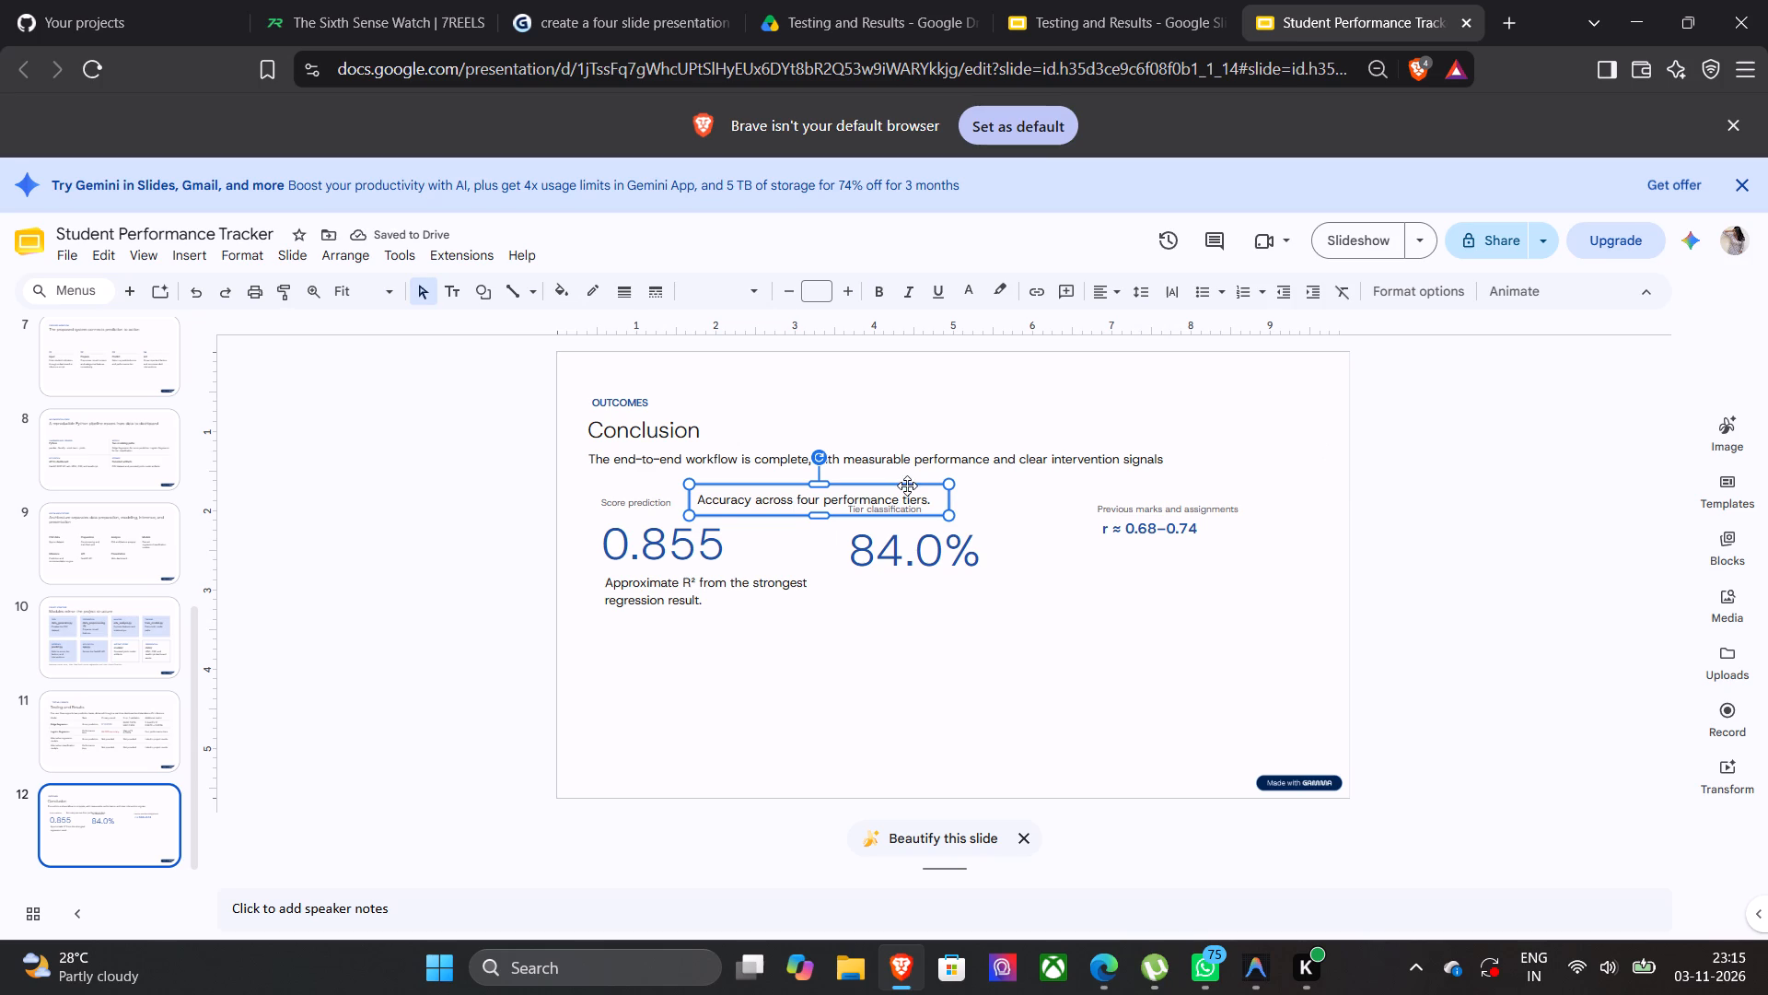
left_click_drag(907, 486, 1003, 577)
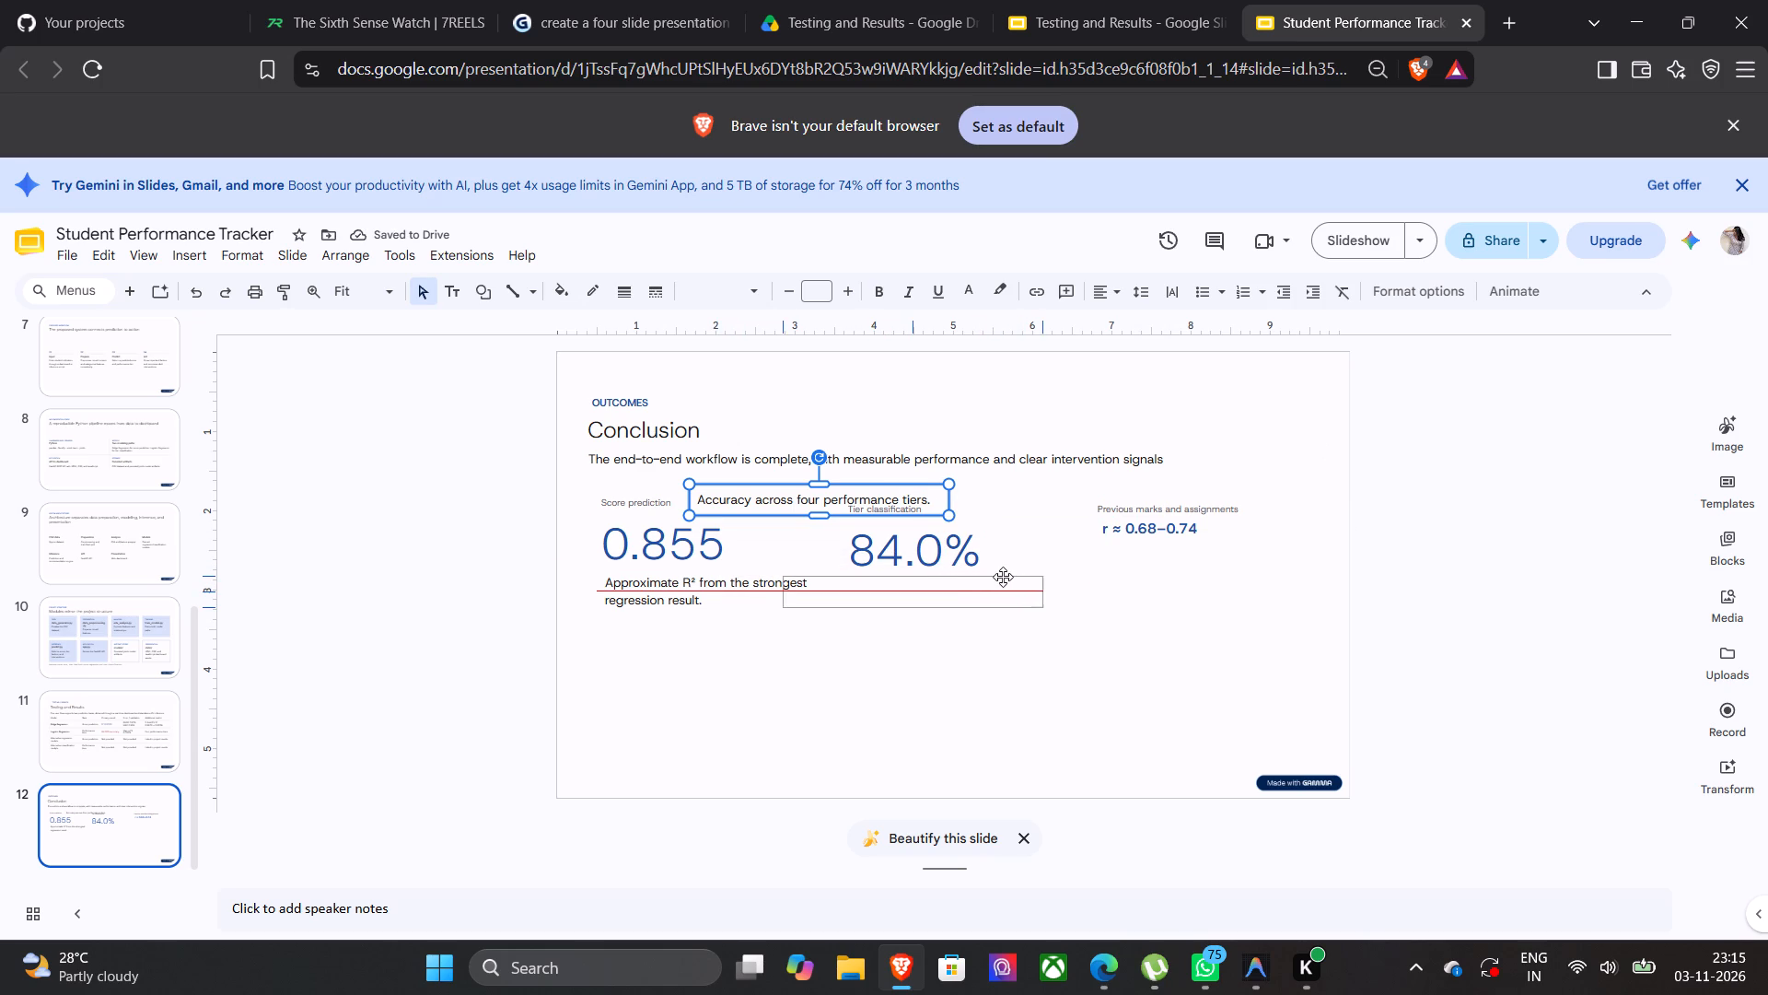
left_click_drag(1003, 577, 1033, 578)
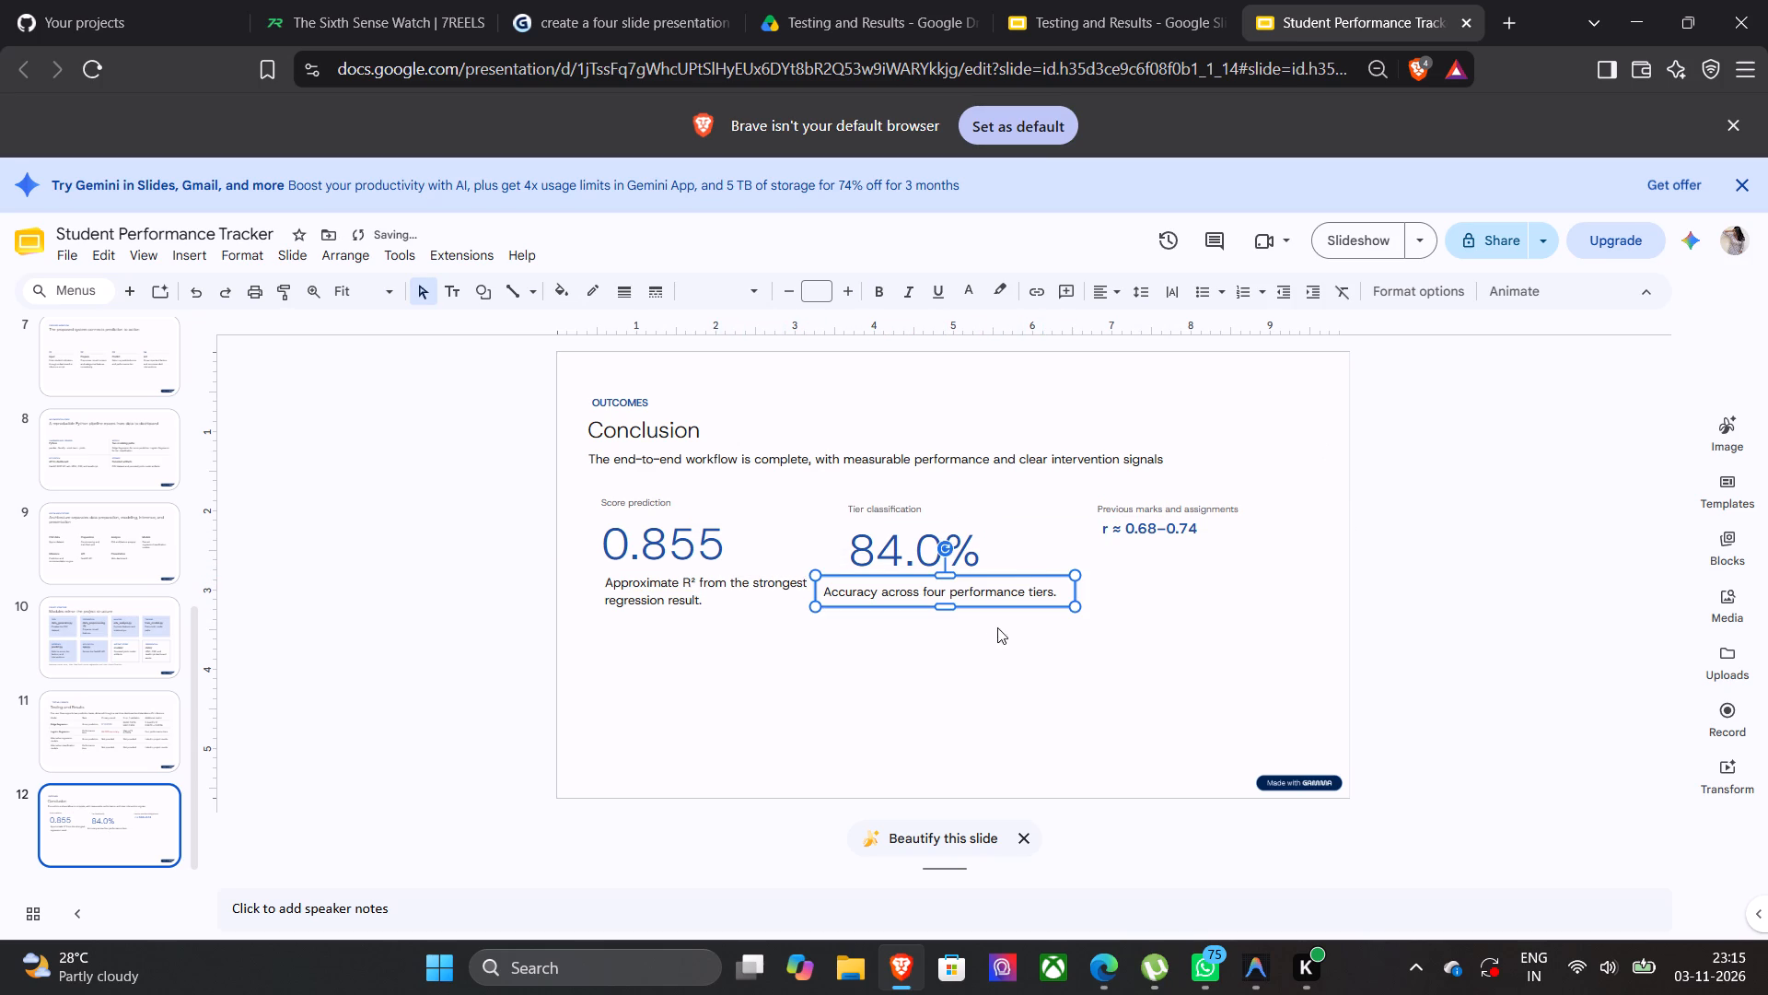
left_click(952, 650)
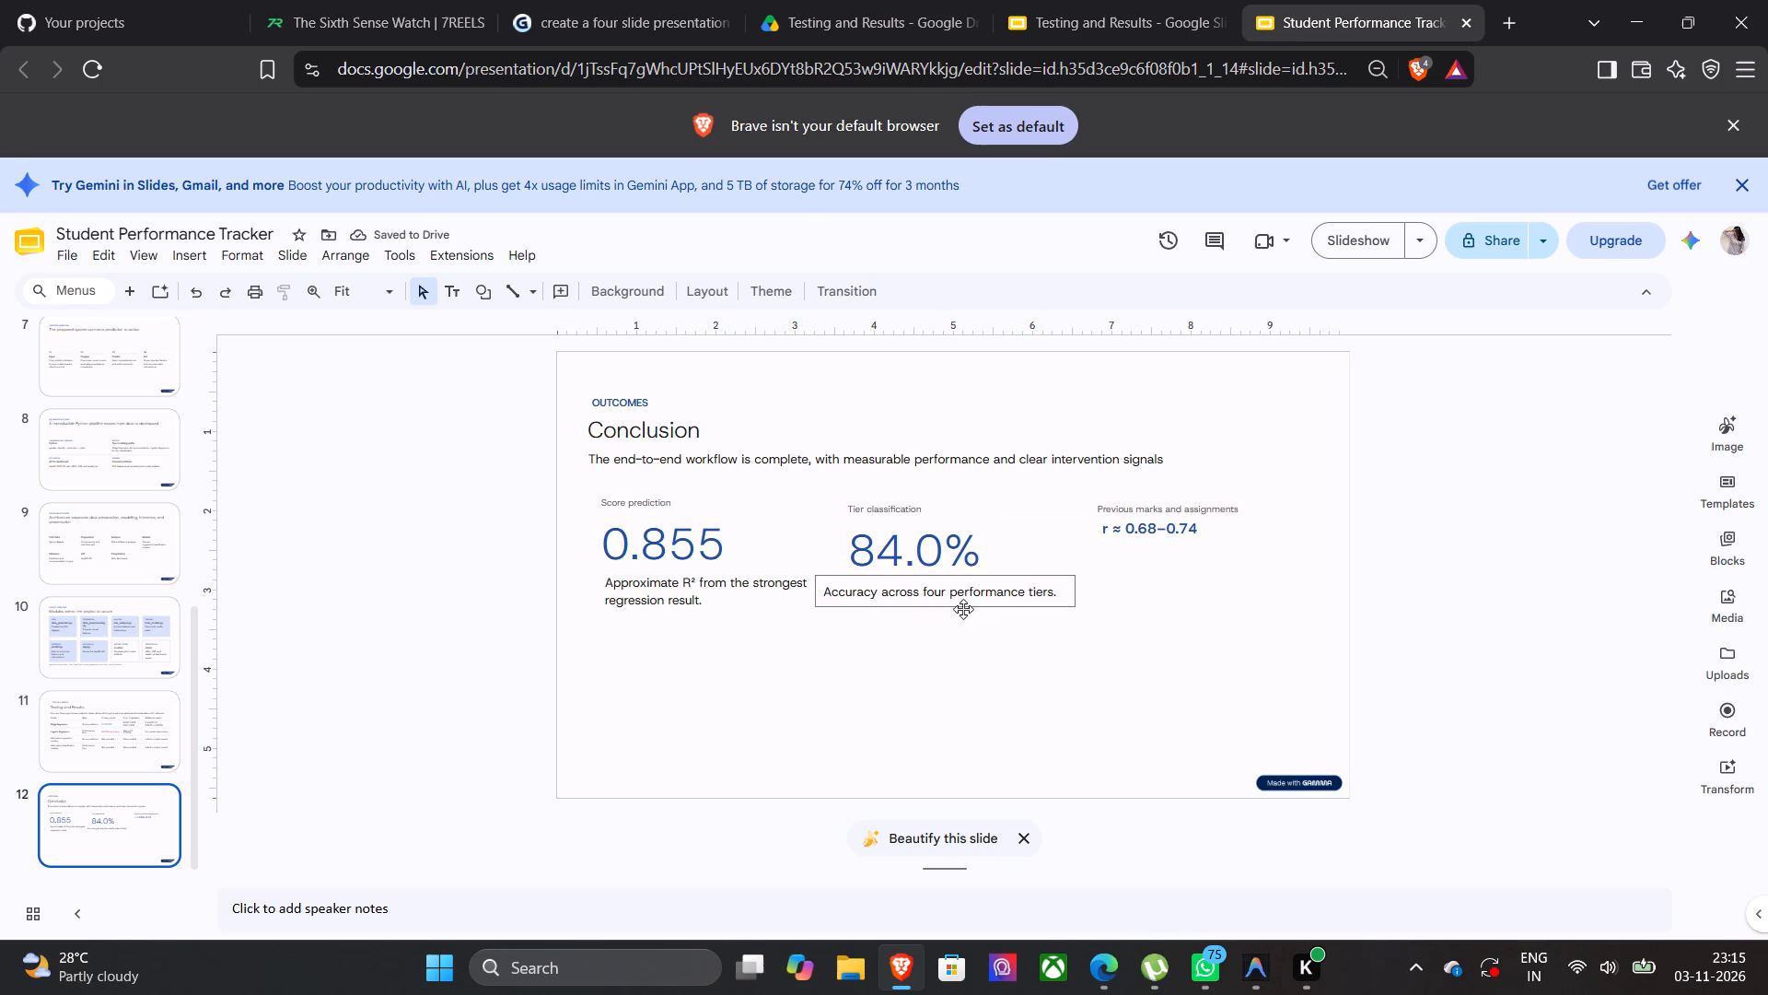
Shift the "Accuracy across four performance tiers." caption on slide 12 slightly right and up, away from the R² caption and closer to "84.0%".
left_click(1050, 595)
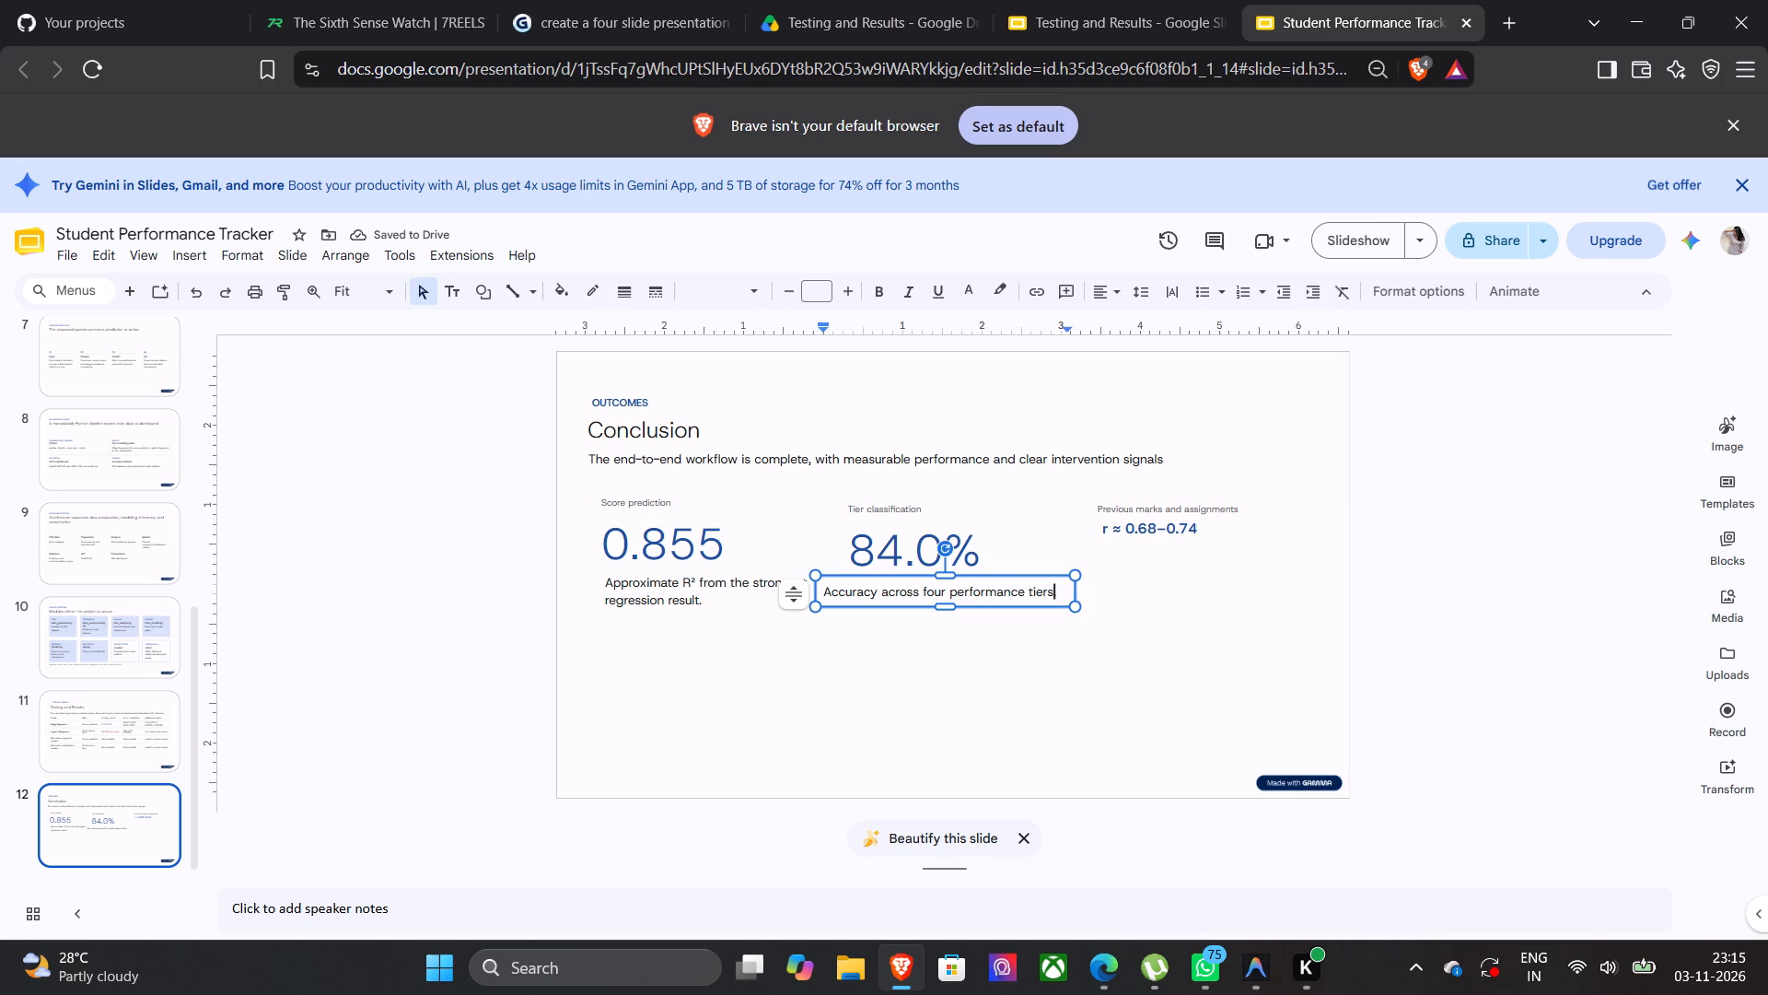
left_click_drag(1058, 611, 1066, 602)
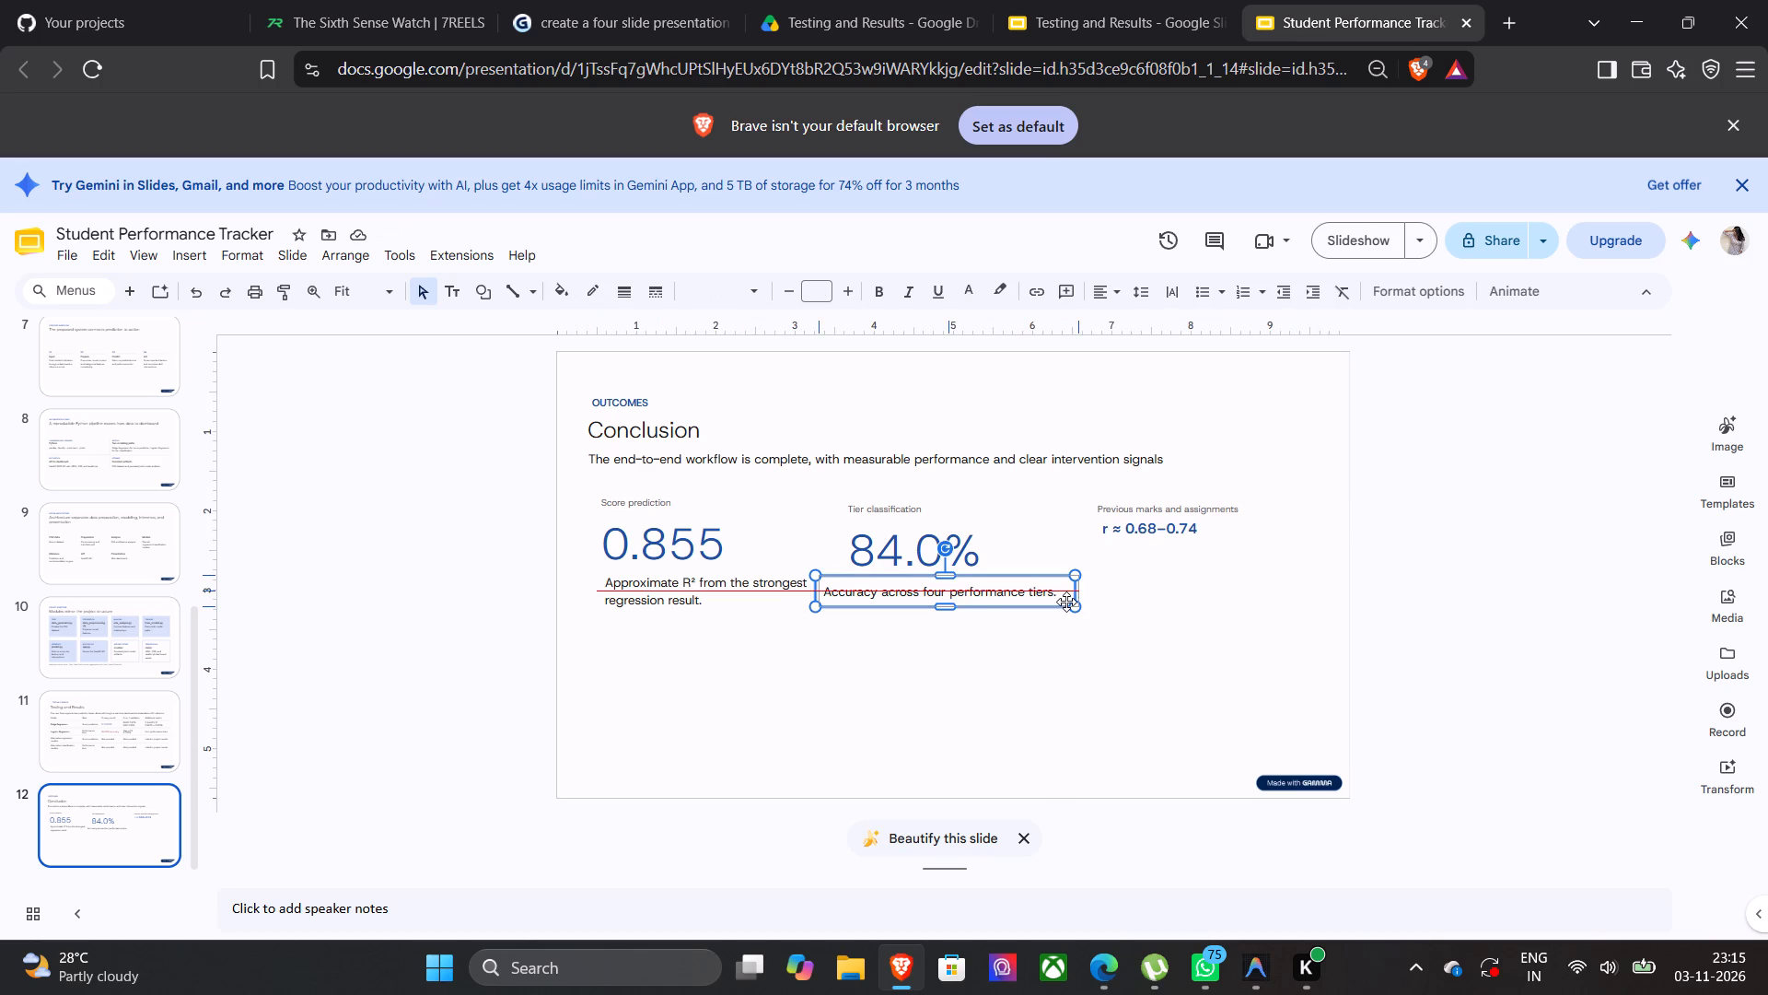
left_click_drag(1066, 602, 1075, 609)
left_click(954, 696)
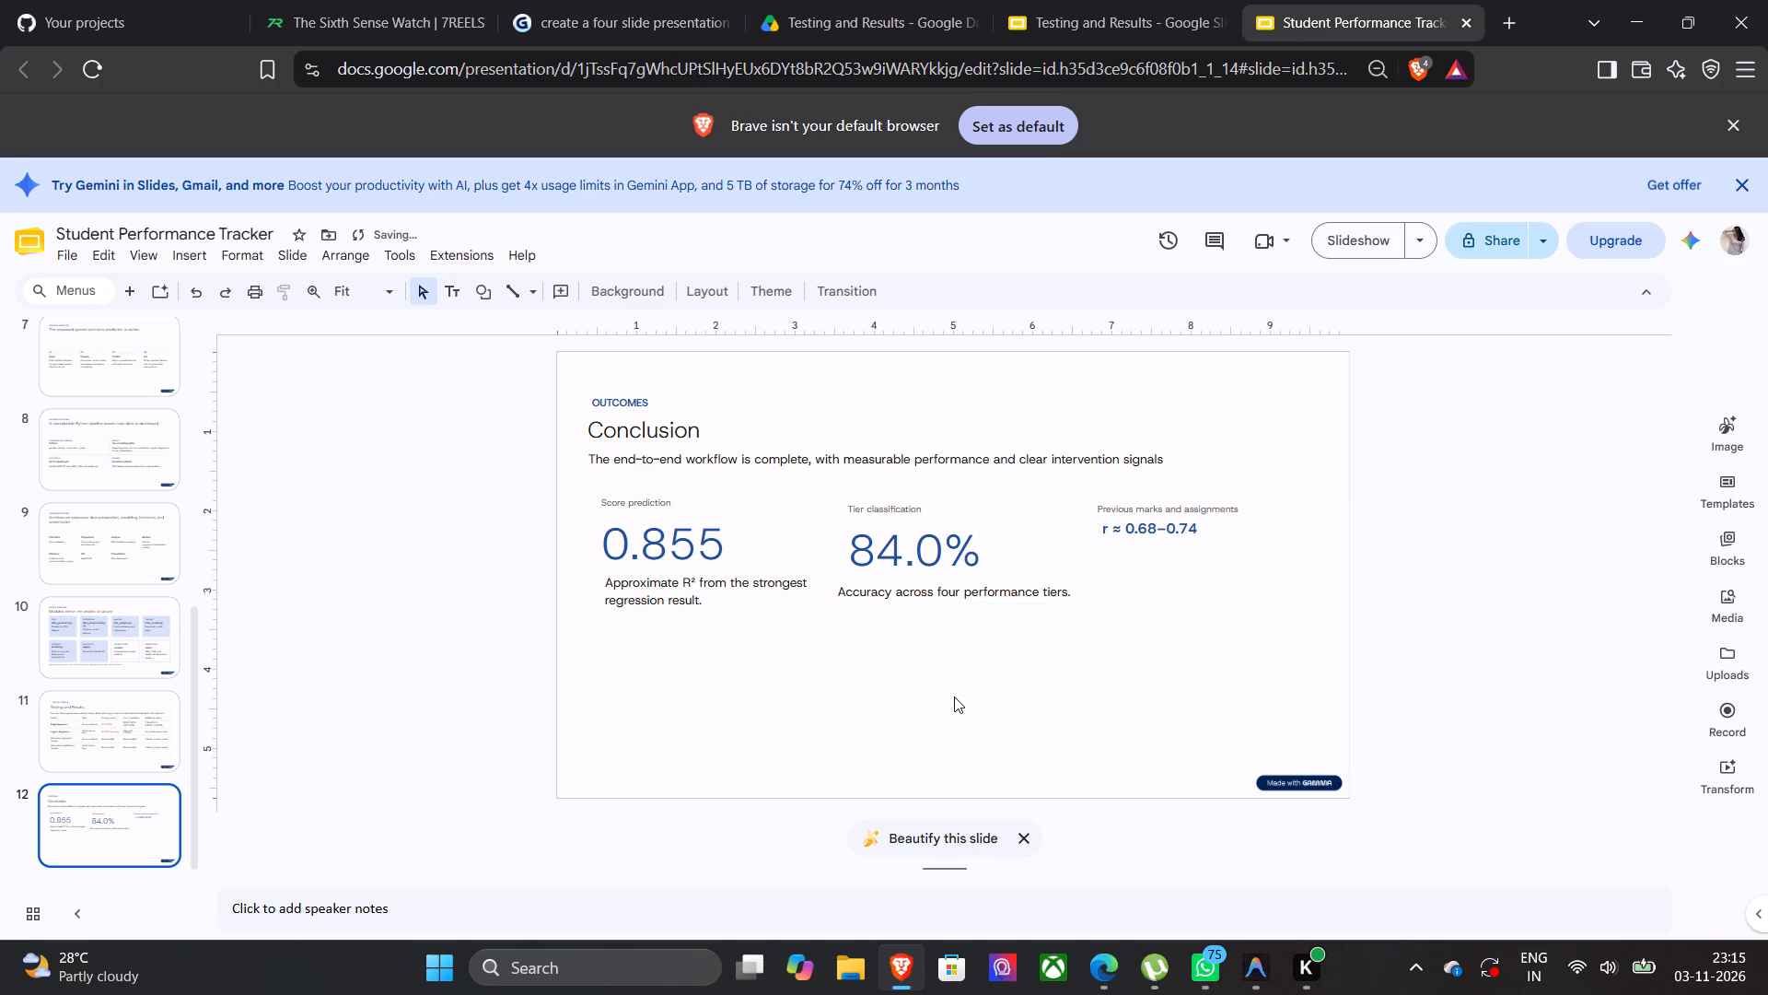
left_click(951, 600)
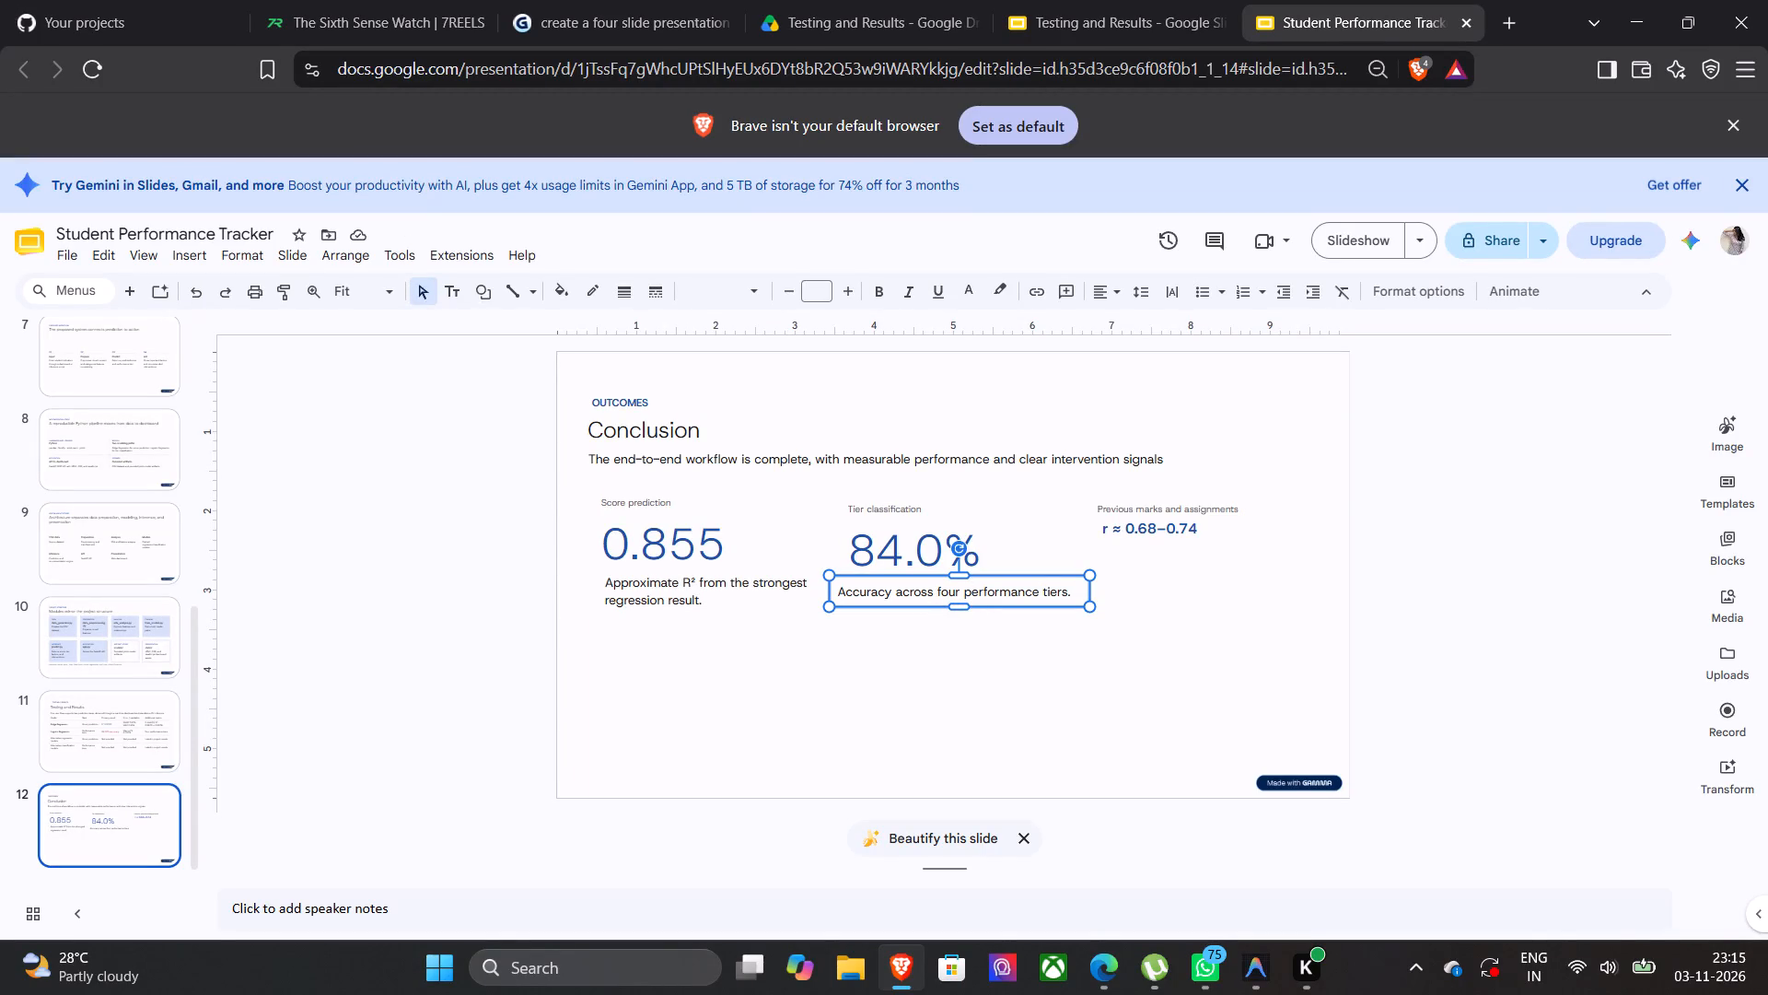
left_click(942, 603)
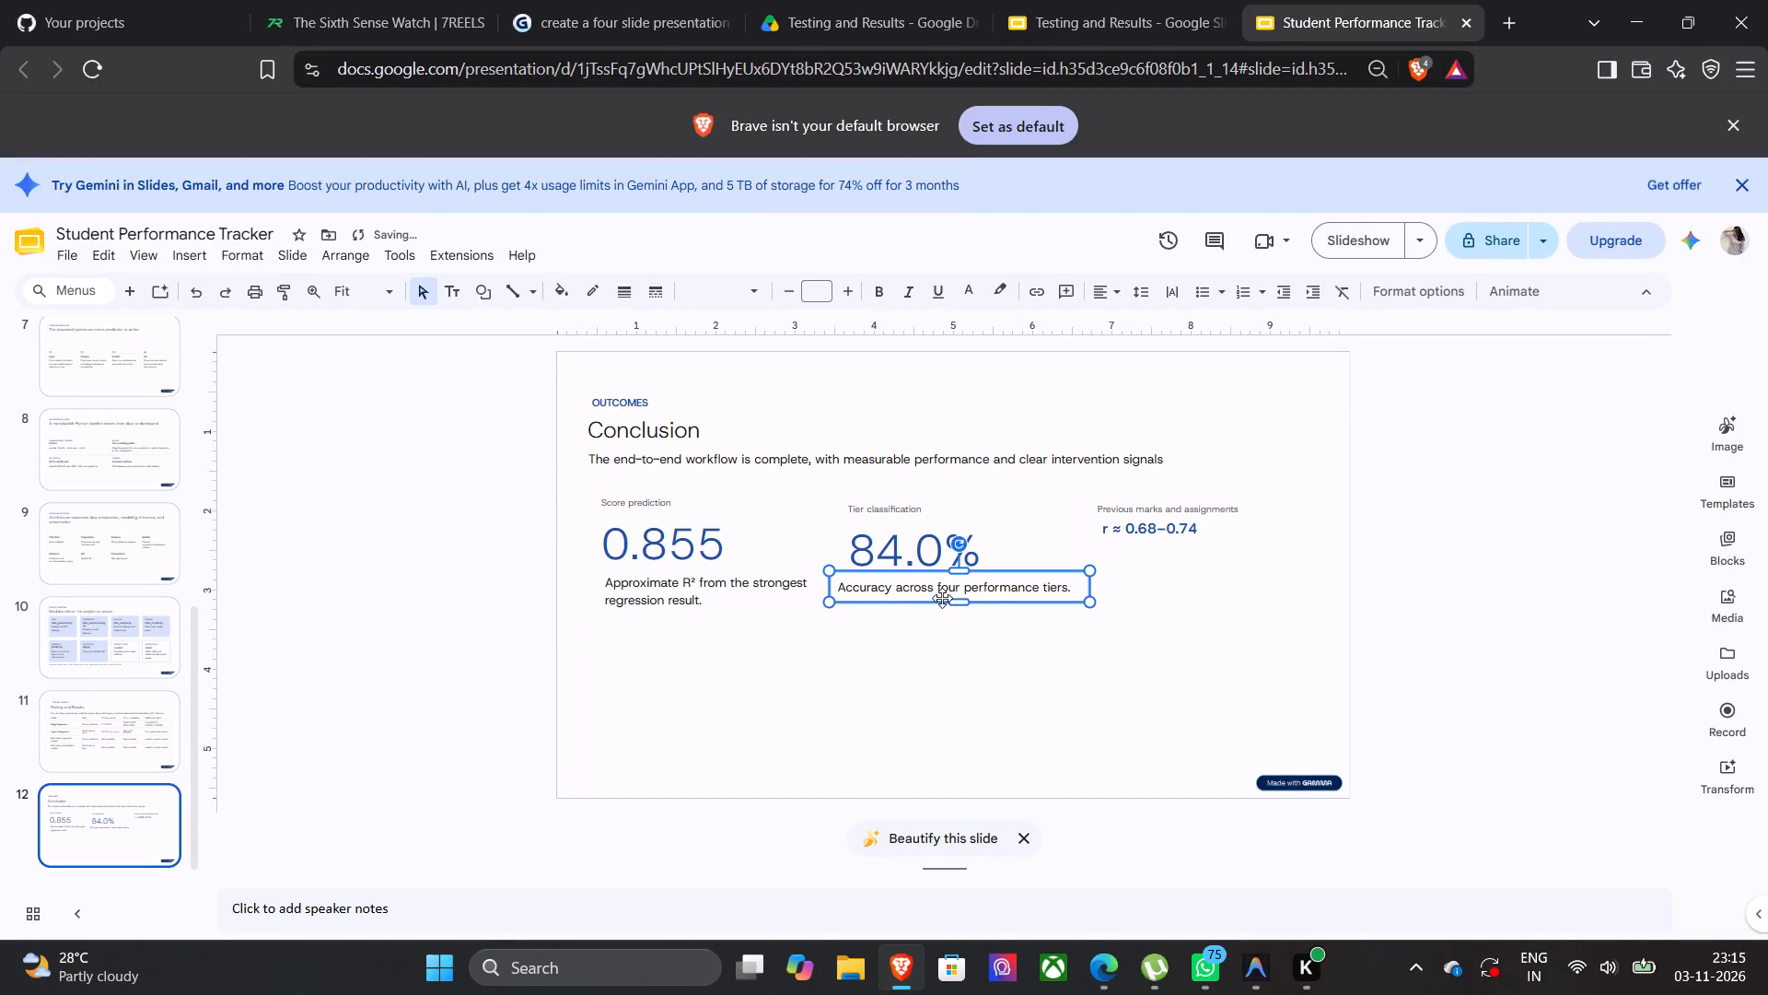
left_click(921, 598)
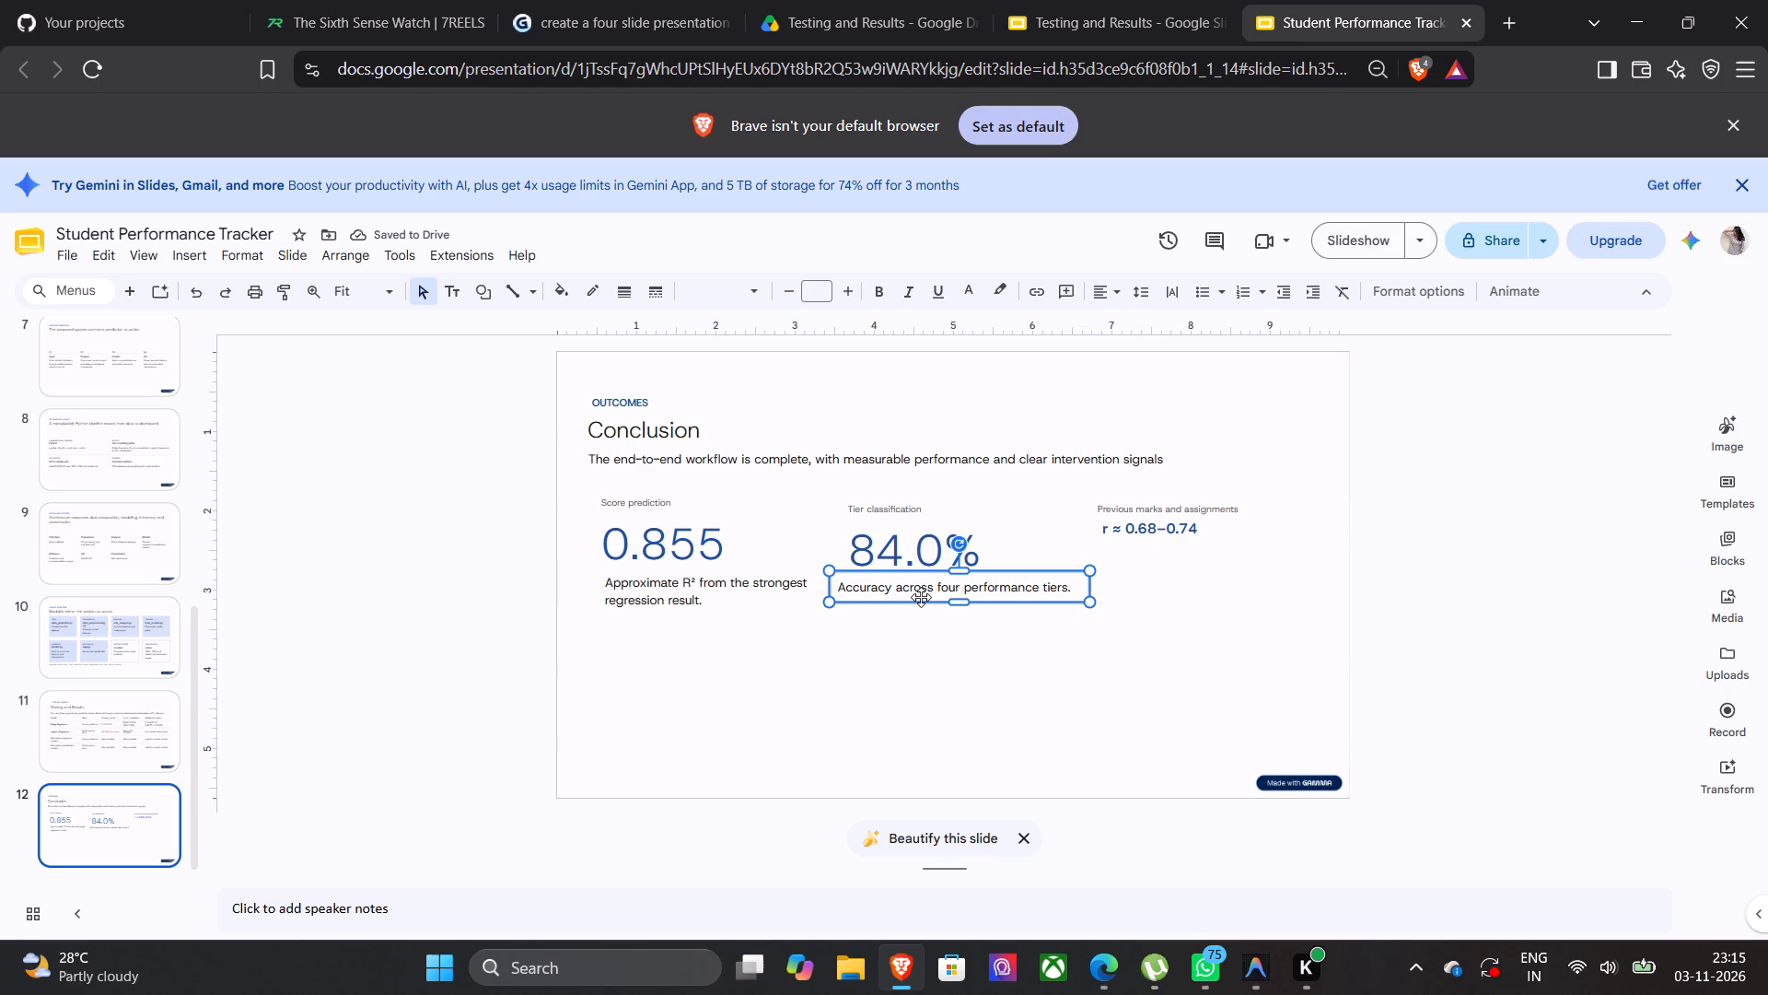
left_click(900, 650)
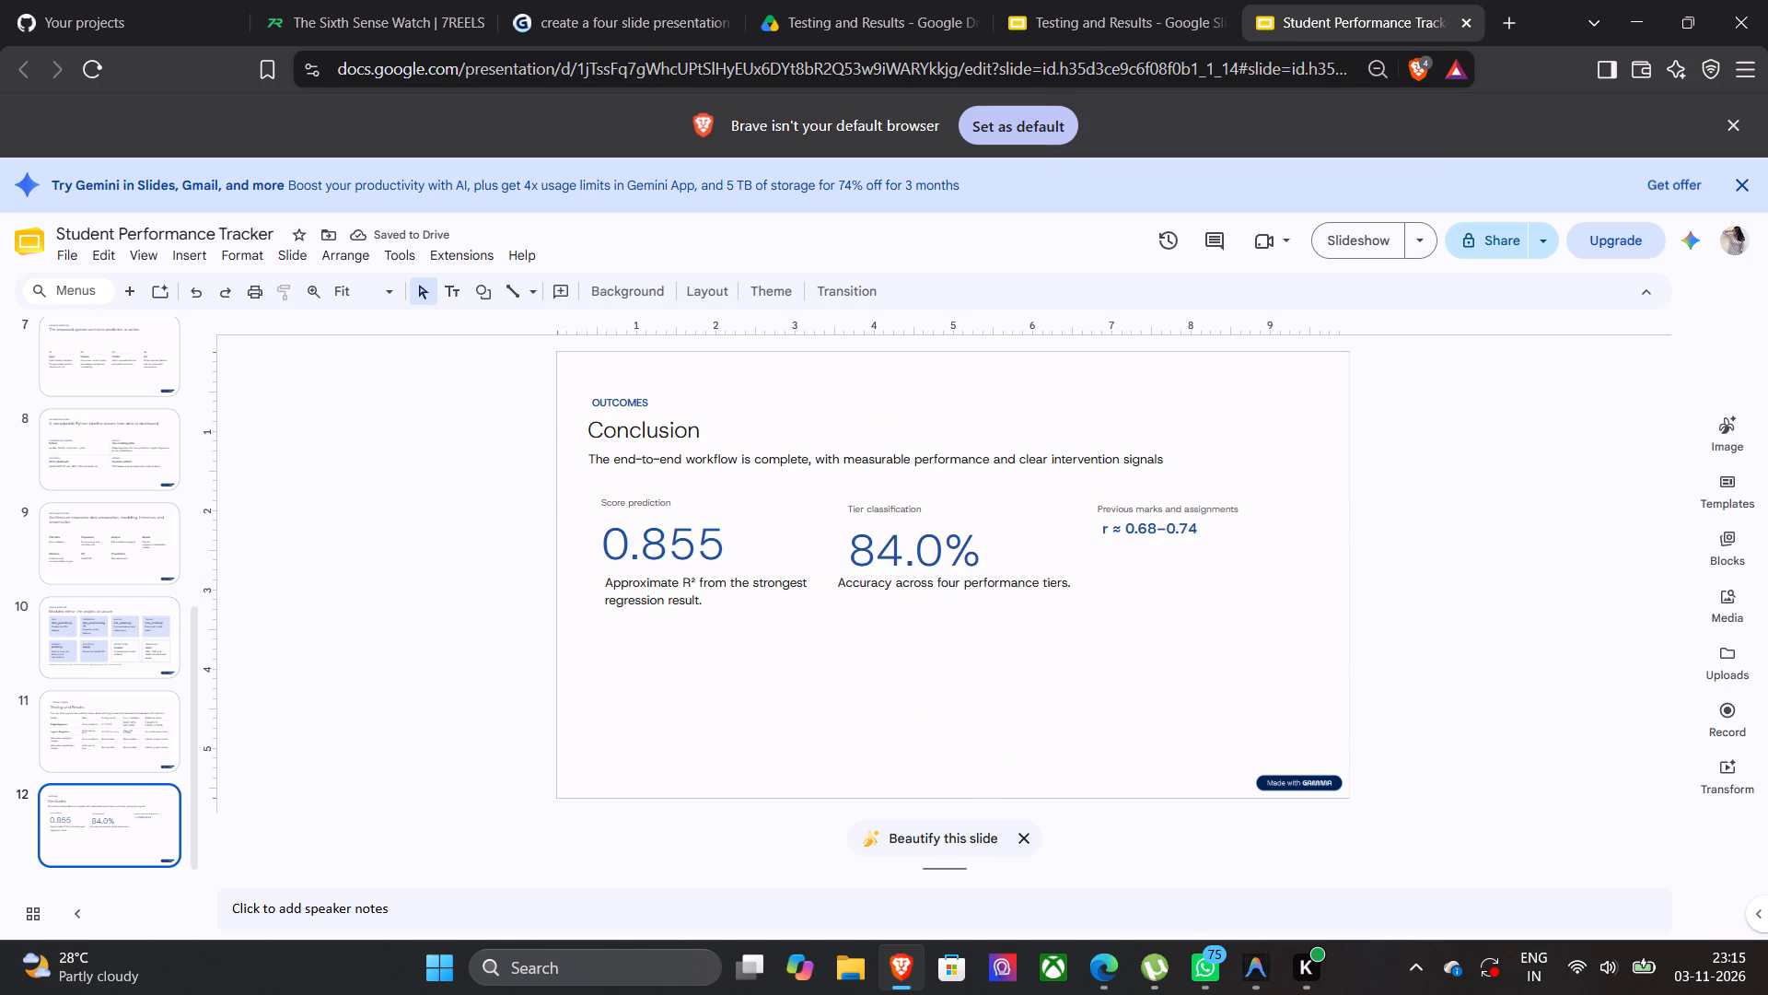
Copy "The strongest reported correlation range" from slide 2 of the Testing and Results deck to slide 12, placing it directly below "r ≈ 0.68–0.74".
left_click(1076, 33)
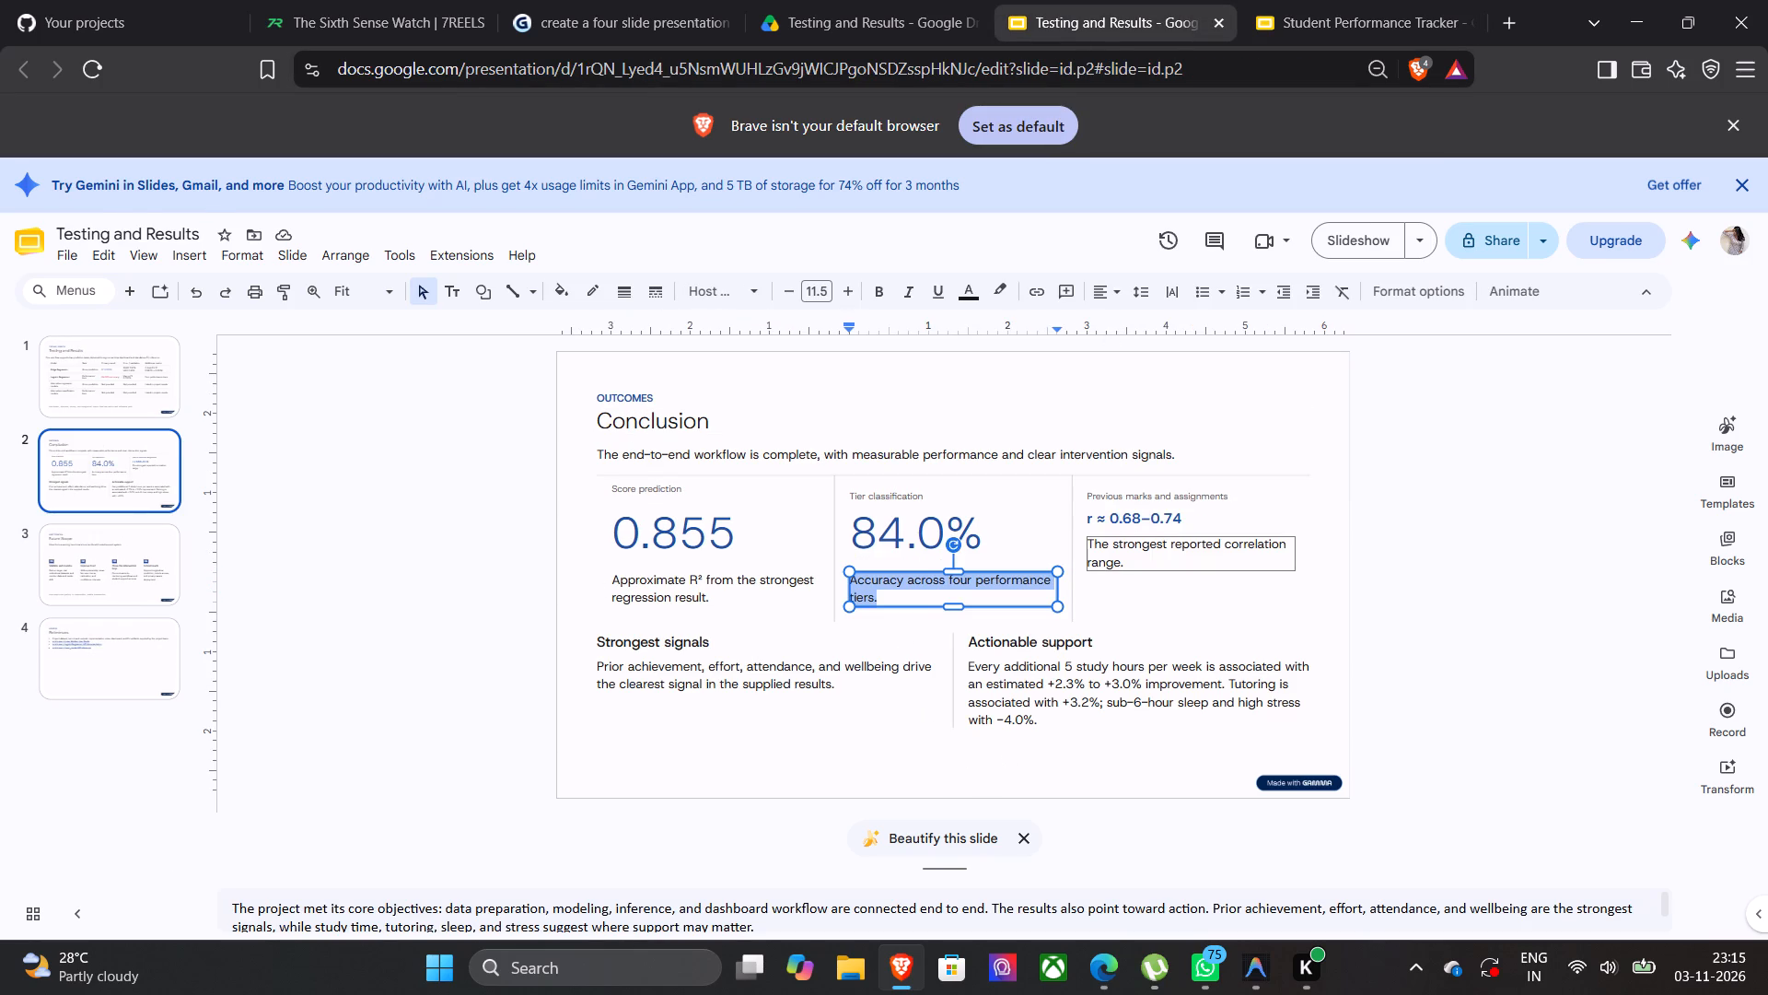
left_click(1110, 544)
left_click_drag(1121, 560, 1081, 544)
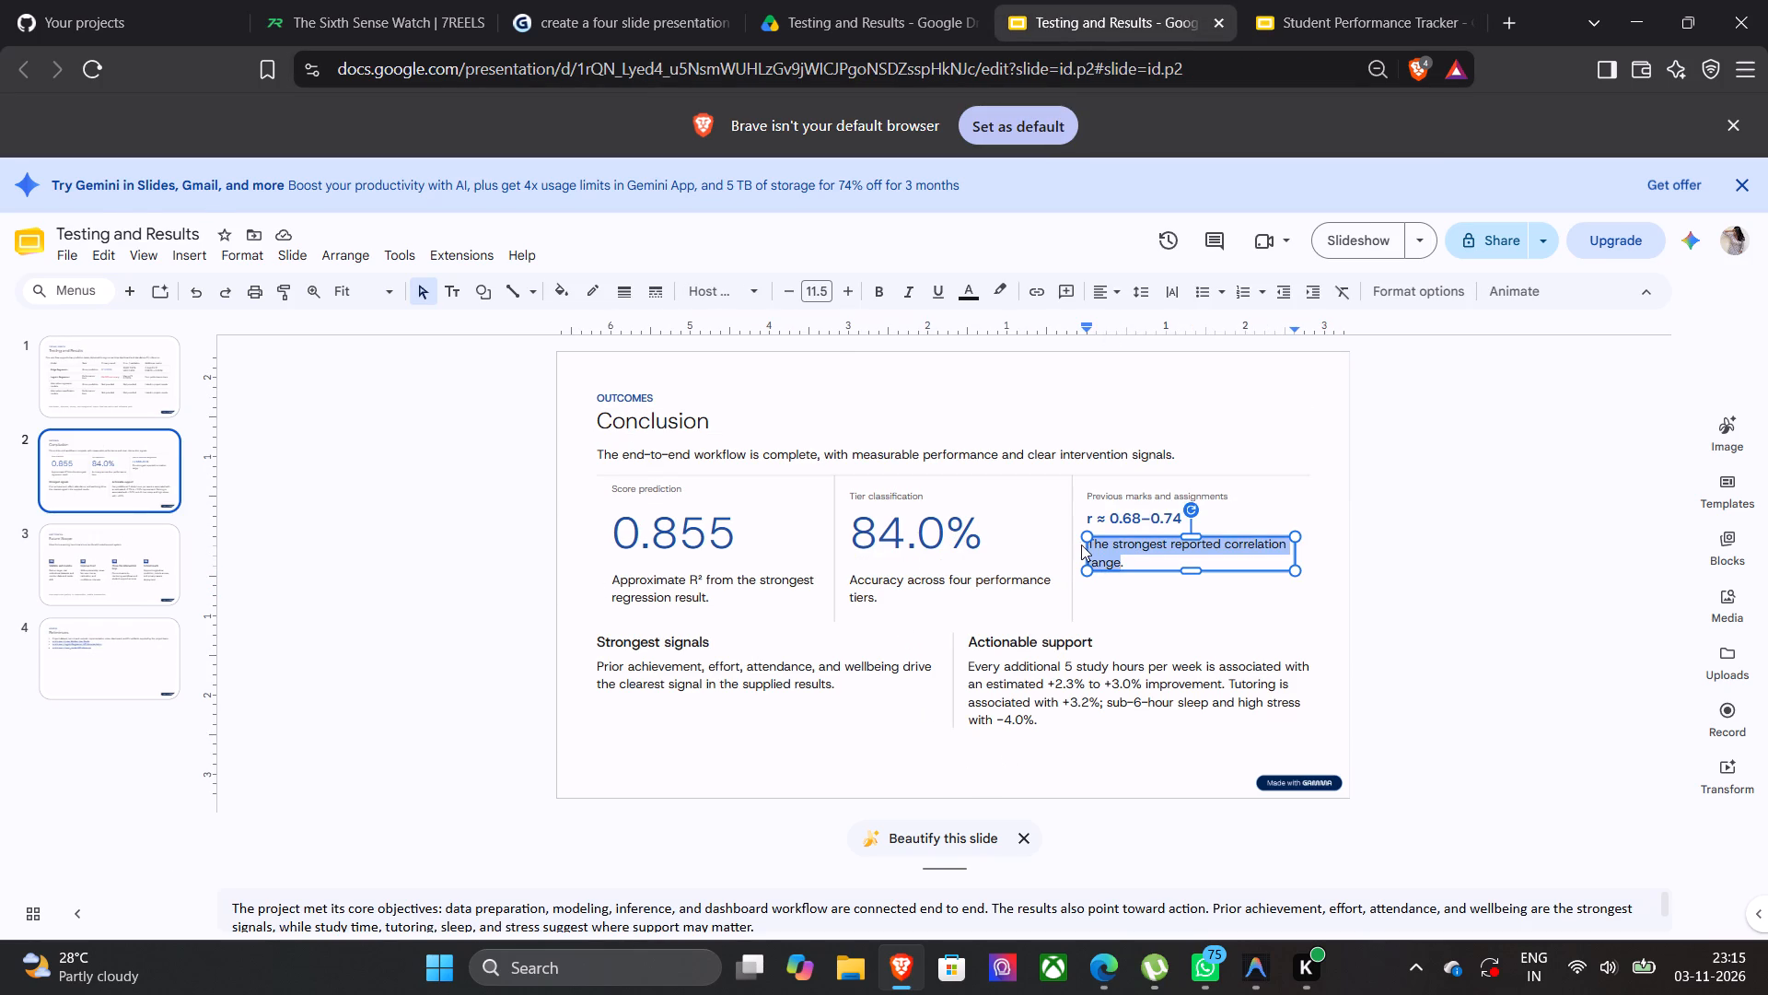
left_click_drag(1081, 544, 1081, 534)
key("ctrl+c")
left_click(1347, 0)
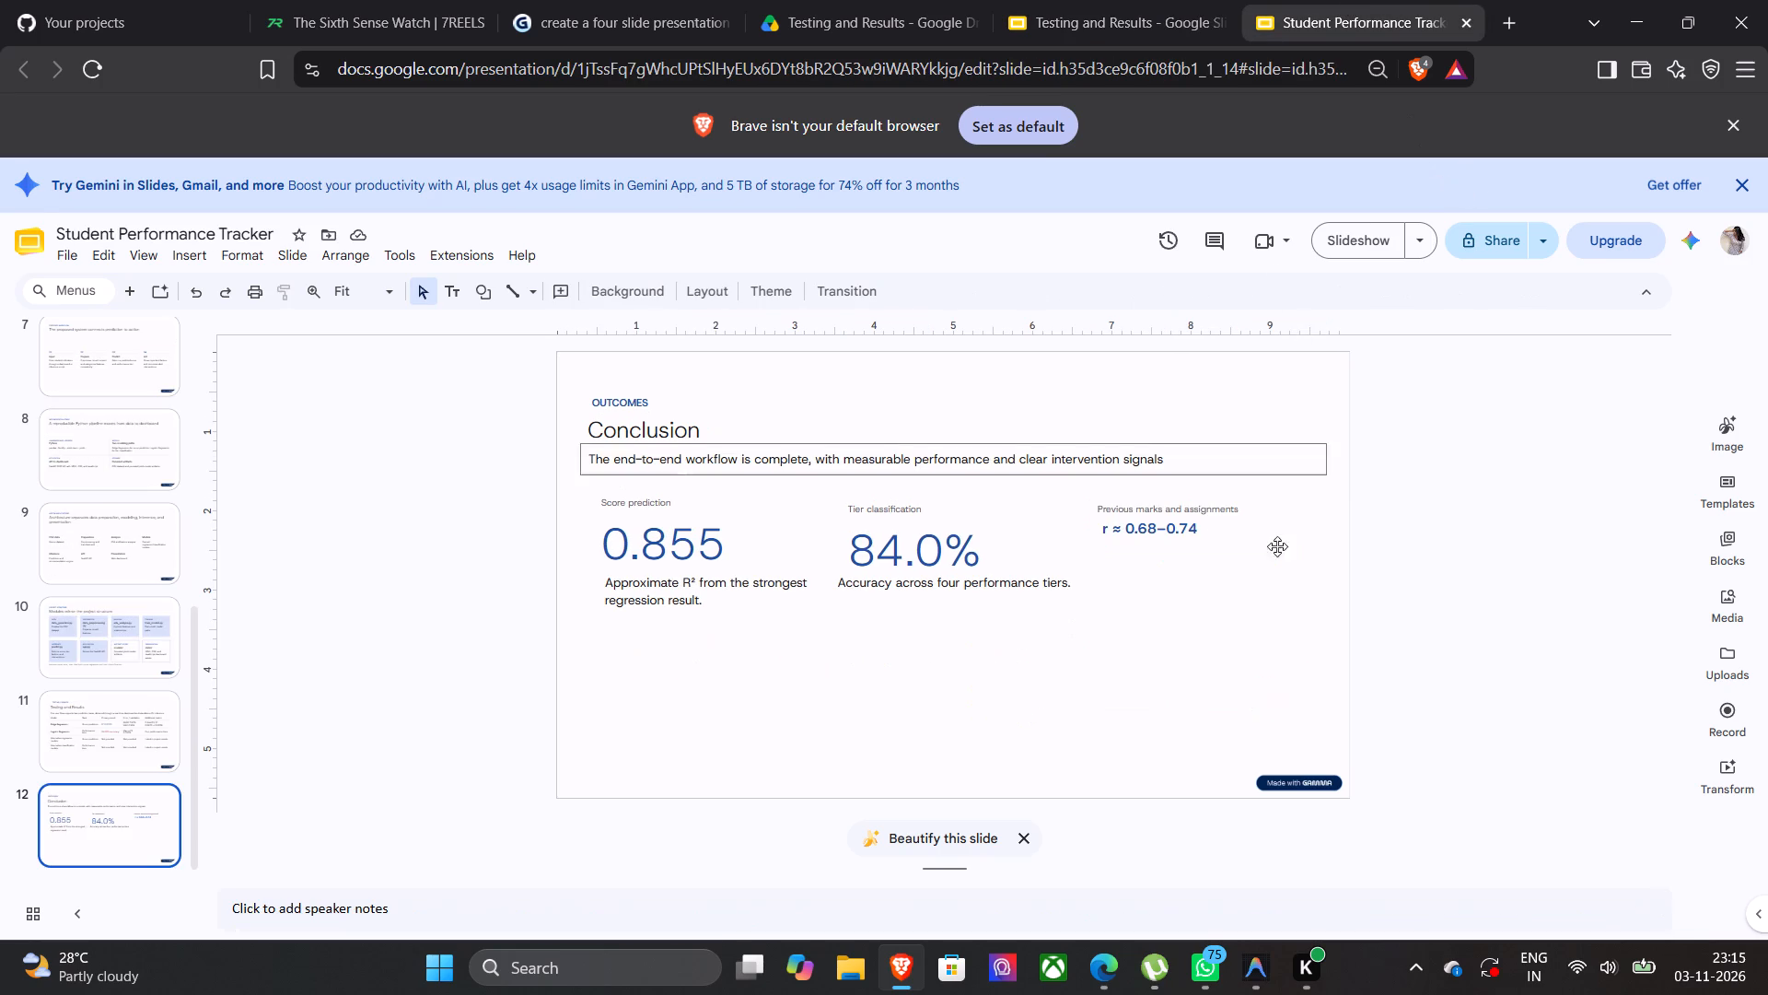
left_click(1242, 602)
key("ctrl+v")
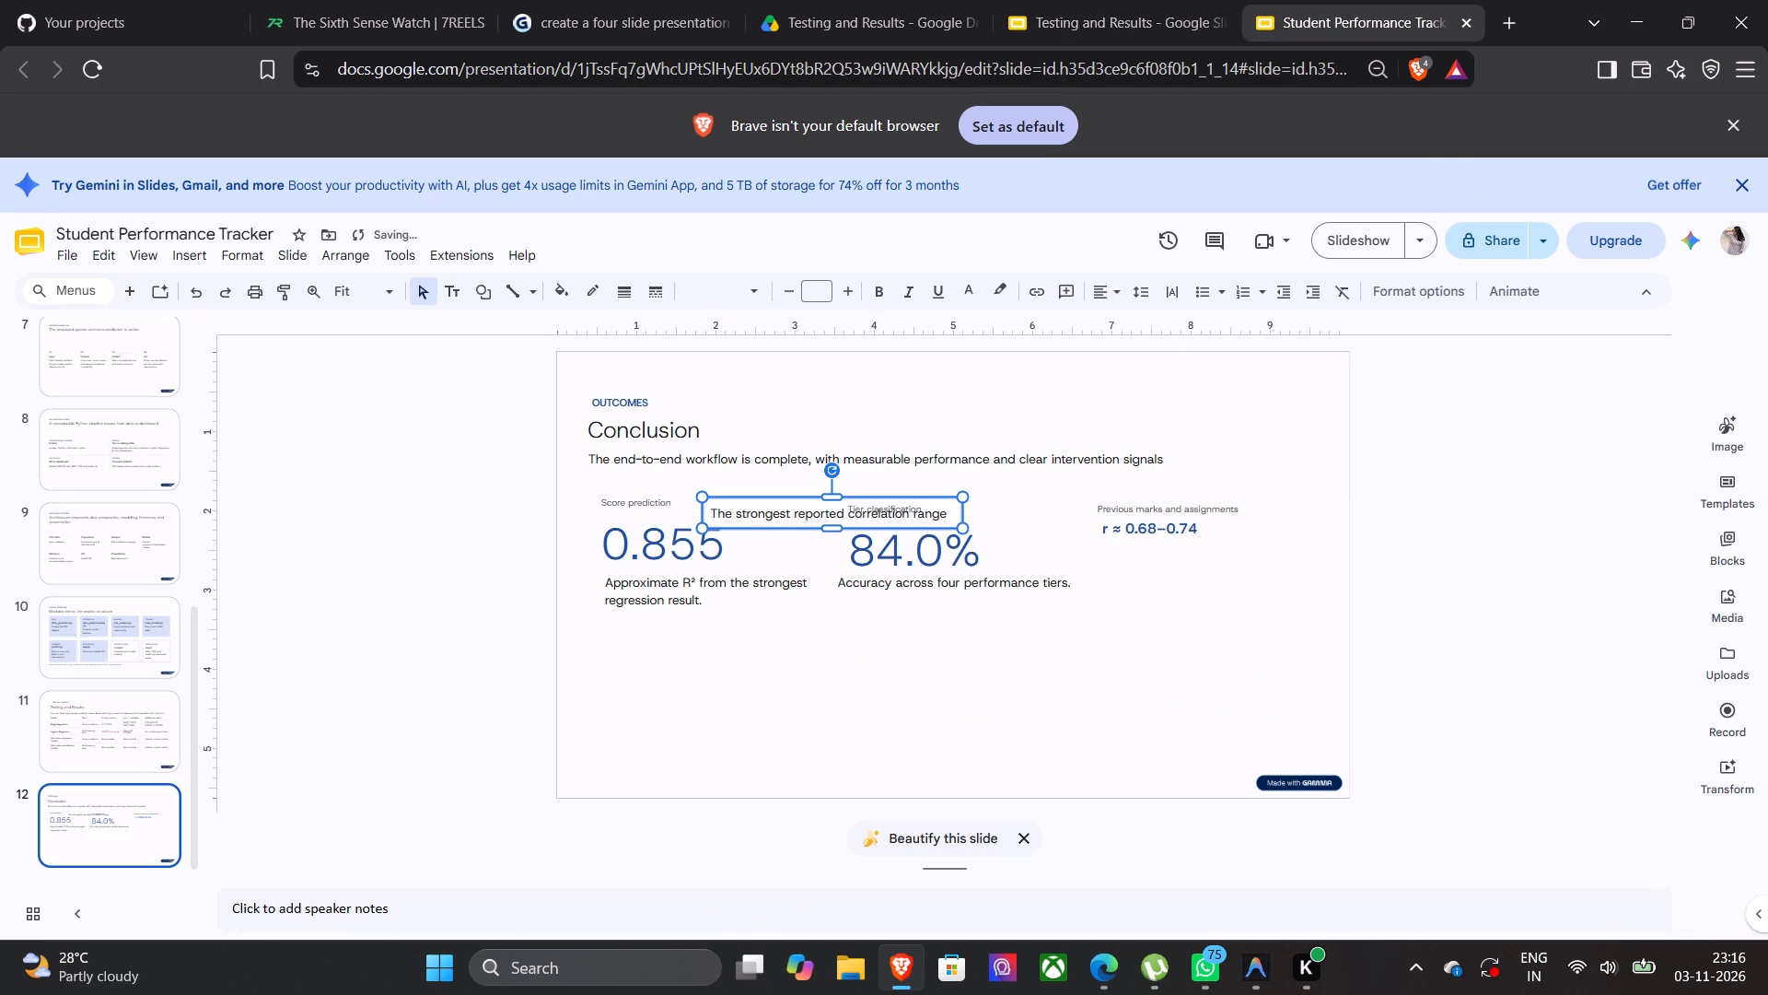
left_click_drag(945, 523, 1264, 558)
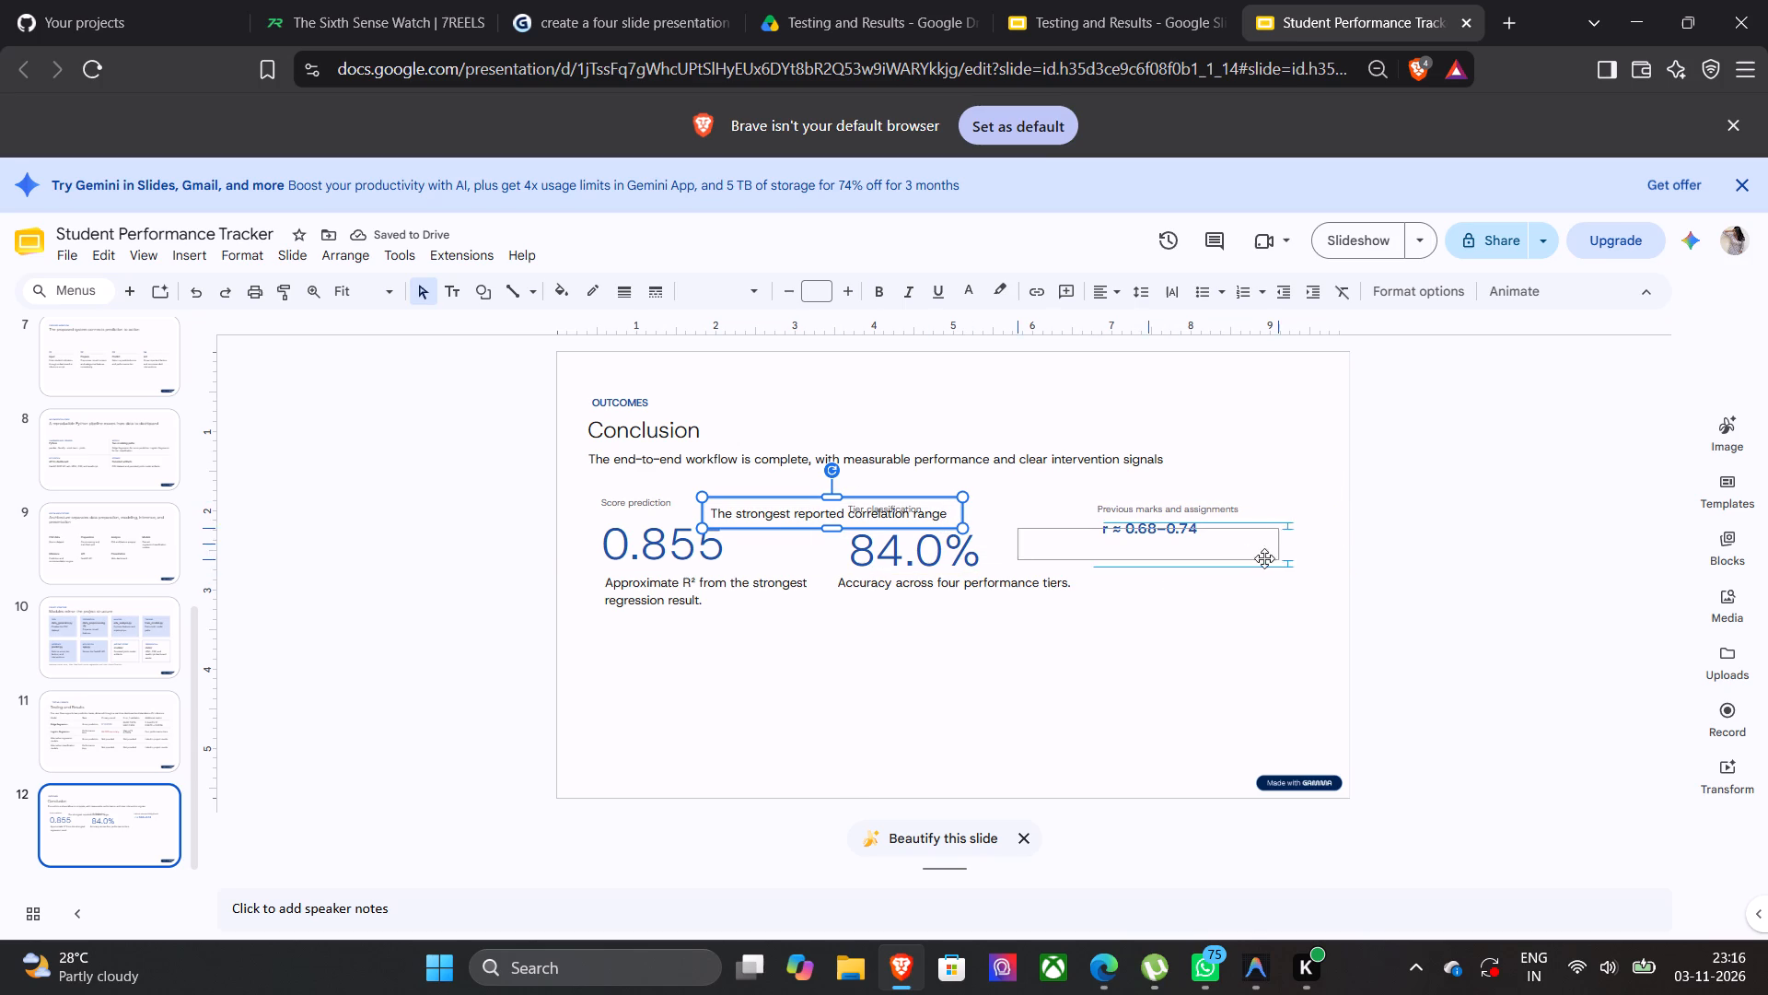
left_click_drag(1264, 558, 1333, 573)
left_click(1282, 650)
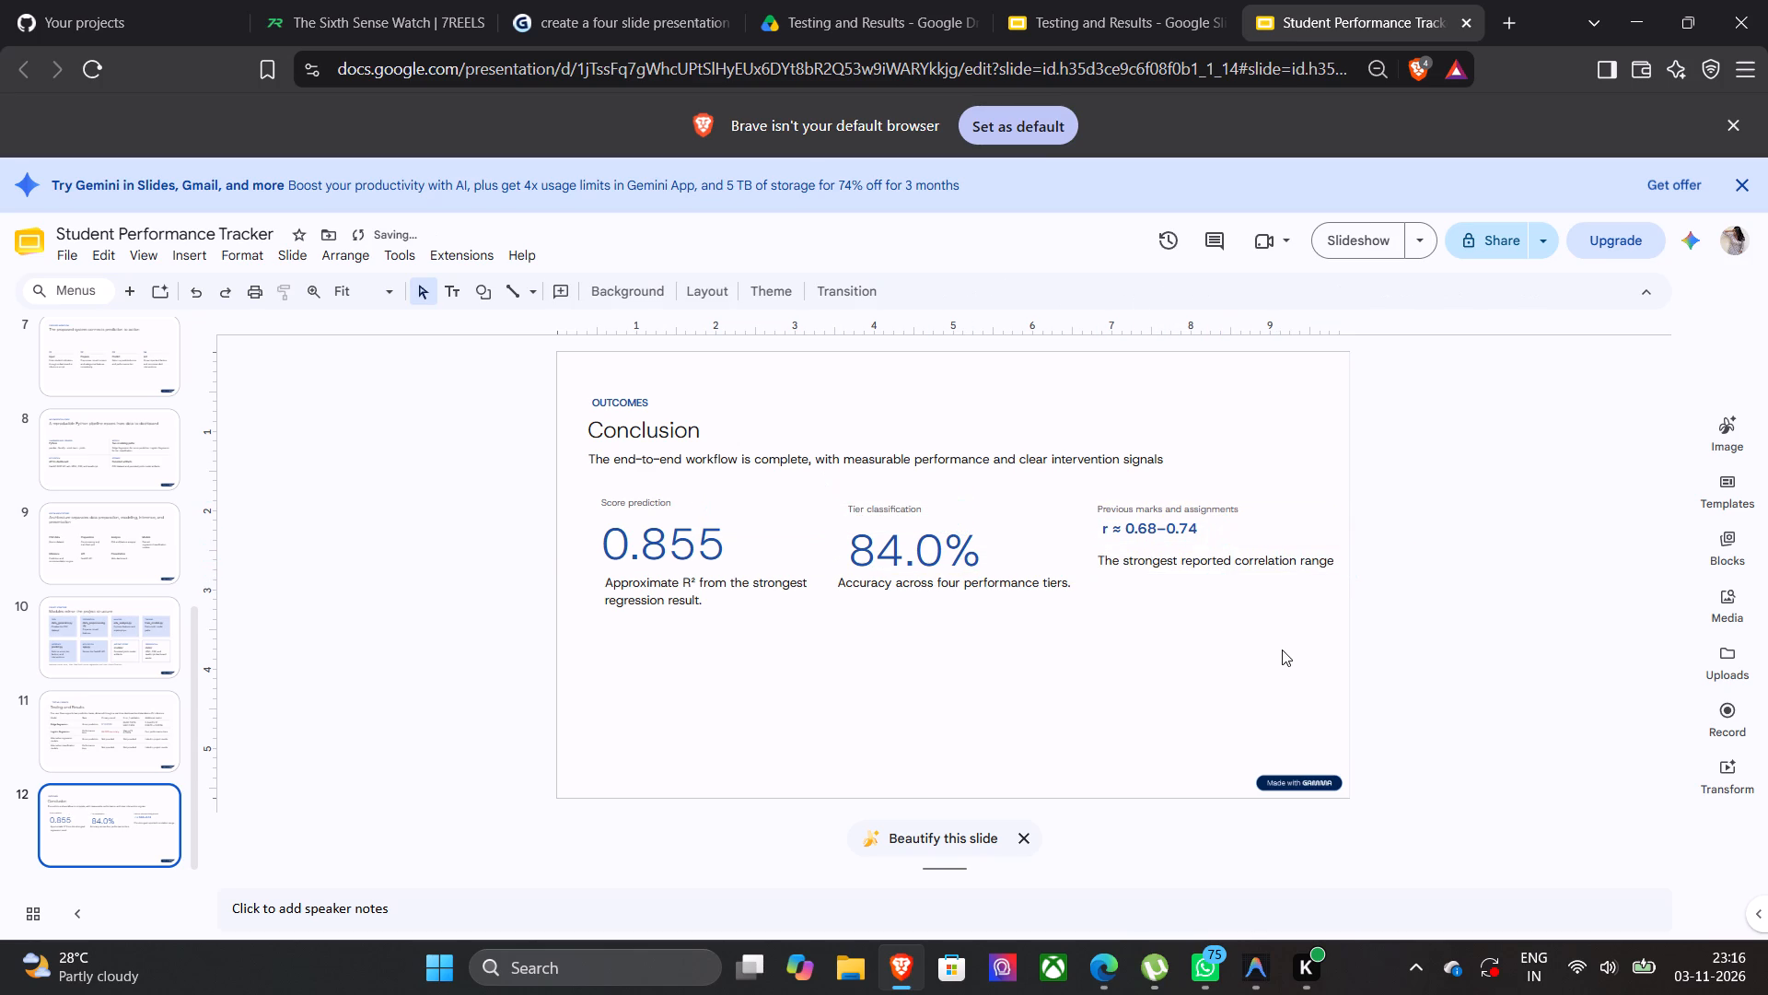
left_click(1143, 574)
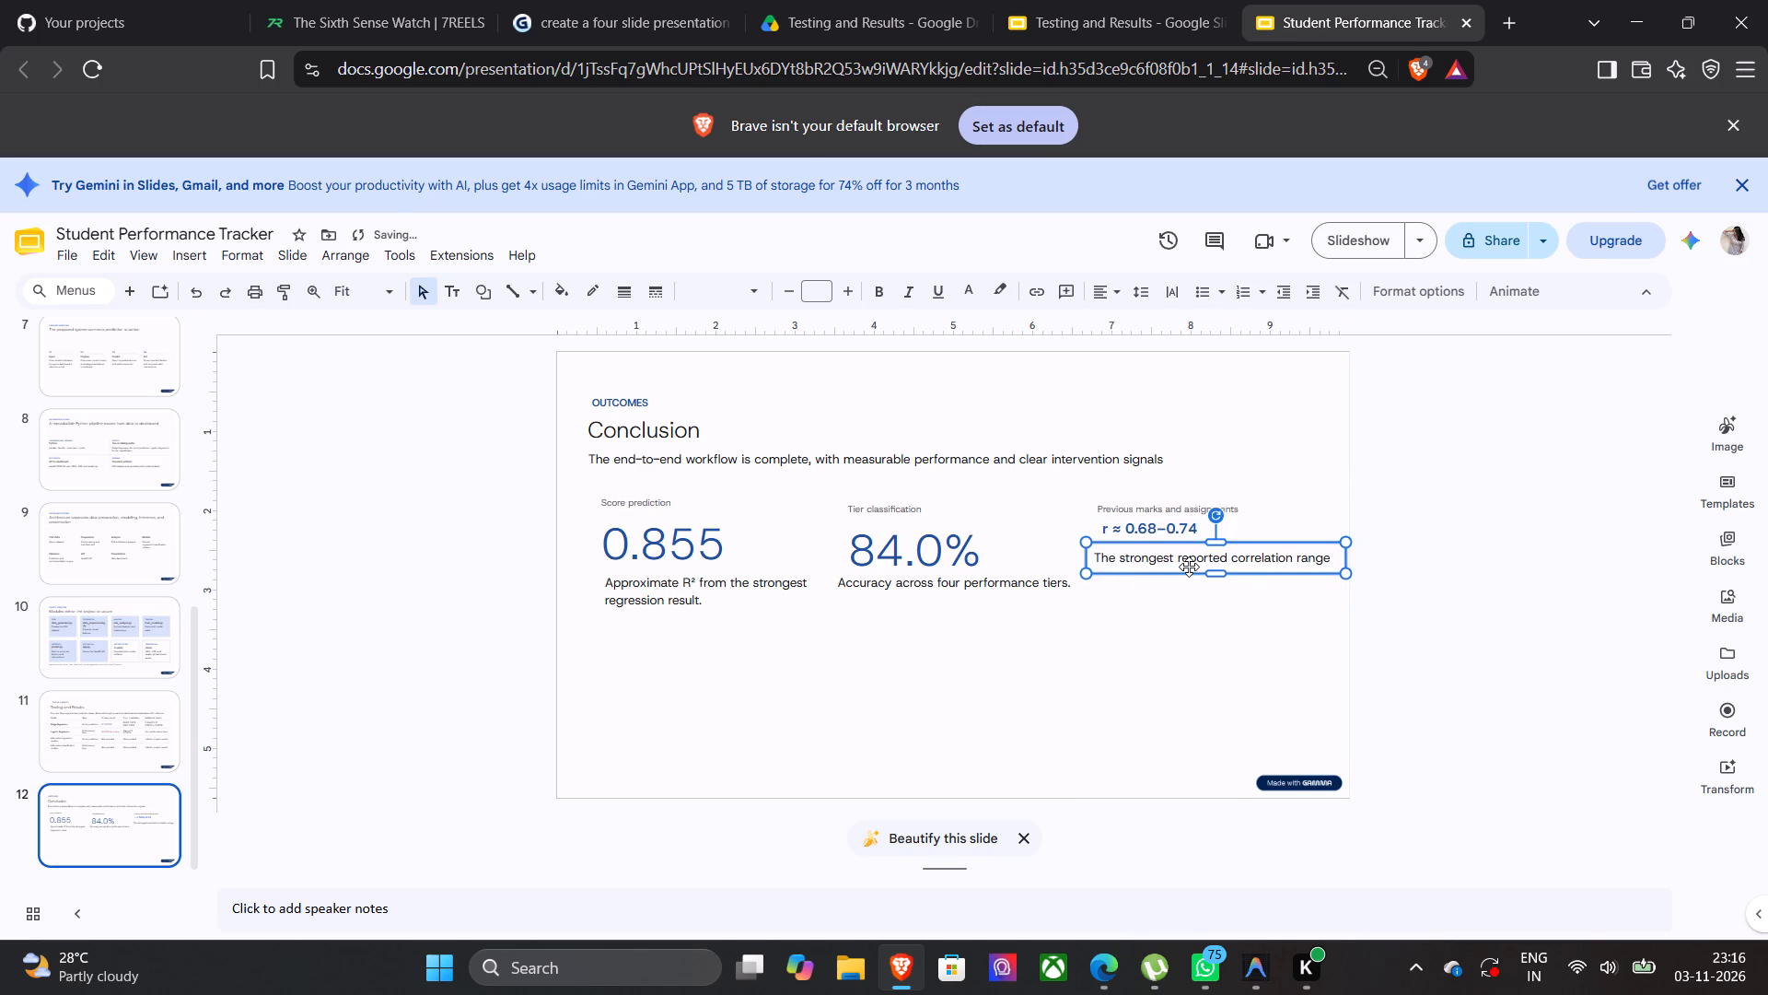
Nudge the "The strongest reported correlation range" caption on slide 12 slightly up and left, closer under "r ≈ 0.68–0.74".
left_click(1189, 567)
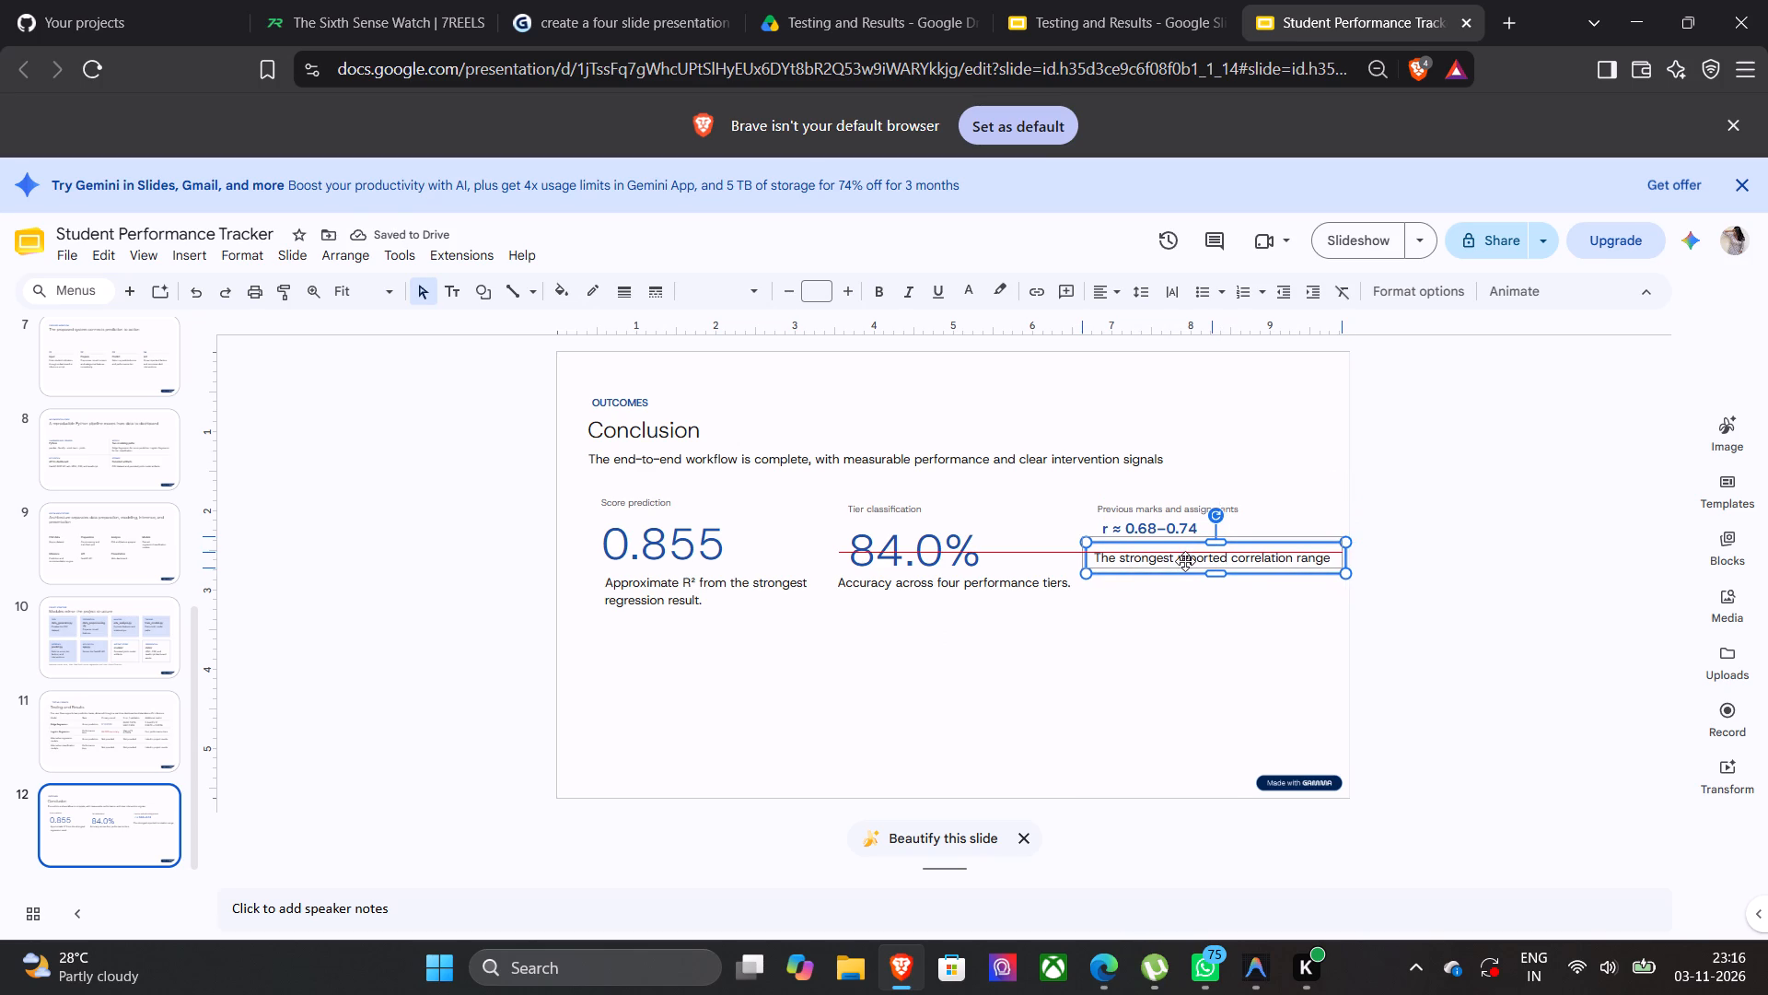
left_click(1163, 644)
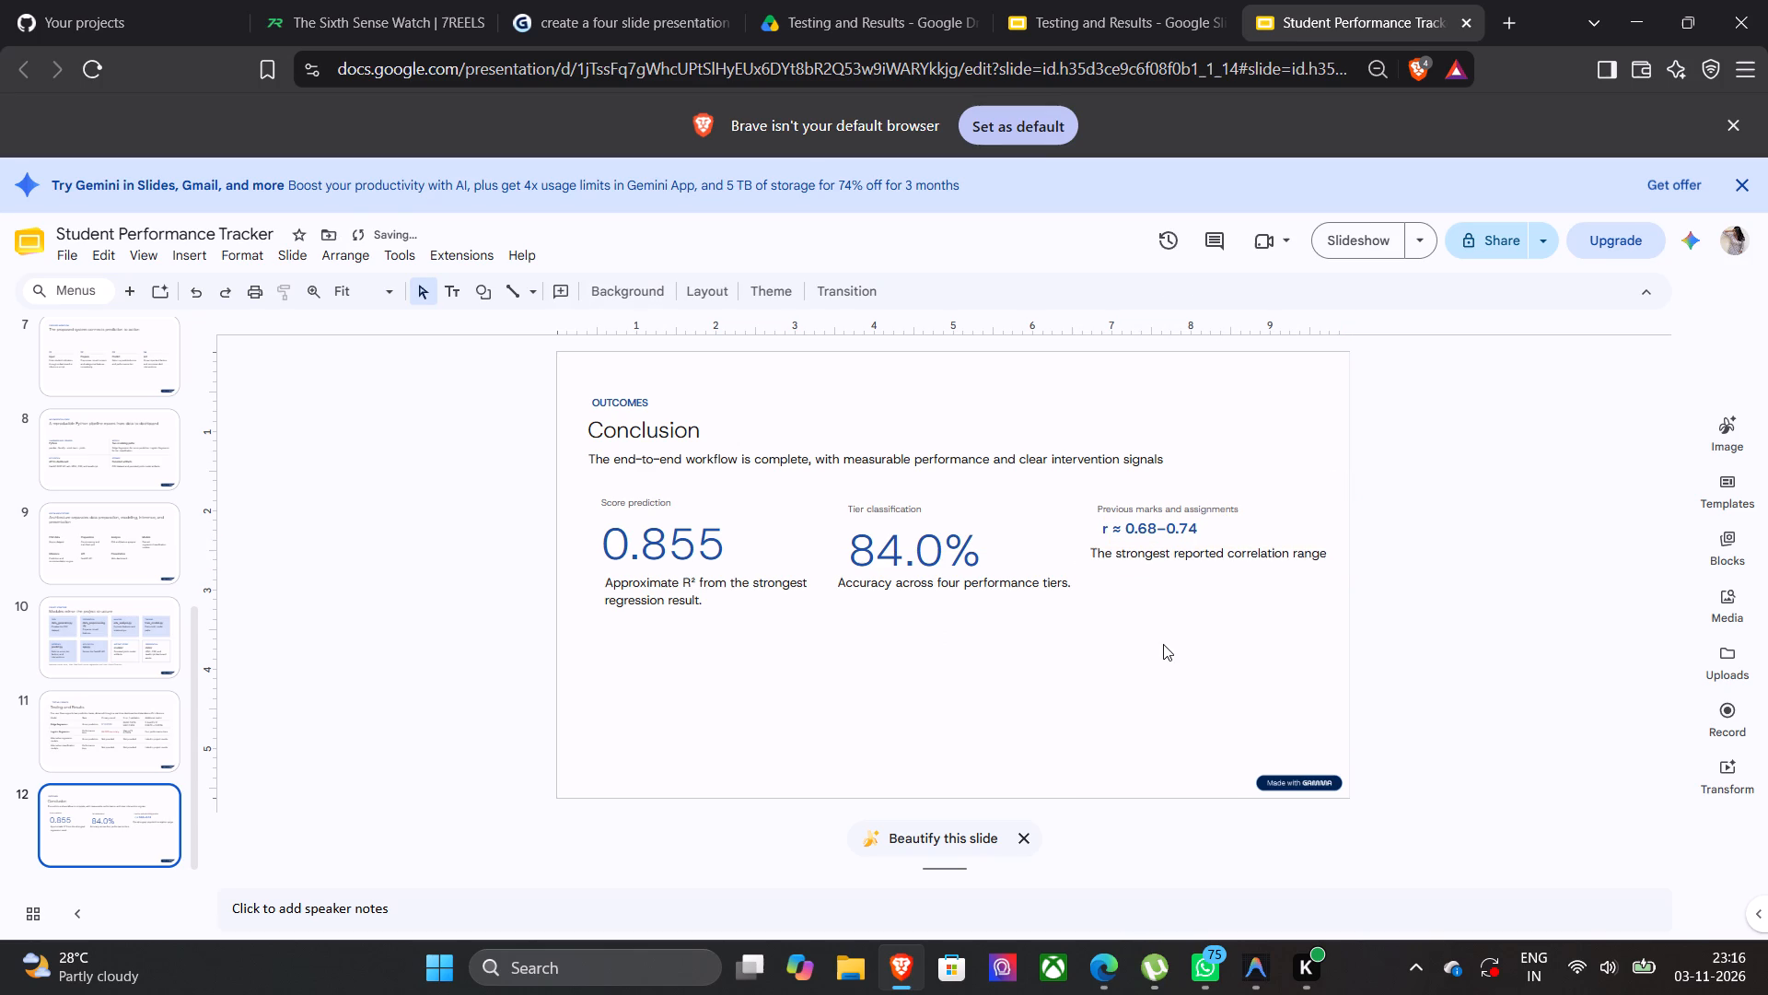
Increase the font size of the "Tier classification" label above "84.0%" on slide 12 by four points.
left_click(883, 518)
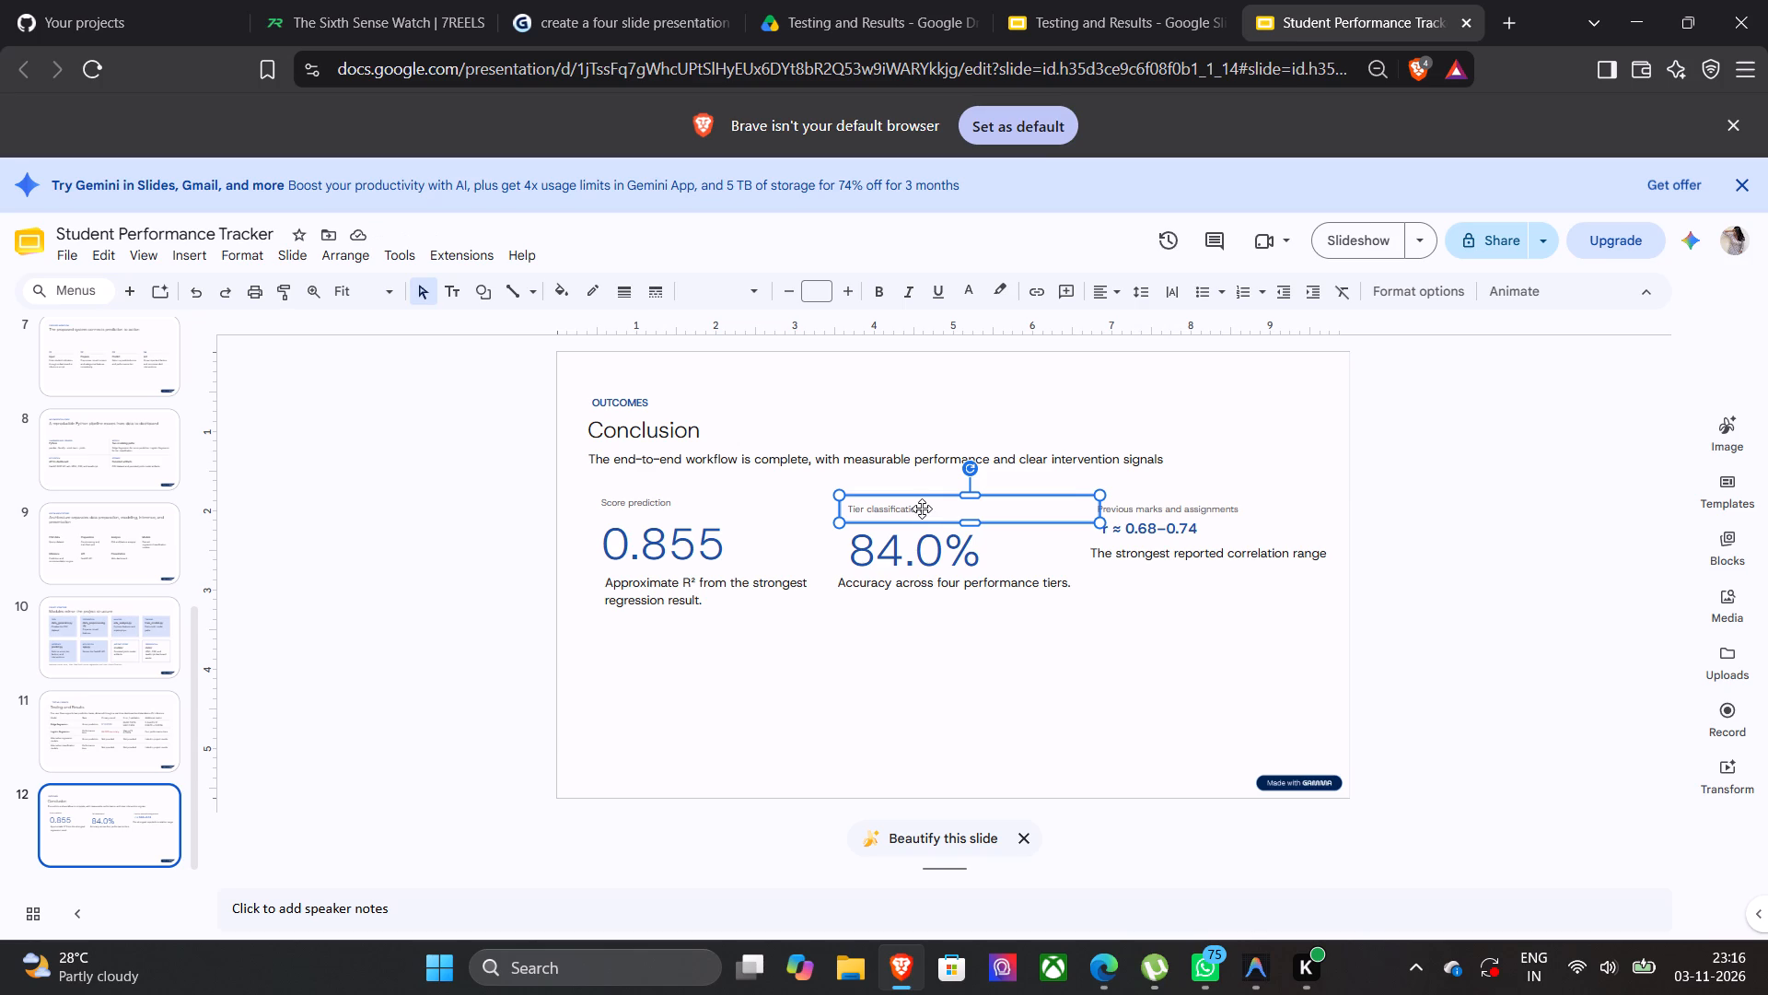
left_click(841, 289)
left_click(841, 289)
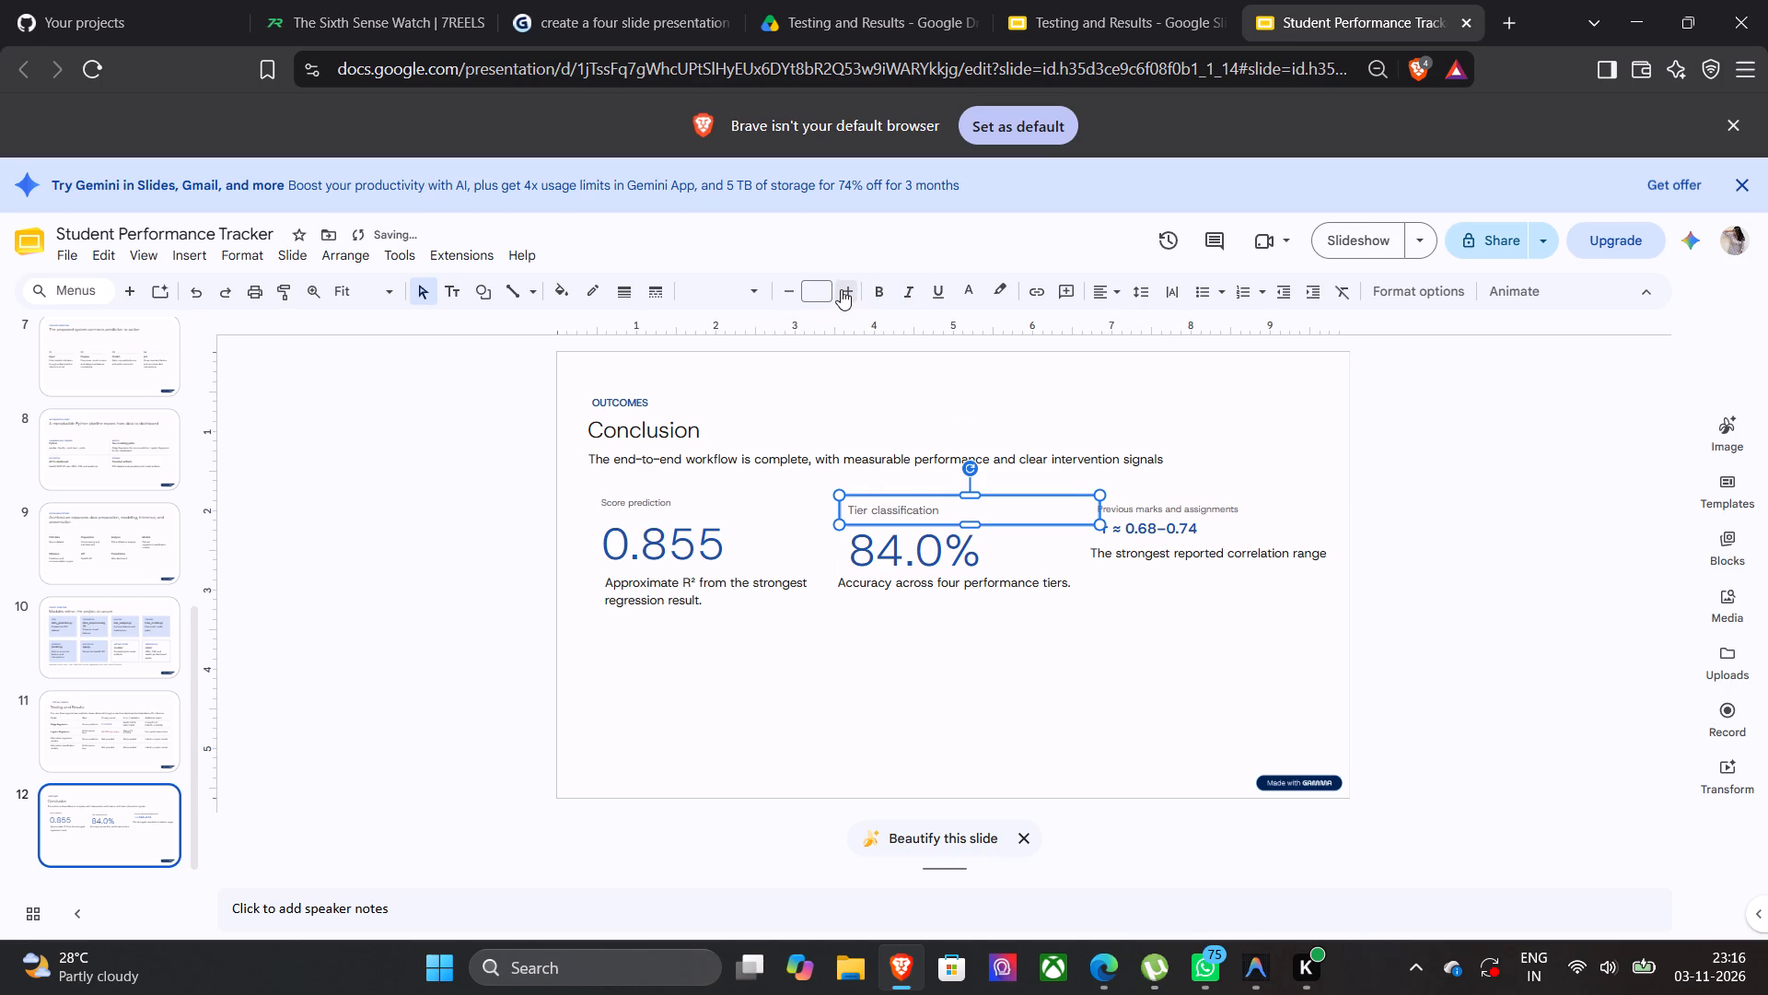
left_click(841, 289)
left_click(841, 289)
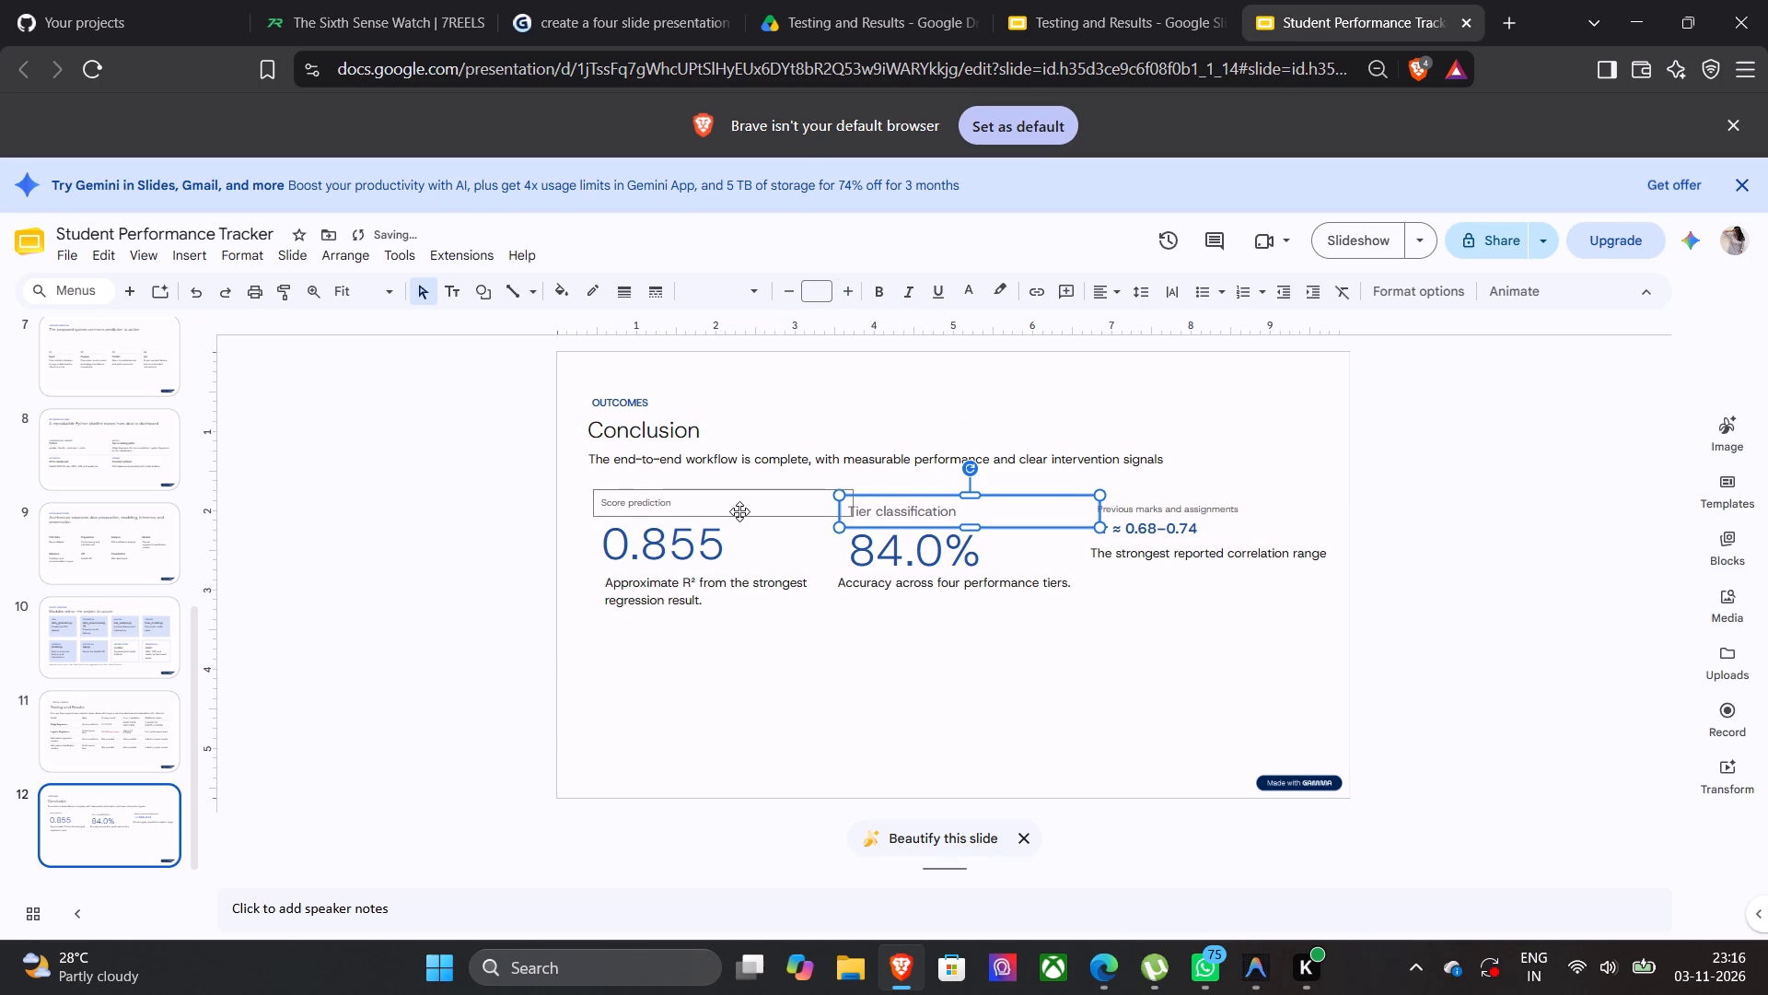
Increase the font size of the "Score prediction" label above "0.855" on slide 12 by five points.
left_click(739, 511)
triple_click(847, 298)
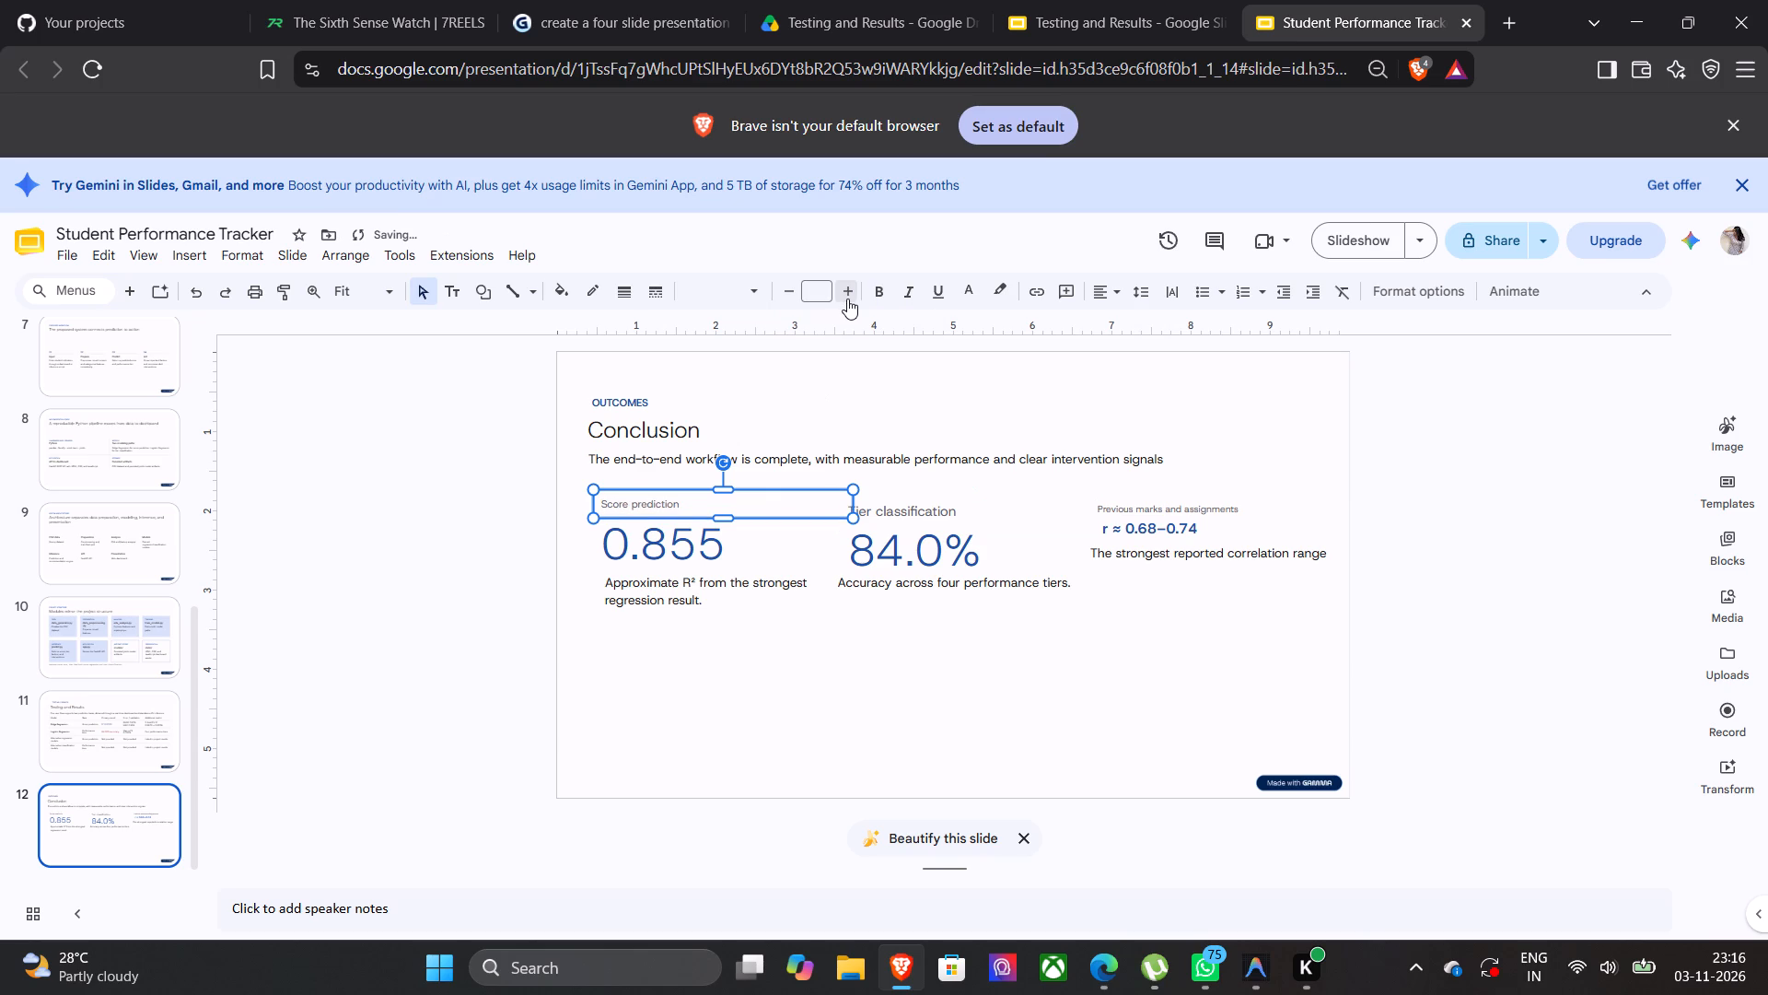
left_click(847, 298)
left_click(847, 298)
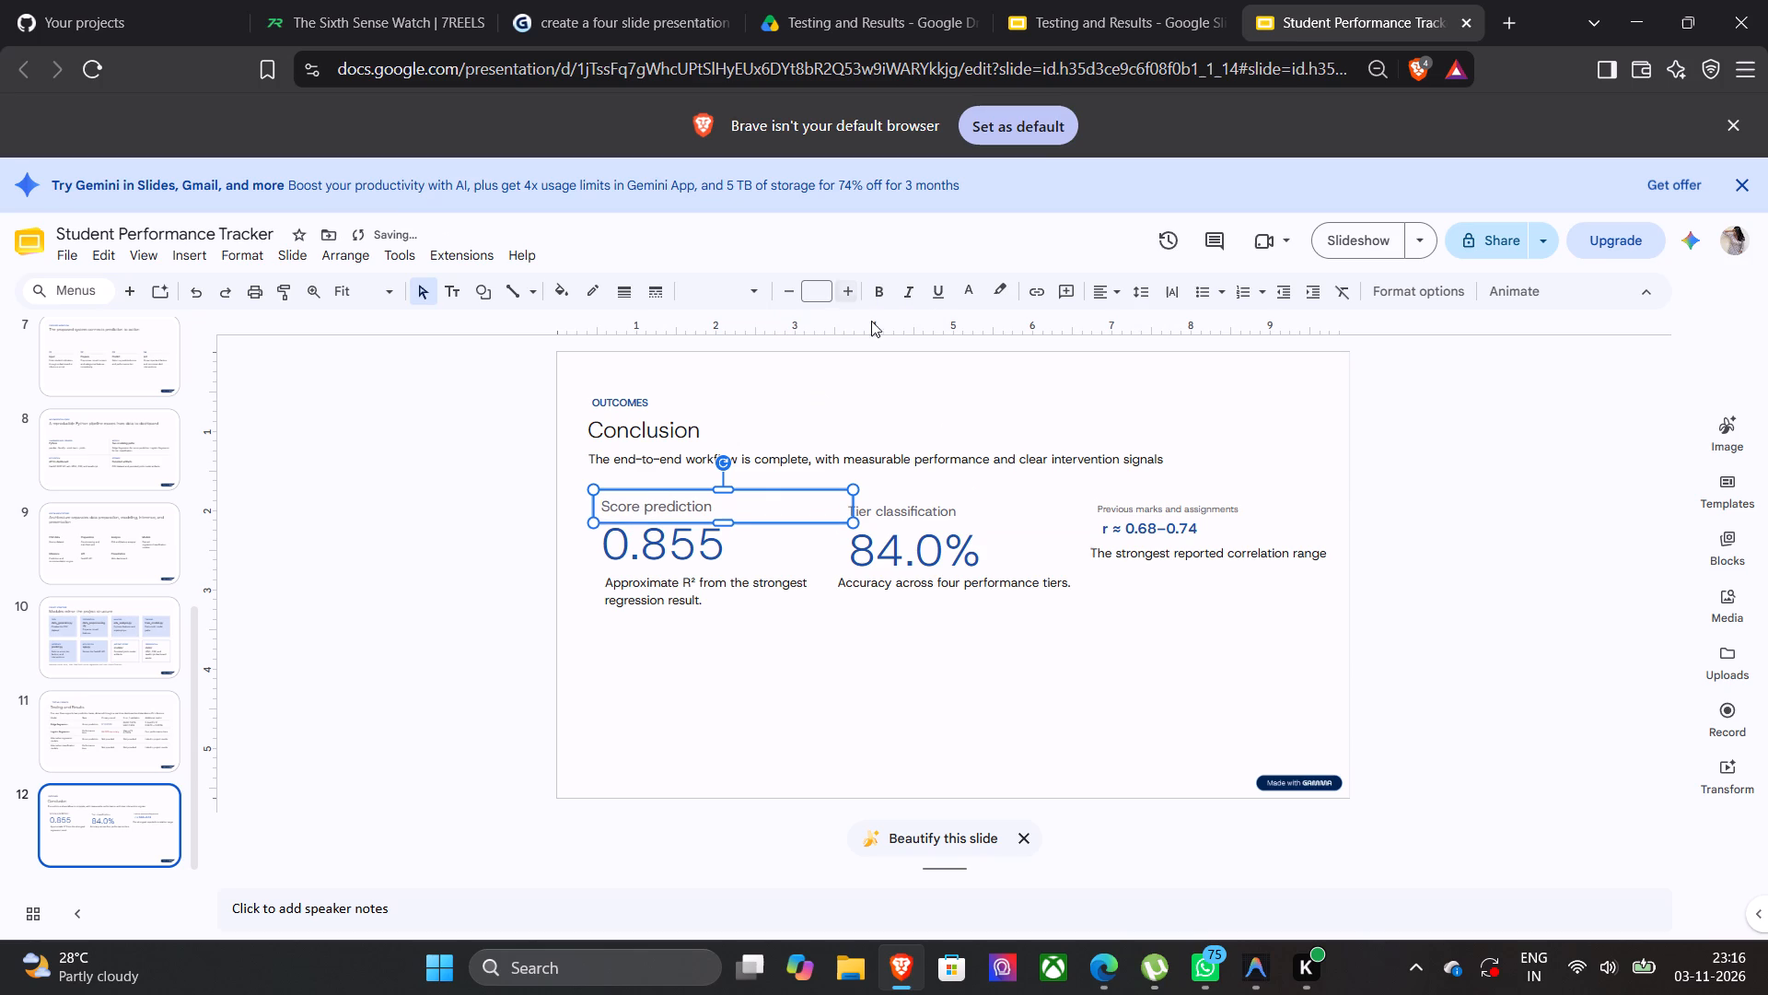
Enlarge the "Tier classification" label by one more point to match the "Score prediction" label.
left_click_drag(963, 512, 860, 288)
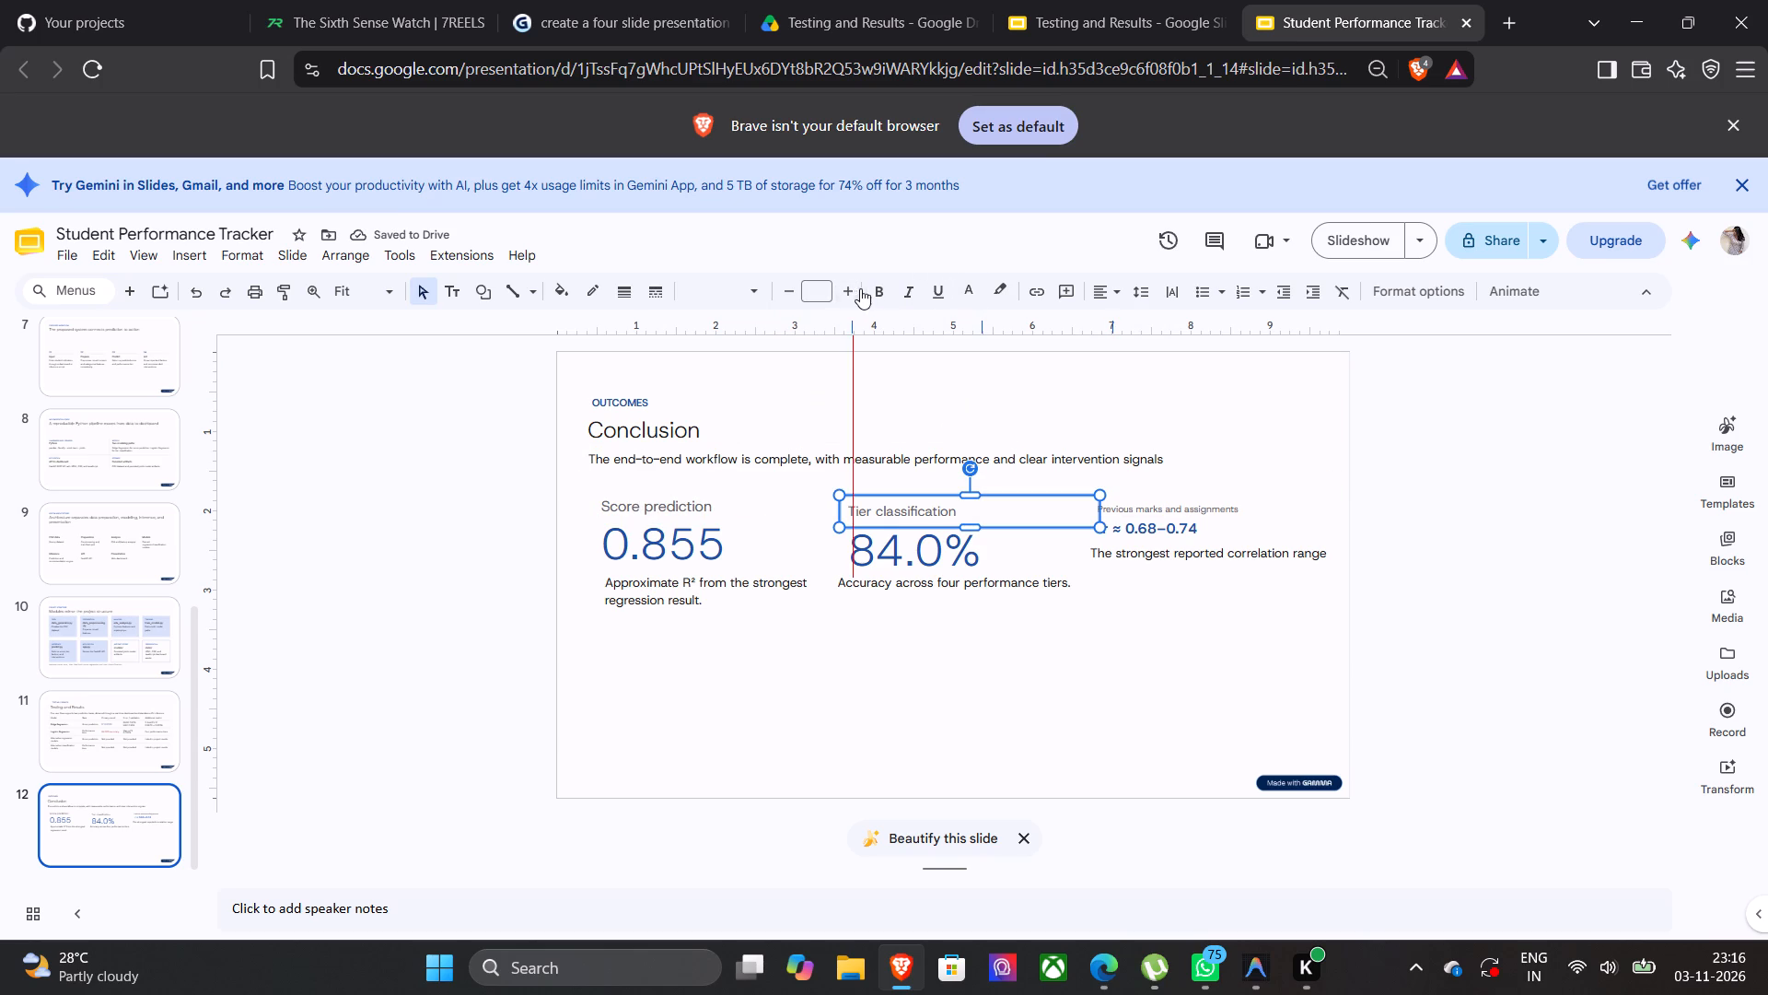
left_click_drag(860, 288, 850, 288)
left_click(850, 288)
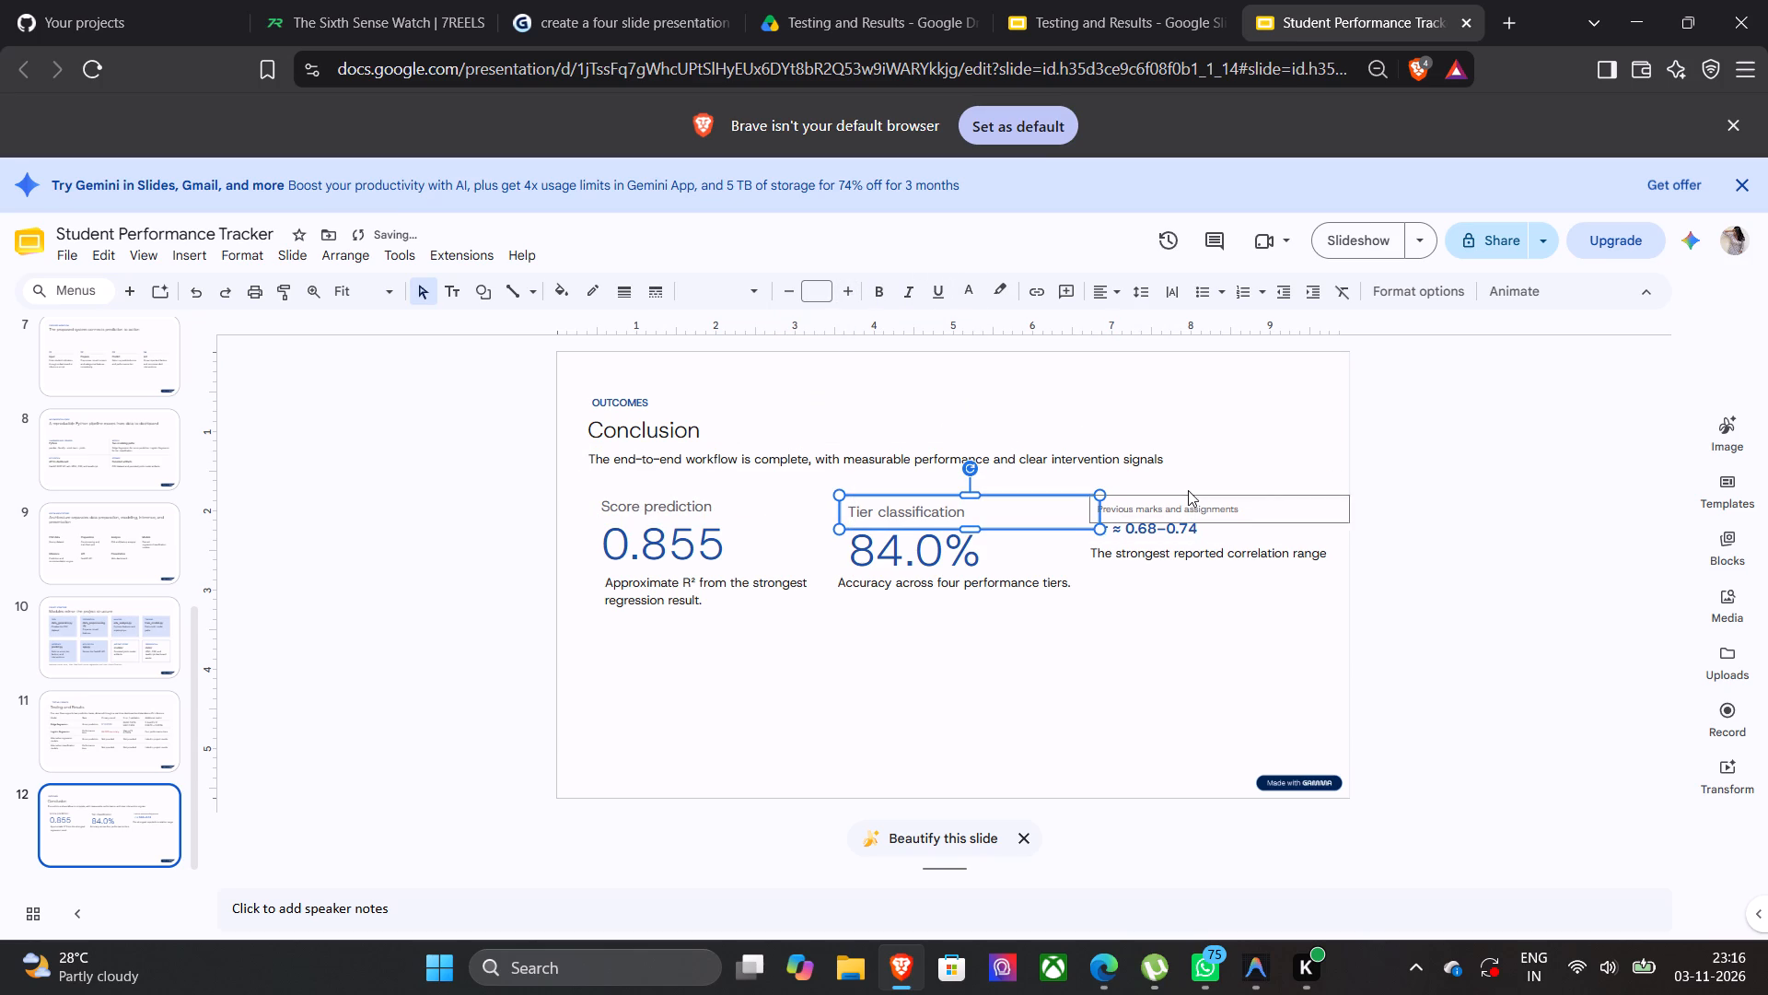
Increase the font size of the "Previous marks and assignments" label on slide 12 to 12.5.
left_click(1188, 490)
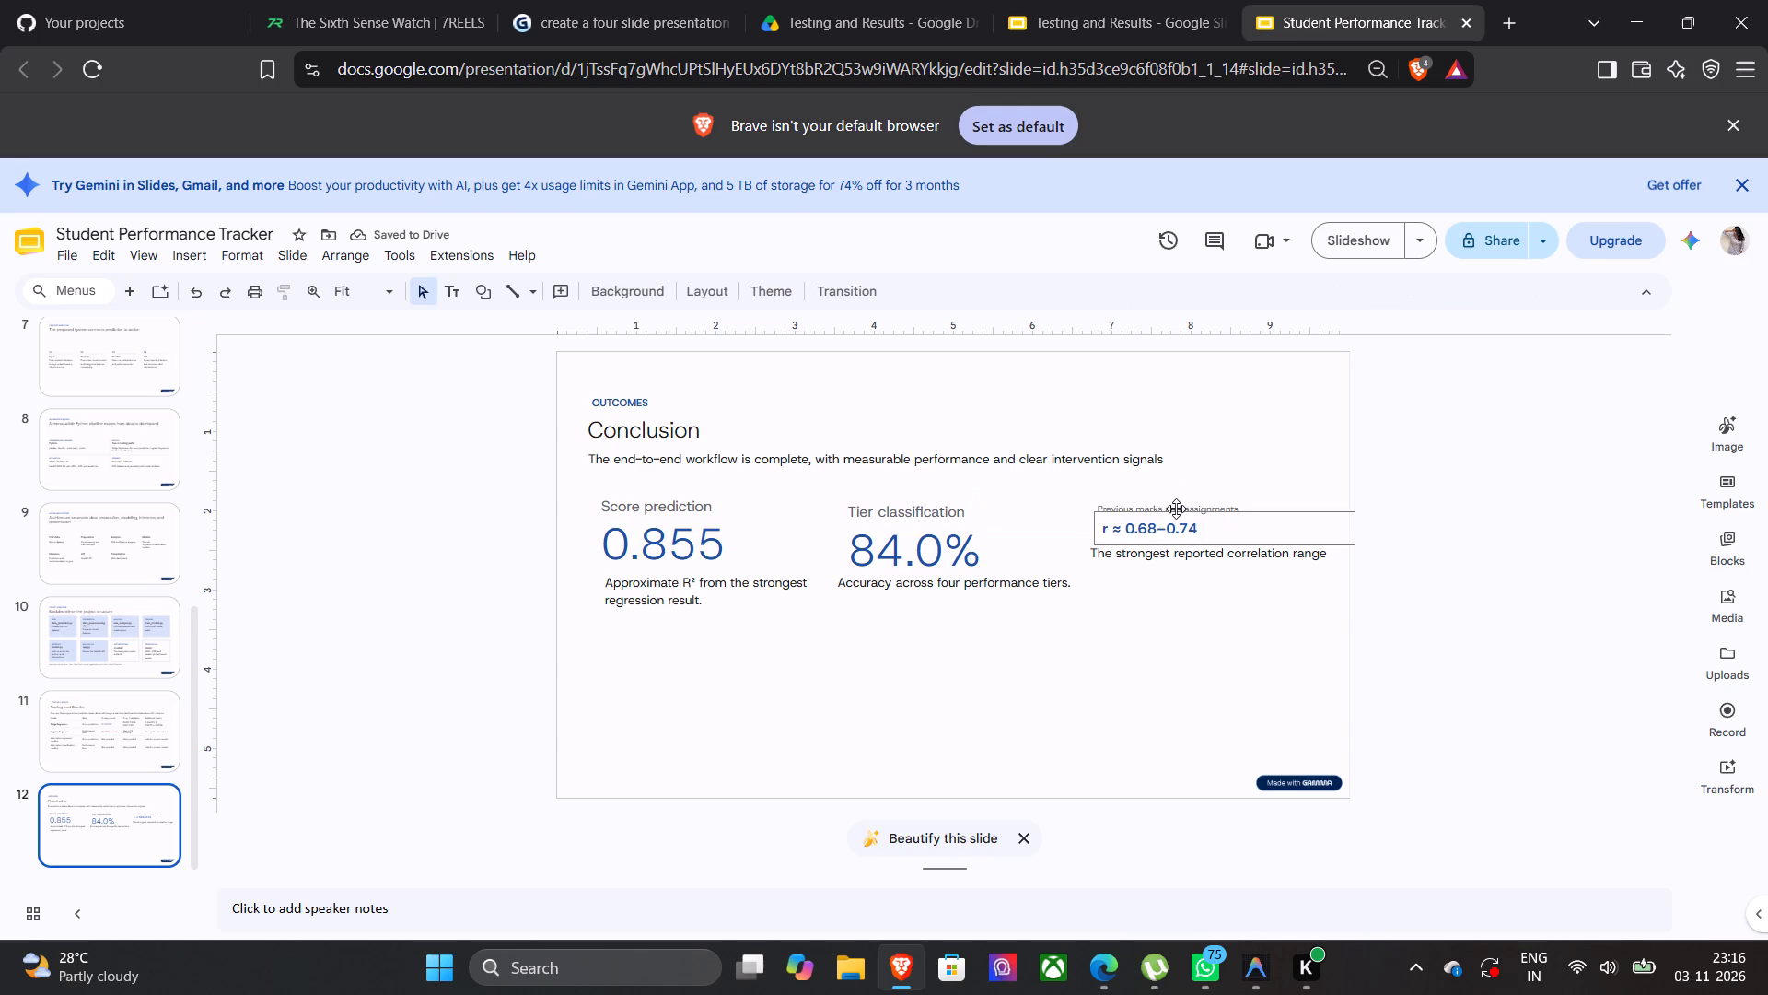
left_click(1176, 496)
triple_click(853, 291)
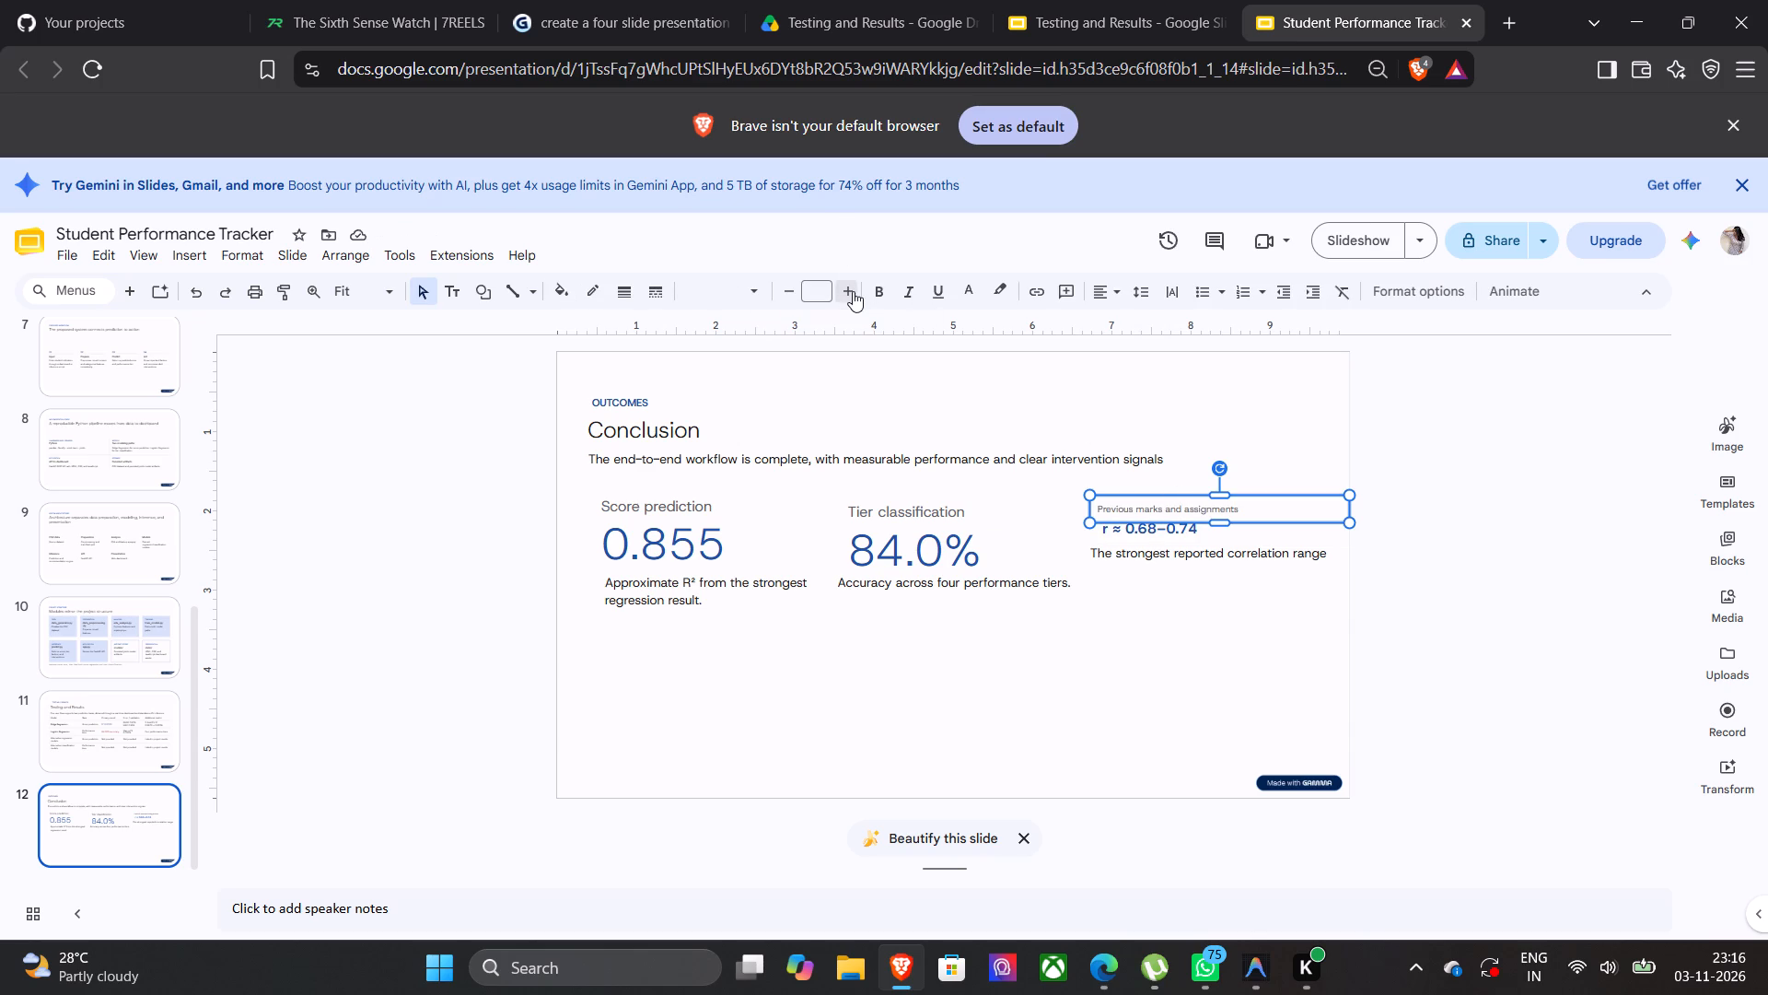
left_click(853, 291)
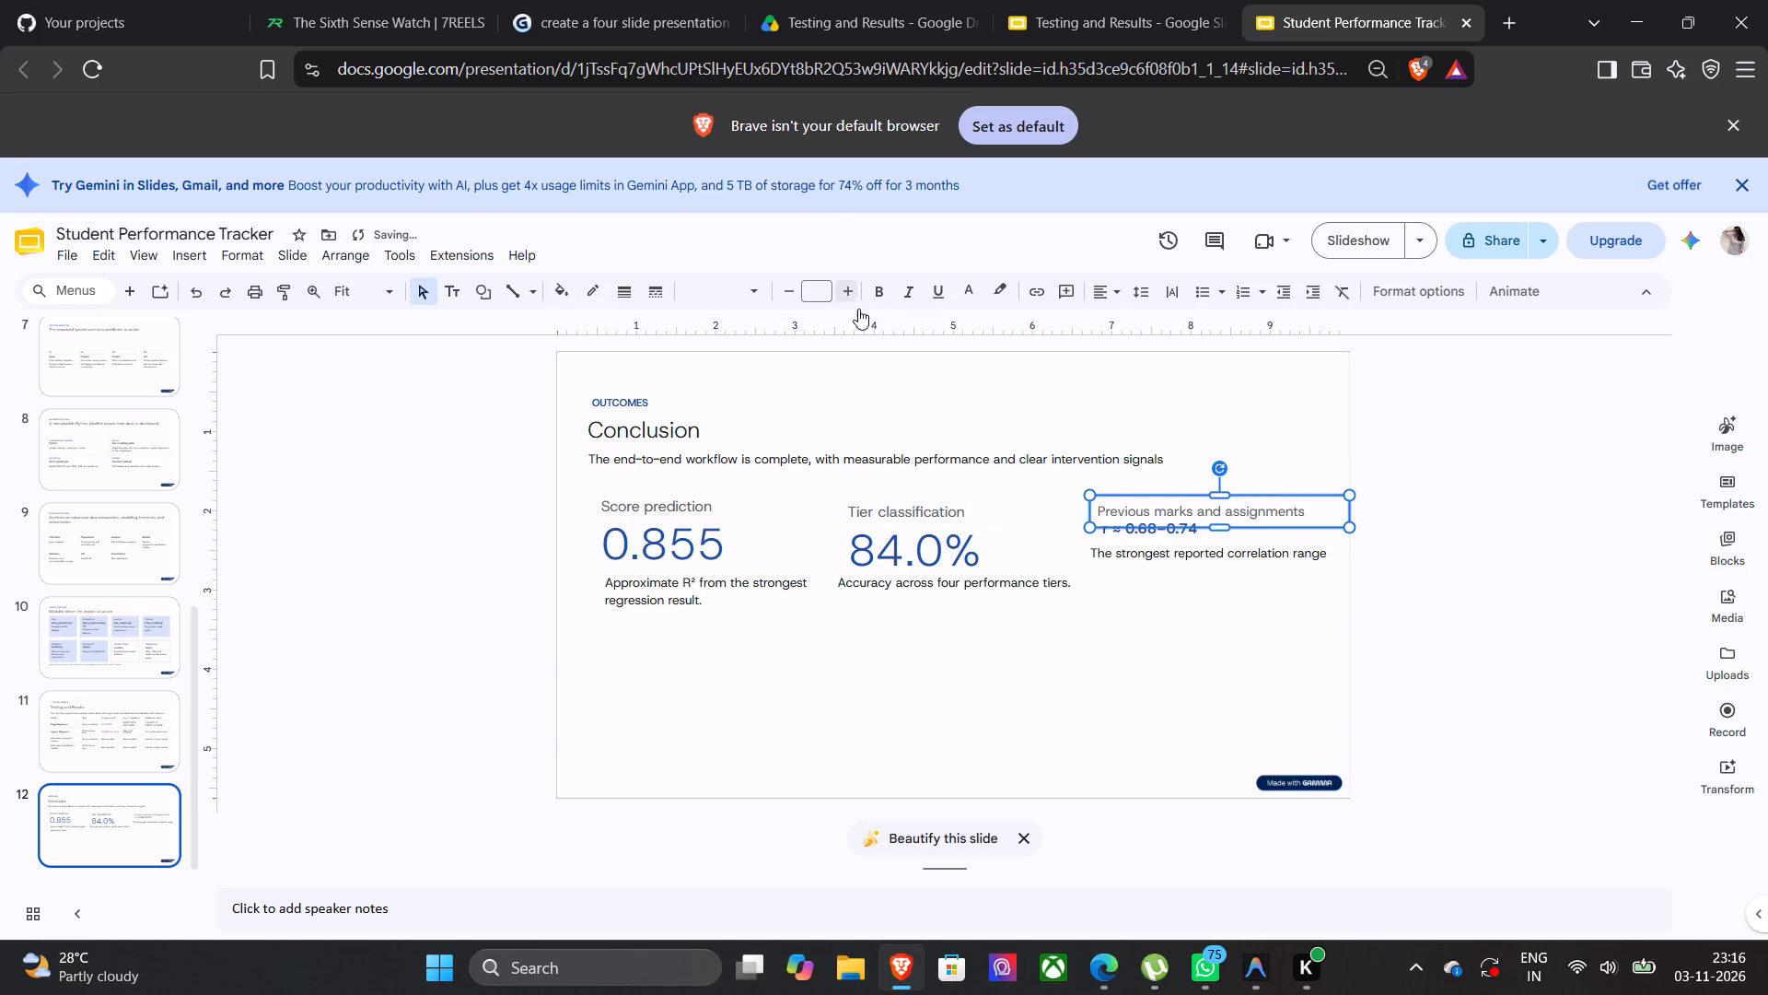
left_click(1074, 632)
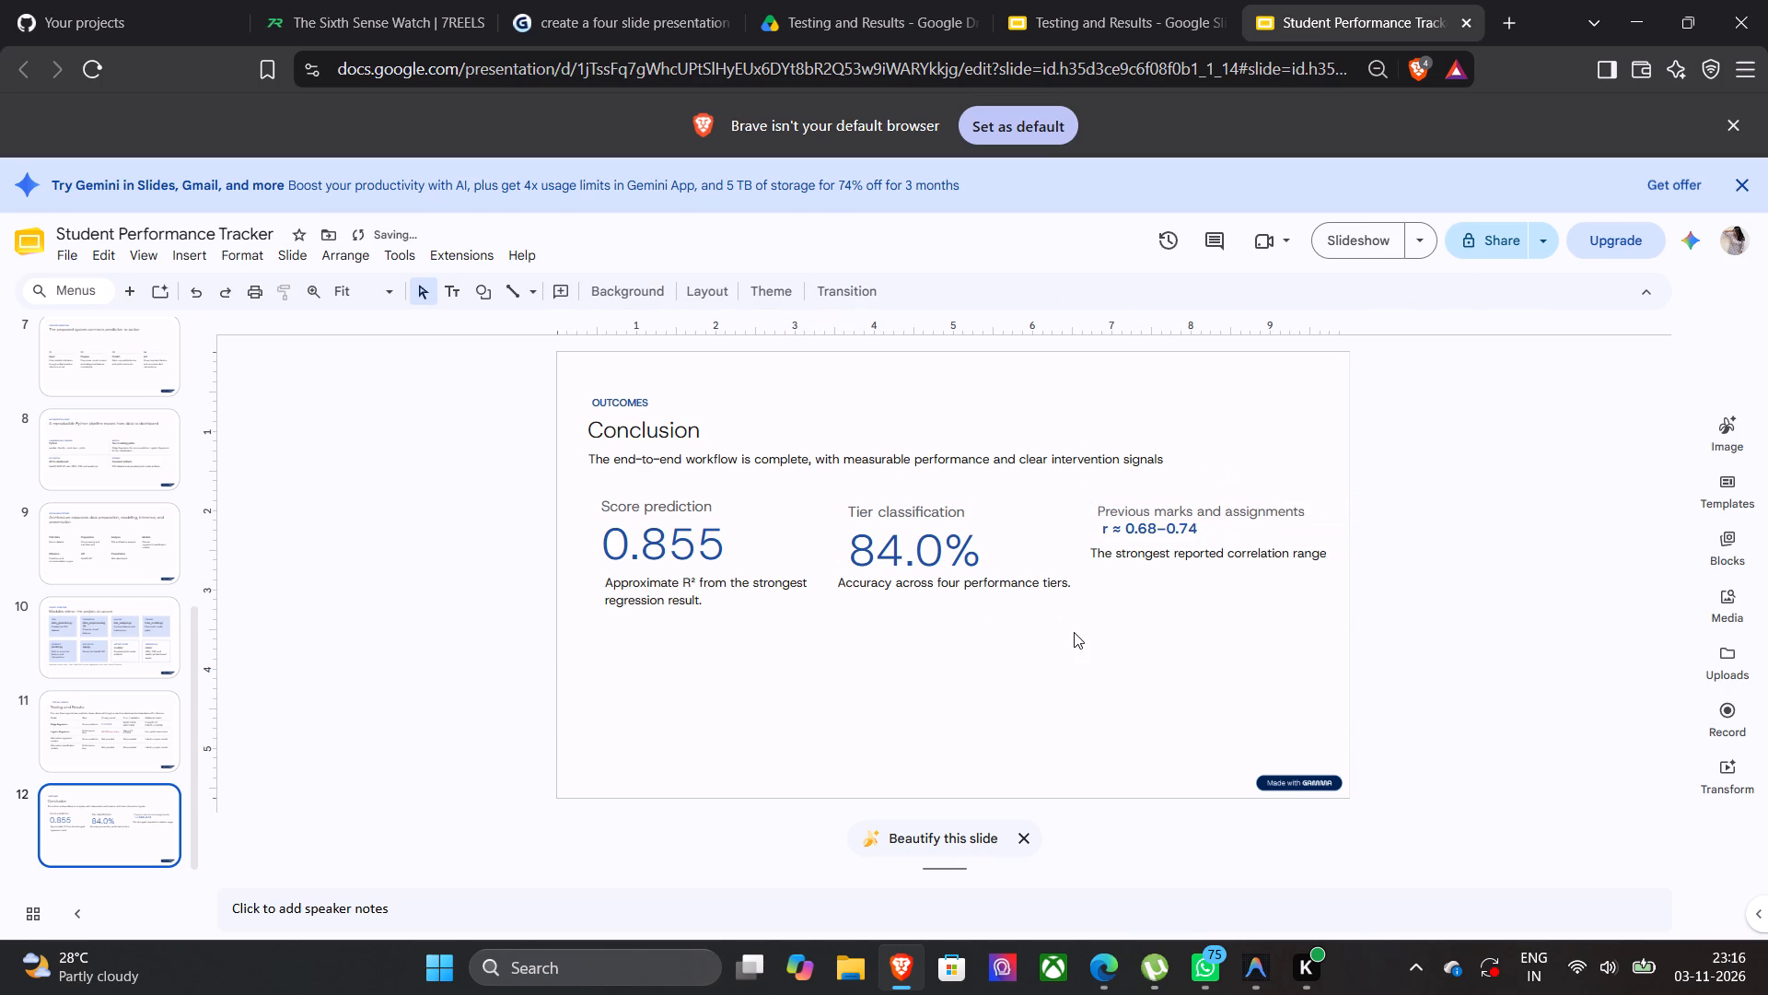
Move "r ≈ 0.68–0.74" on slide 12 slightly down and left, aligning it with the "Previous marks and assignments" label.
left_click(1169, 530)
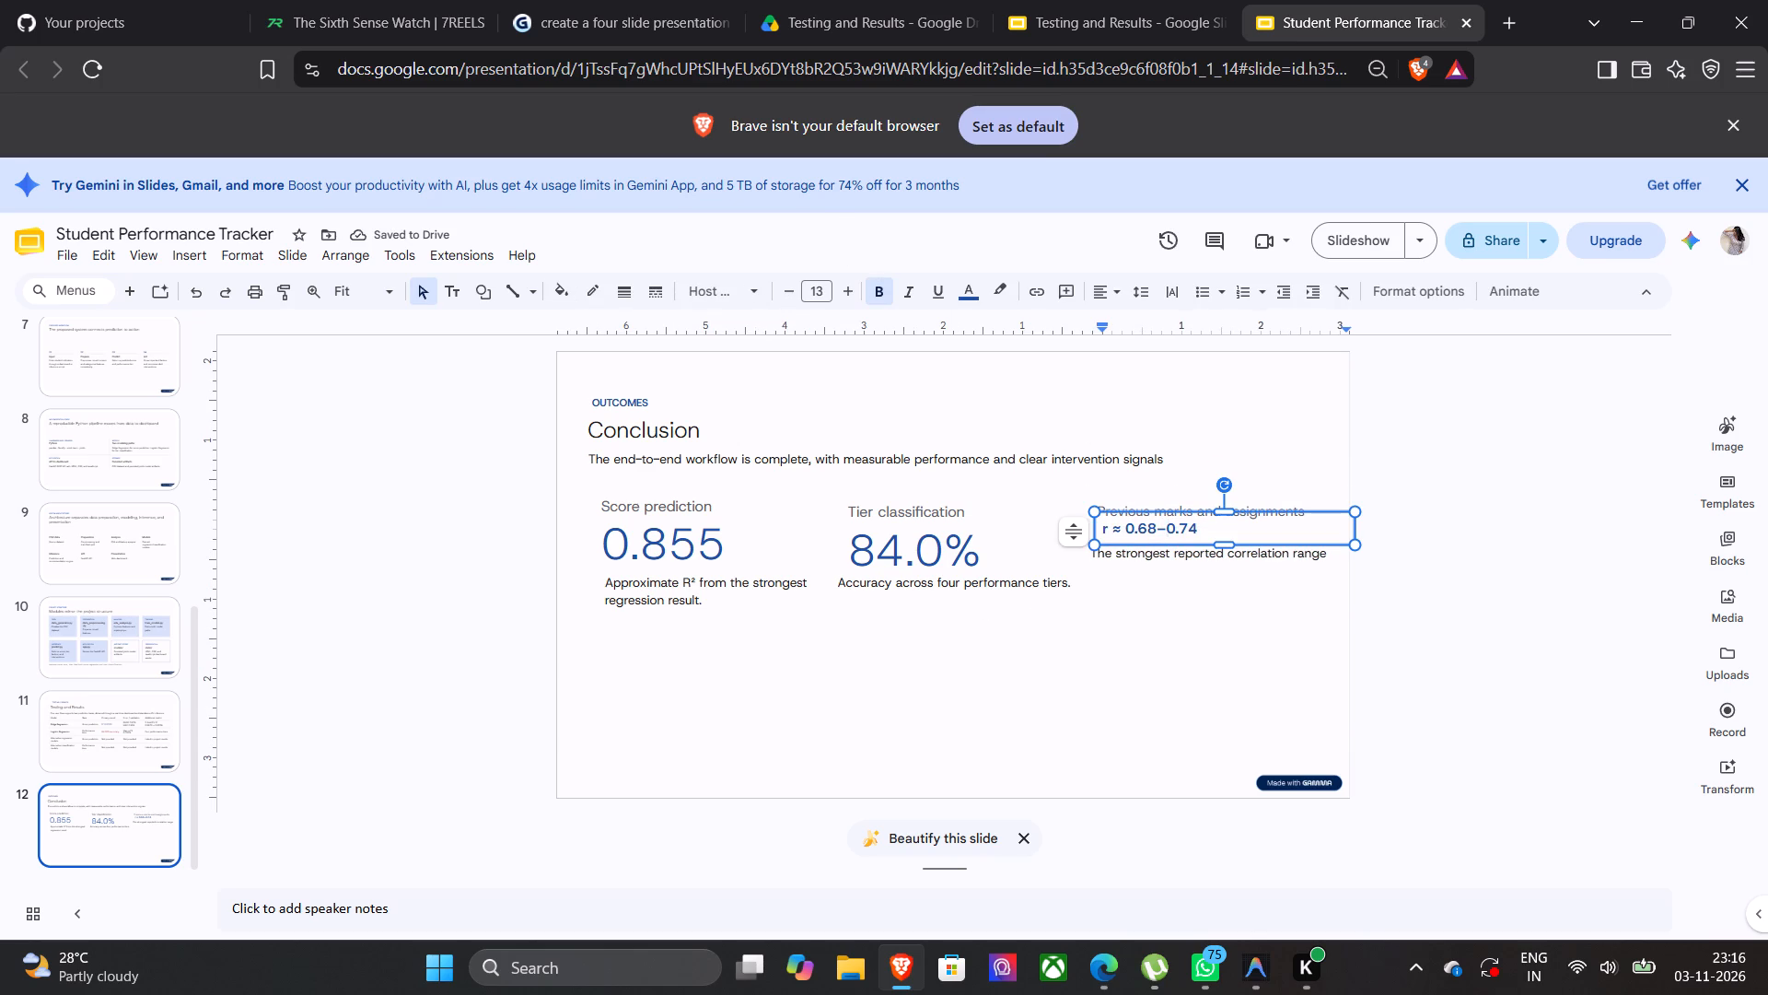
left_click(1207, 538)
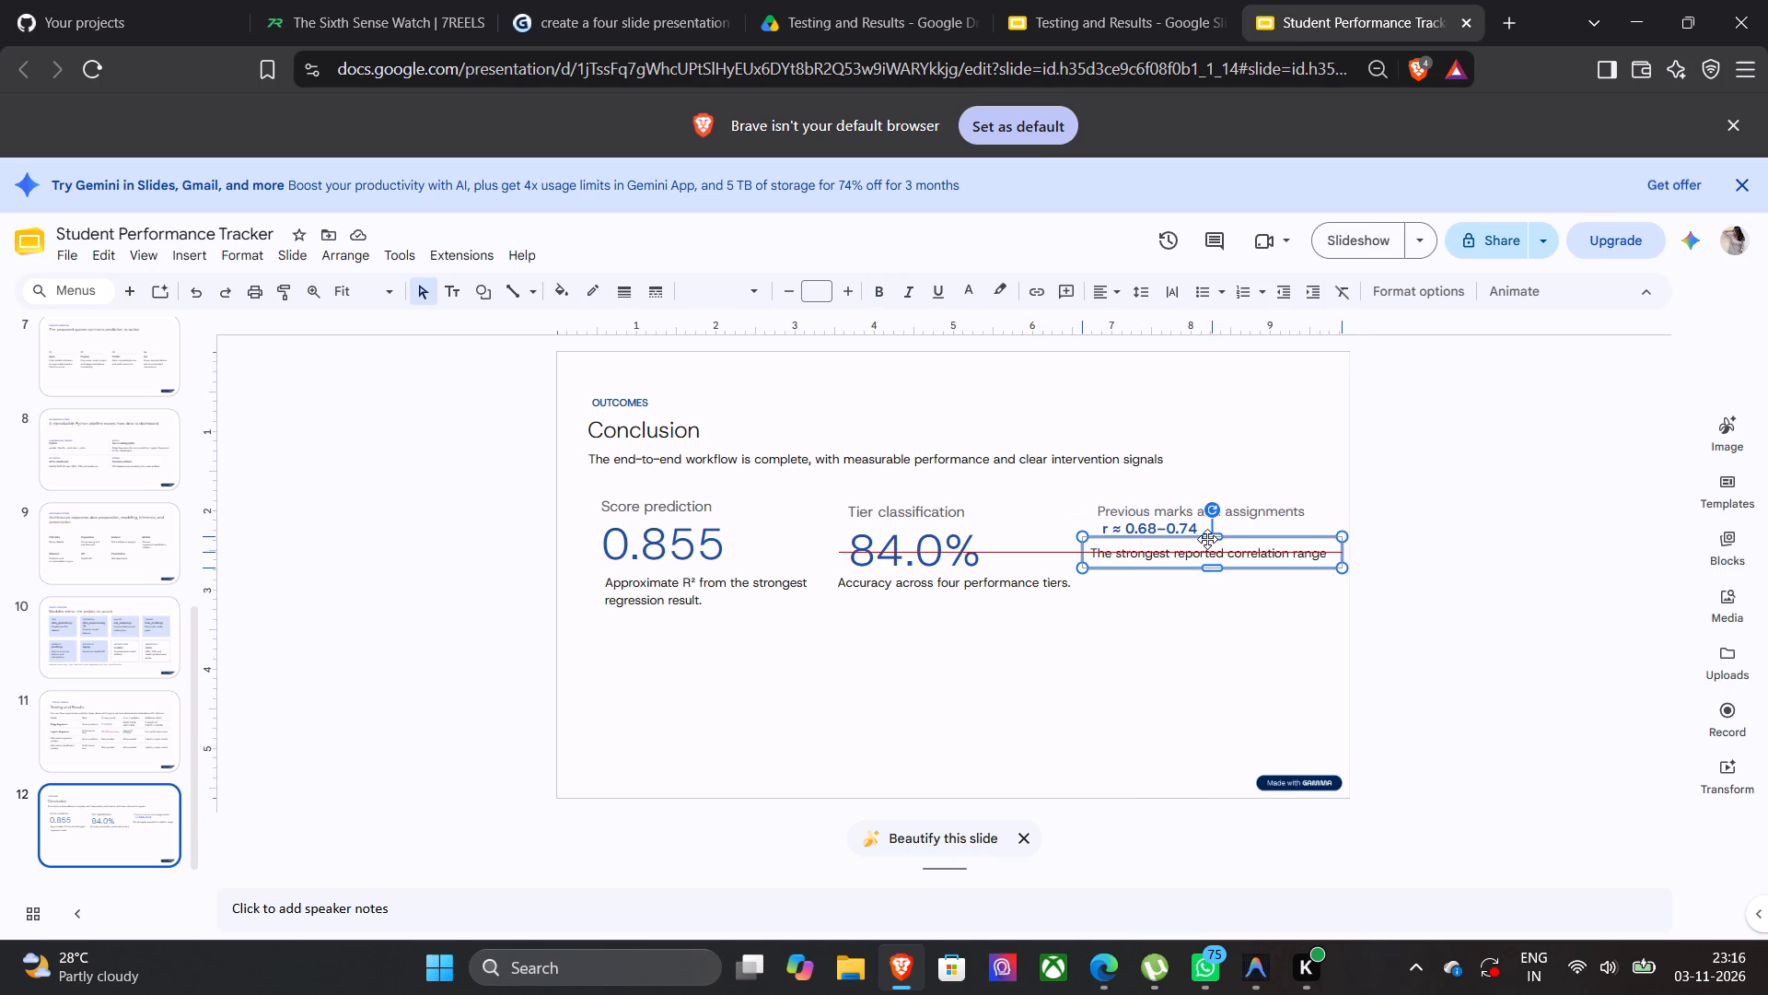
left_click(1203, 521)
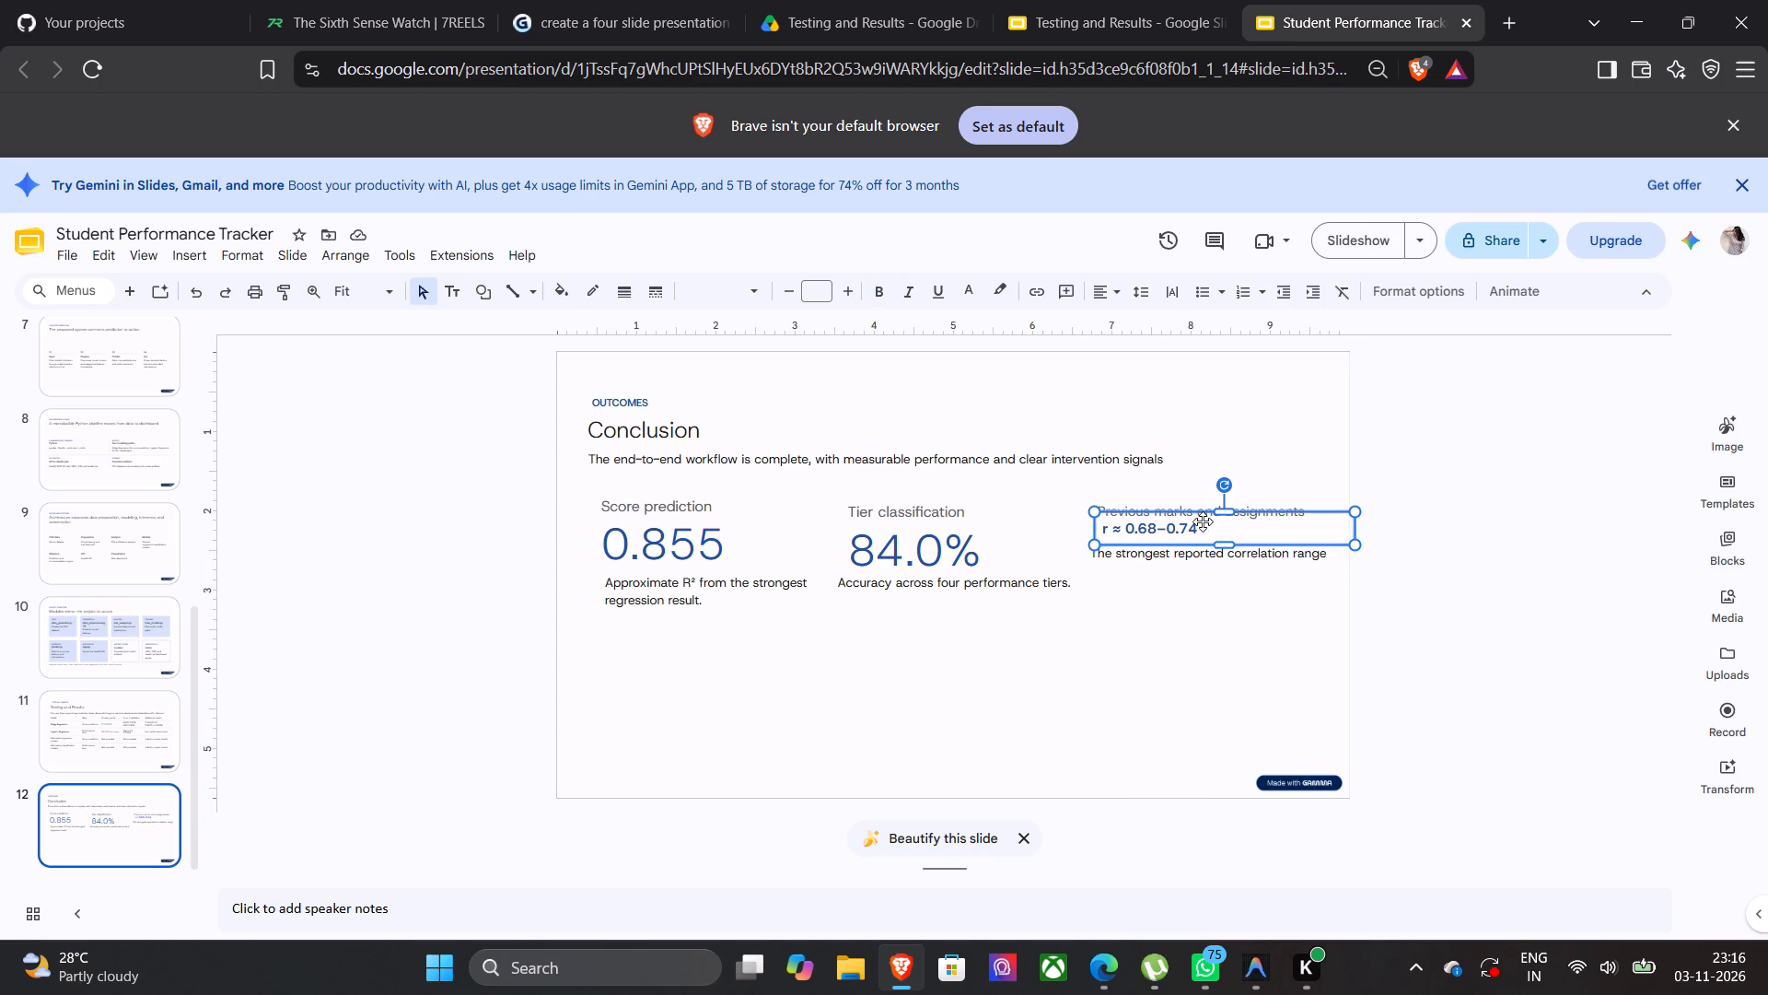
left_click(1203, 521)
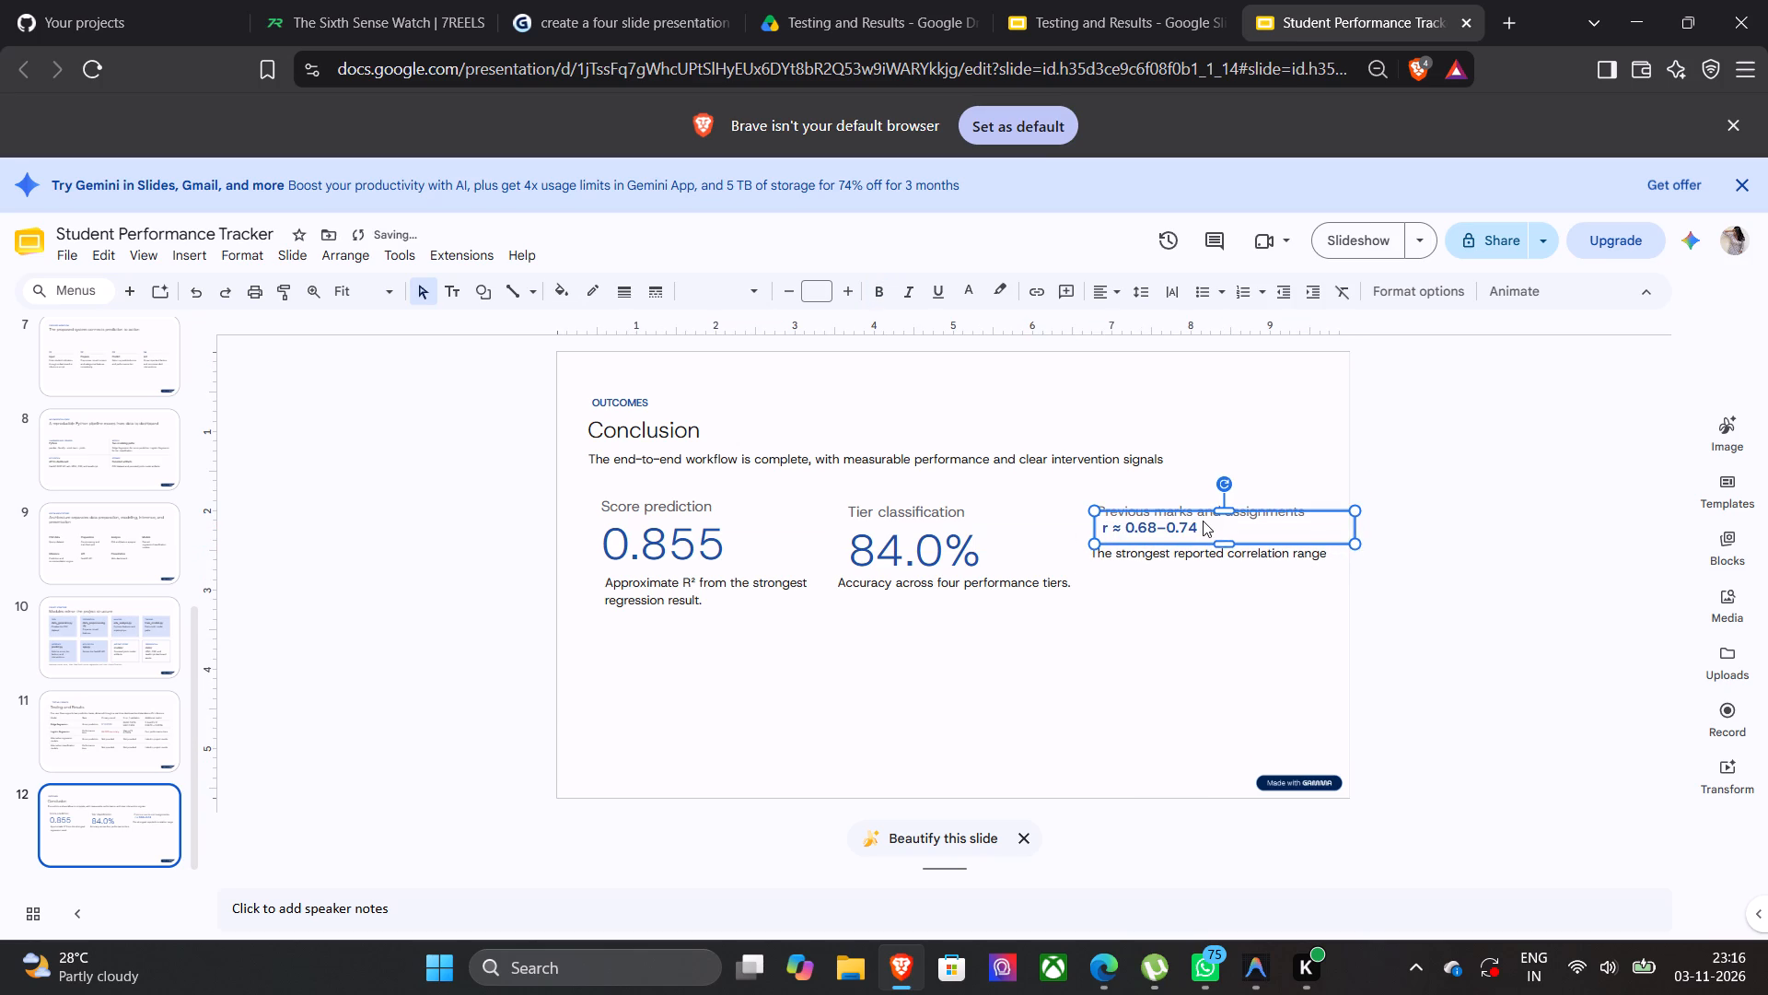
left_click(1208, 612)
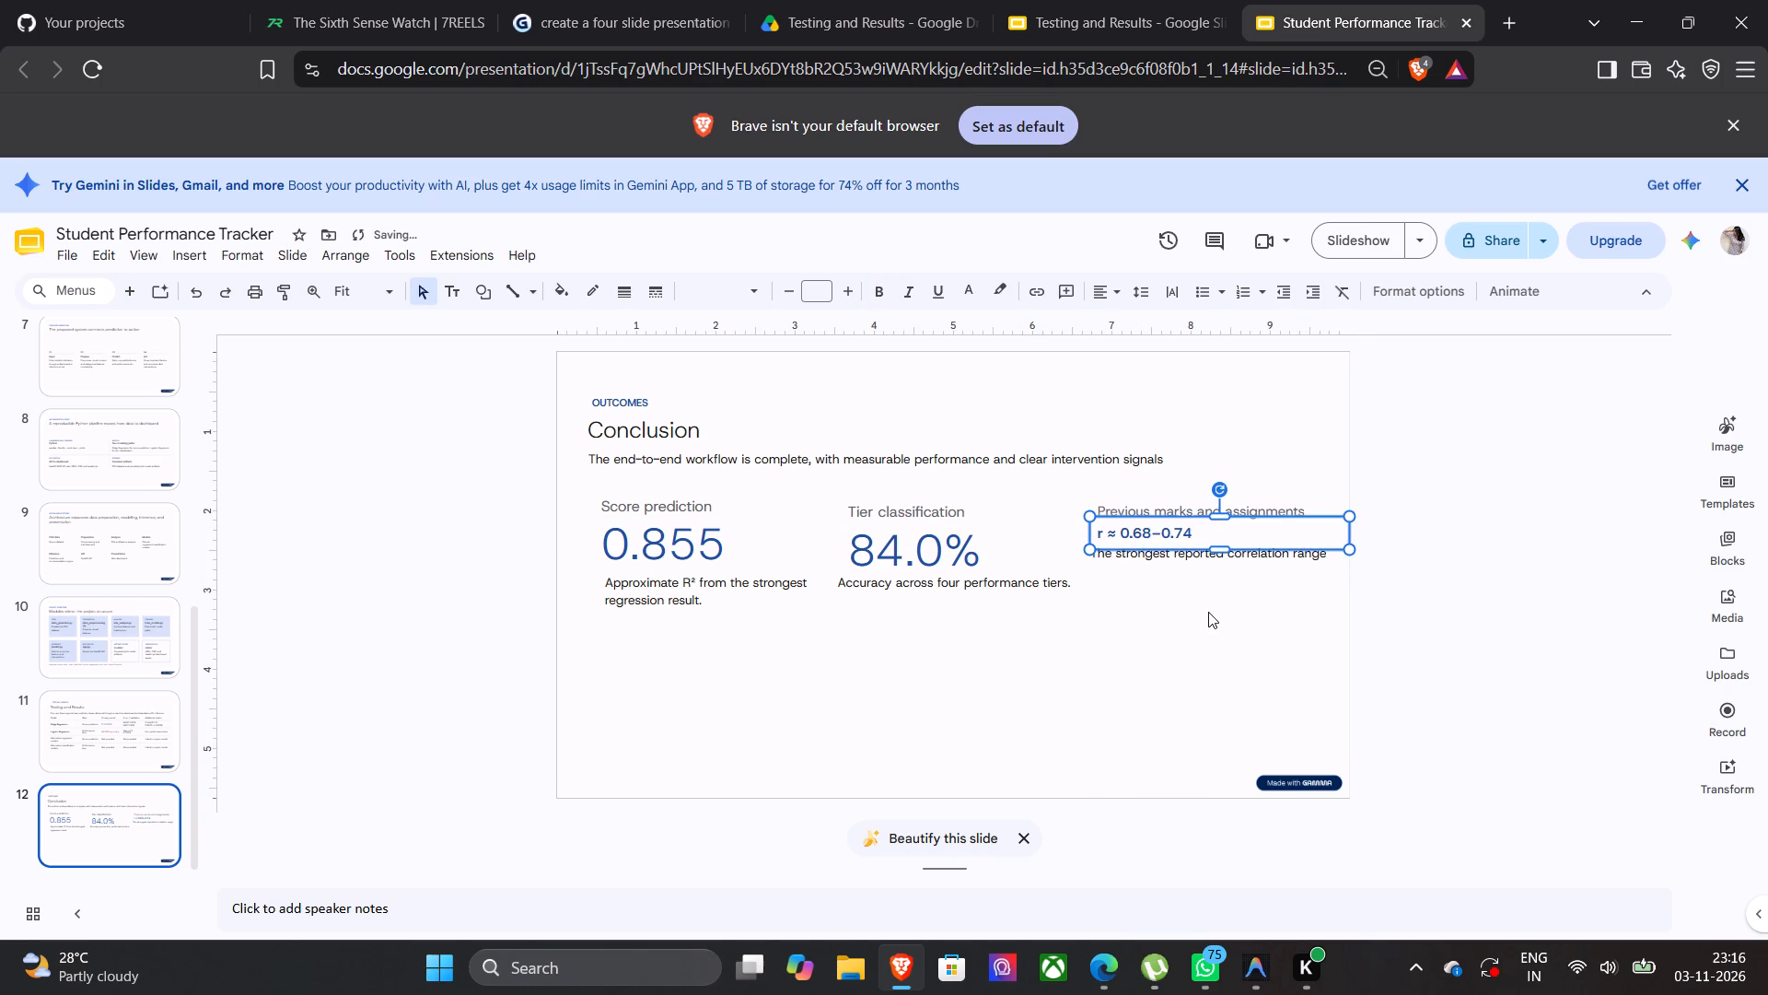
Move the "The strongest reported correlation range" caption slightly down and right, left-aligned beneath "r ≈ 0.68–0.74" with a small gap.
left_click_drag(1240, 558, 1407, 557)
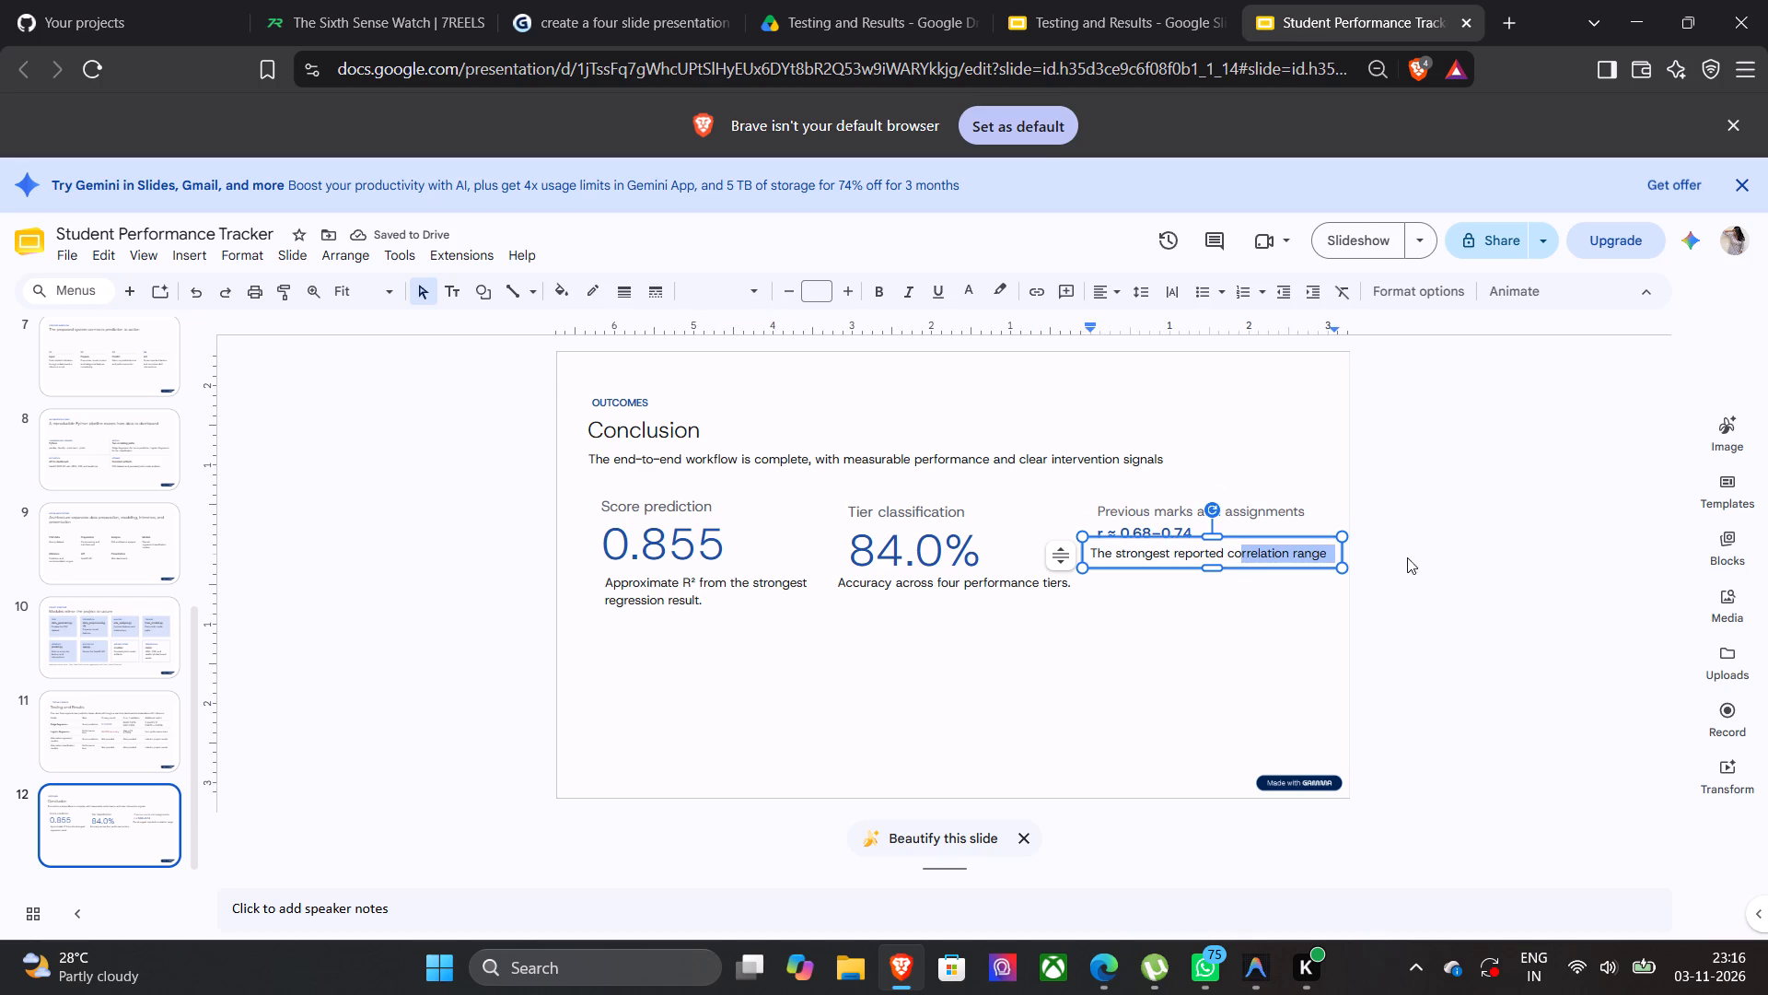
left_click_drag(1407, 557, 1403, 556)
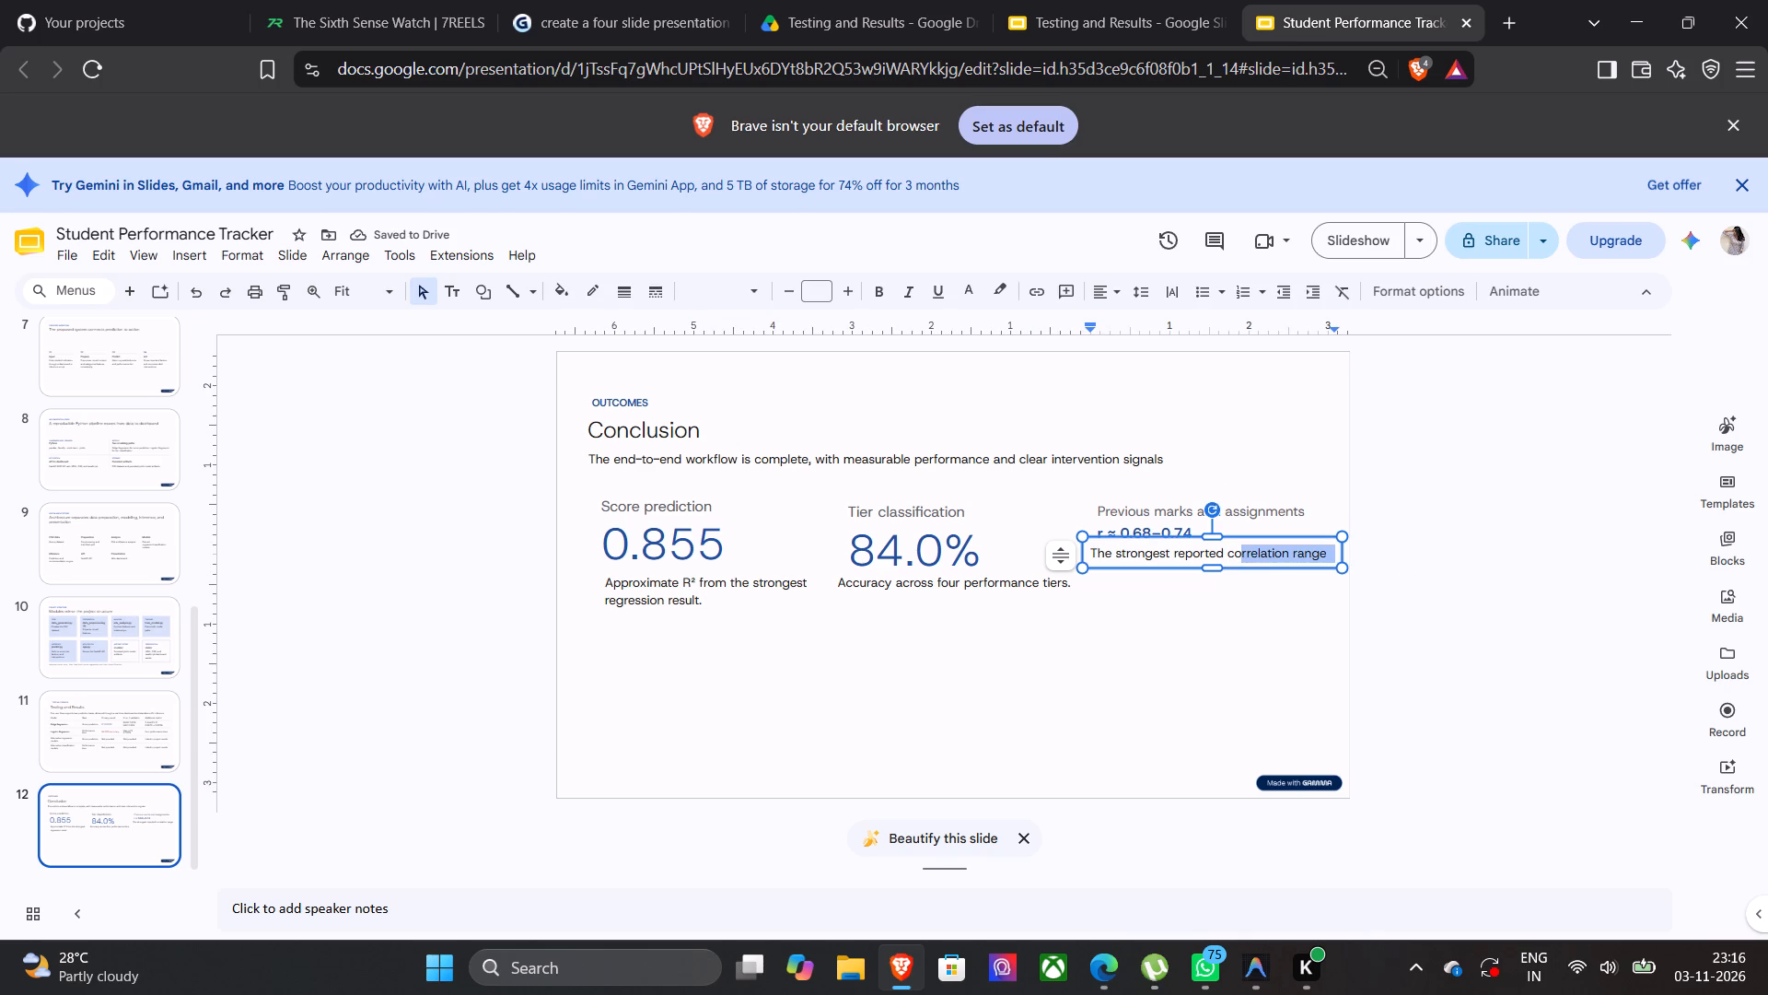
left_click(1219, 555)
left_click_drag(1250, 564, 1256, 574)
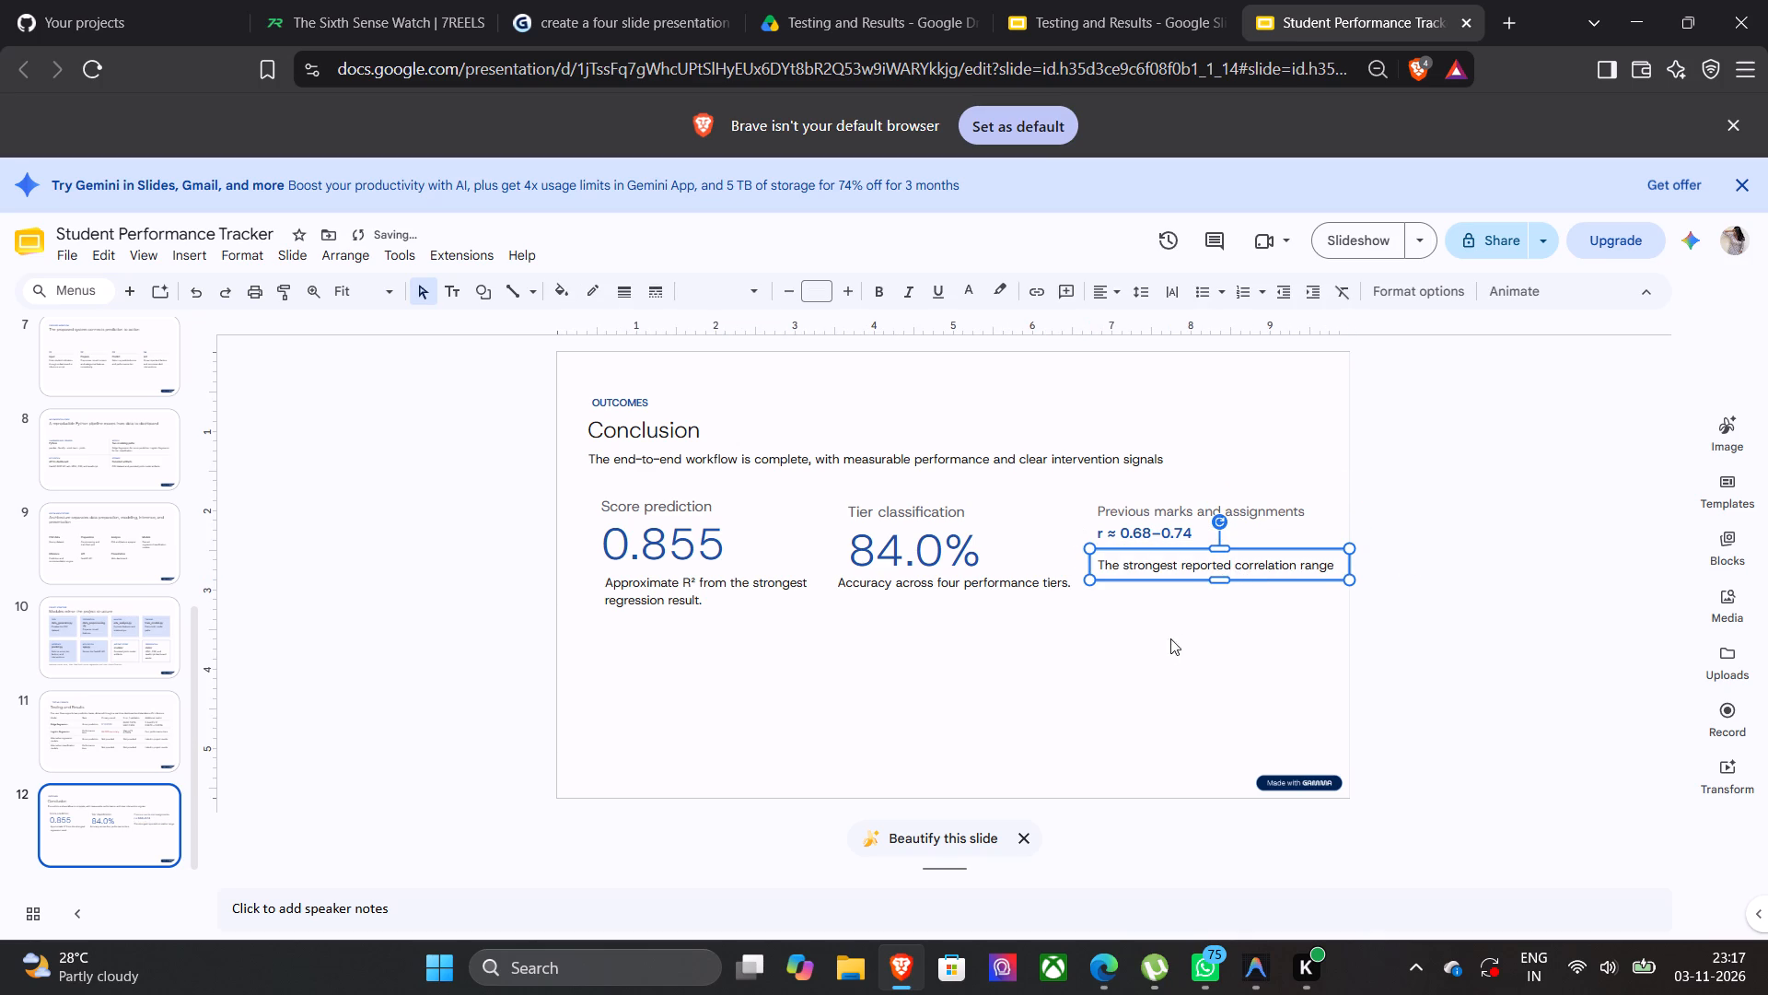
left_click(1160, 646)
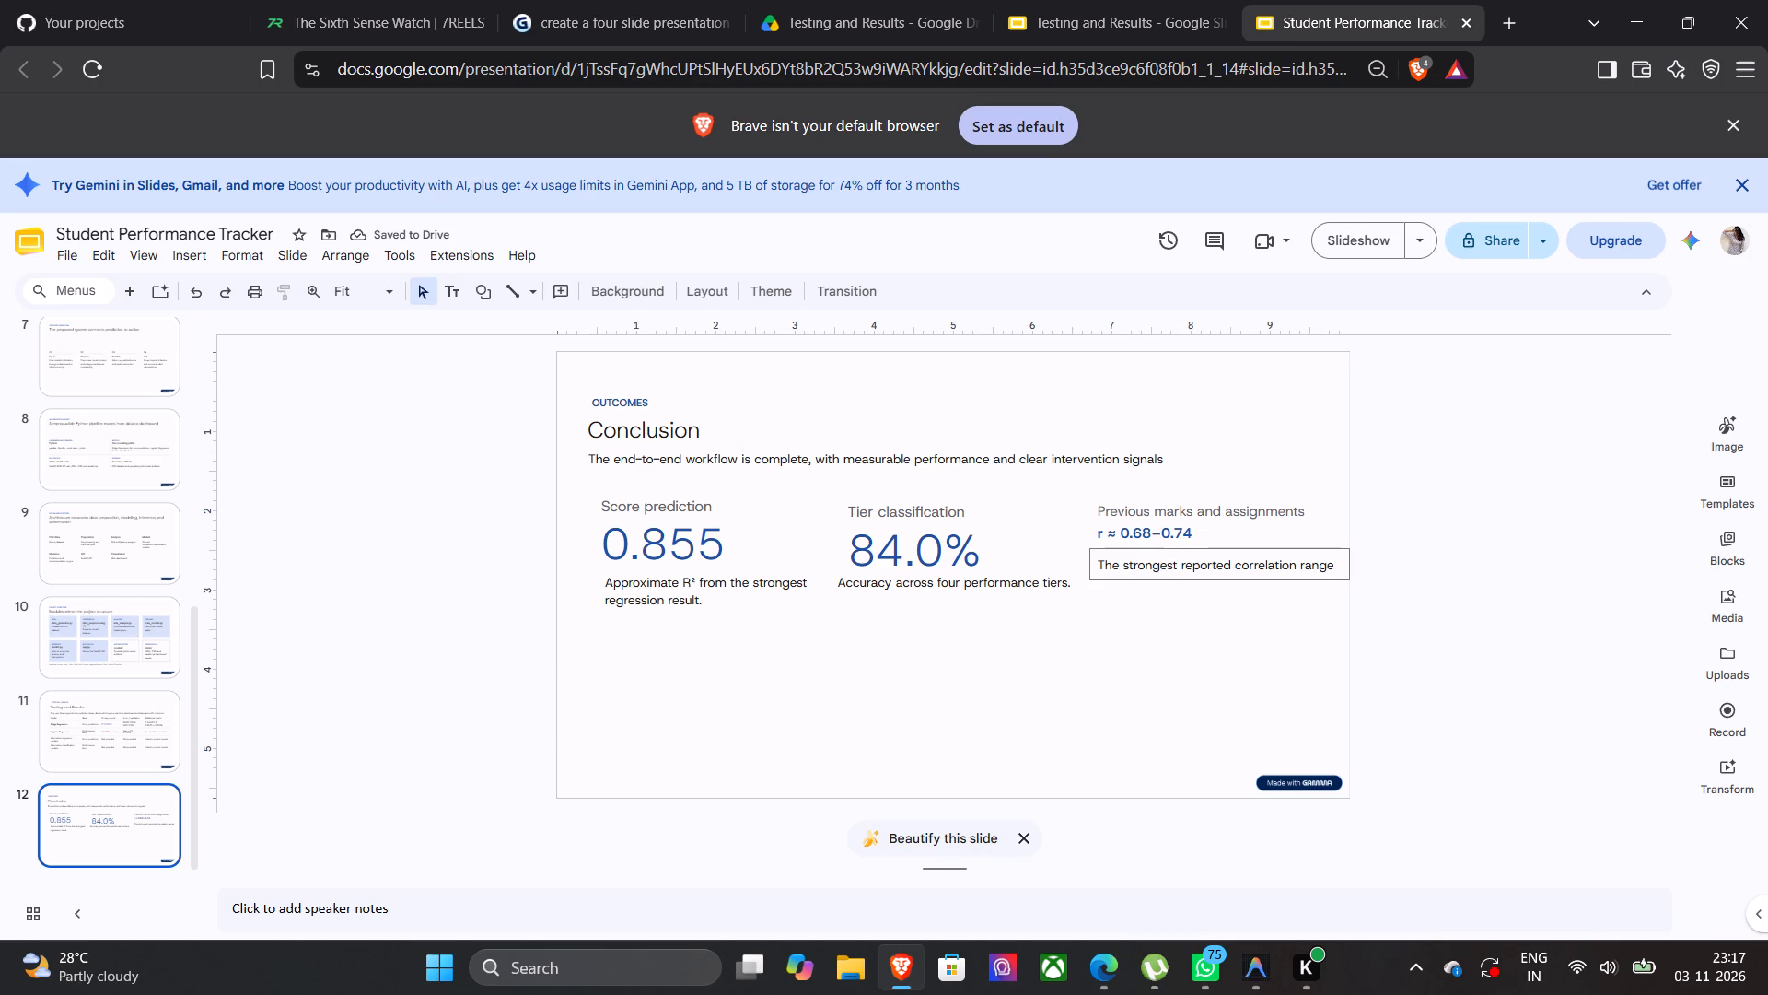
Increase the font size of the whole "Previous marks and assignments" label on slide 12 to 13.5.
left_click(1197, 508)
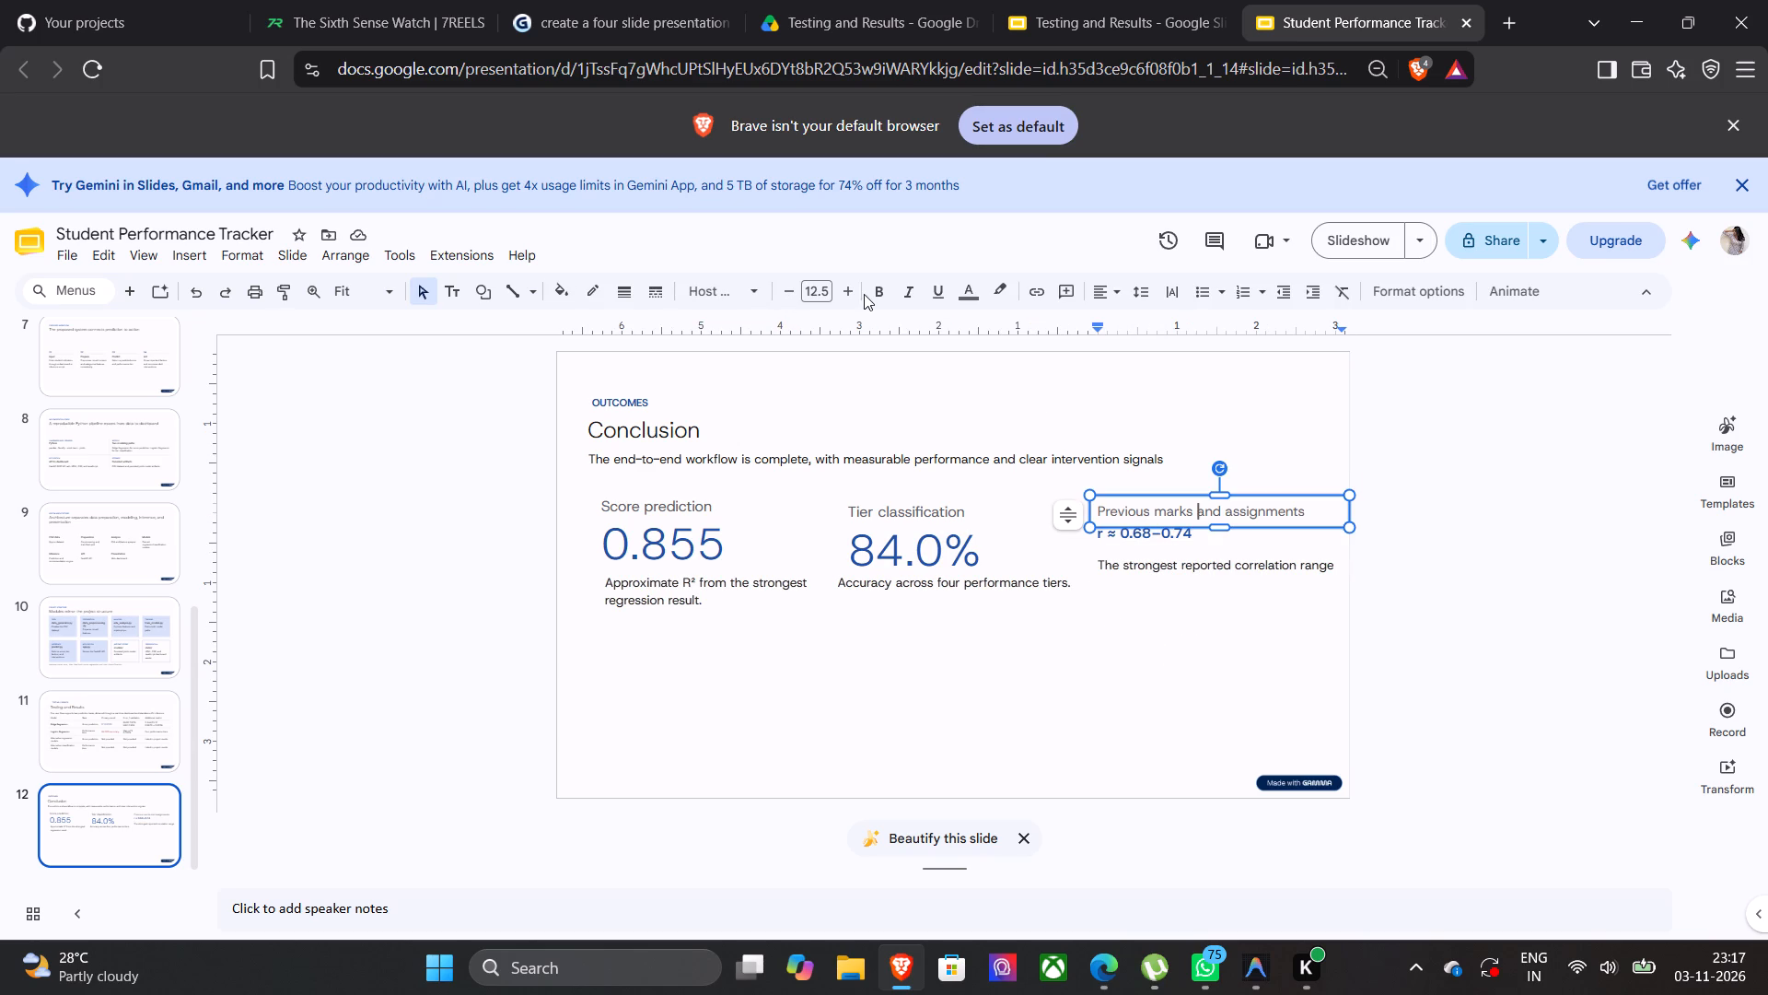
left_click(846, 291)
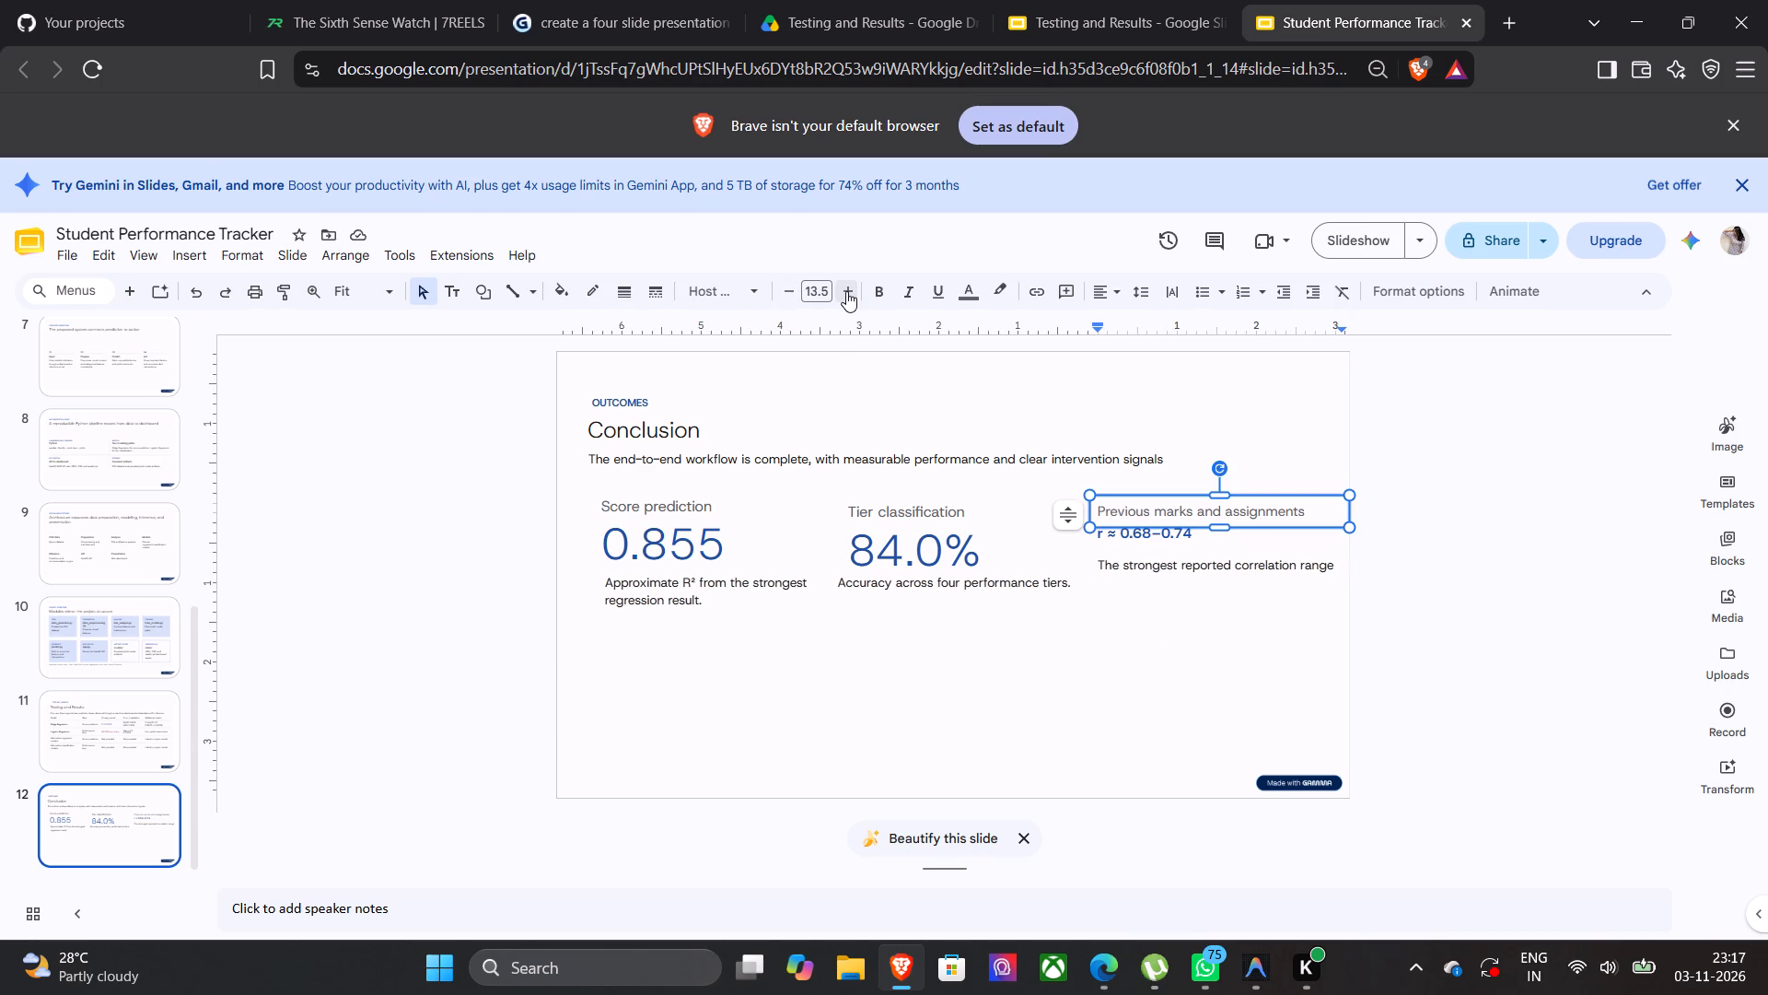
left_click(846, 291)
left_click(1320, 508)
left_click(849, 298)
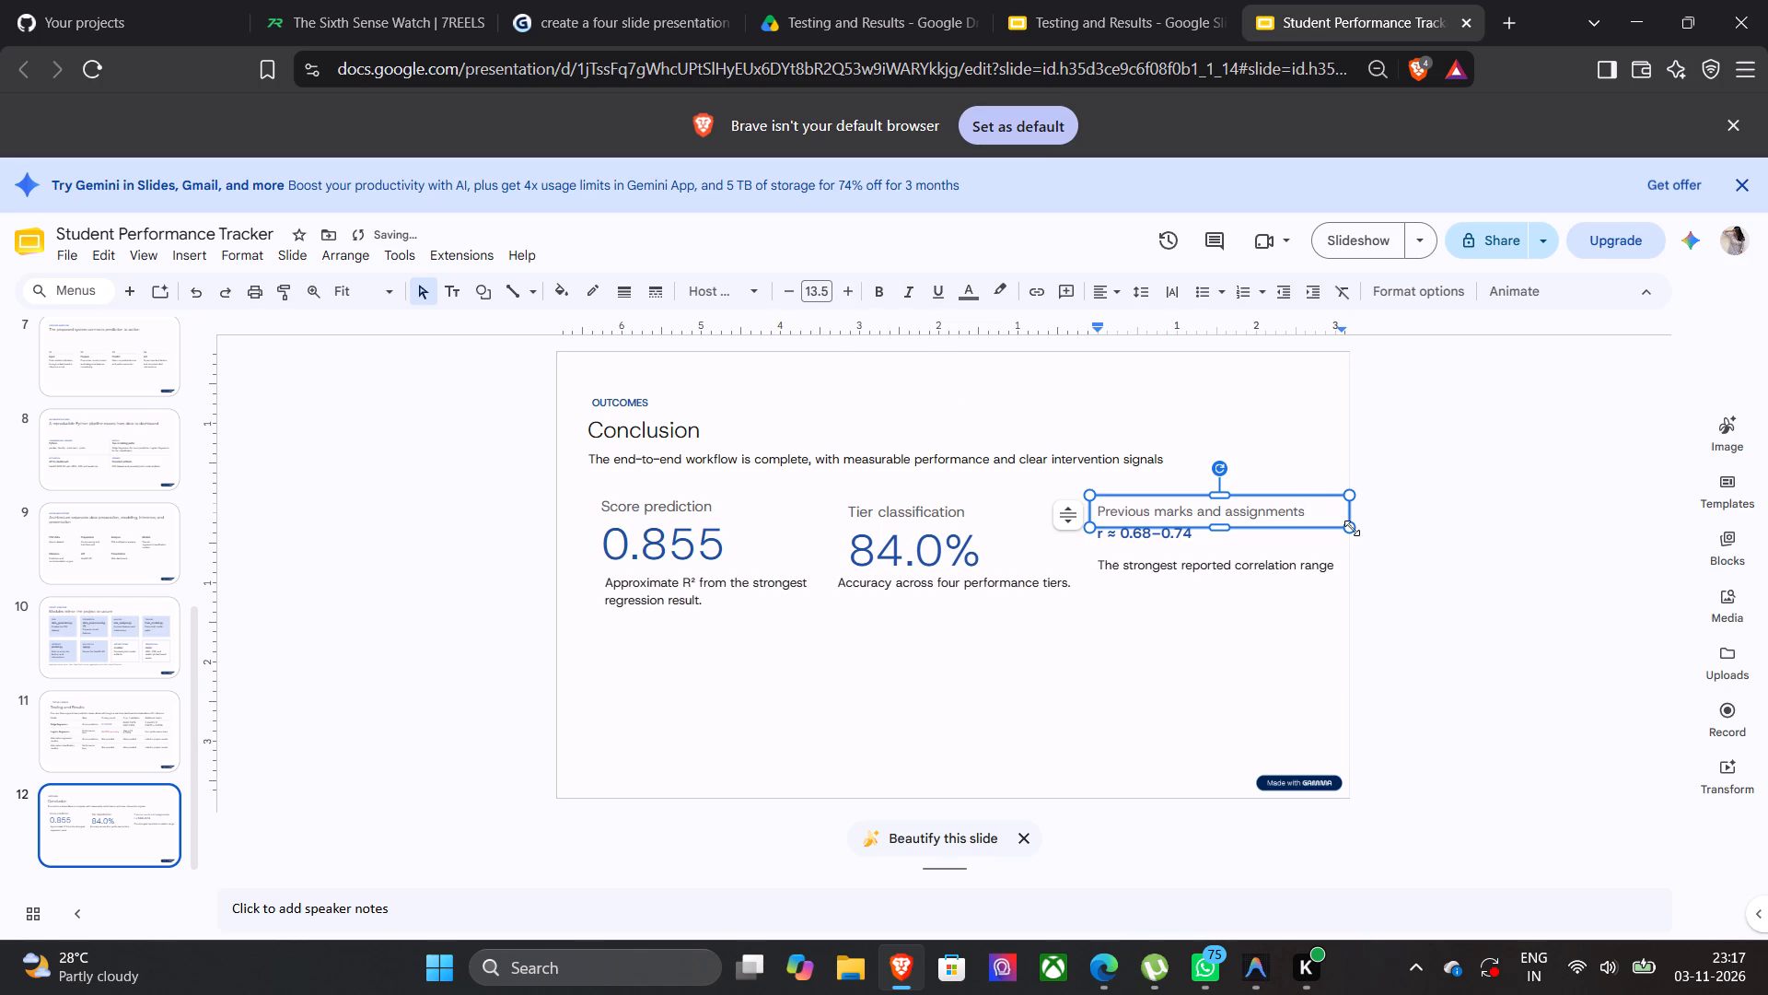
left_click(1348, 521)
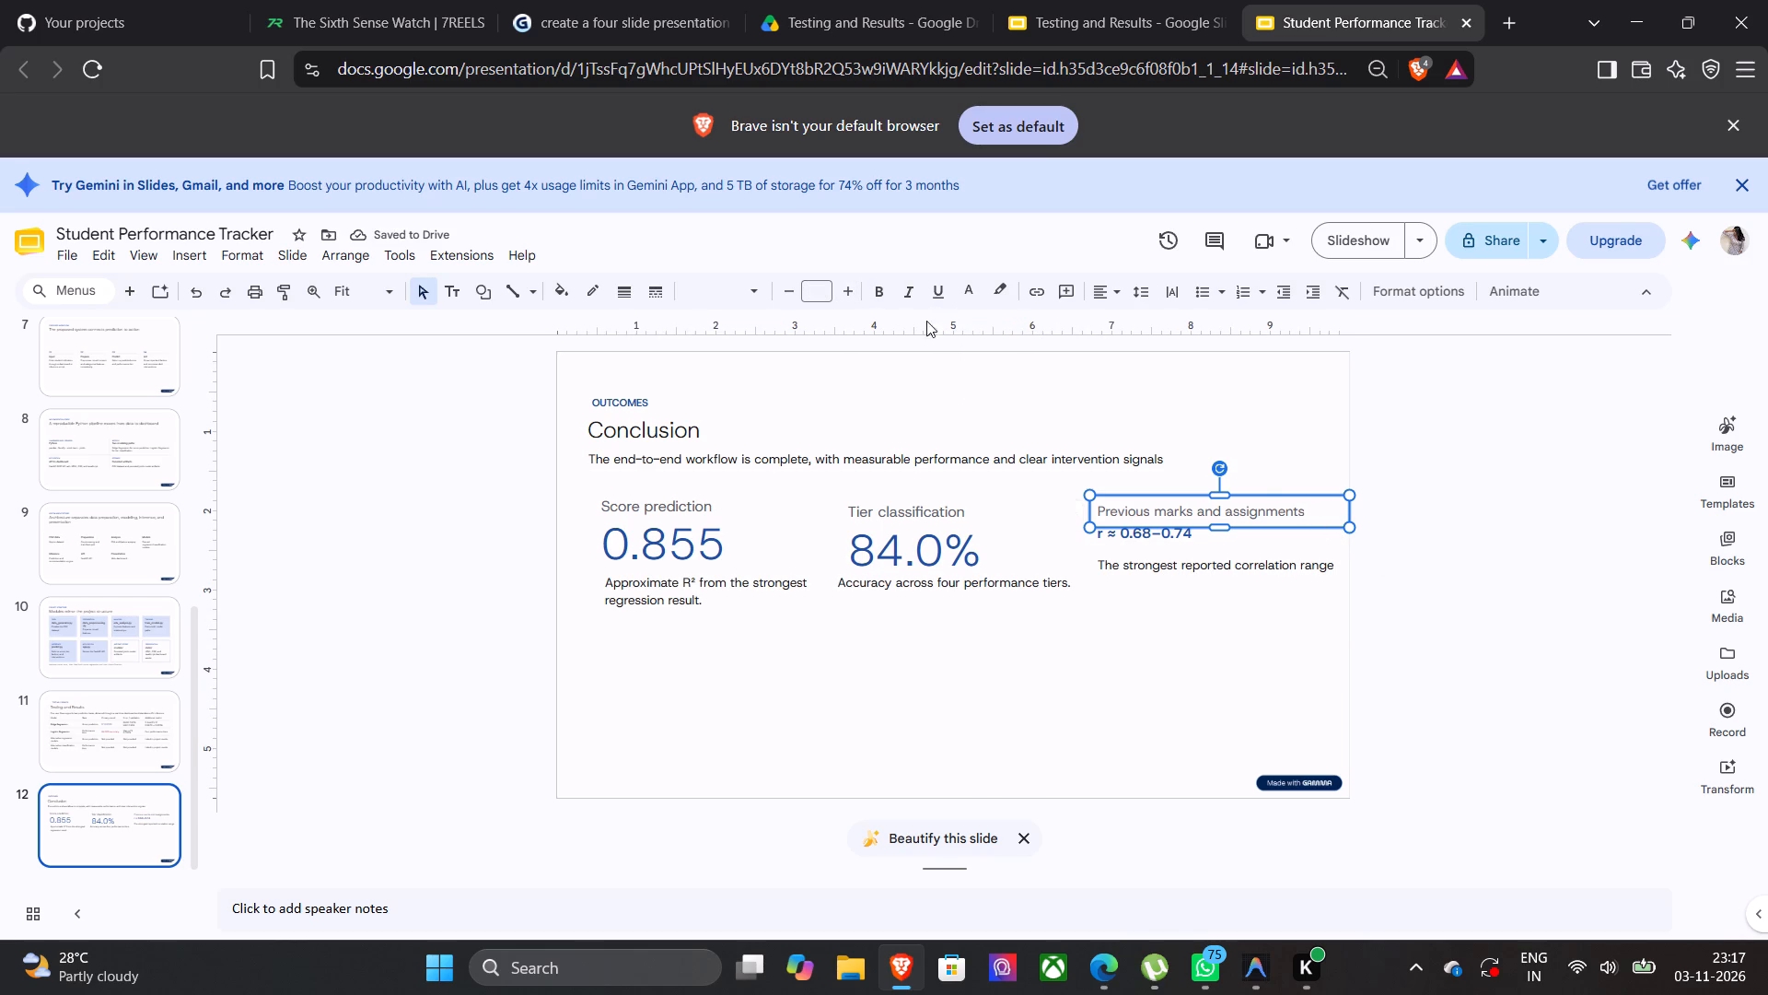
left_click(850, 291)
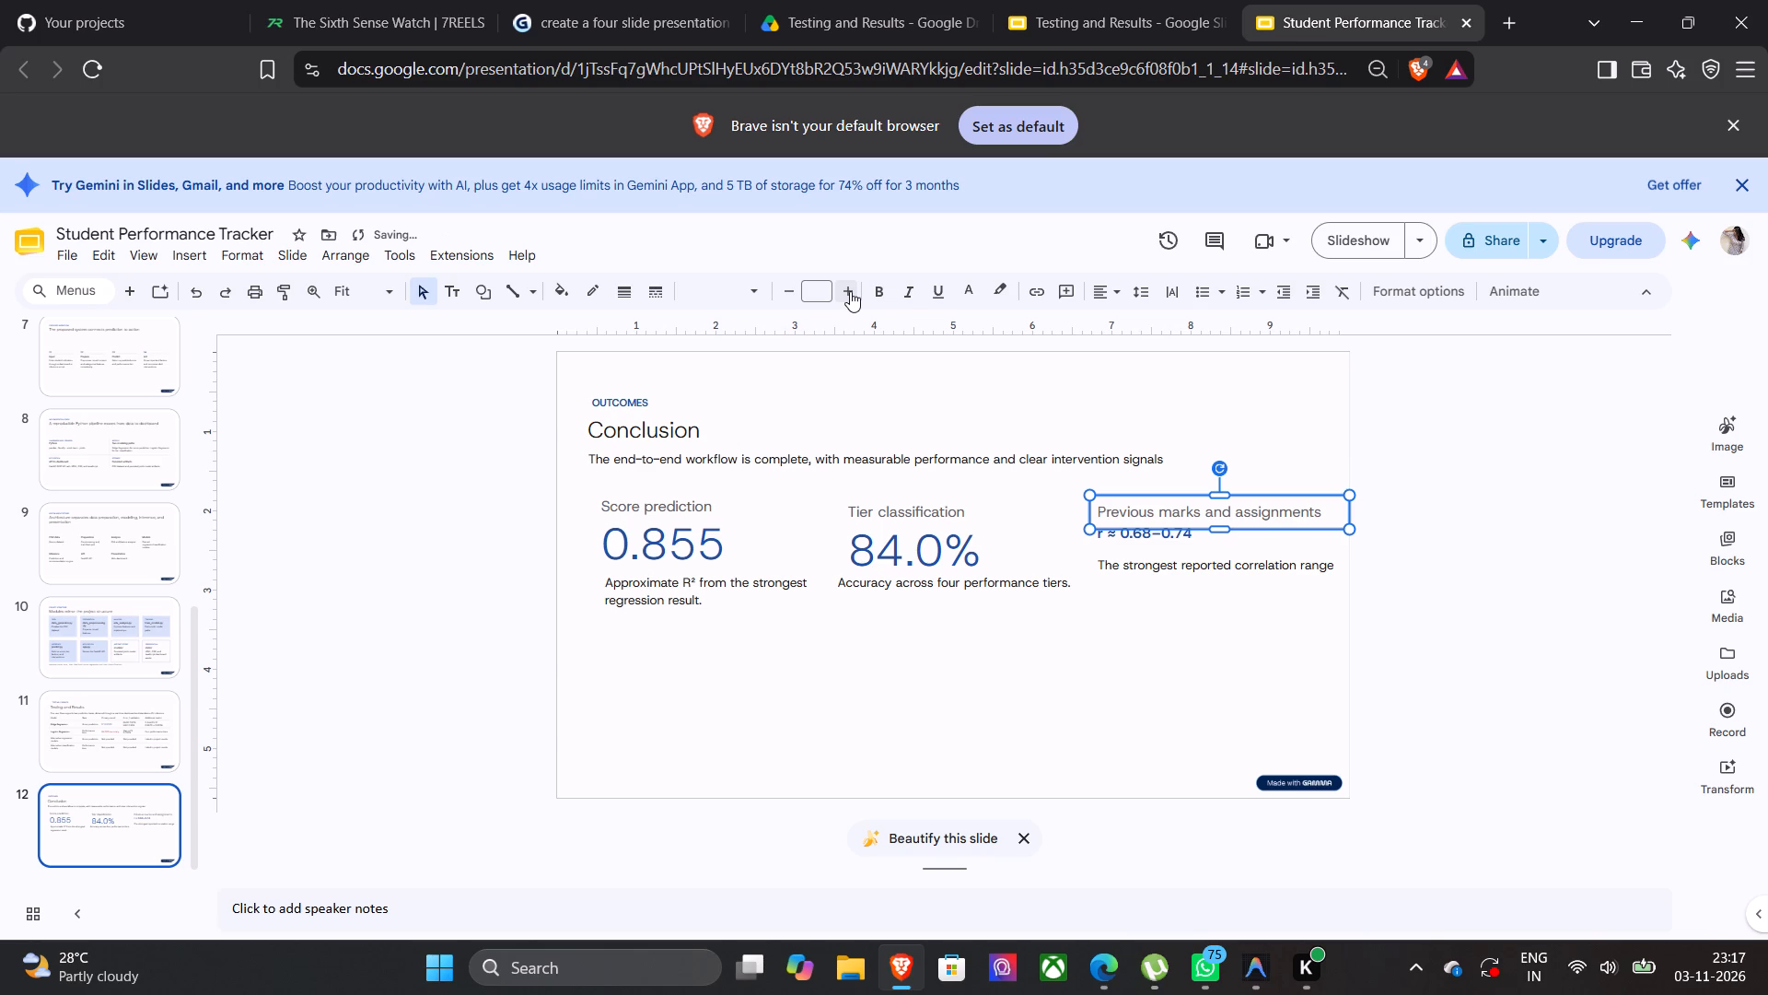
left_click(925, 519)
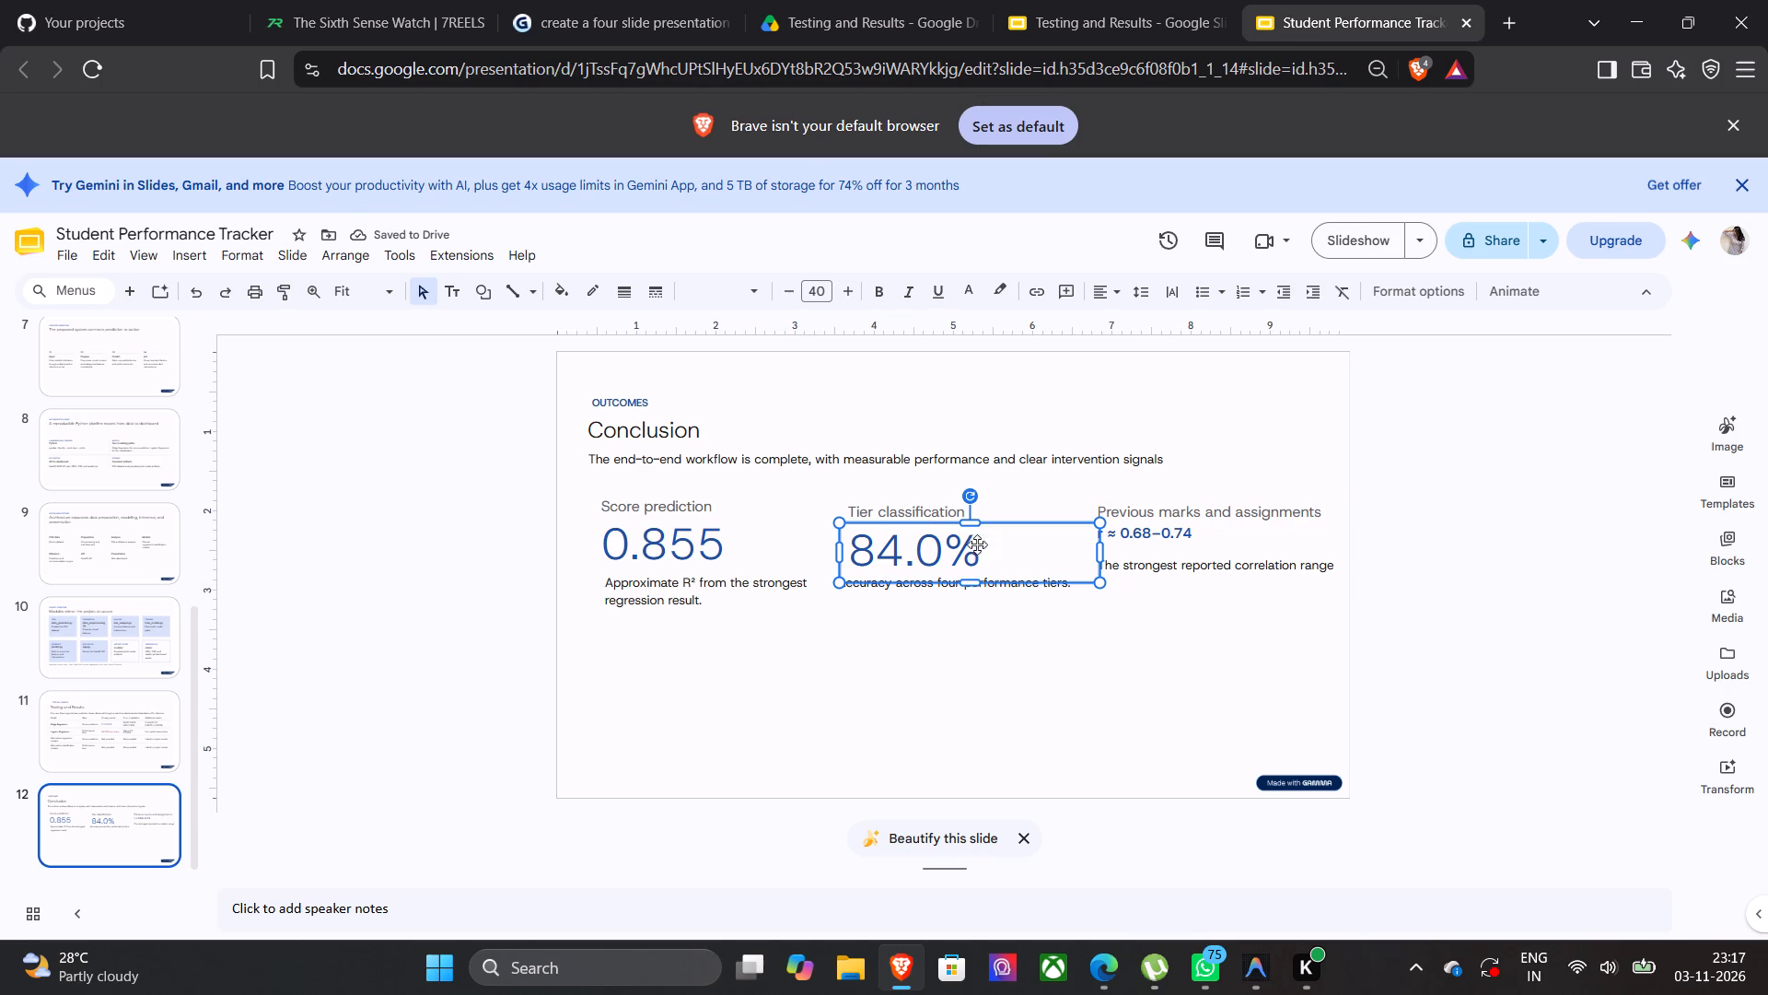
left_click(1020, 636)
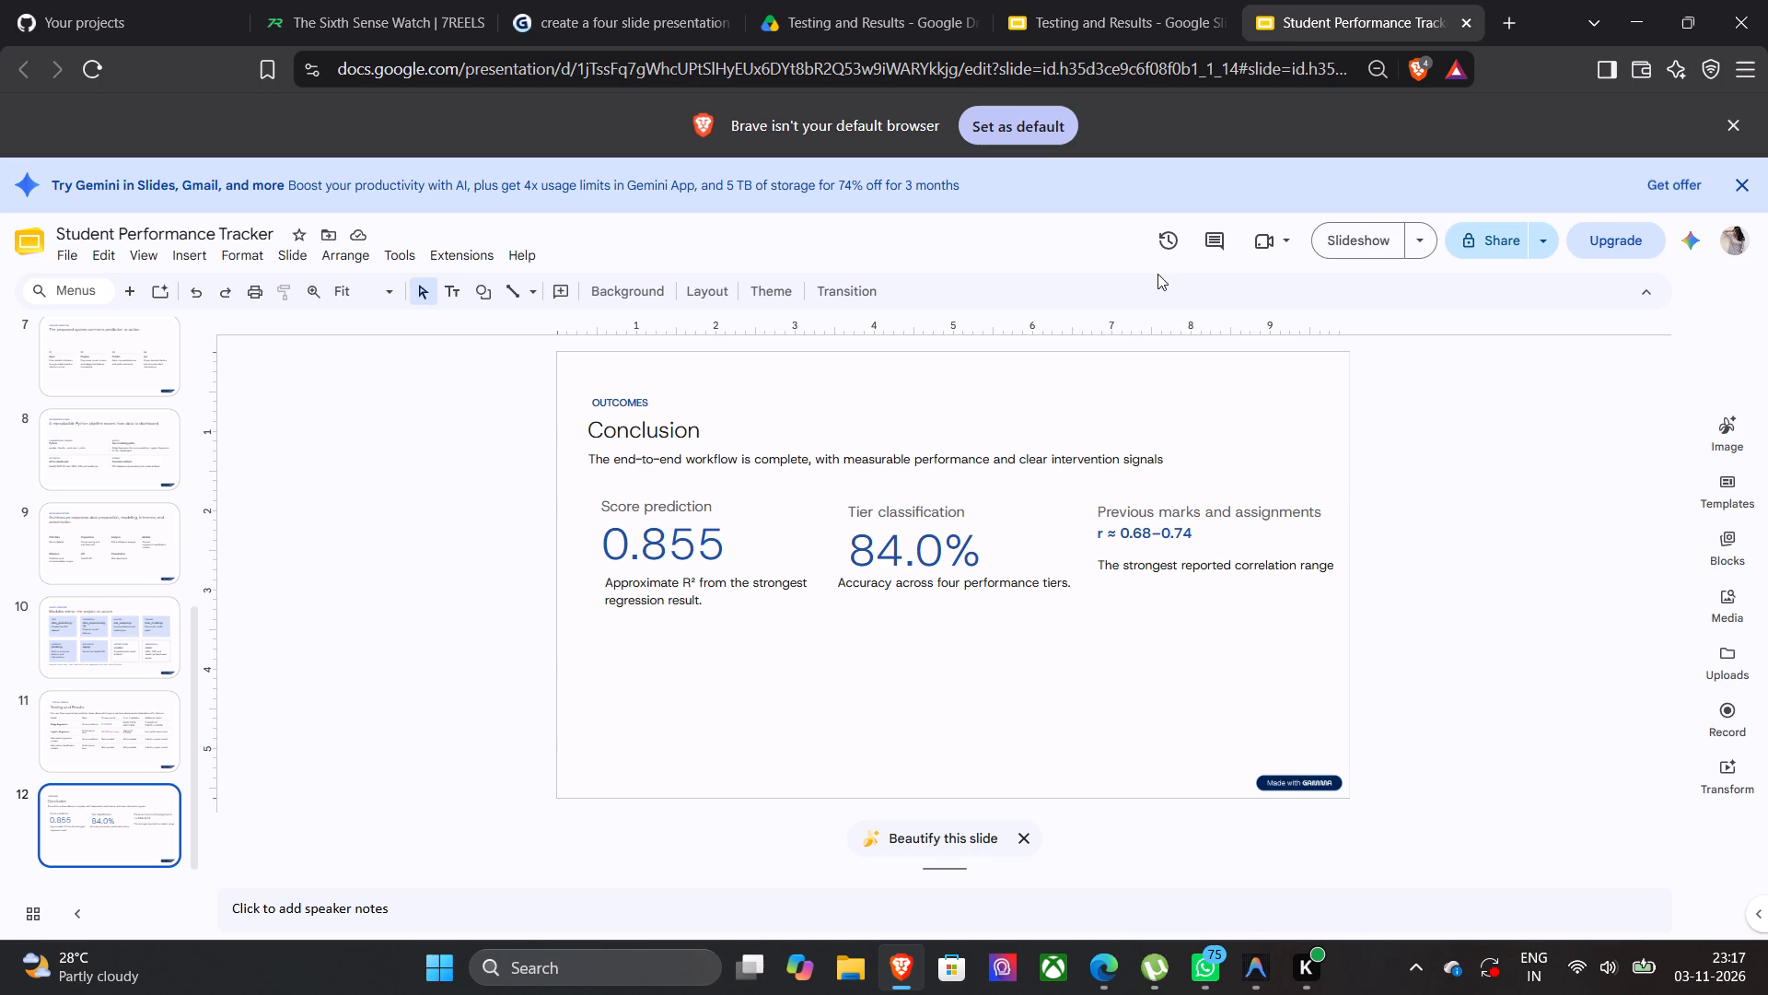
Copy the "Strongest signals" heading from the Testing and Results Conclusion slide onto slide 12 of Student Performance Tracker, below the "Approximate R²" caption.
left_click(1156, 4)
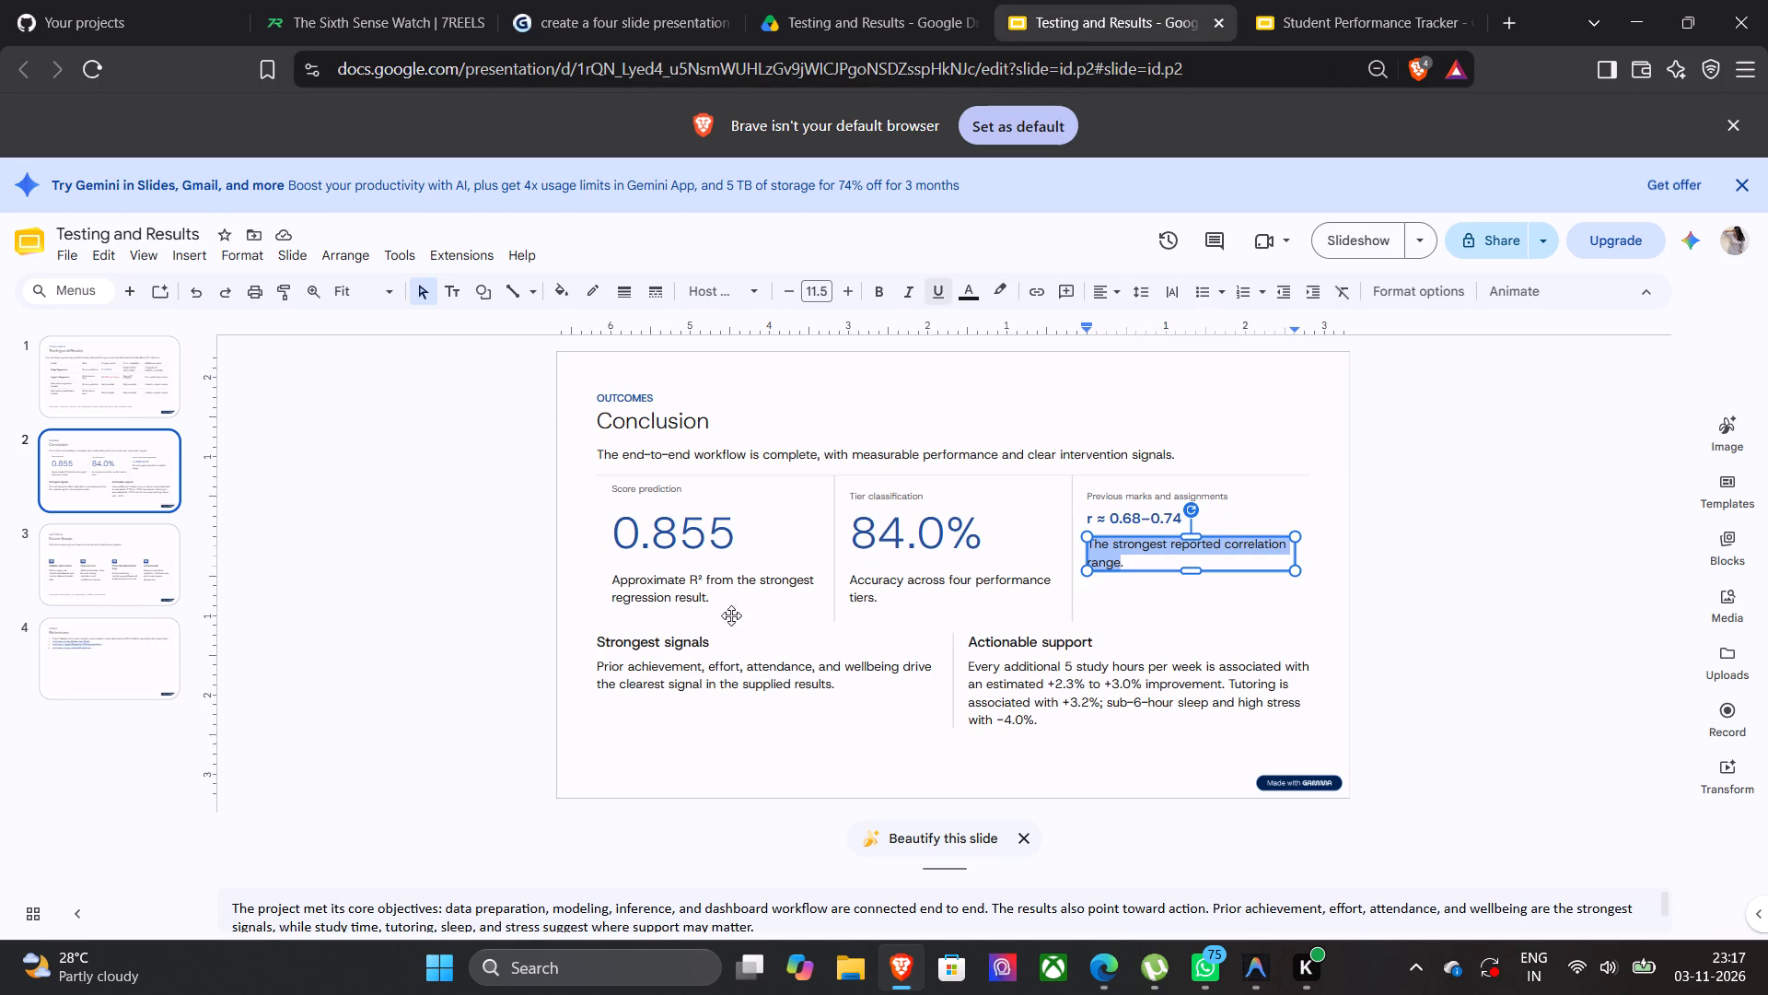
left_click(685, 648)
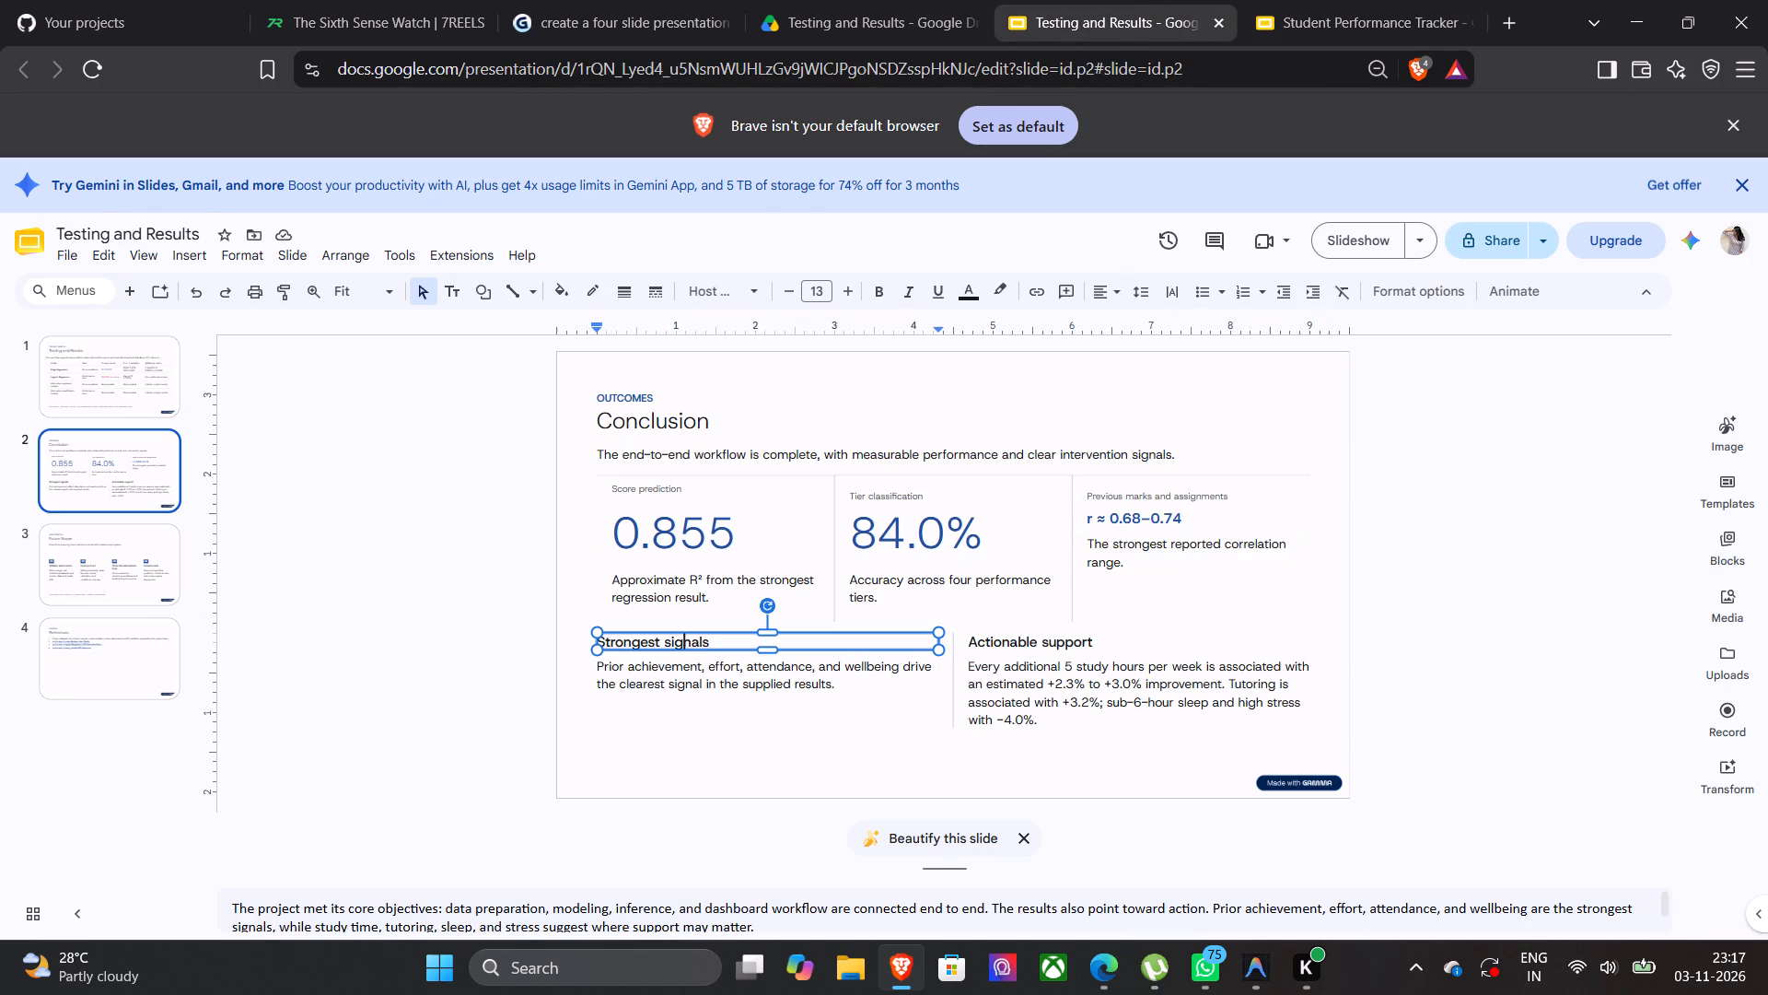
left_click_drag(712, 643, 628, 636)
left_click_drag(628, 636, 577, 641)
key("ctrl+c")
left_click(1334, 16)
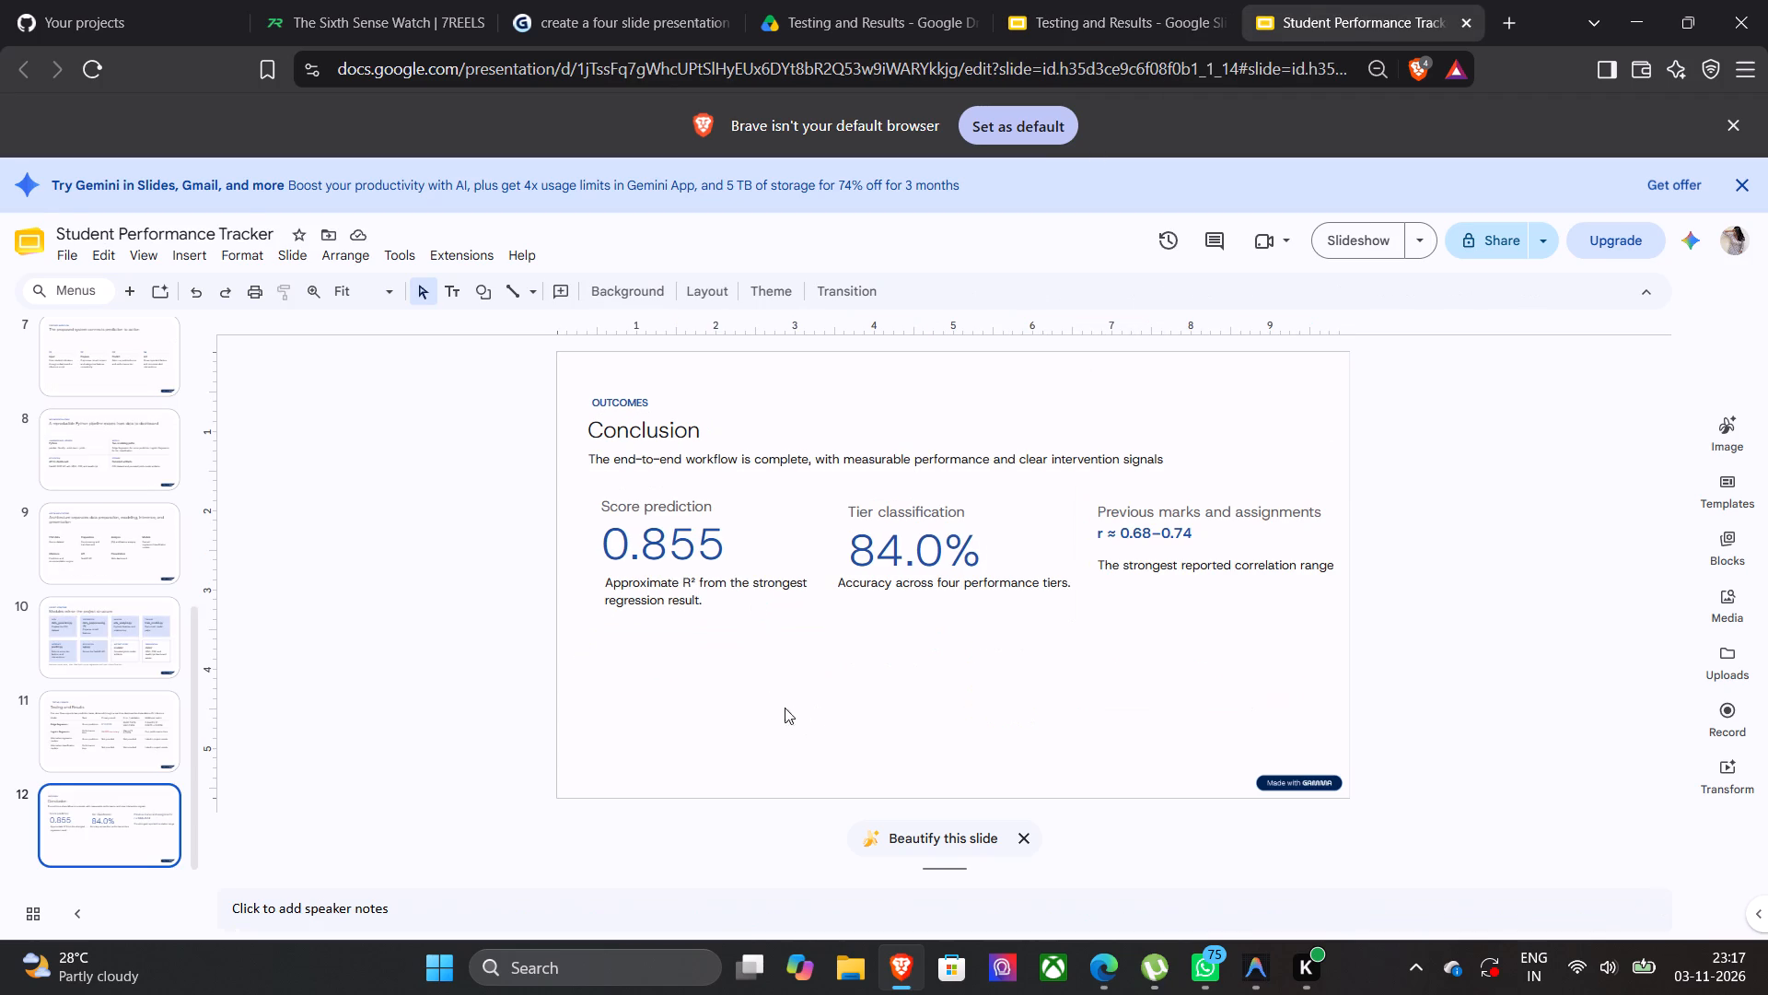
key("ctrl+v")
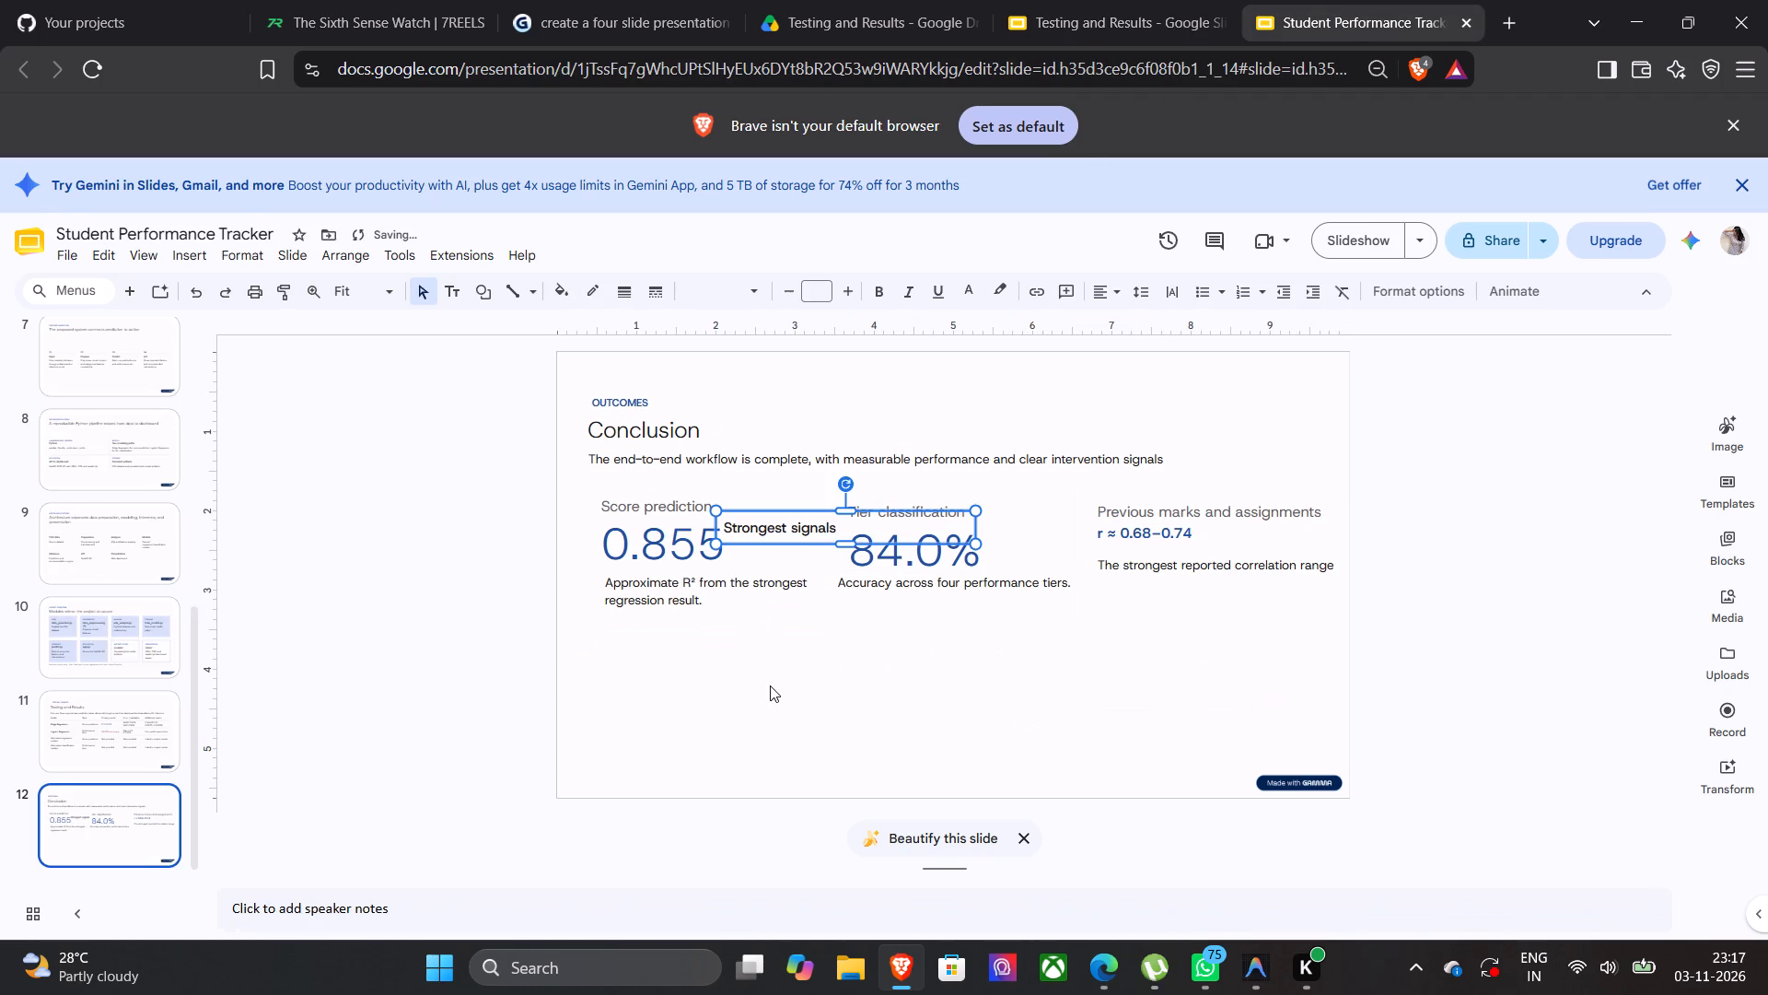
left_click_drag(839, 526, 718, 635)
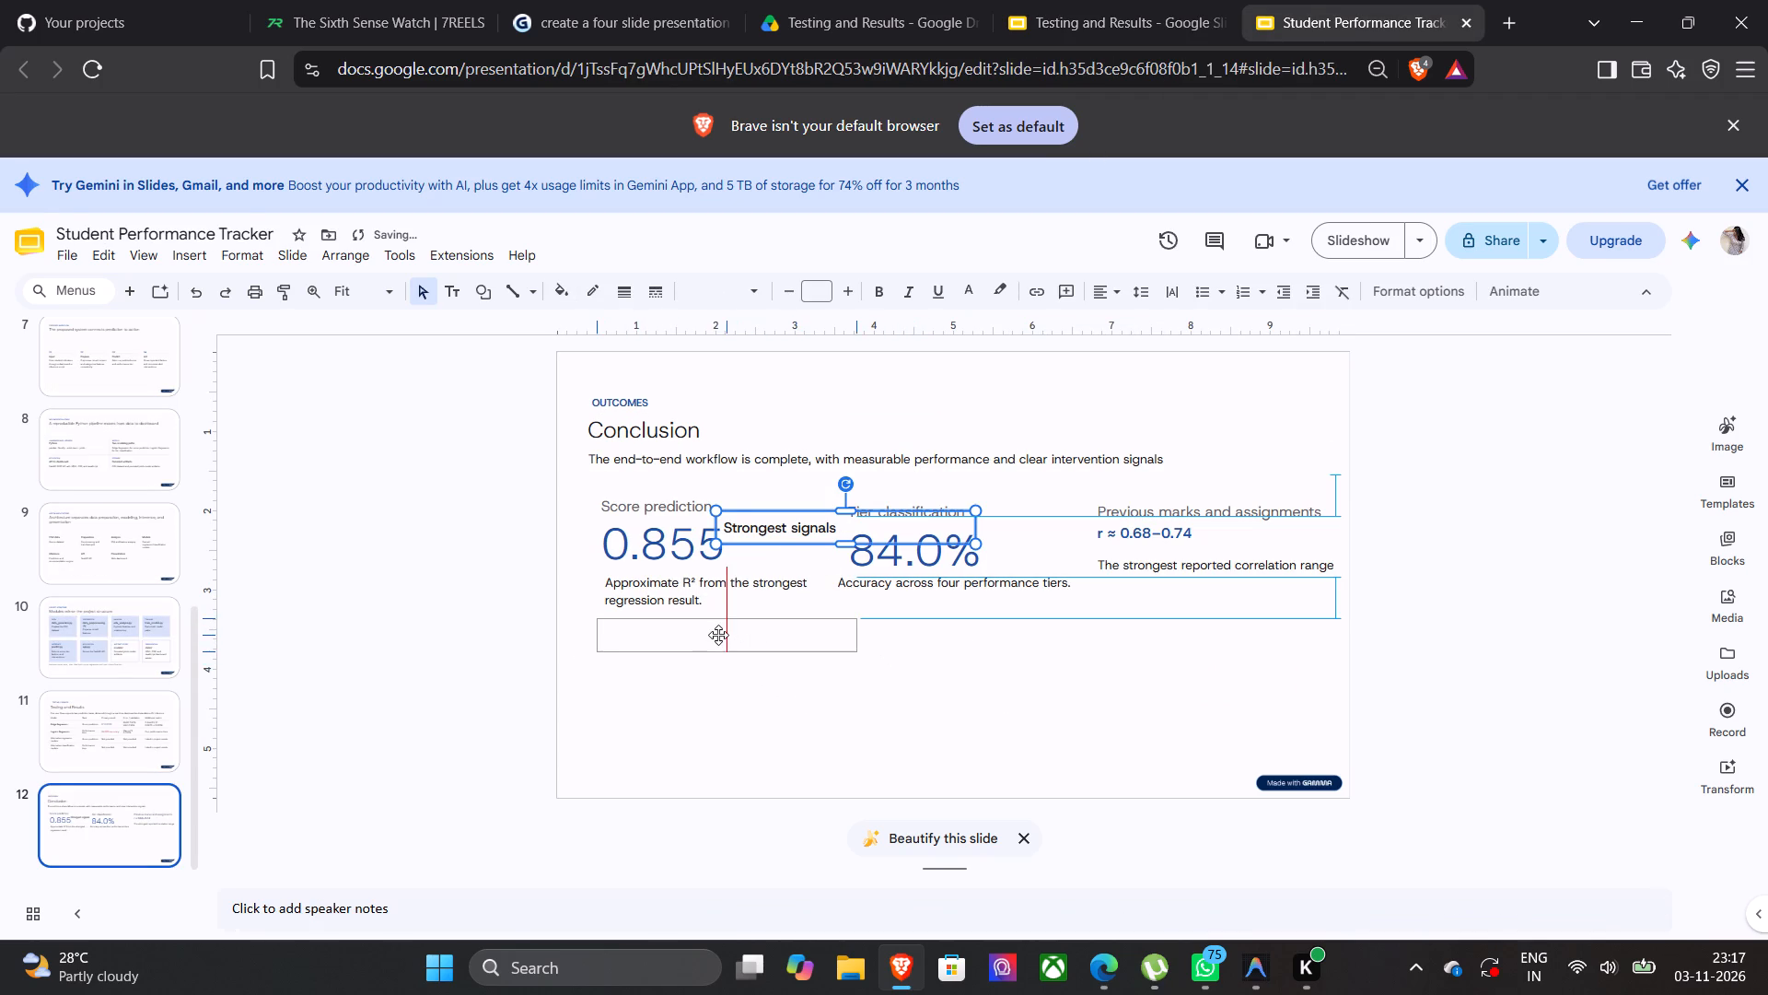
left_click_drag(718, 635, 715, 634)
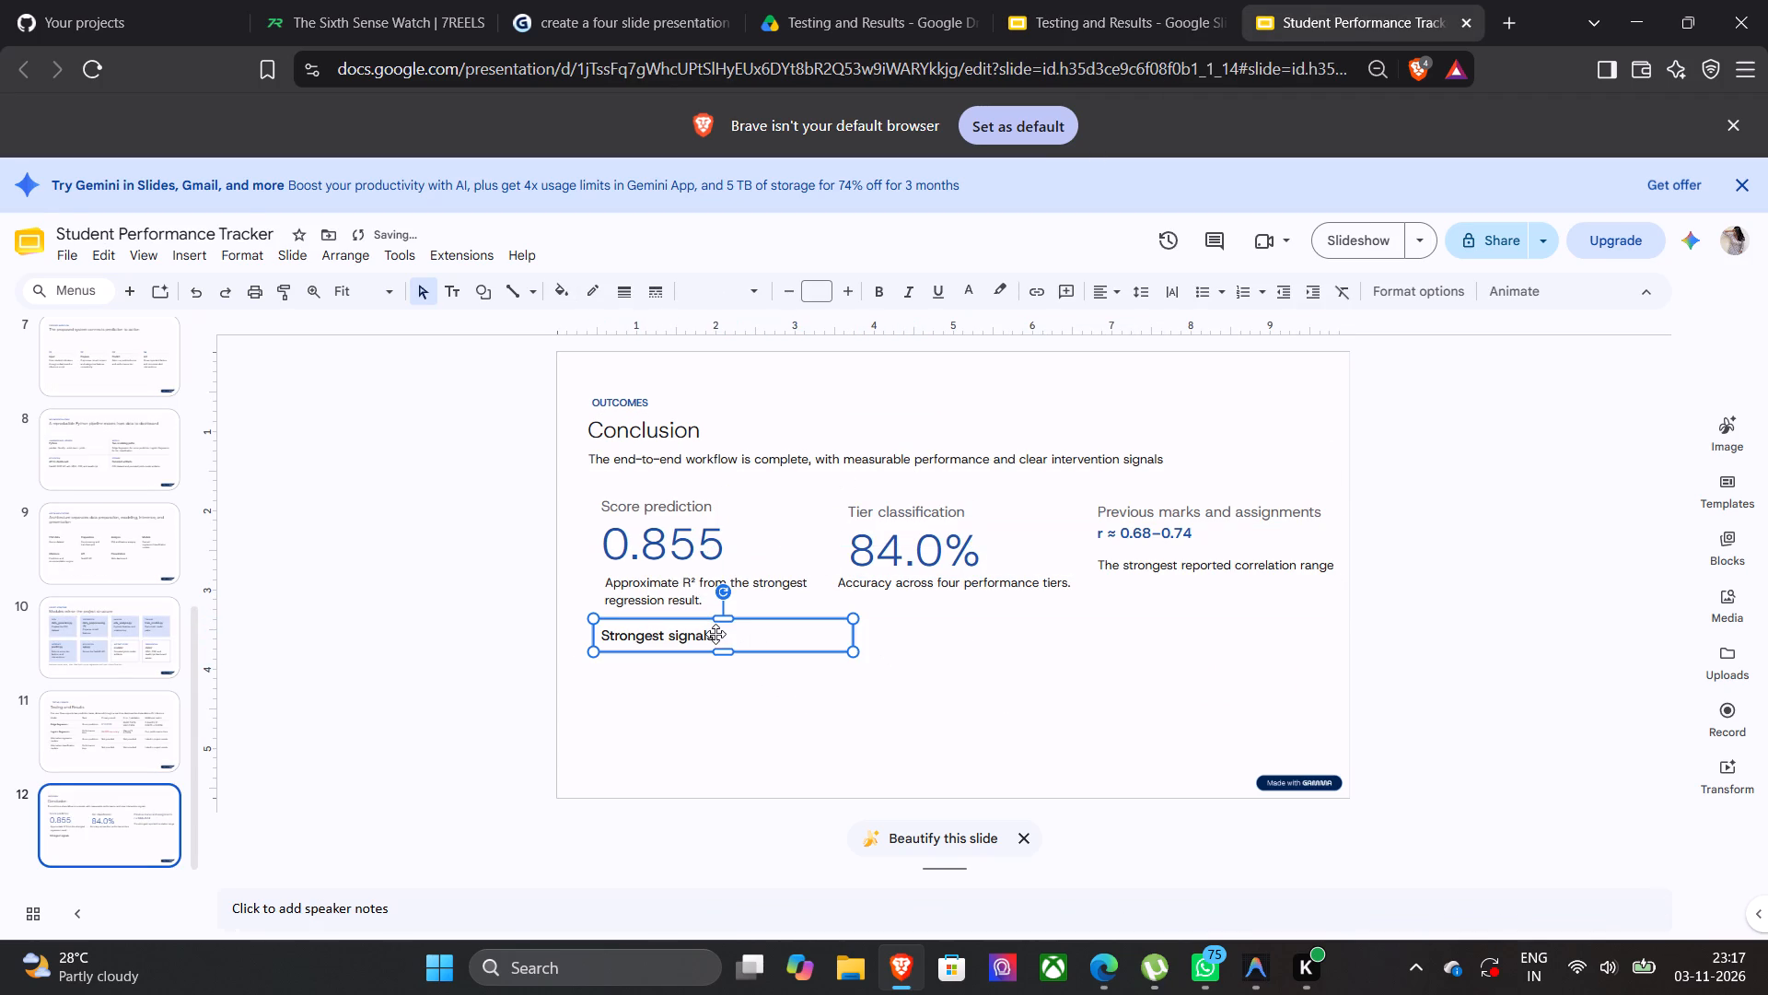
left_click(732, 729)
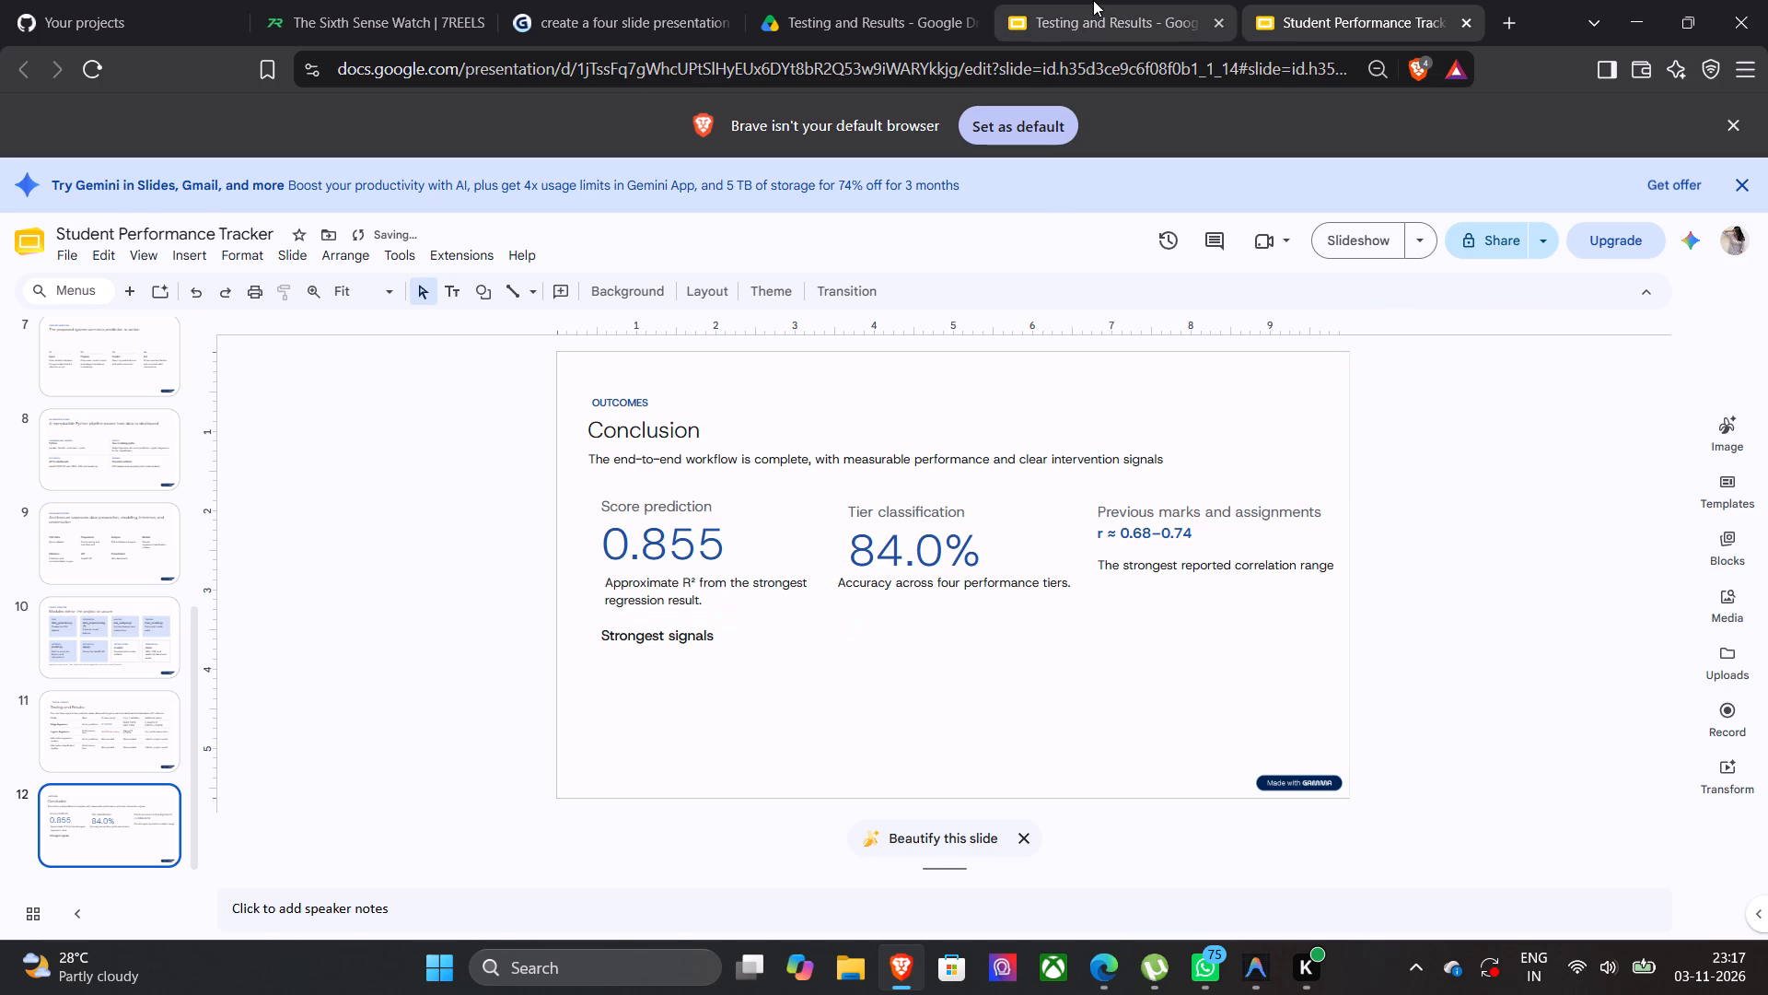
Copy the "Prior achievement, effort, attendance, and wellbeing" paragraph from the Testing and Results Conclusion slide to slide 12, placing it directly beneath the "Strongest signals" heading.
left_click(1093, 0)
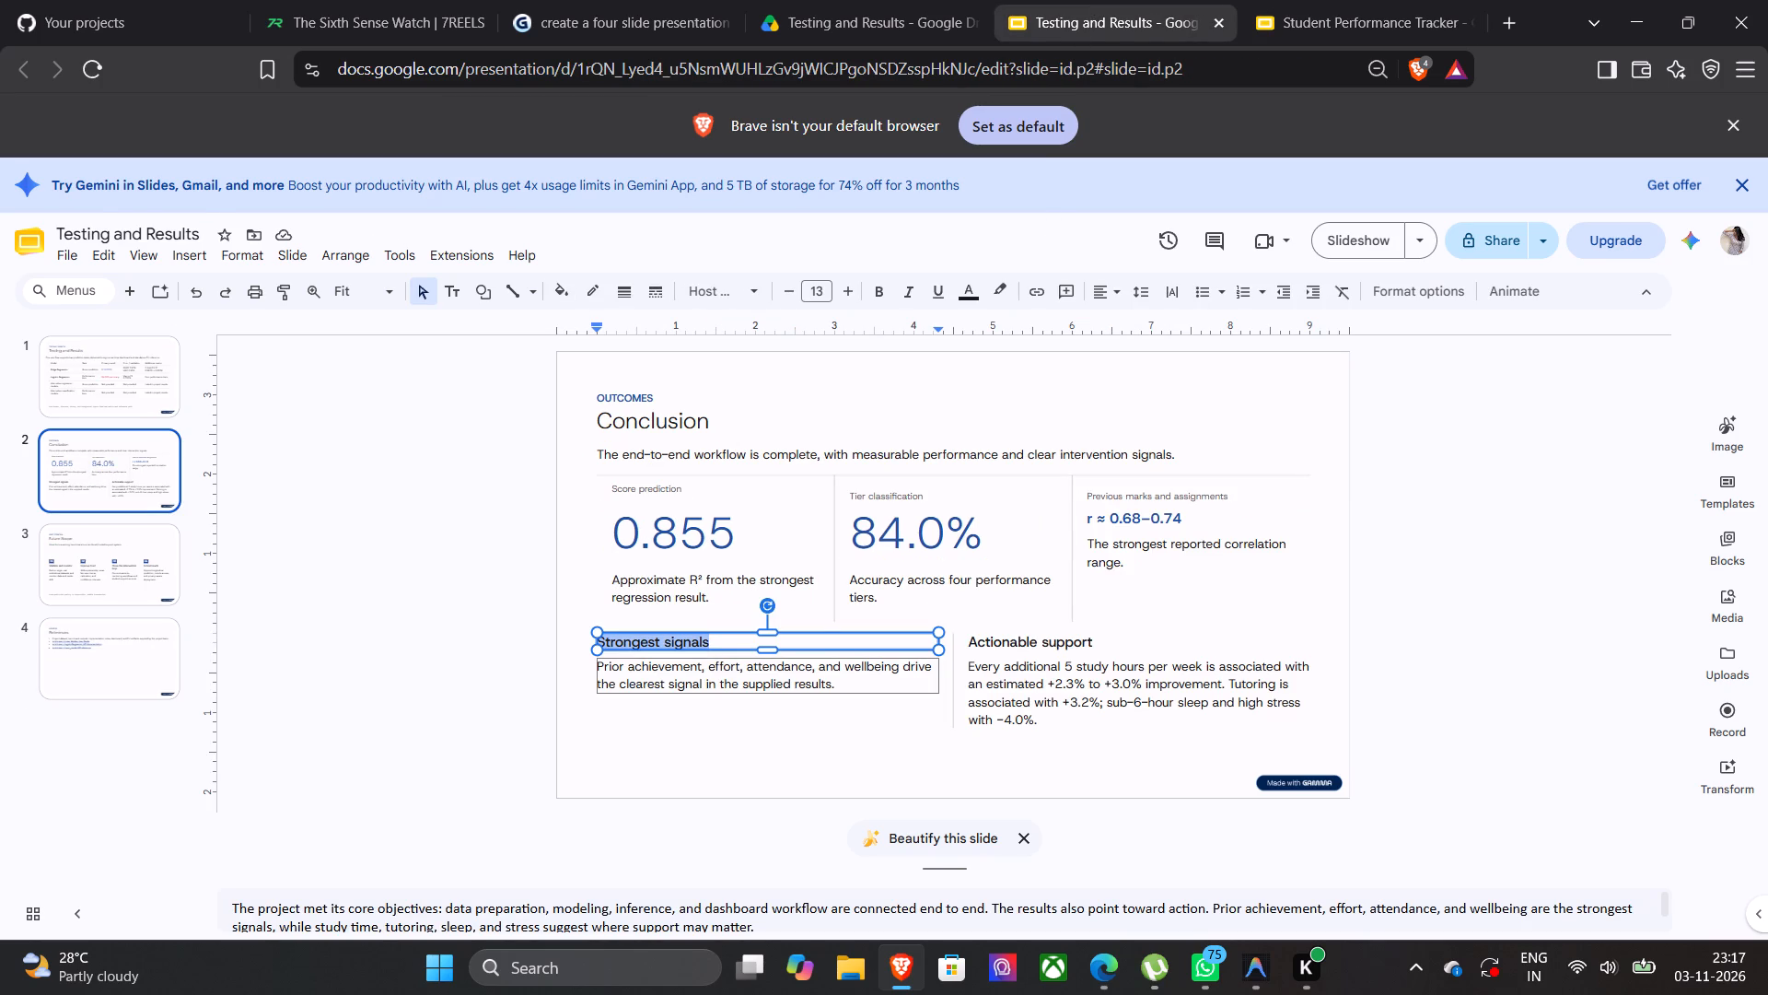
left_click_drag(833, 685, 562, 658)
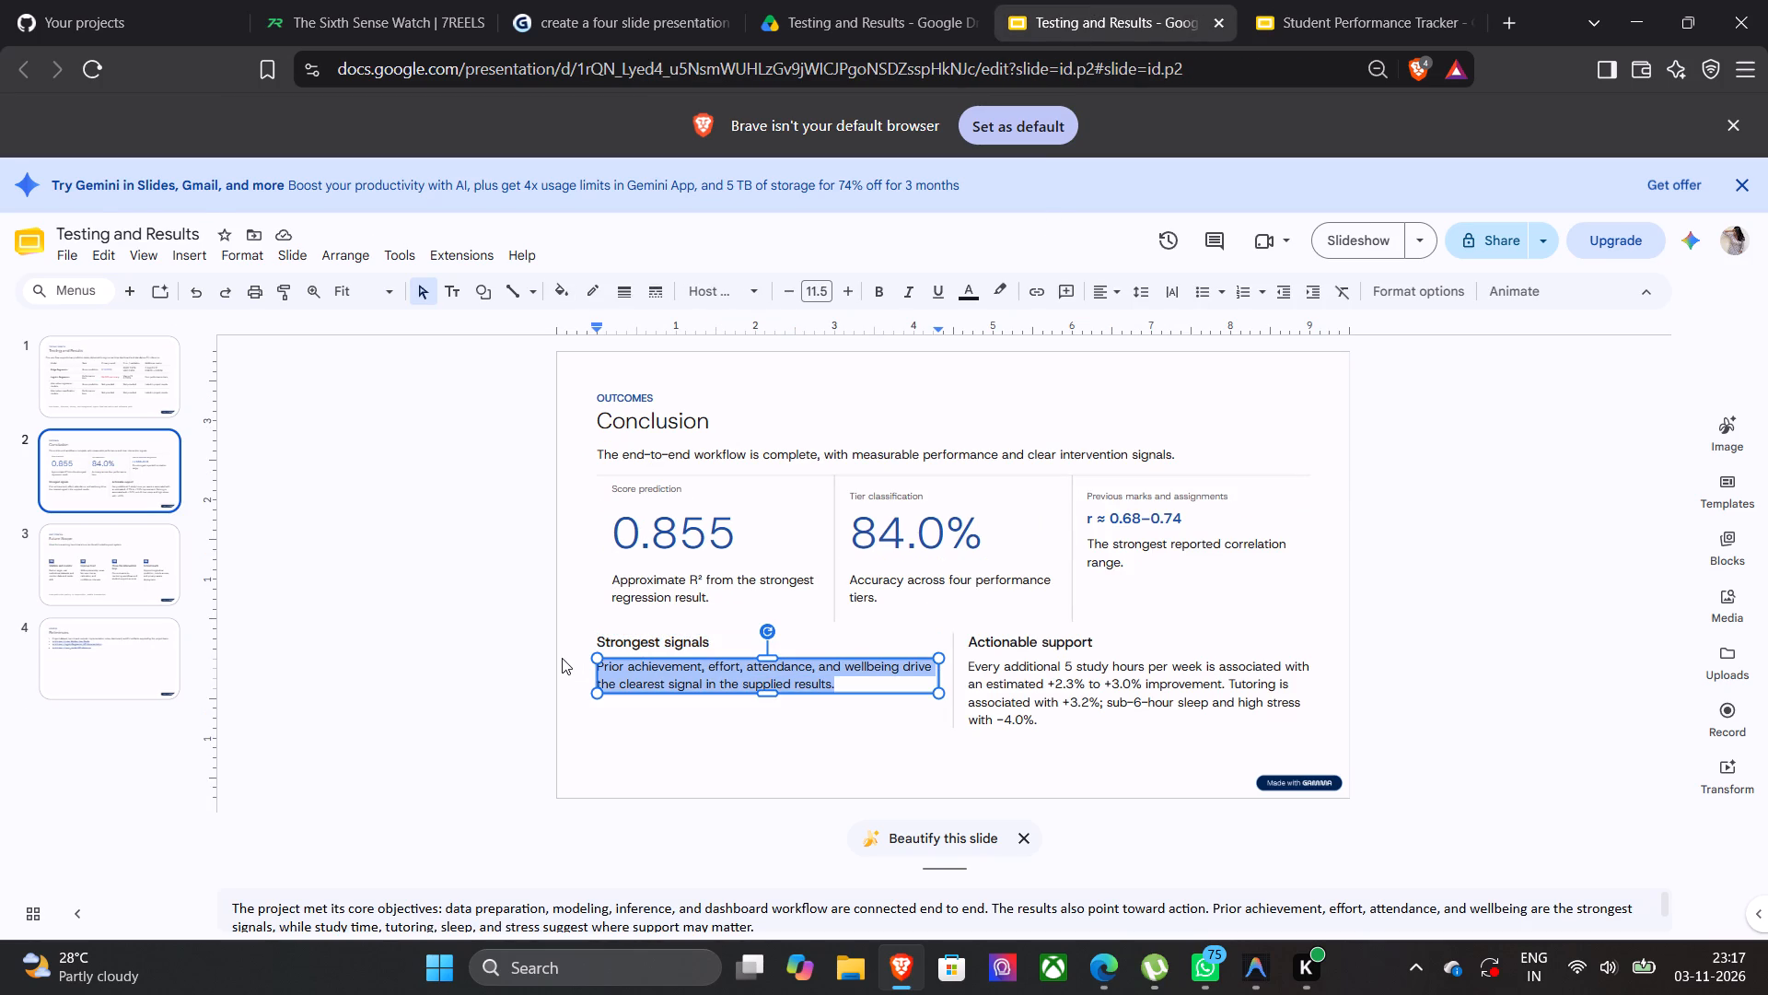
key("ctrl+c")
left_click(1278, 4)
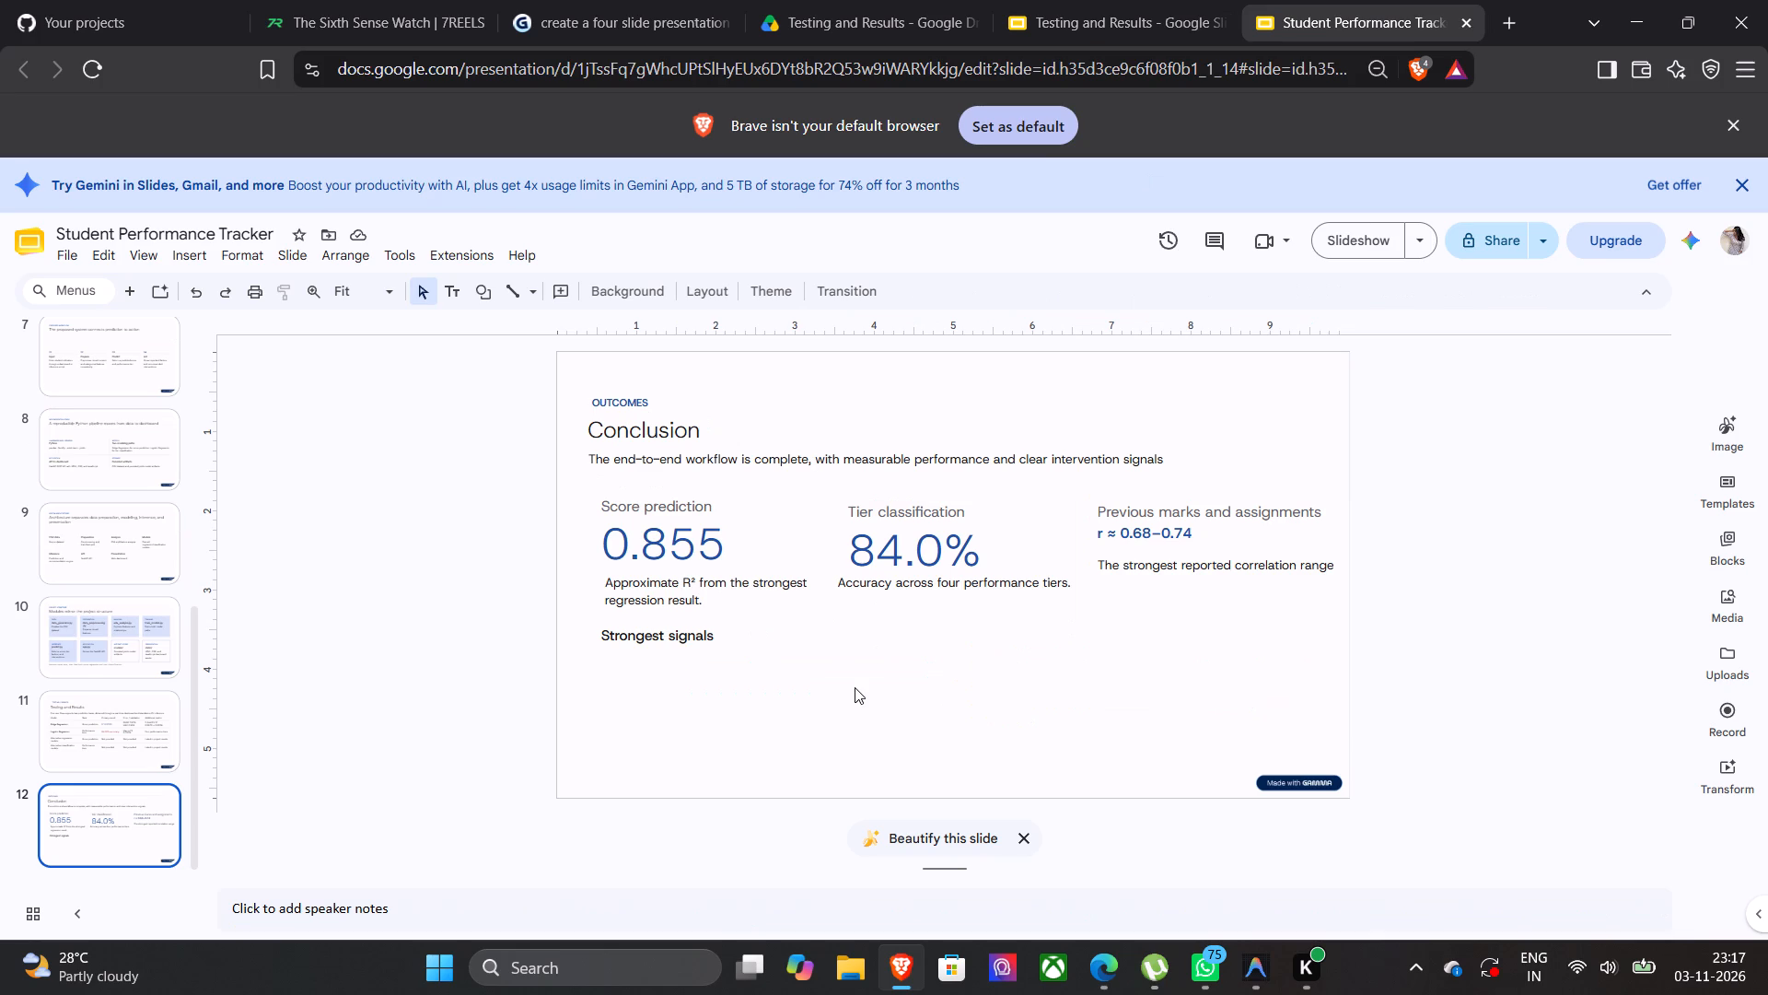
key("ctrl+v")
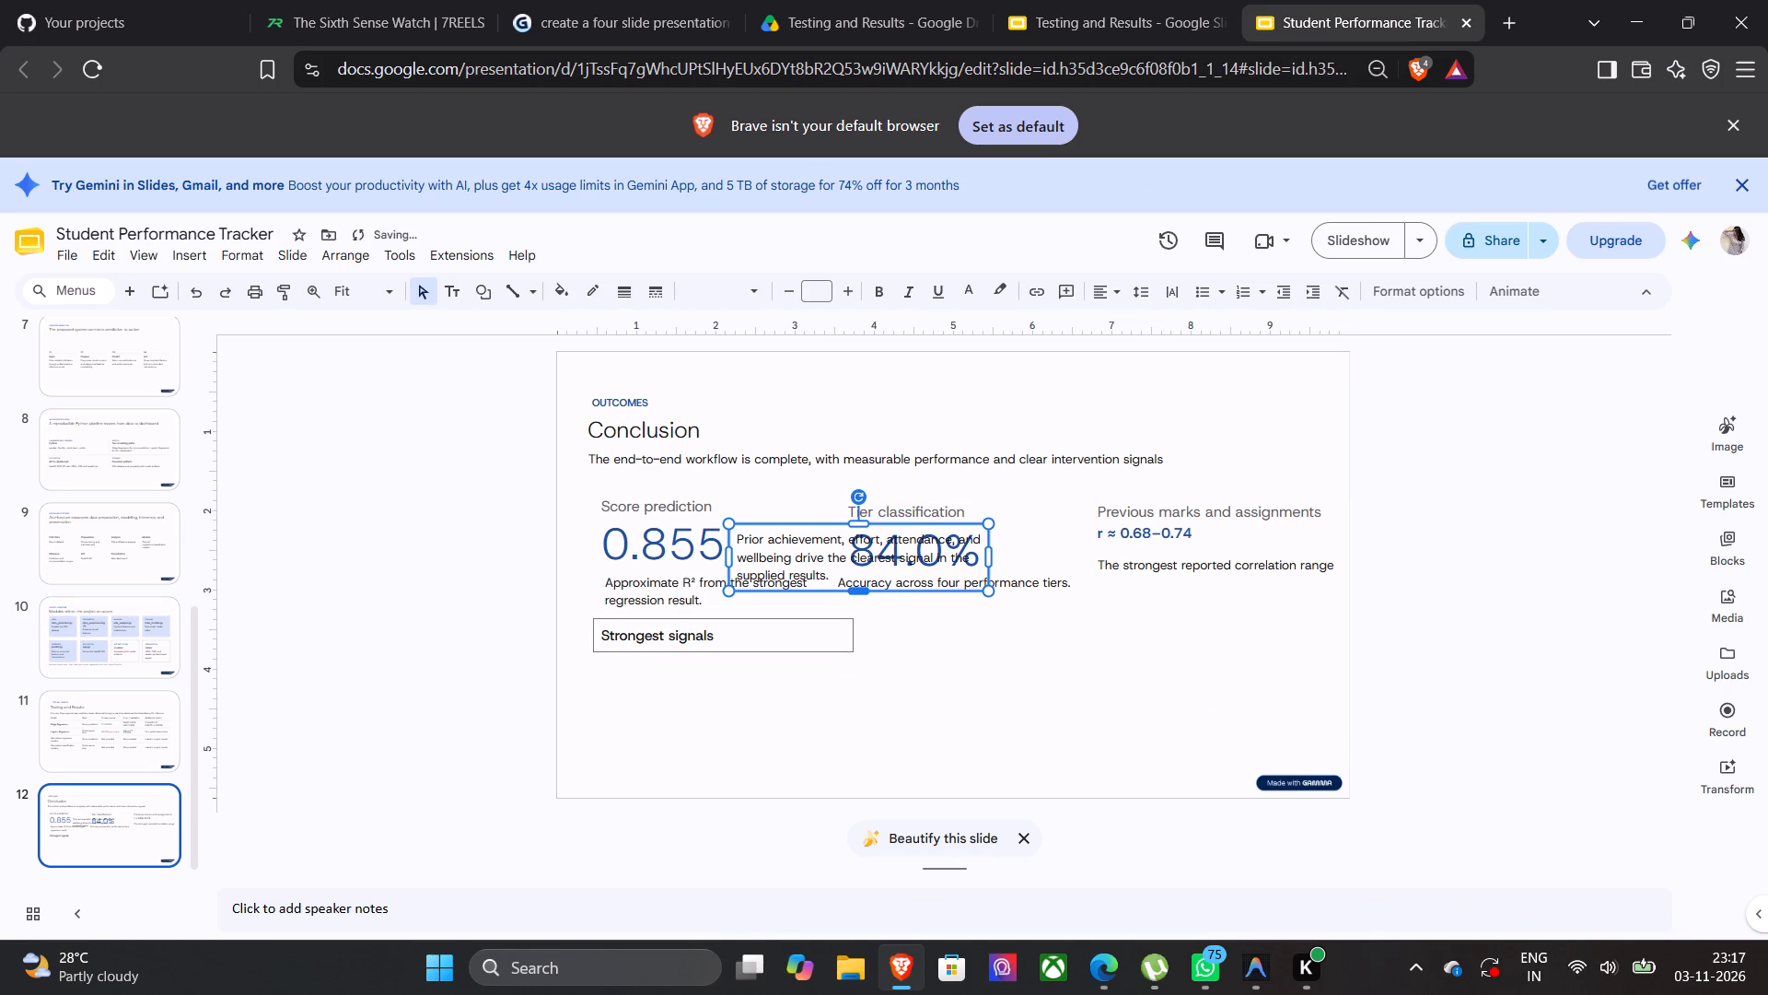
left_click_drag(891, 586, 750, 714)
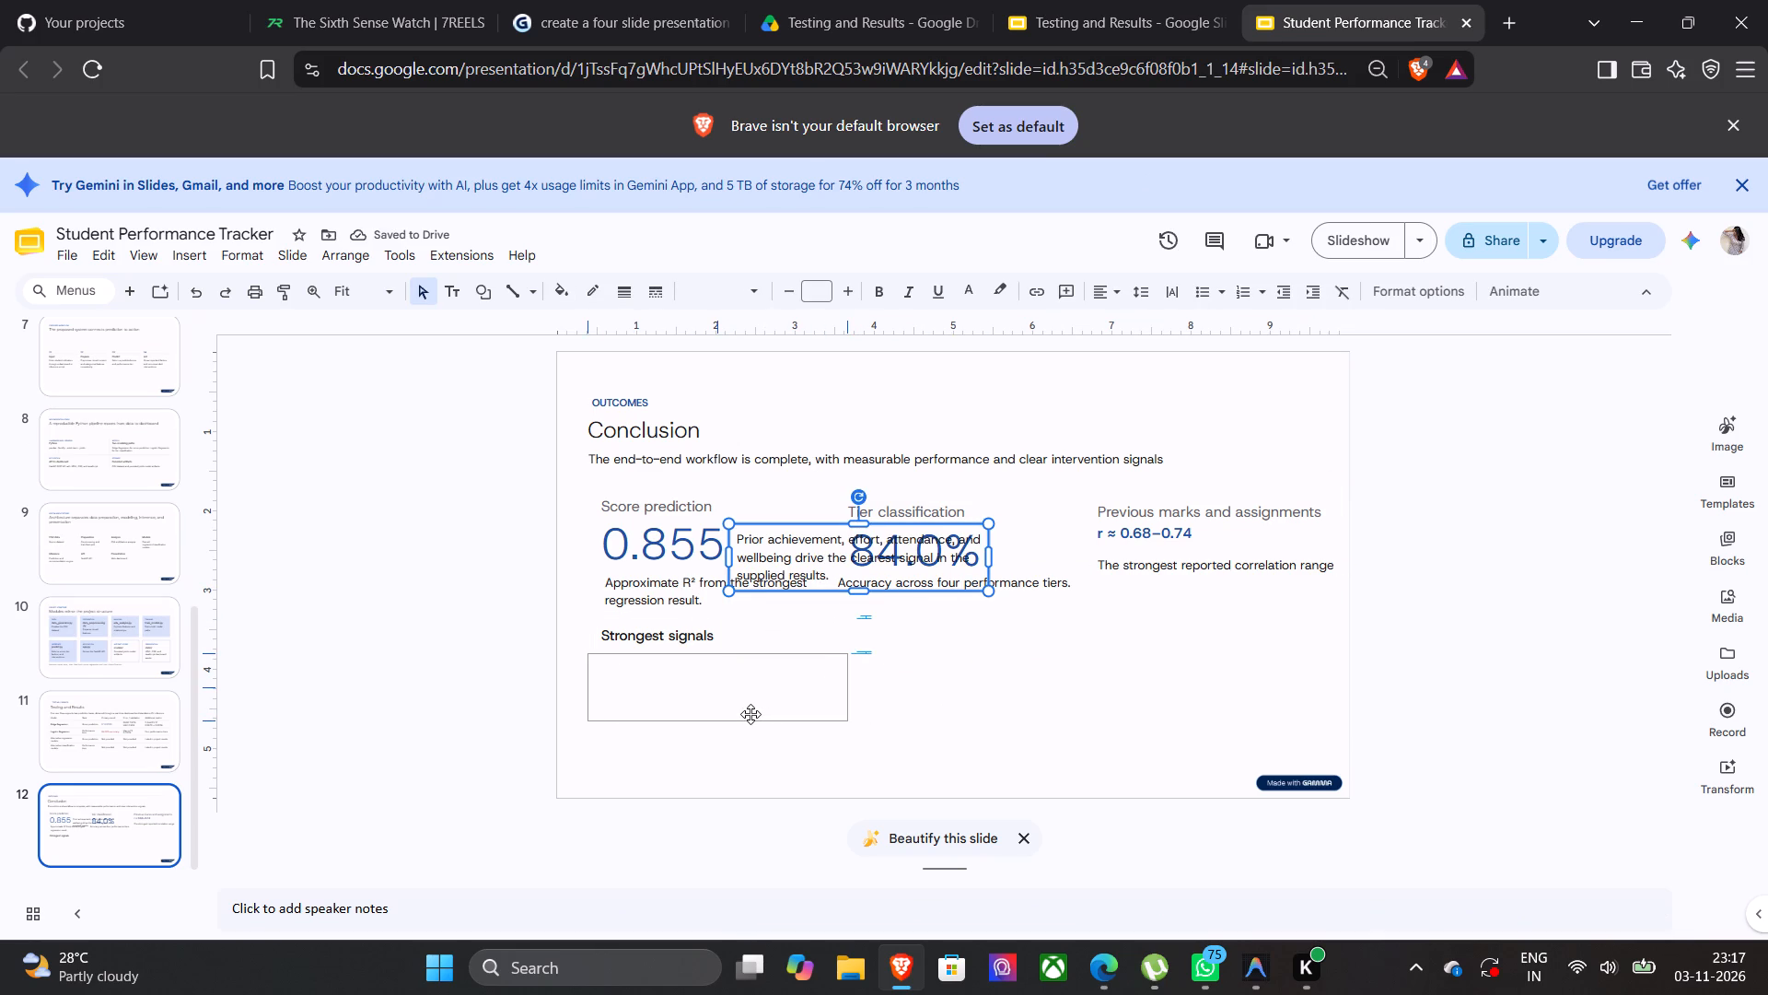
left_click_drag(750, 714, 760, 712)
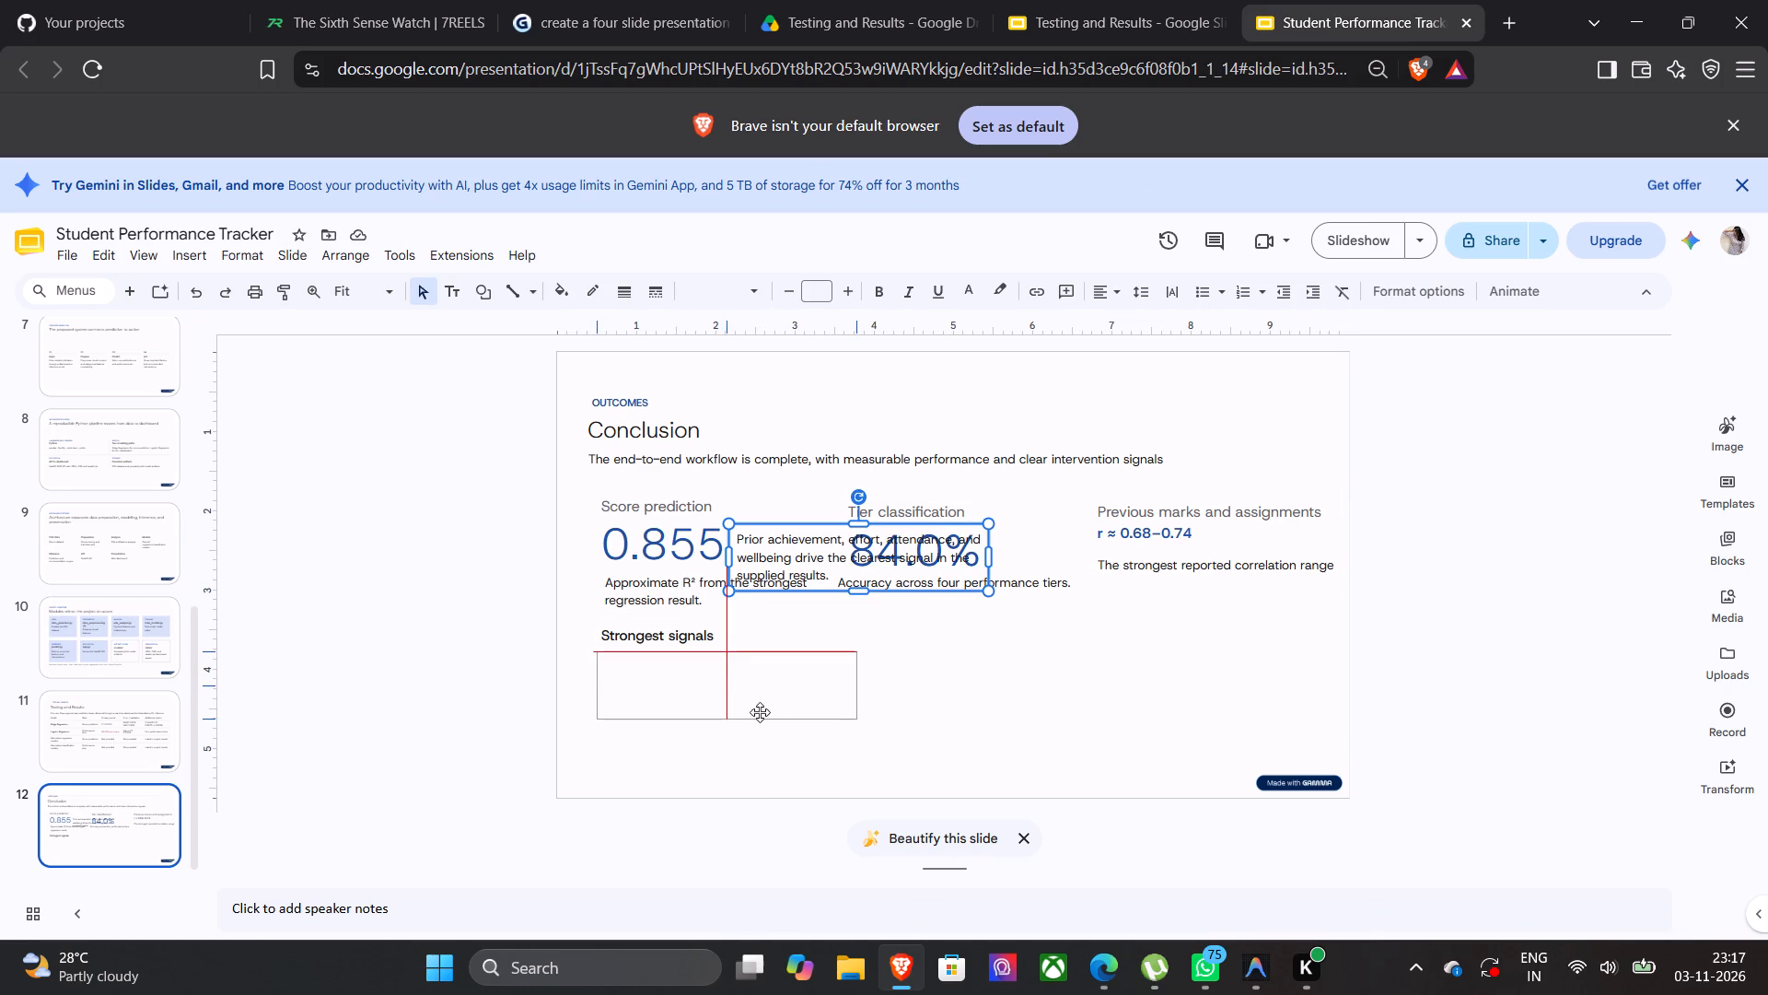
left_click_drag(760, 712, 759, 711)
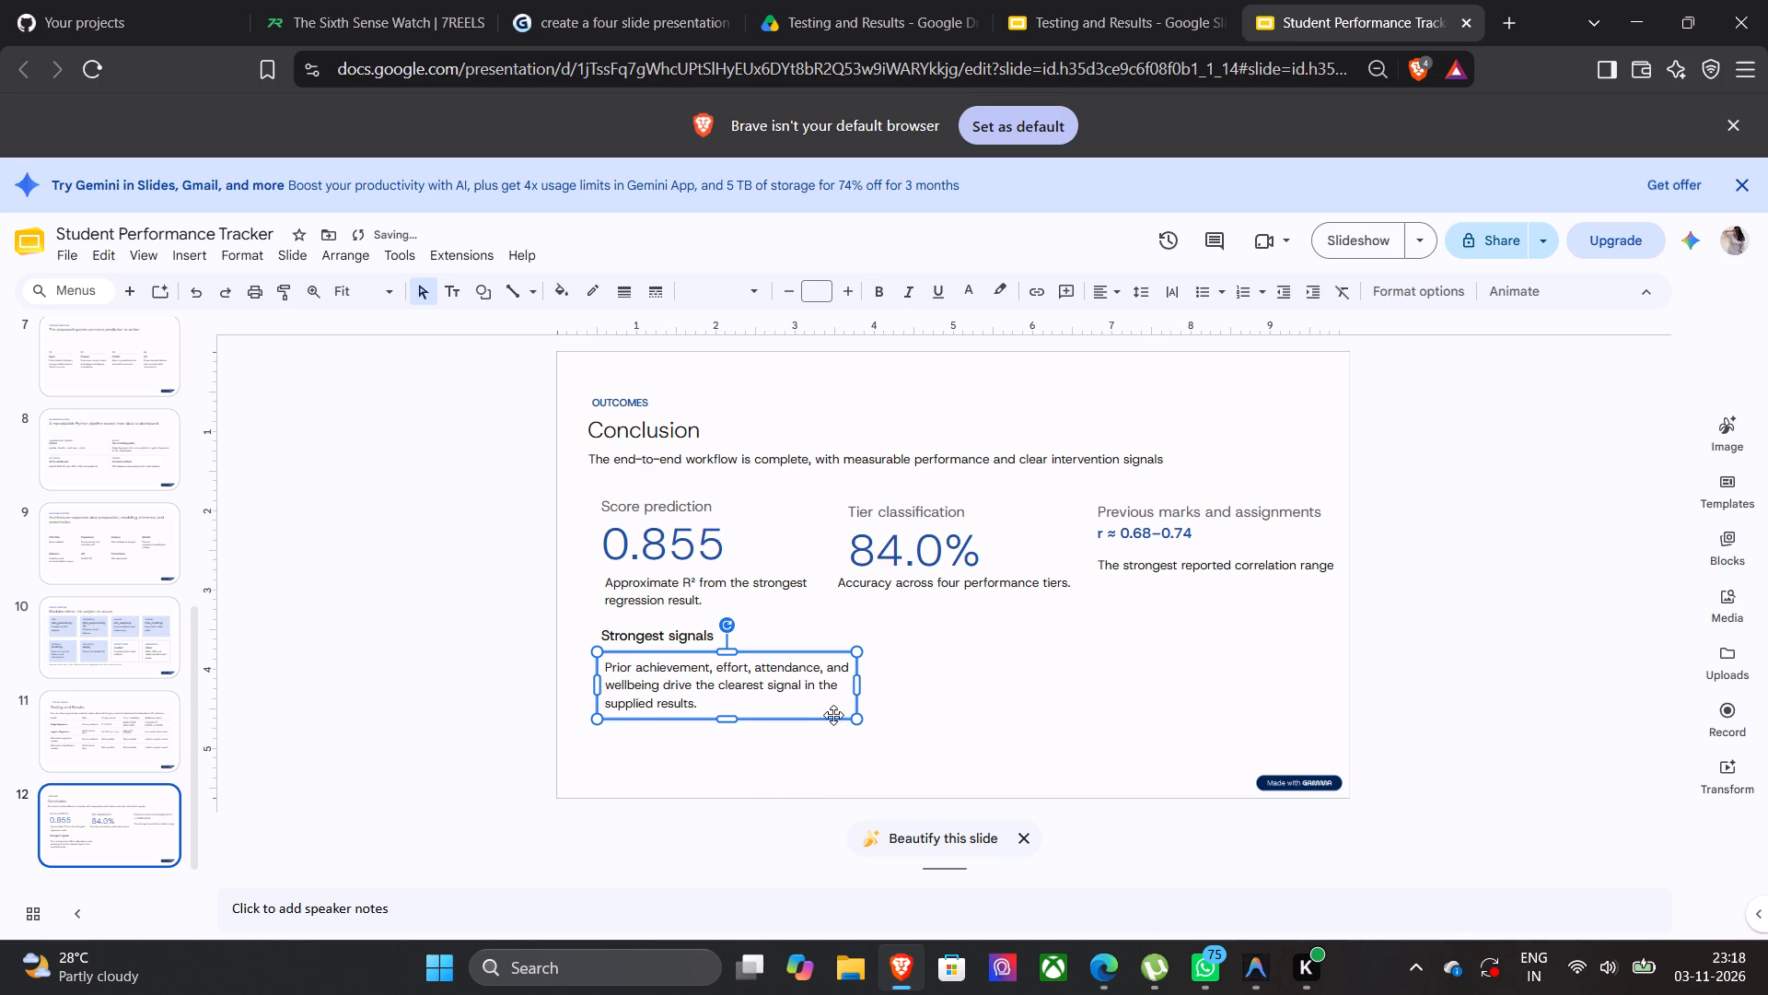
Increase the font size of the "Prior achievement, effort, attendance" paragraph on slide 12 by one increment.
left_click(855, 286)
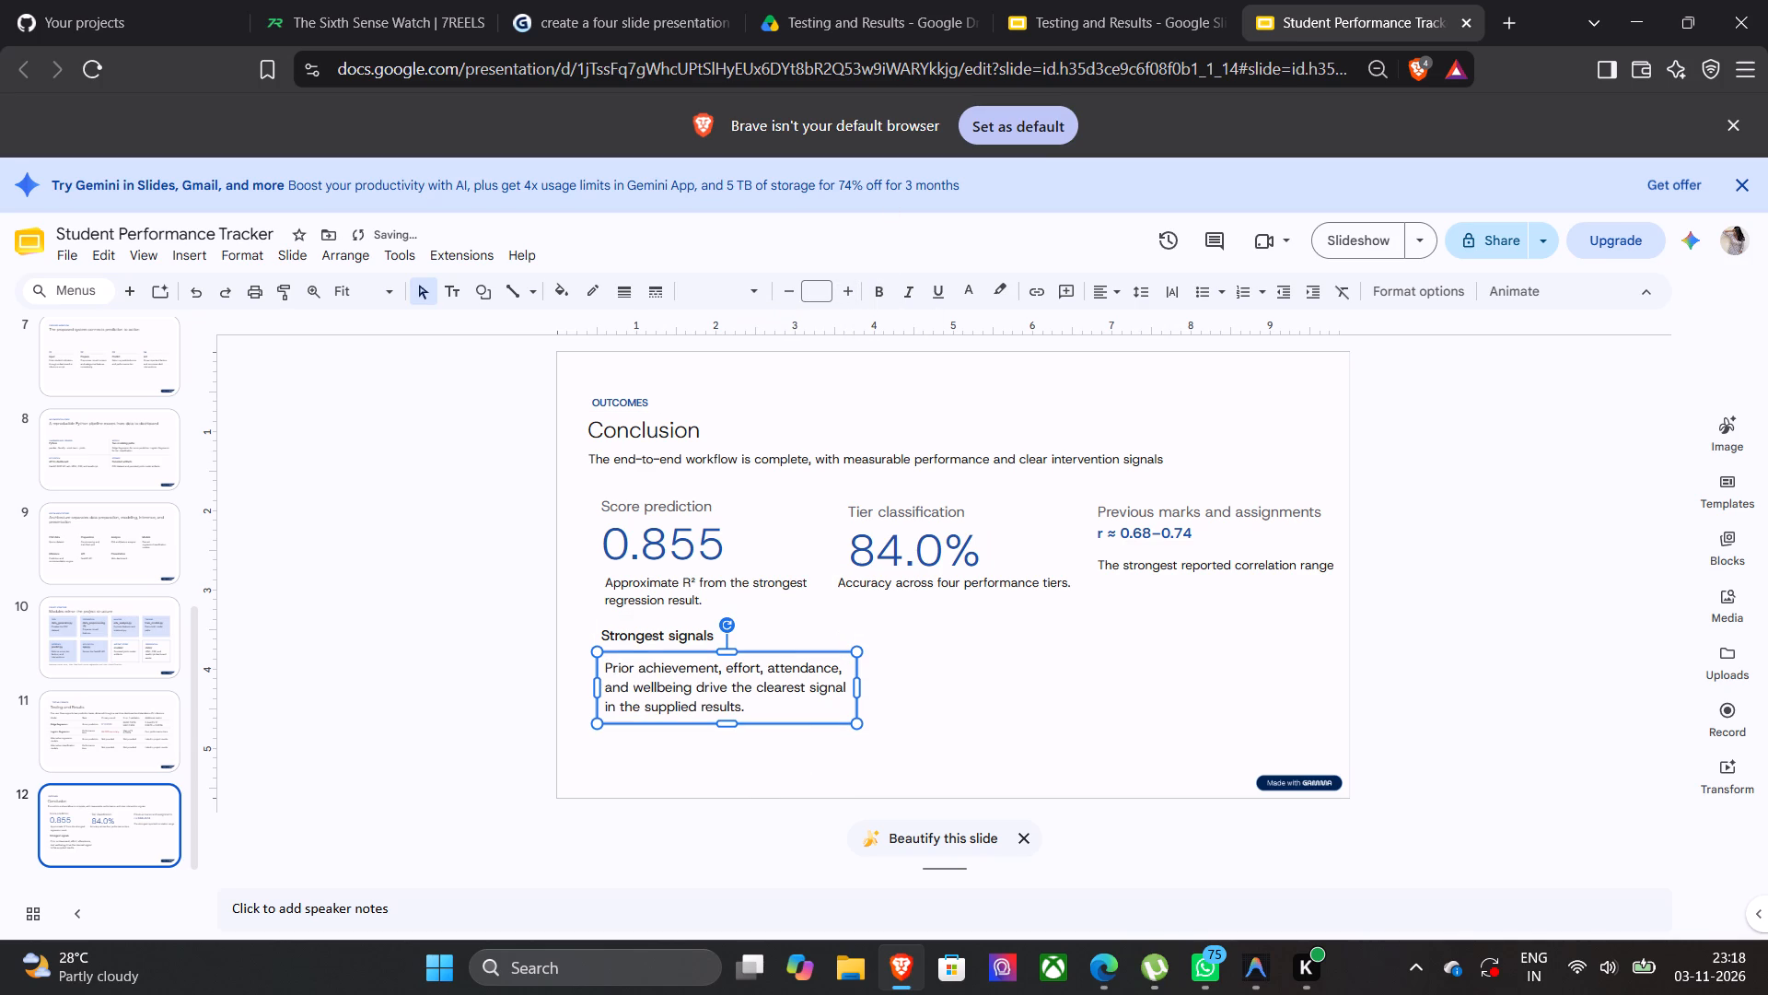
left_click(815, 749)
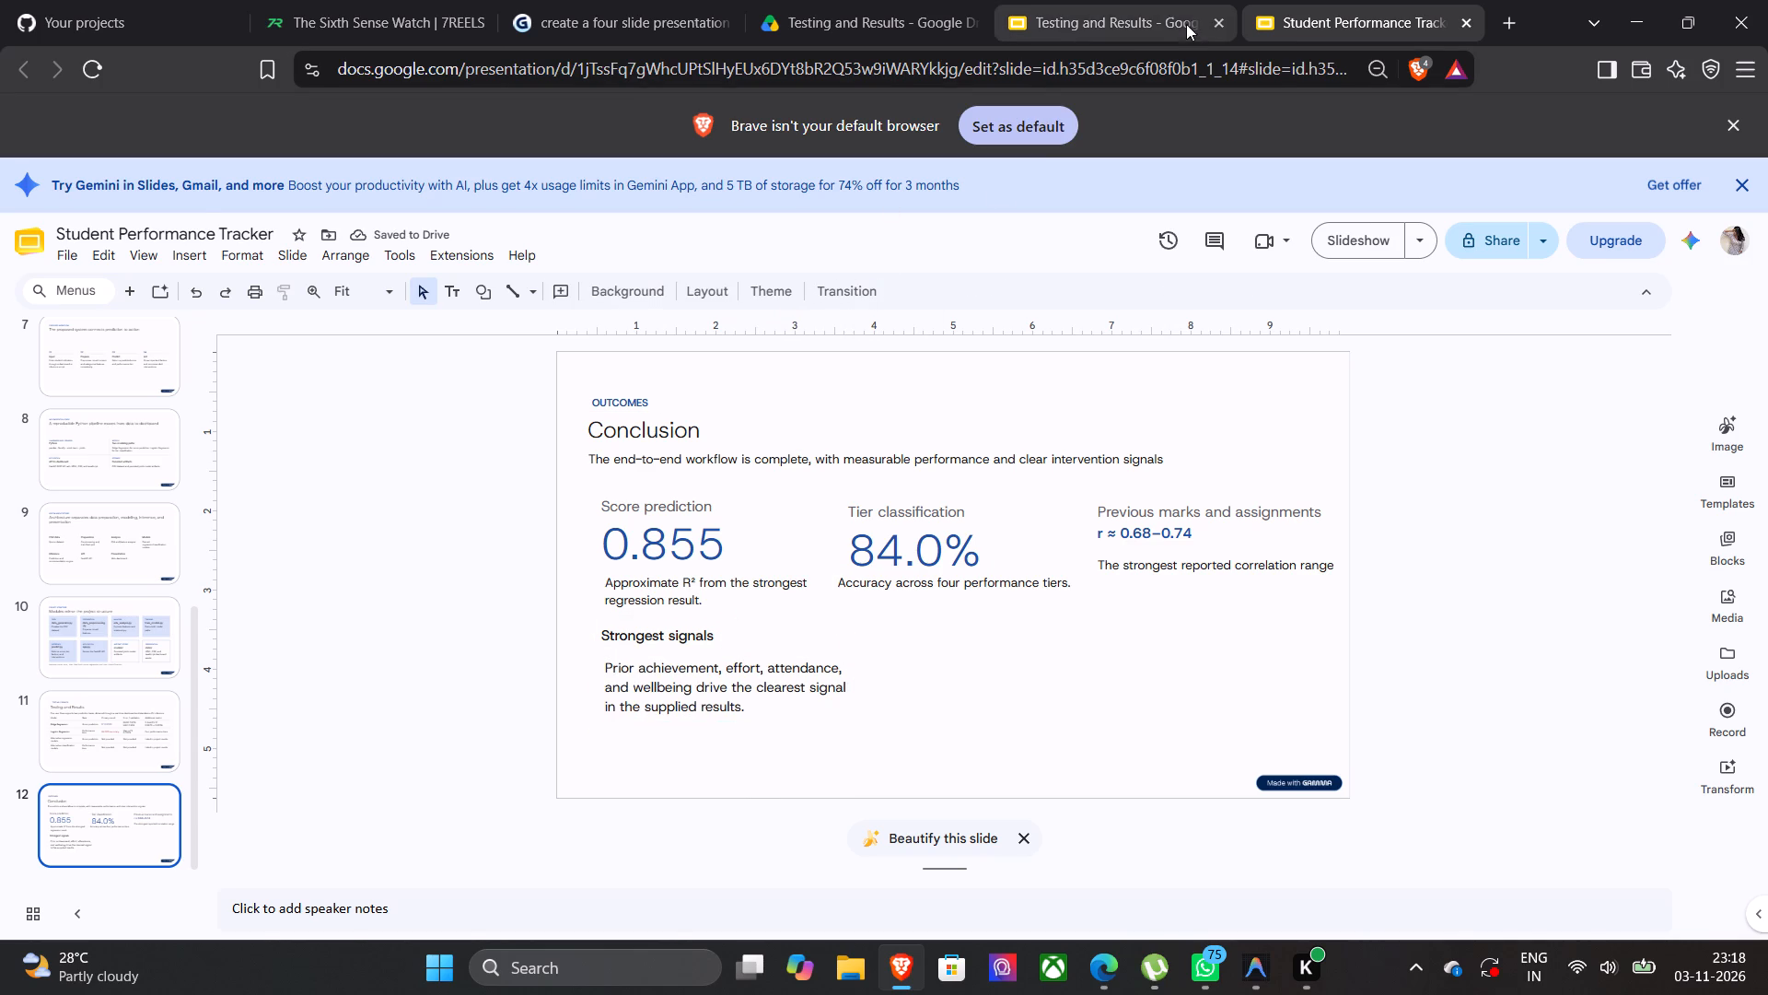
Copy the "Actionable support" heading from the Testing and Results Conclusion slide to slide 12, level with "Strongest signals" and below the correlation caption.
left_click(1172, 14)
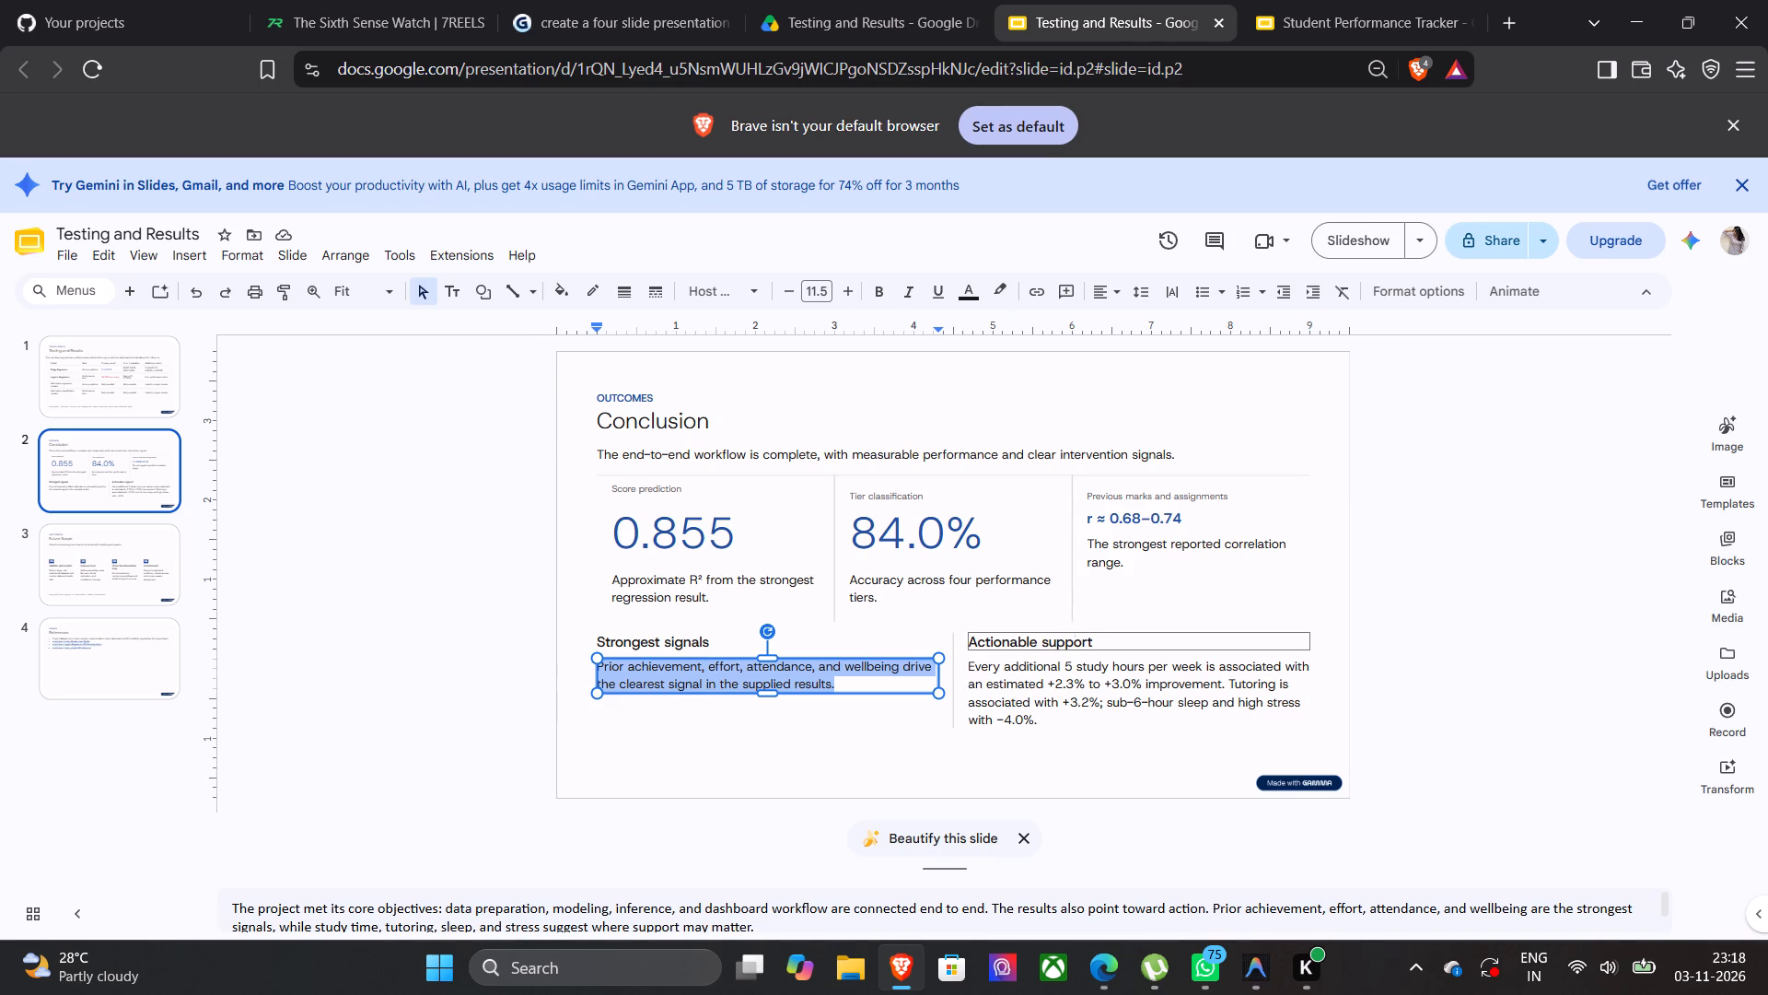
left_click(1103, 640)
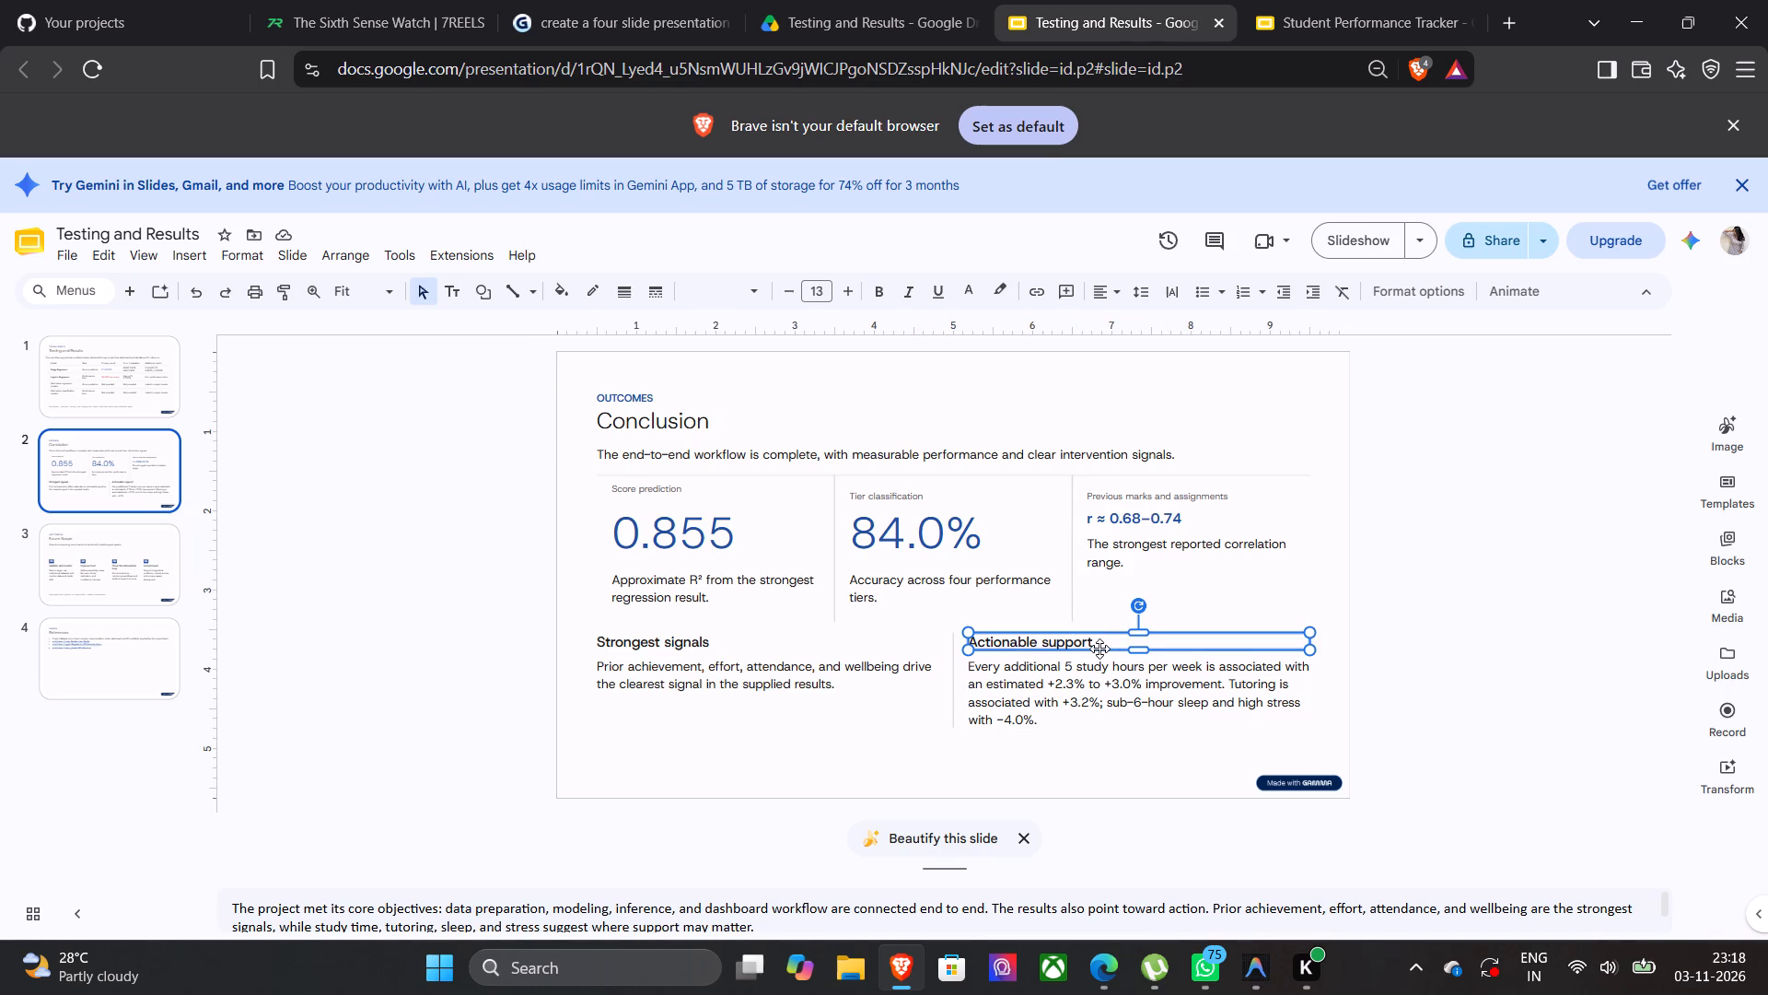
left_click_drag(1092, 645, 983, 641)
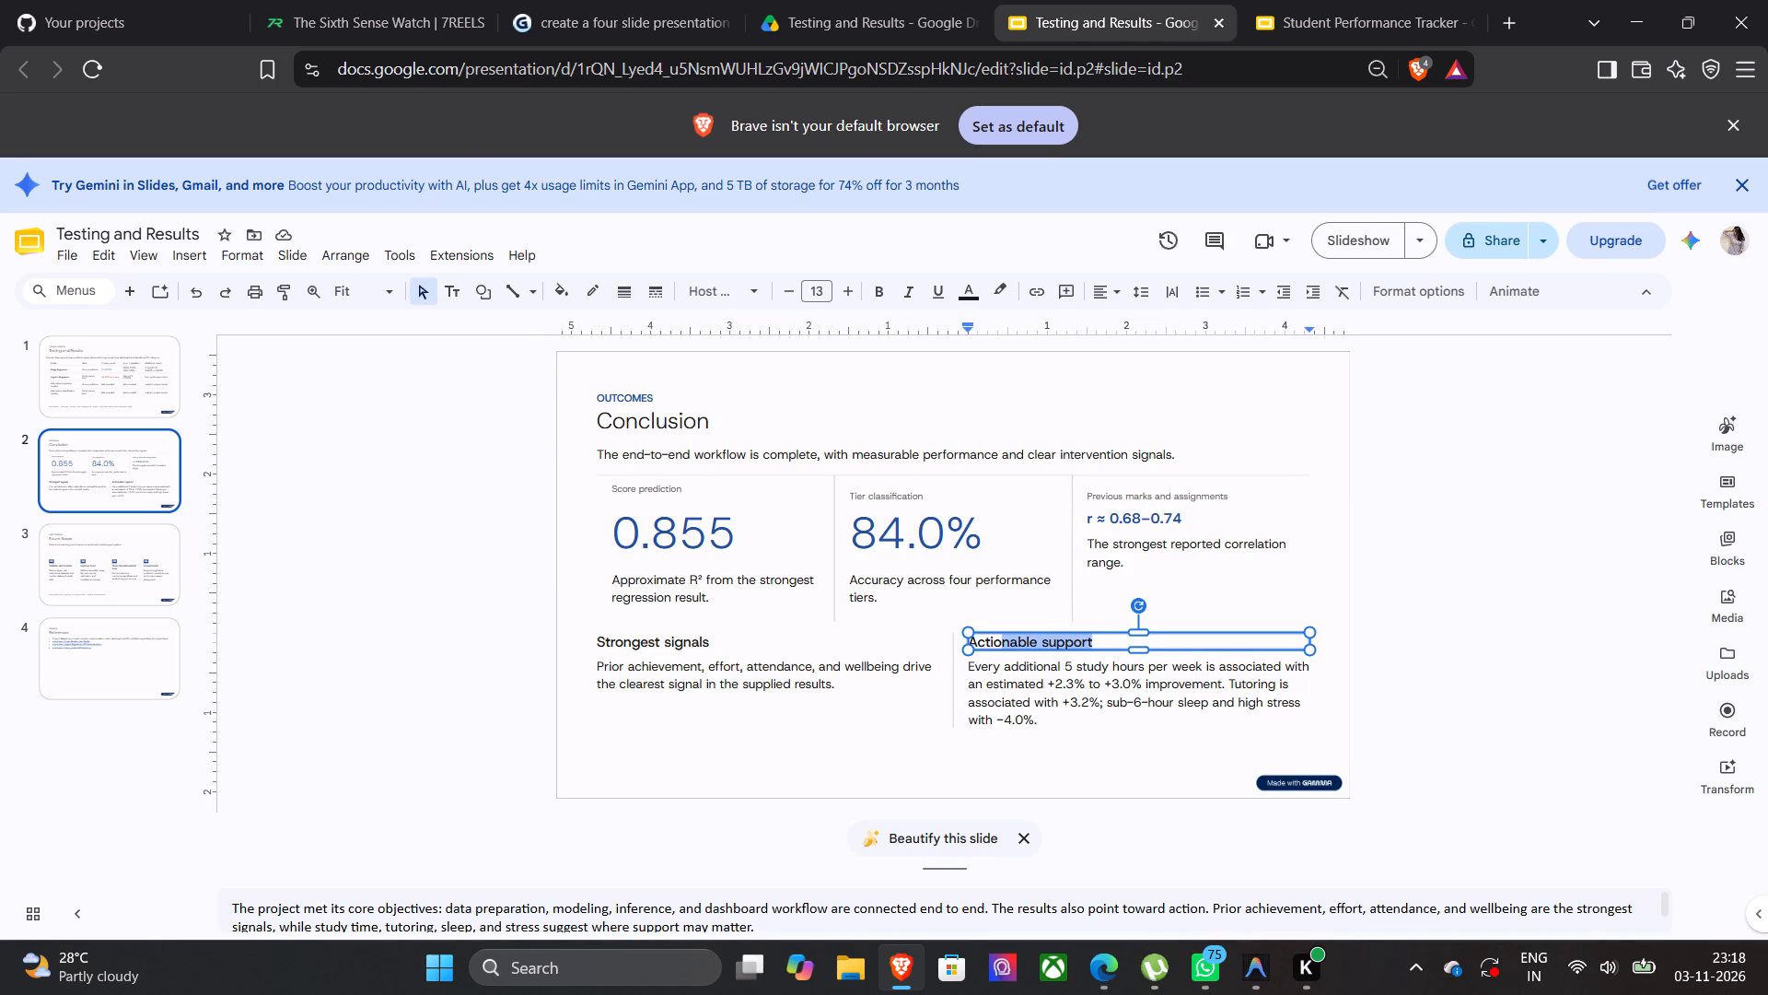
left_click_drag(983, 641, 944, 641)
key("ctrl+c")
left_click(1332, 29)
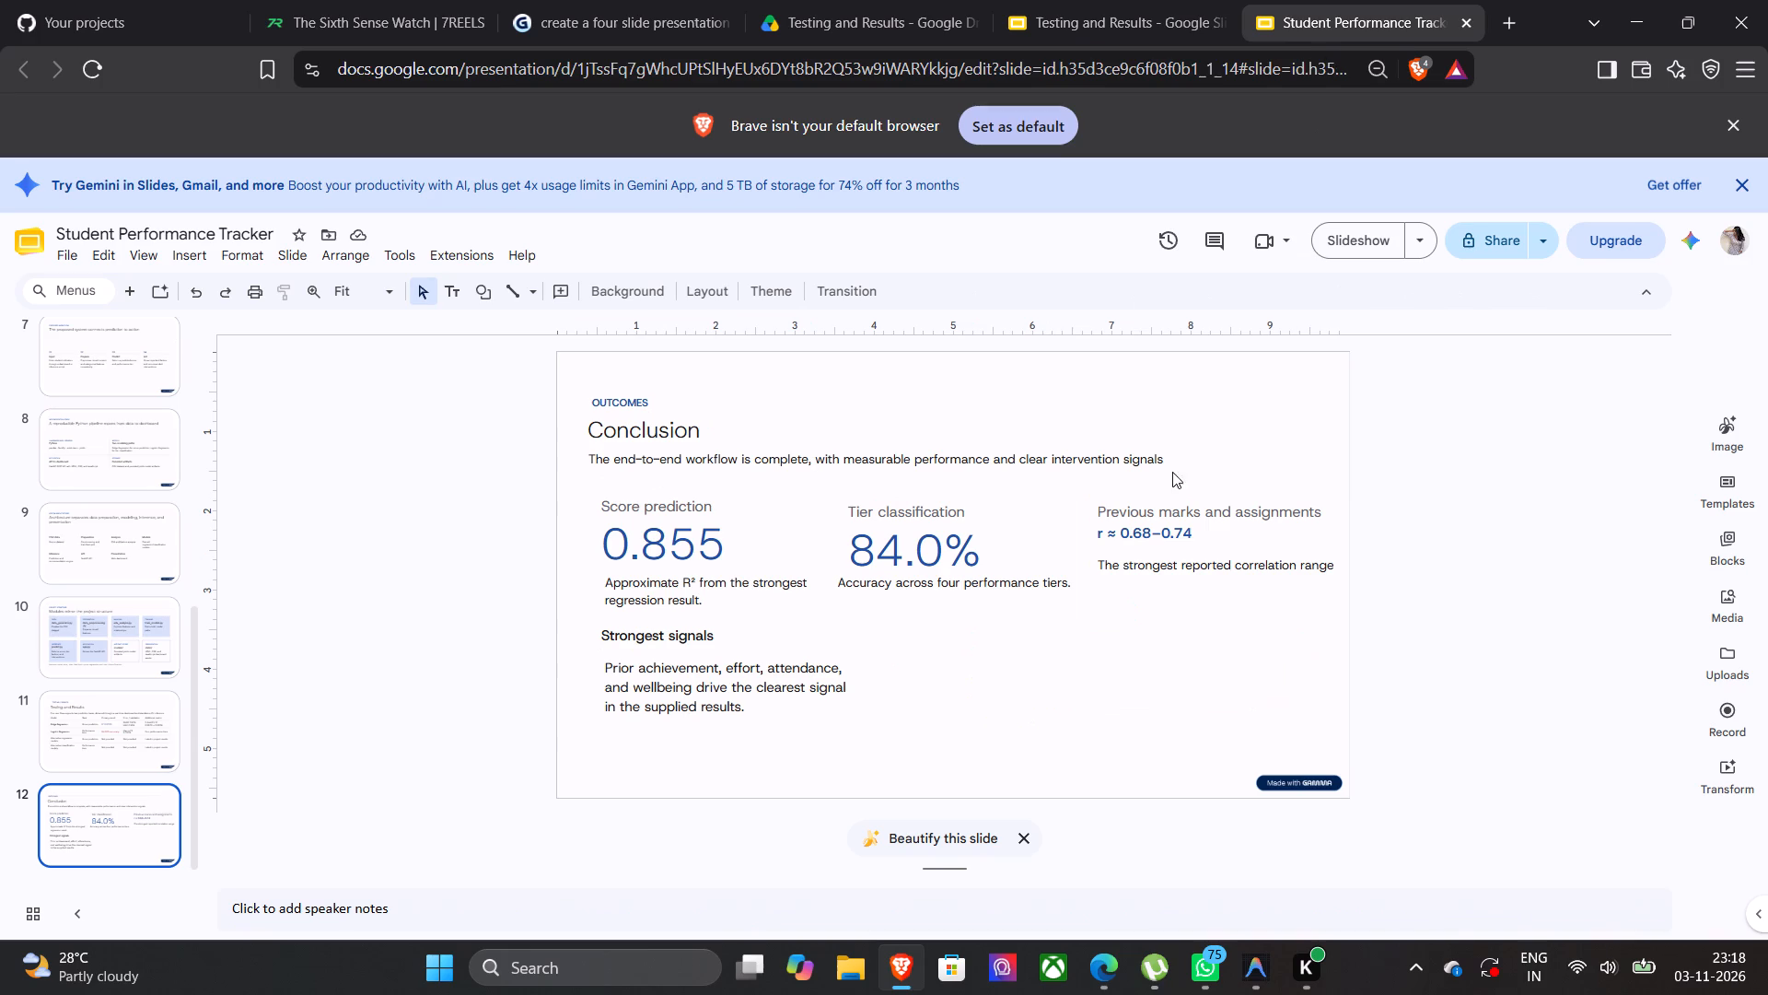
key("ctrl+v")
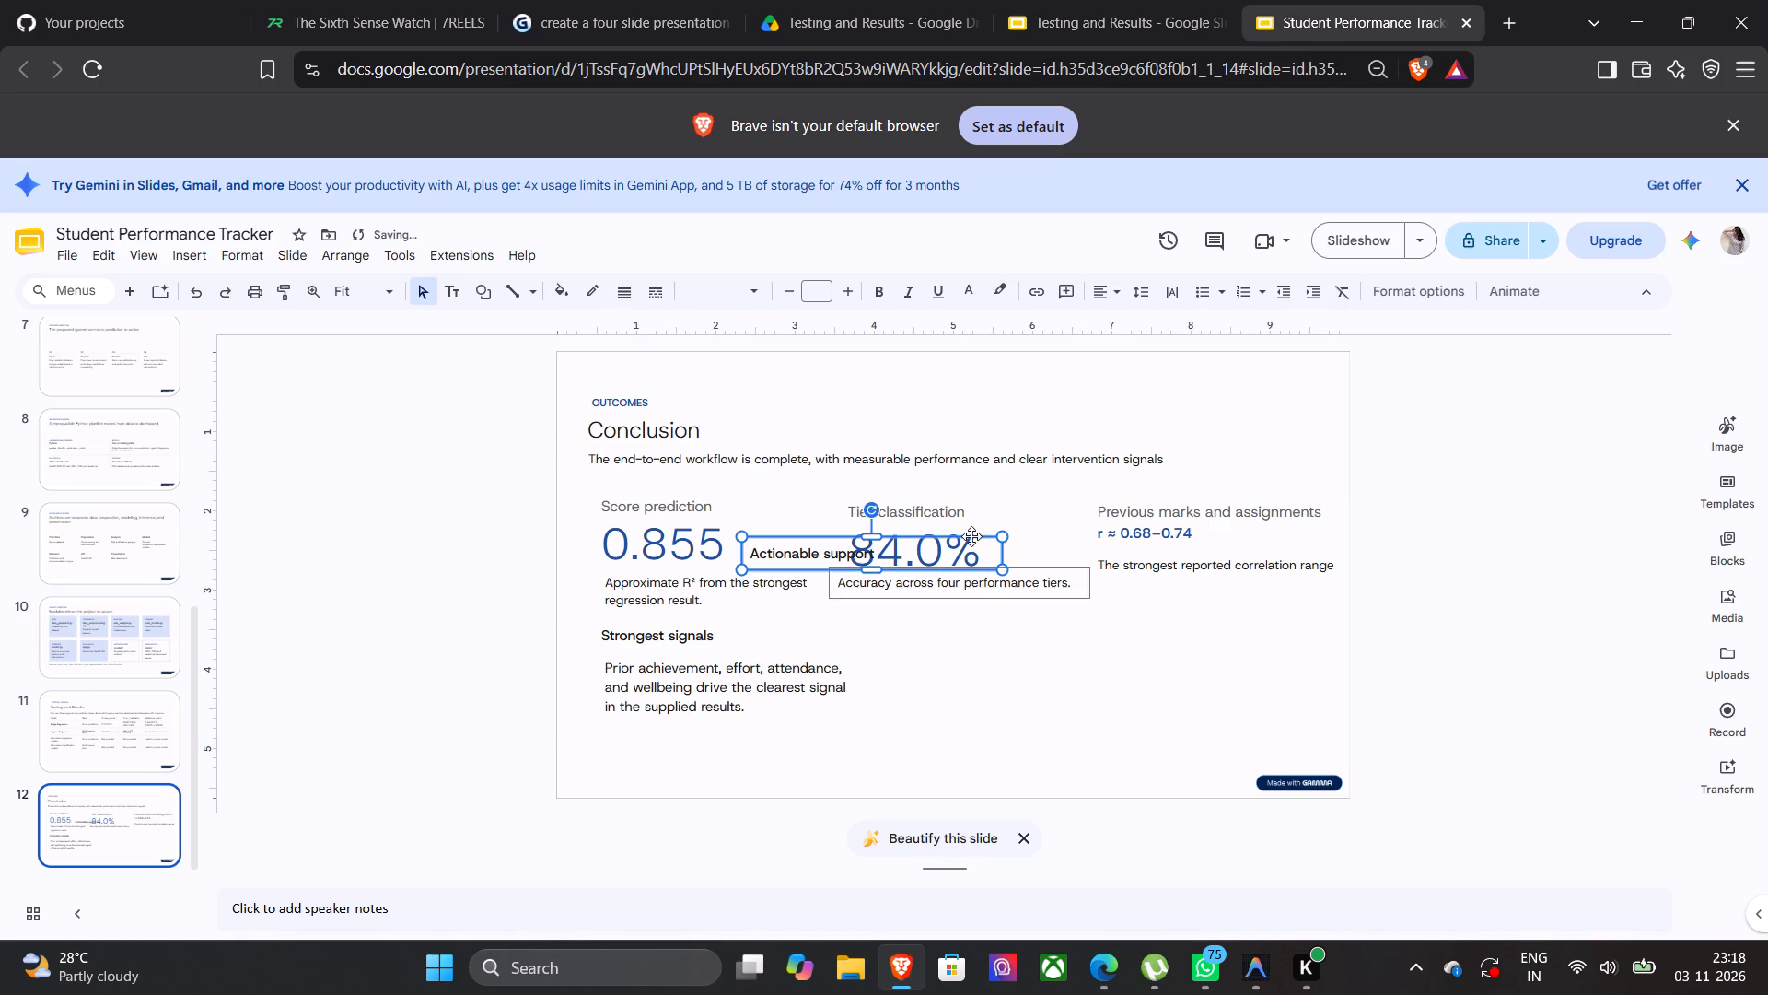
left_click_drag(937, 565, 1164, 648)
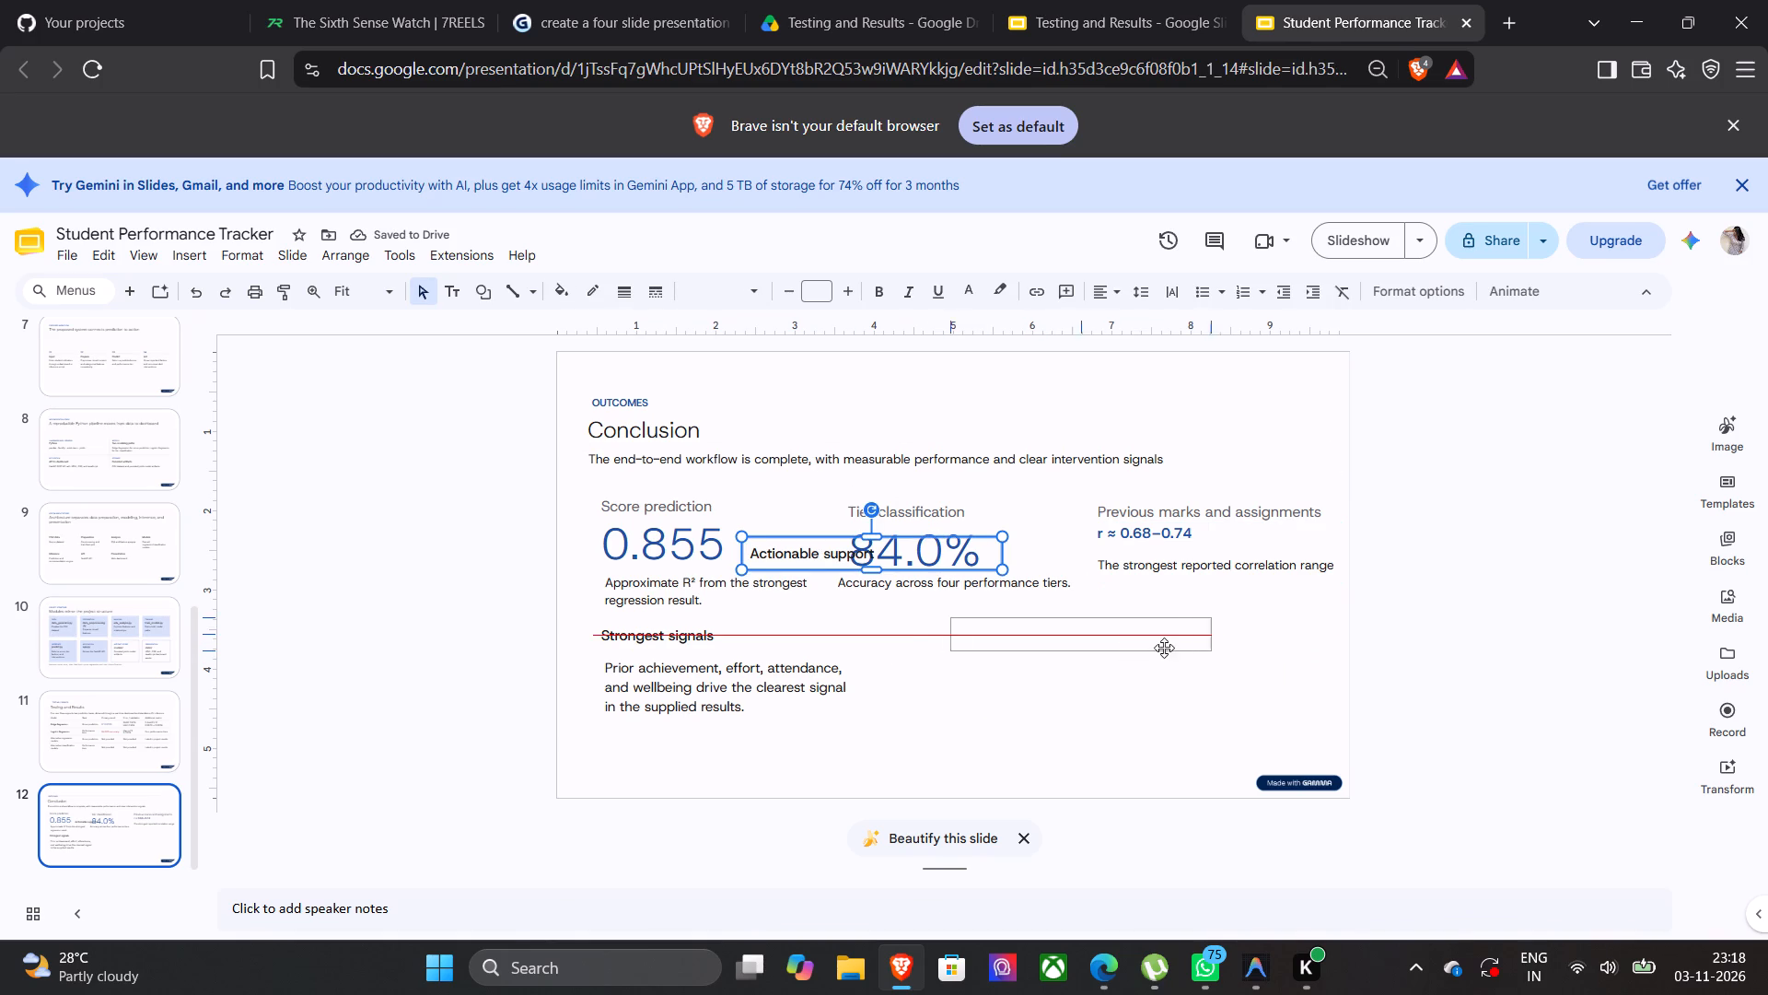
left_click_drag(1164, 648, 1213, 647)
left_click_drag(1213, 647, 1213, 646)
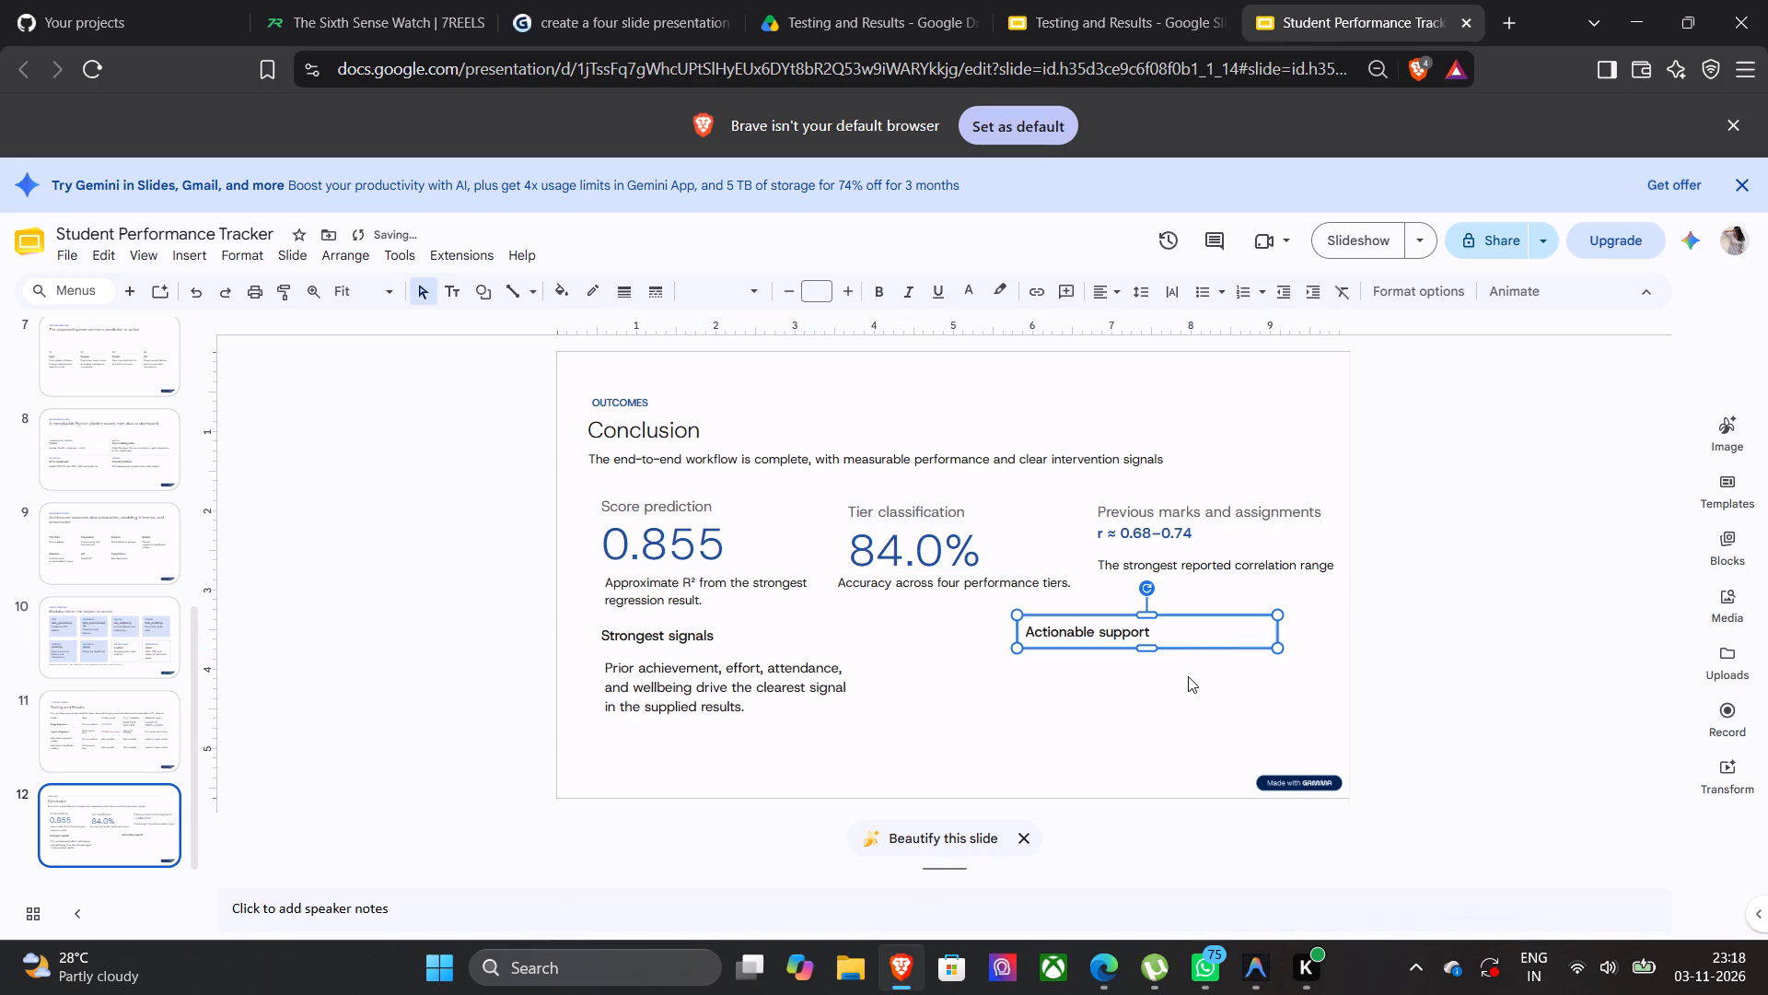
left_click(1179, 643)
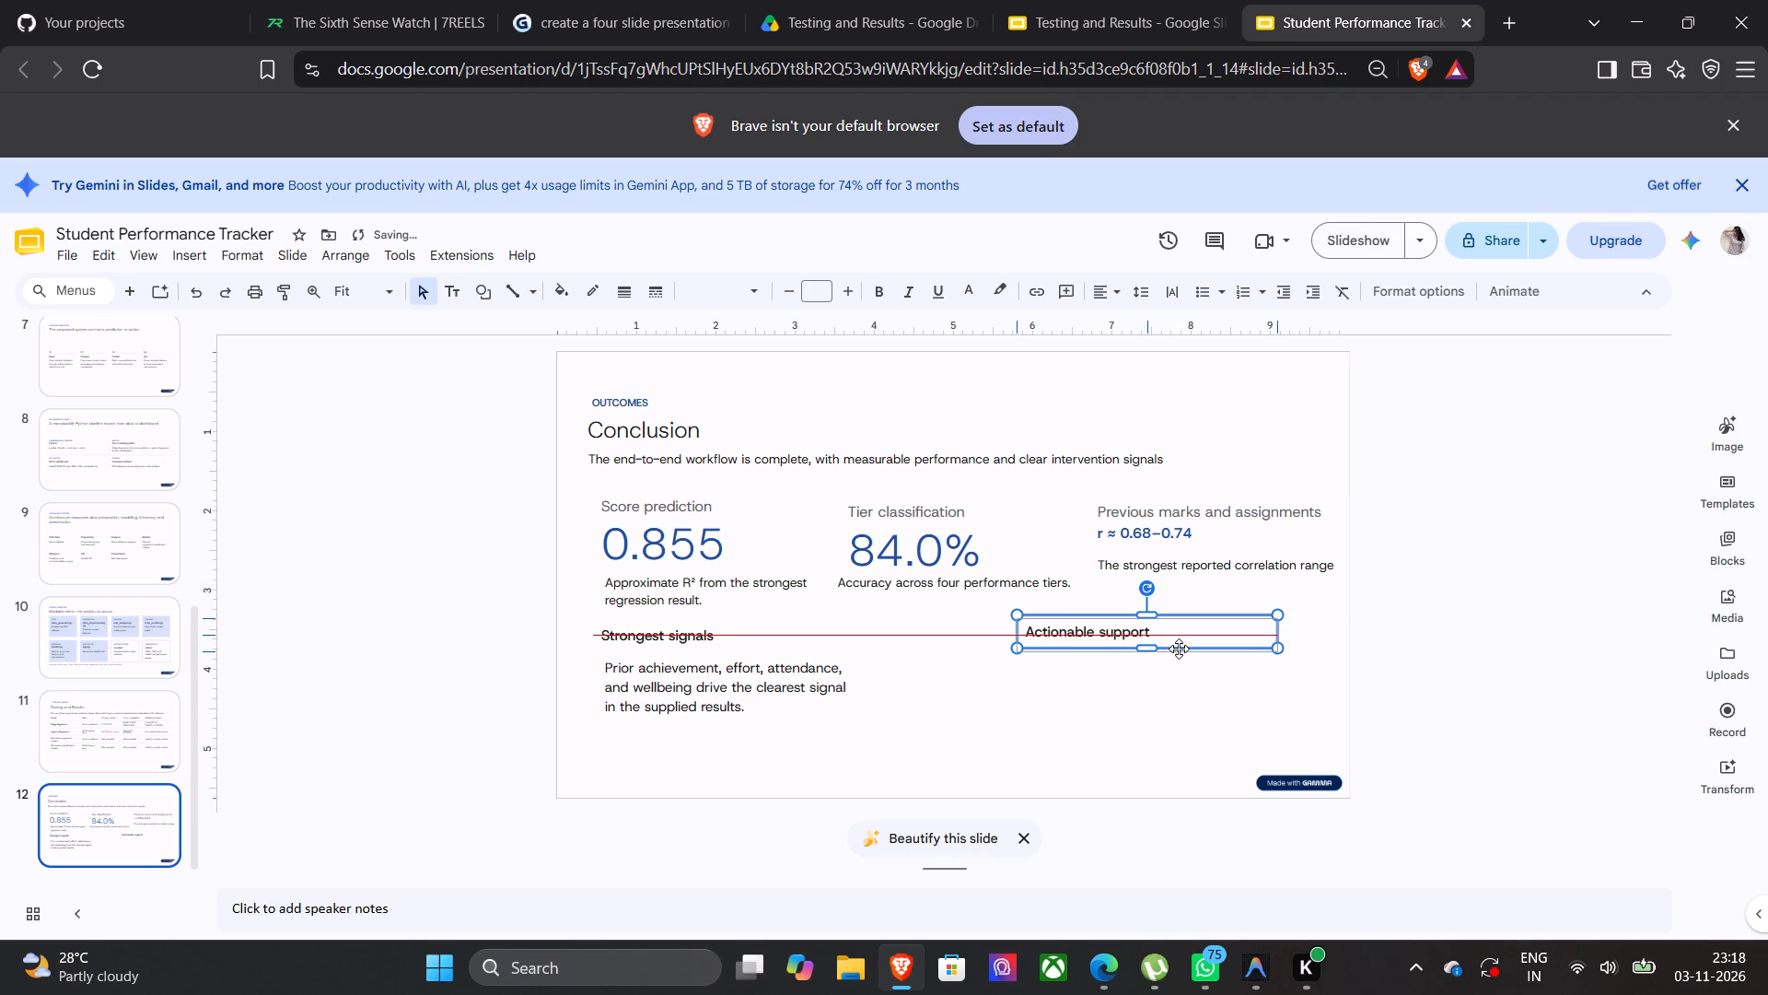
left_click(1119, 723)
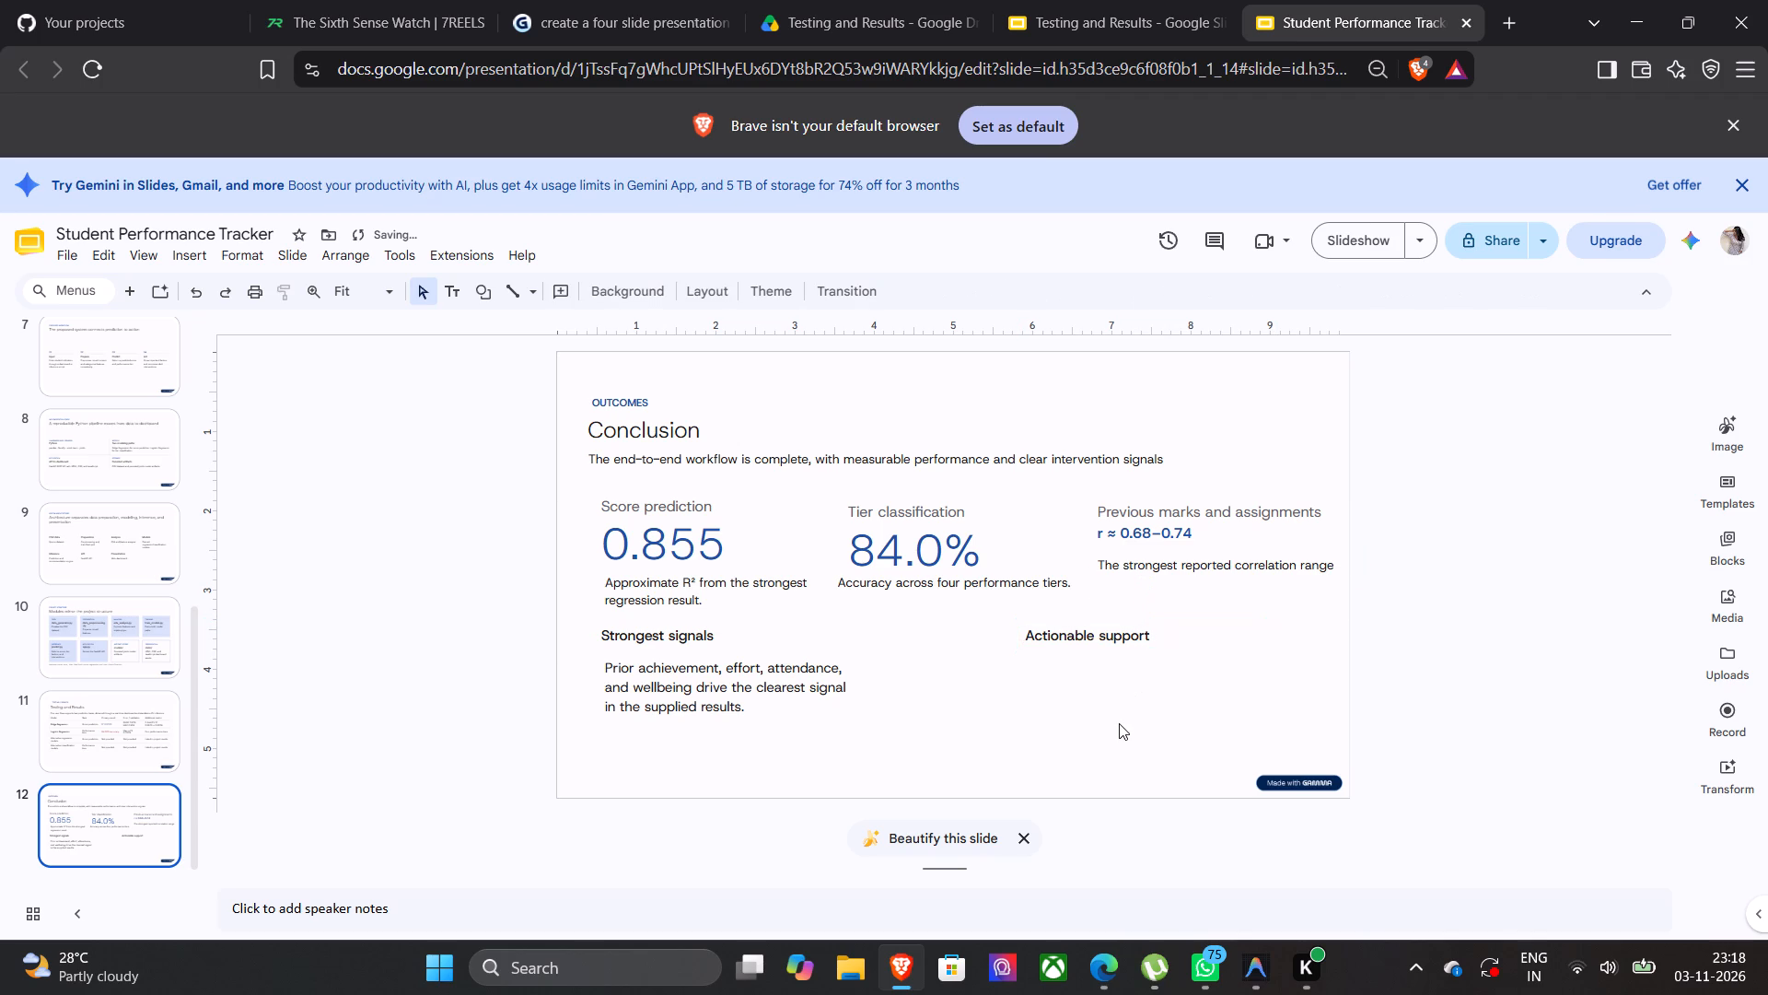
Copy the "Every additional 5 study hours per week" paragraph from the Testing and Results Conclusion slide to slide 12, beneath "Actionable support".
left_click(1102, 20)
left_click_drag(1027, 710, 1045, 730)
left_click(1057, 717)
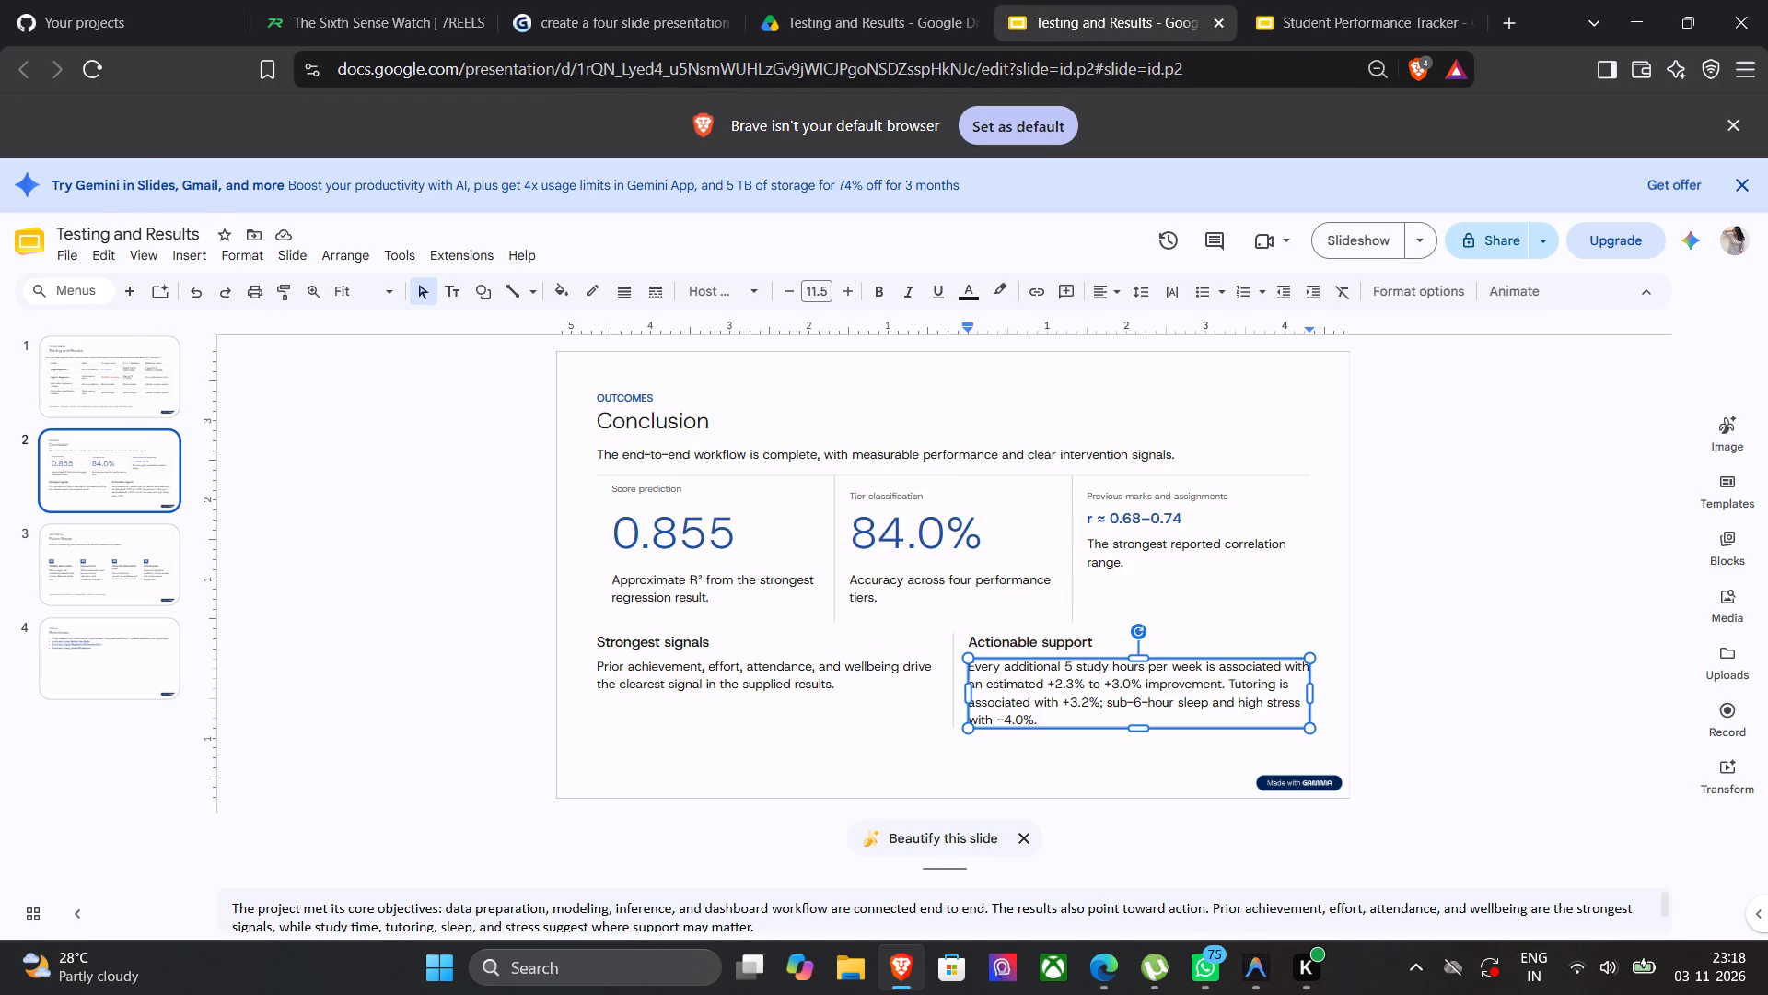
left_click_drag(1038, 720, 967, 654)
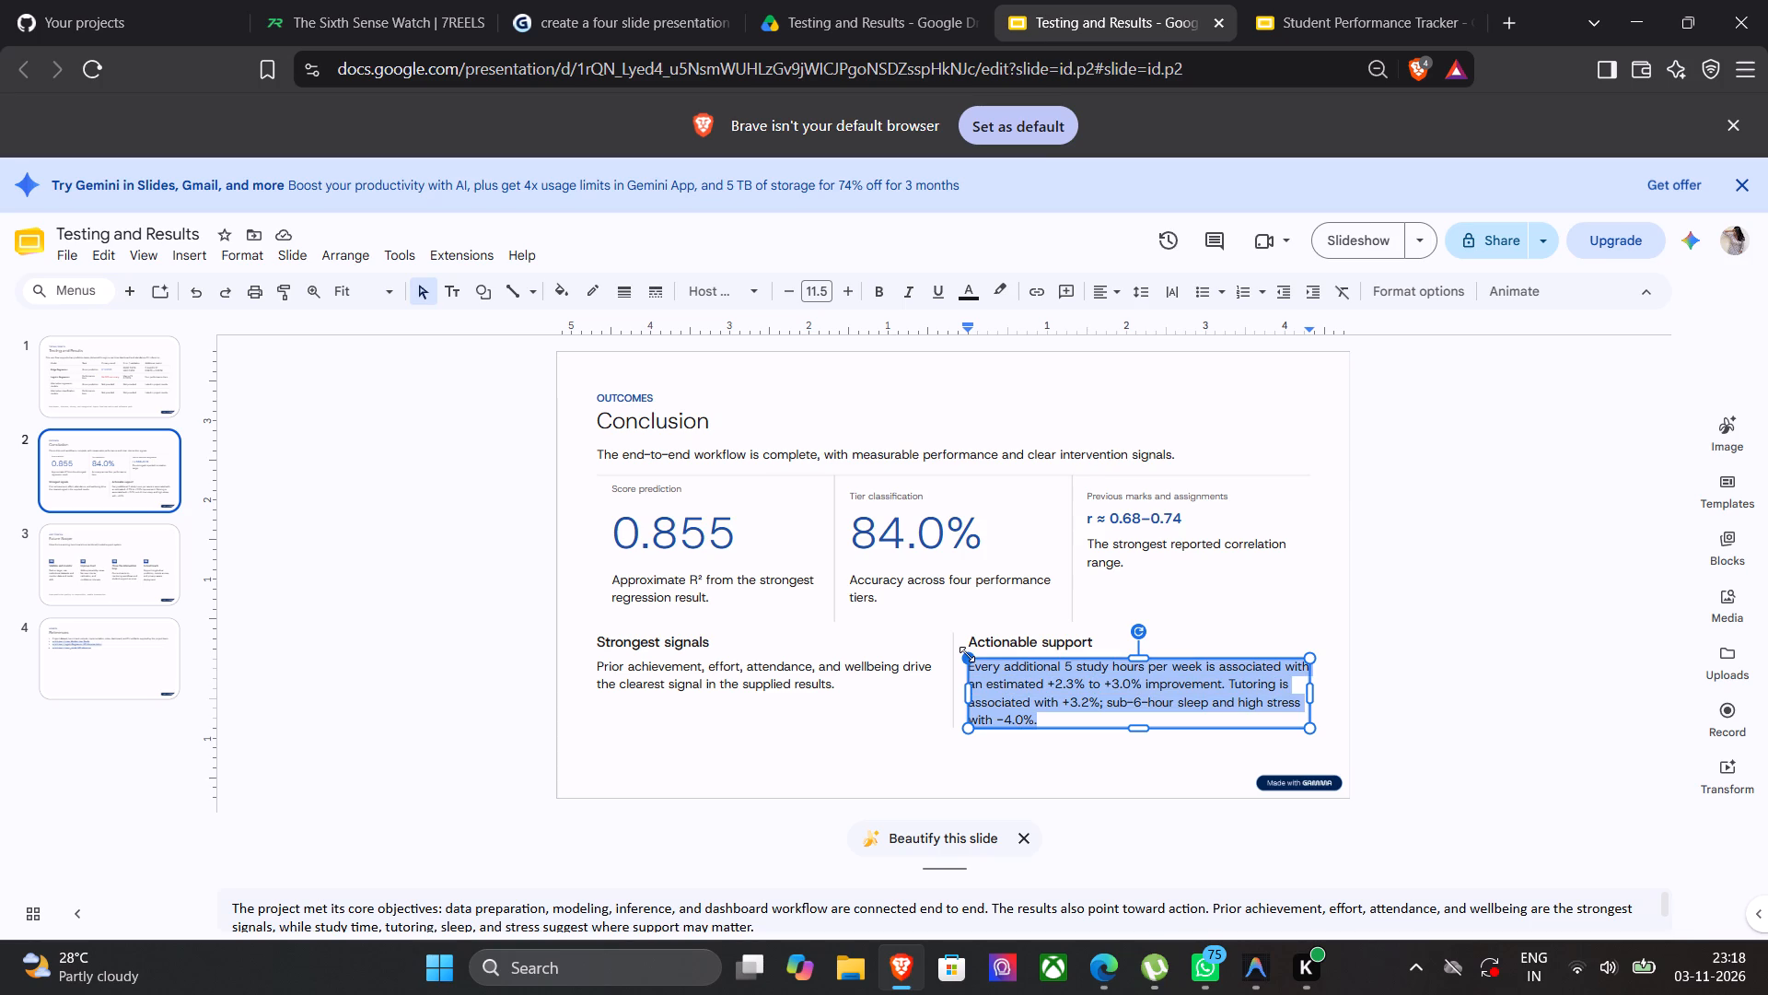
key("ctrl+c")
left_click(1378, 0)
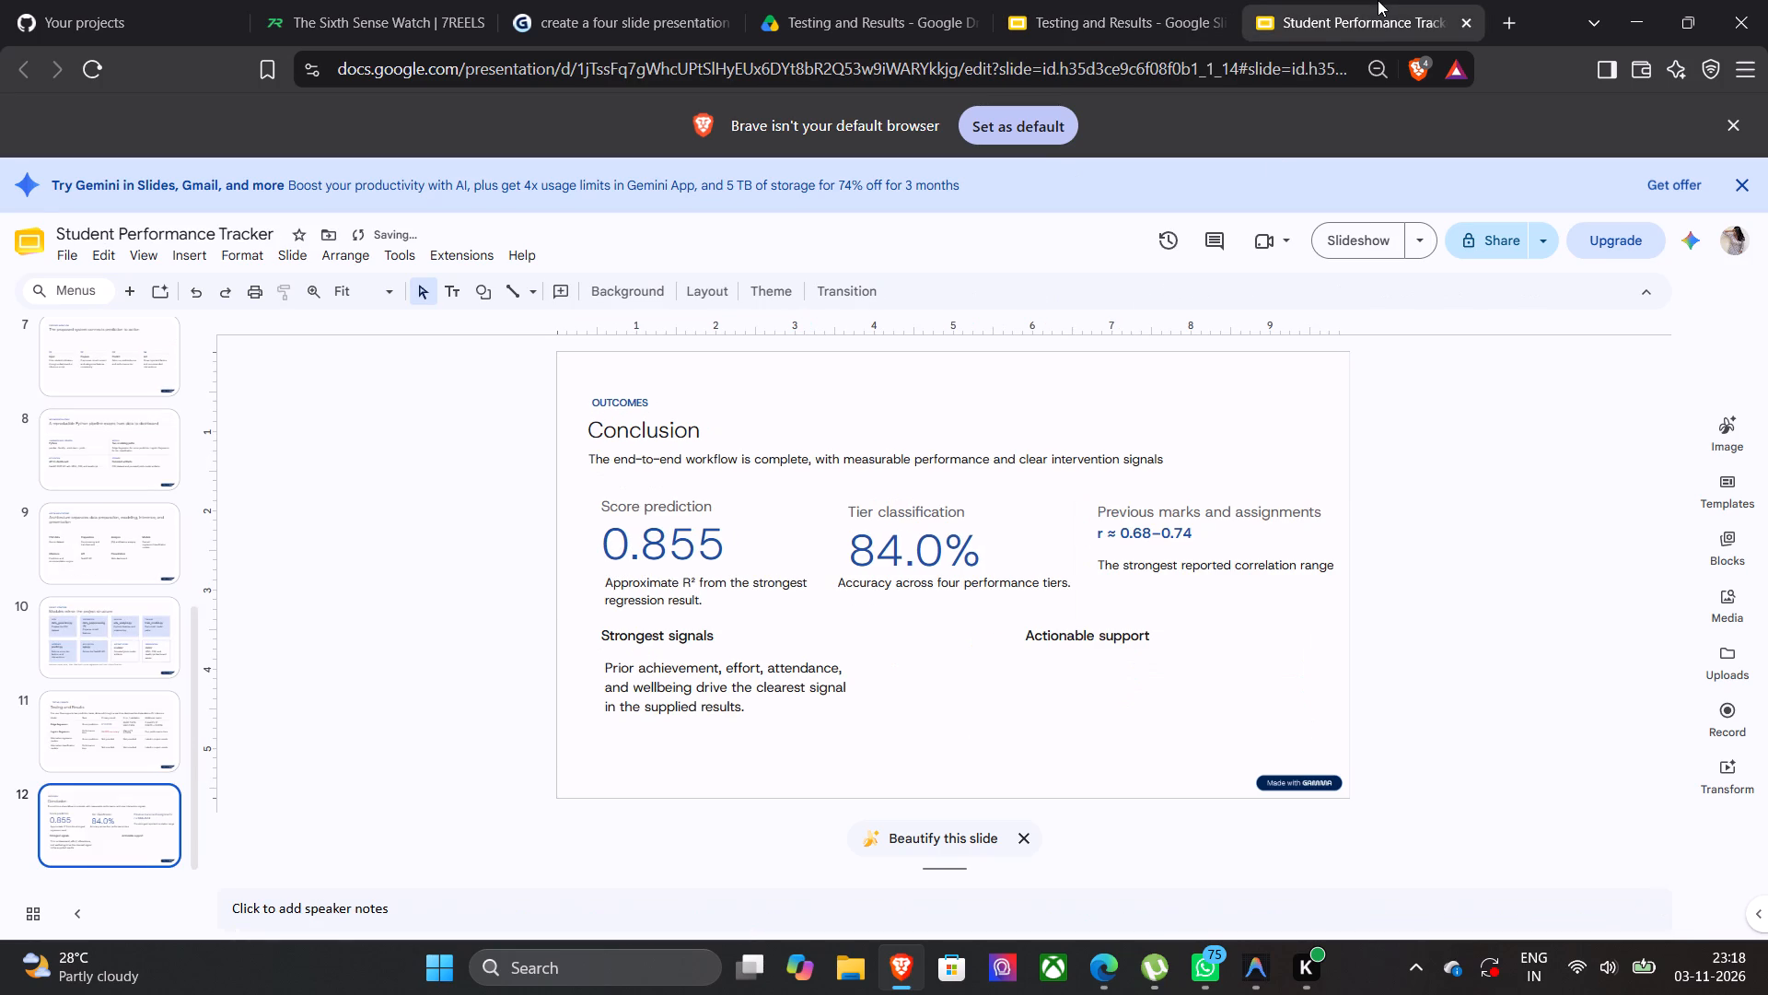
left_click(965, 709)
key("ctrl+v")
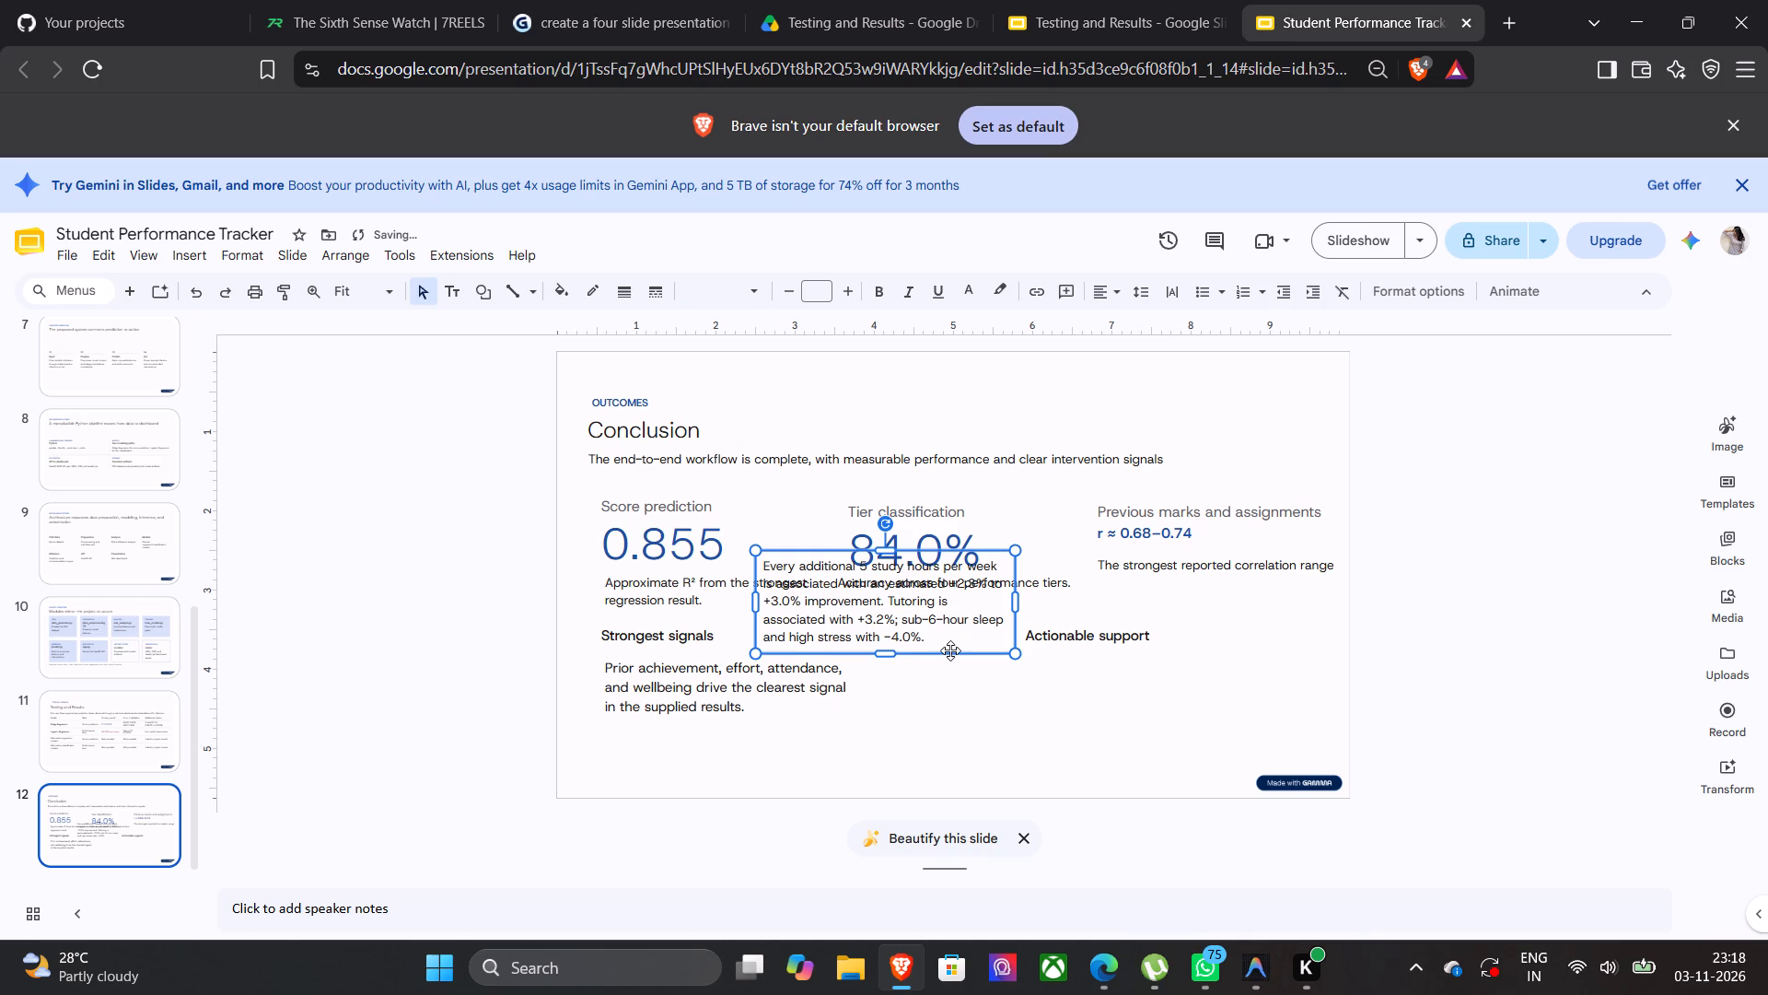
left_click_drag(950, 650, 1217, 750)
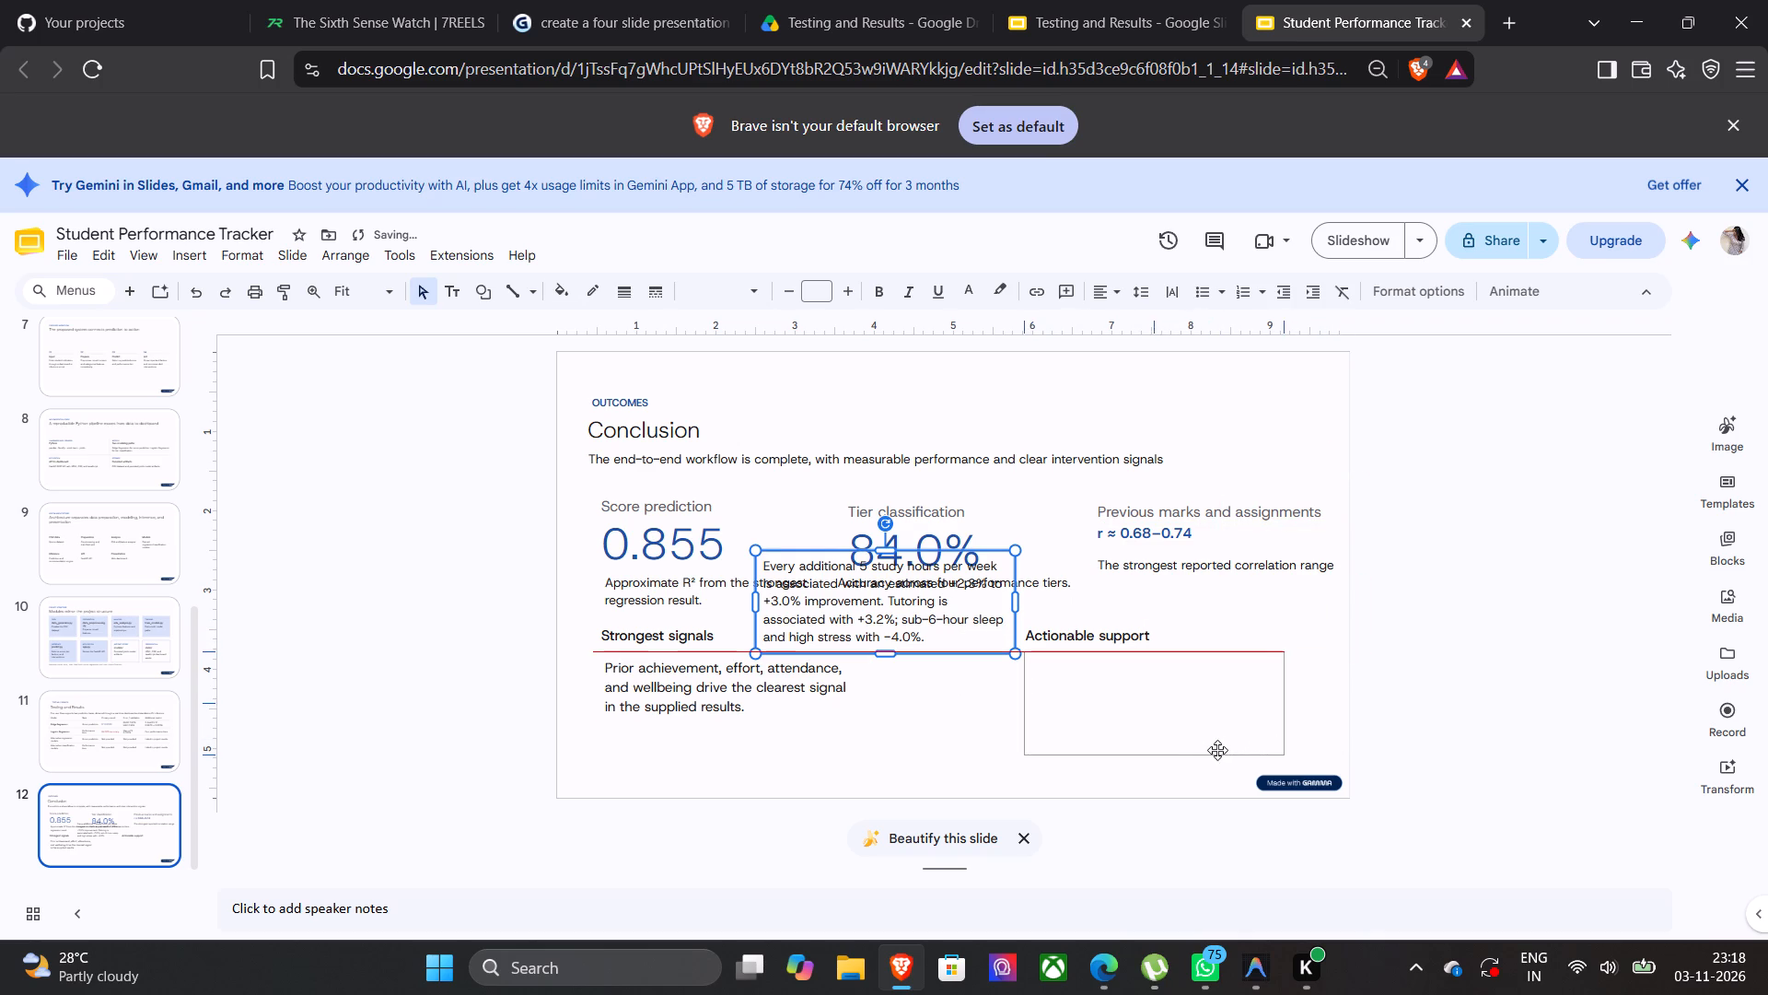
left_click_drag(1217, 750, 1211, 748)
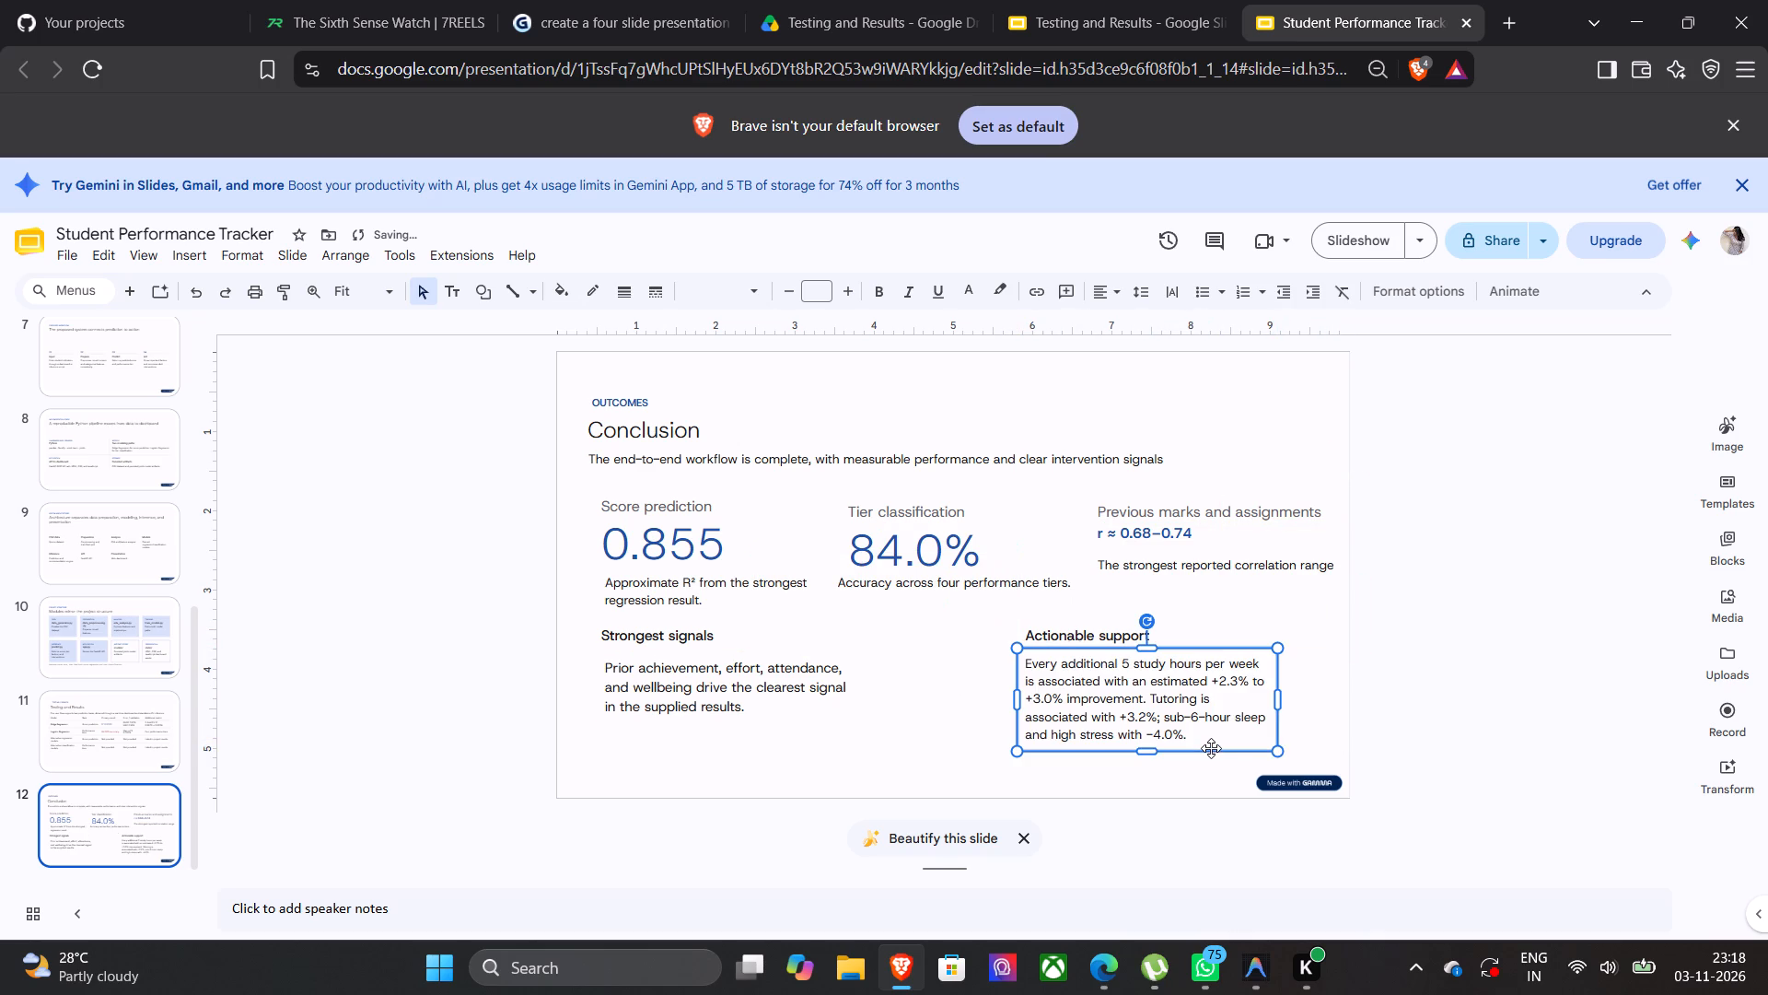
Widen the "Every additional 5 study hours" text box on slide 12 so its paragraph fits on four lines, nudging it slightly down.
left_click_drag(1017, 708, 1009, 708)
left_click_drag(1009, 708, 999, 708)
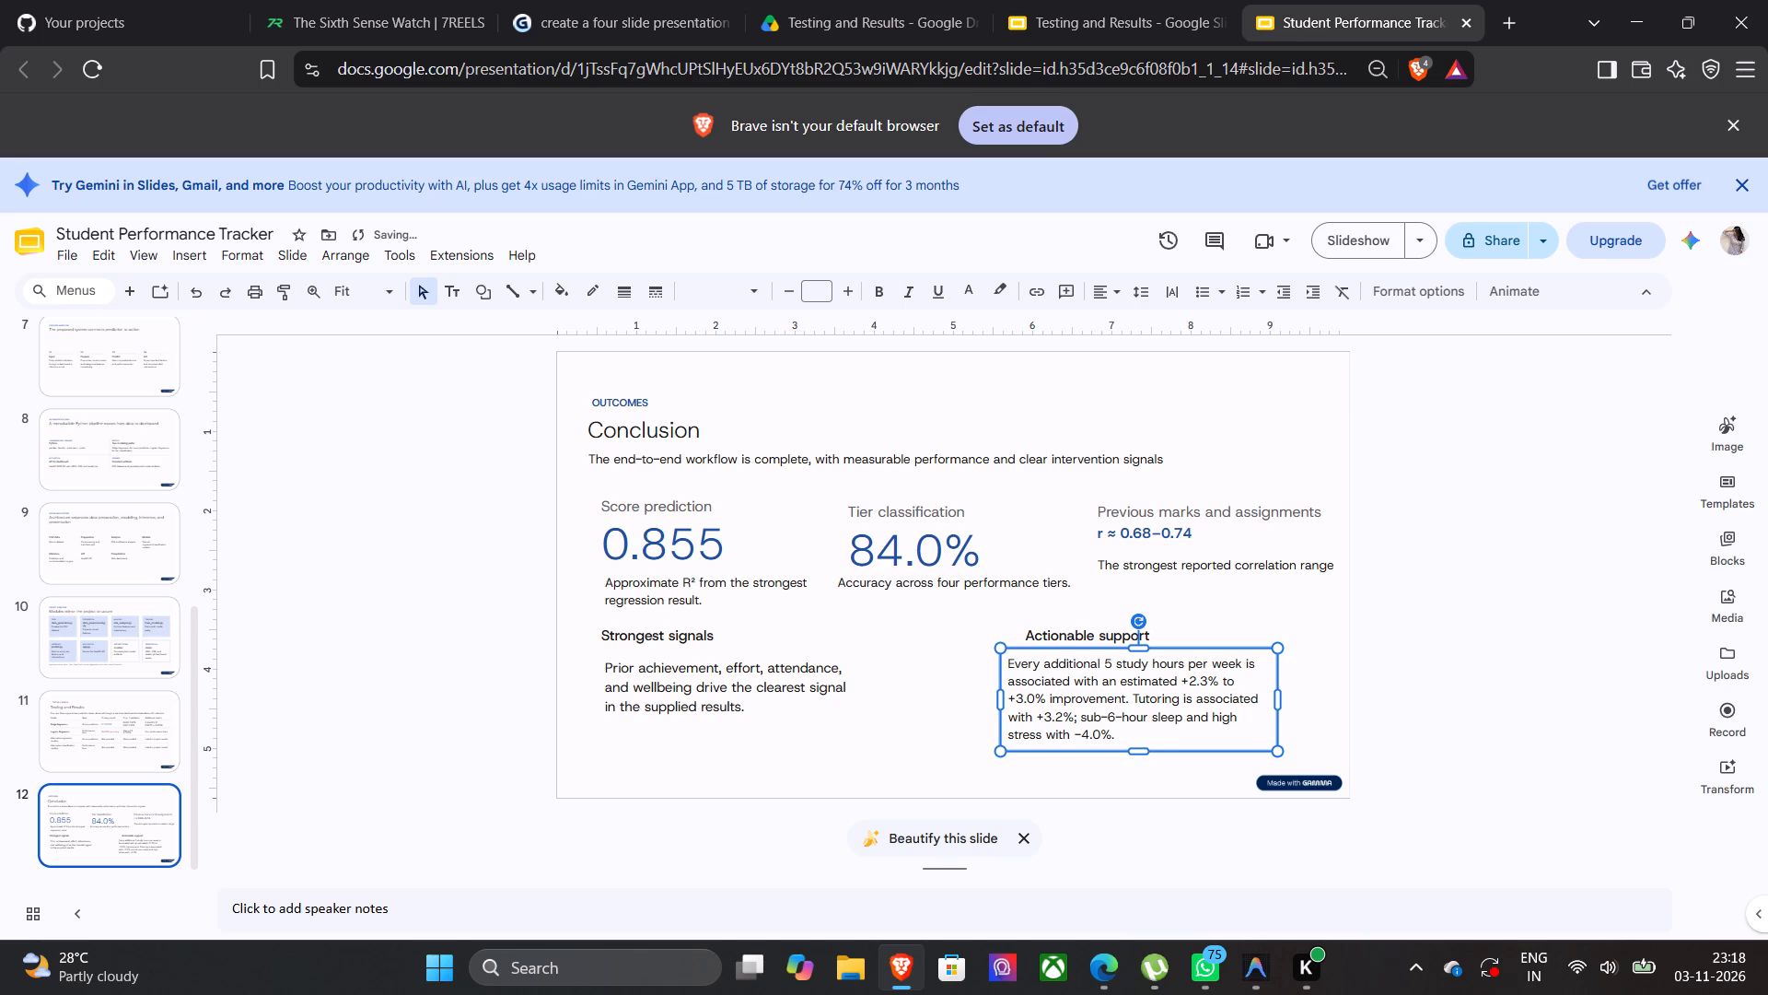
left_click_drag(1153, 743, 1161, 744)
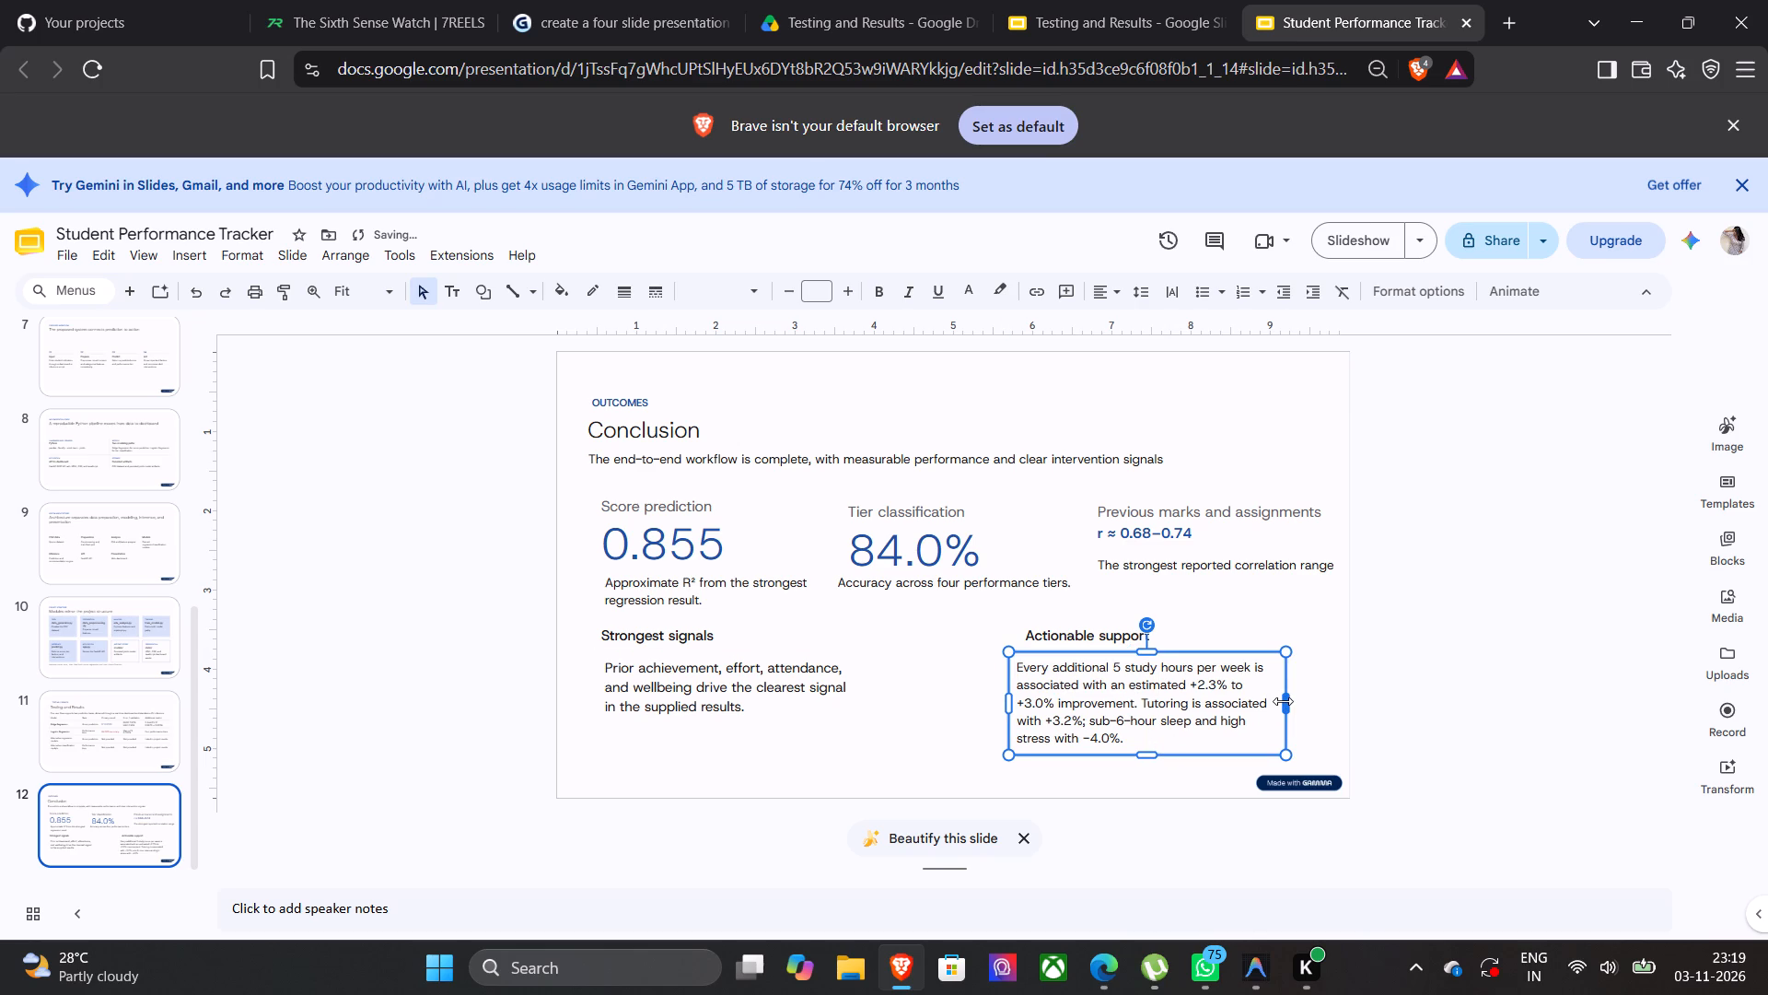
left_click_drag(1283, 702, 1302, 703)
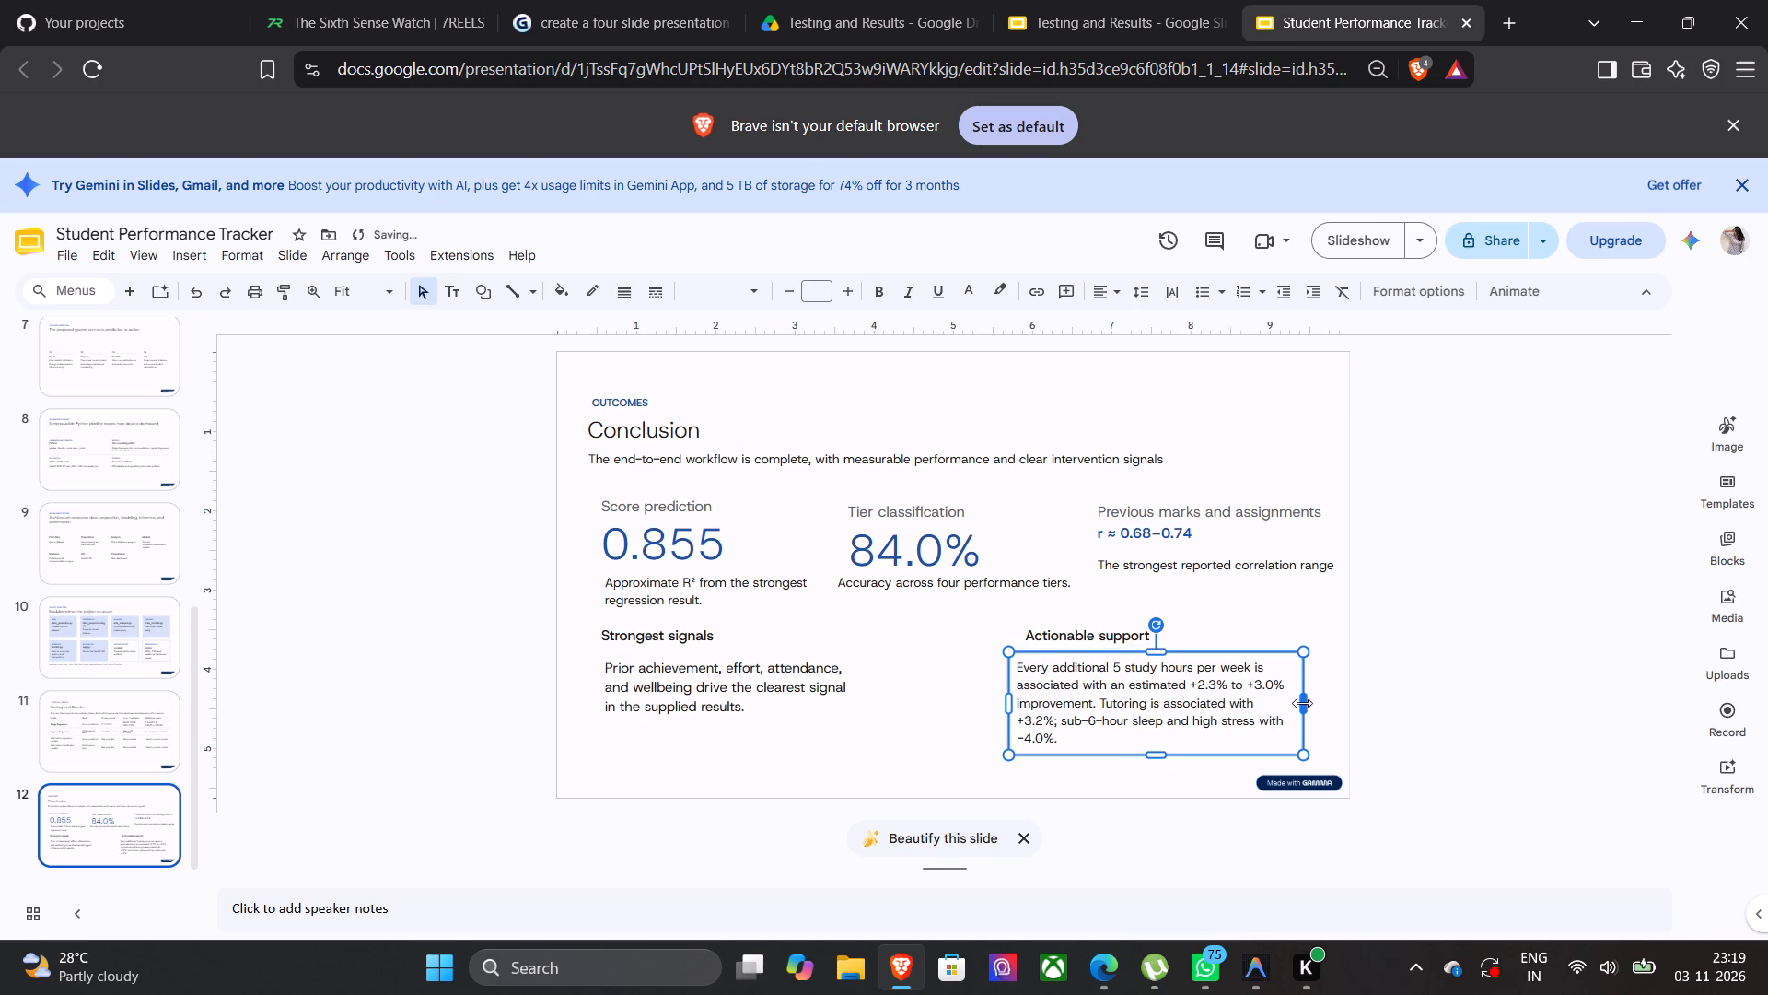
left_click_drag(1302, 706, 1318, 708)
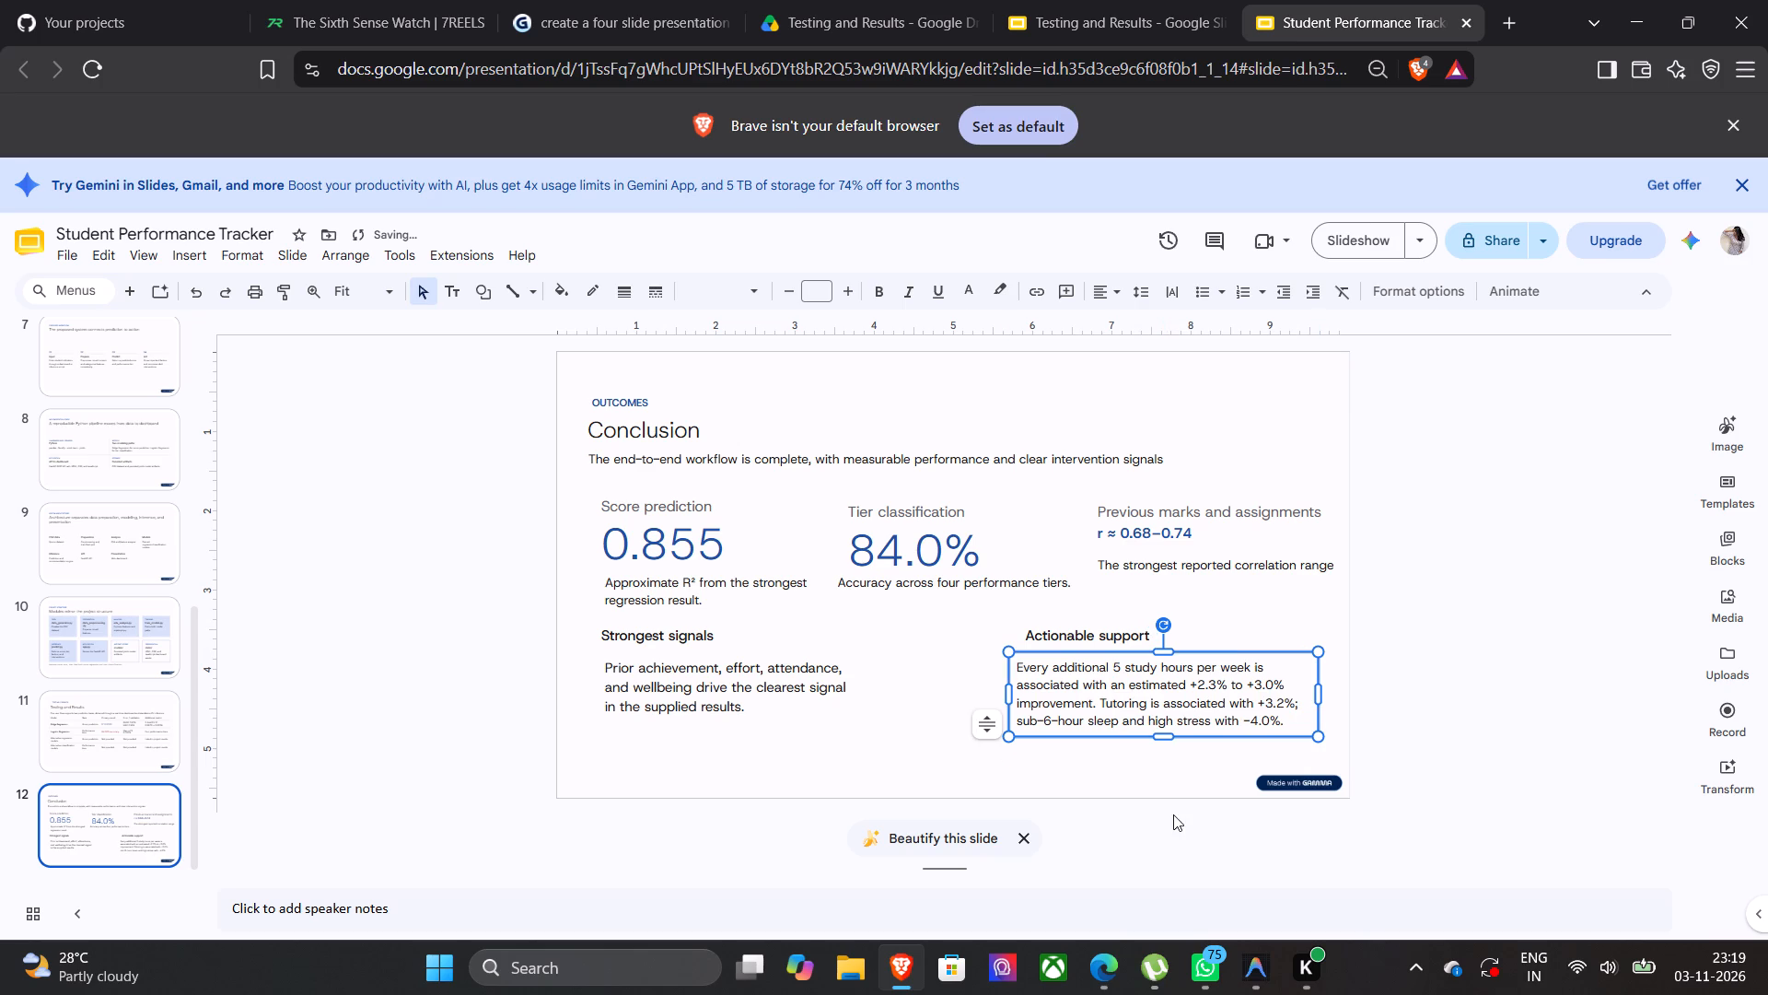
Increase the font size of the "Every additional 5 study hours" paragraph on slide 12 by one increment.
left_click(844, 291)
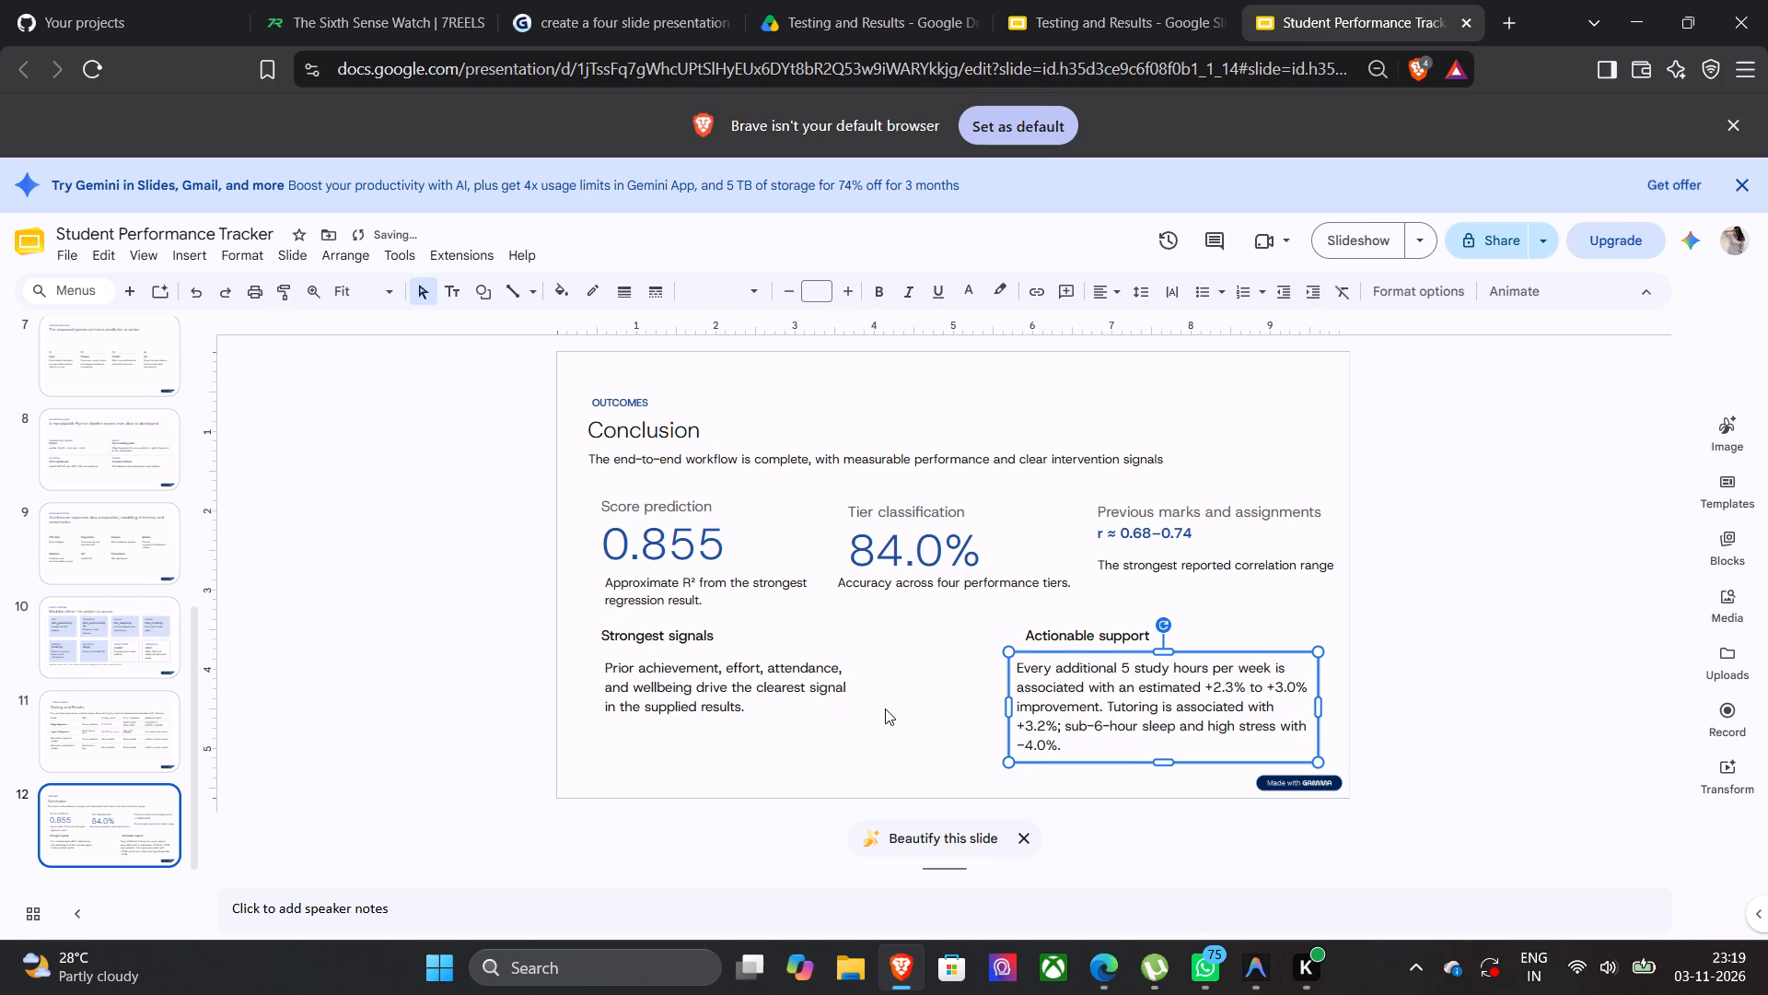
left_click(884, 713)
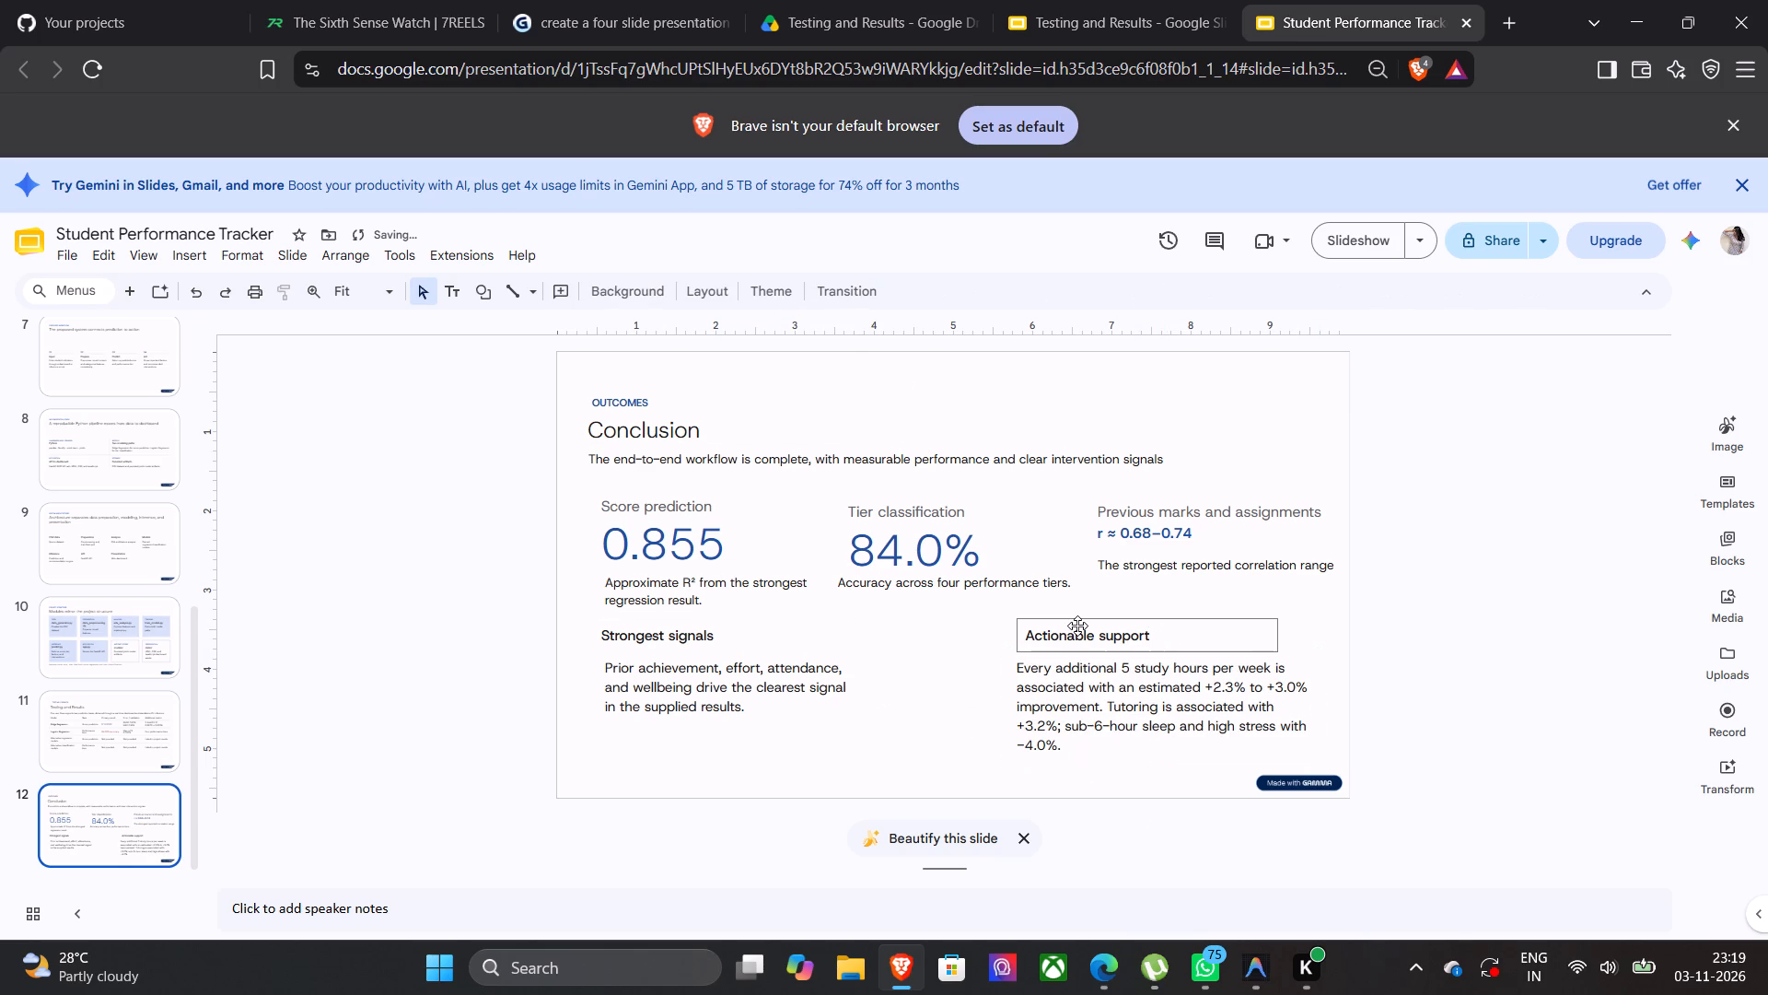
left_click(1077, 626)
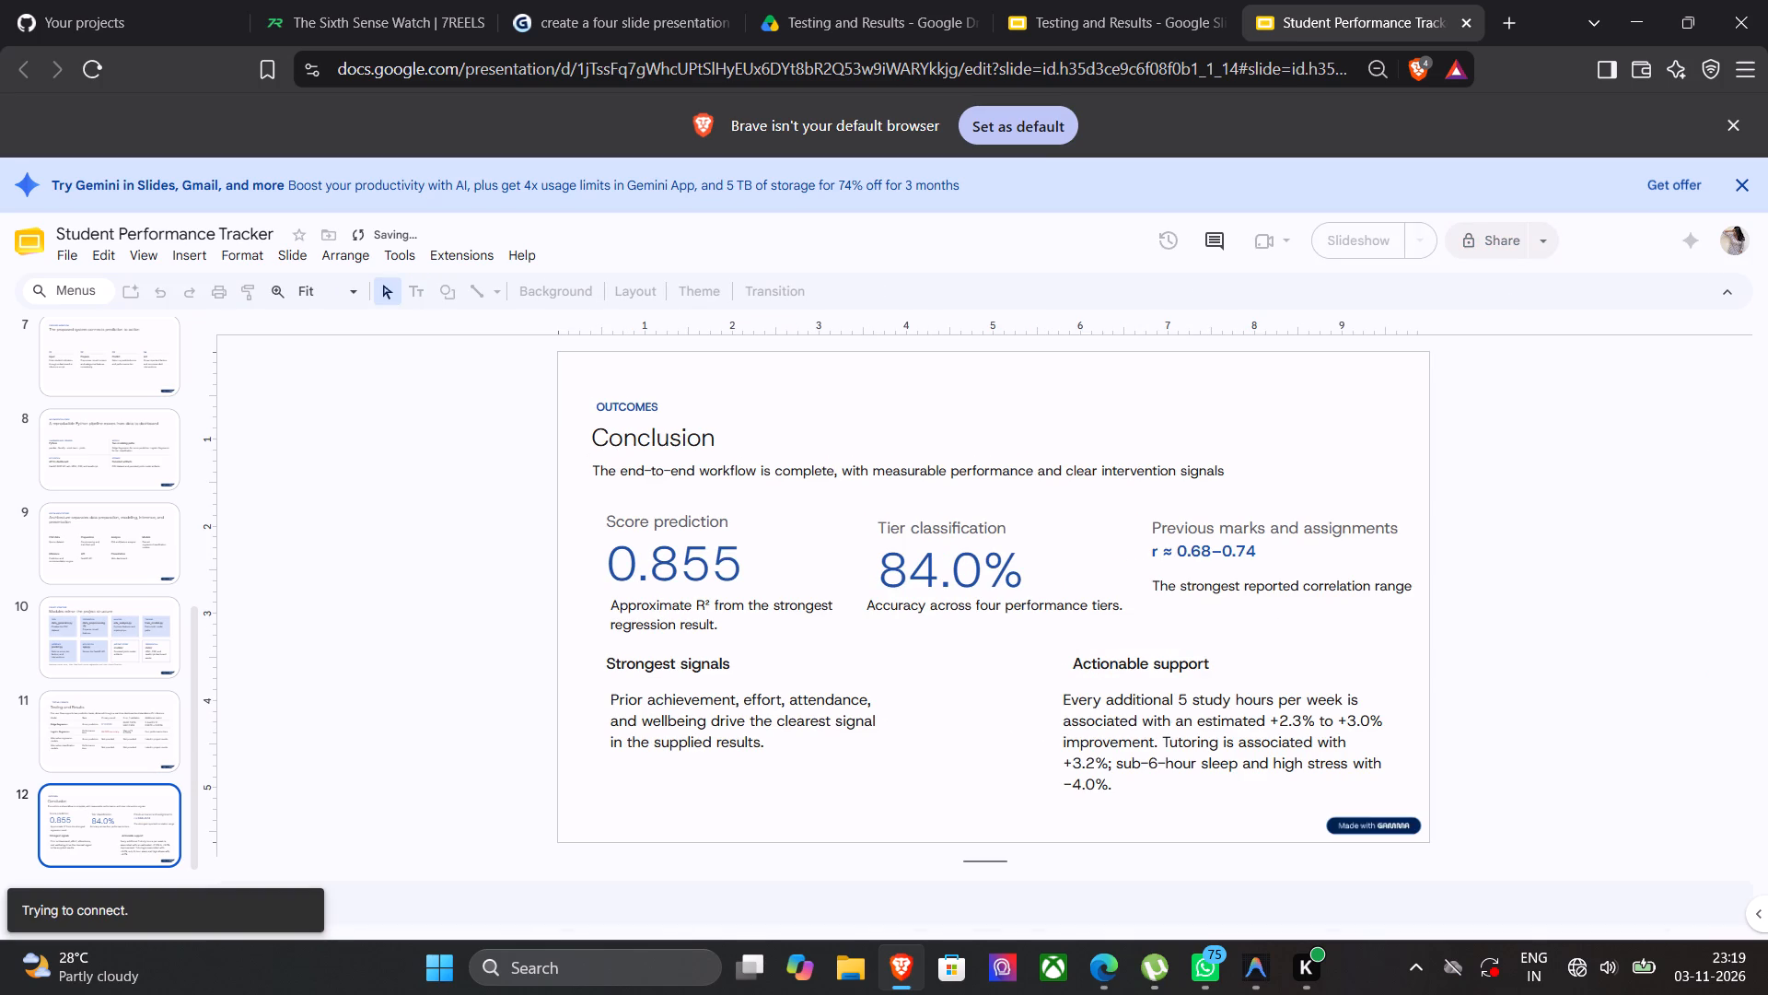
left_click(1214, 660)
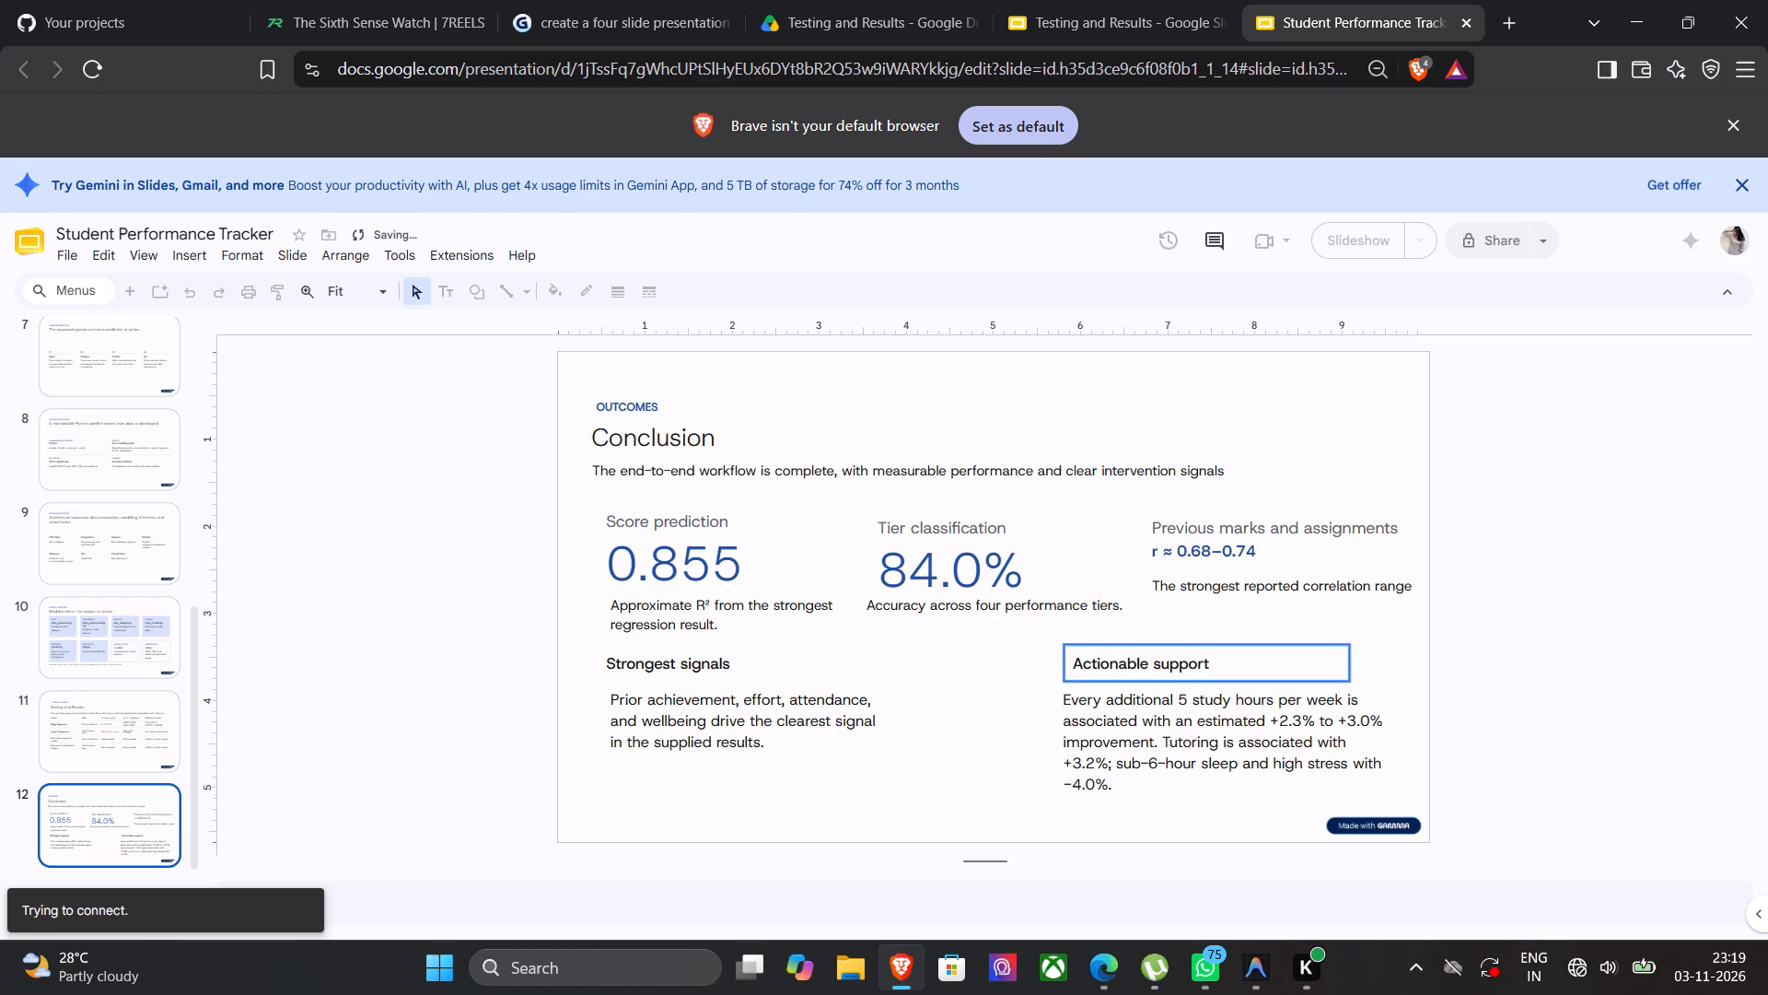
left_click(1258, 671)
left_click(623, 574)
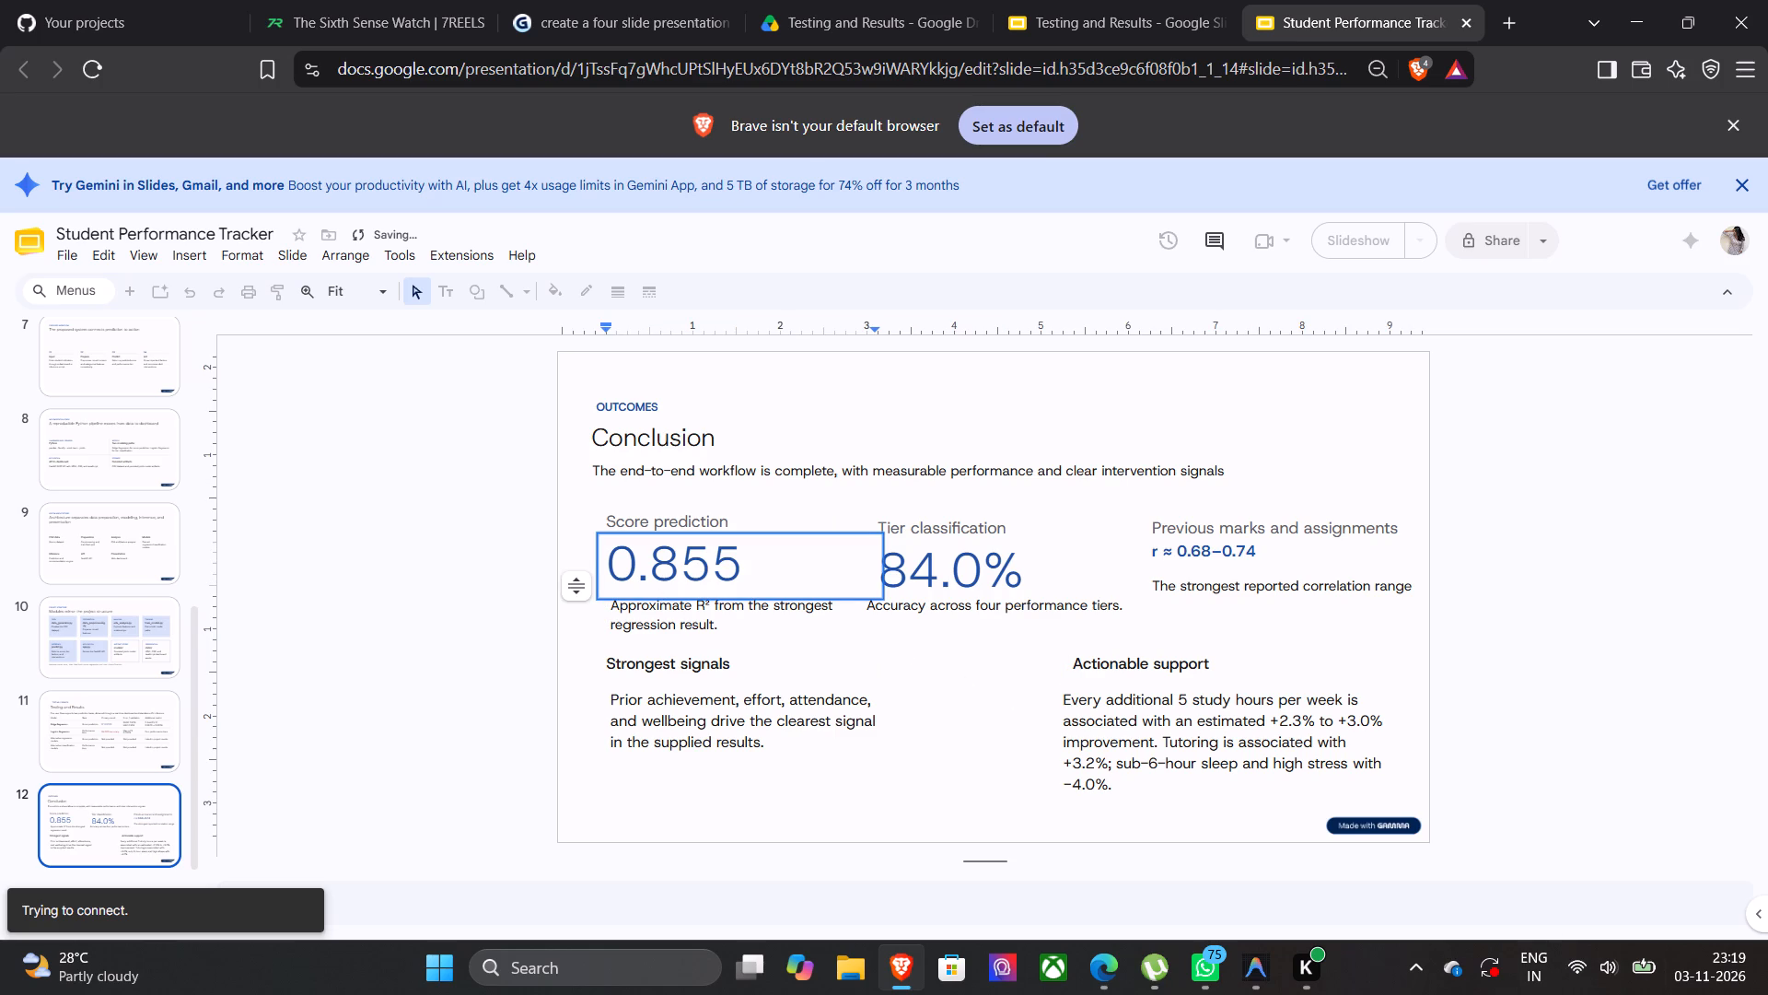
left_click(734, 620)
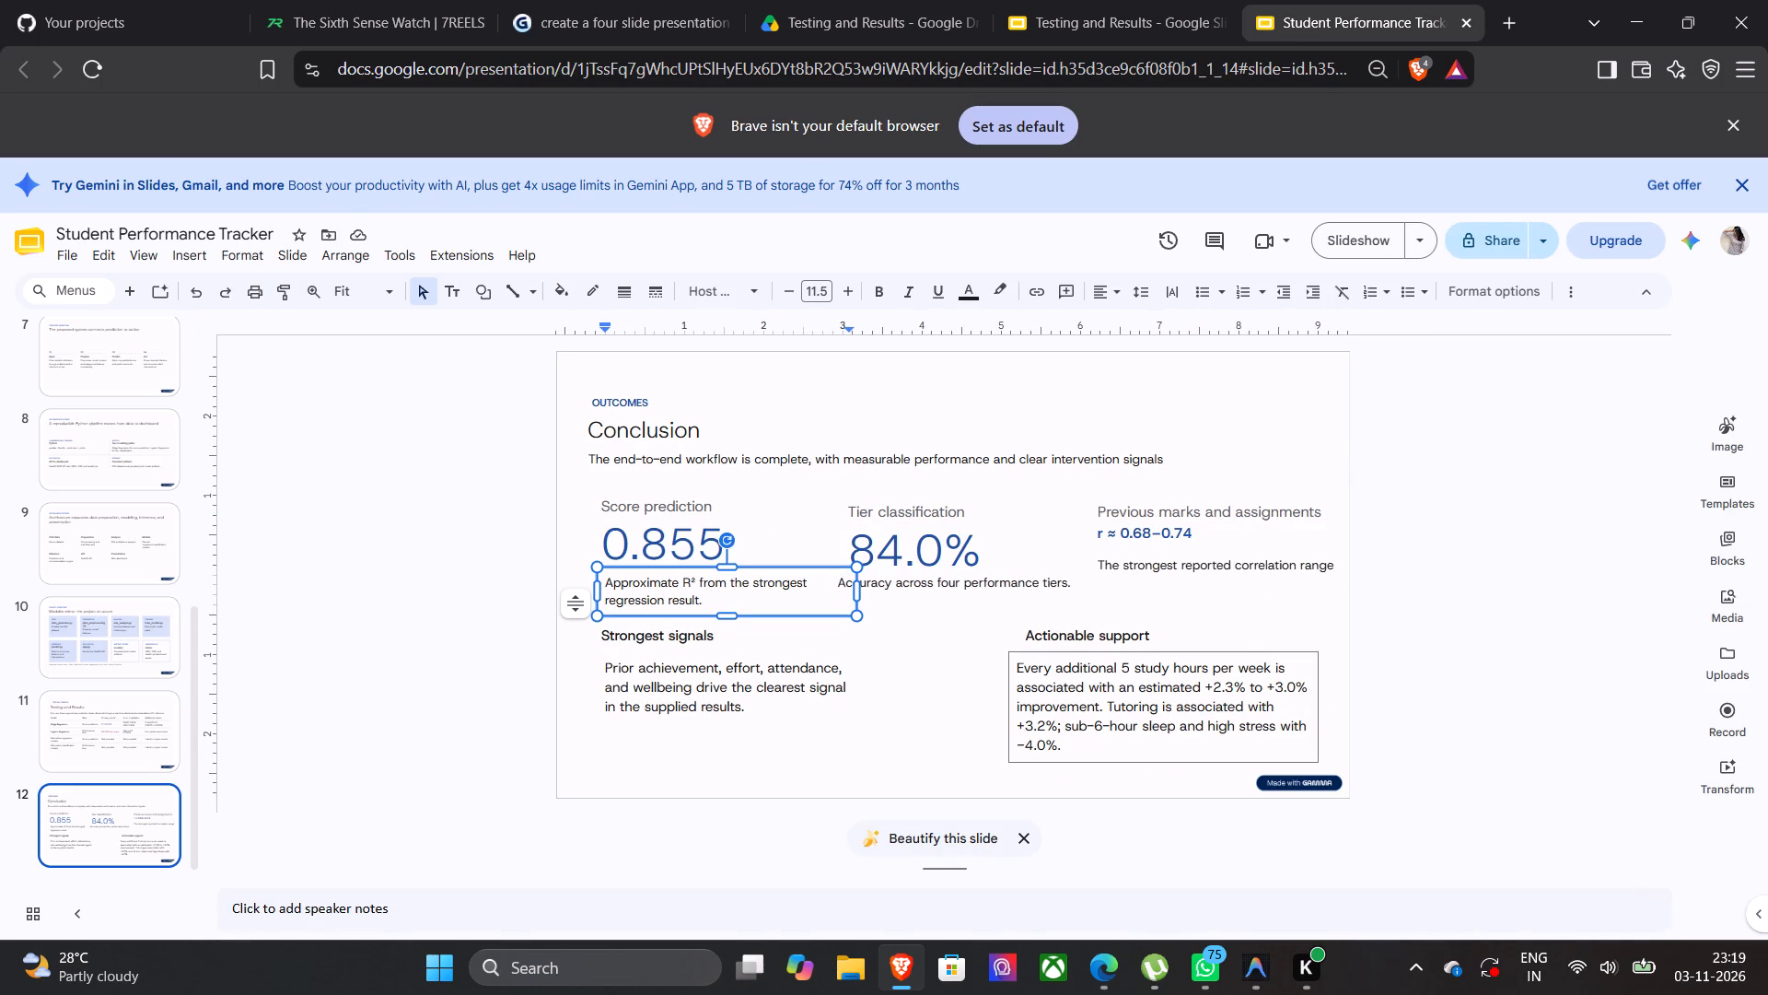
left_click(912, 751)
Align the "Actionable support" heading with the left edge of the paragraph beneath it on slide 12.
left_click(1074, 640)
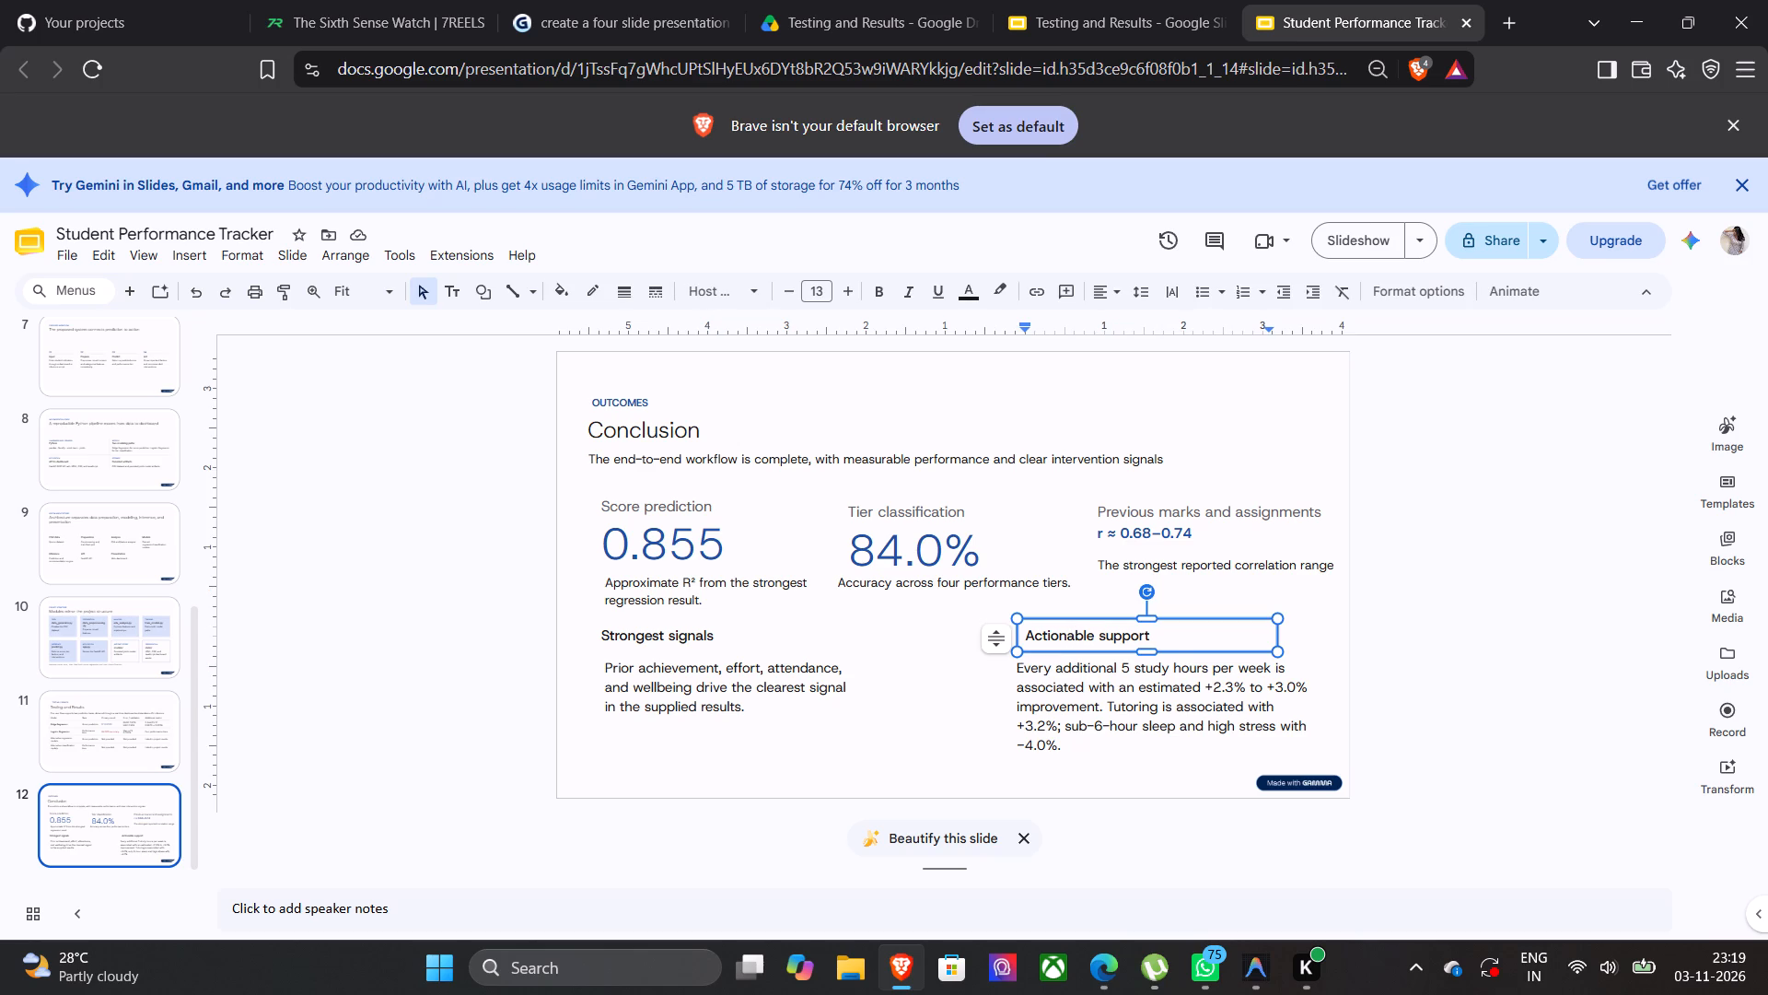
left_click_drag(1181, 647, 1180, 648)
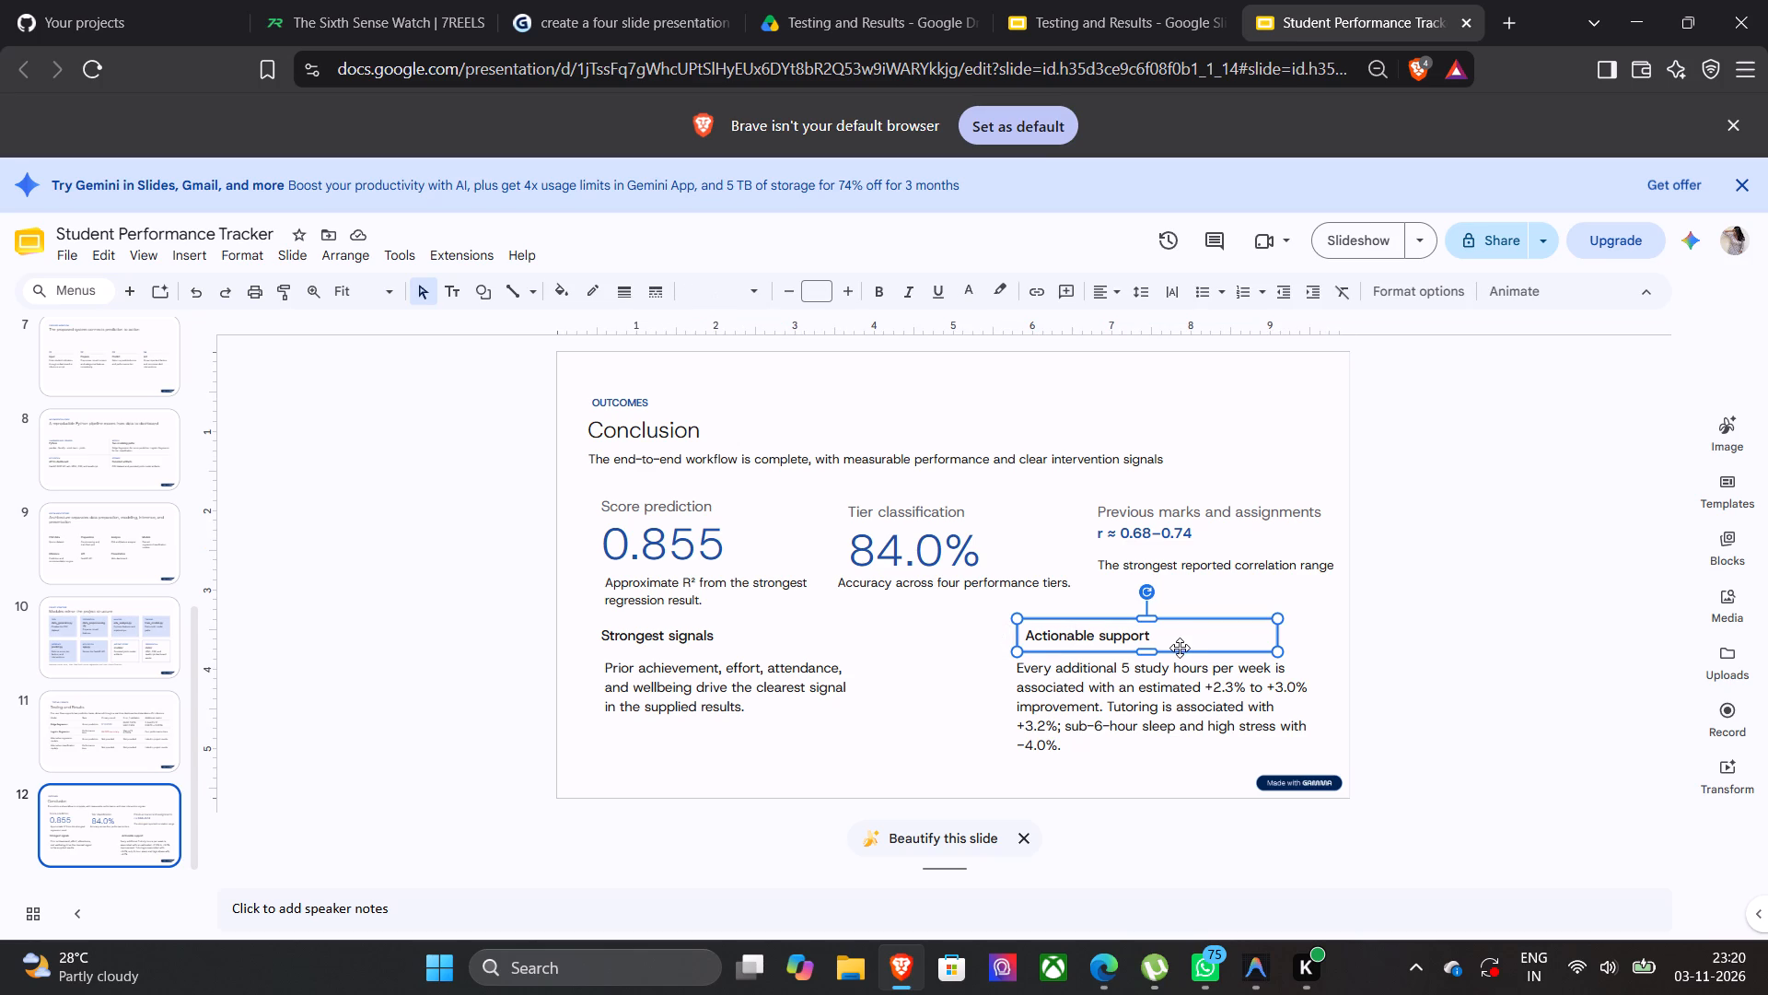
left_click_drag(1180, 648, 1172, 649)
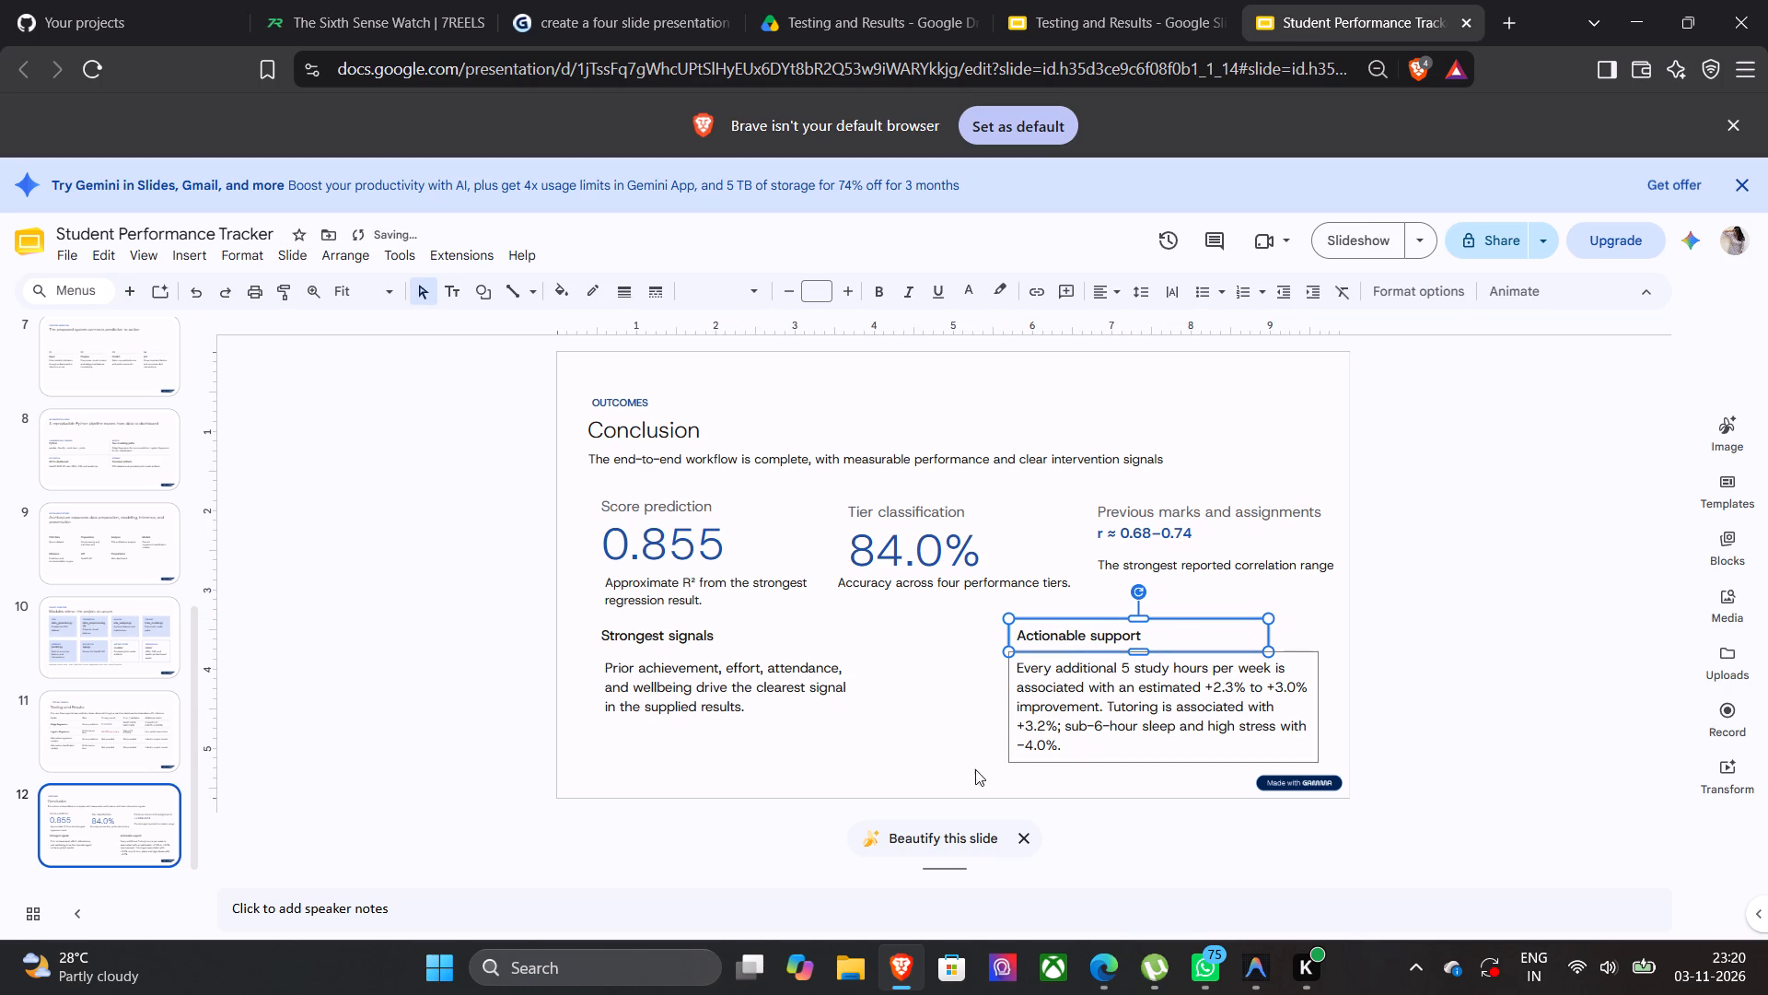
left_click(953, 750)
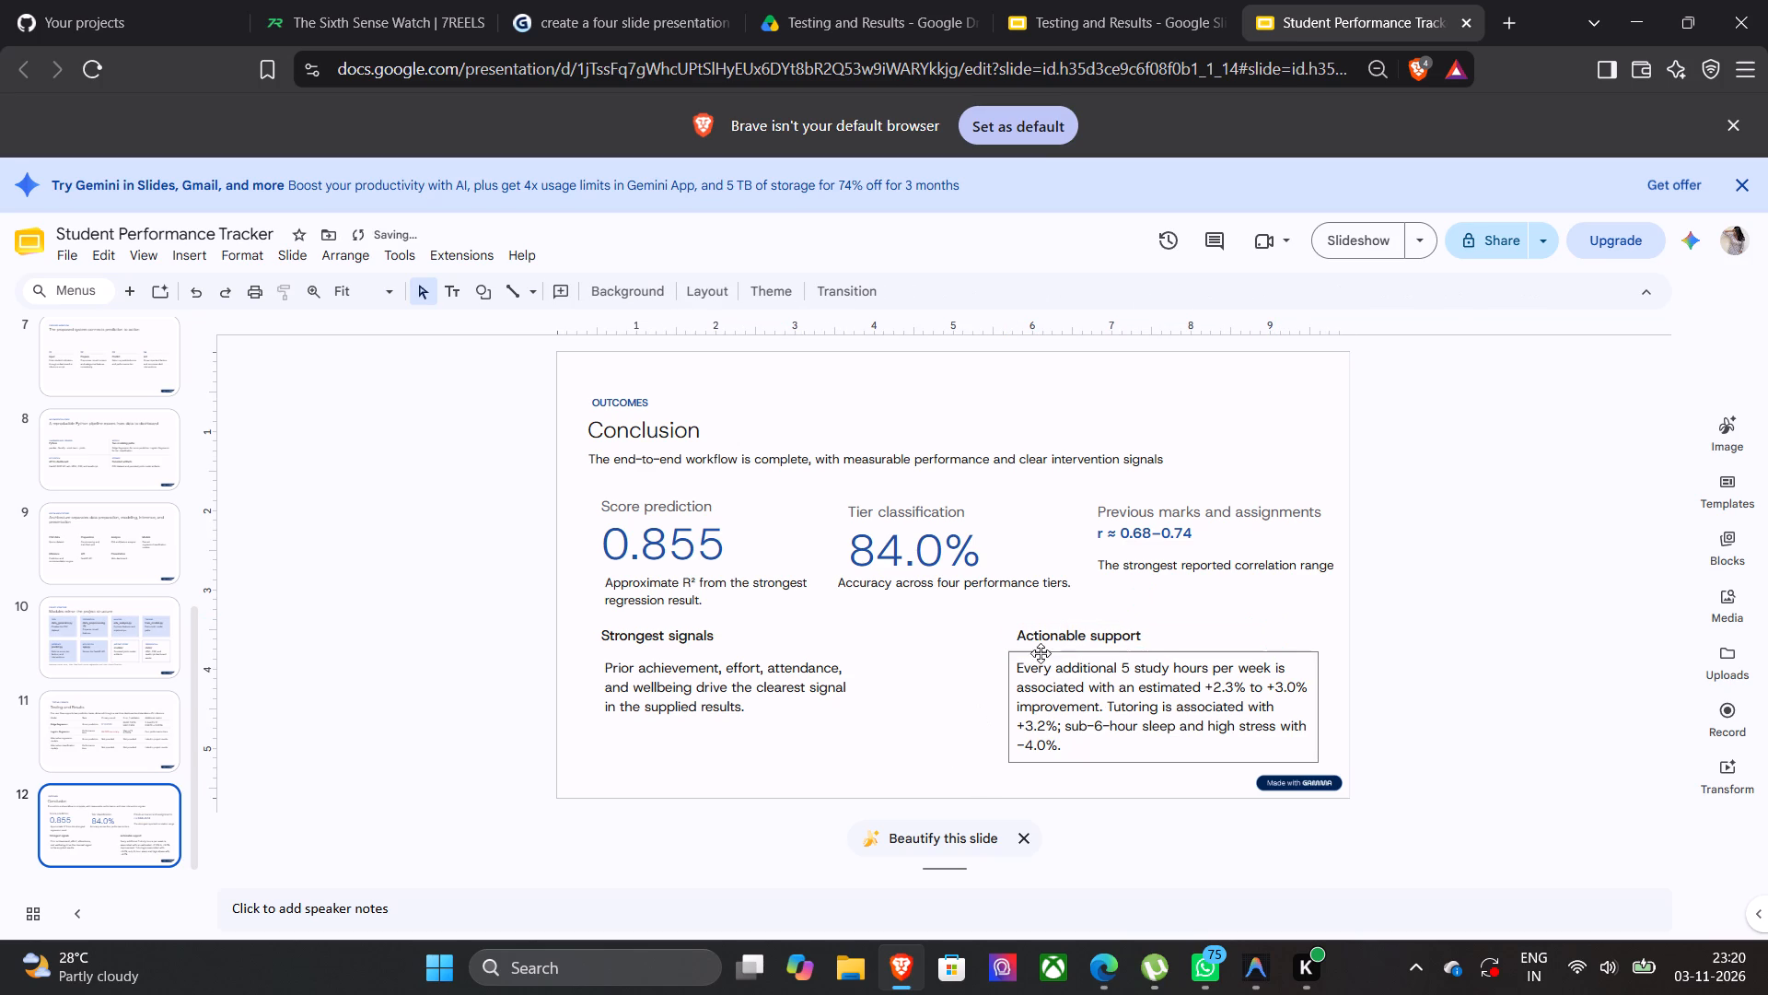
Increase the font size of the whole "Actionable support" heading on slide 12 by one increment.
left_click(1060, 640)
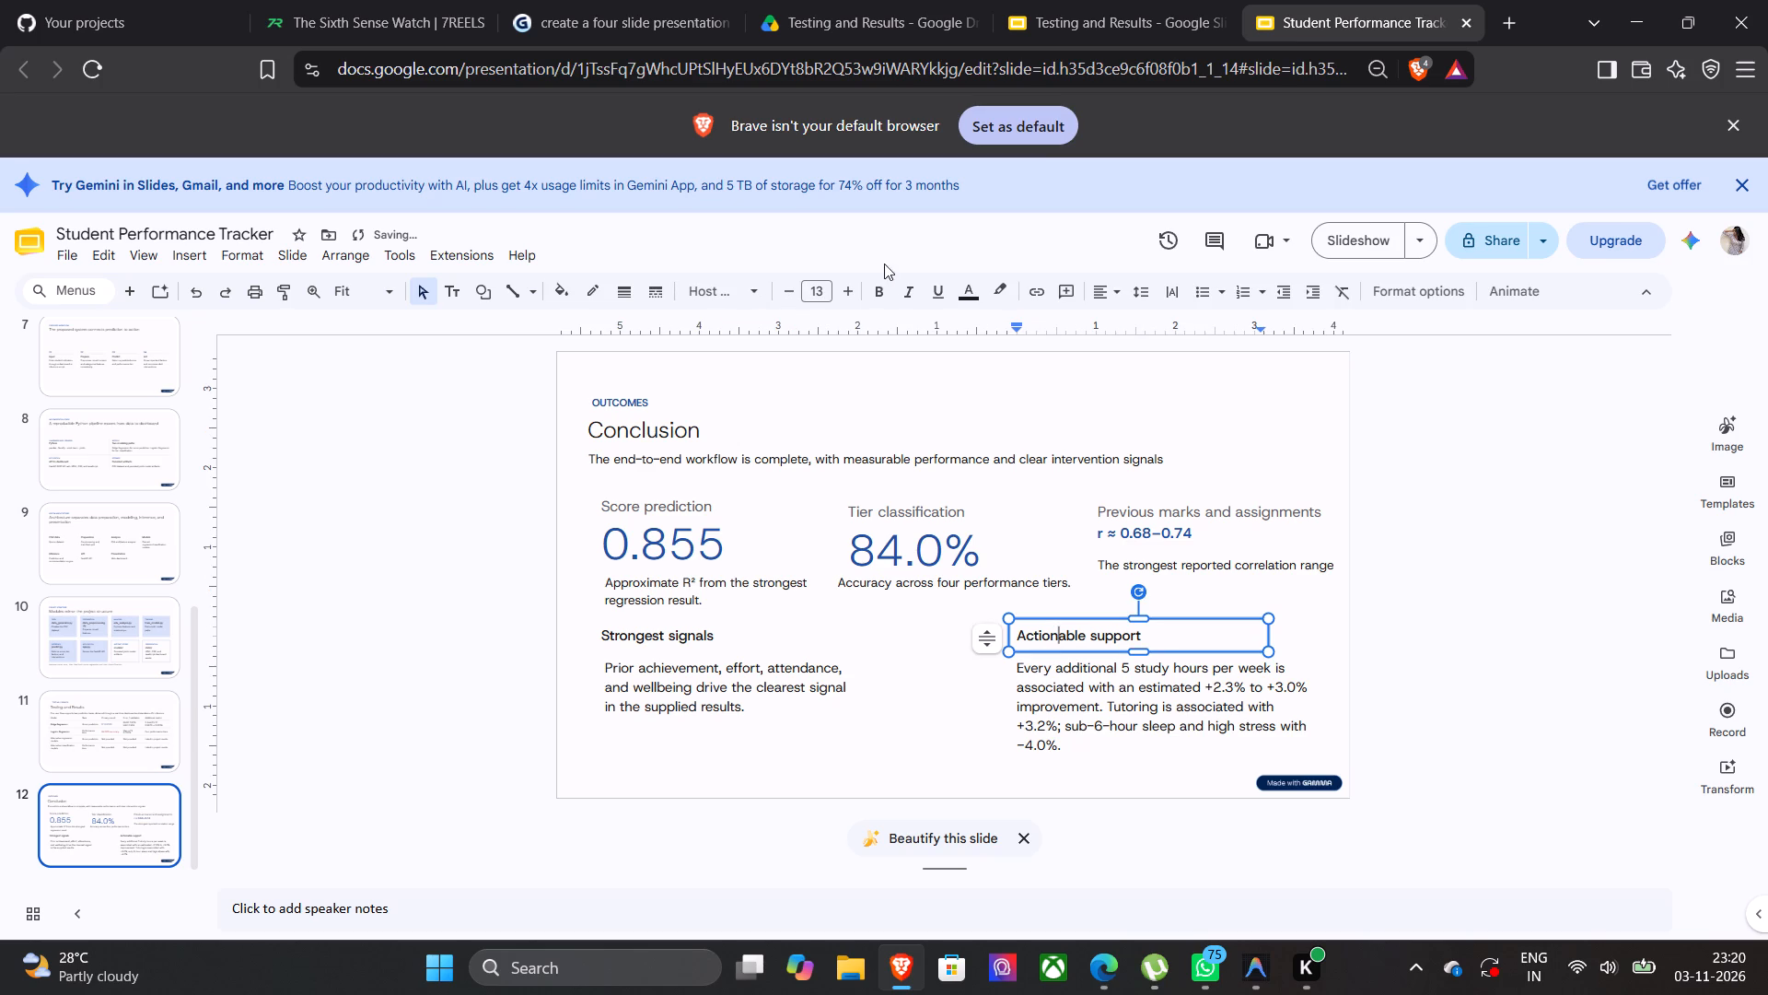
left_click(843, 302)
left_click(1159, 639)
left_click(848, 294)
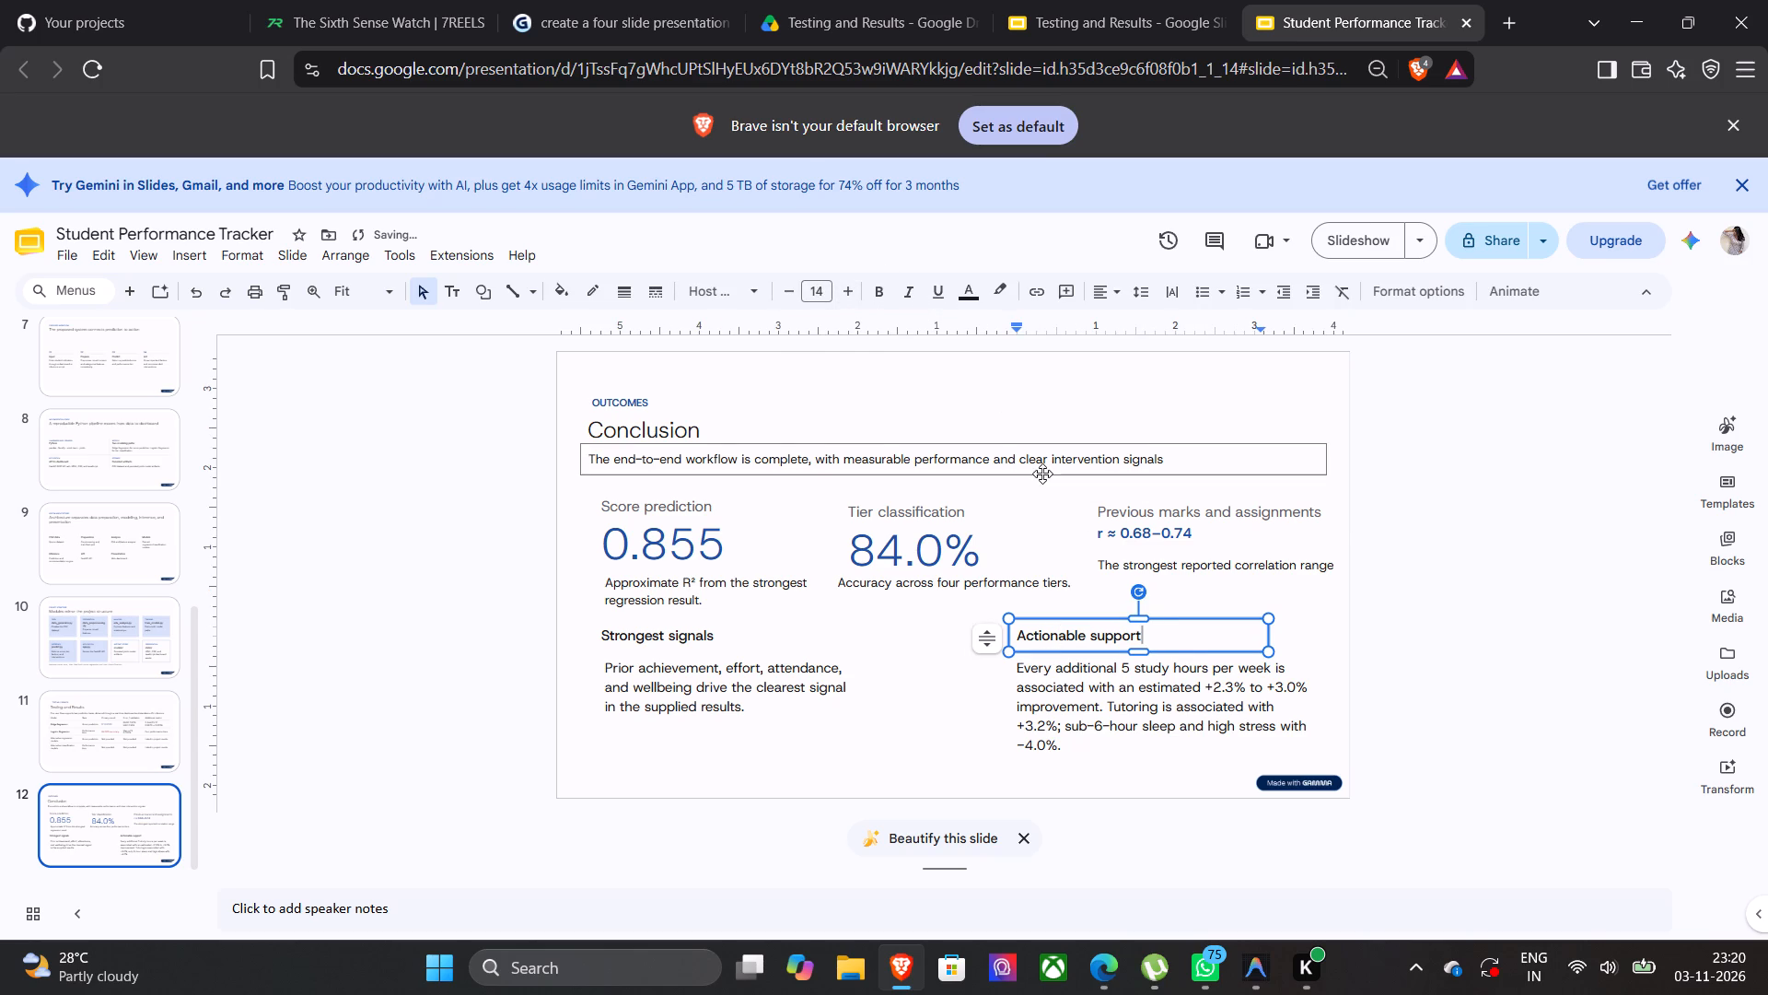
left_click(1197, 647)
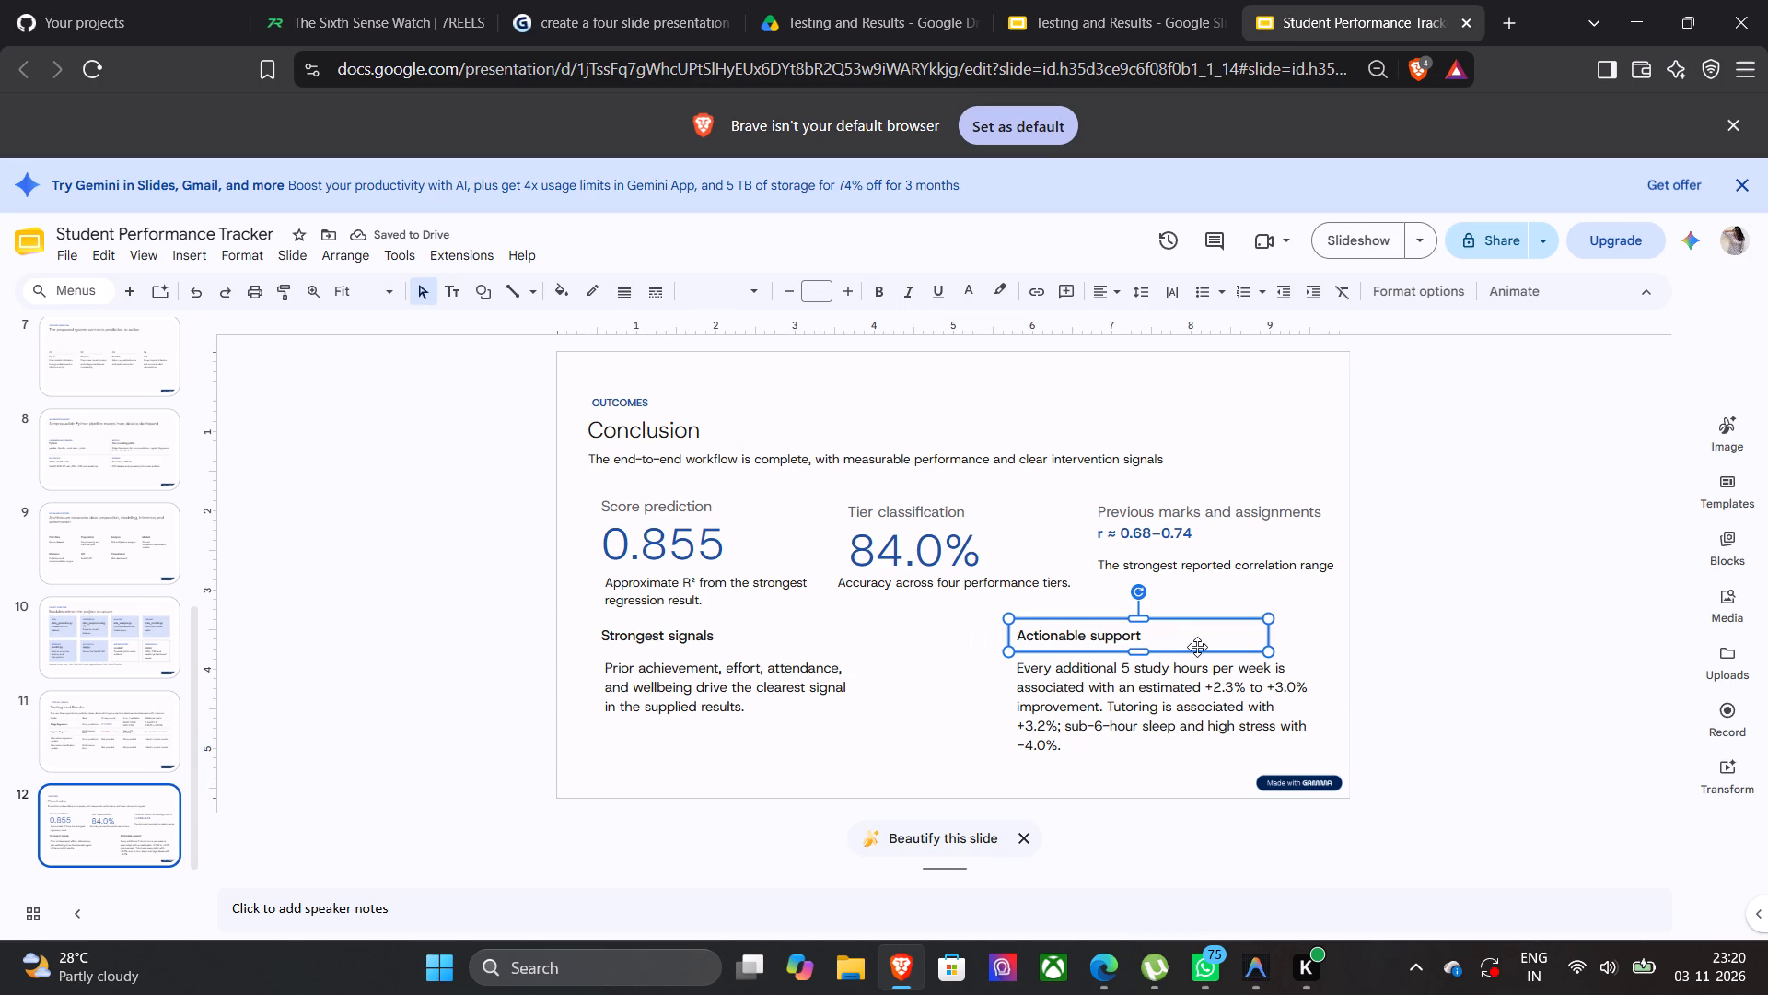
left_click(846, 290)
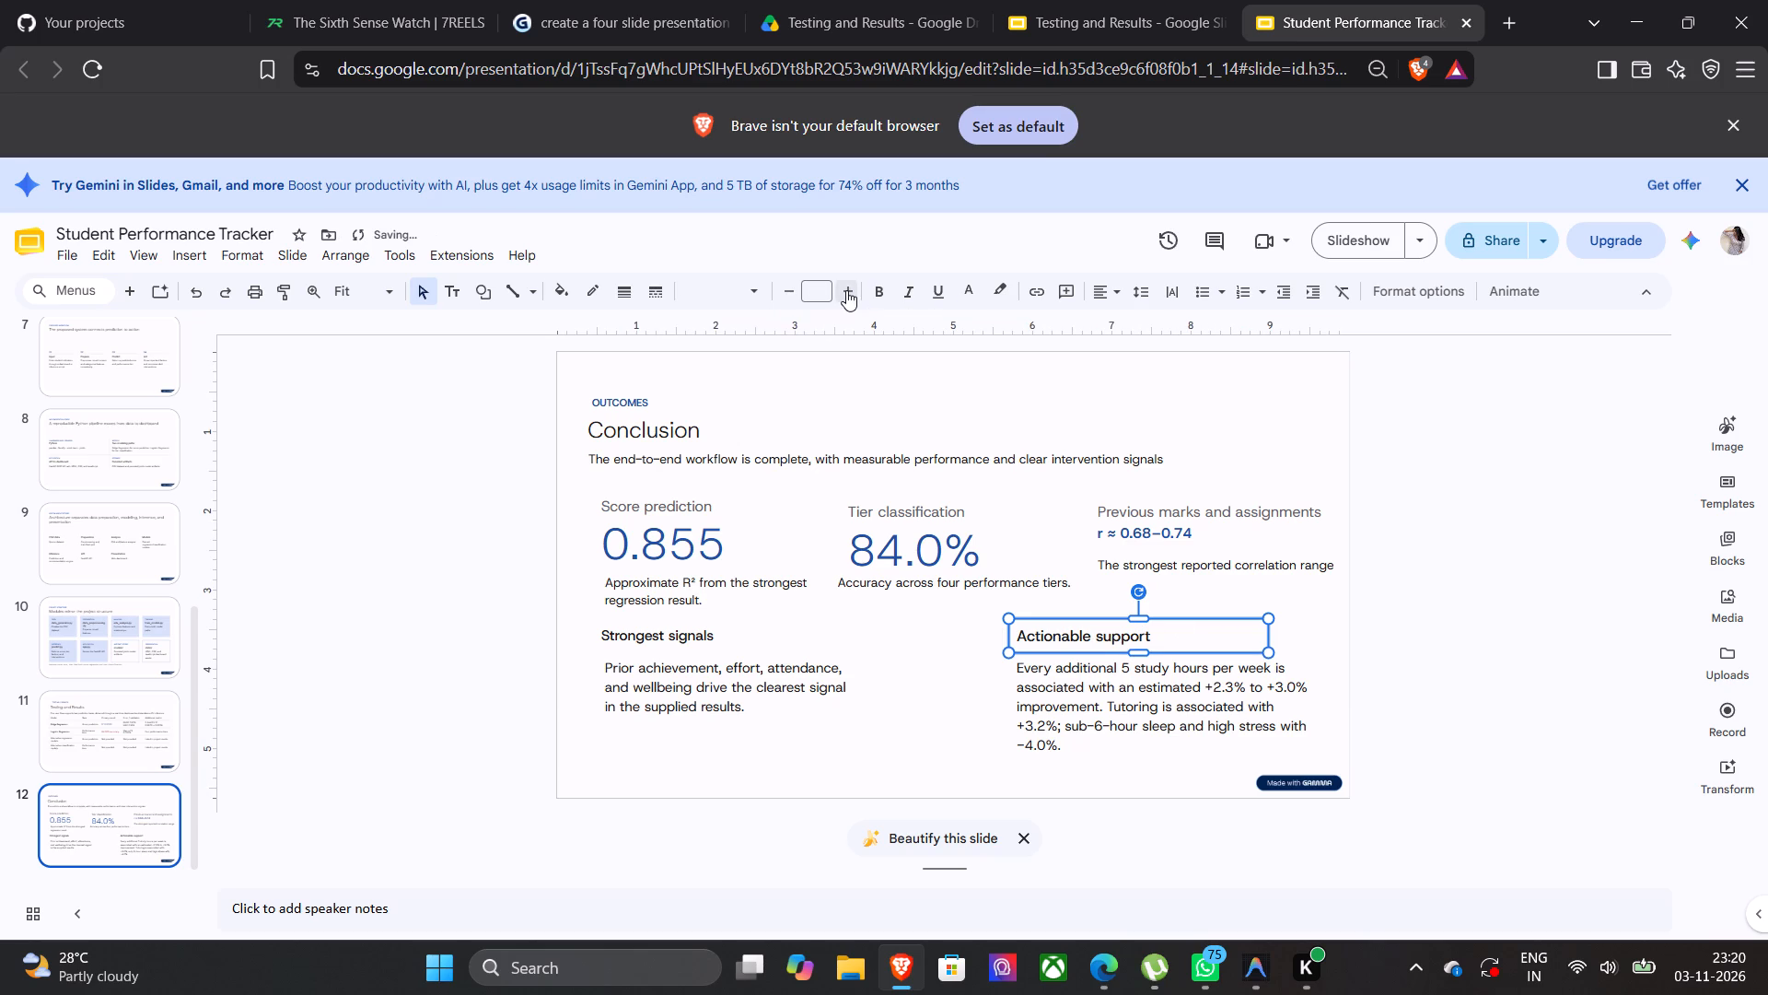
Increase the font size of the "Strongest signals" heading on slide 12 by one increment.
left_click(770, 631)
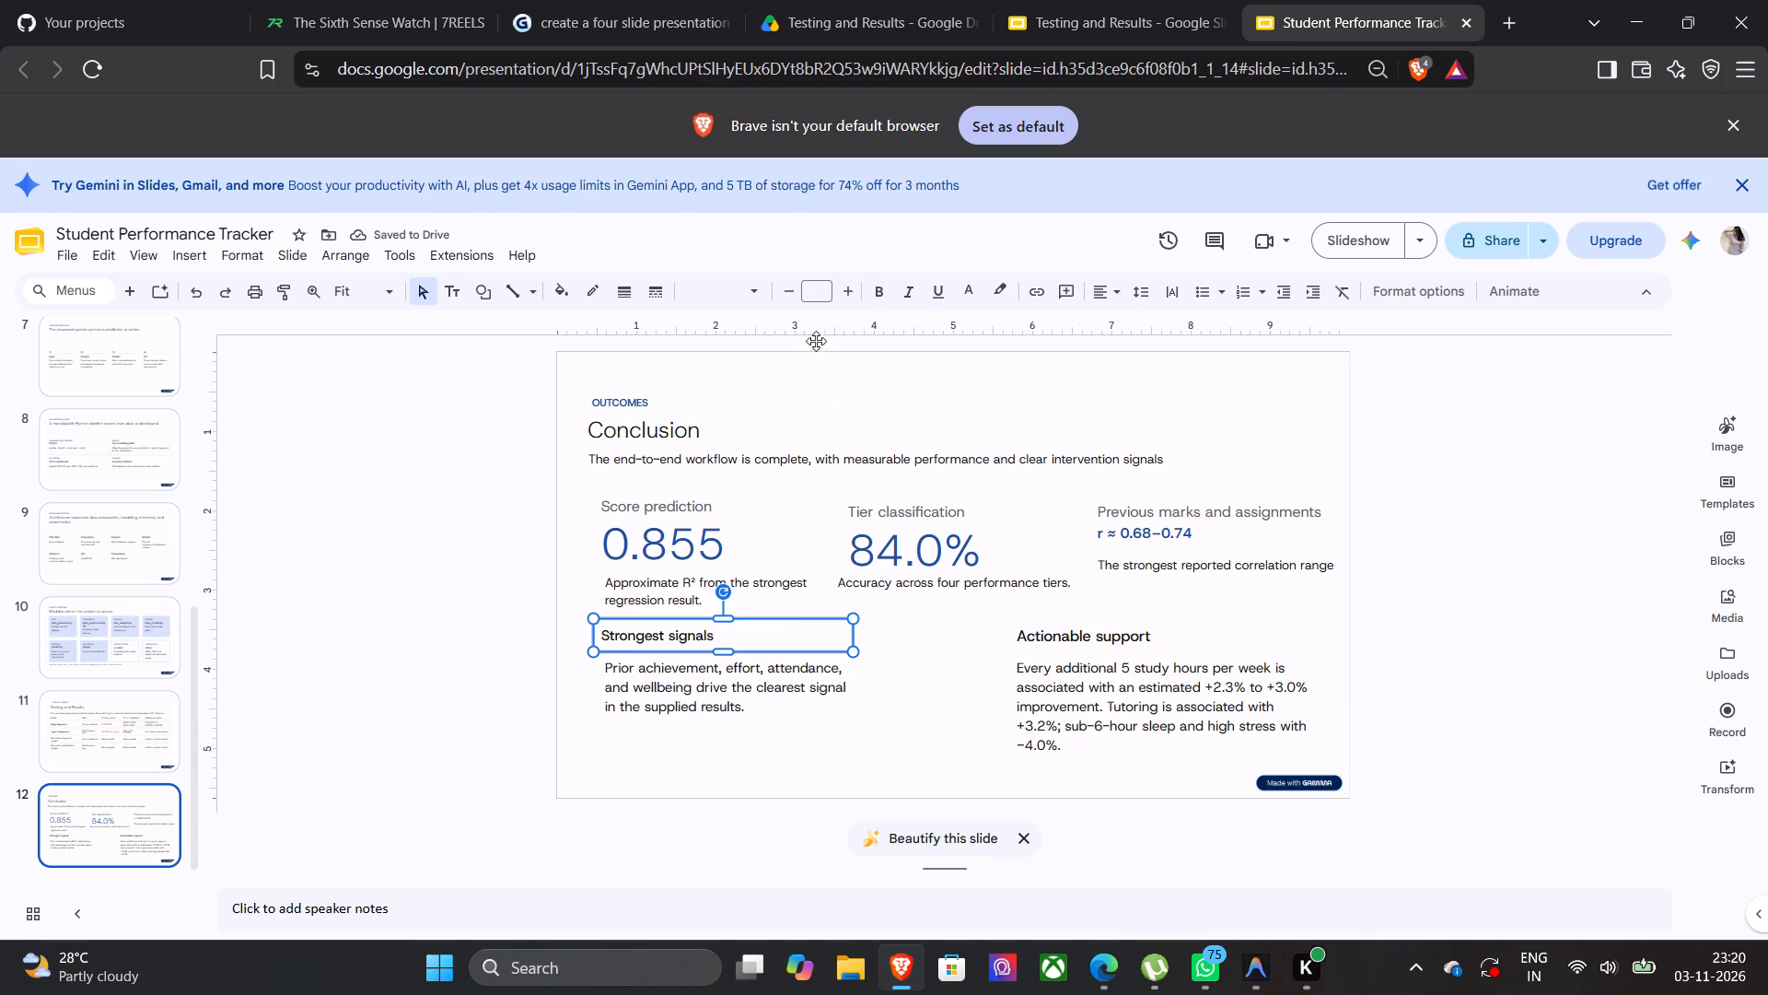
left_click(839, 302)
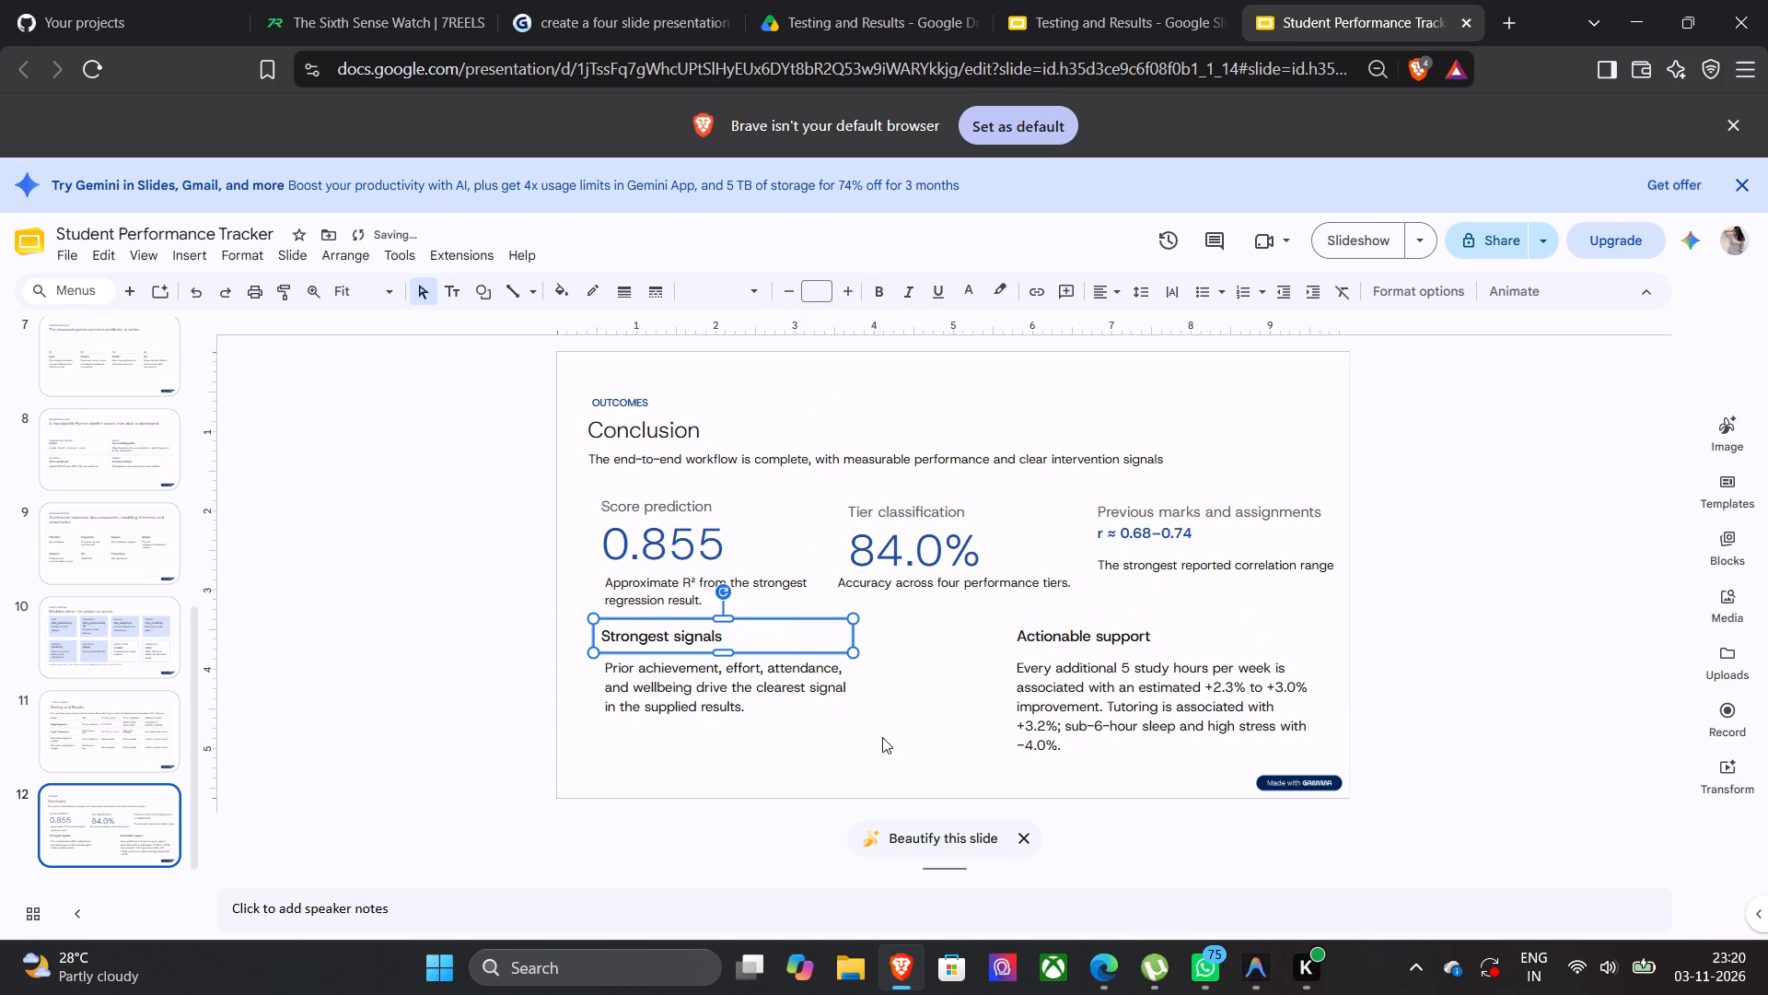
left_click(851, 768)
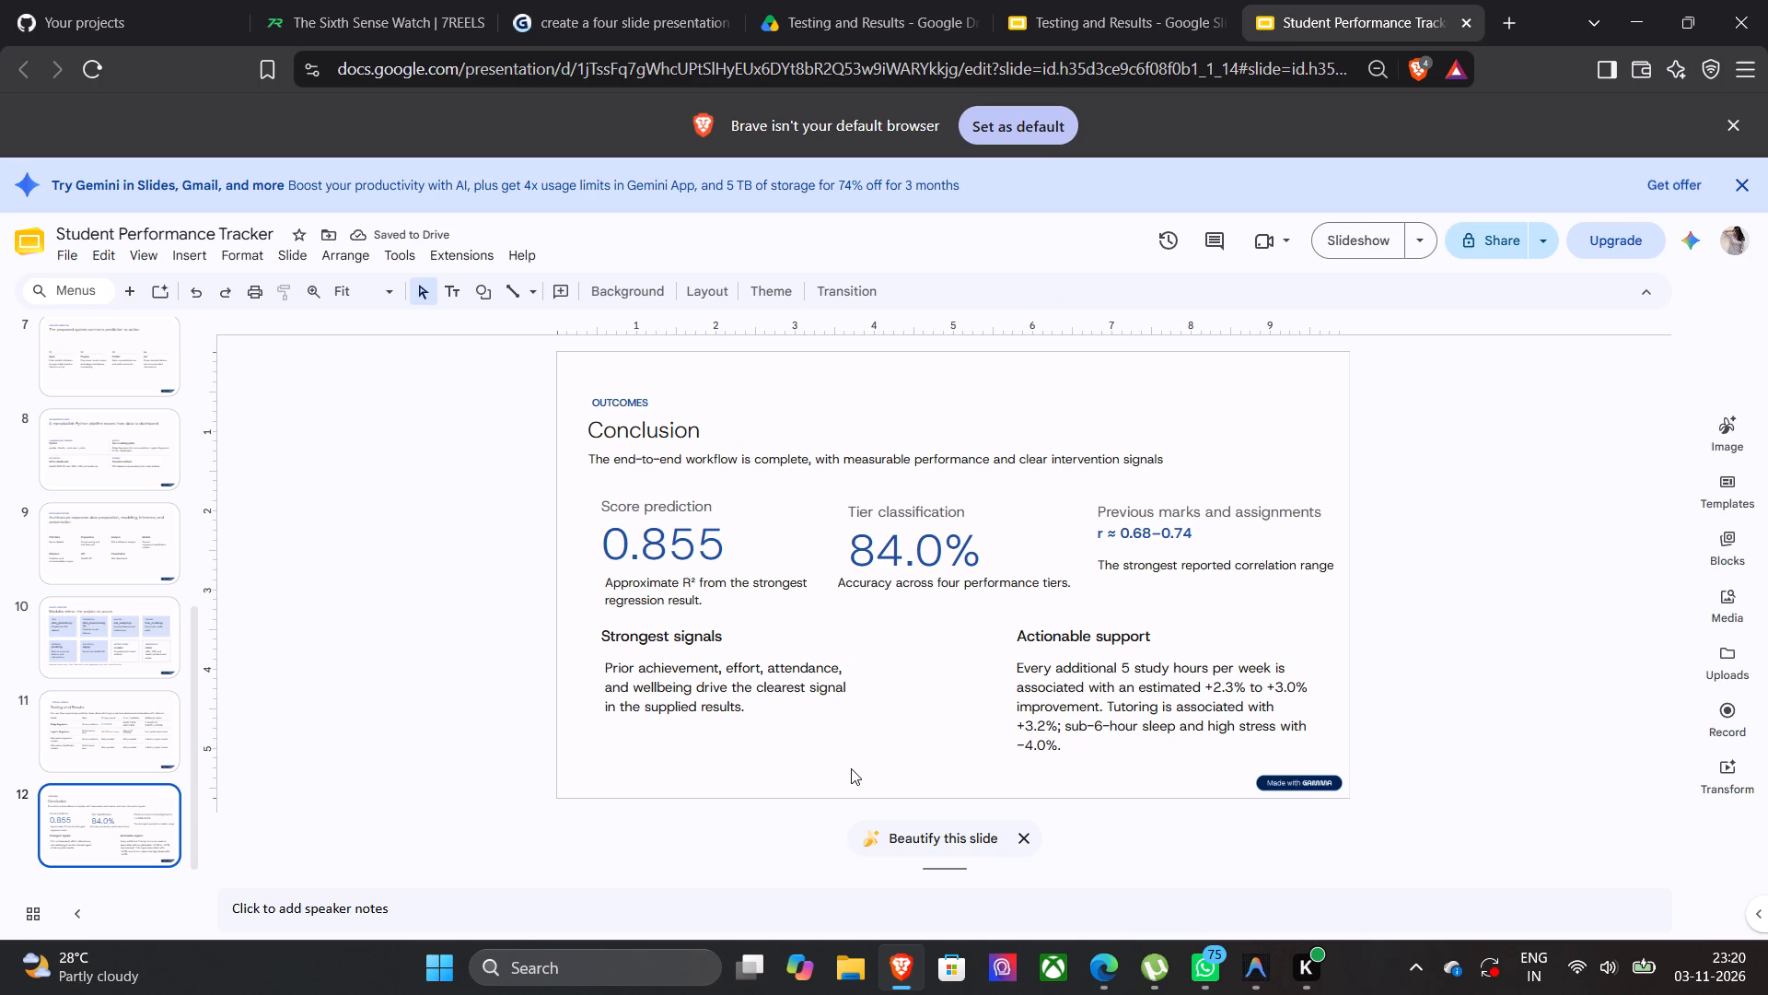
Increase the font size of the "OUTCOMES" label on slide 12 to 12.5.
left_click(648, 387)
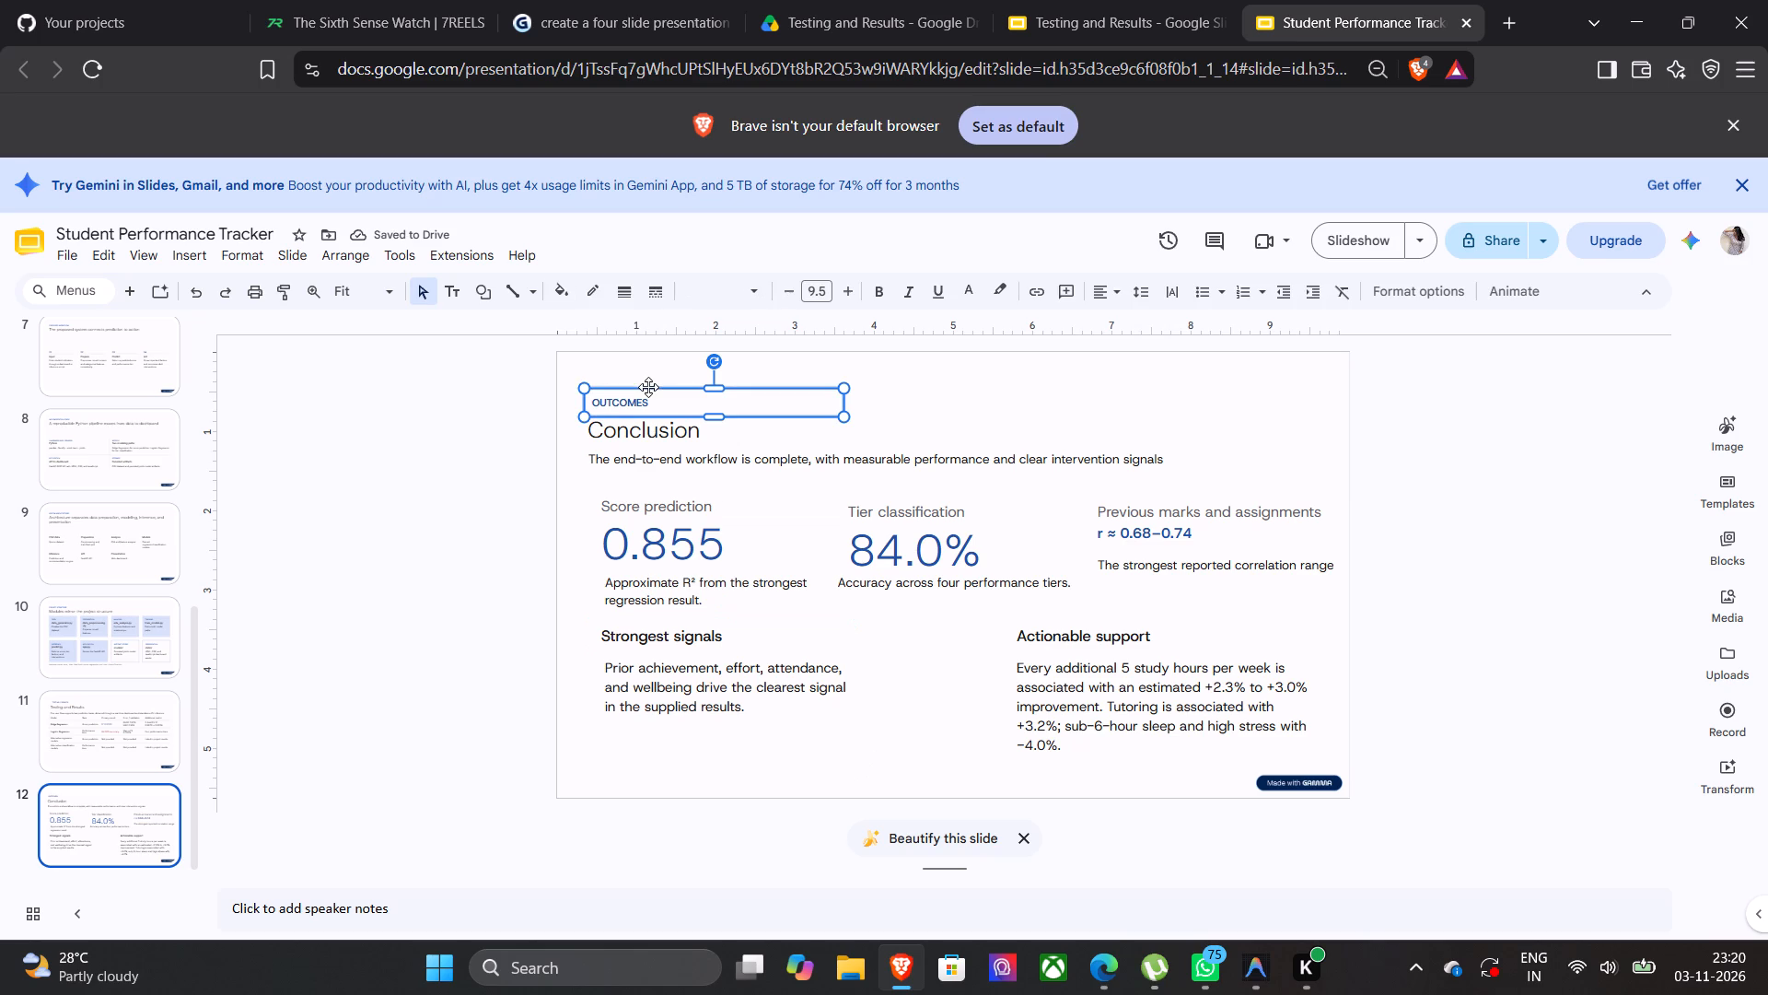
left_click(843, 299)
double_click(843, 299)
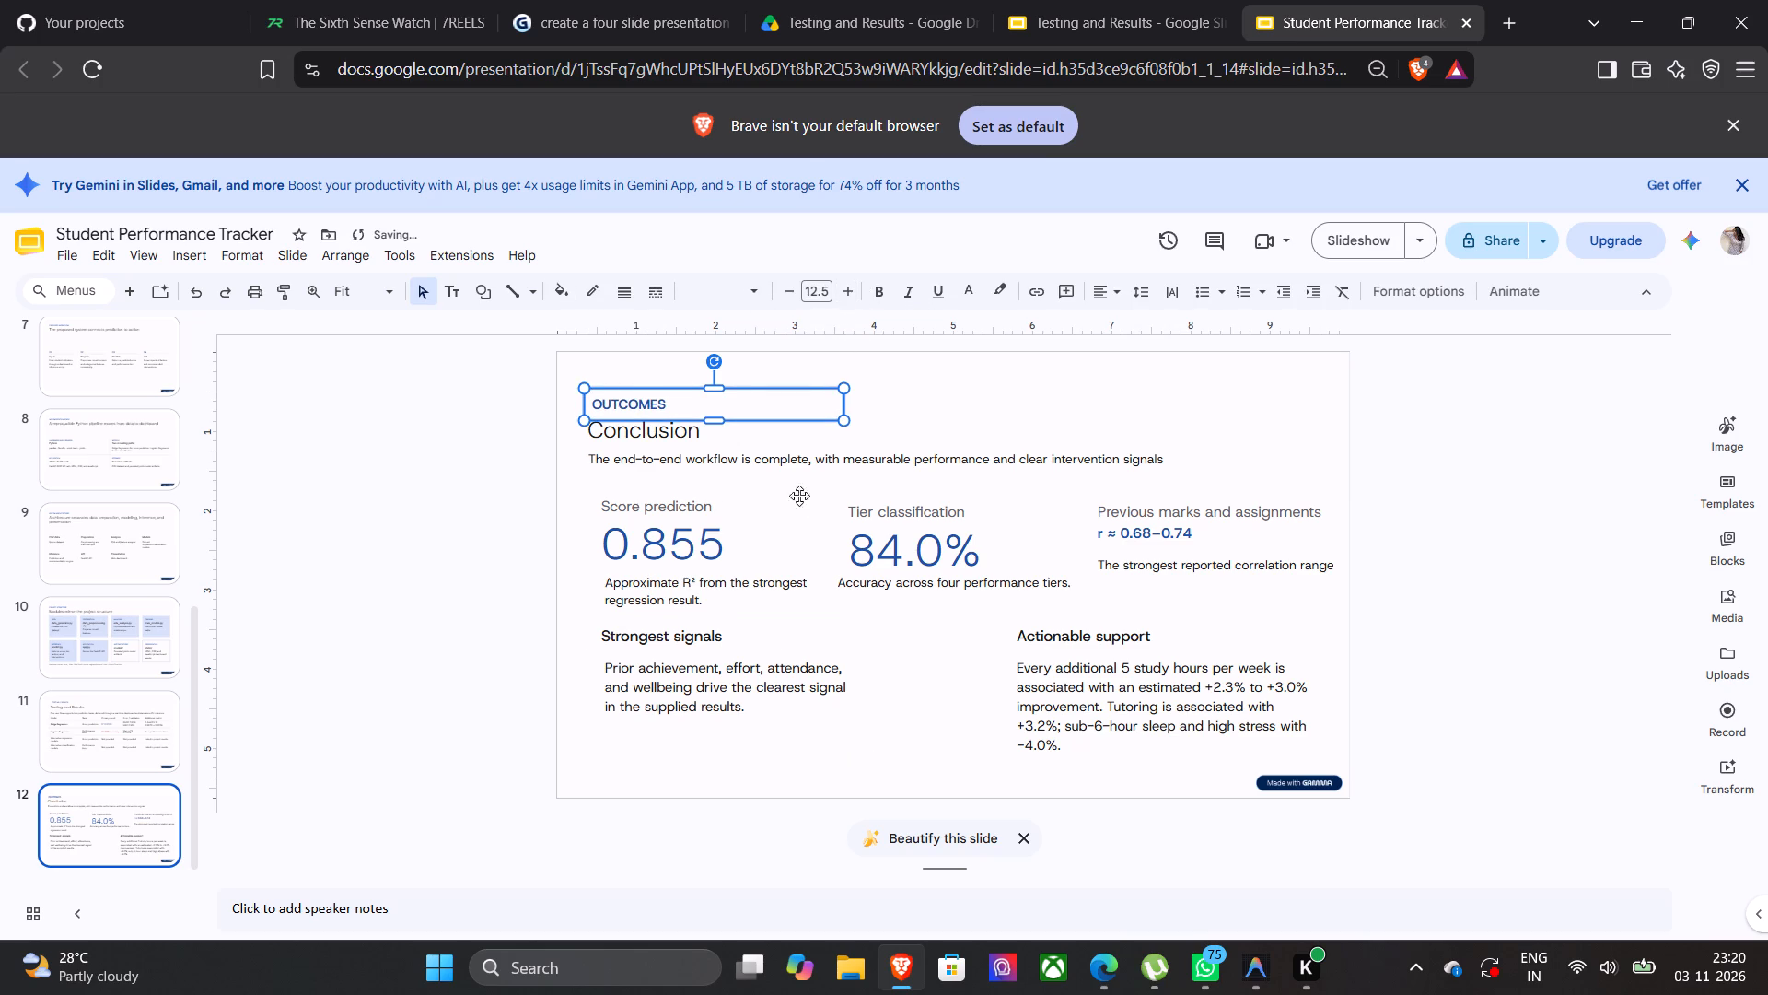
left_click(916, 712)
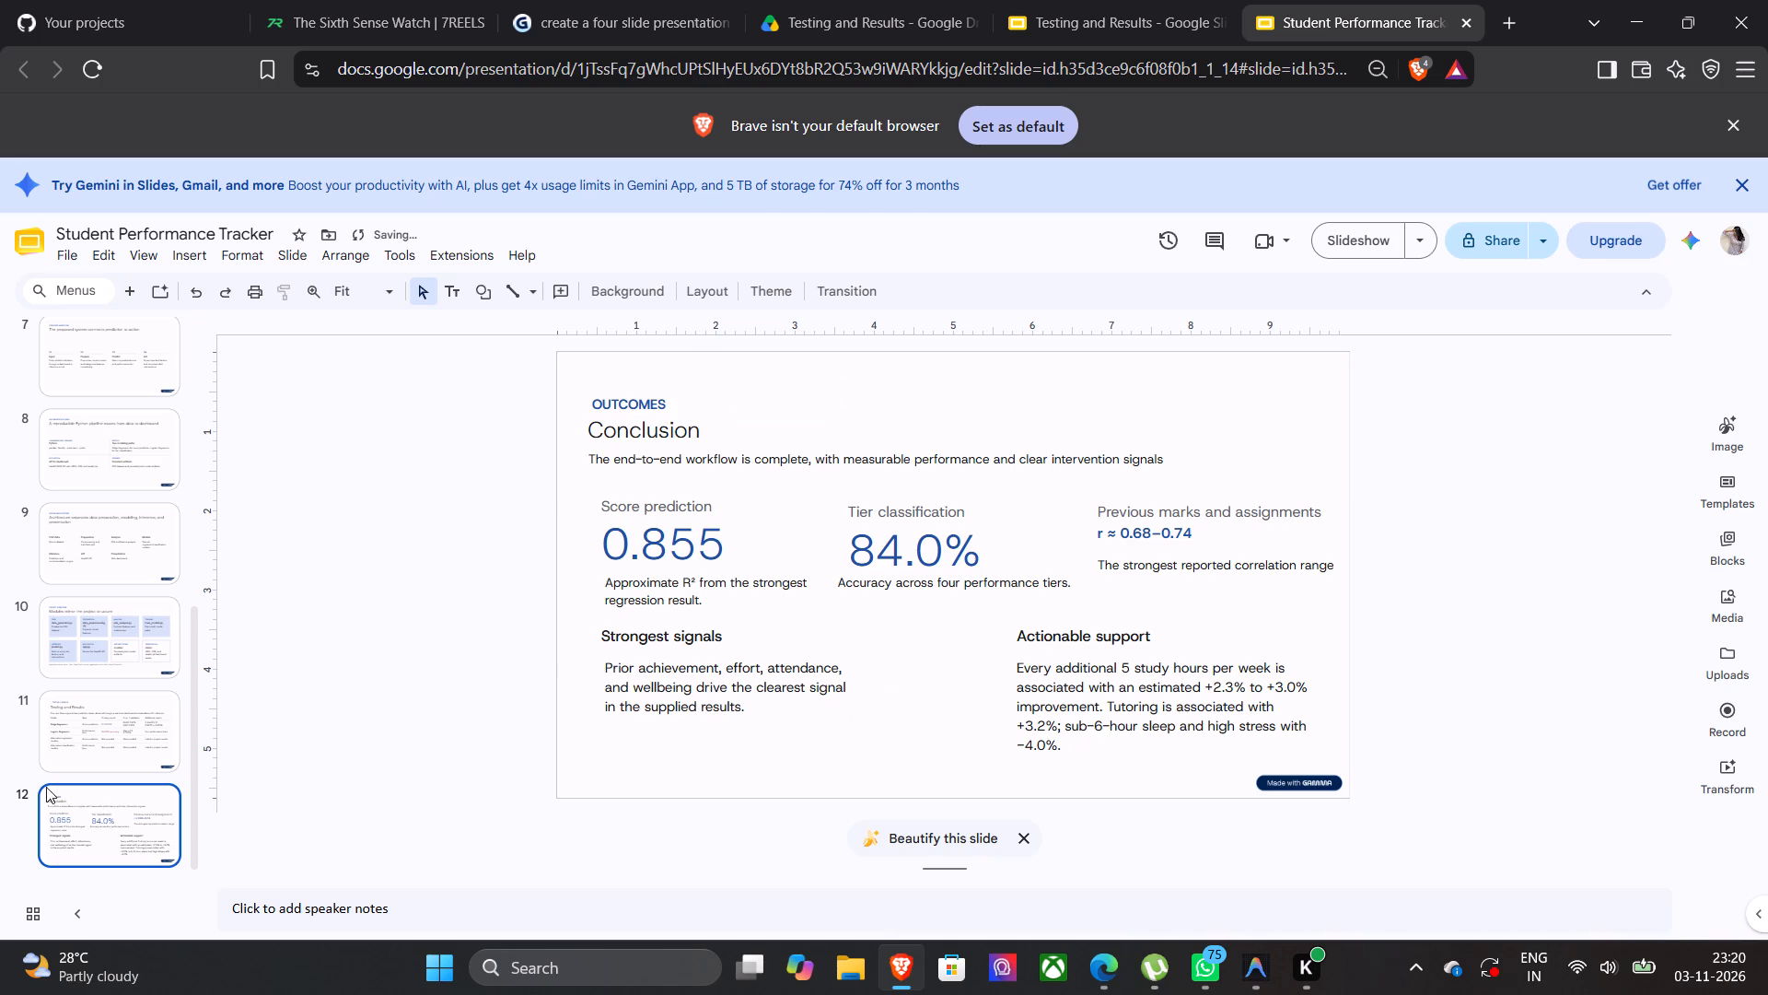
Increase the font size of the "TESTING / RESULTS" label on slide 11 to 12.5.
left_click(119, 747)
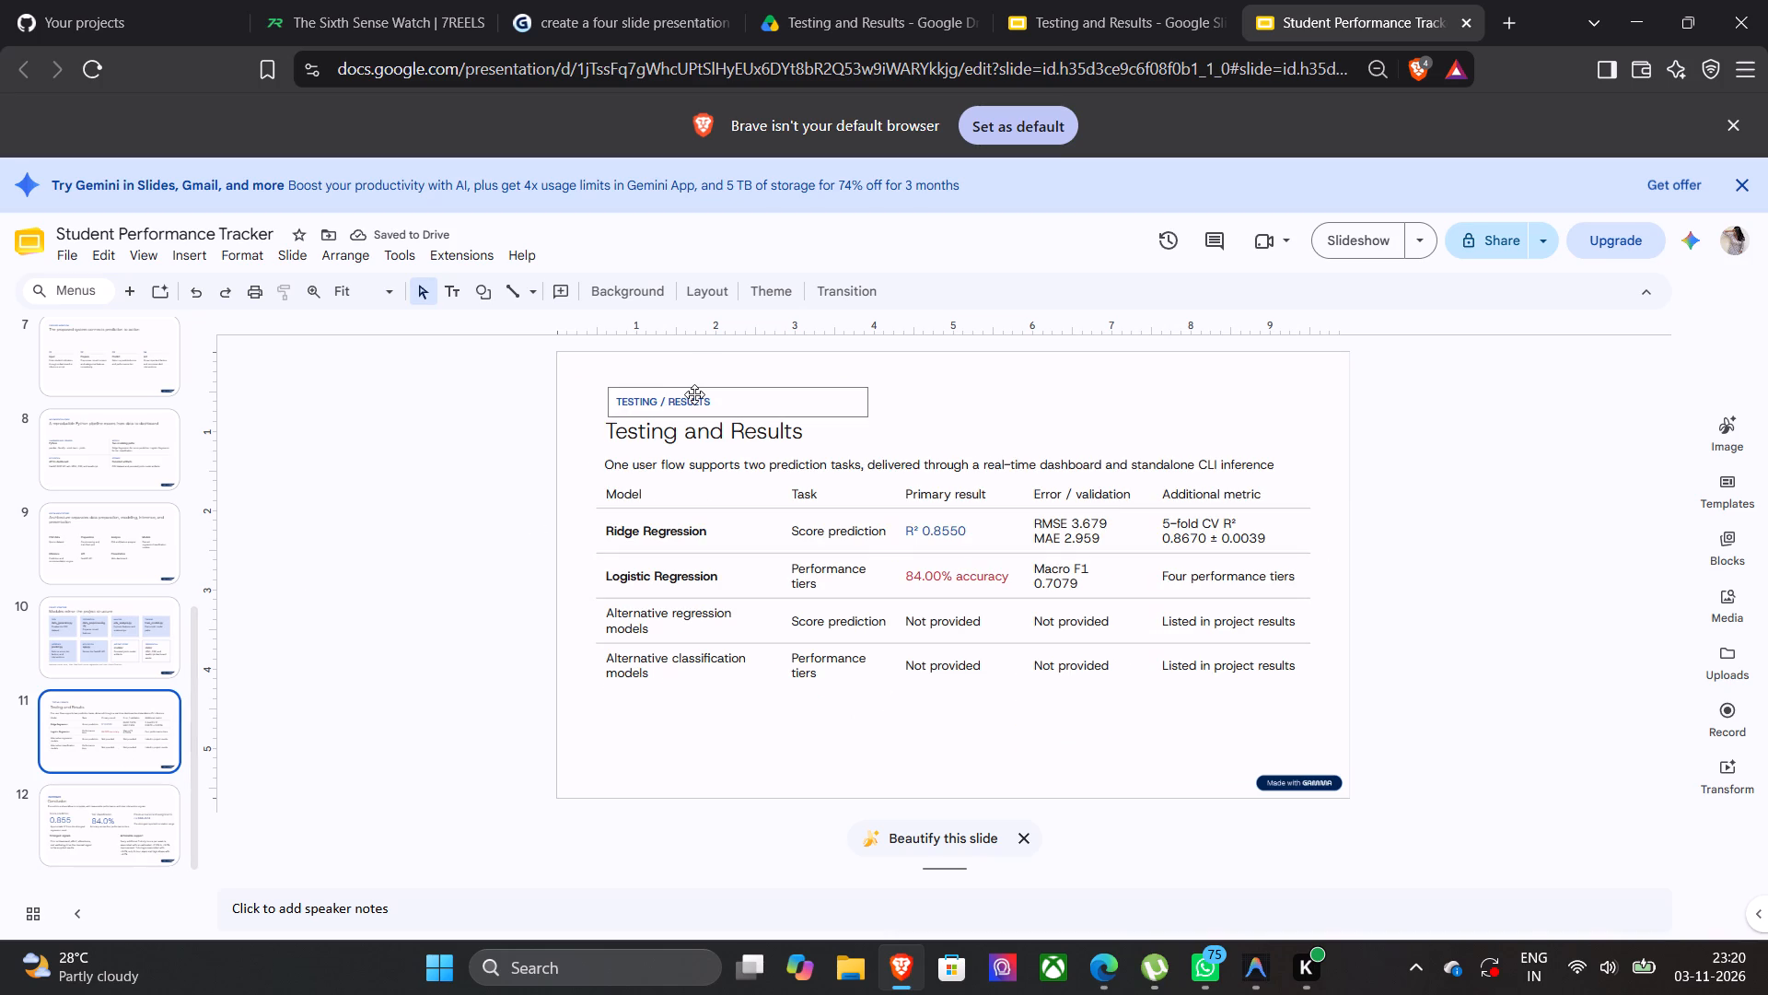
left_click(694, 394)
triple_click(858, 288)
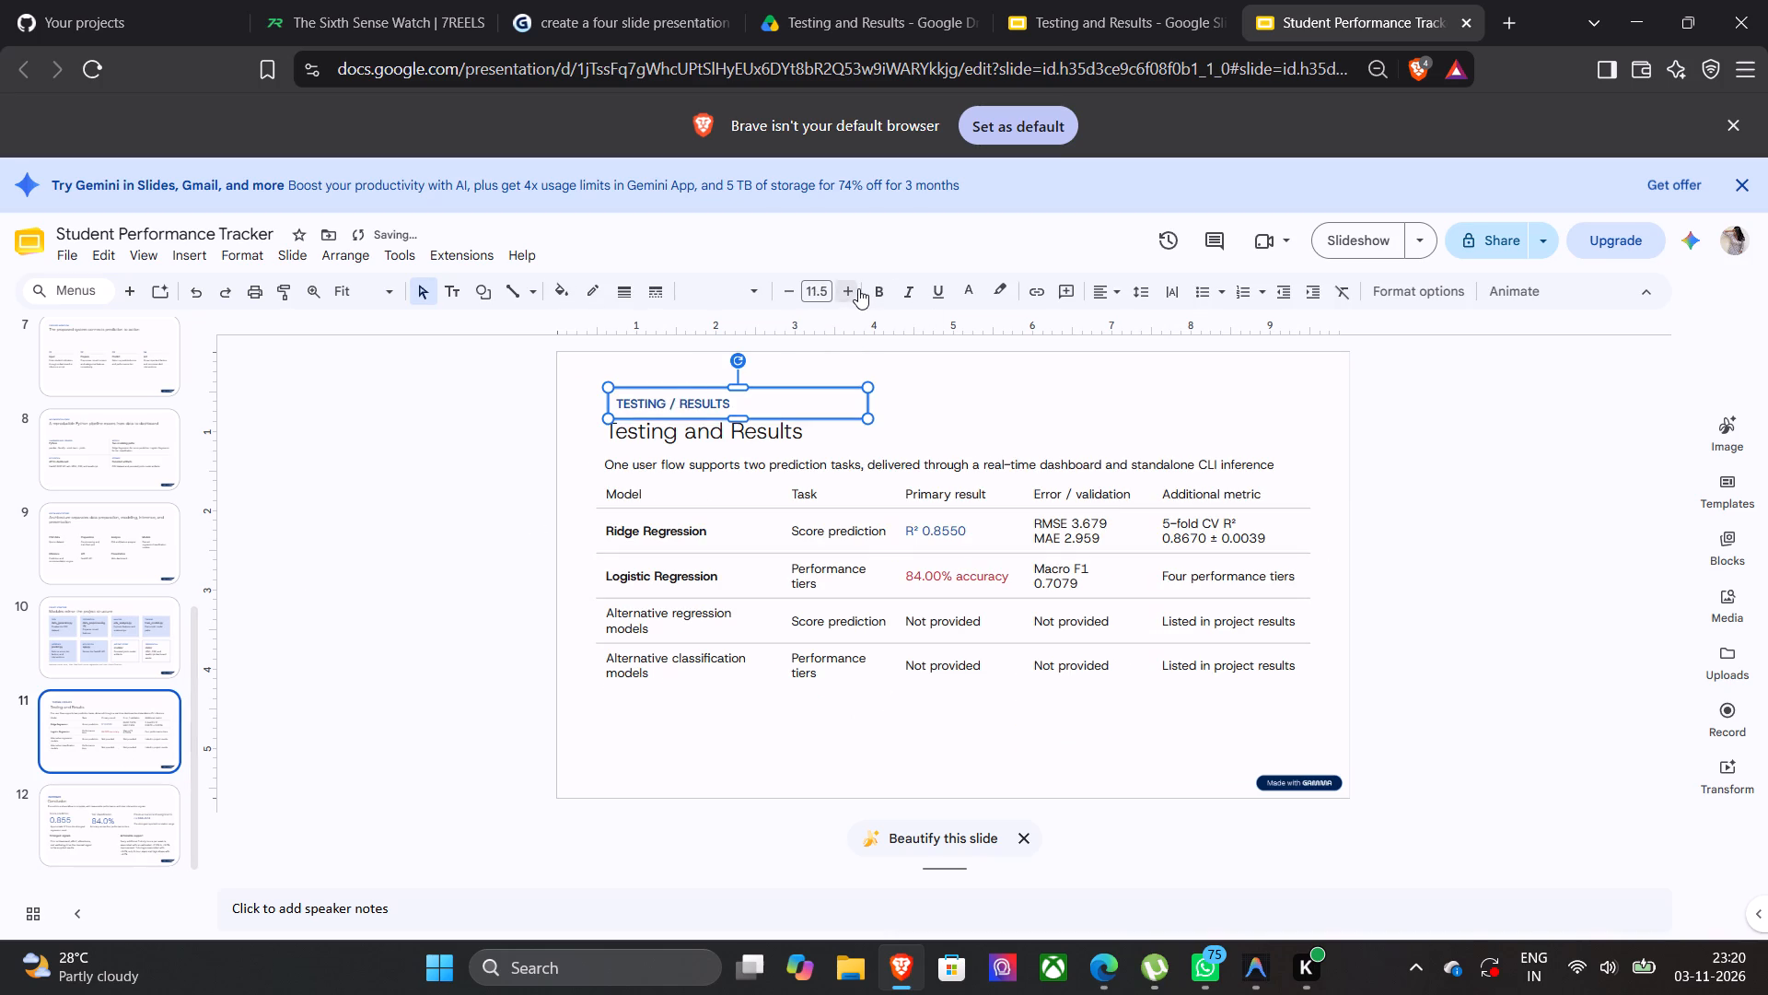
left_click(663, 731)
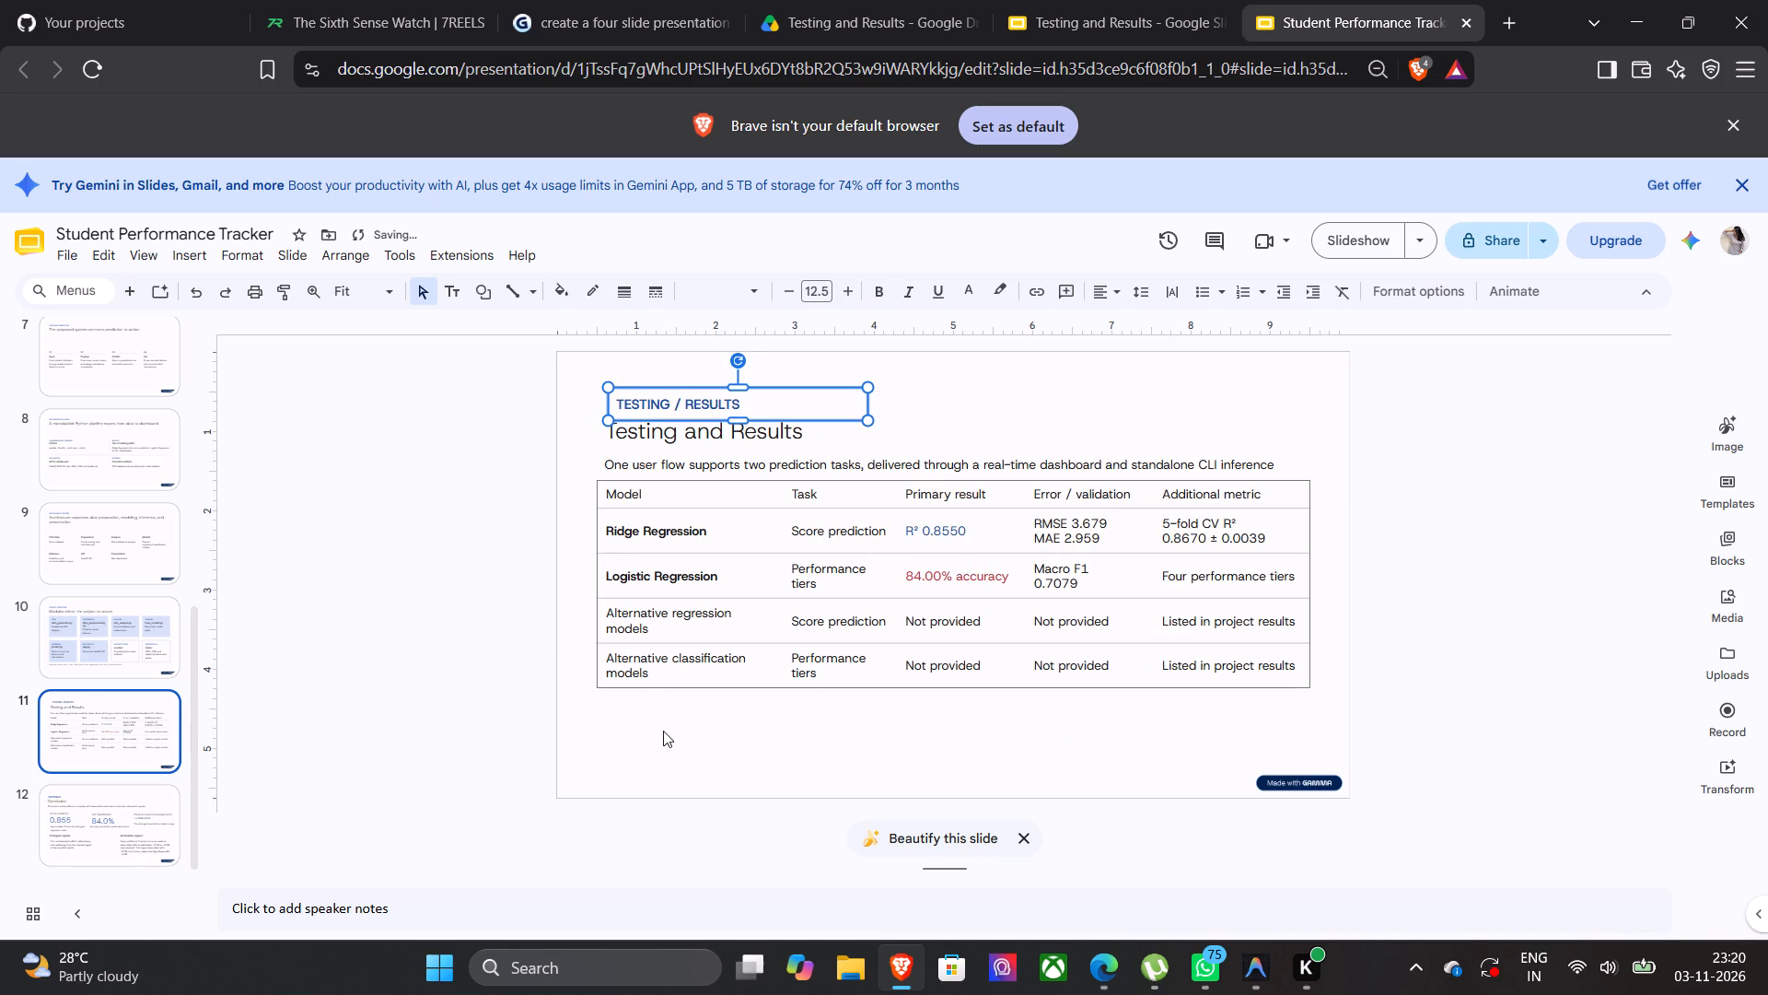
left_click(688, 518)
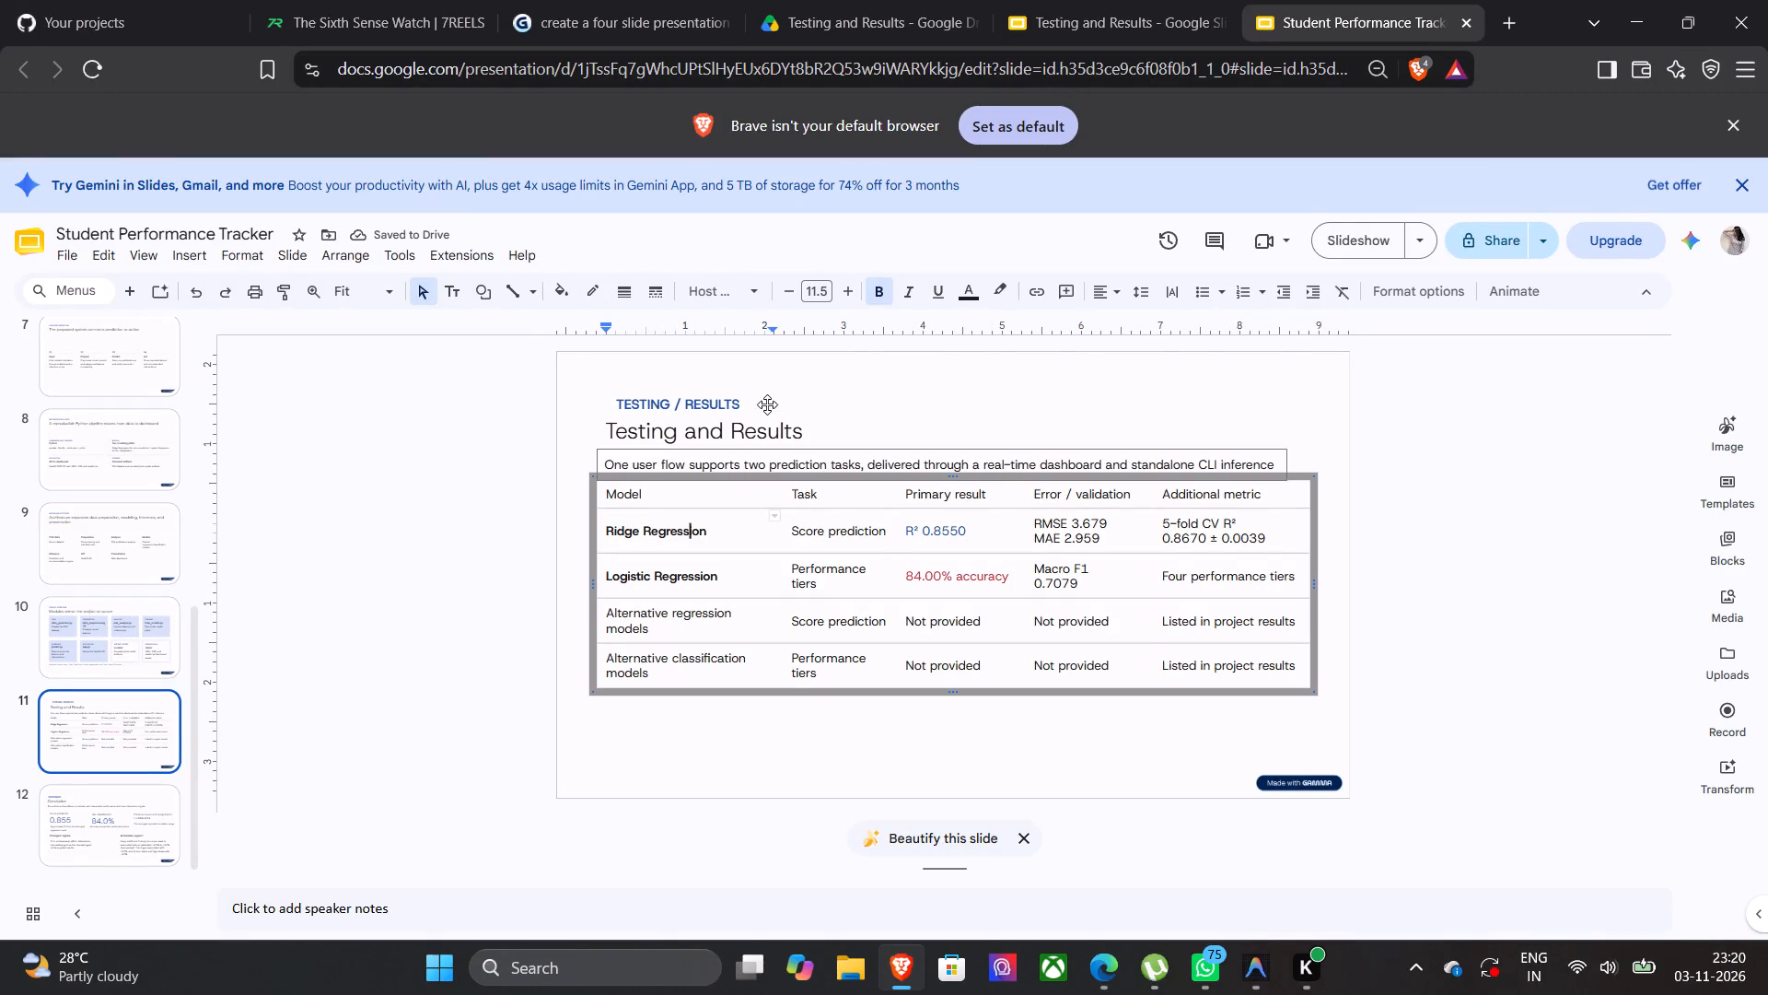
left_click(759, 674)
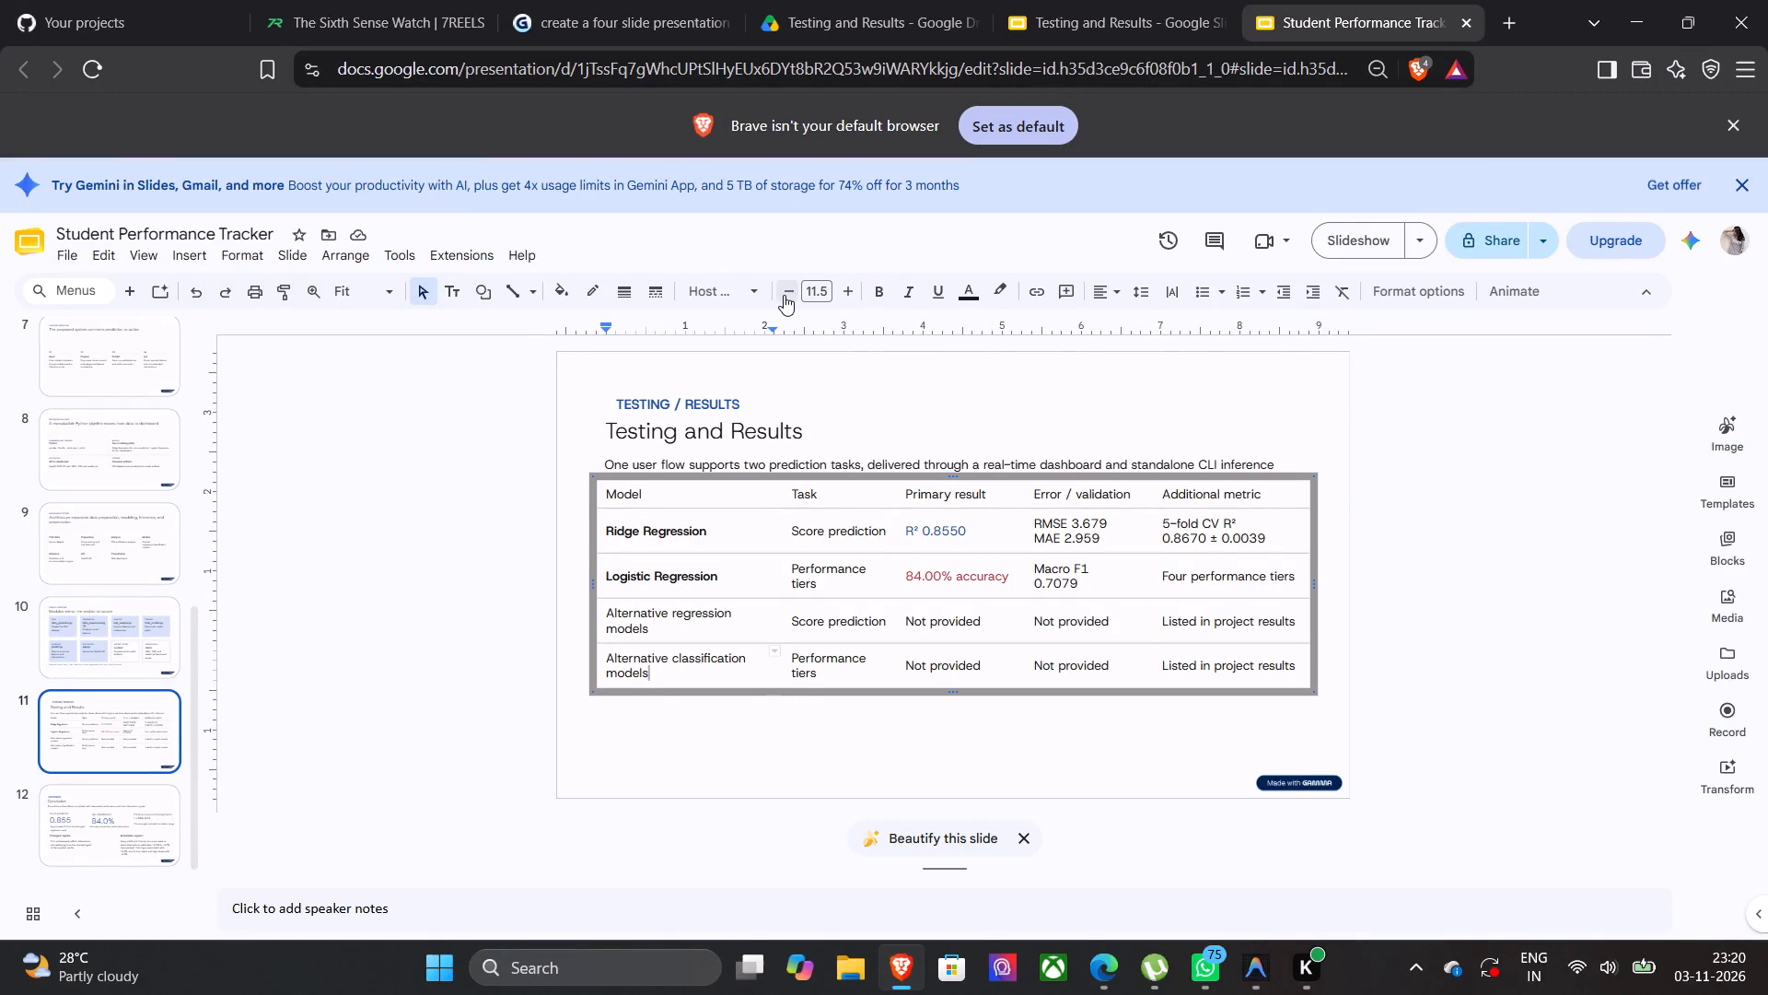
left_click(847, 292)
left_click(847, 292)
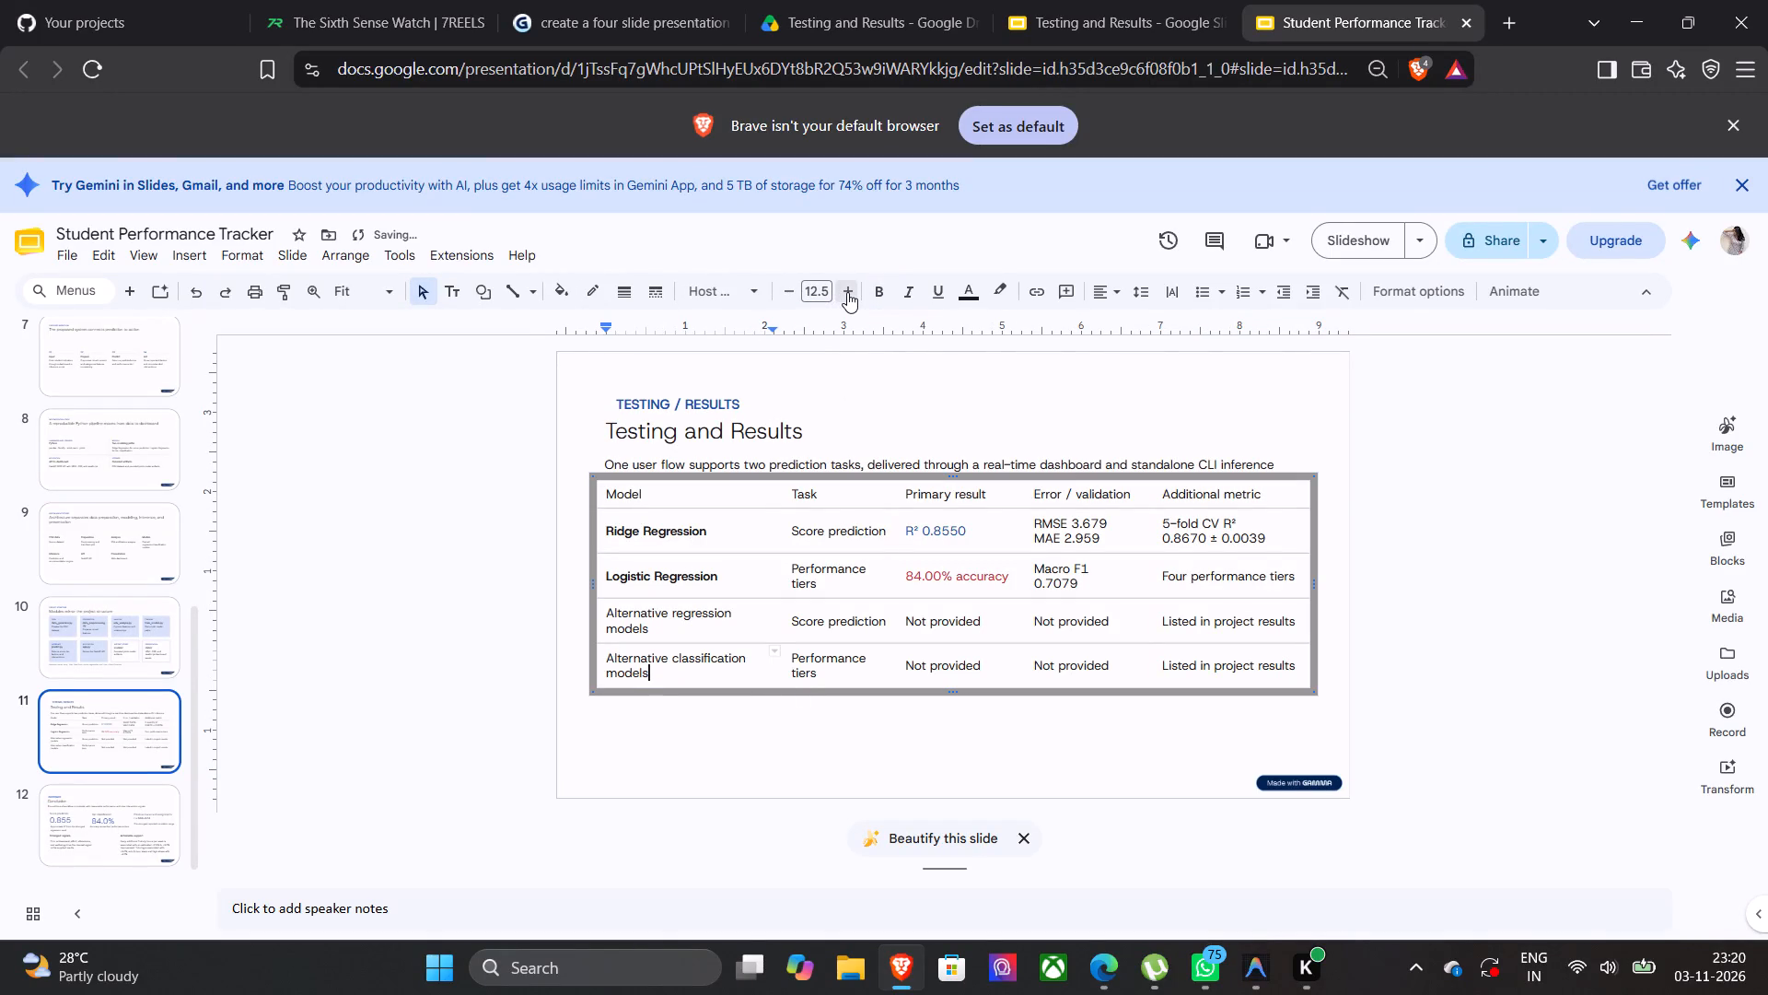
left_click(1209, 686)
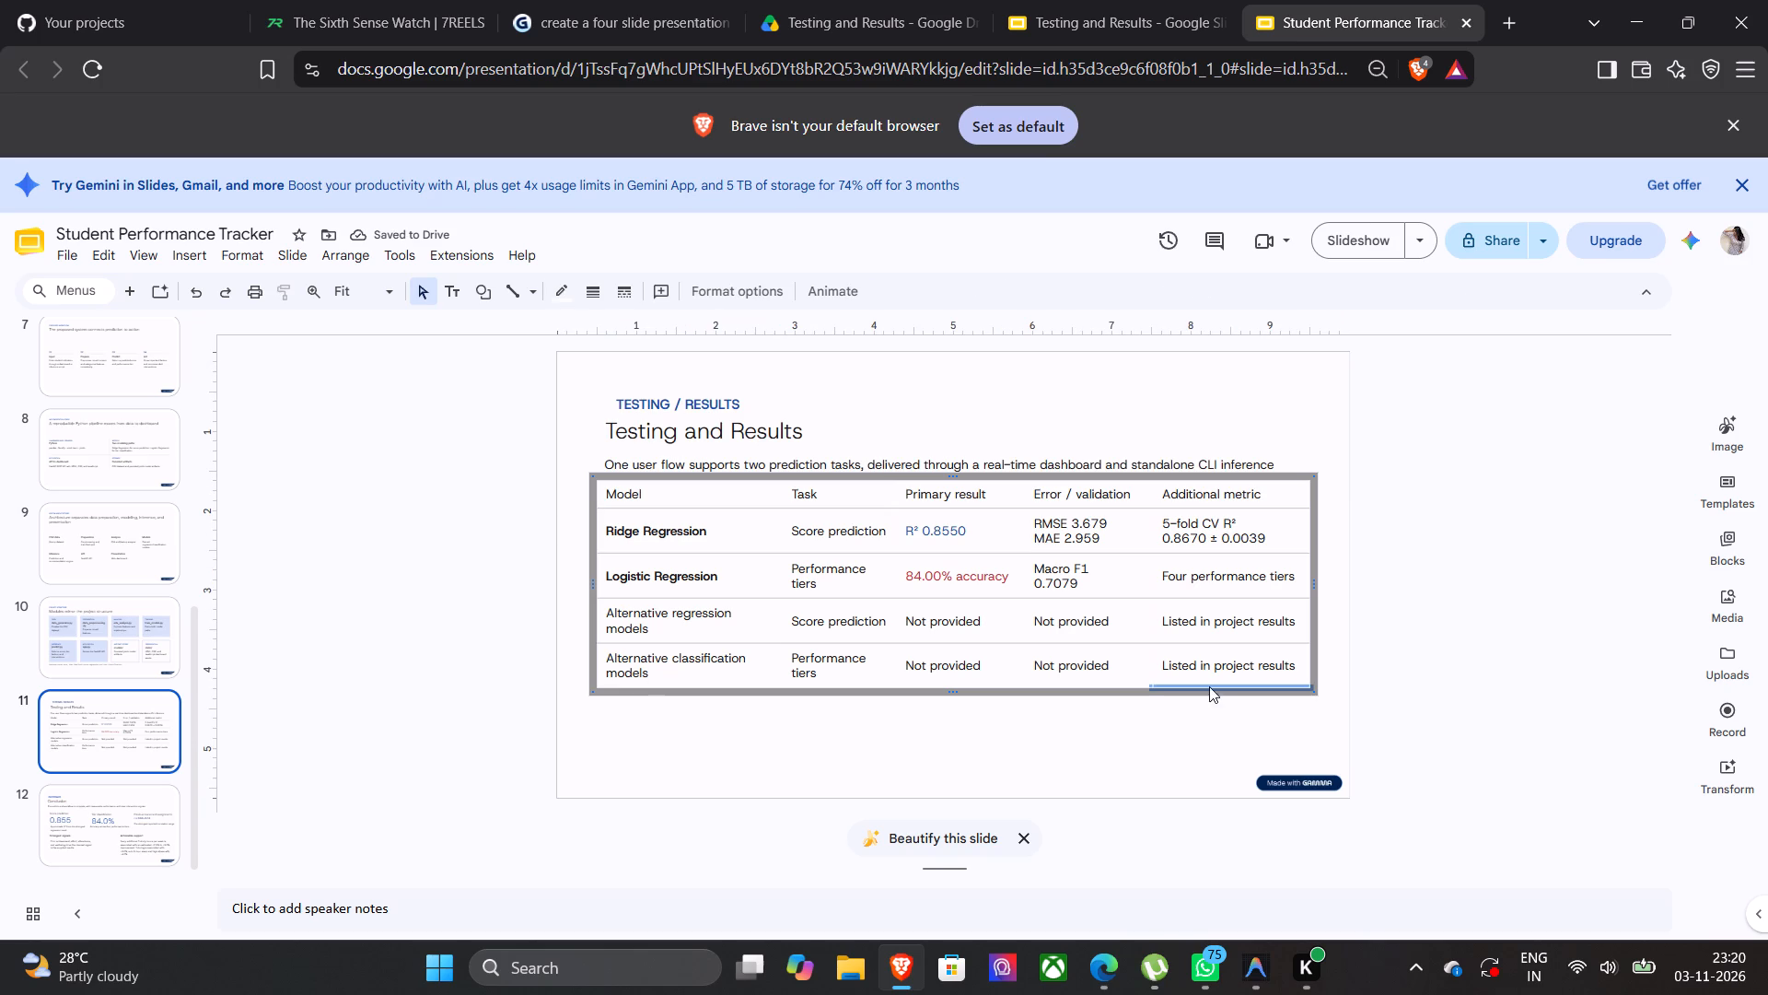
Increase the font size of all text in the model results table on slide 11 by one increment.
left_click(1299, 477)
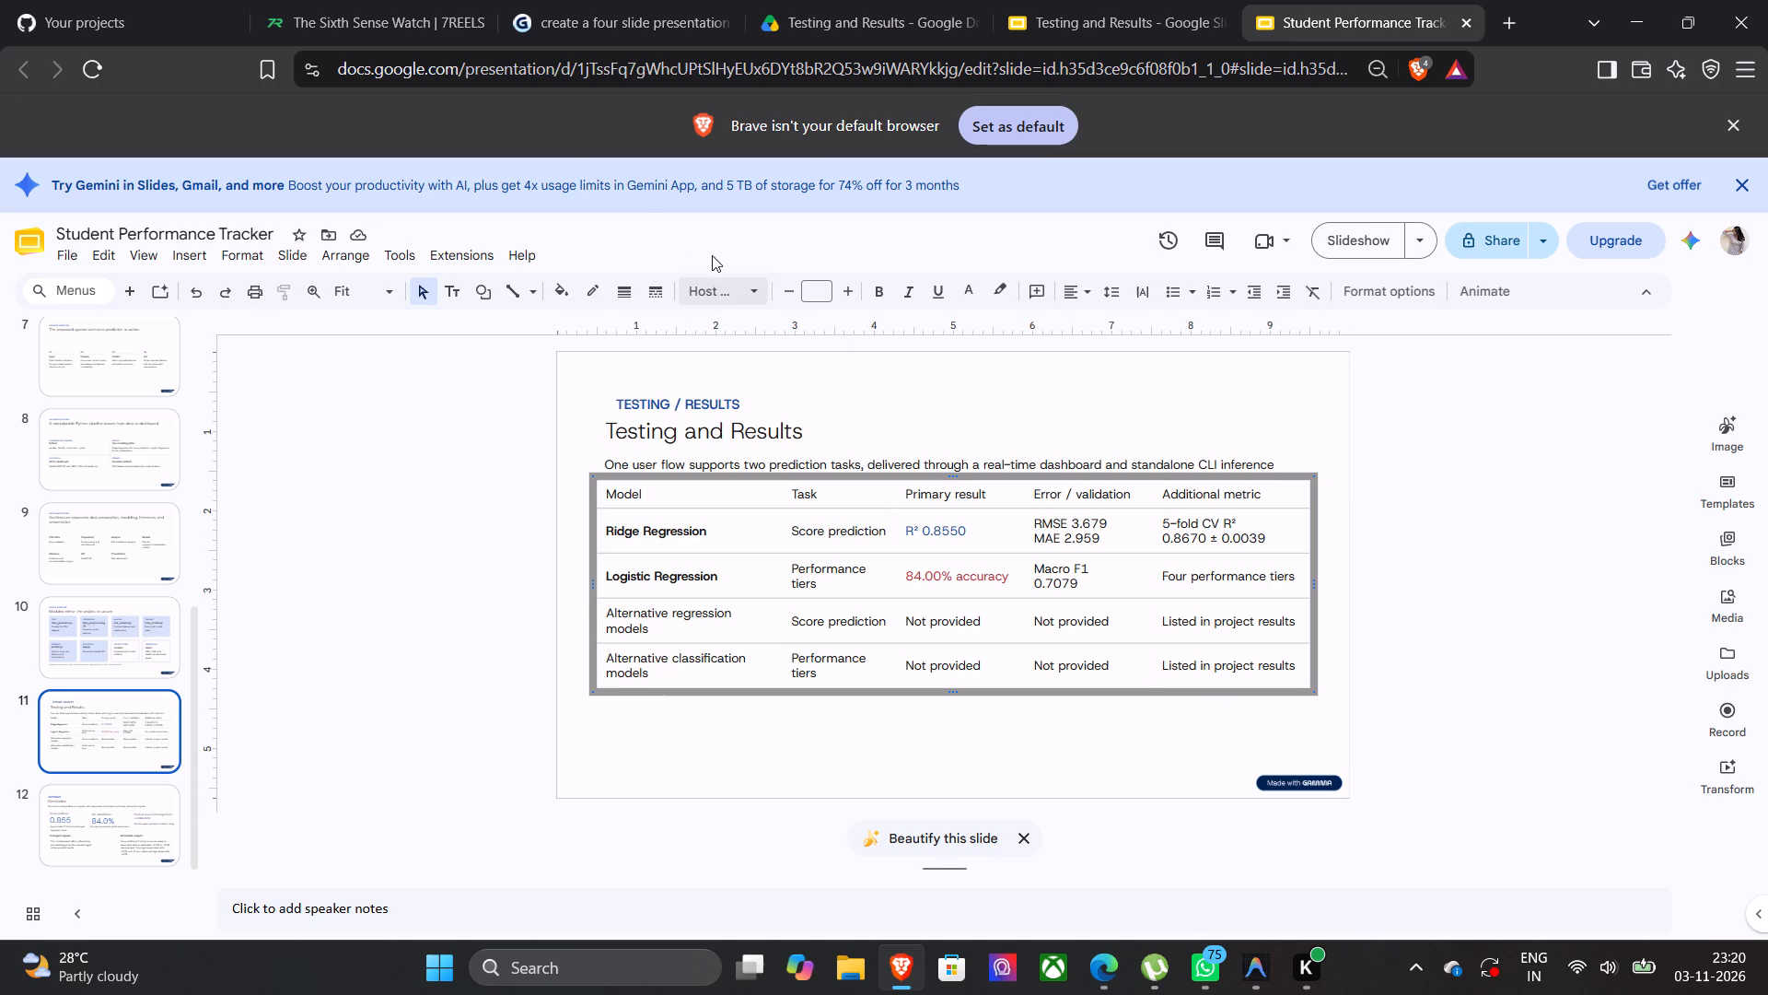
left_click(849, 298)
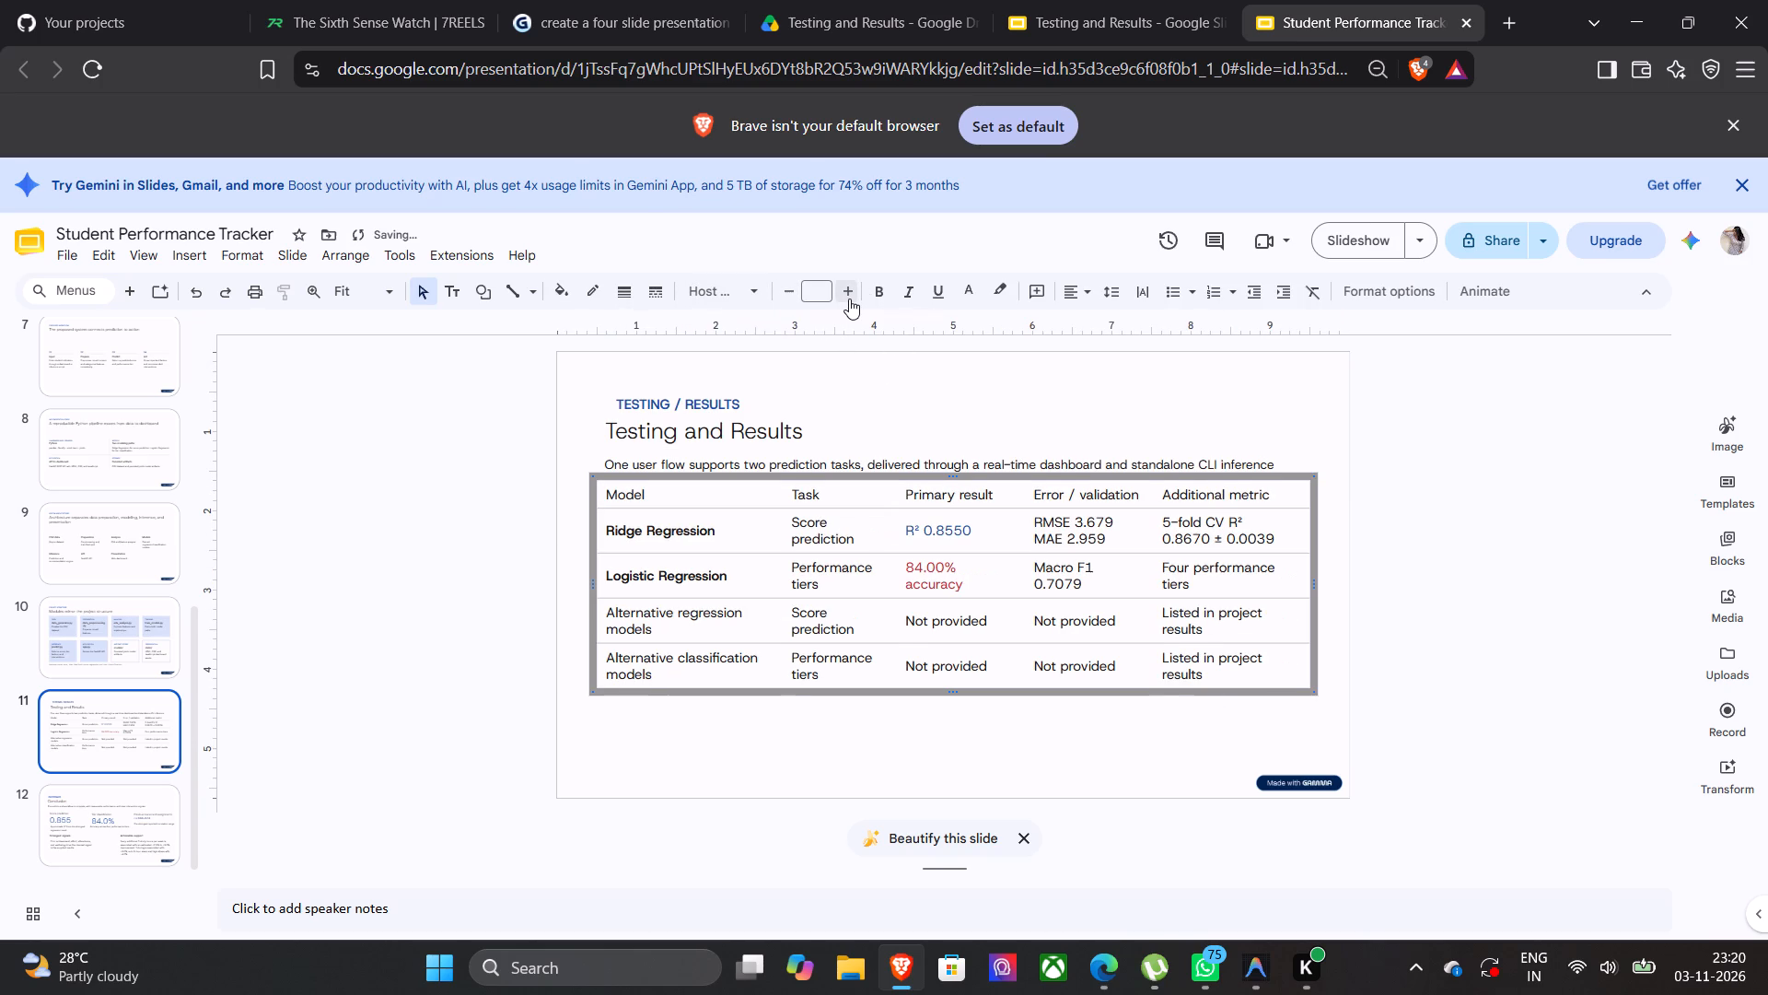
left_click(849, 298)
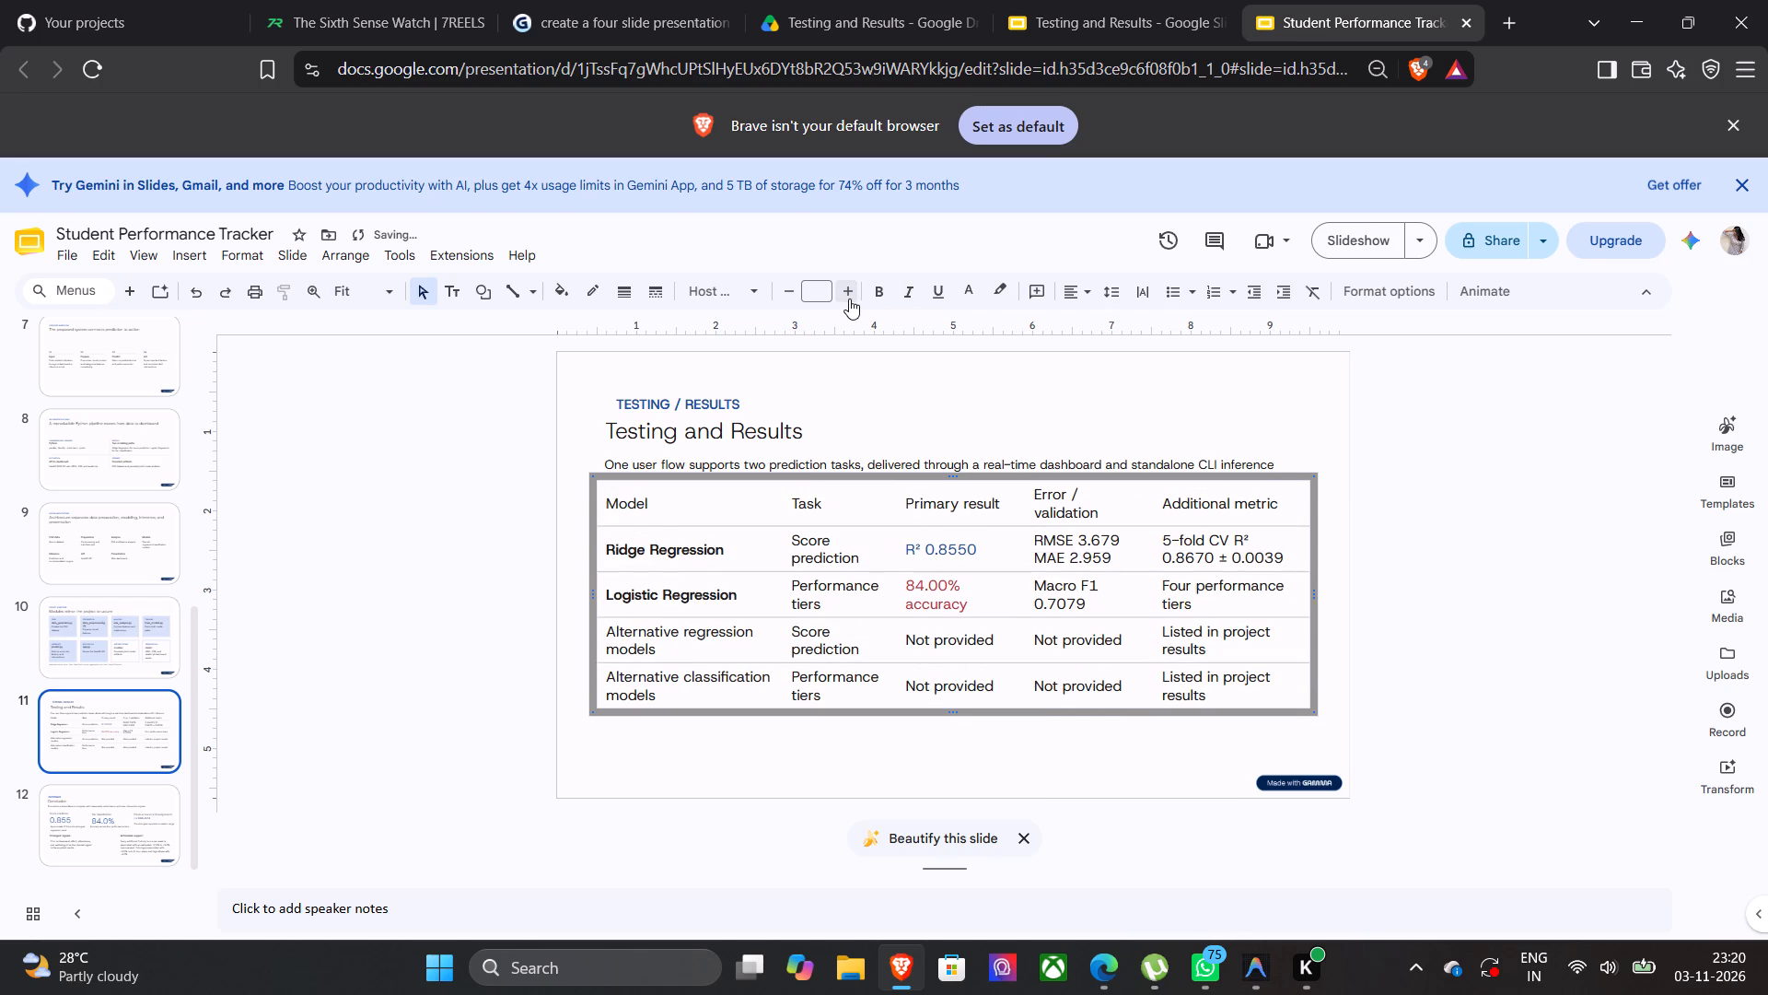
left_click(779, 296)
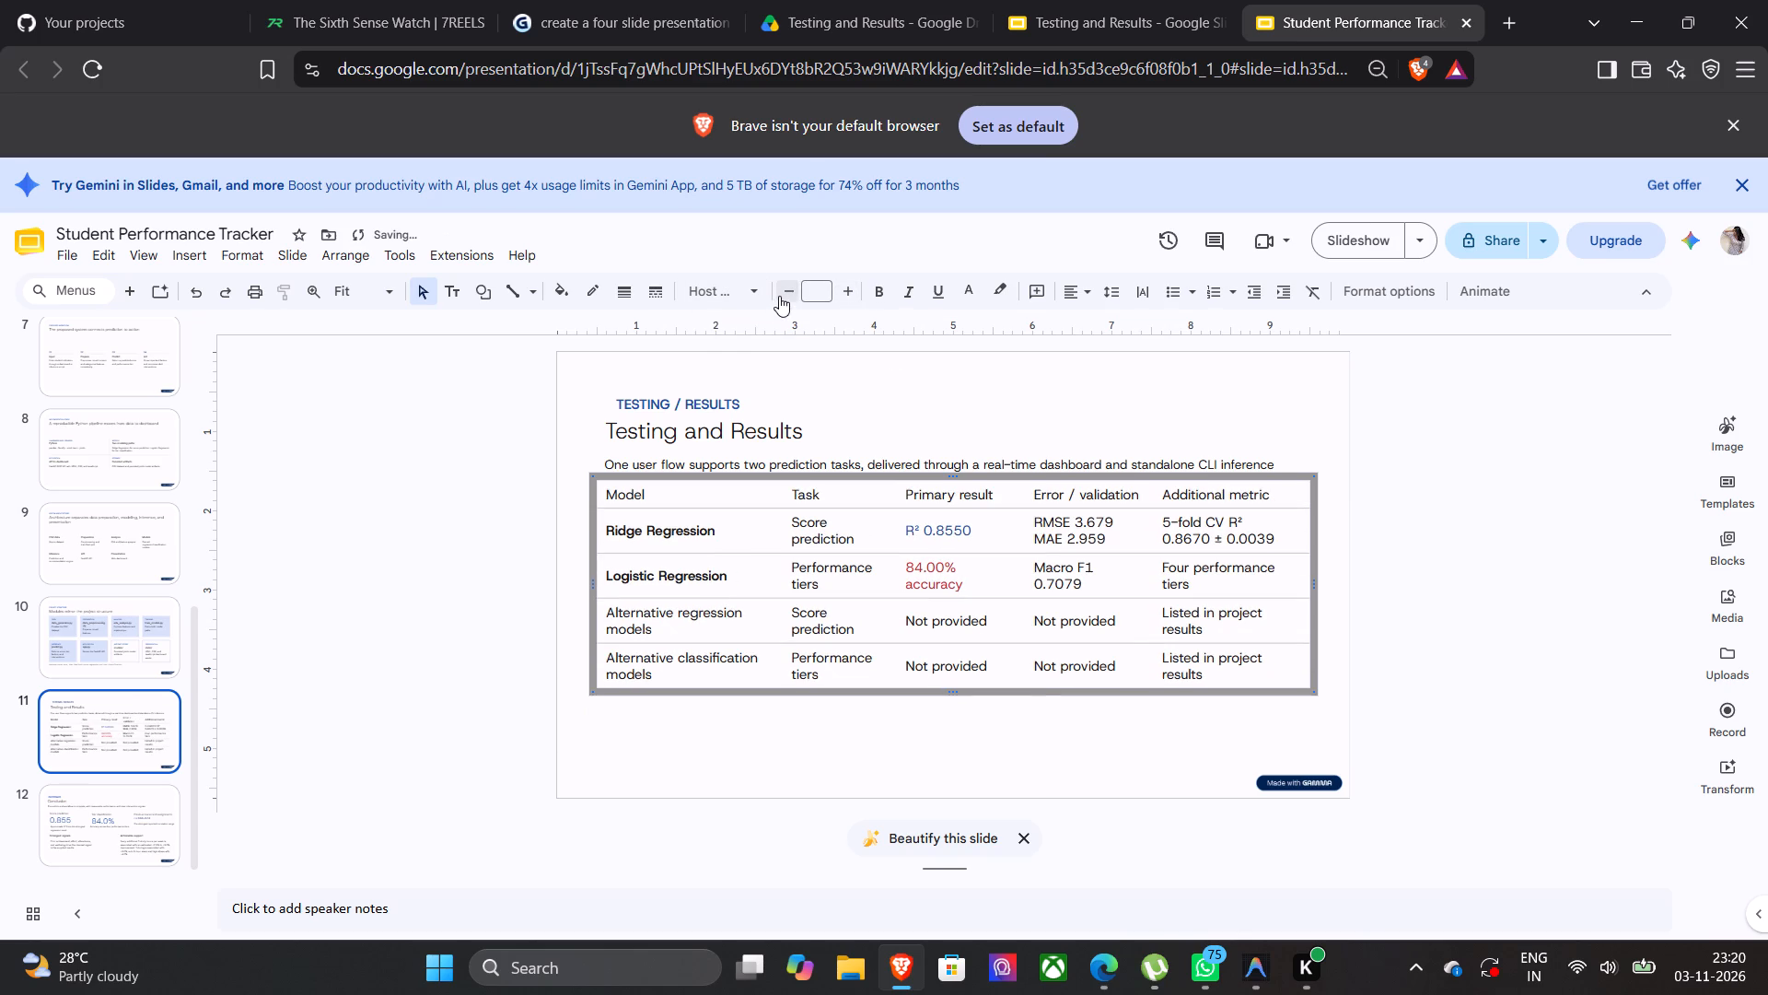
Increase the font size of the "One user flow supports two prediction tasks" subtitle on slide 11 by one increment.
left_click(1253, 456)
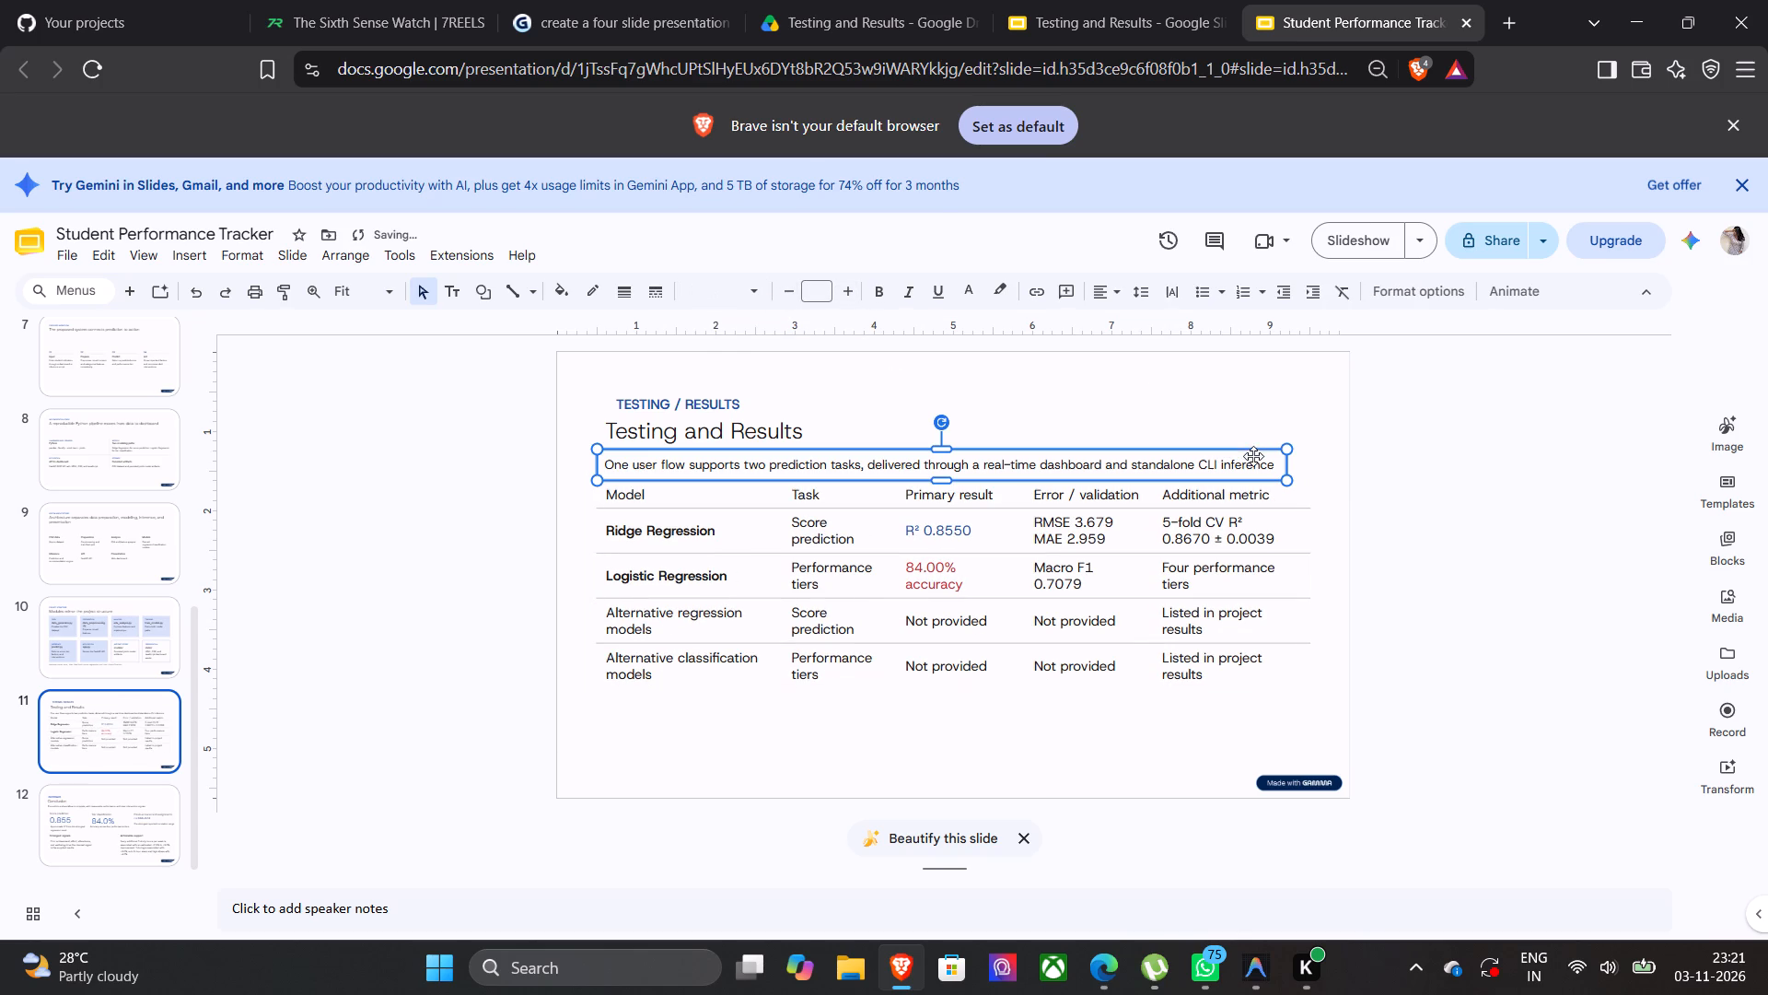
left_click(853, 290)
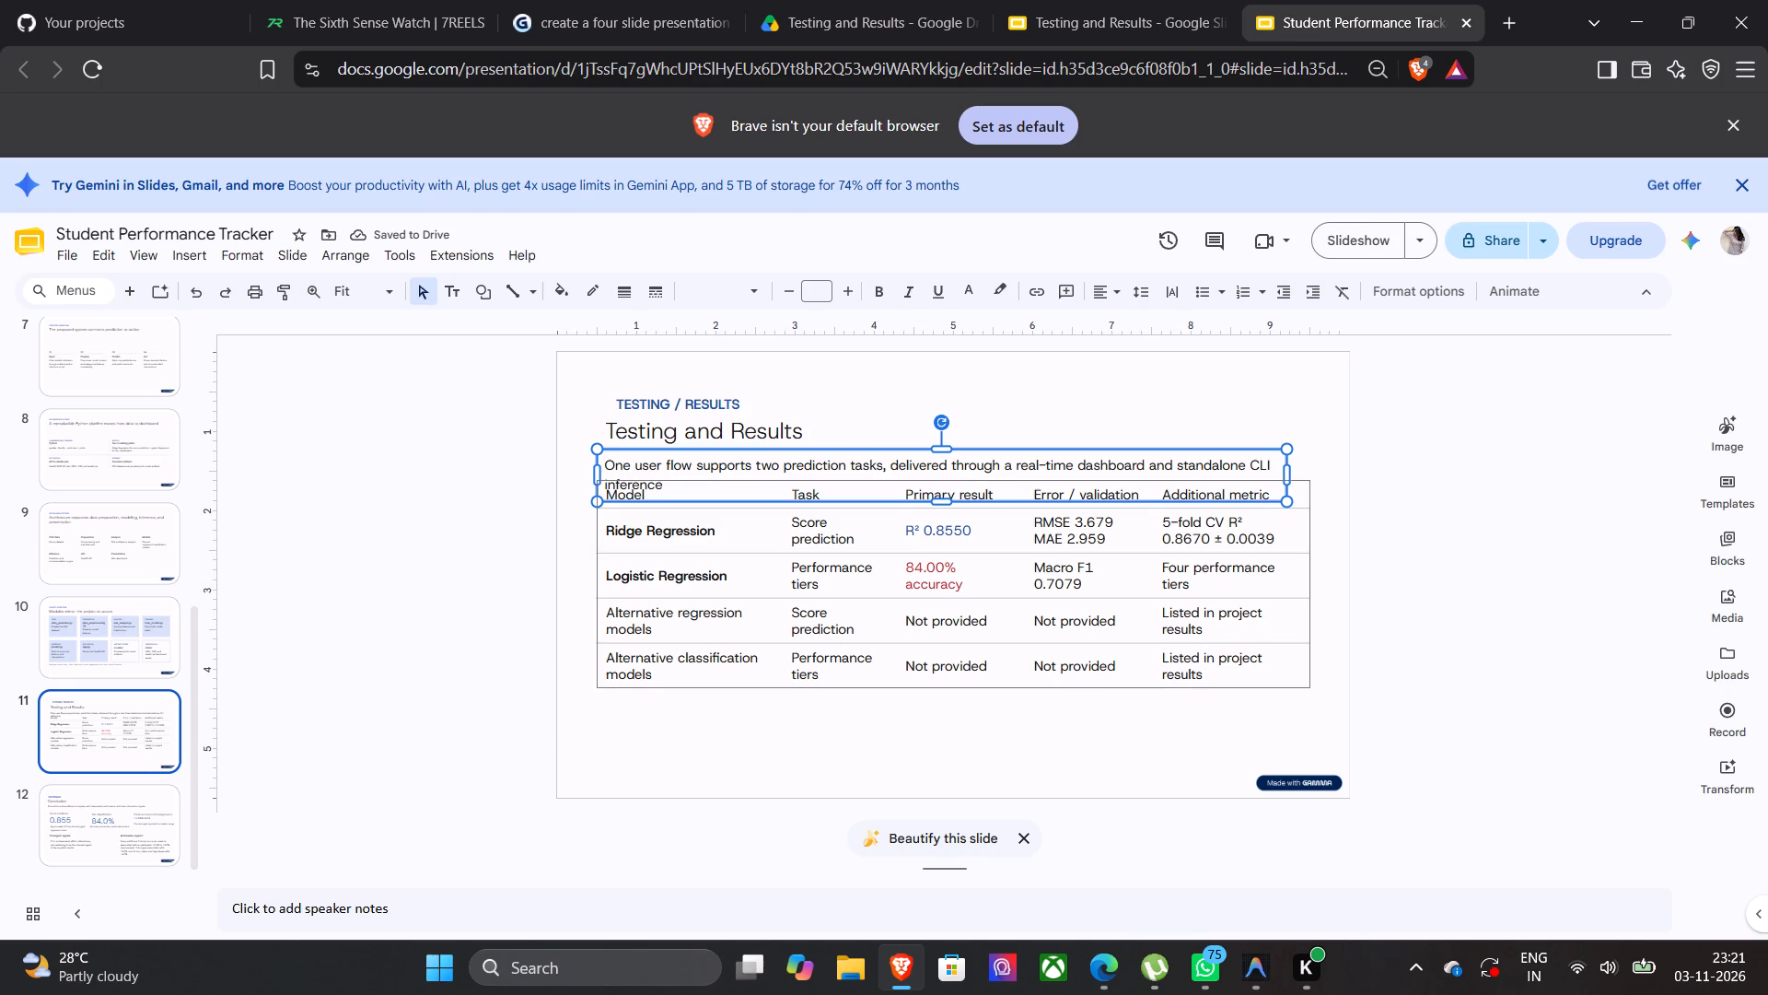
Move the results table on slide 11 straight down so it clears the two-line subtitle above it.
left_click(1303, 525)
left_click(1314, 524)
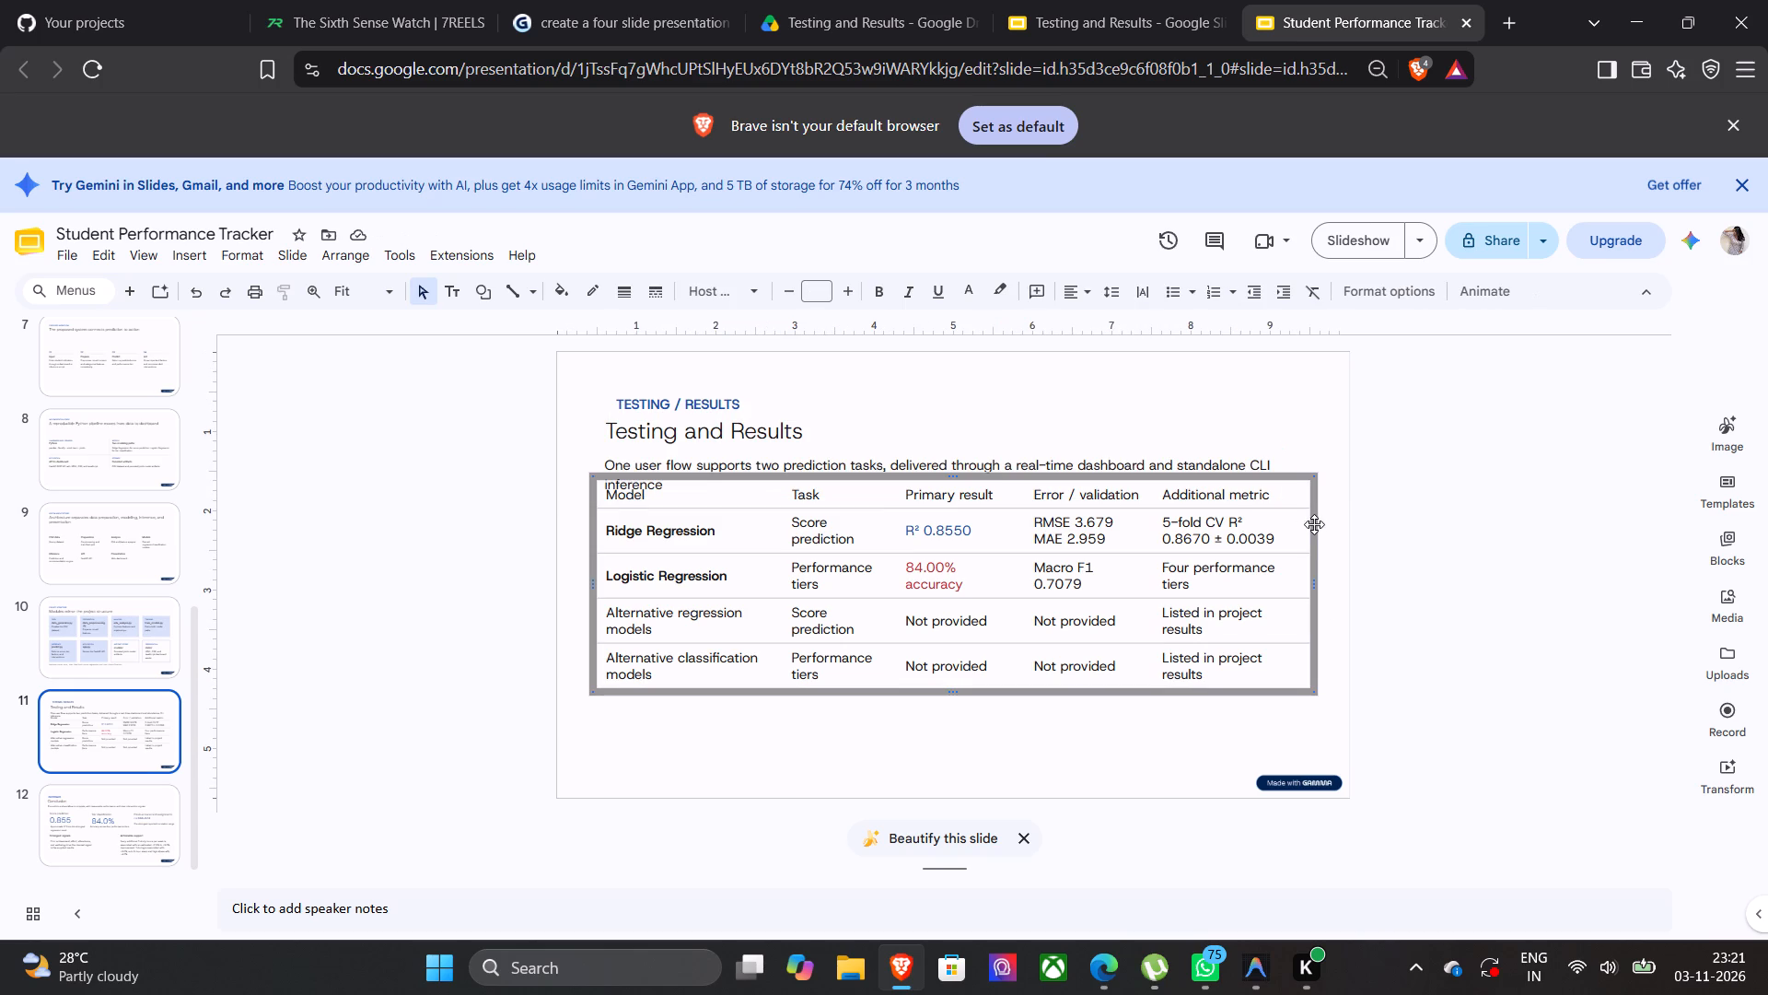
left_click_drag(1314, 524, 1314, 568)
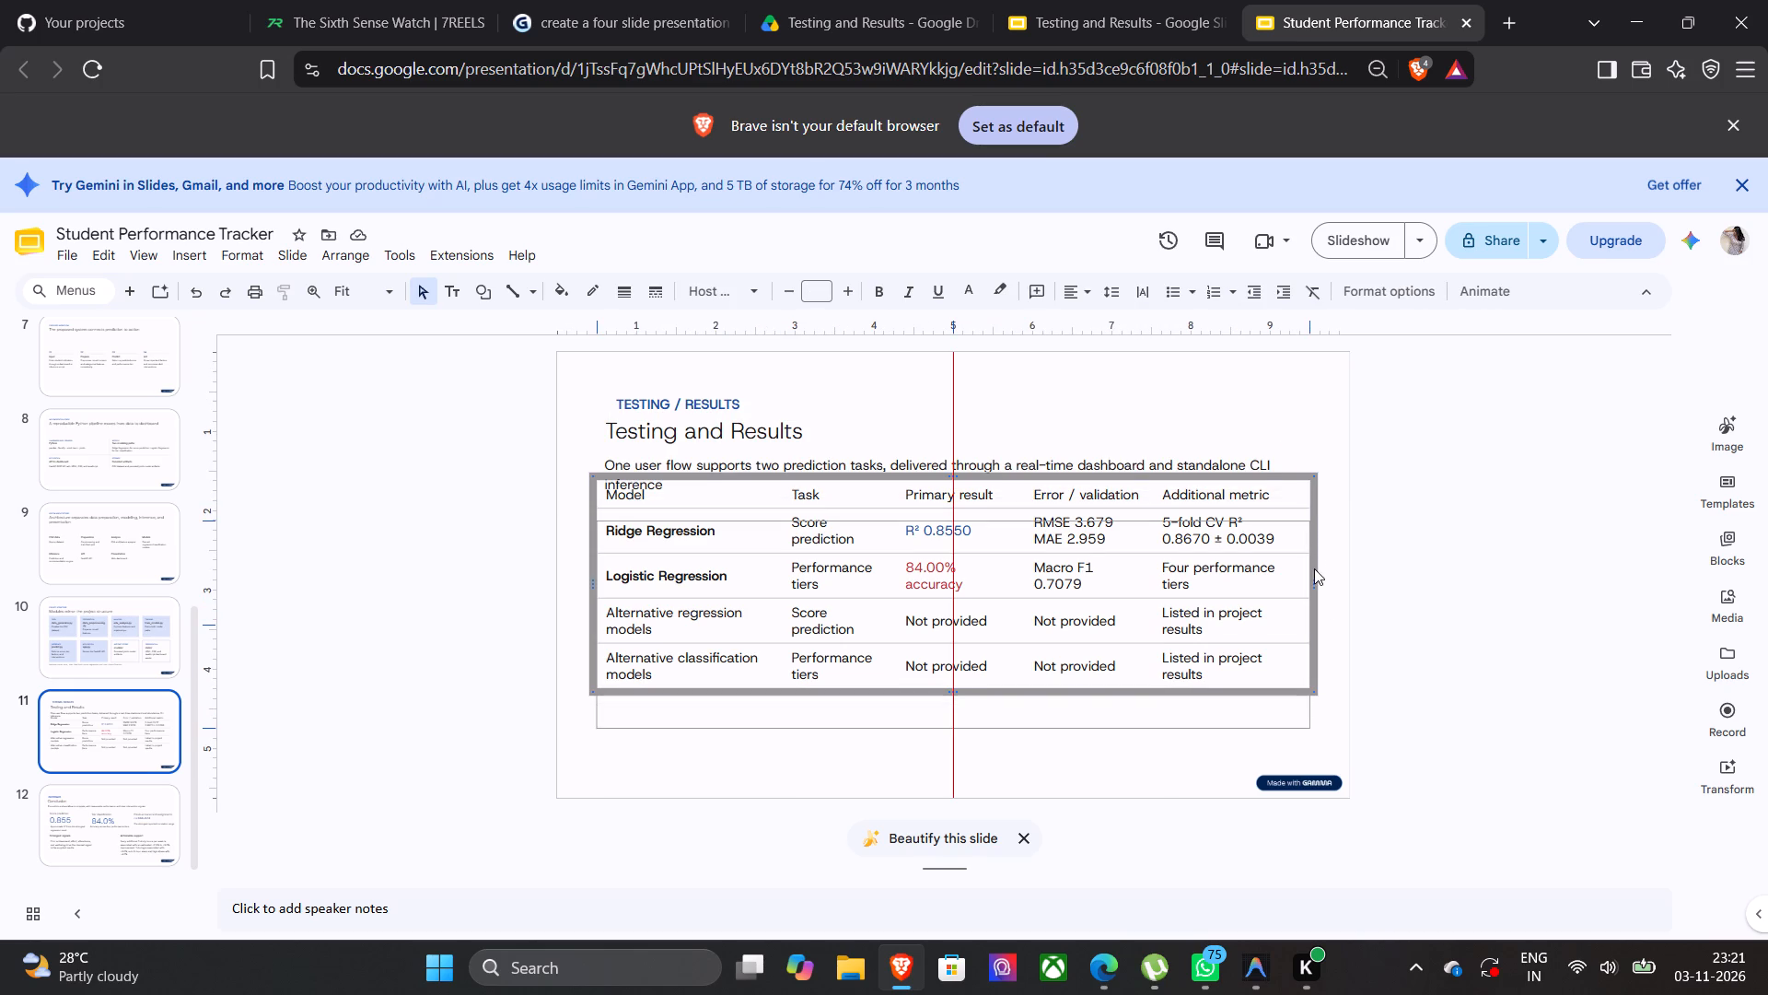
left_click_drag(1314, 568, 1317, 571)
Increase the font size of the whole "One user flow supports two prediction tasks" subtitle on slide 11 by one more increment.
left_click(1136, 458)
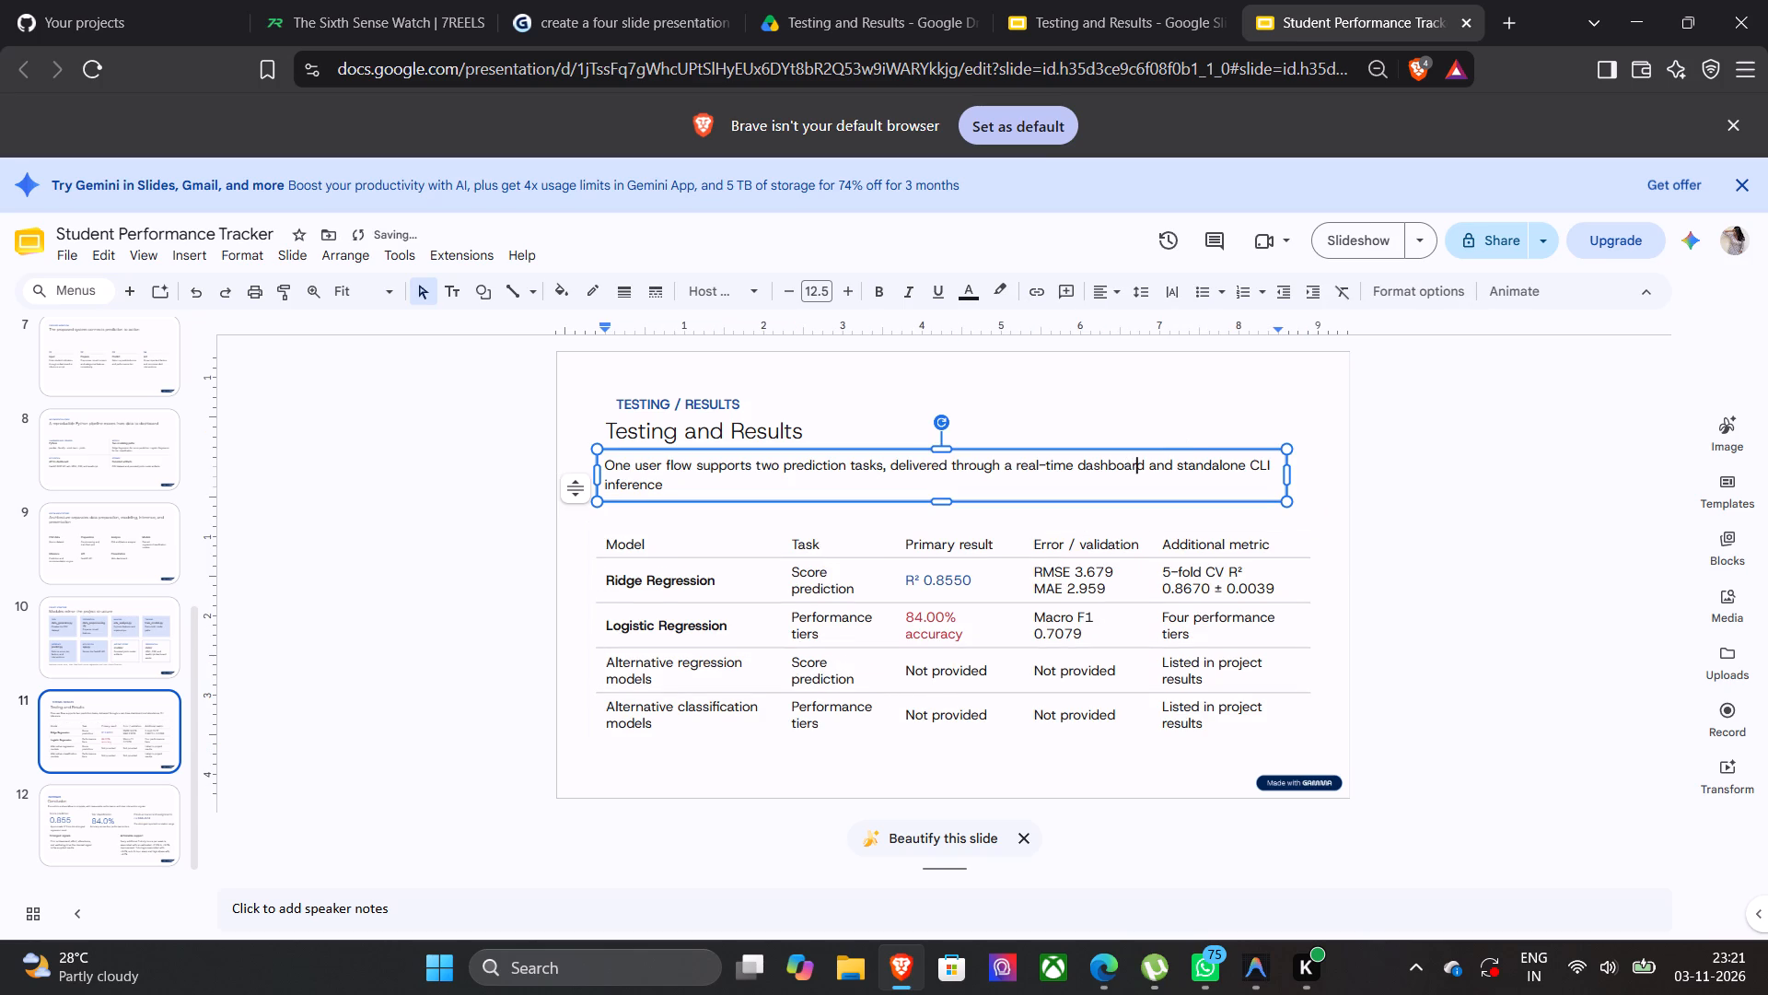
left_click(1192, 450)
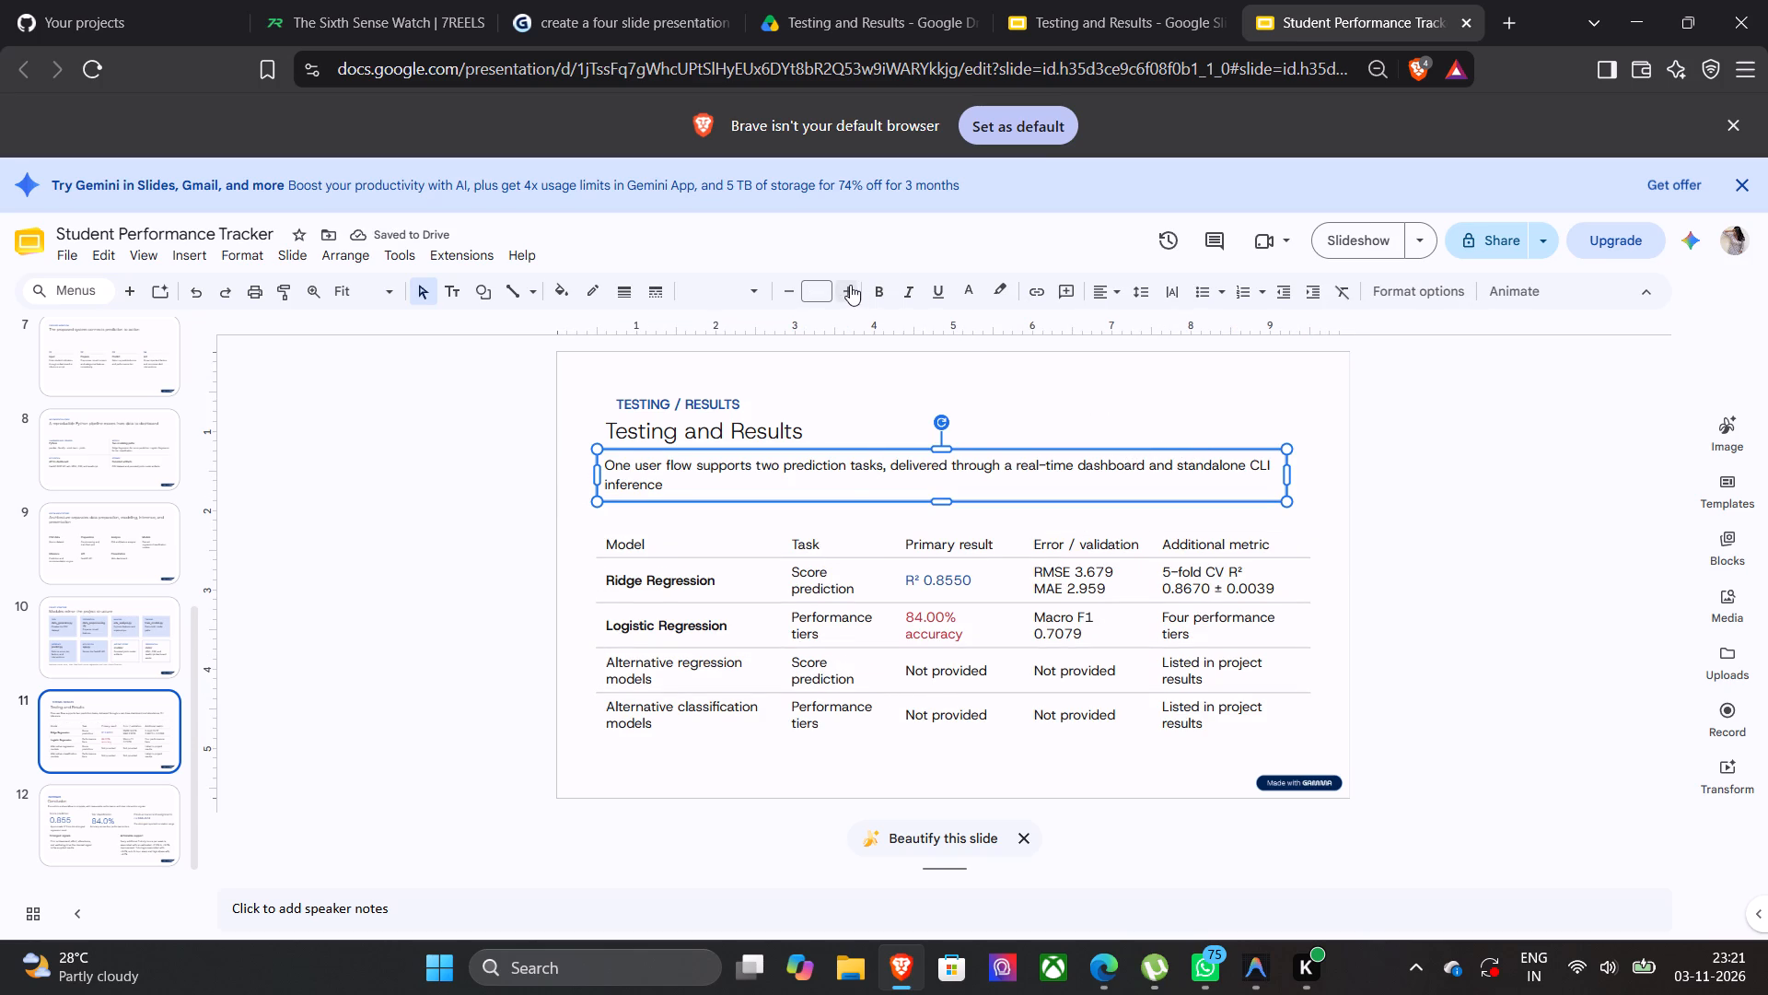
left_click(850, 285)
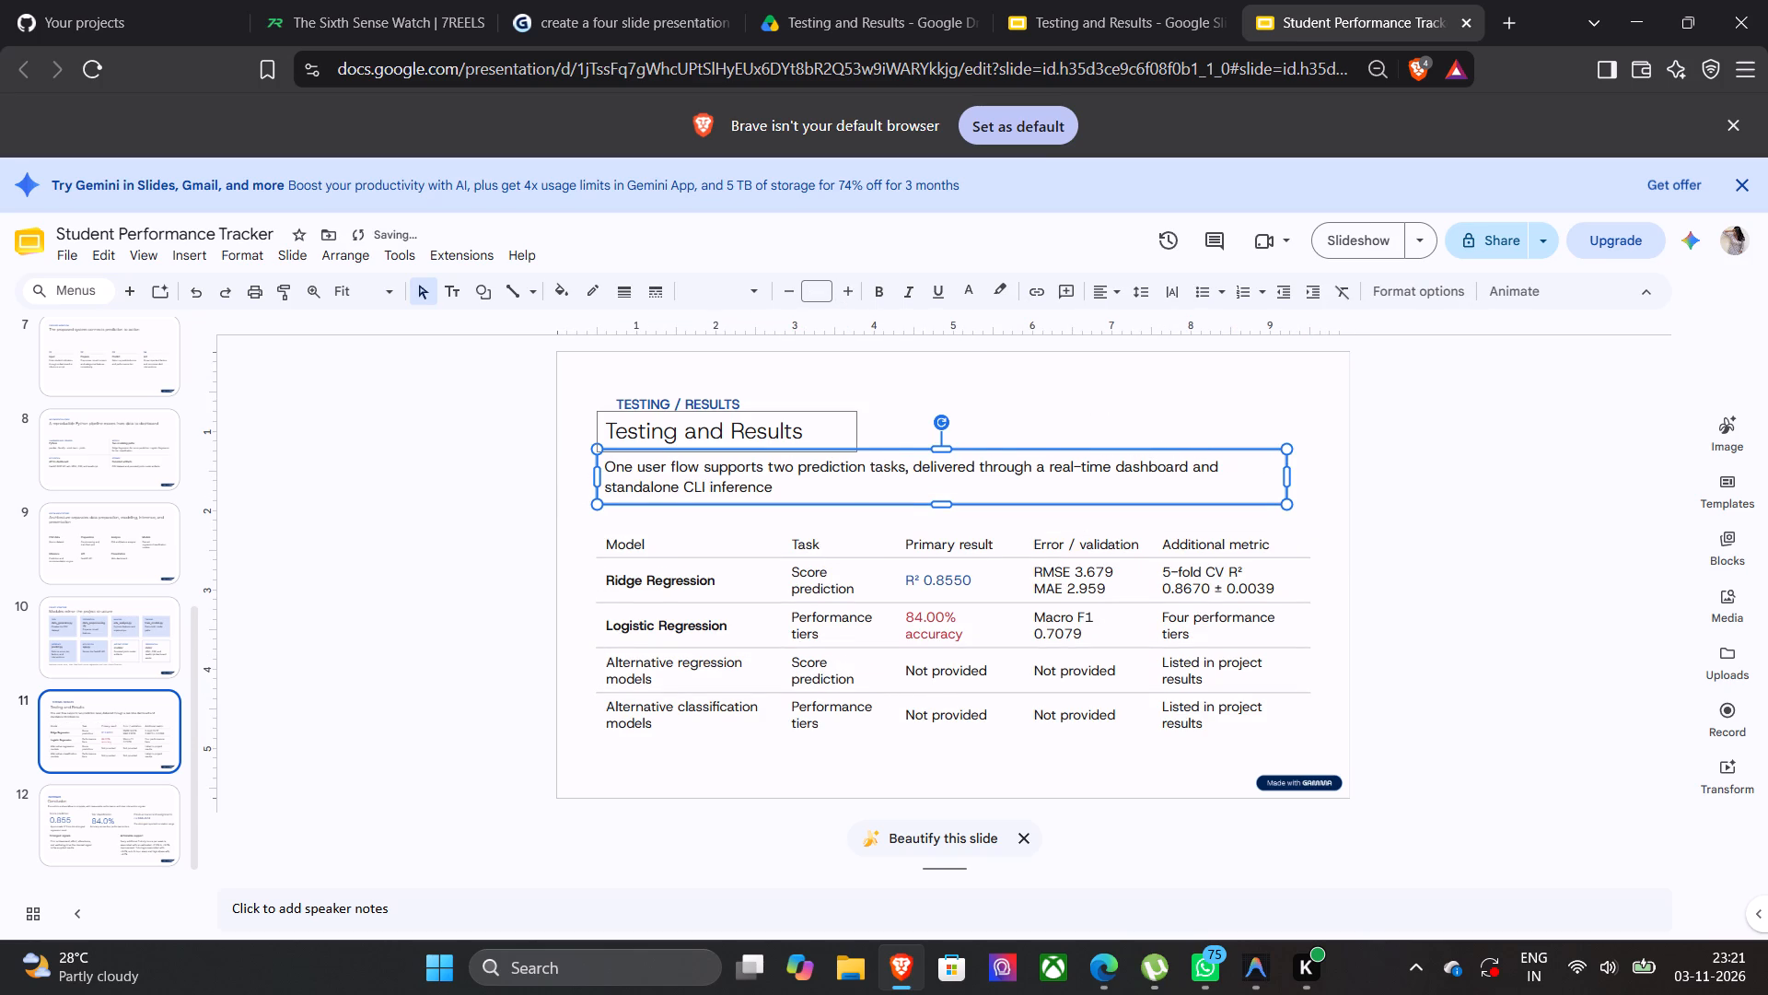
left_click(1095, 370)
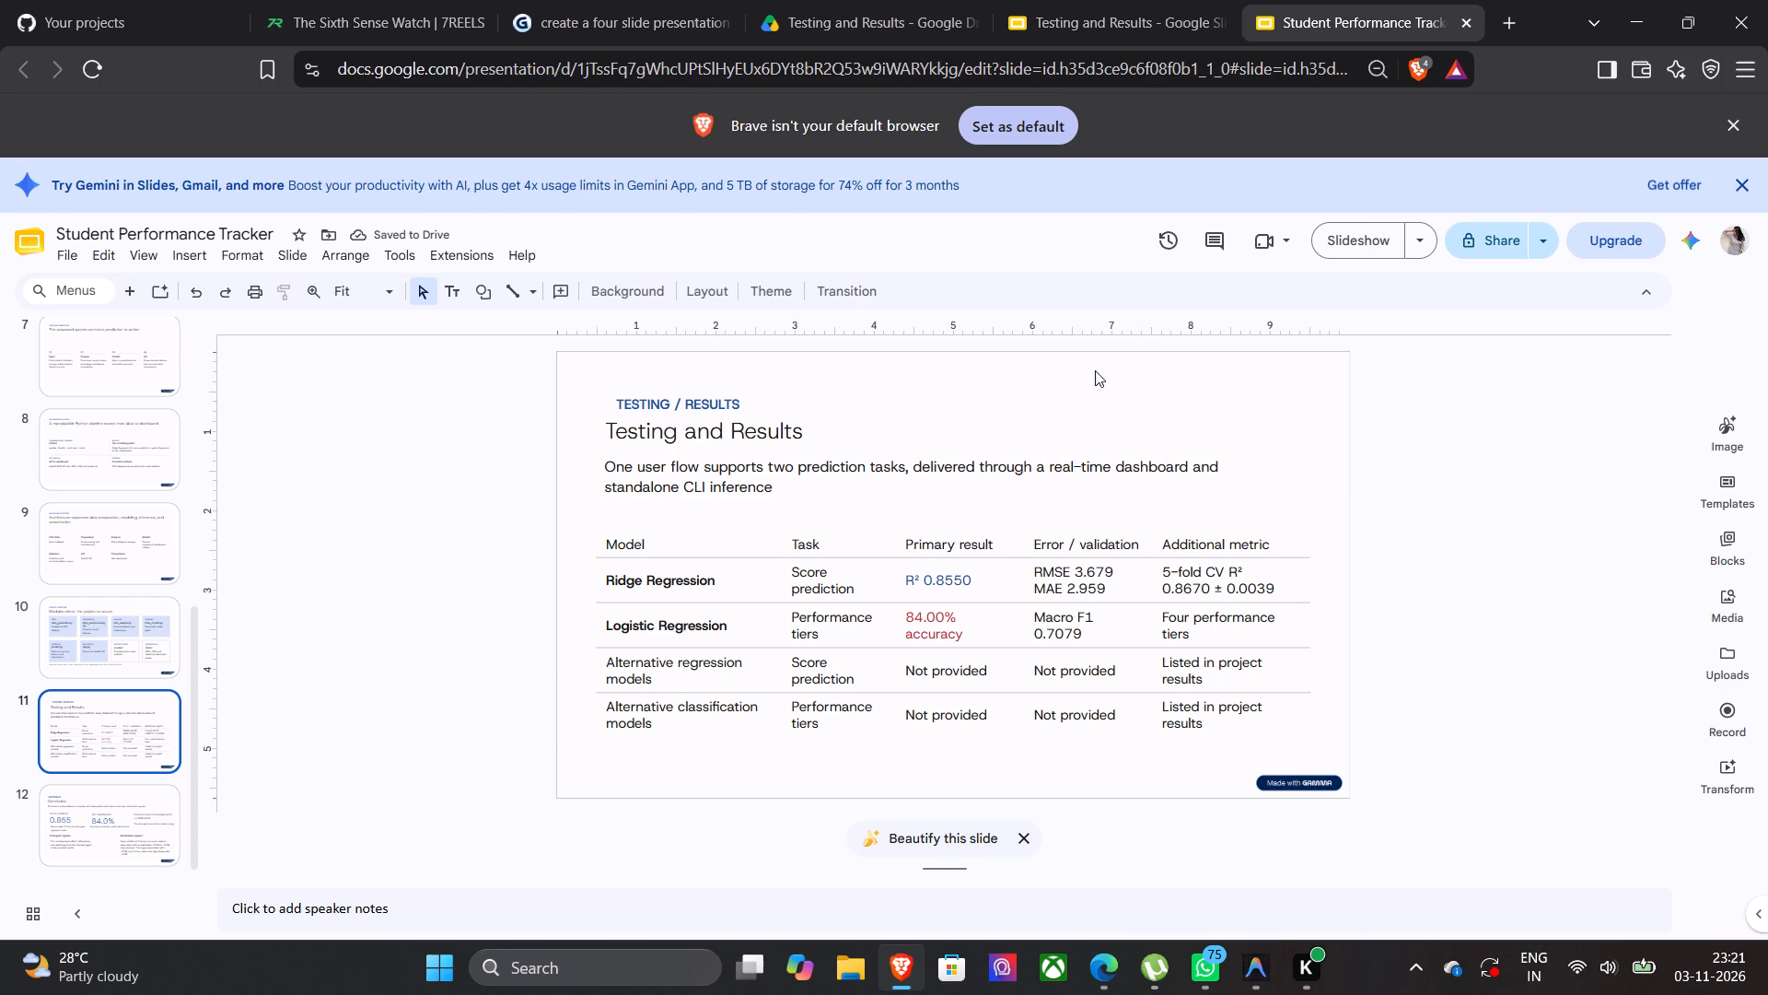
Align the "TESTING / RESULTS" label with the left edge of the "Testing and Results" title on slide 11.
left_click(763, 392)
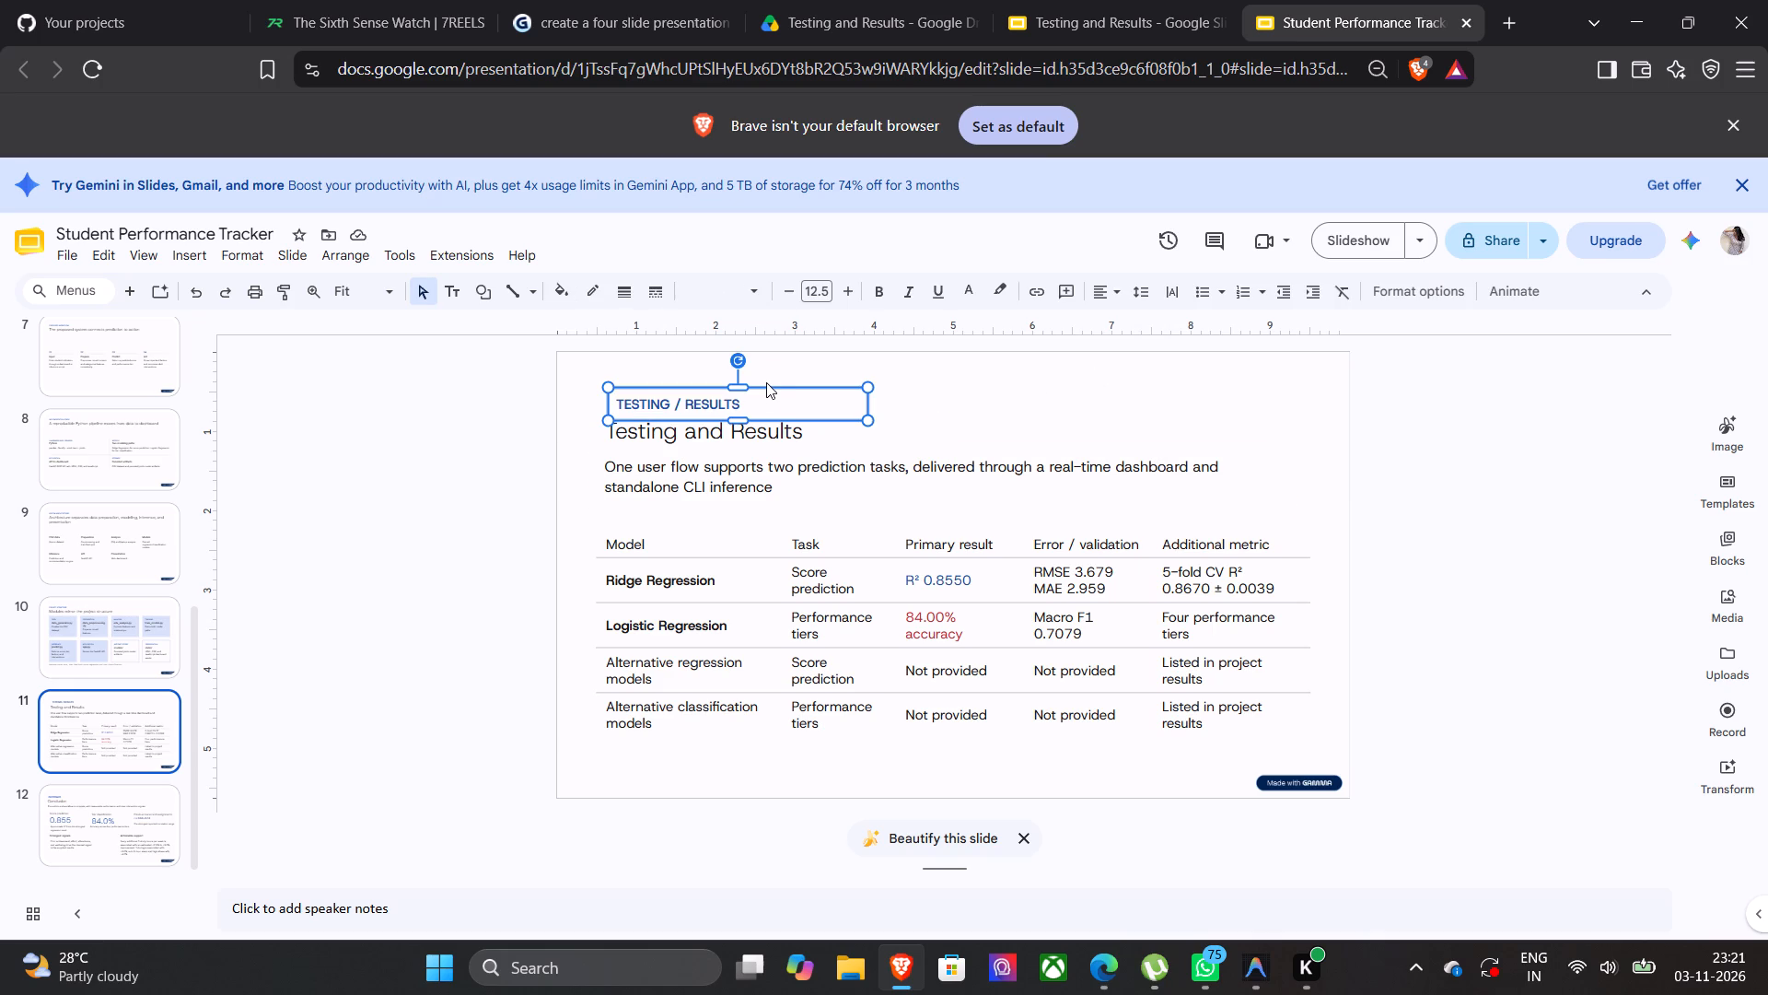
left_click_drag(773, 392, 762, 392)
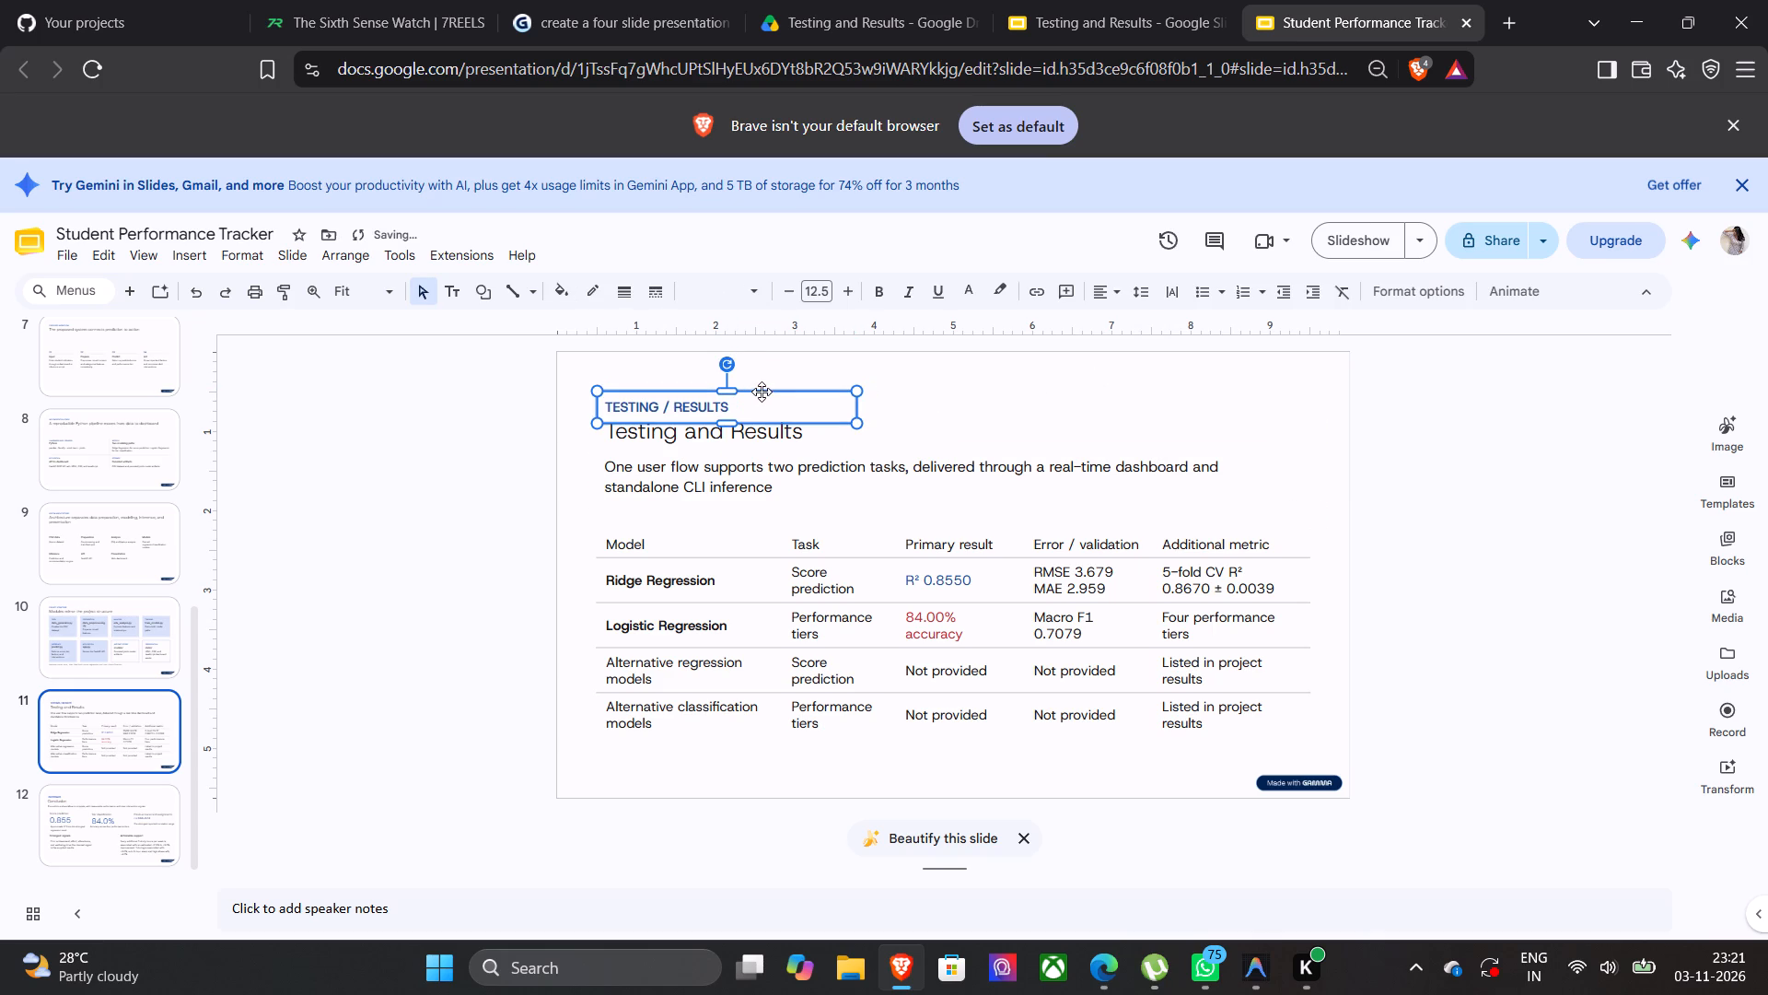
left_click(954, 414)
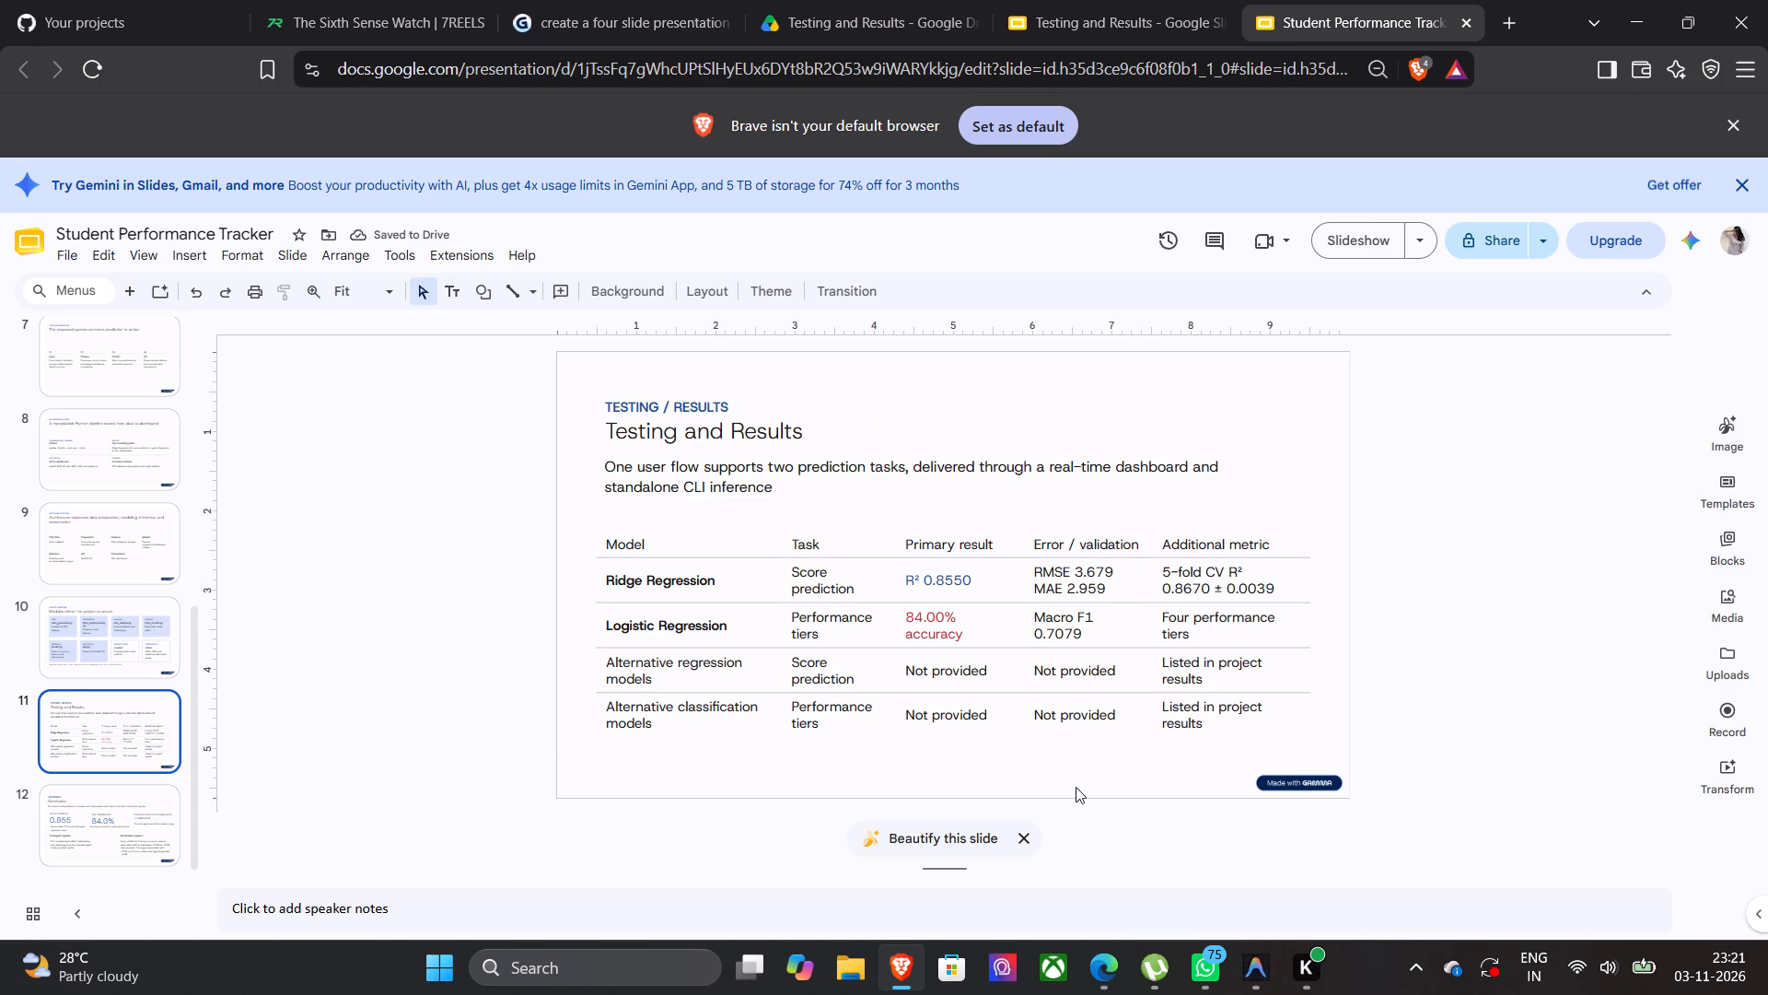
Shift the "OUTCOMES" label on slide 12 slightly to the right and down.
left_click(169, 811)
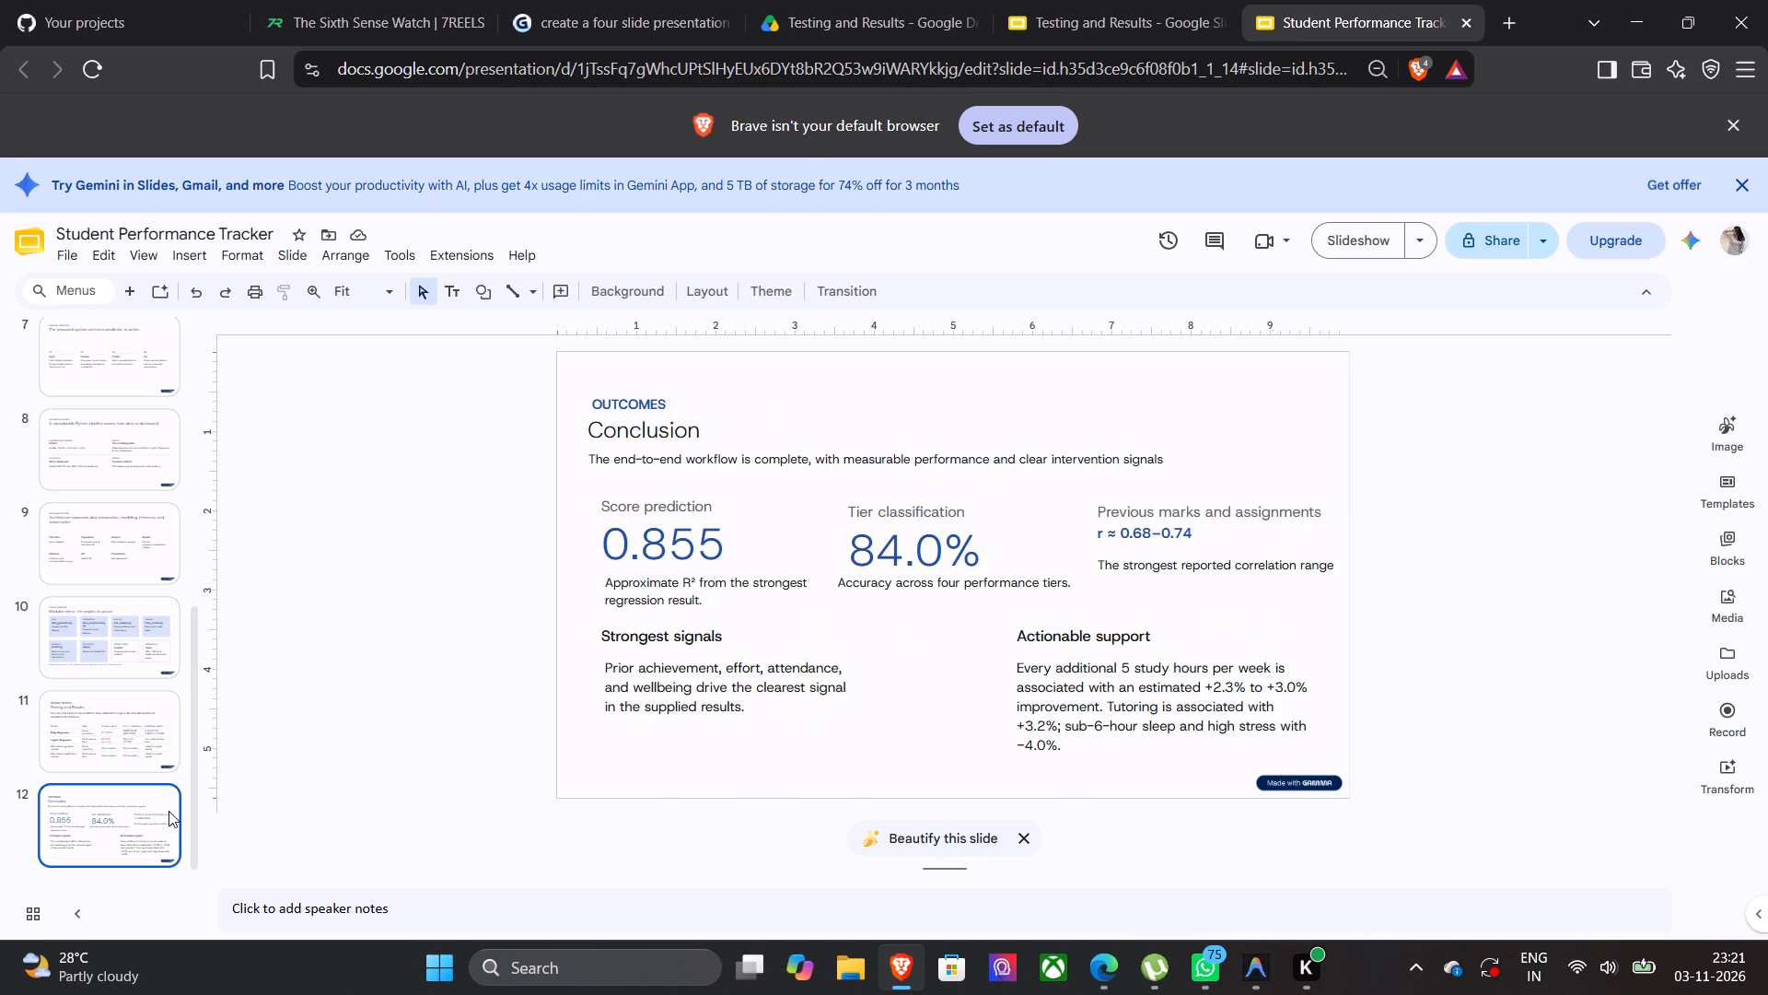
left_click(688, 404)
left_click_drag(692, 396, 690, 388)
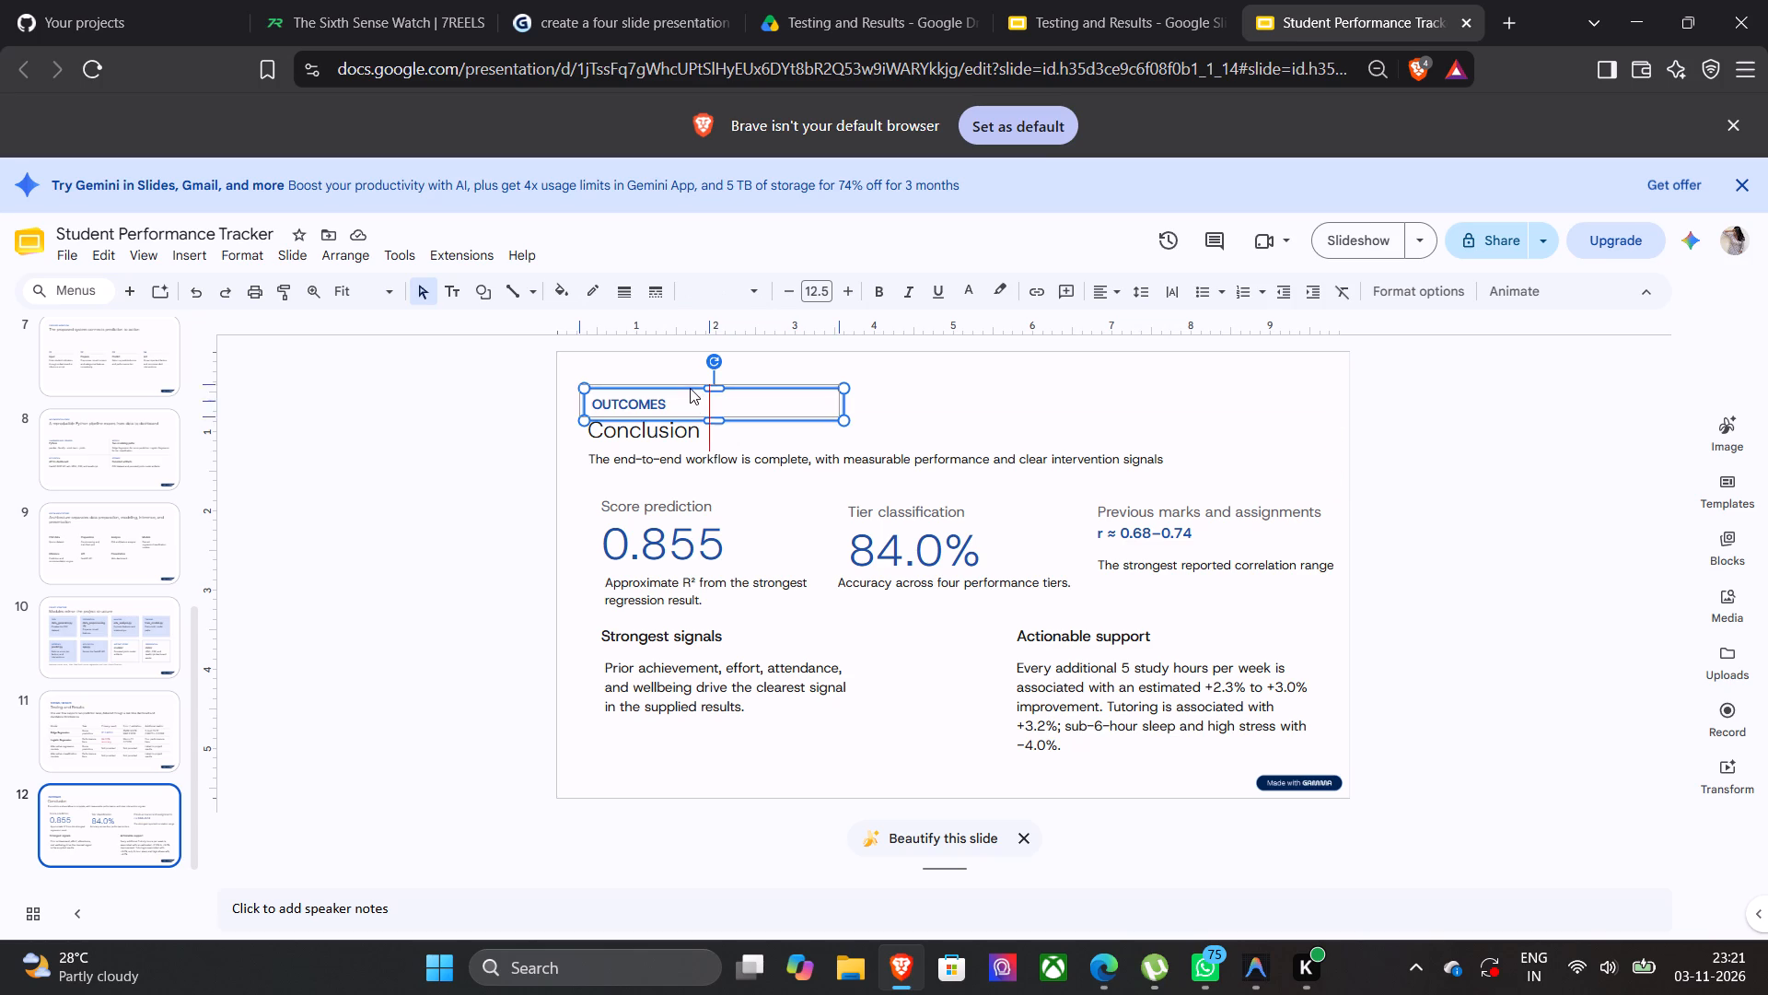
left_click_drag(690, 388, 715, 398)
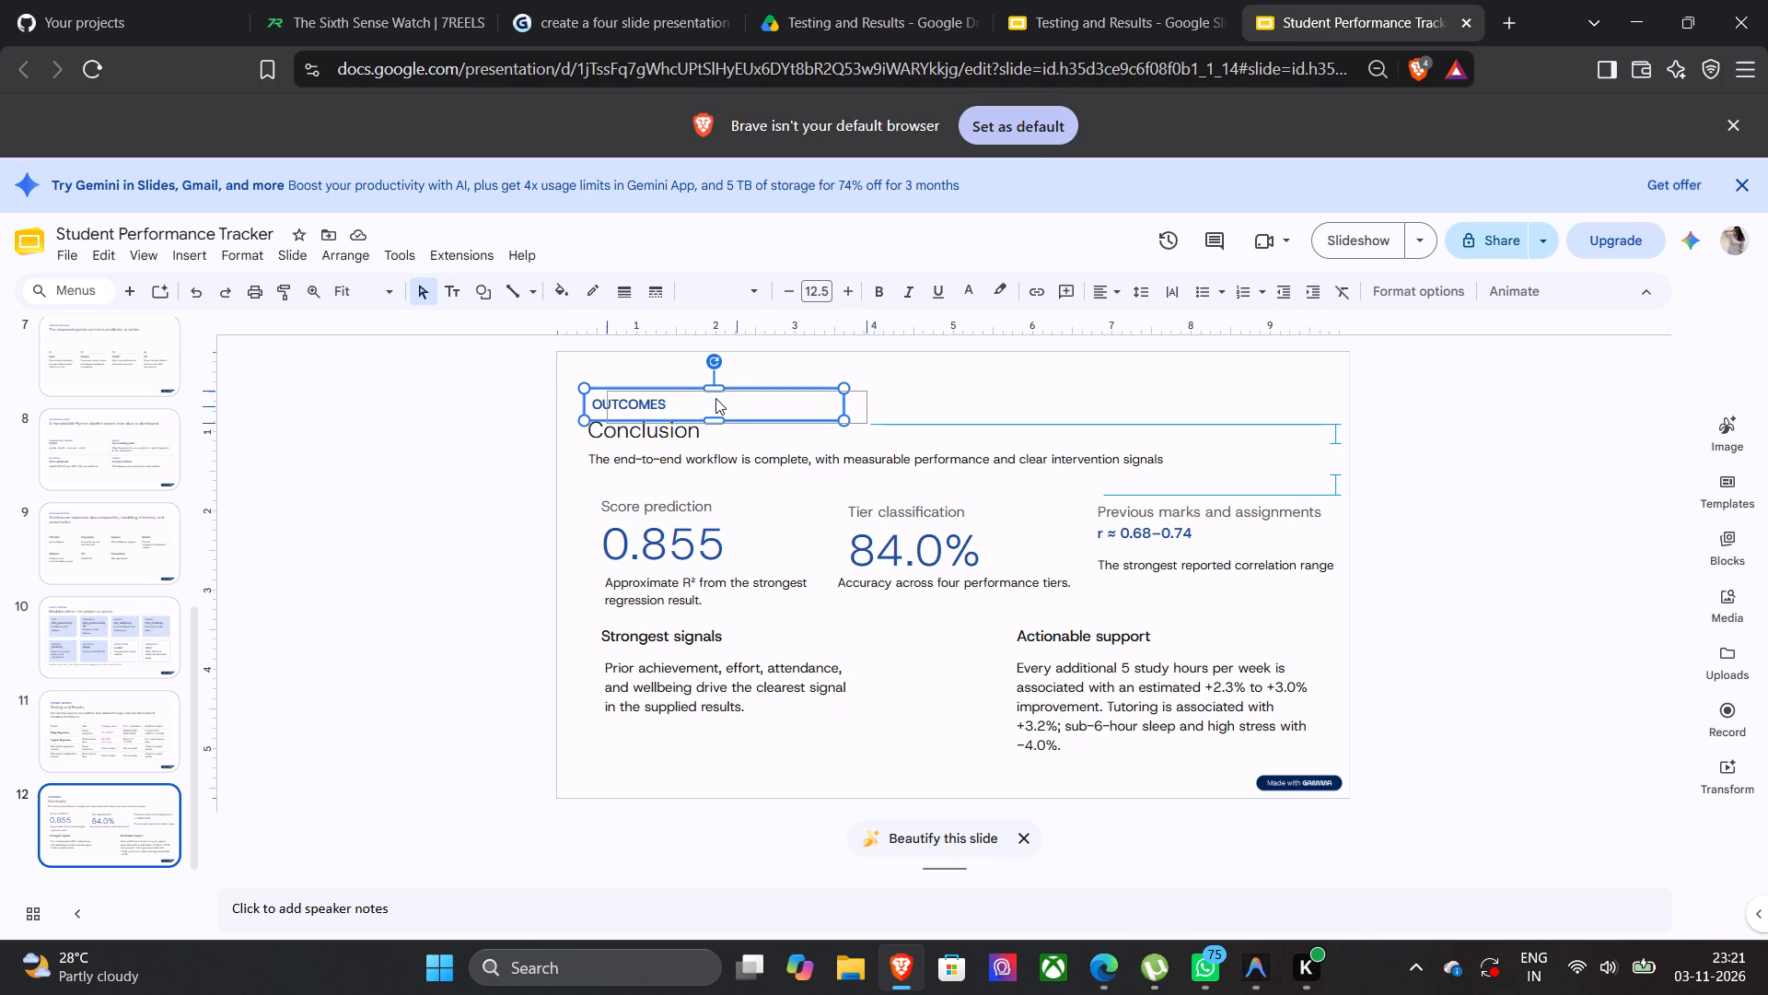
left_click_drag(715, 398, 715, 398)
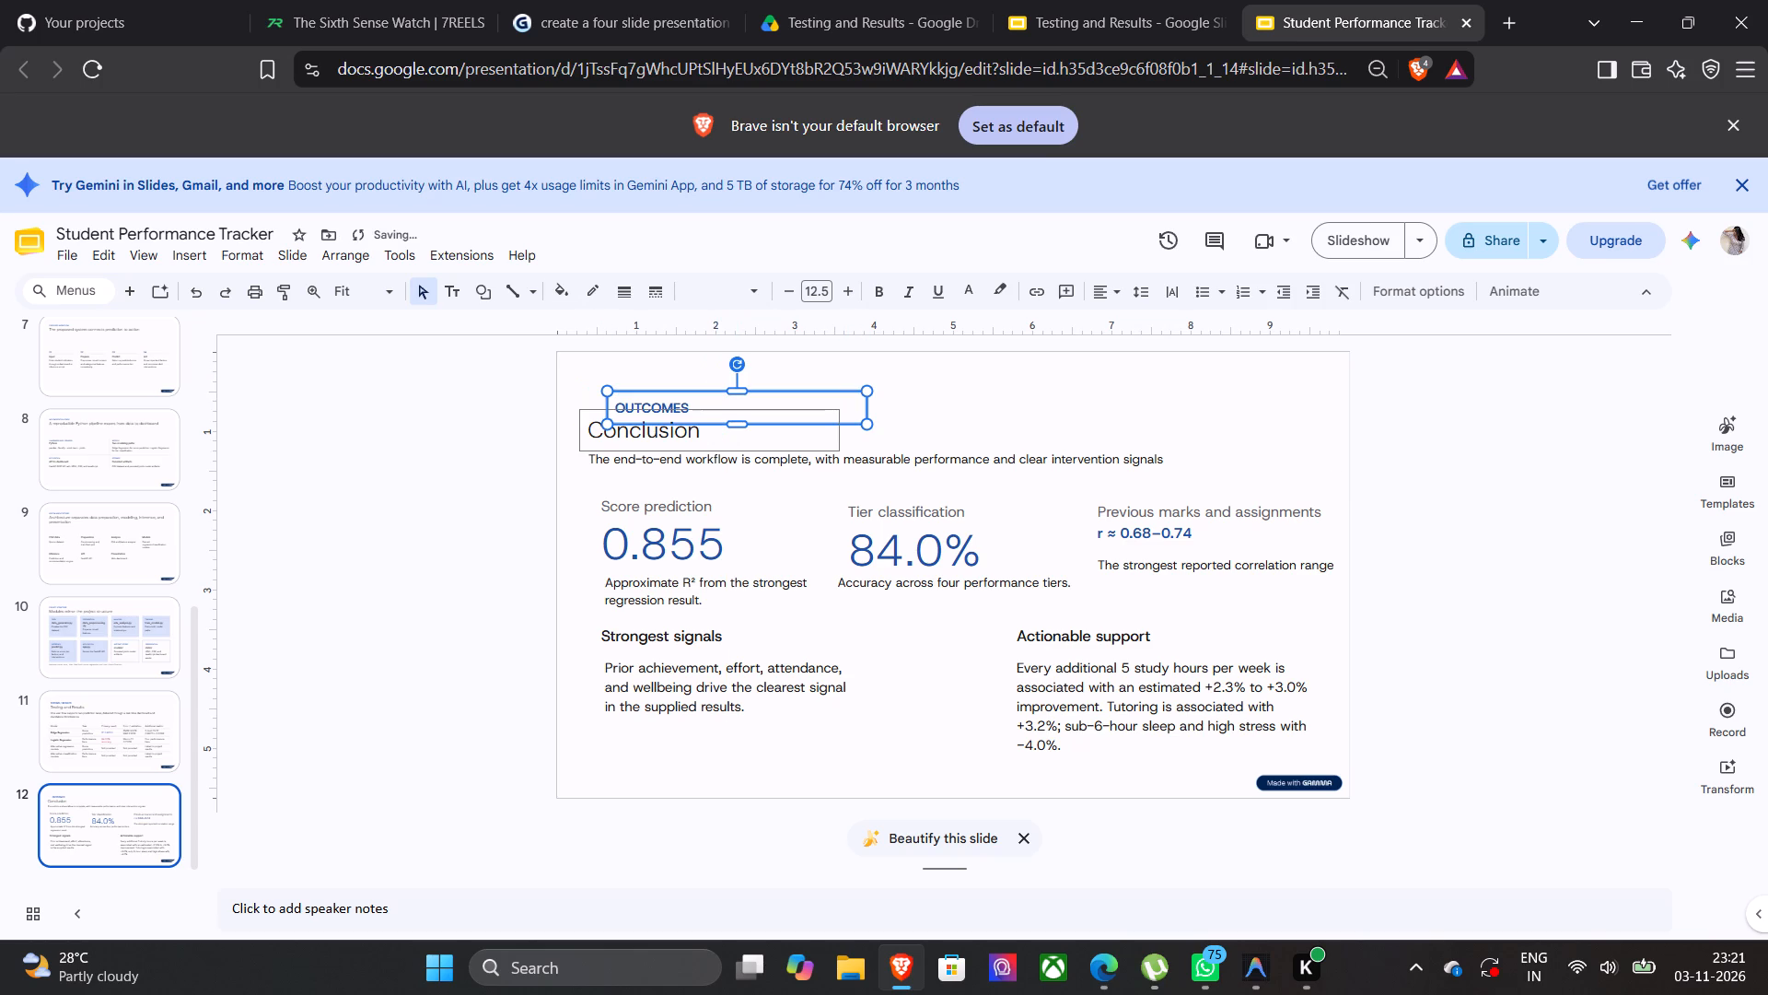
Move the "Conclusion" title on slide 12 to the right, lining it up with the left edge of the body text below.
left_click(680, 416)
left_click_drag(680, 416, 689, 416)
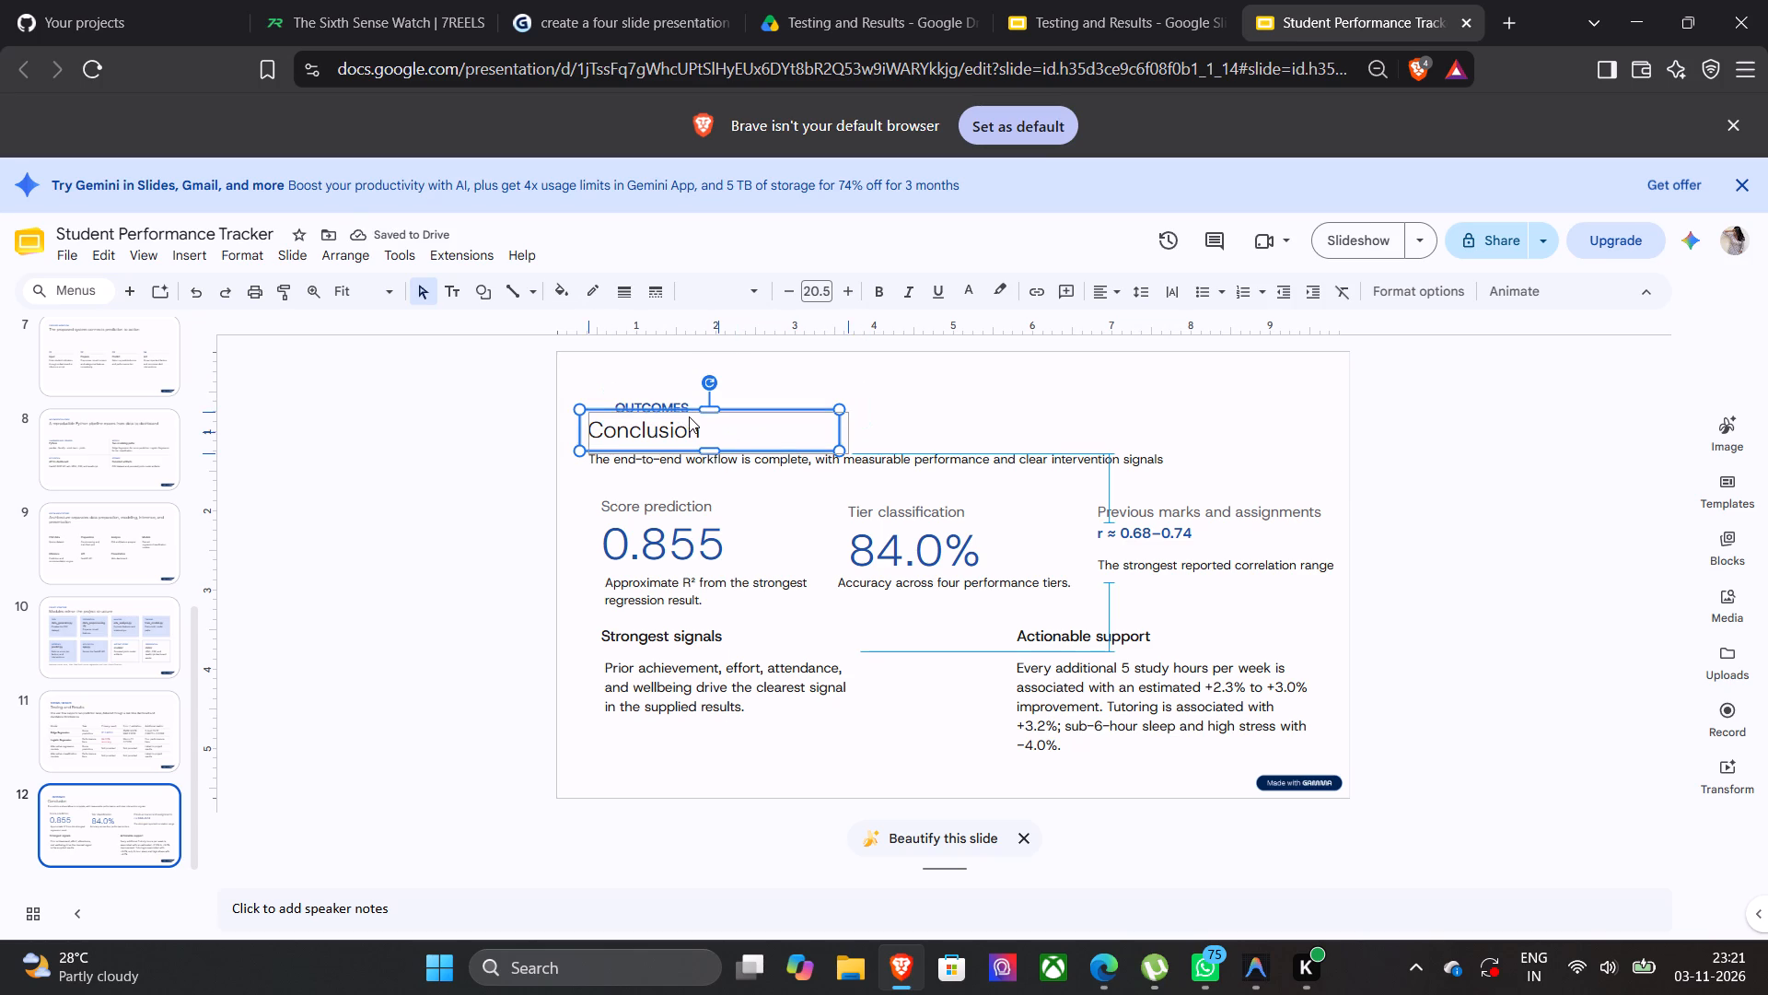
left_click_drag(689, 416, 714, 417)
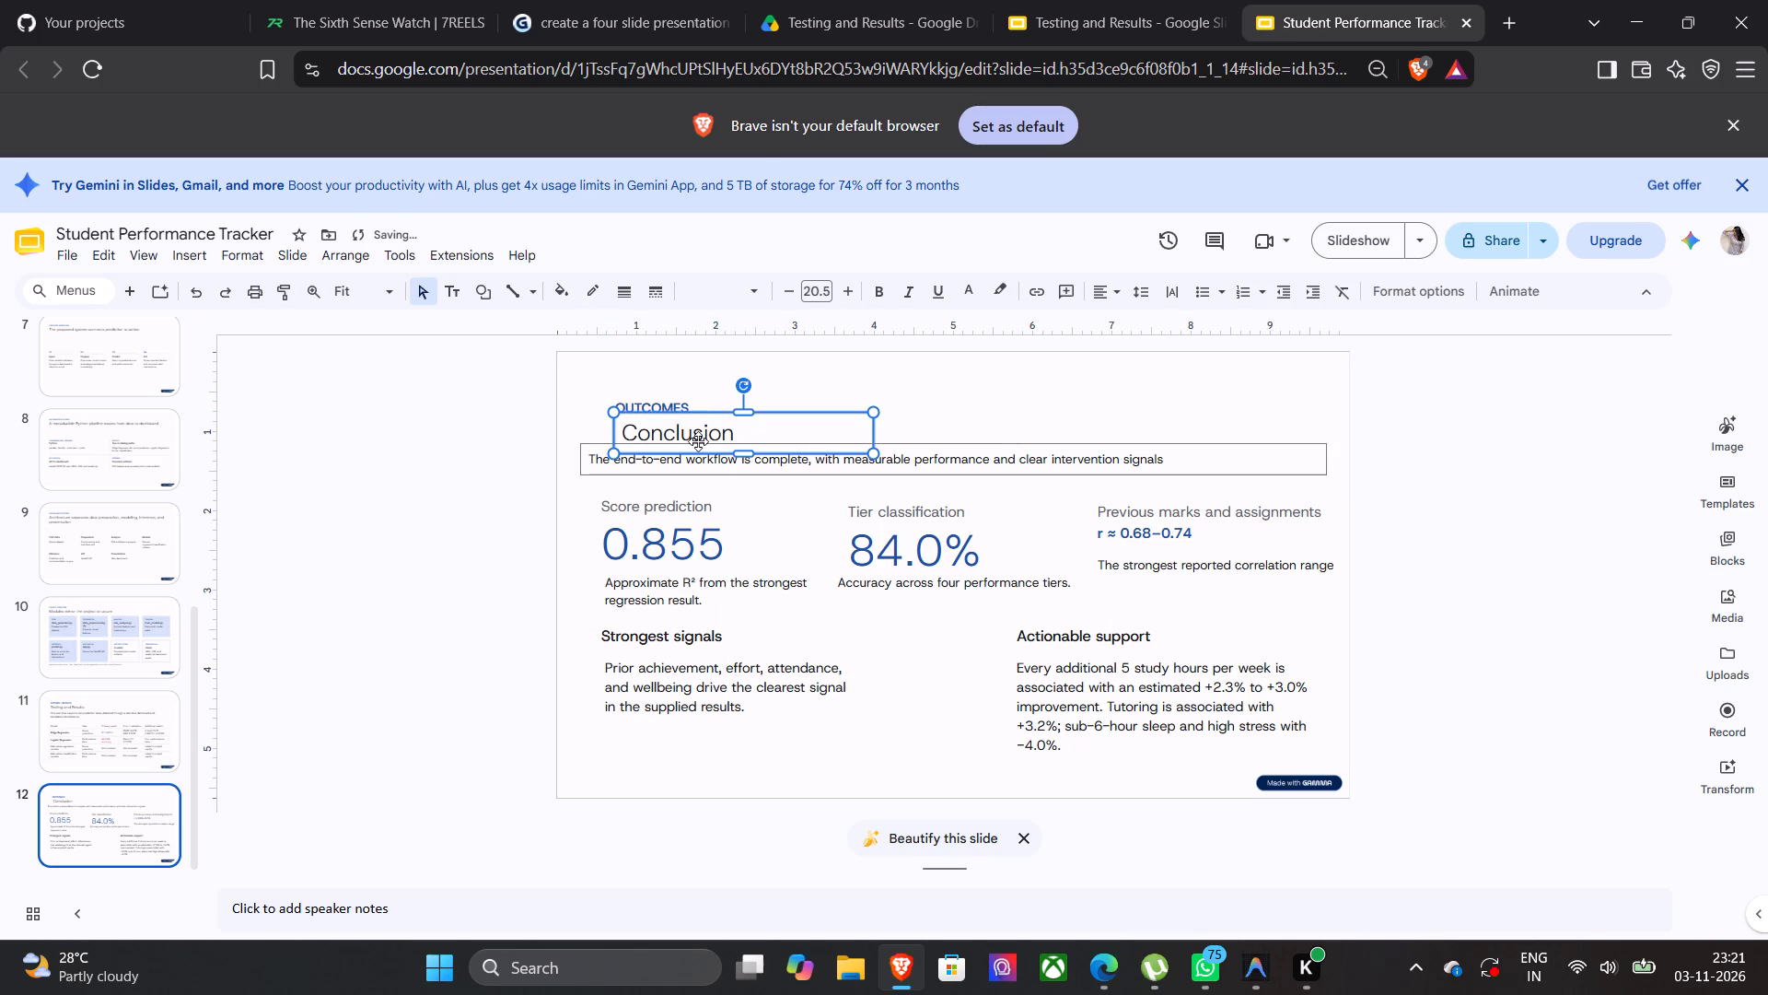
left_click_drag(699, 418, 683, 418)
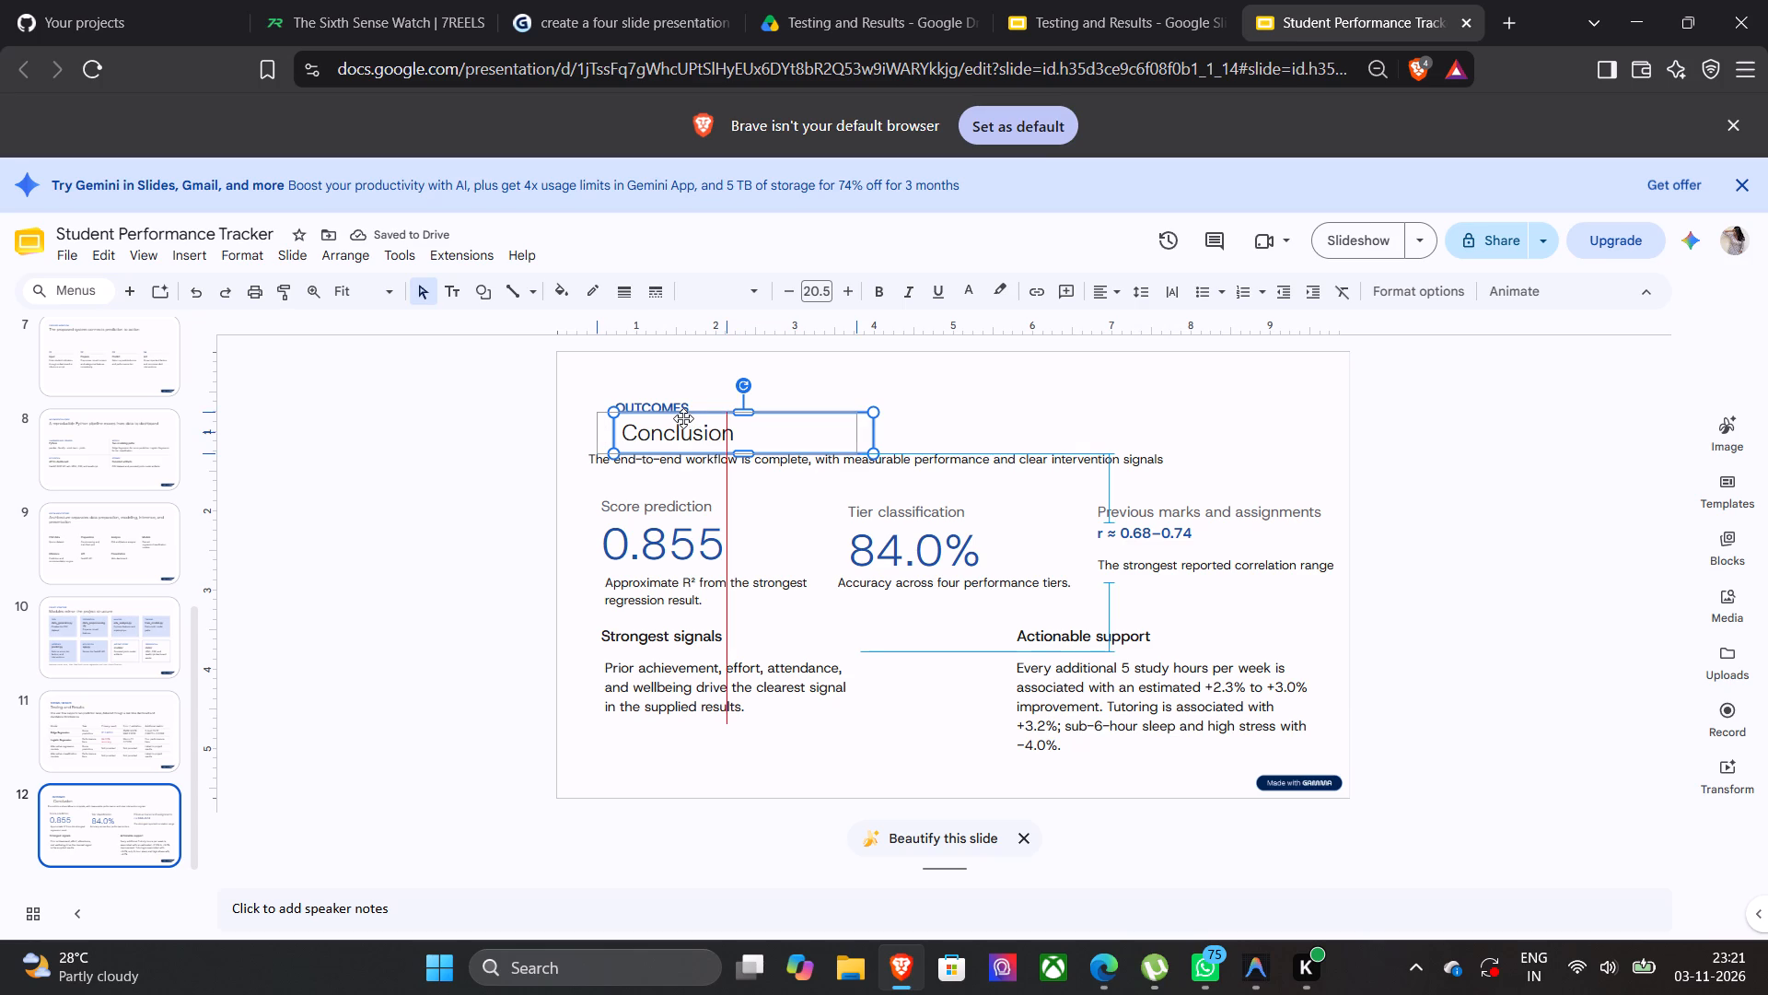
left_click_drag(683, 418, 685, 418)
Align the "OUTCOMES" label with the left edge of the "Conclusion" title on slide 12.
left_click(685, 401)
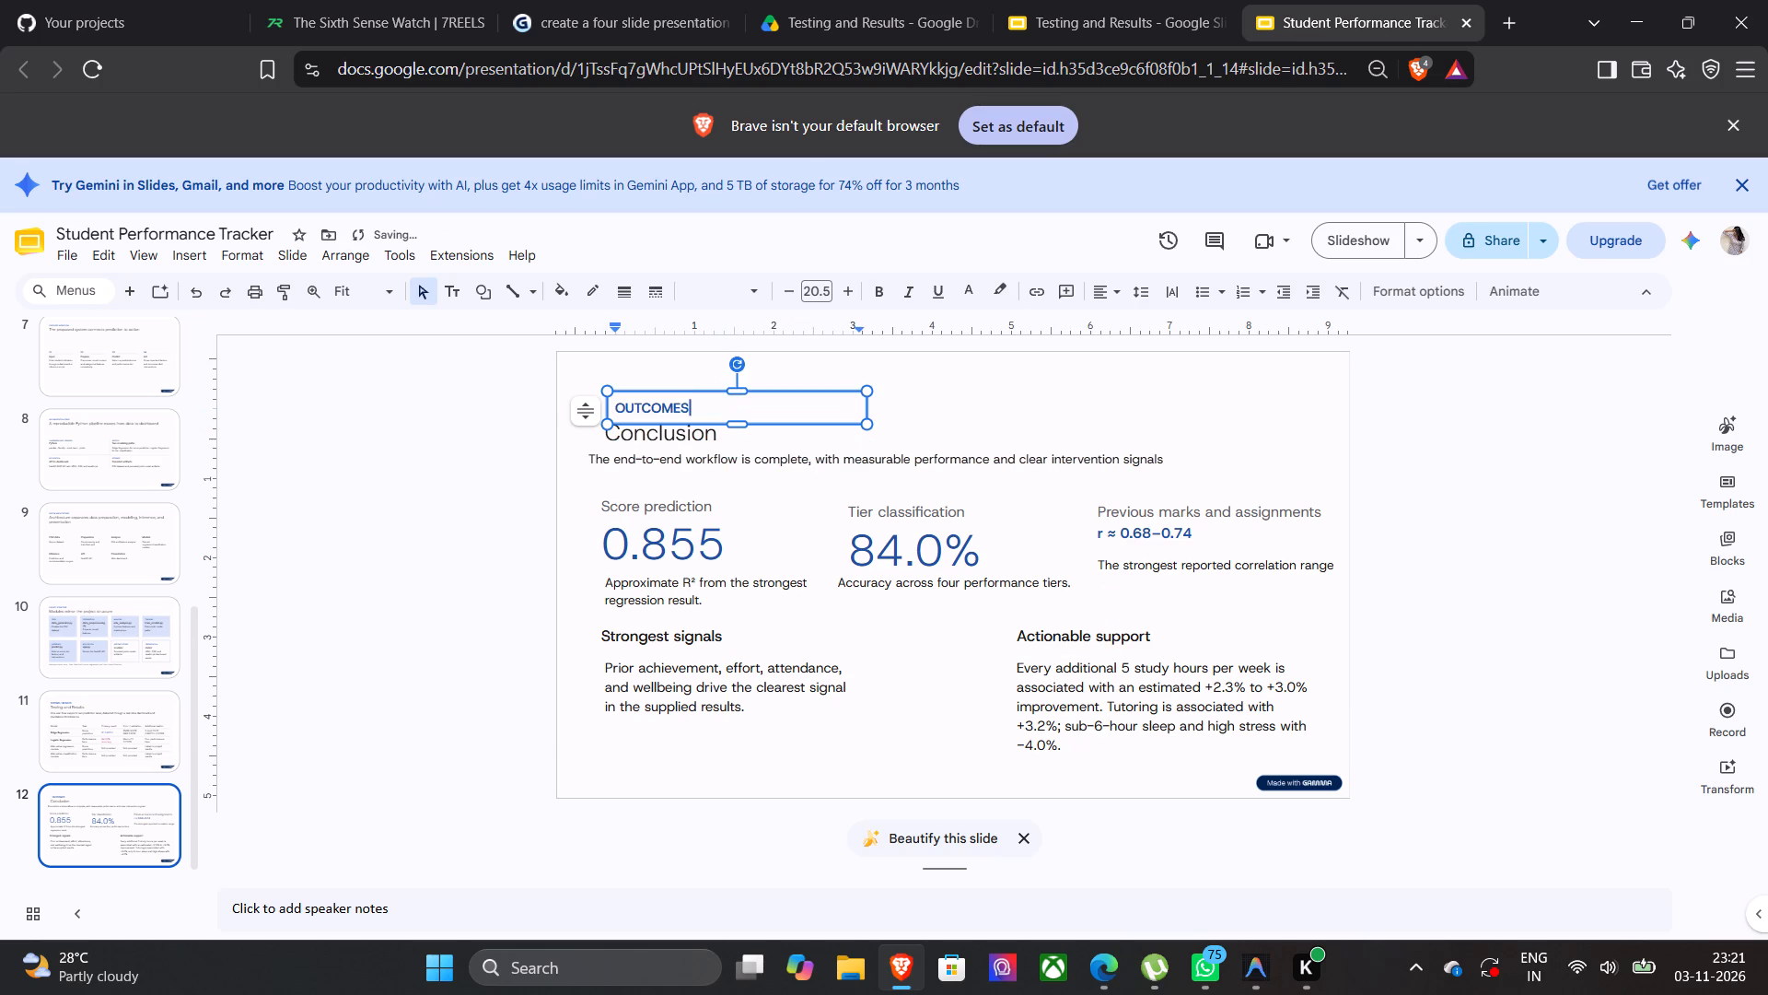
left_click_drag(685, 396, 677, 396)
Shift the subtitle under "Conclusion" on slide 12 to the right, bringing its left edge under the "Conclusion" title.
left_click(704, 458)
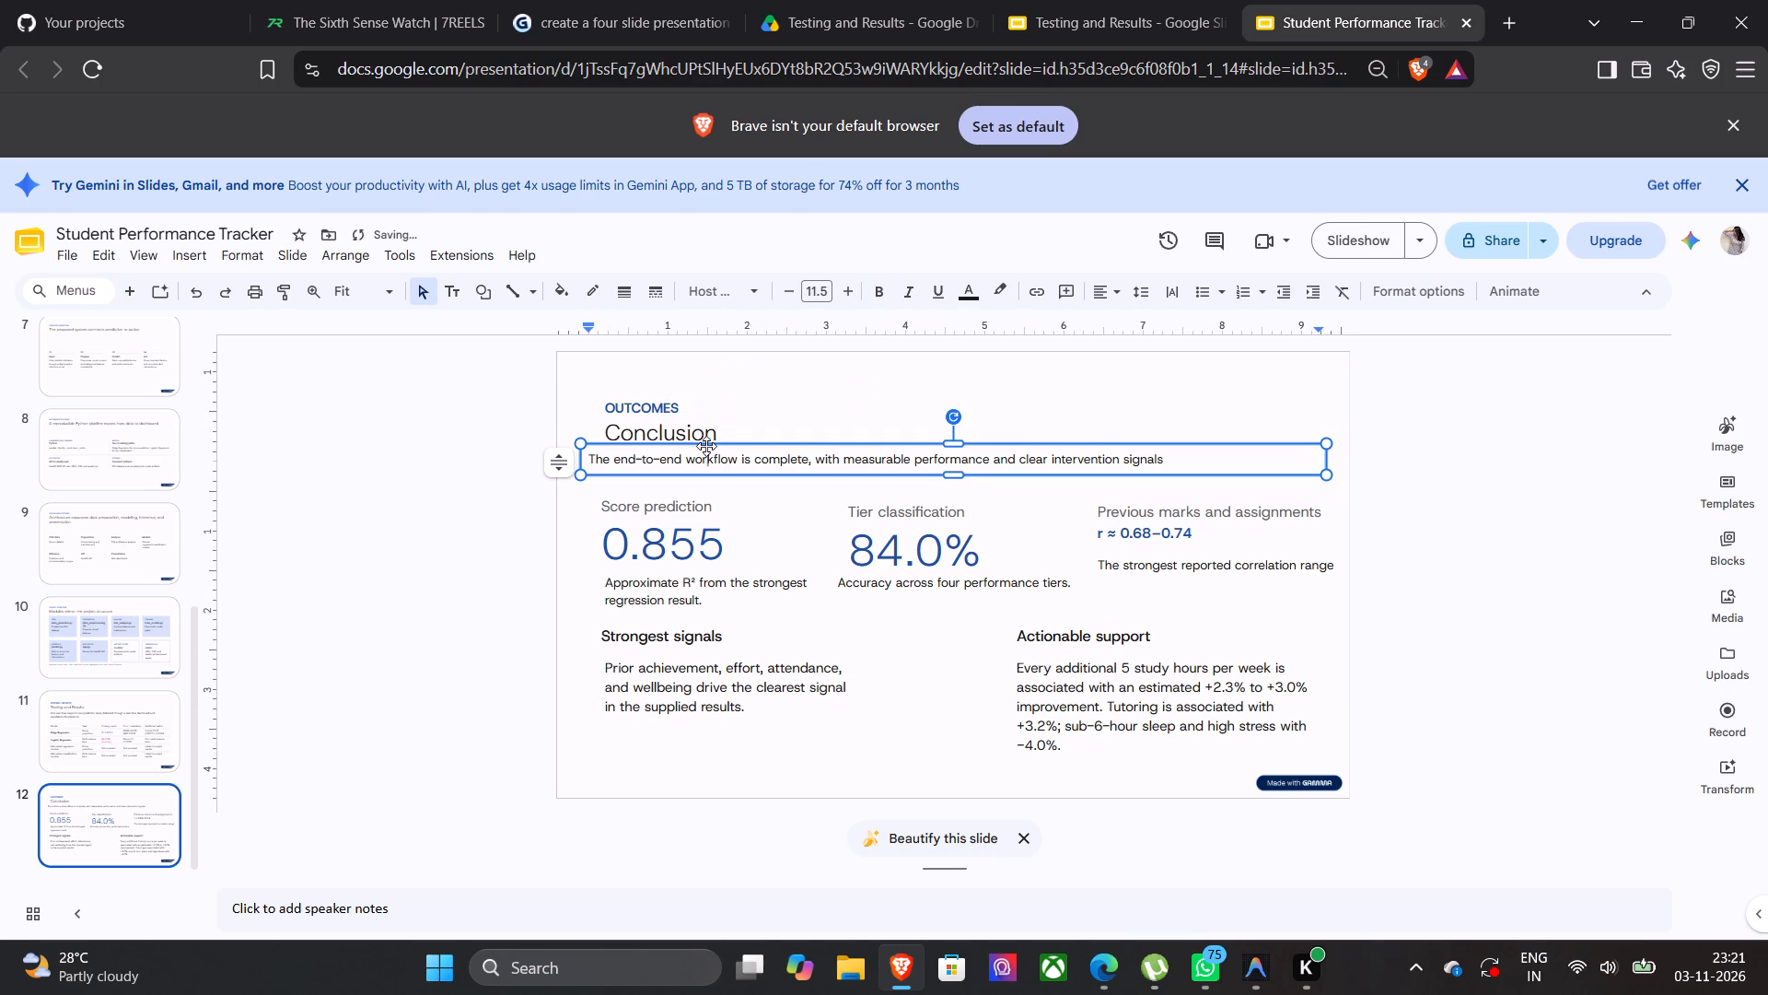
left_click_drag(709, 442, 731, 444)
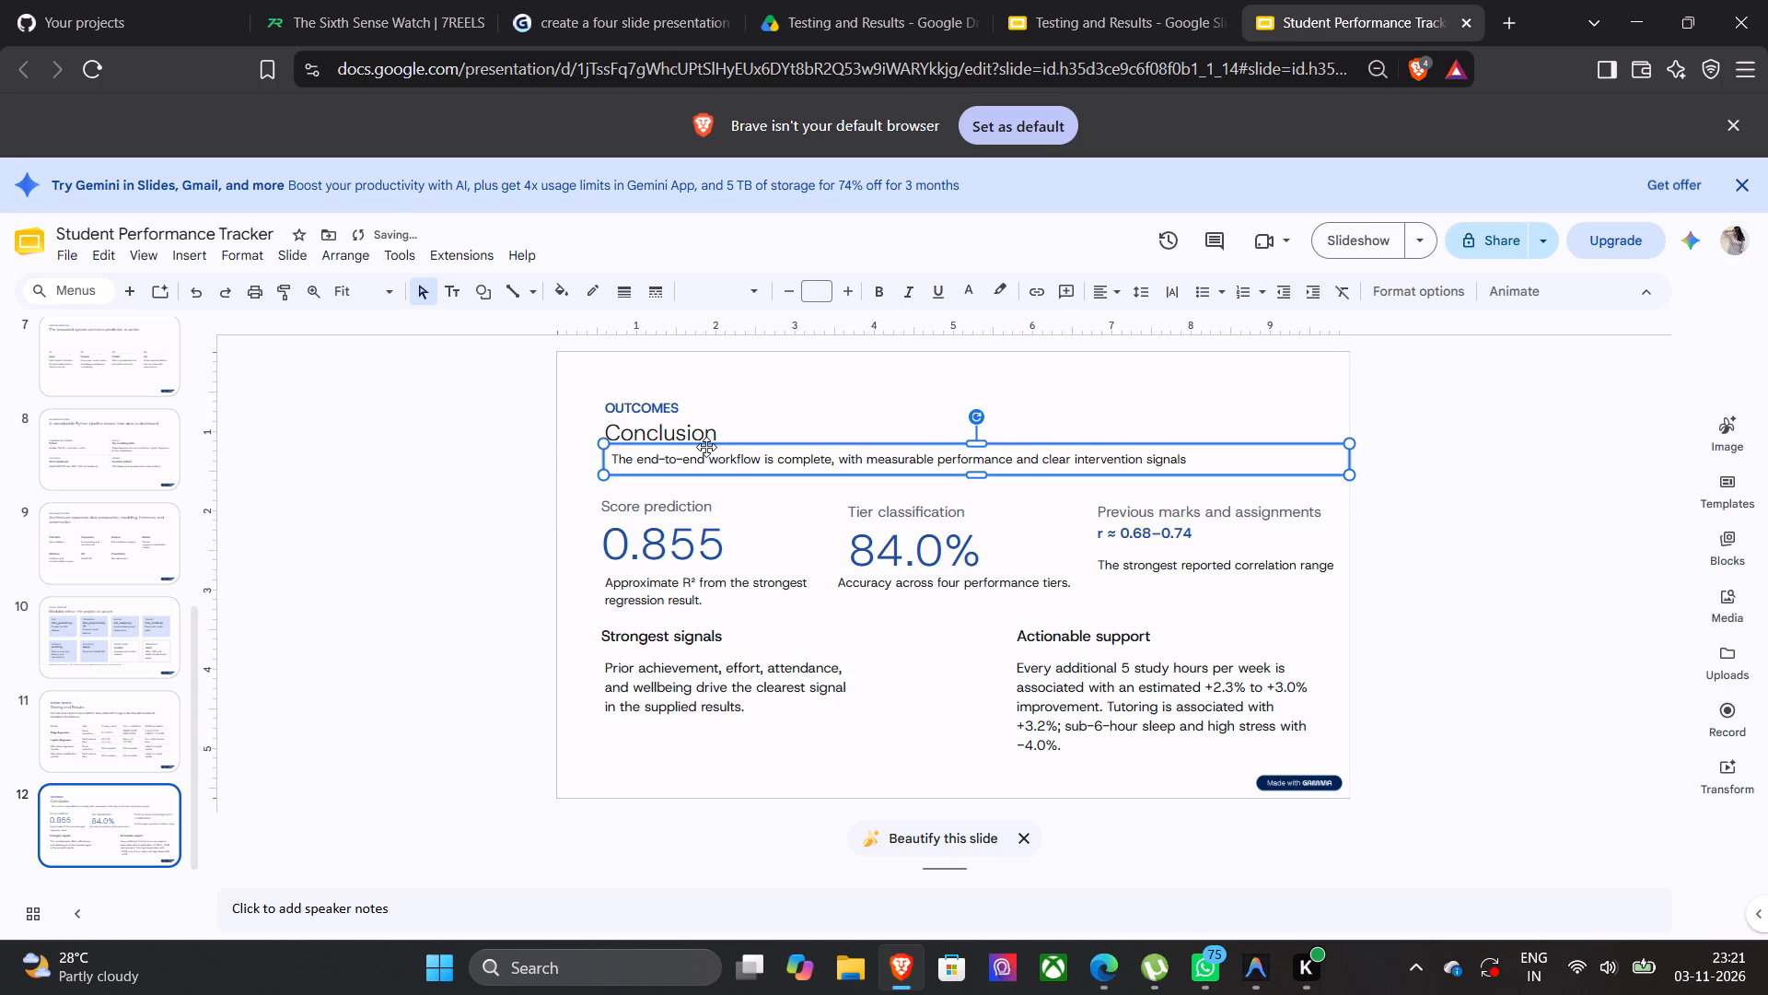
left_click_drag(706, 447, 697, 447)
left_click(690, 440)
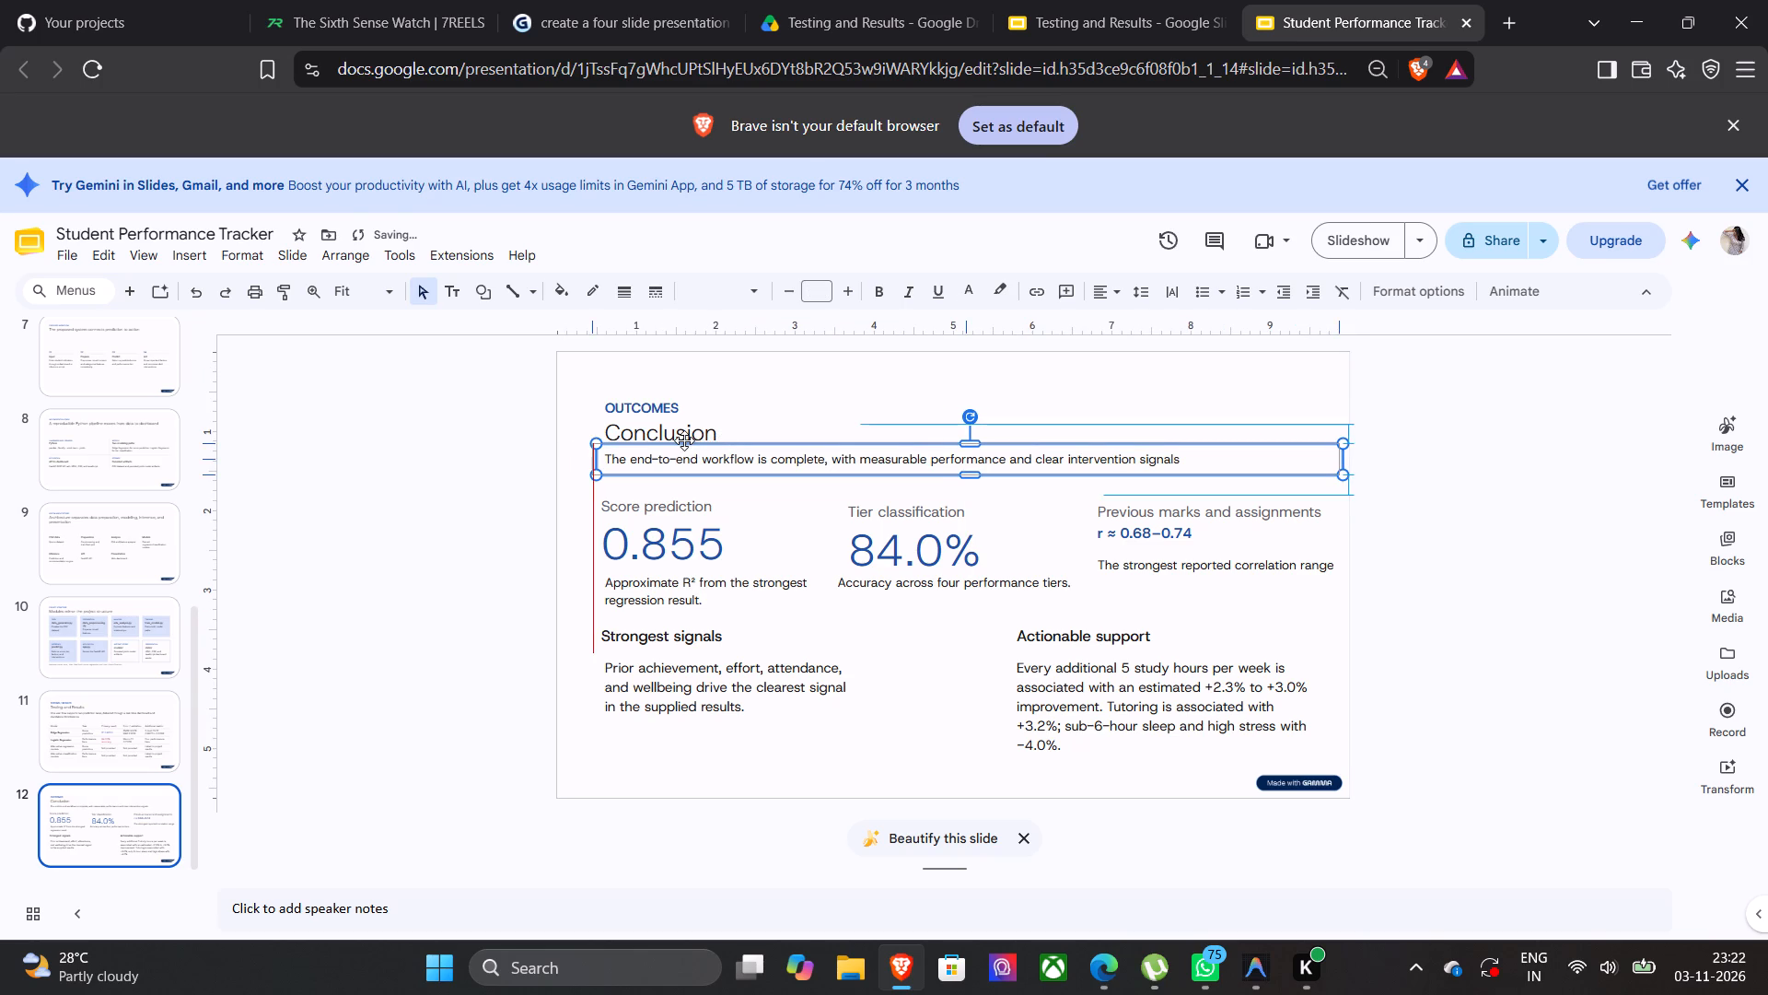
Nudge the "Conclusion" title and the "OUTCOMES" label on slide 12 slightly left to line up with the subtitle's left edge.
left_click(703, 428)
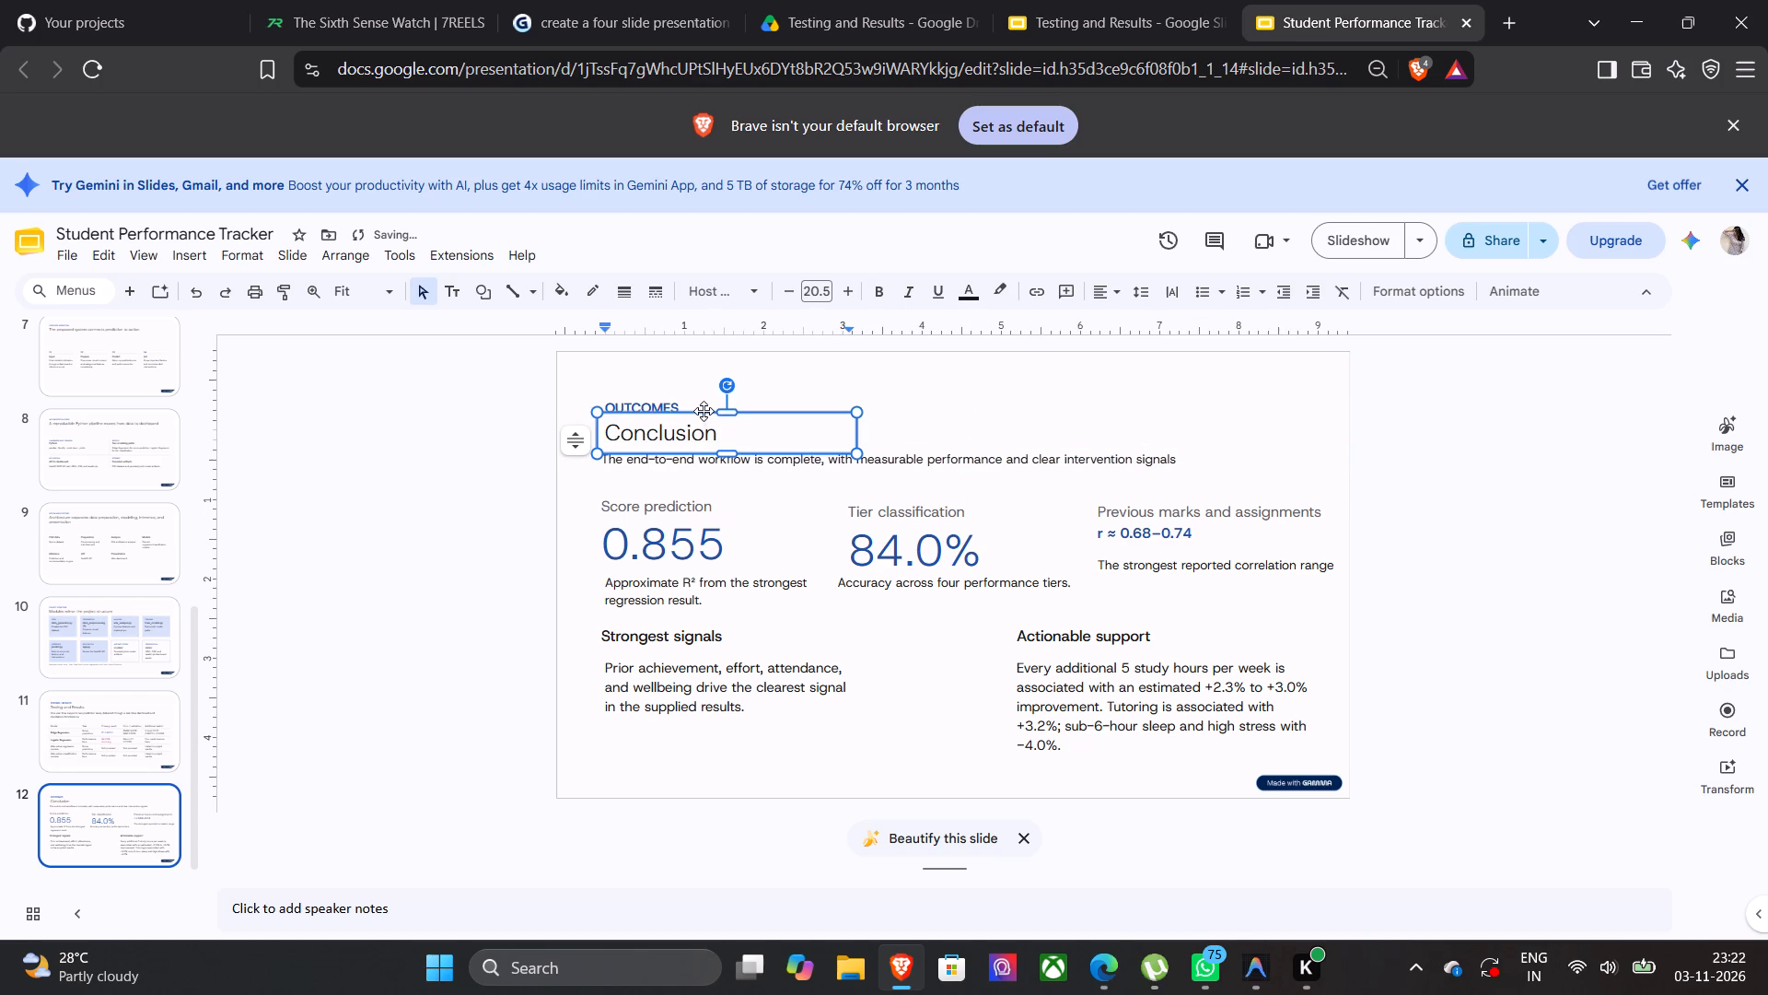
left_click(704, 411)
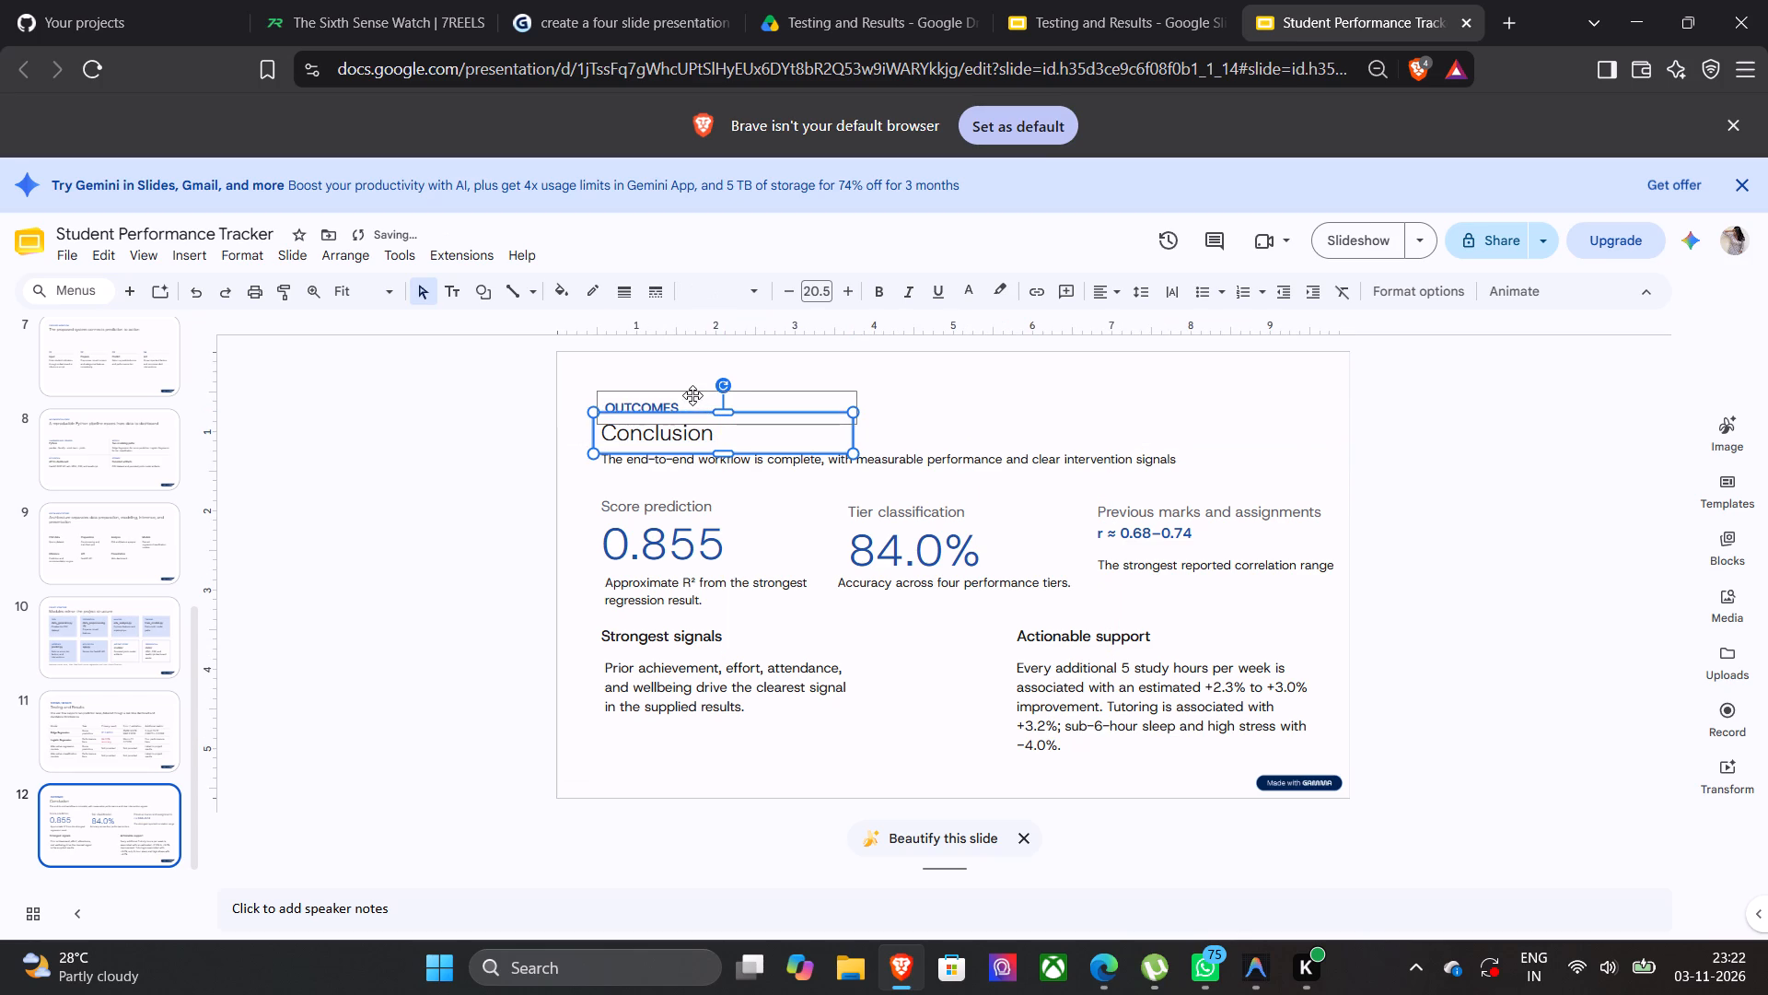
double_click(692, 395)
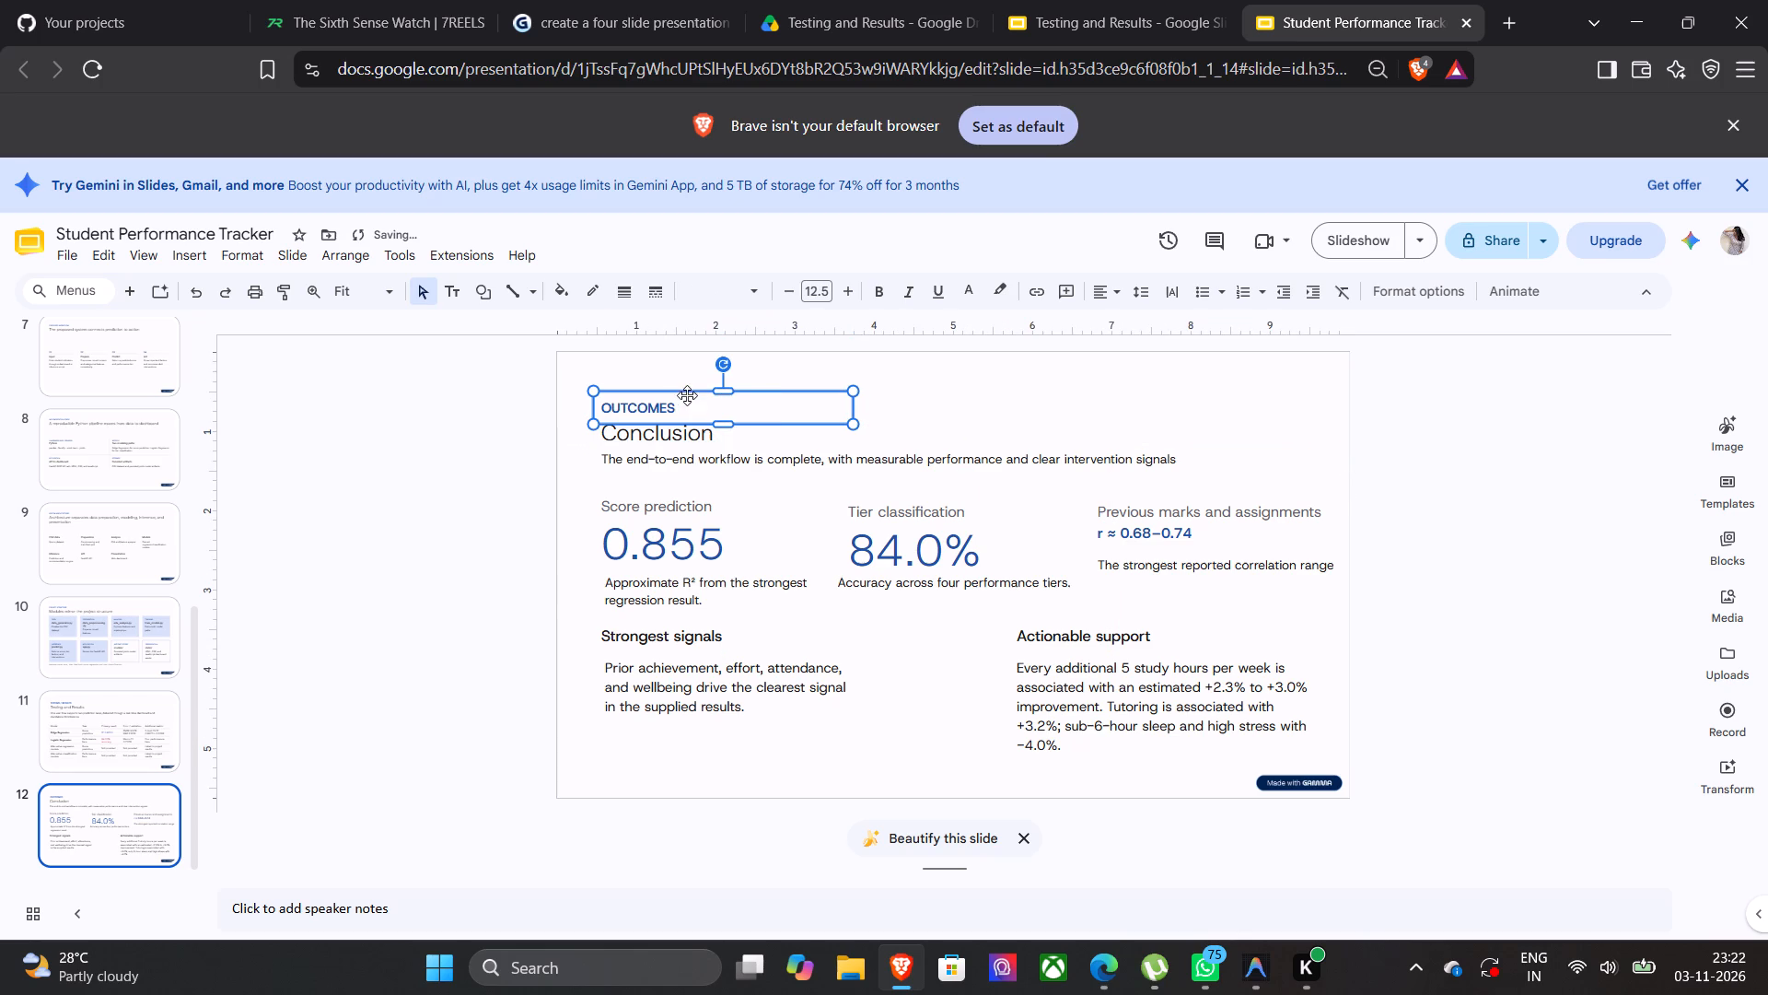
left_click(895, 764)
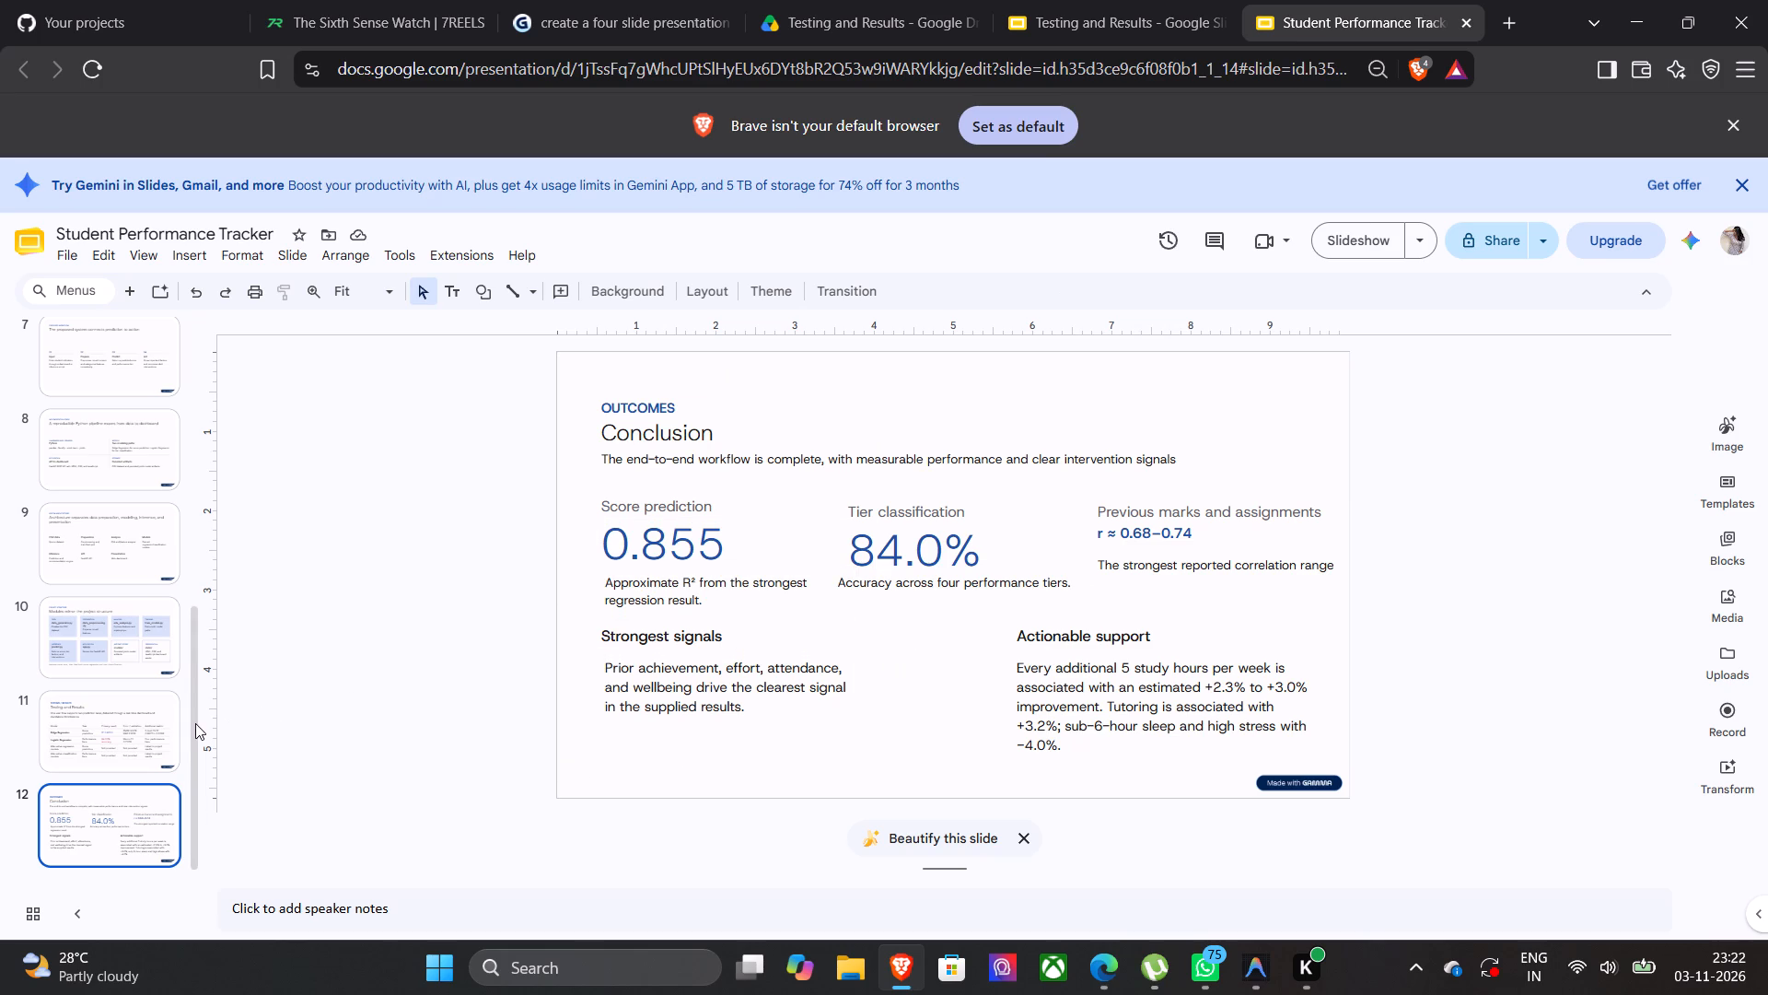
Add a new blank slide after the Conclusion slide in the Student Performance Tracker deck.
left_click(162, 727)
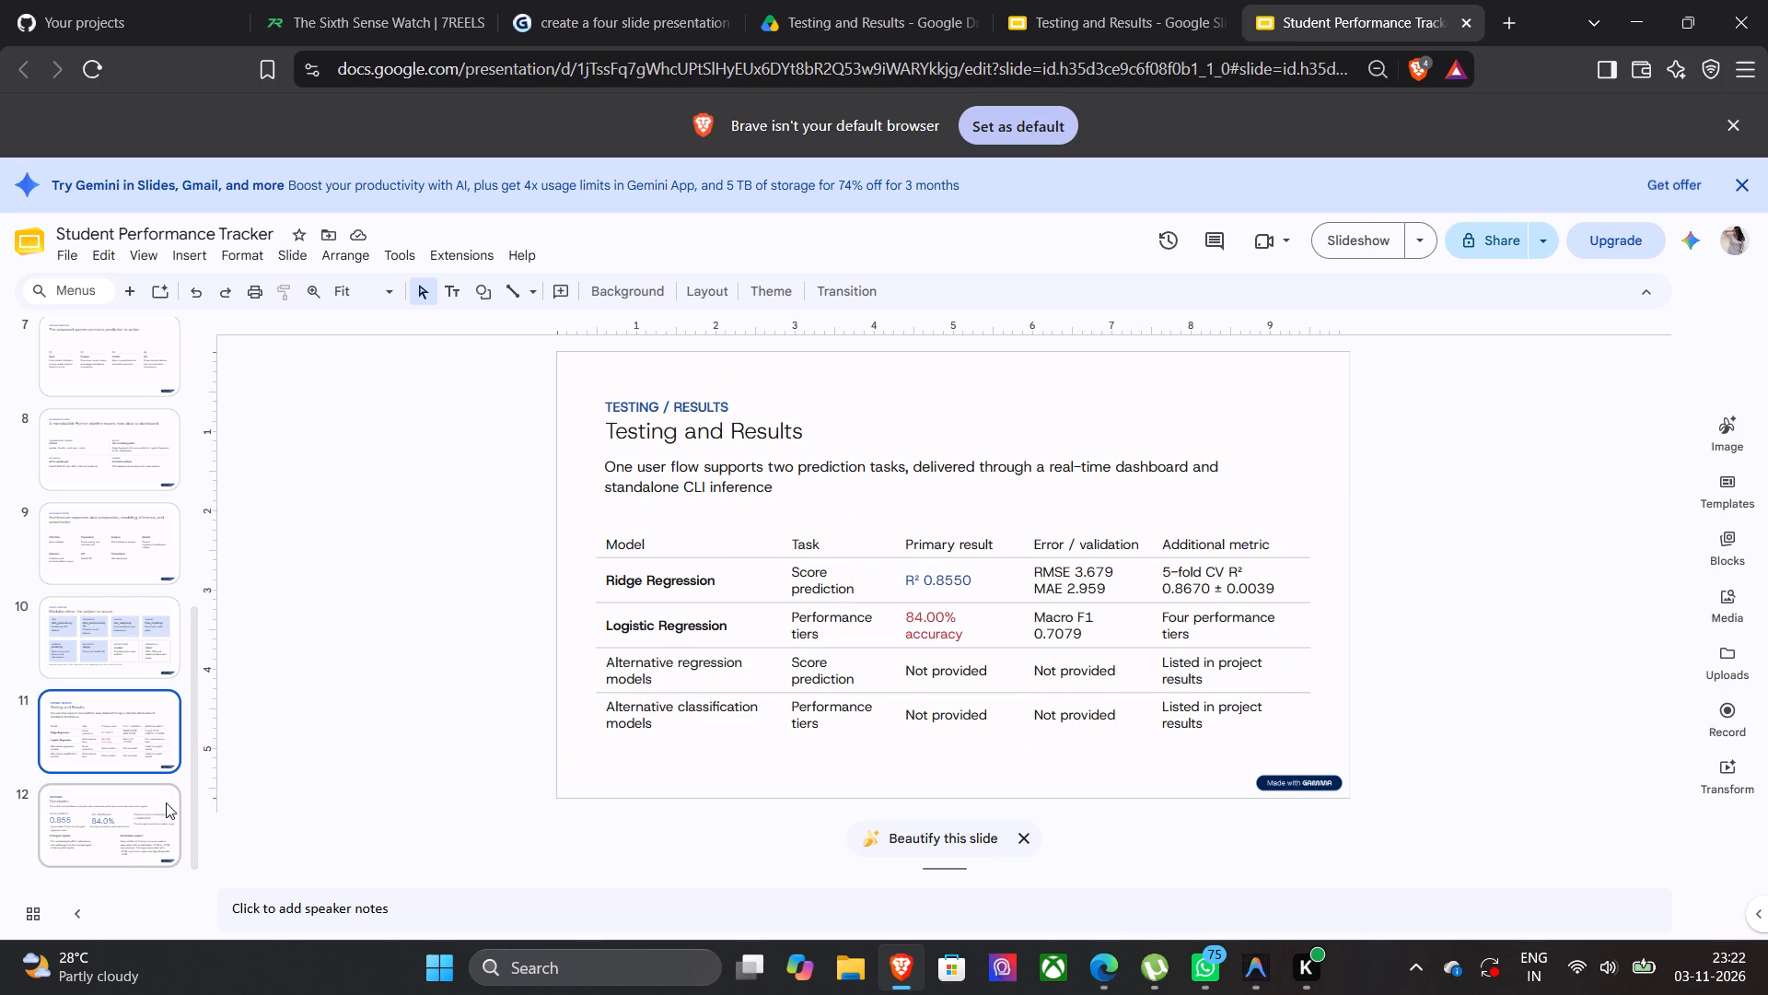
left_click(166, 802)
scroll(168, 758, "down", 1)
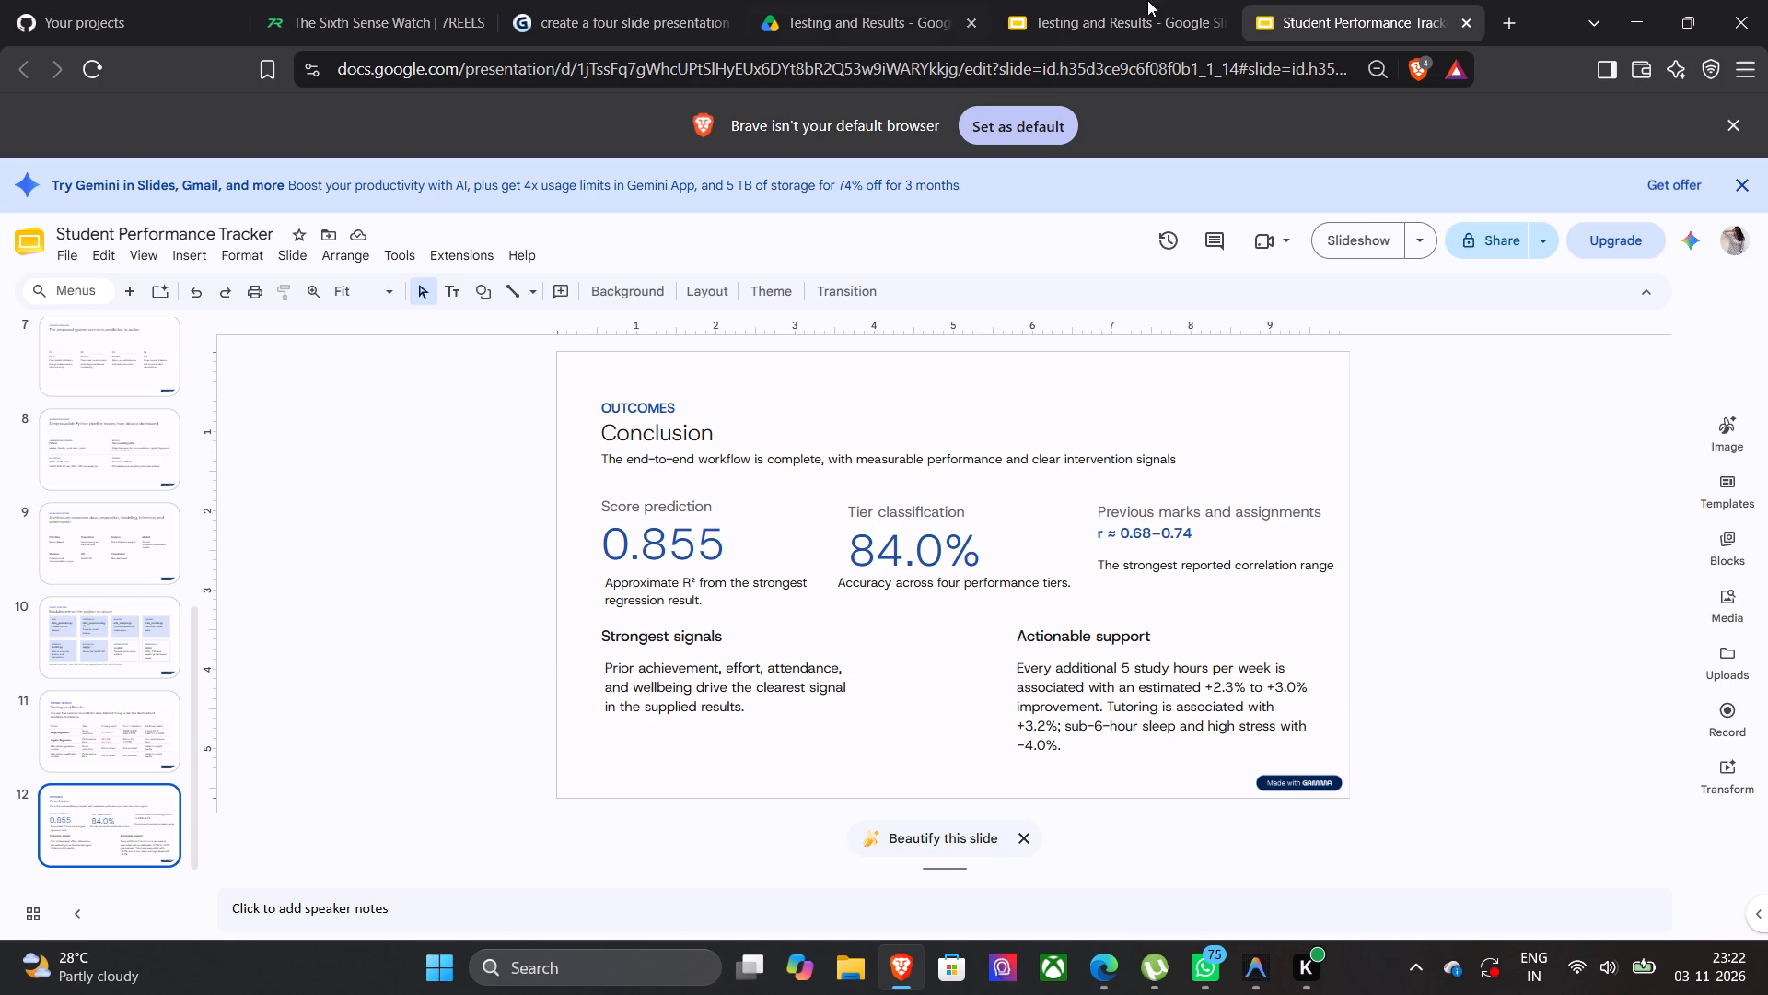
left_click(1133, 15)
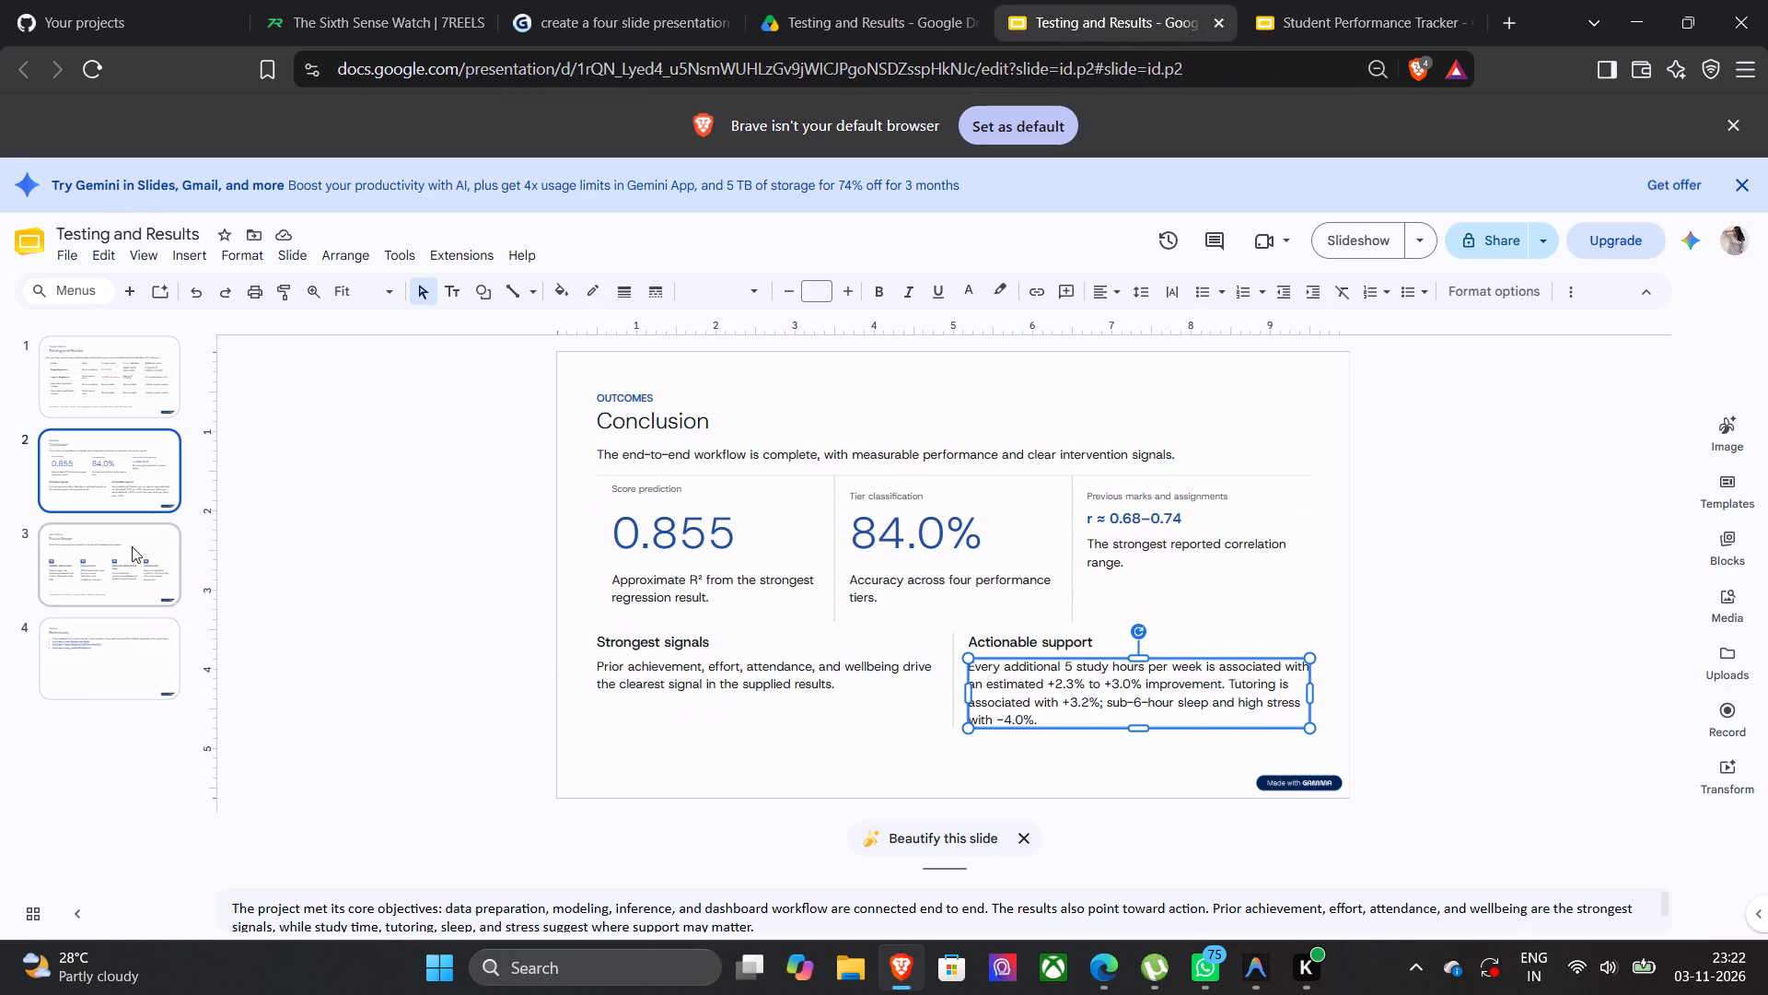
left_click(106, 571)
left_click(1335, 0)
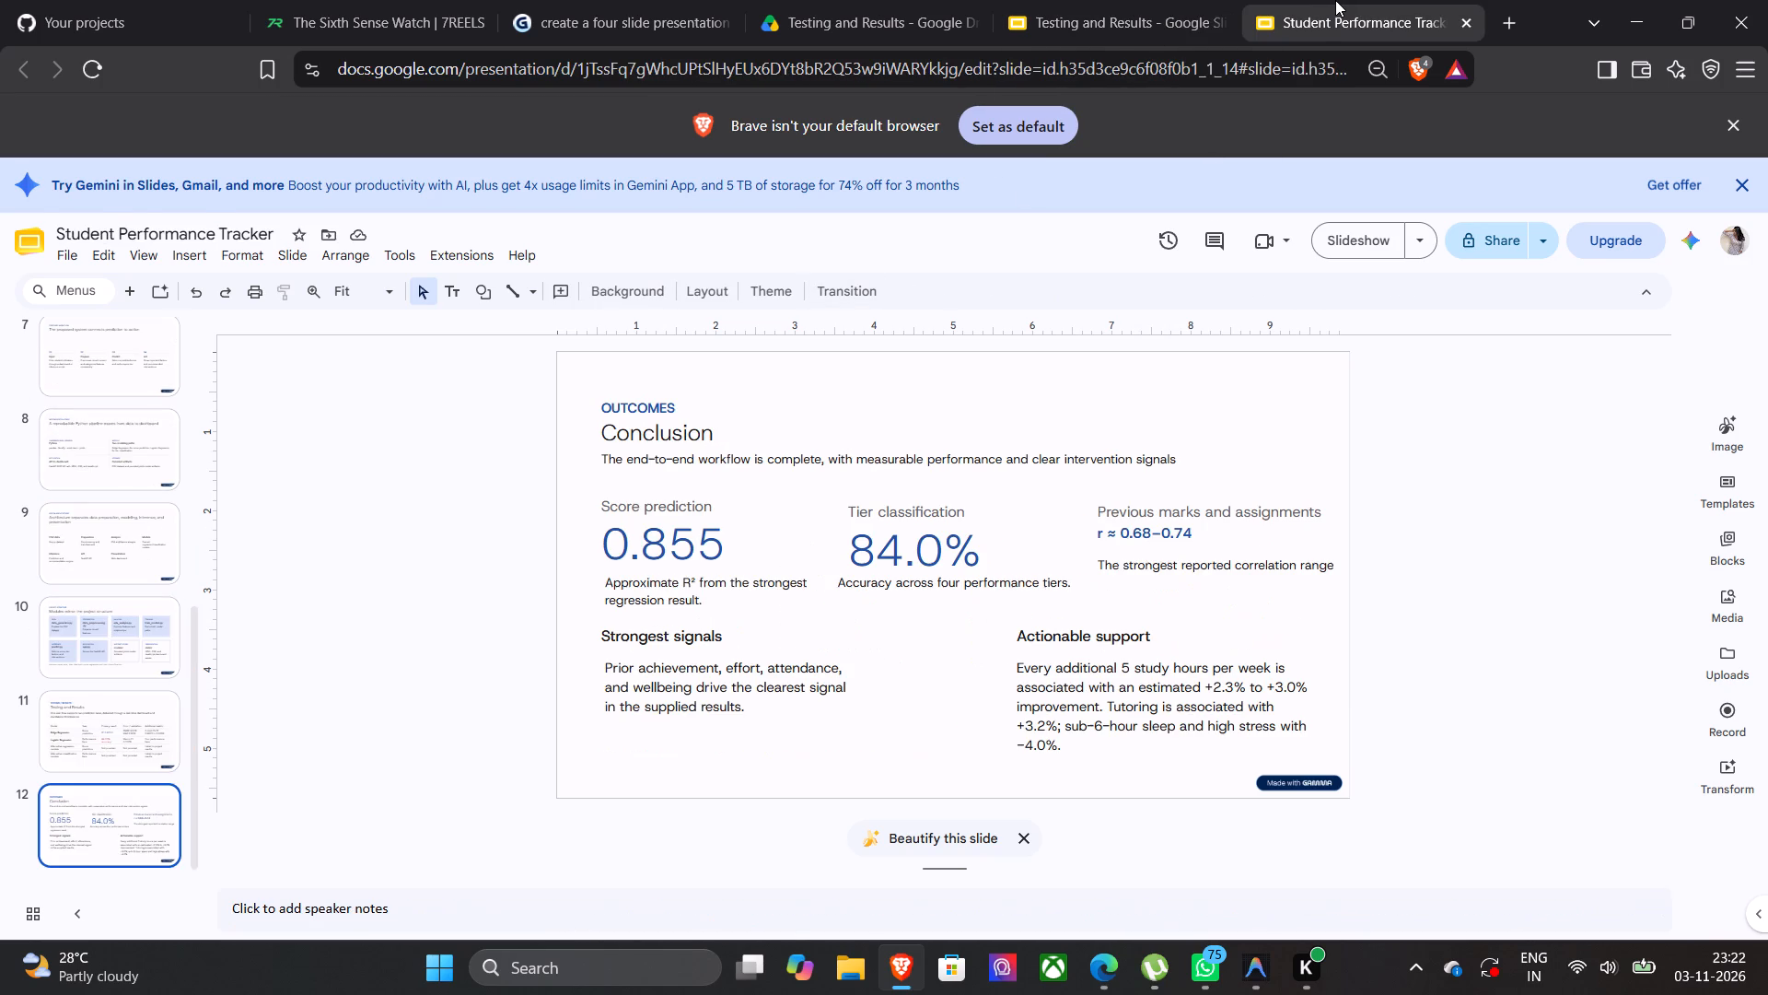
left_click(125, 282)
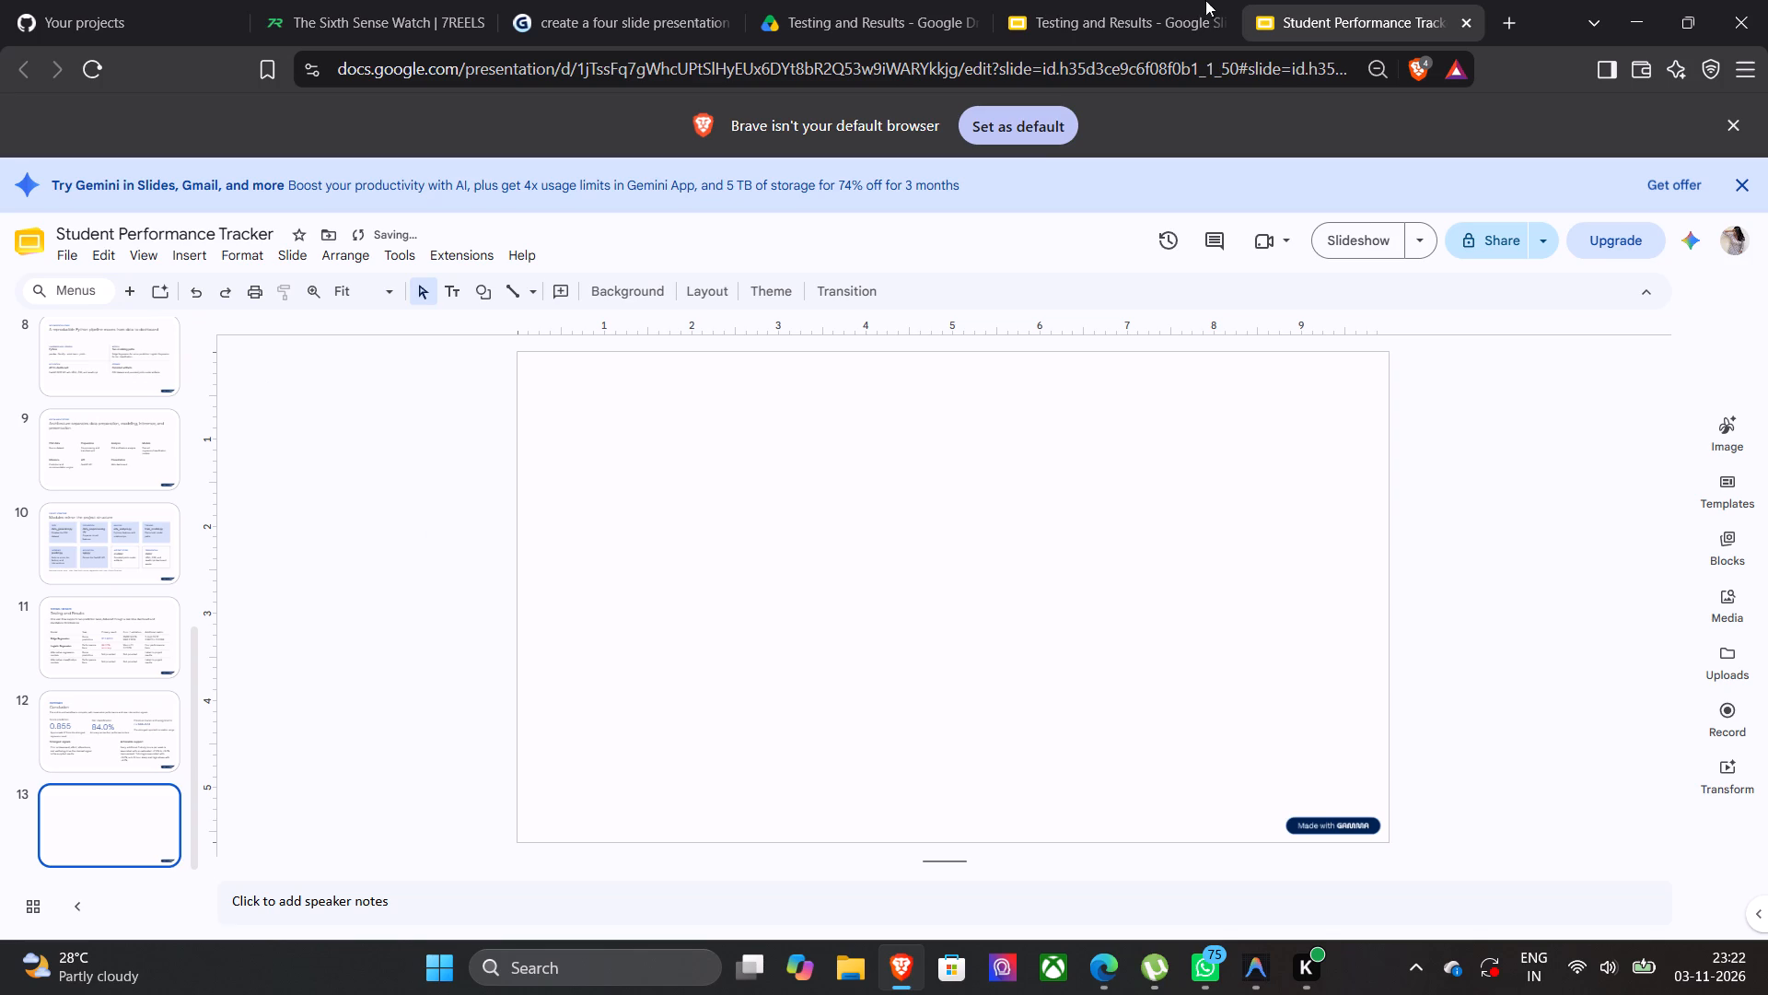
Copy the "NEXT ITERATION" label from slide 3 of the Testing and Results deck and place it near slide 13's upper-left corner.
left_click(1134, 0)
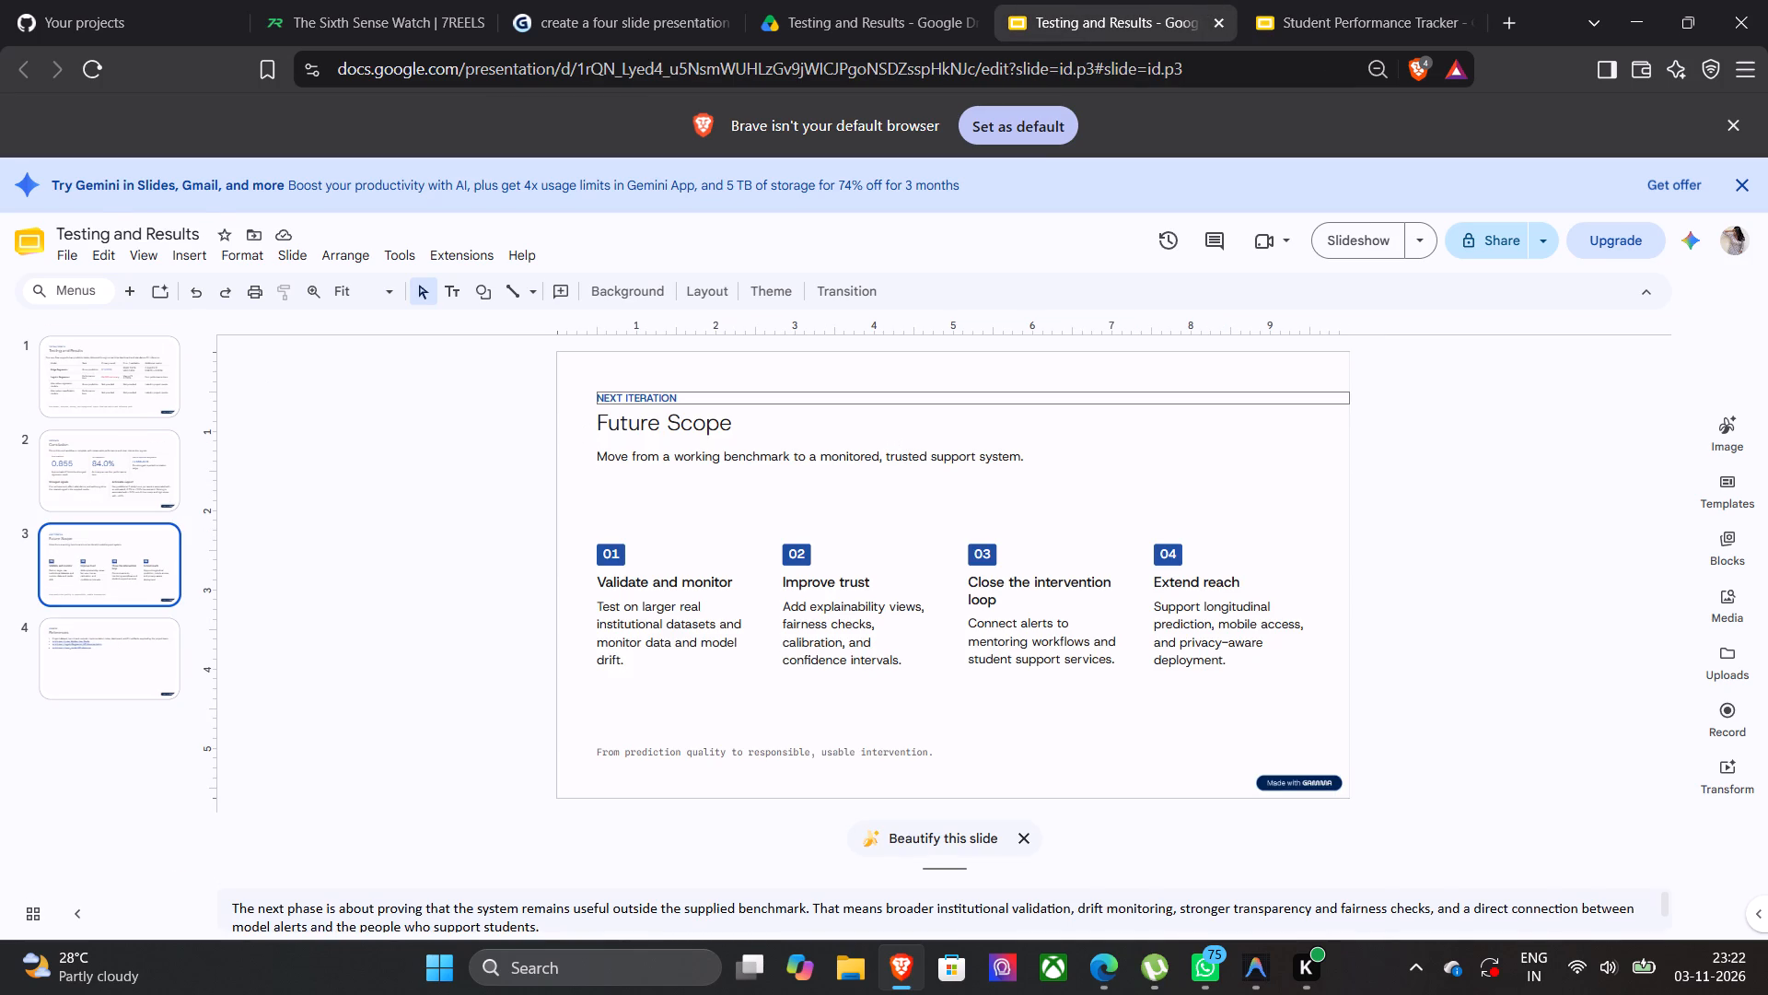
left_click_drag(675, 397, 606, 397)
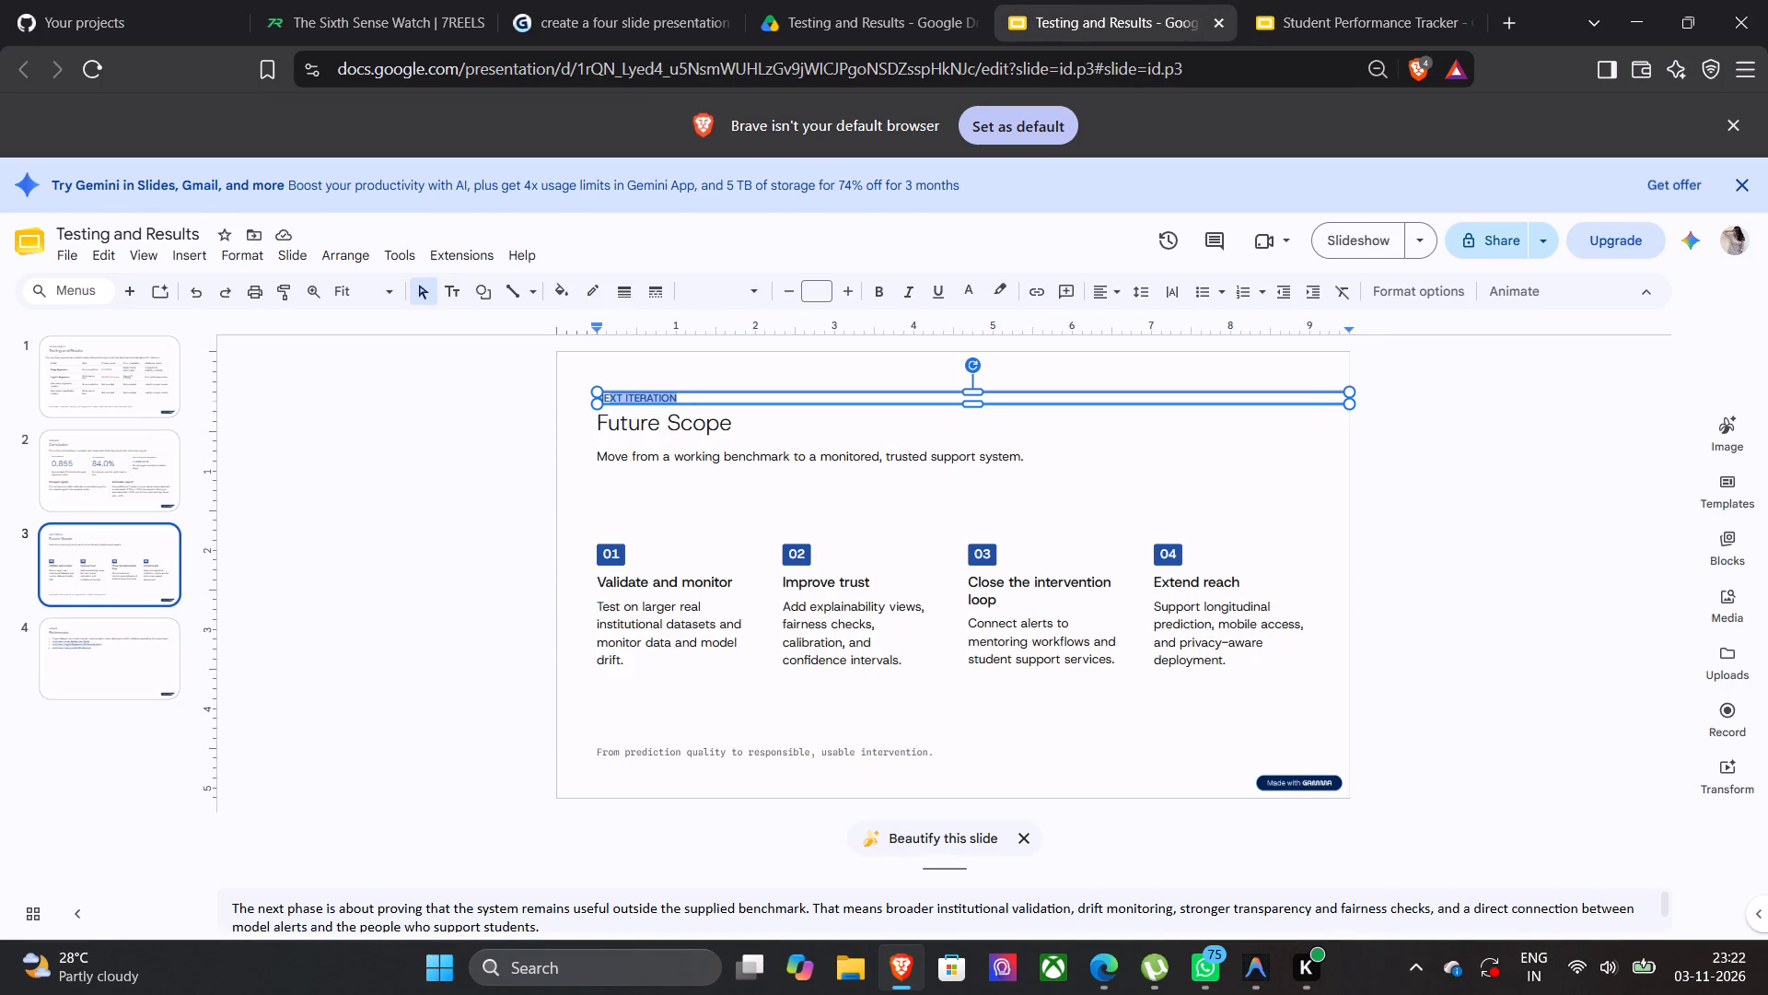
left_click_drag(606, 397, 590, 397)
key("ctrl+c")
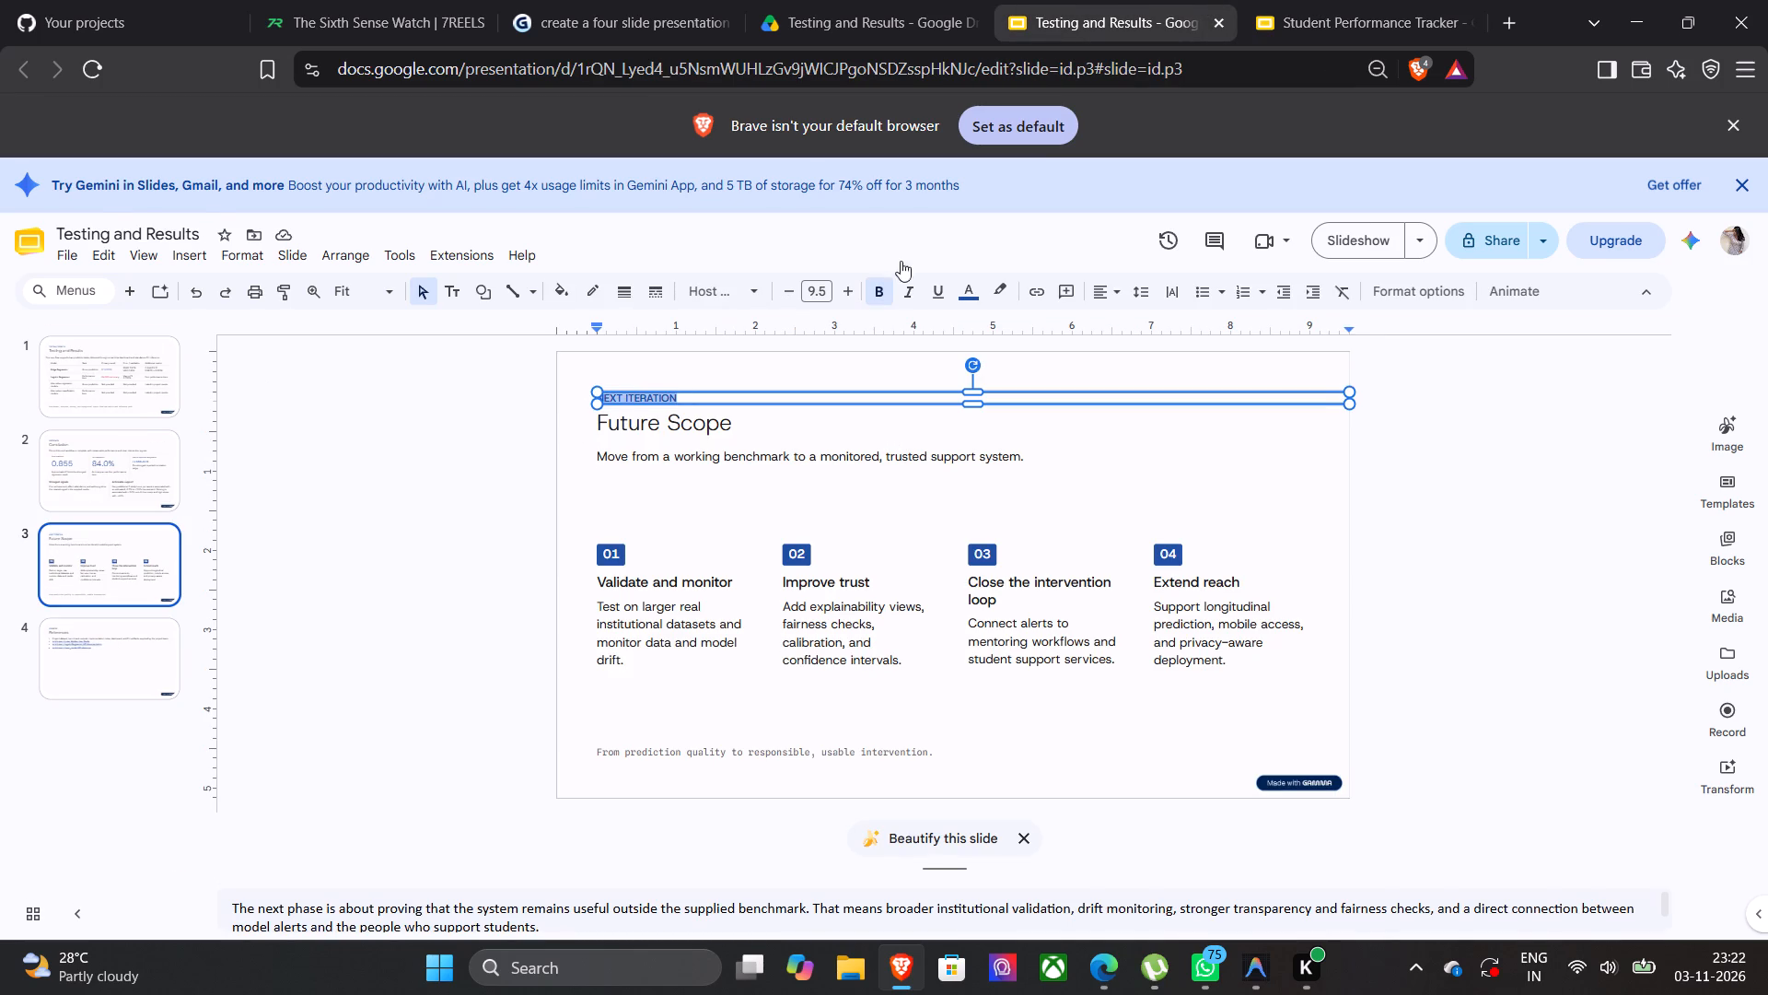
left_click(1307, 1)
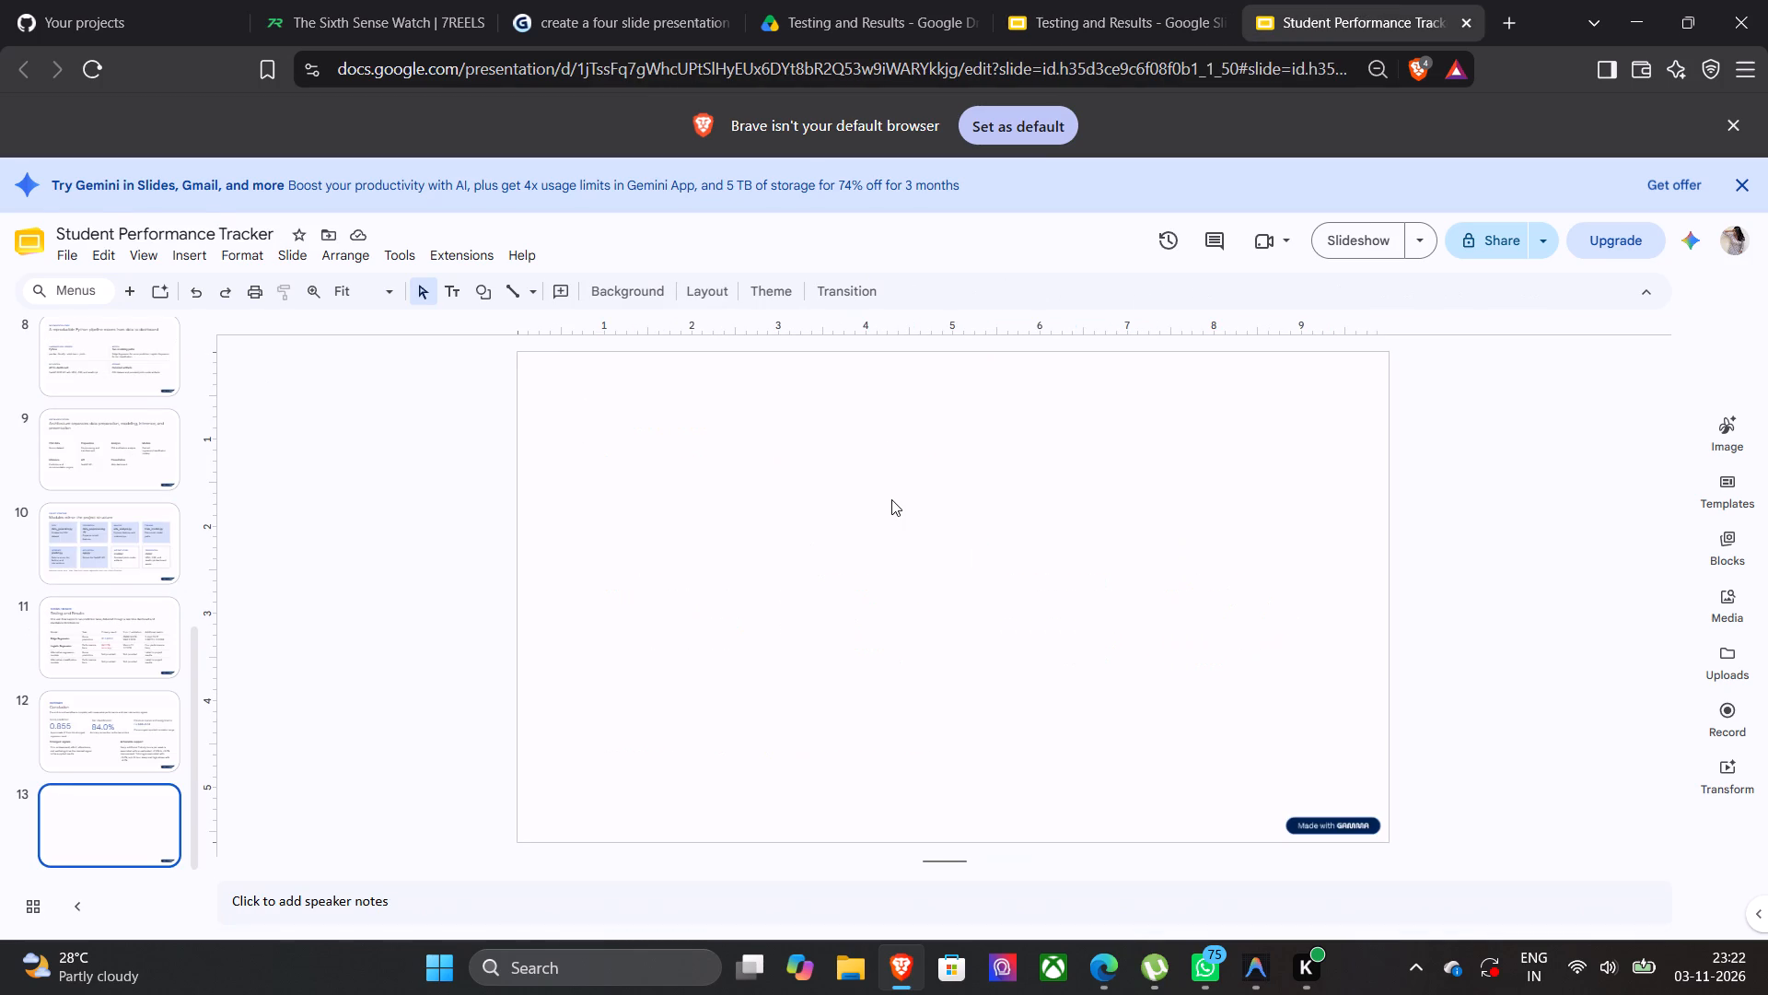
key("ctrl+v")
left_click_drag(761, 378, 793, 405)
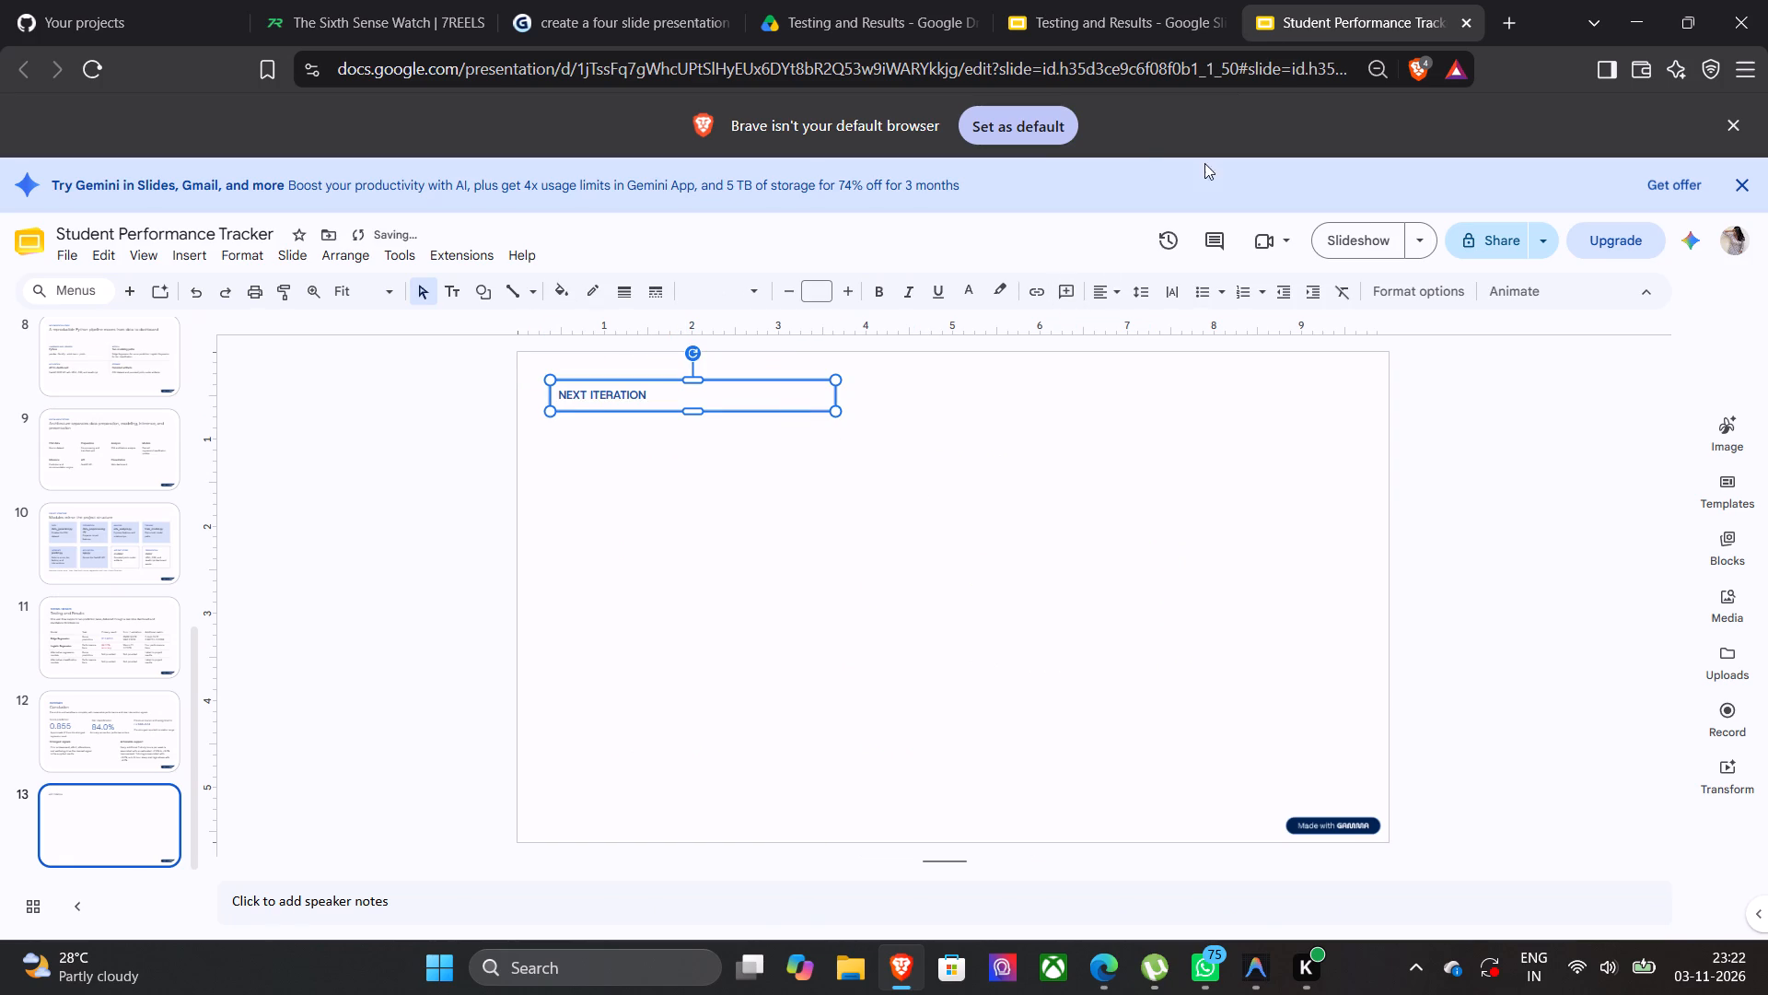
Copy the "Future Scope" title text from slide 3 of the Testing and Results deck and return to the Student Performance Tracker deck.
left_click(1144, 33)
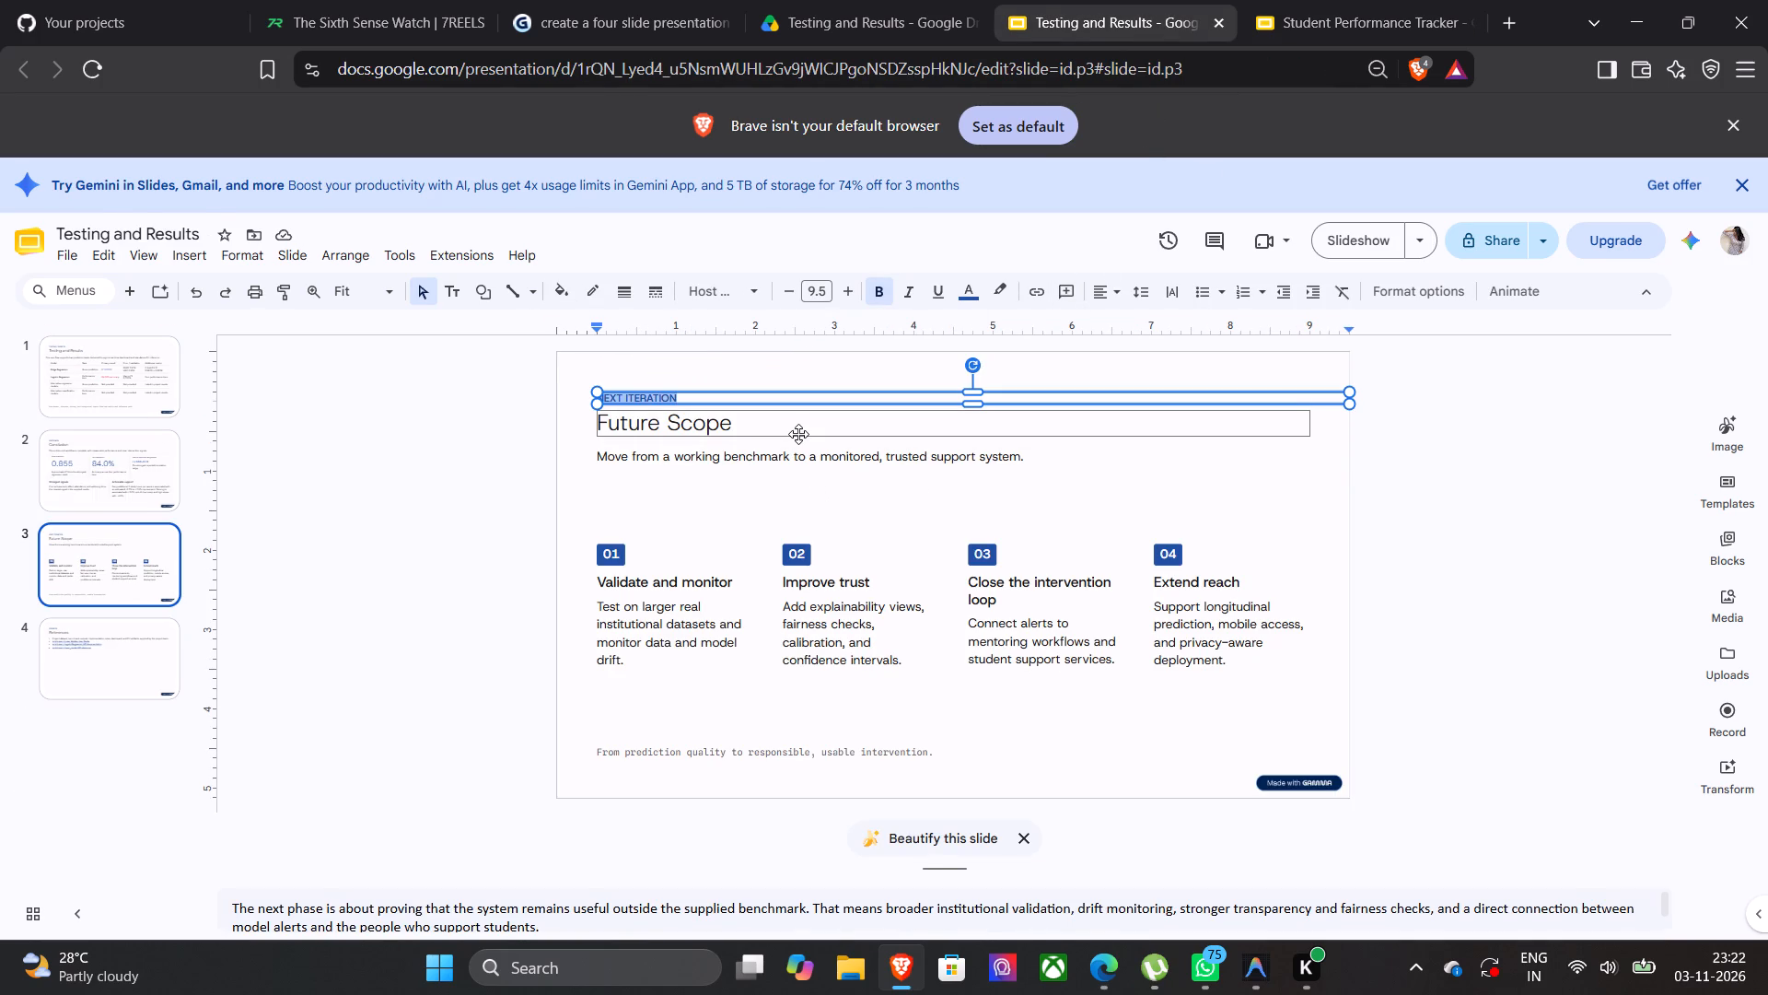
left_click(794, 432)
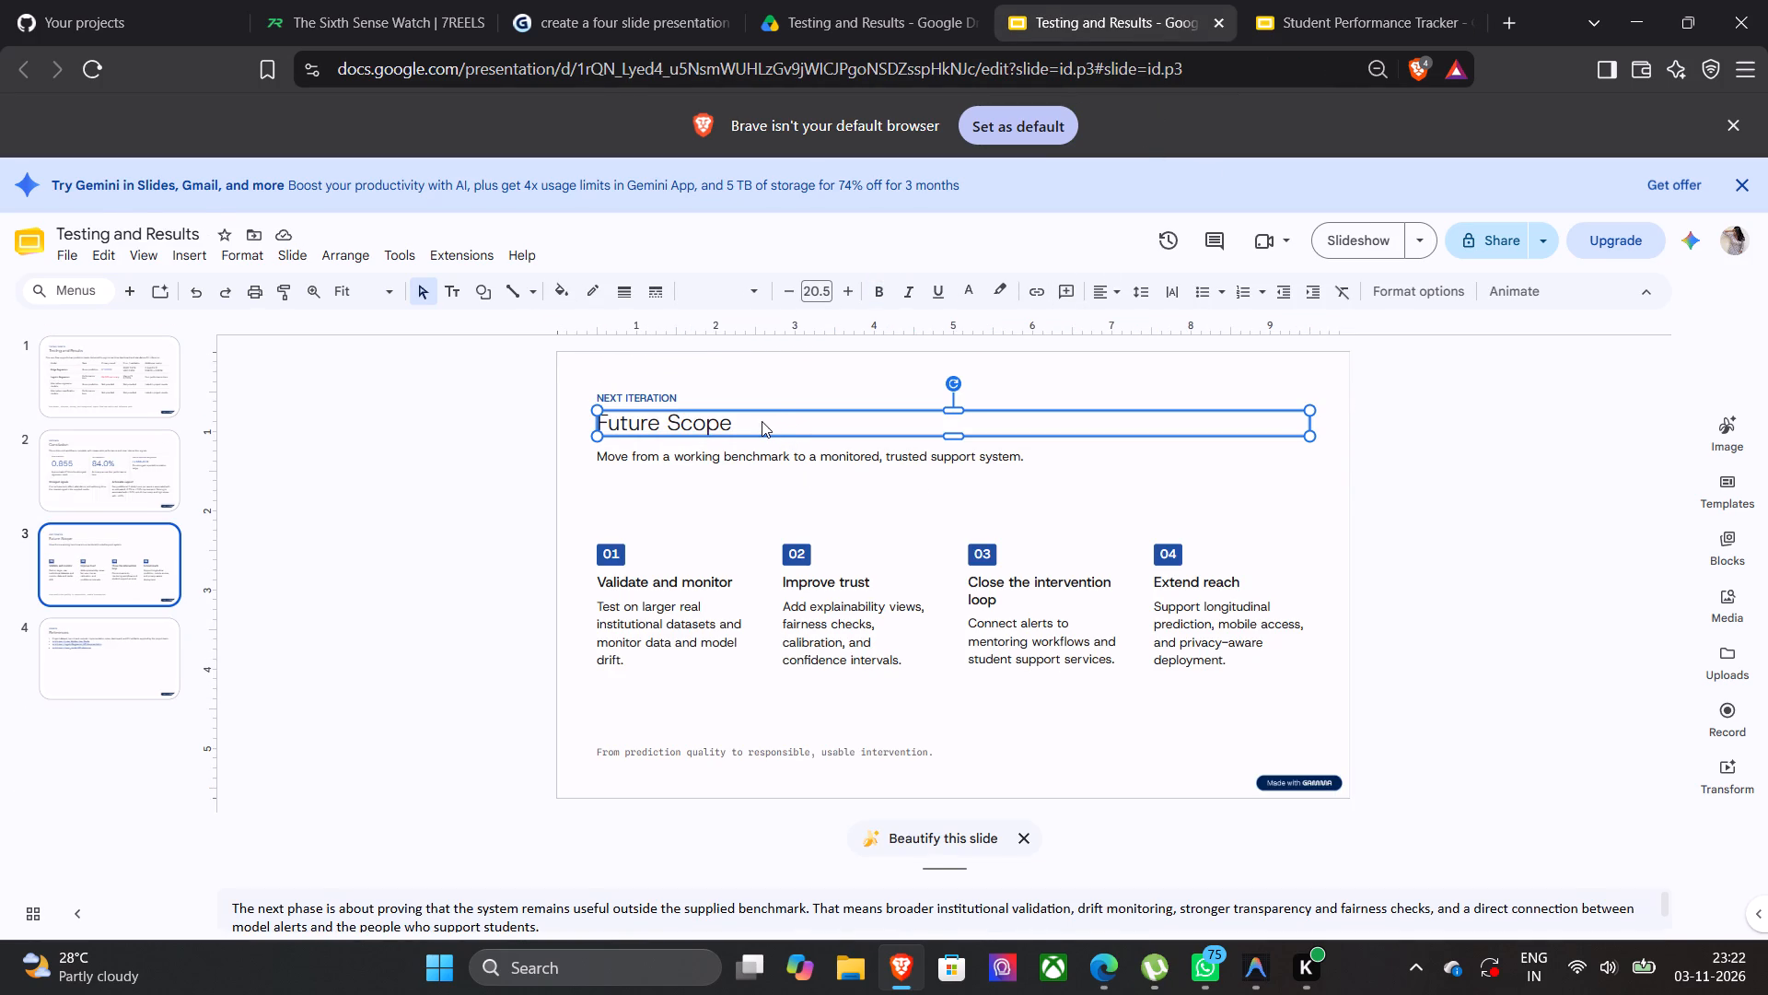
left_click(762, 421)
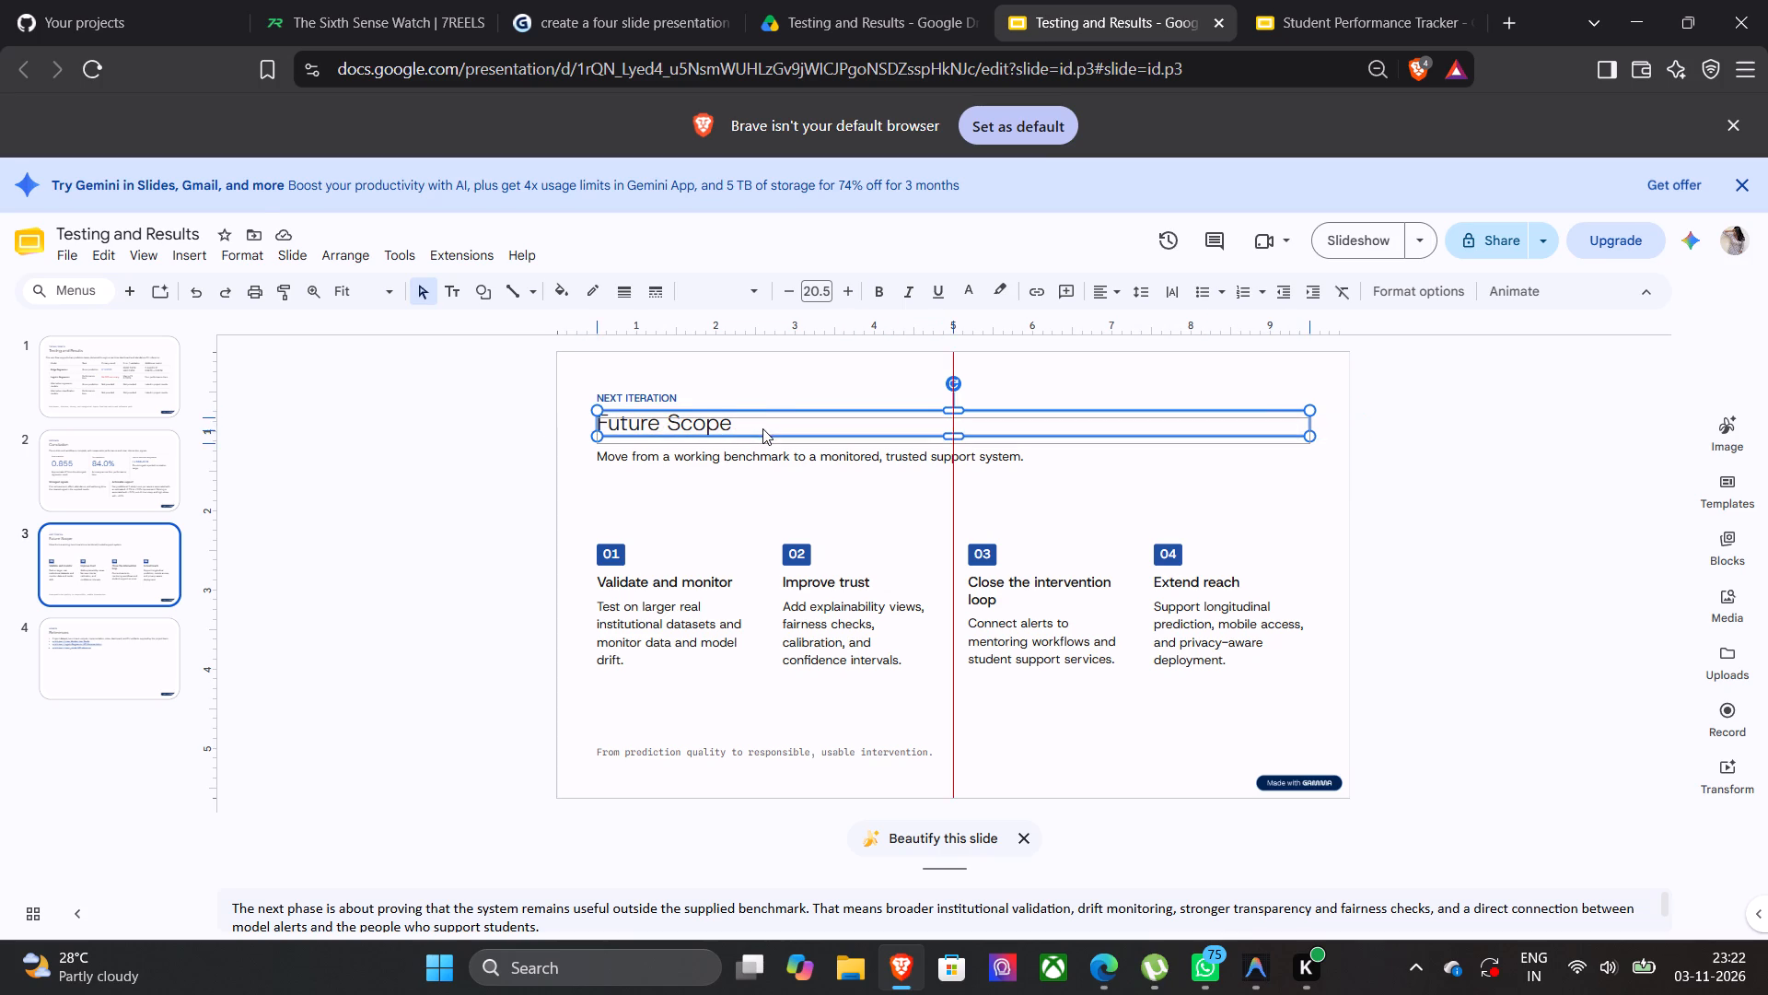
left_click(733, 429)
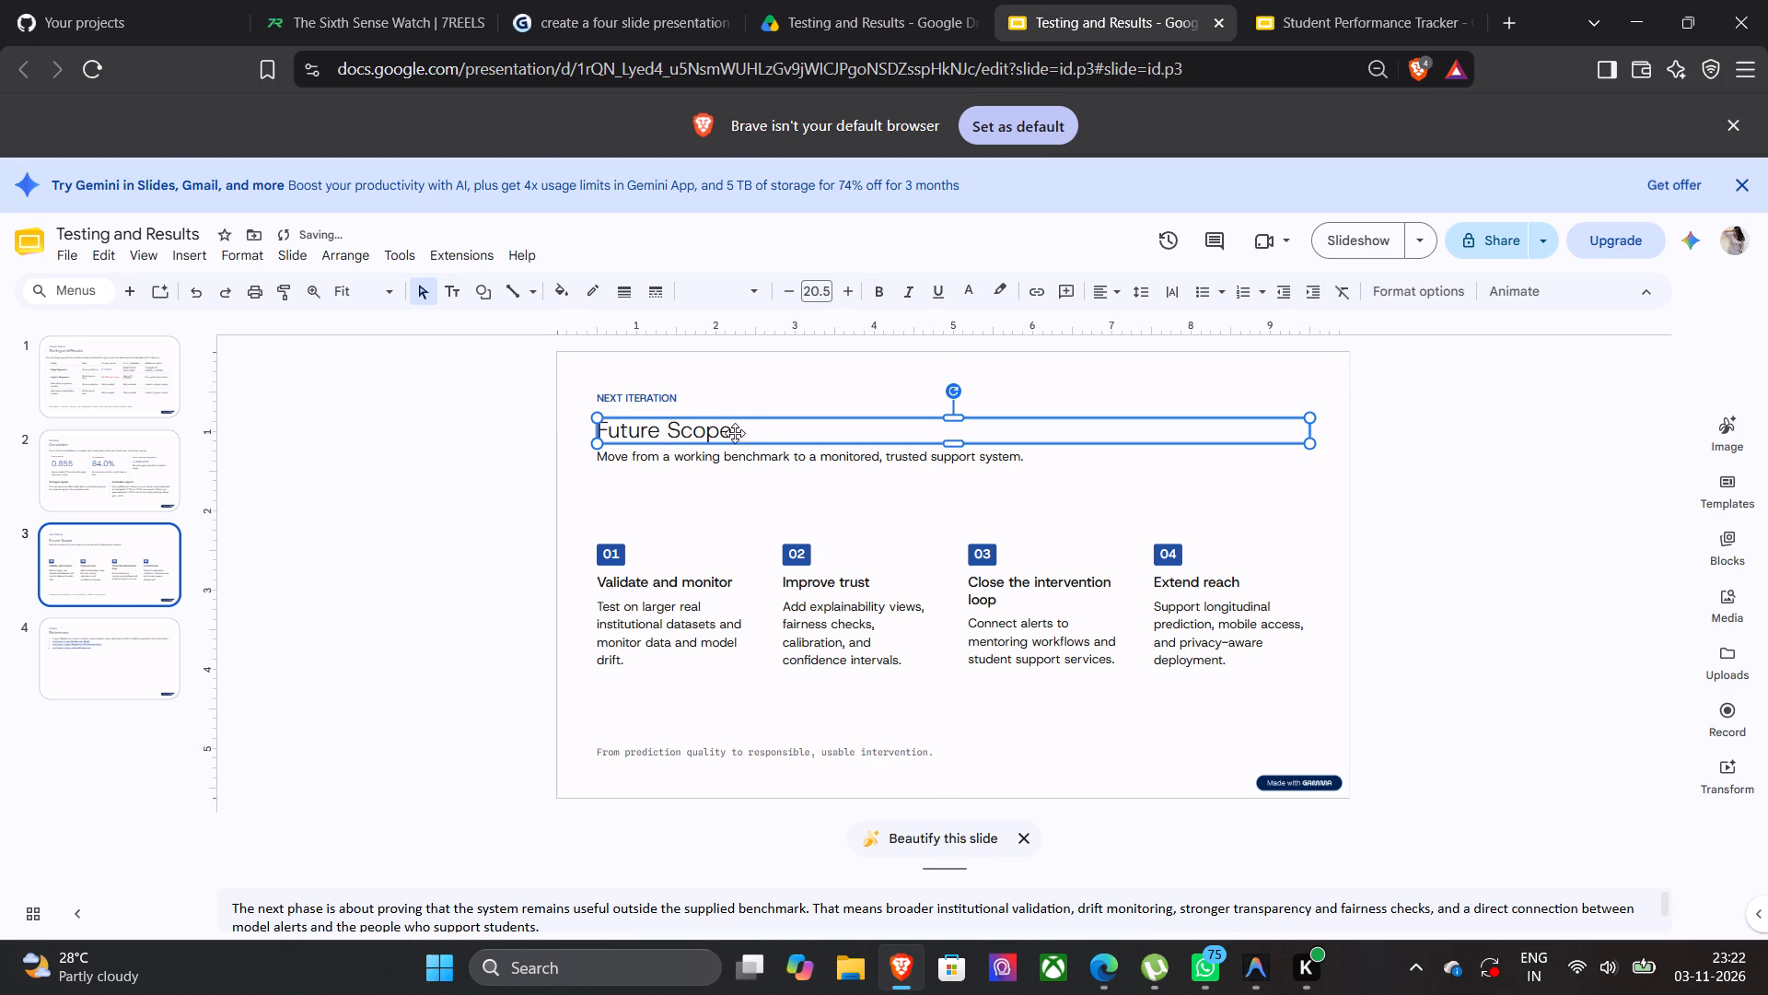
left_click_drag(730, 429, 560, 418)
key("ctrl+c")
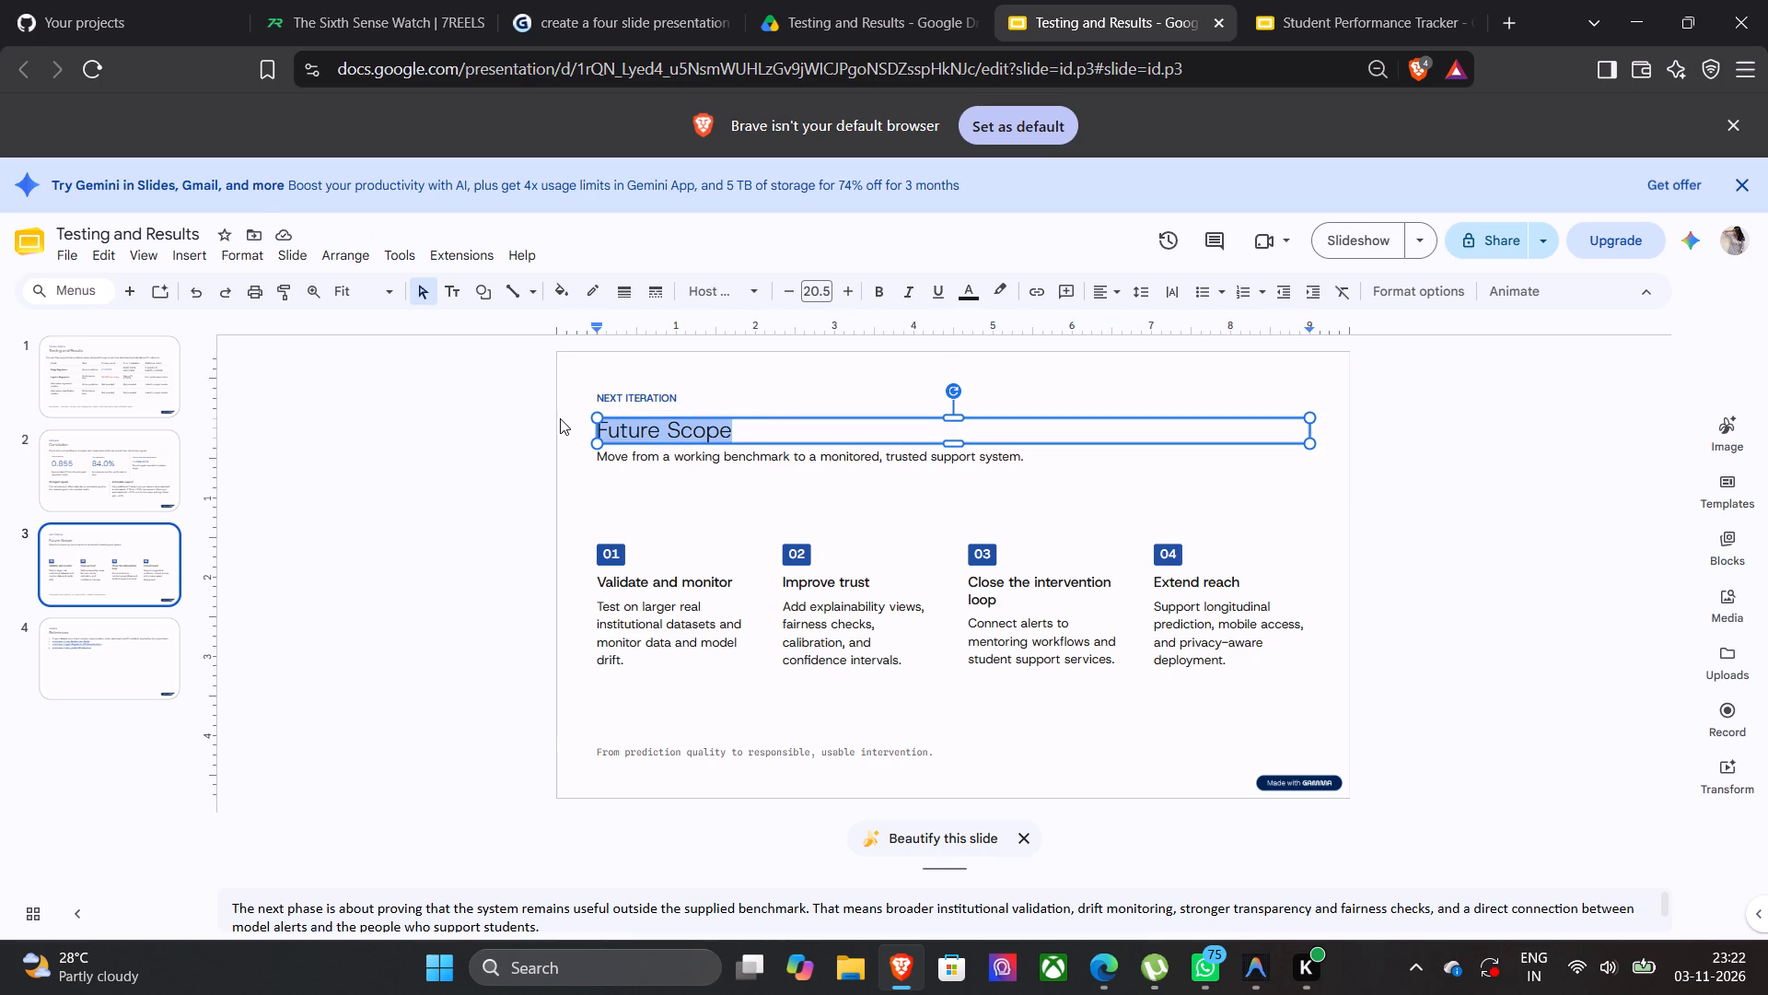
left_click(1291, 16)
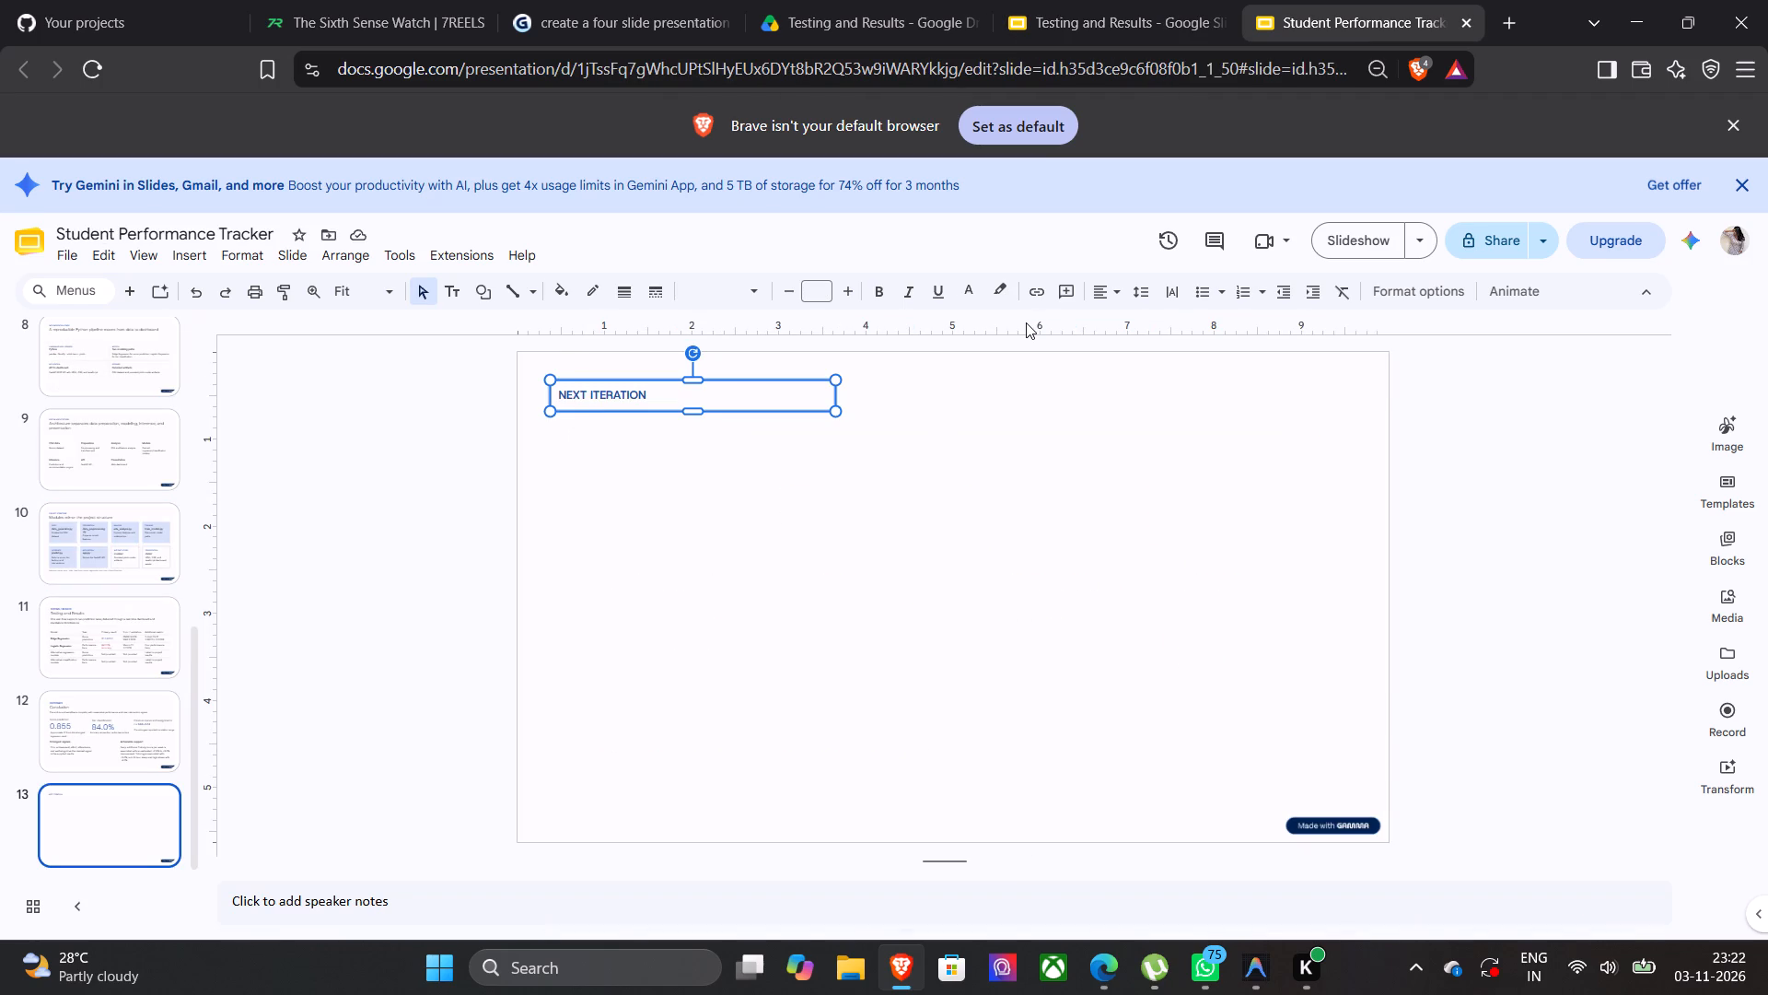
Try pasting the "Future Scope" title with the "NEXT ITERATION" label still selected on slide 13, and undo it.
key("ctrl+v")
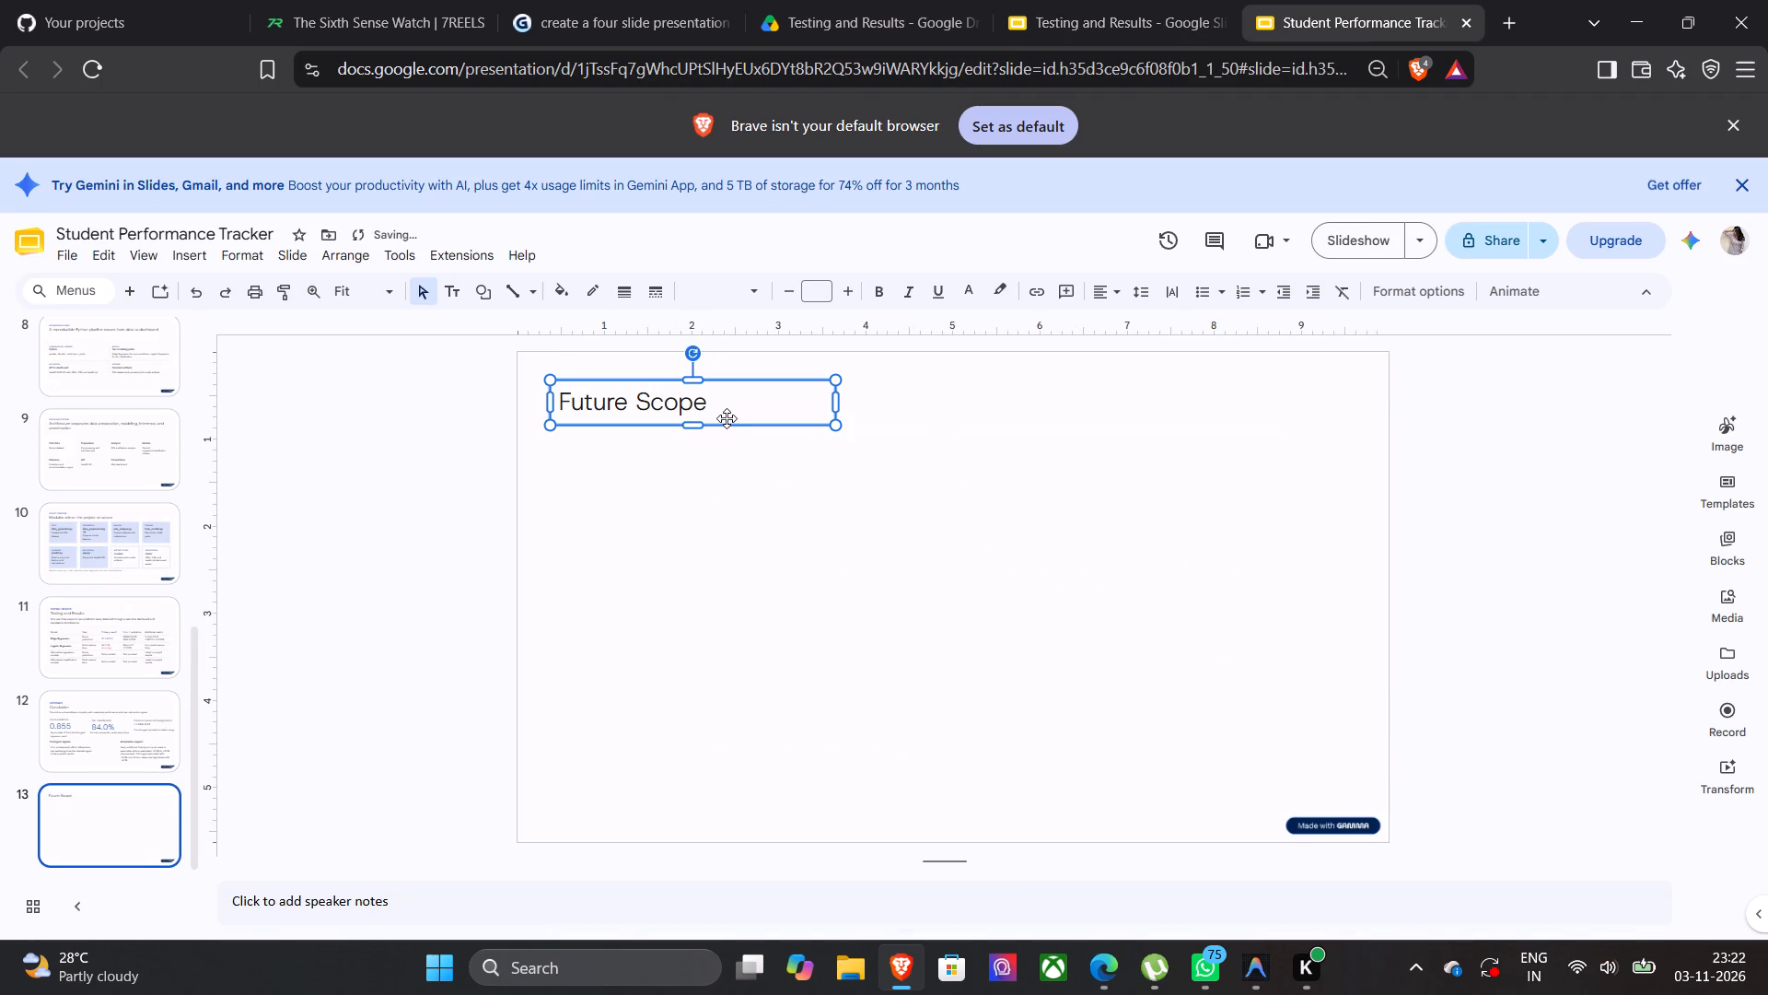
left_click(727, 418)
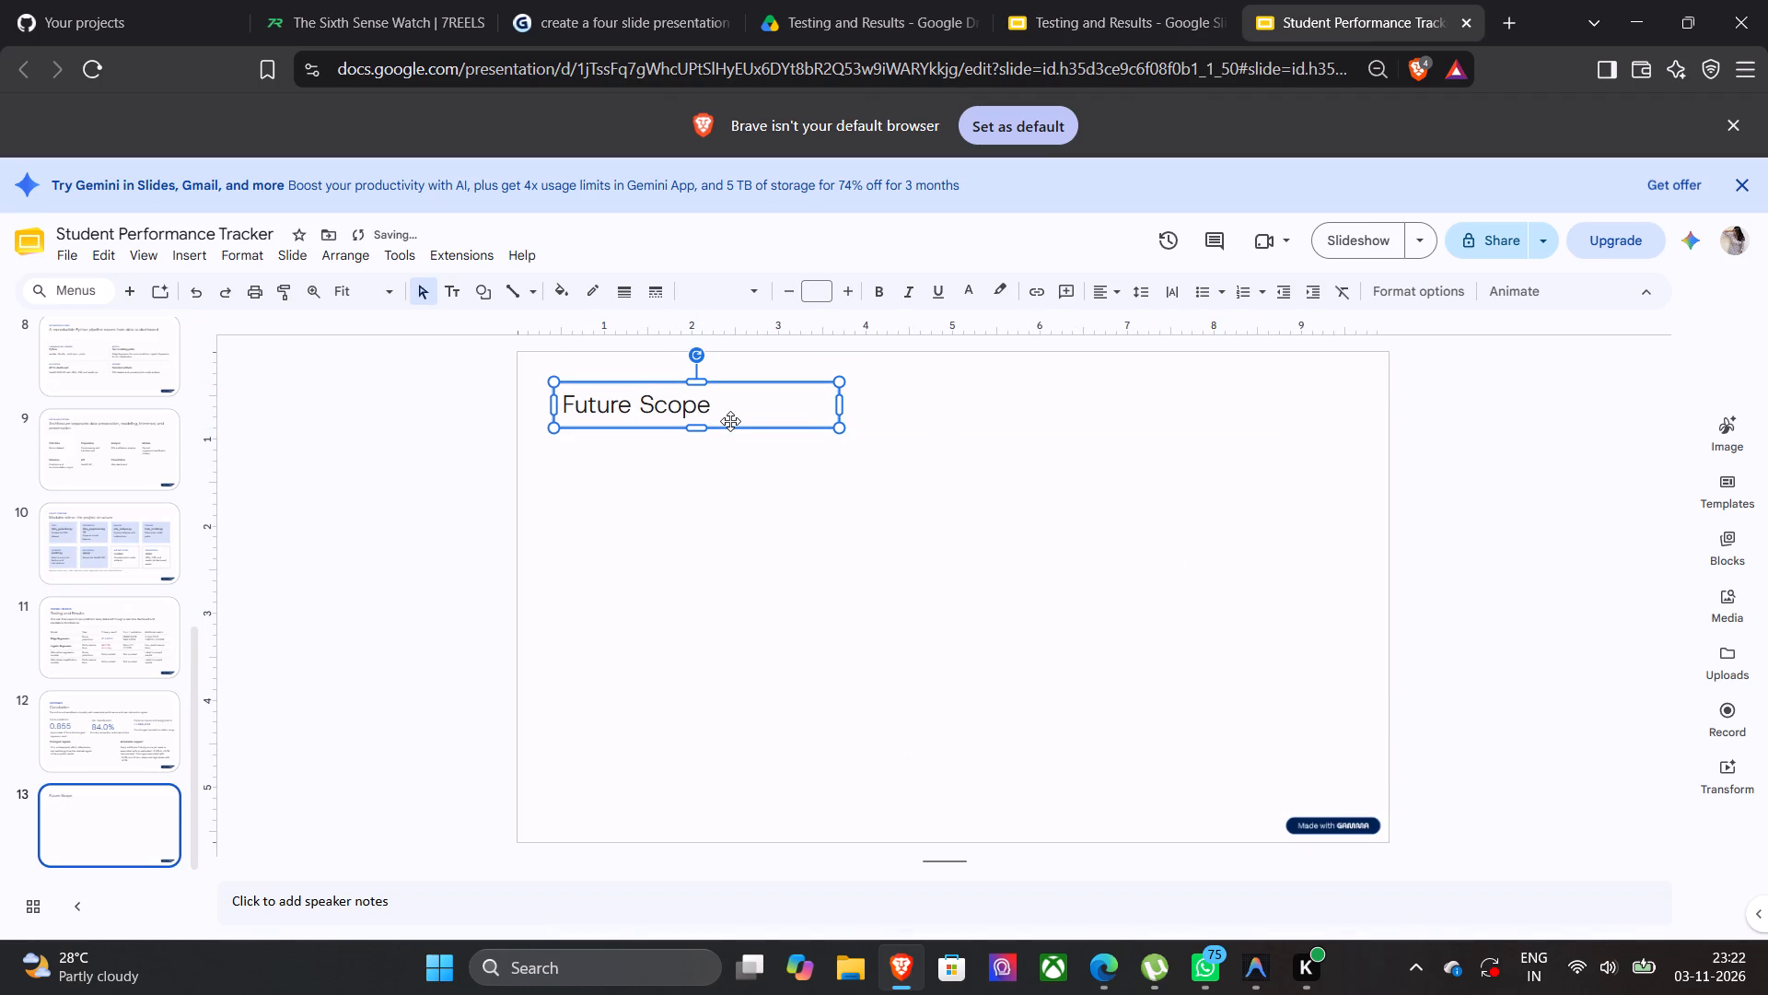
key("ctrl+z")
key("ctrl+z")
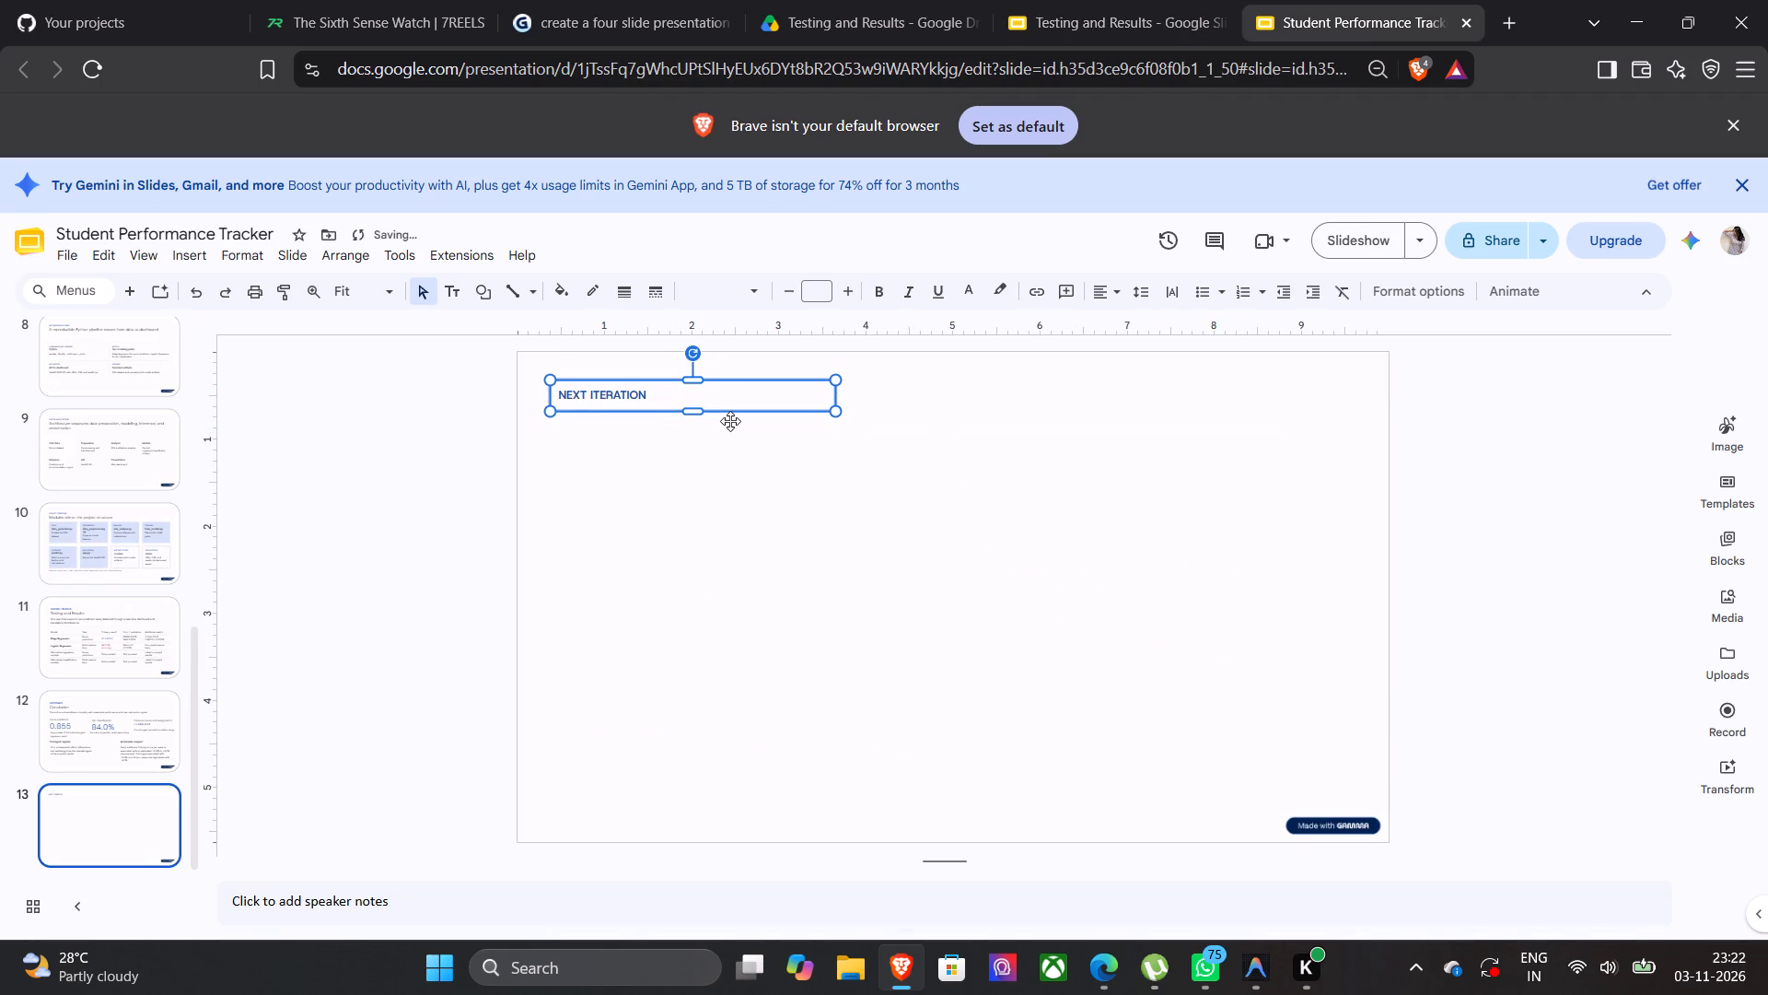
Paste the "Future Scope" title as a separate text box on slide 13 and left-align it directly below the "NEXT ITERATION" label.
left_click(696, 438)
key("ctrl+v")
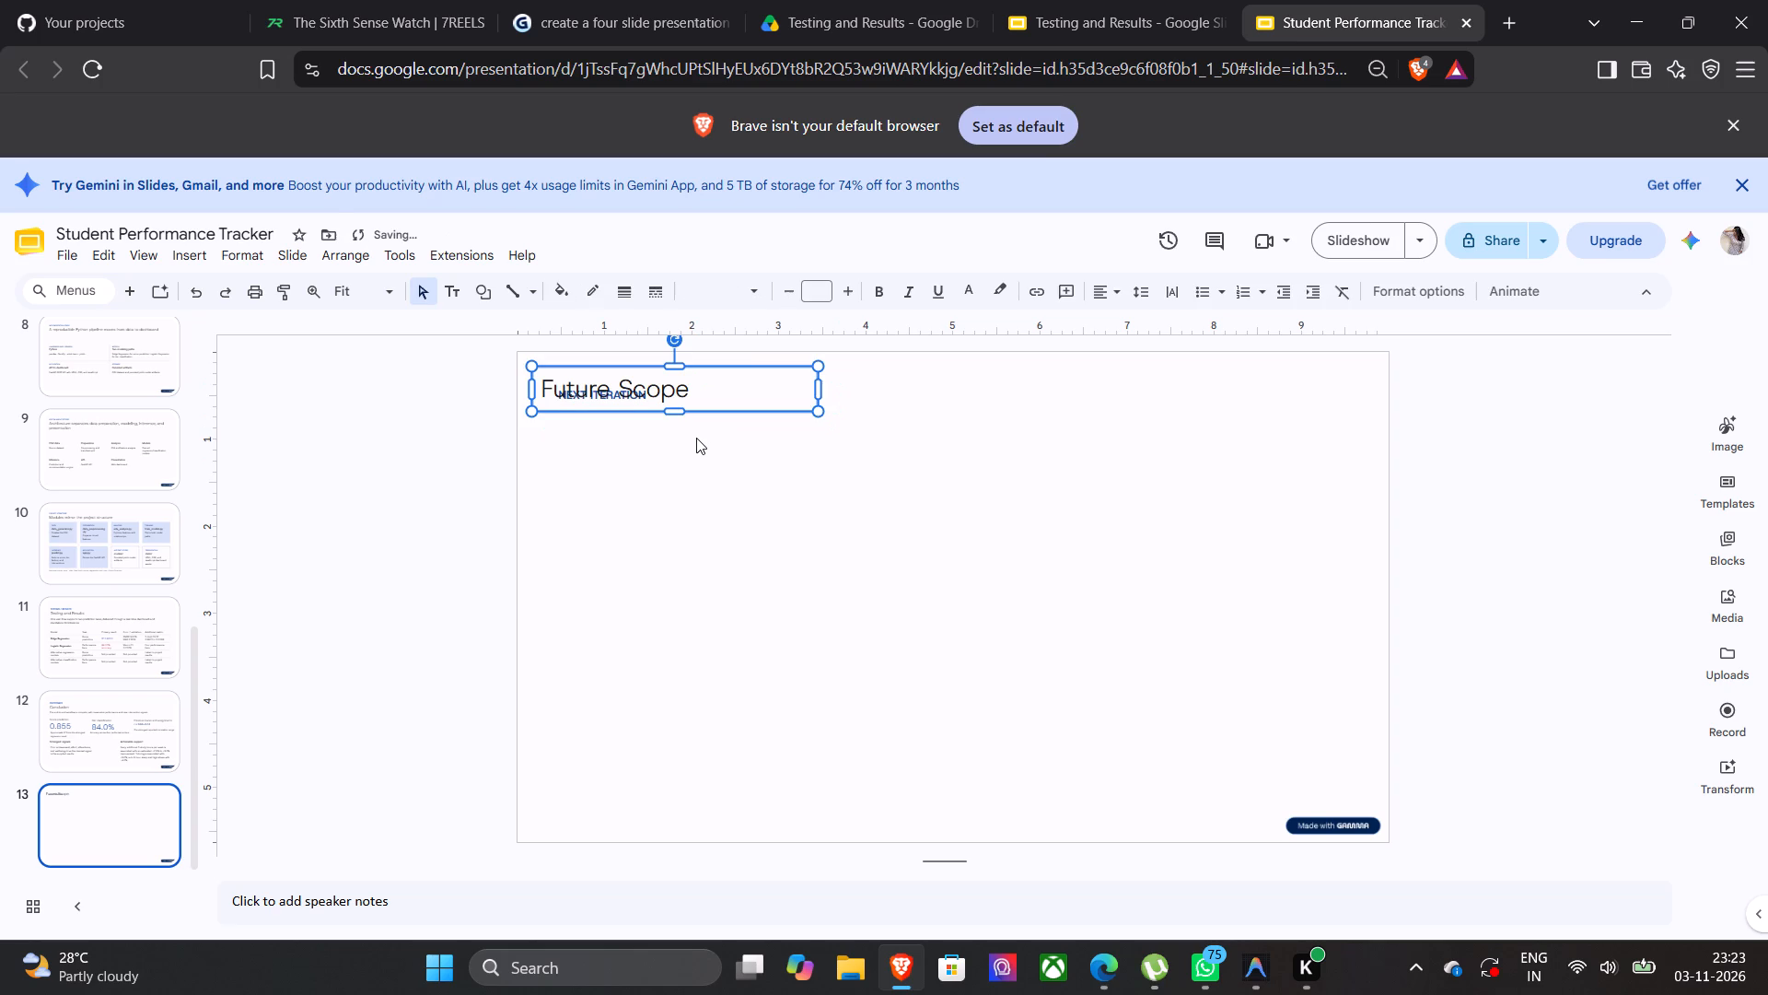
left_click_drag(752, 380, 755, 399)
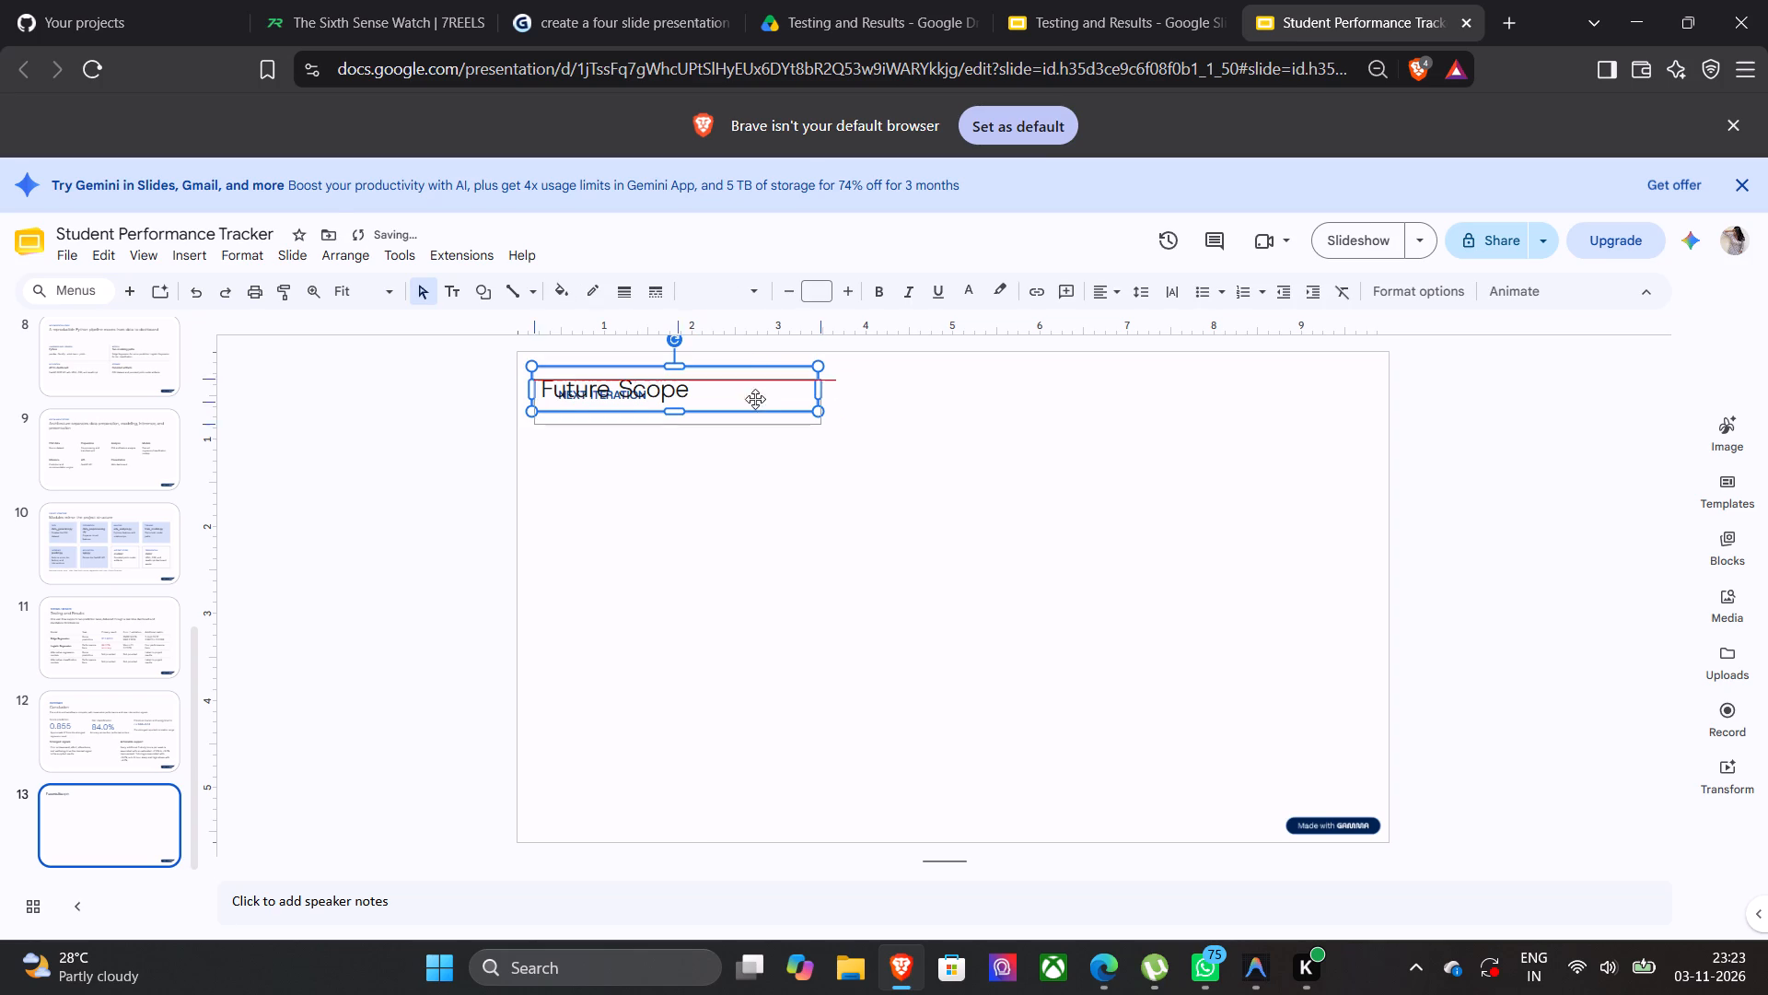
left_click_drag(755, 399, 767, 410)
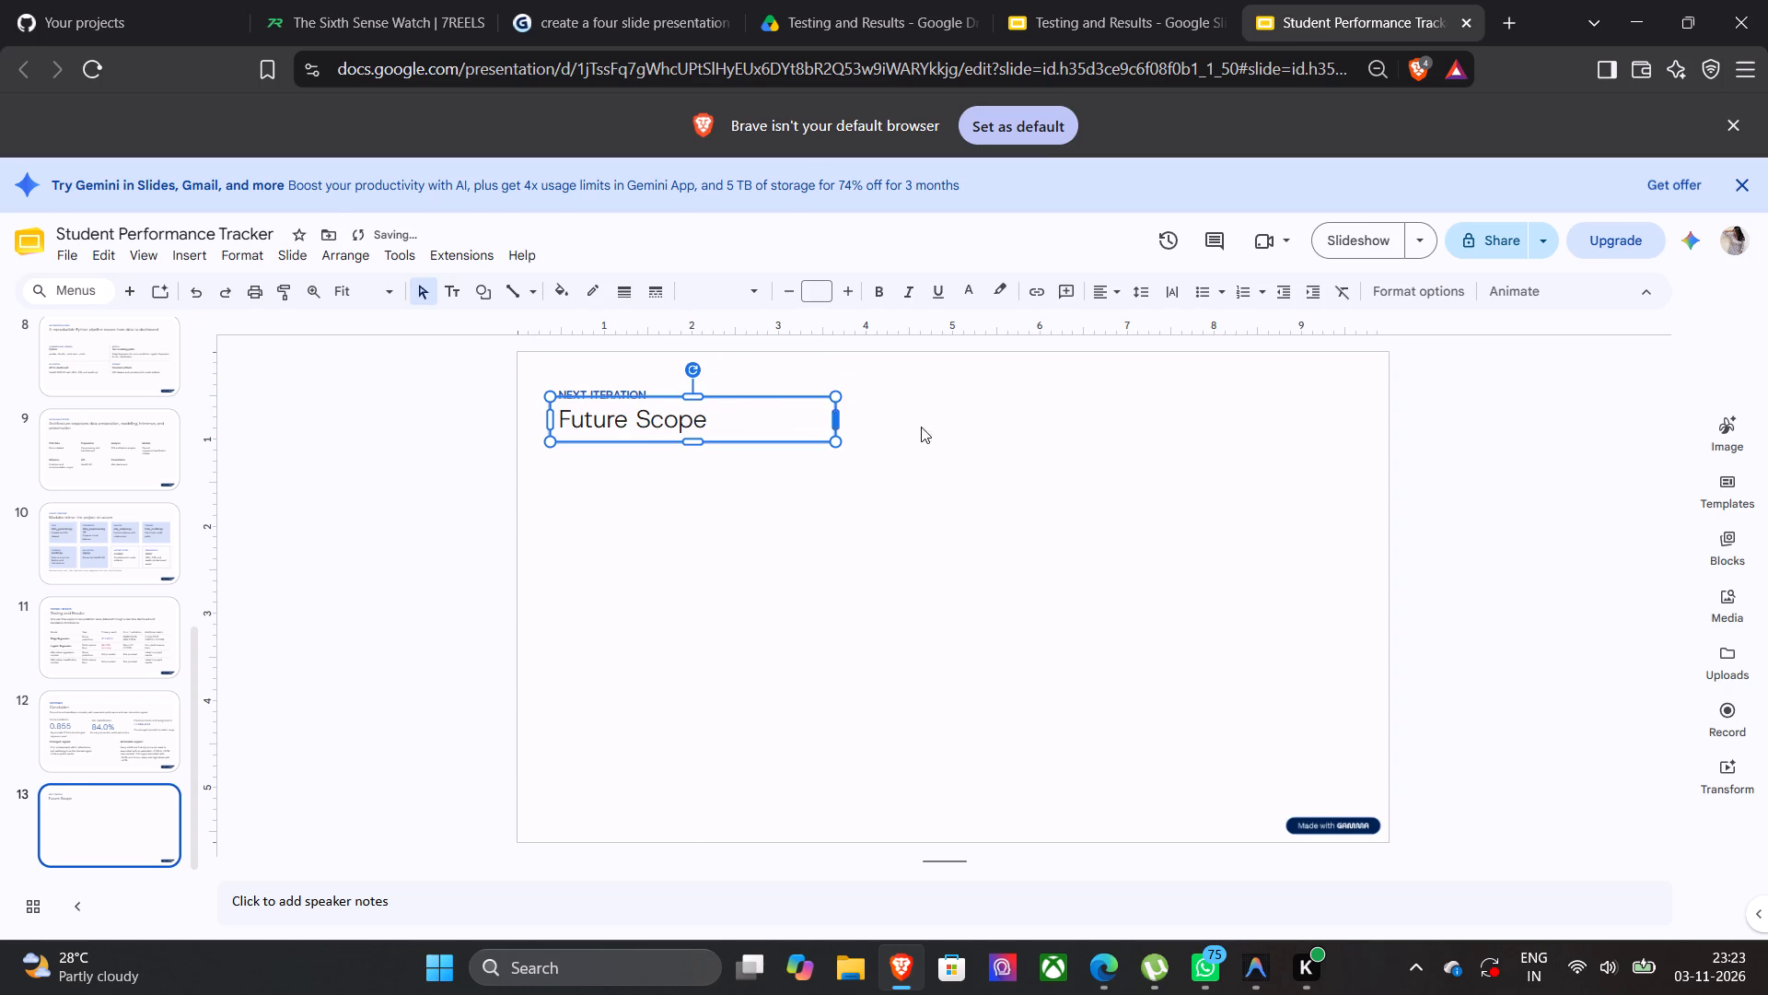
left_click(938, 428)
Copy the "Move from a working benchmark to a monitored, trusted support system" line from slide 3 of the Testing and Results deck onto slide 13.
left_click(1101, 18)
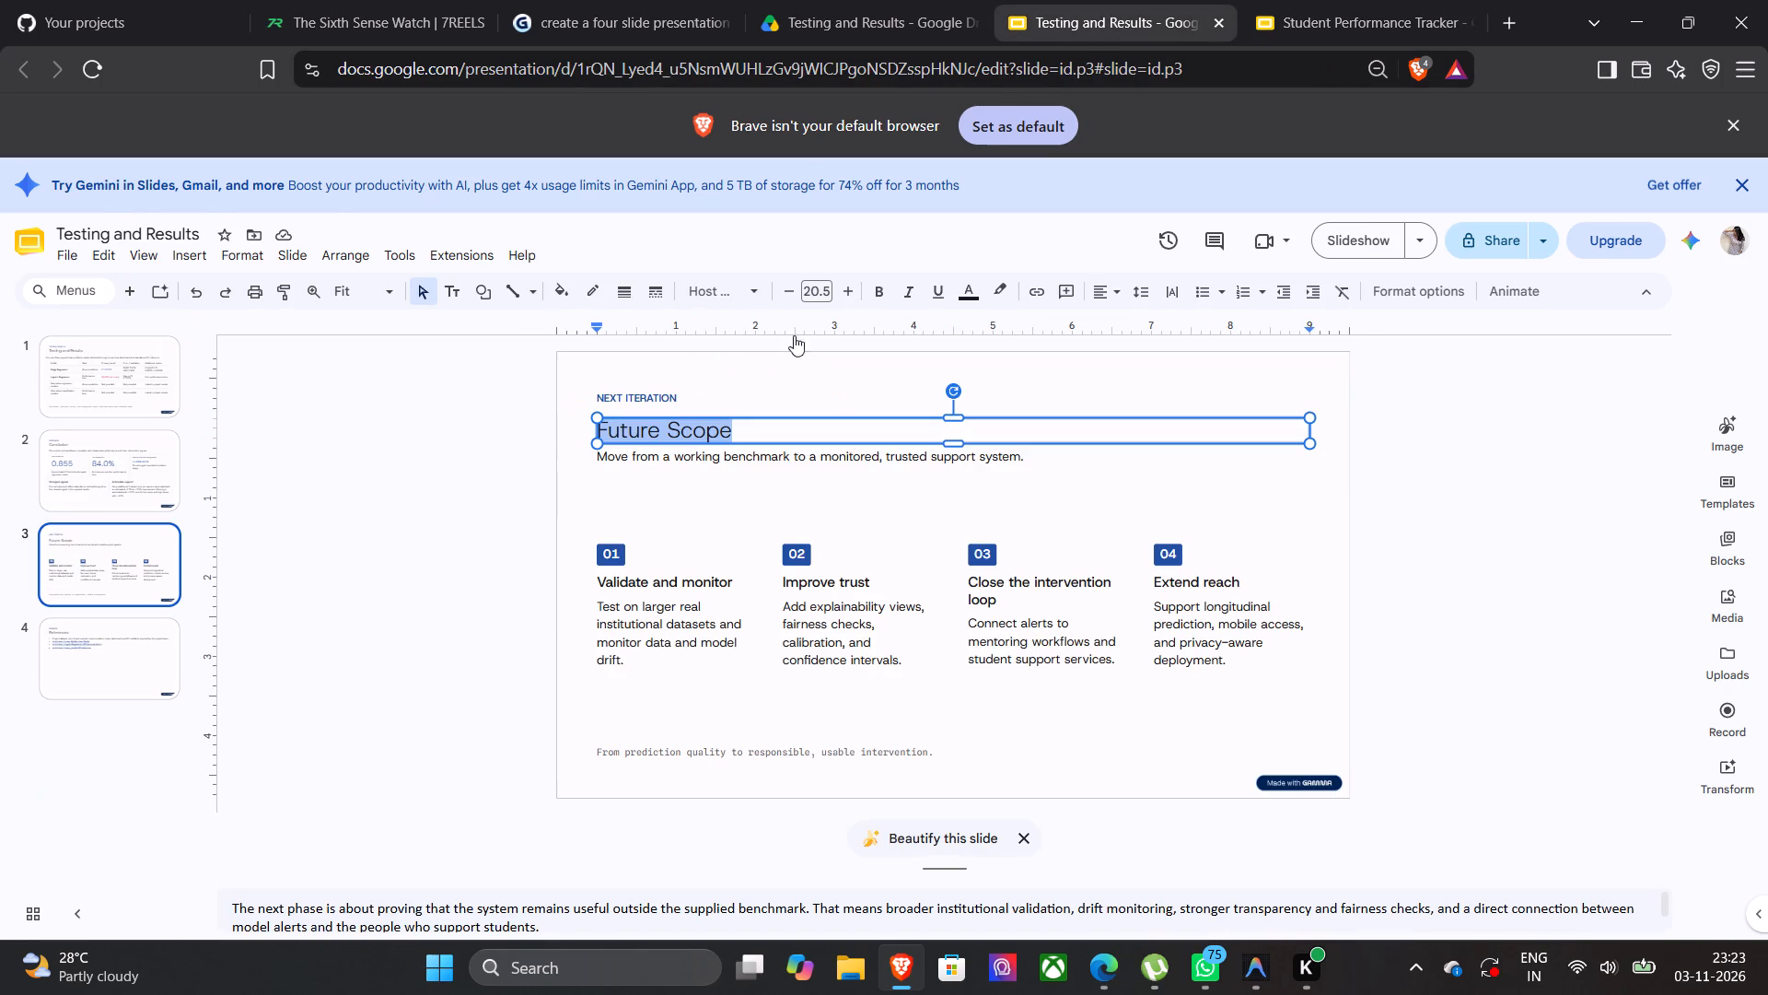
left_click(1036, 461)
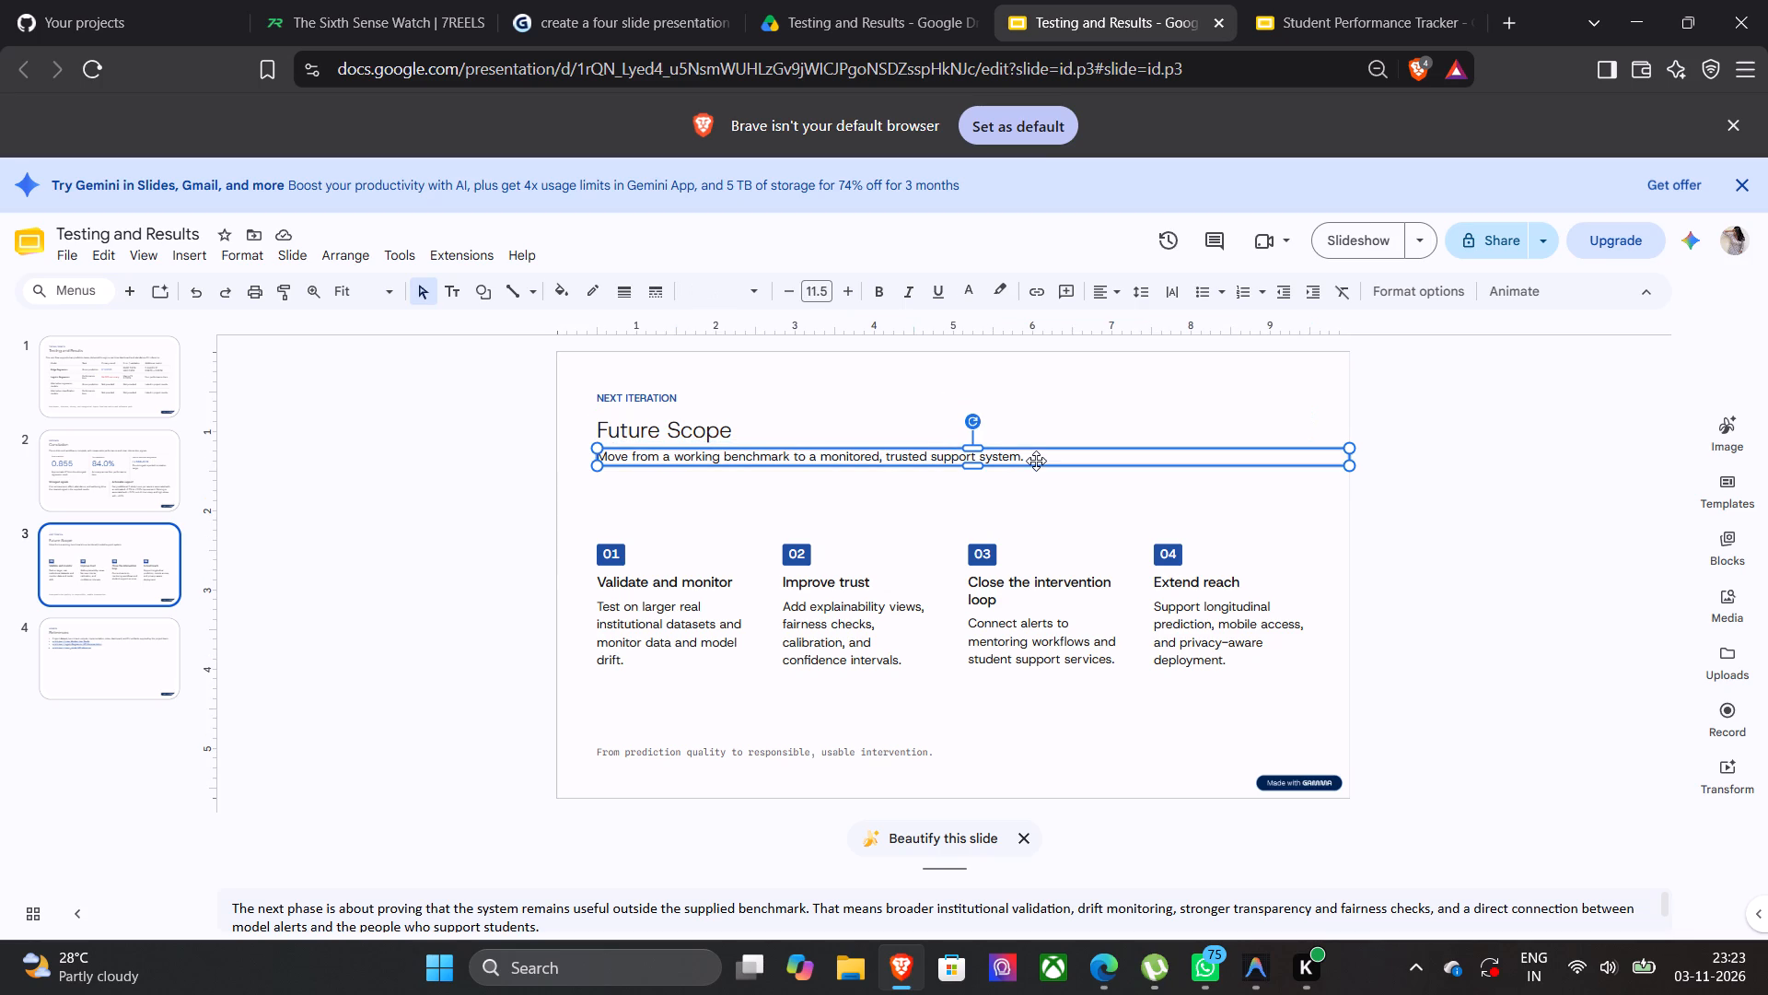
left_click_drag(1018, 458, 765, 470)
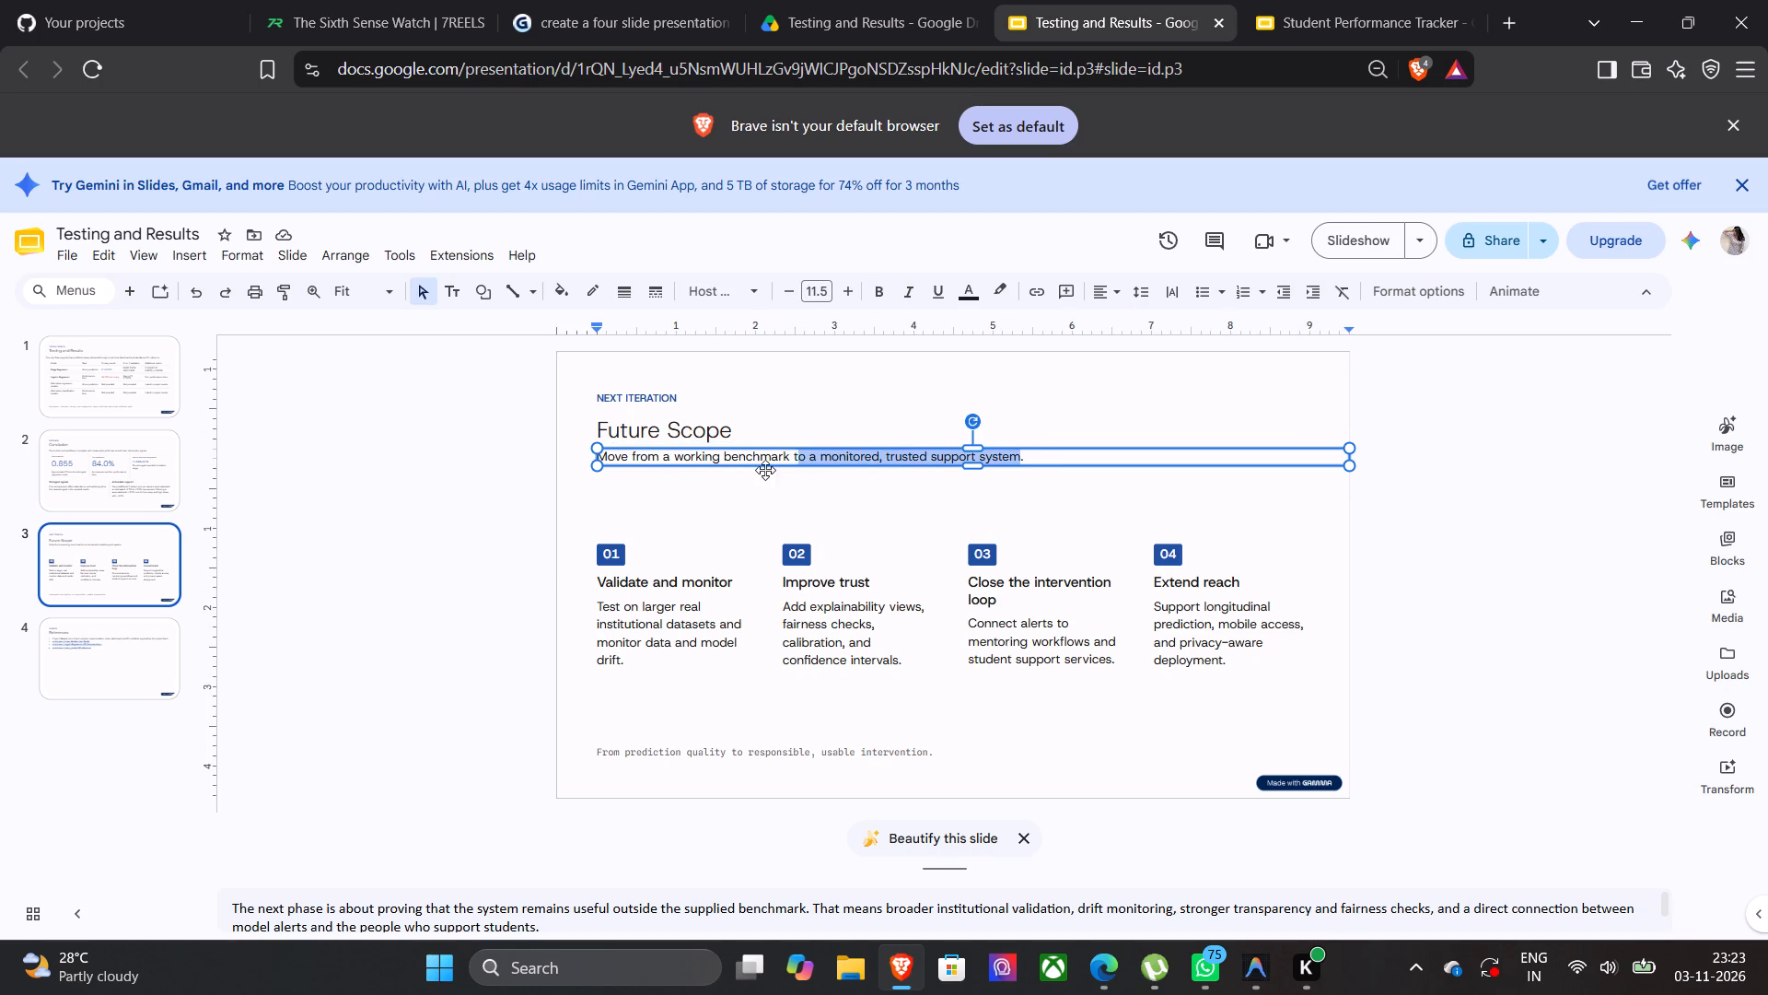
left_click_drag(765, 470, 577, 459)
key("ctrl+c")
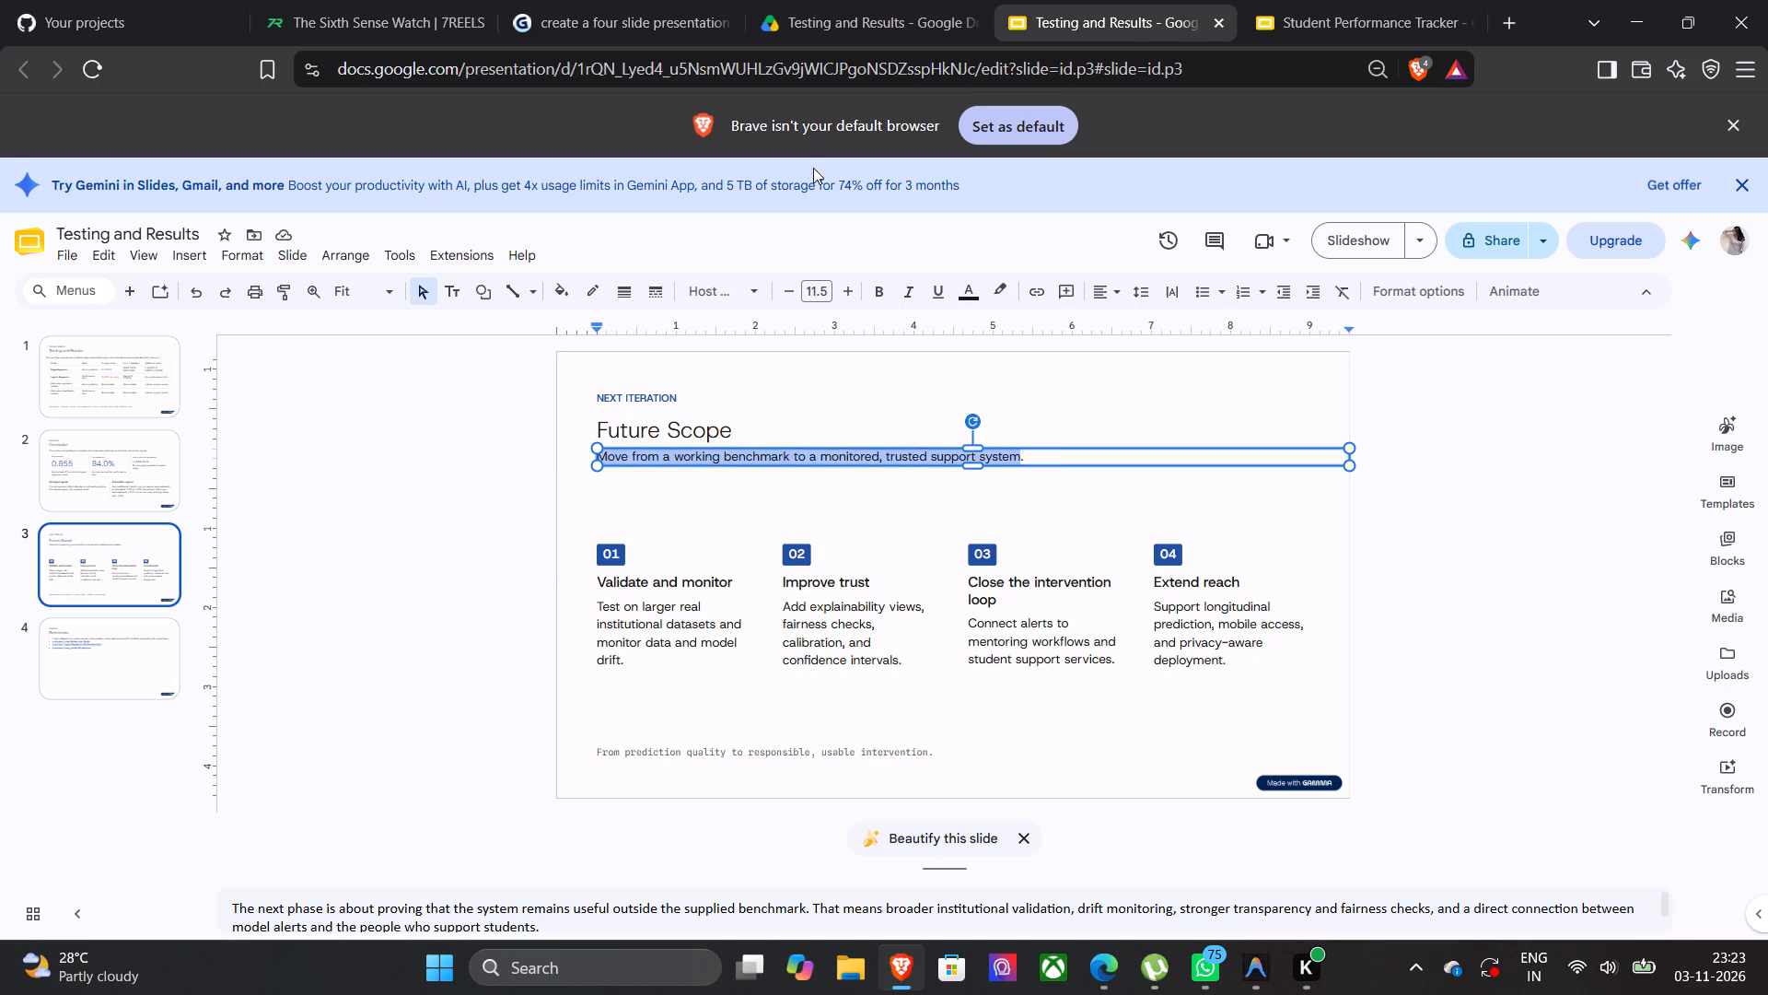
left_click(1317, 0)
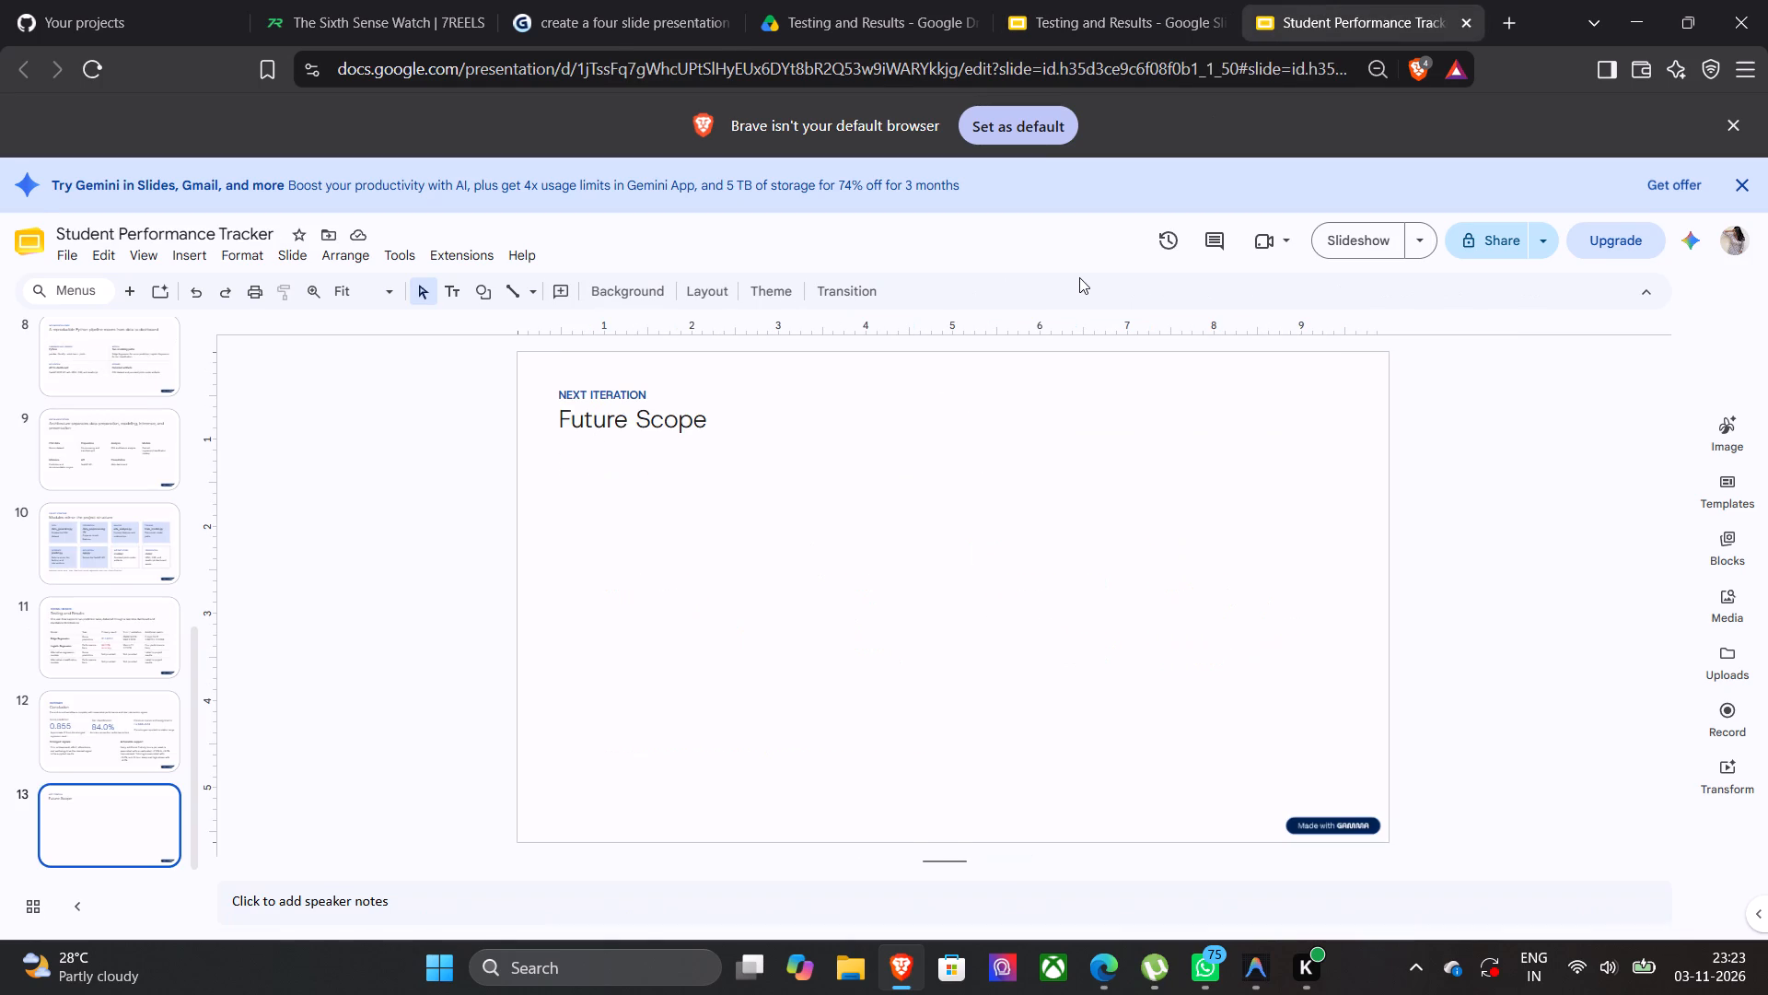
key("ctrl+v")
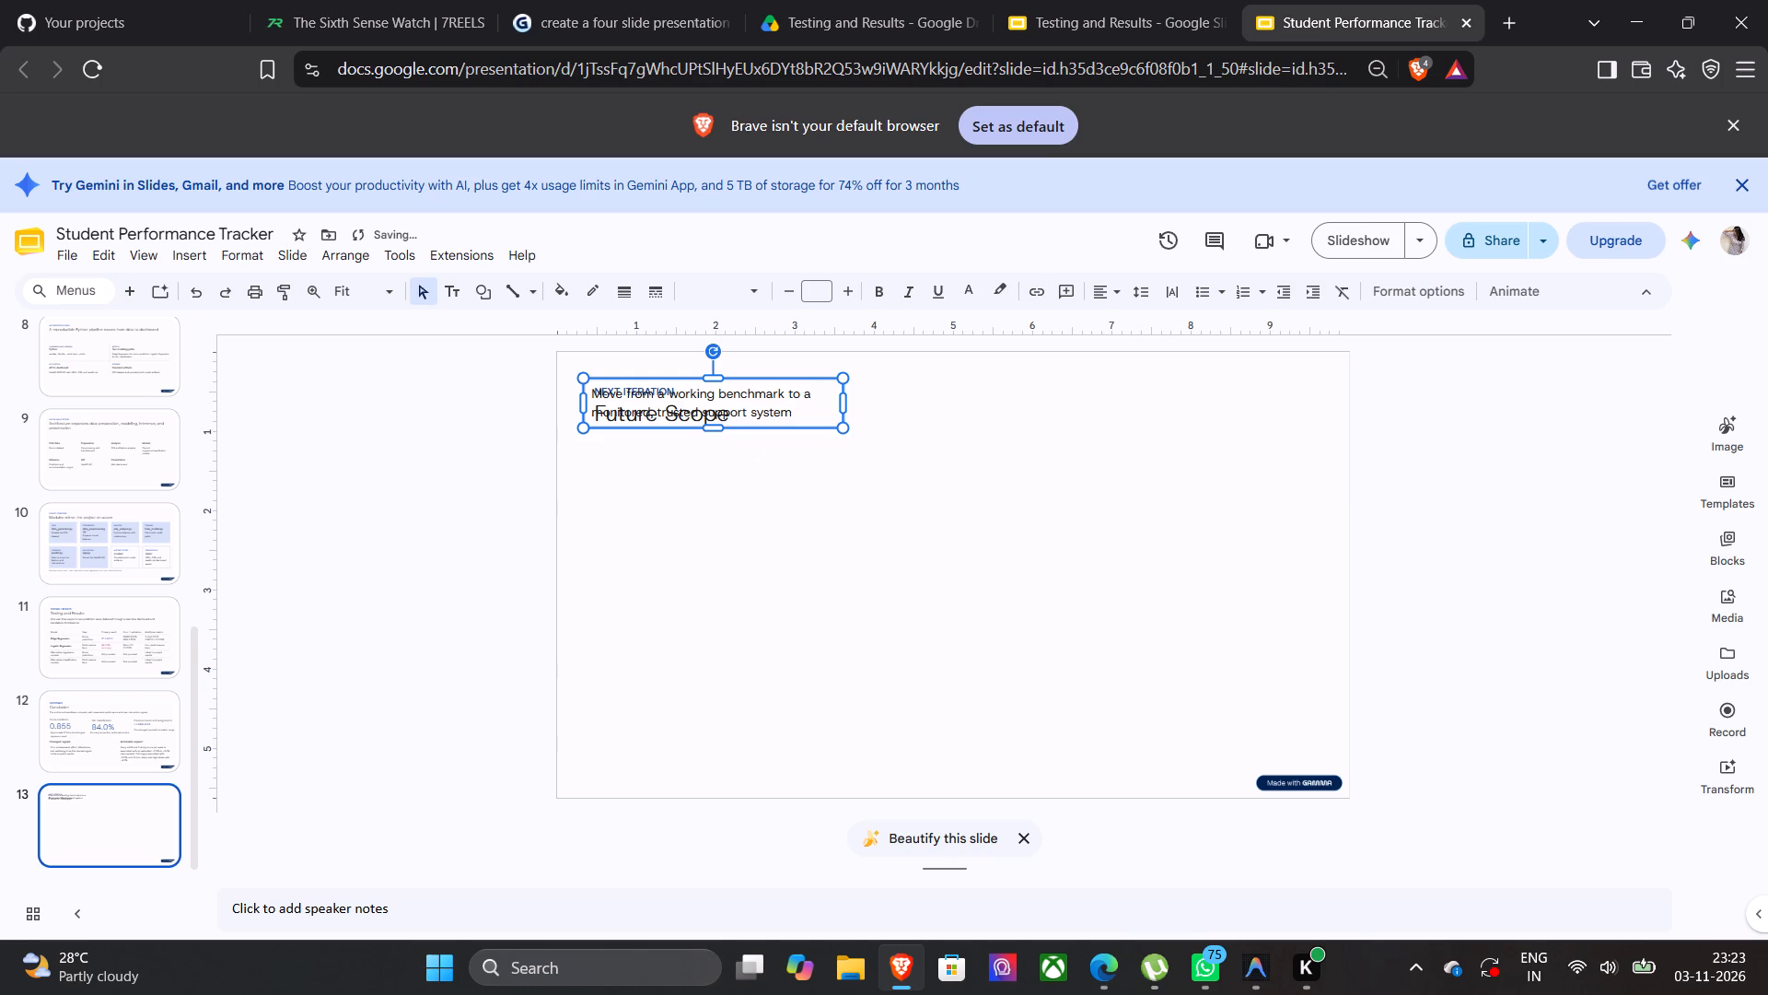
Place the pasted subtitle directly below the "Future Scope" title, widen it to fit one line, left-align it with the title and enlarge its font two increments.
left_click_drag(818, 427, 826, 468)
left_click_drag(854, 444, 871, 445)
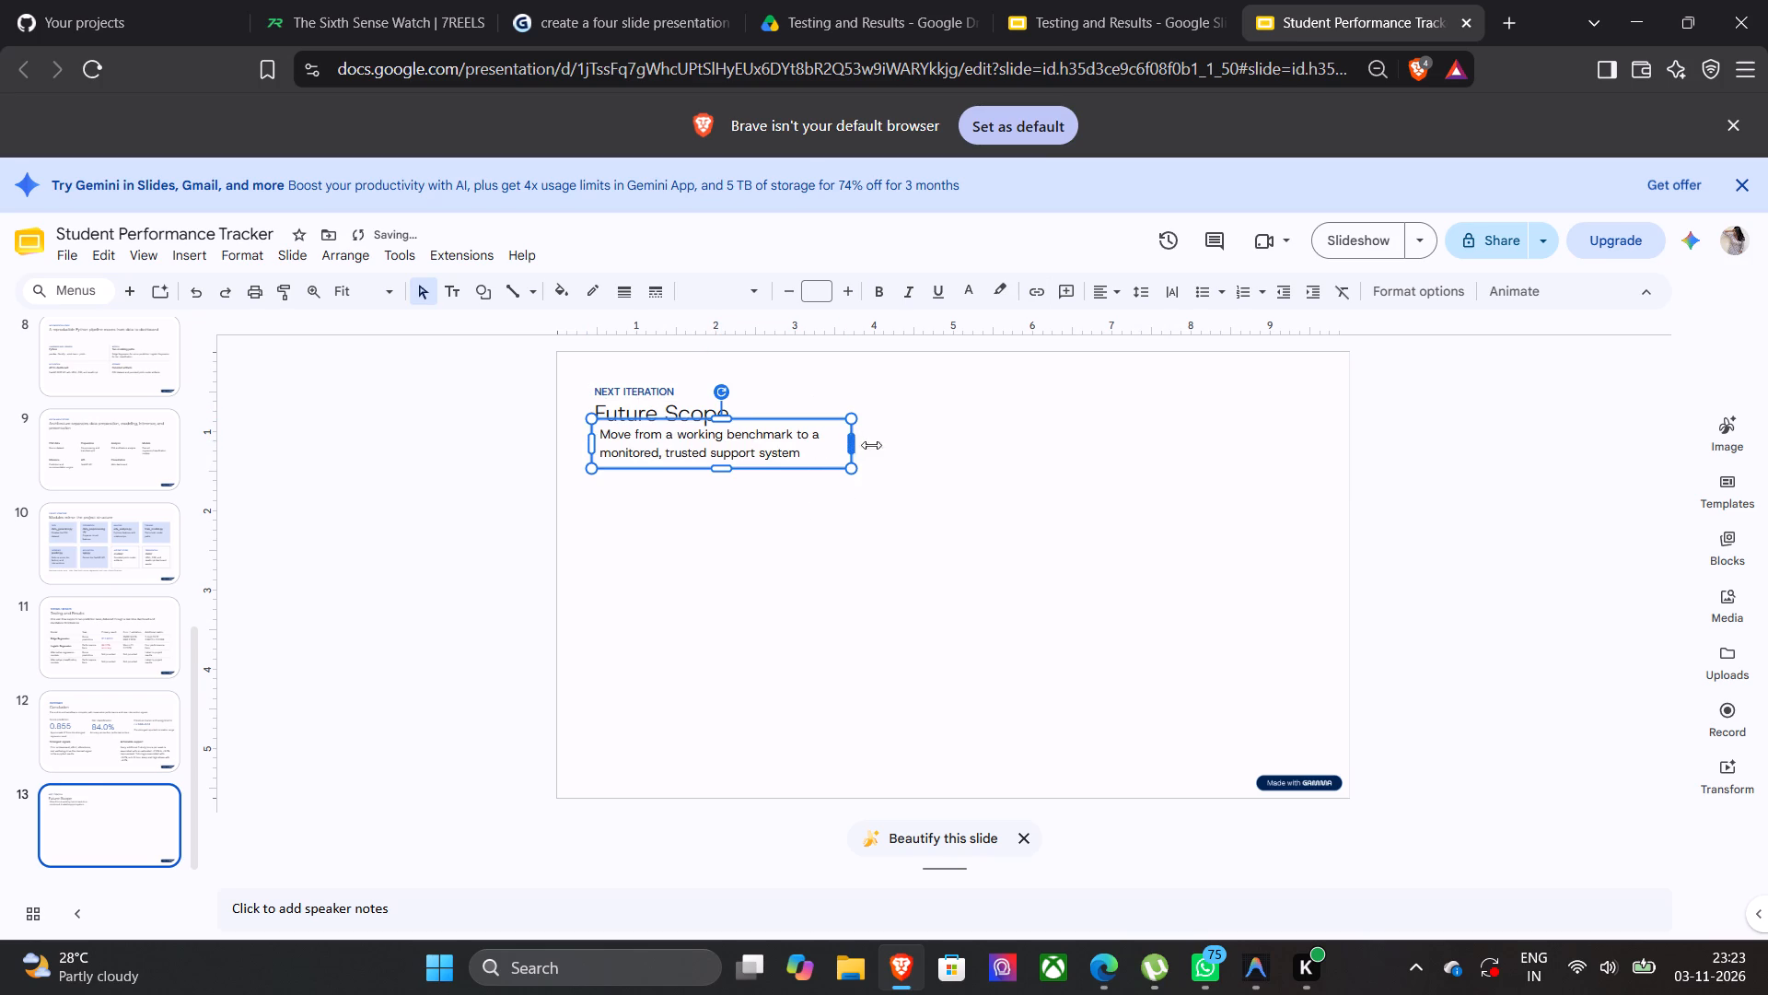
left_click_drag(871, 445, 1313, 470)
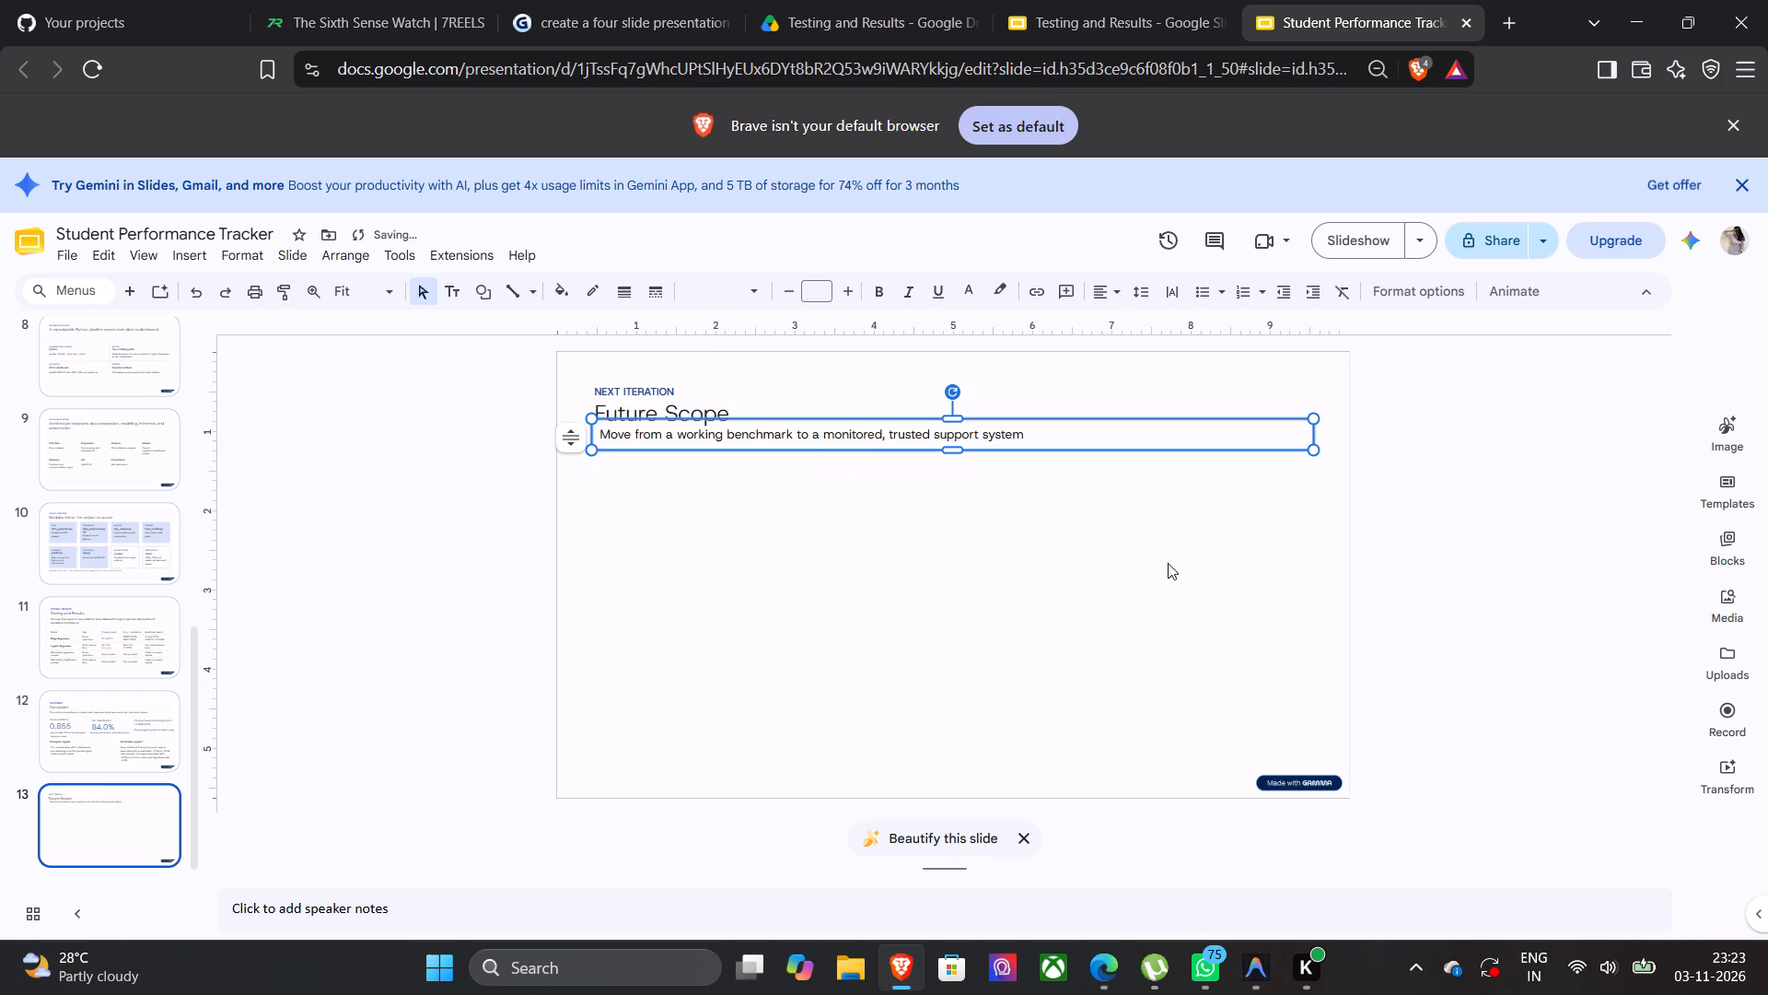
left_click(611, 448)
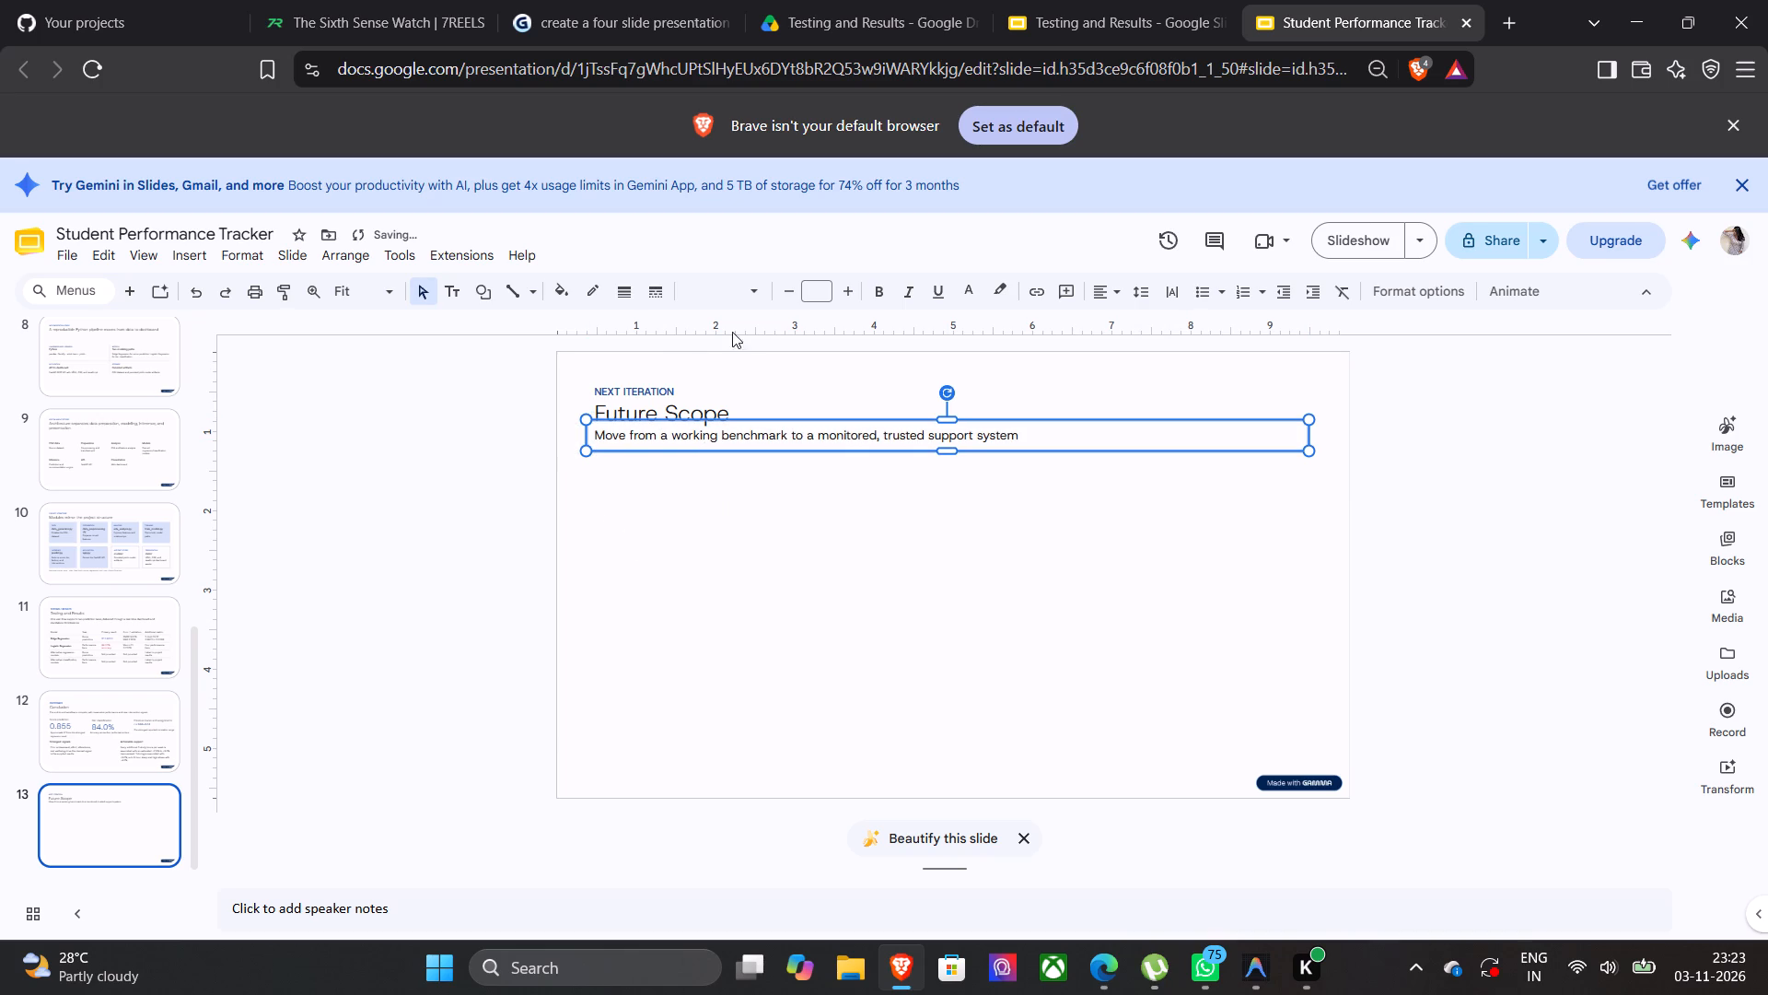
left_click(855, 287)
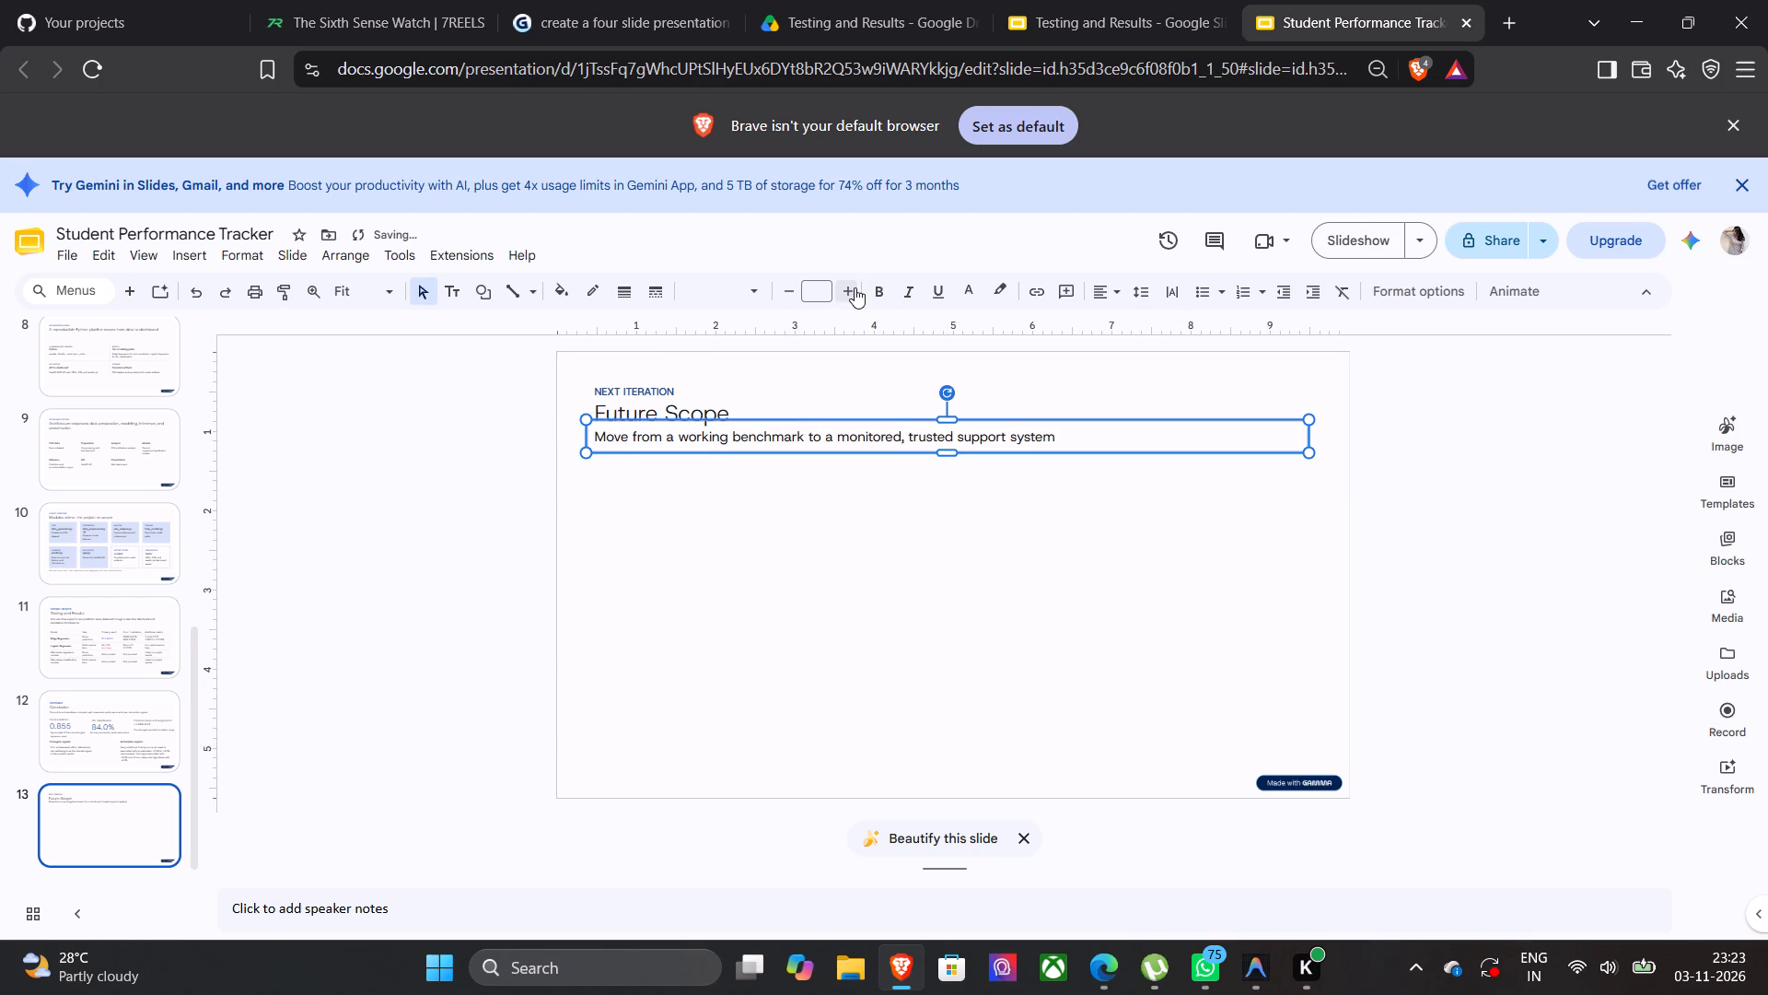
left_click(855, 287)
left_click(865, 578)
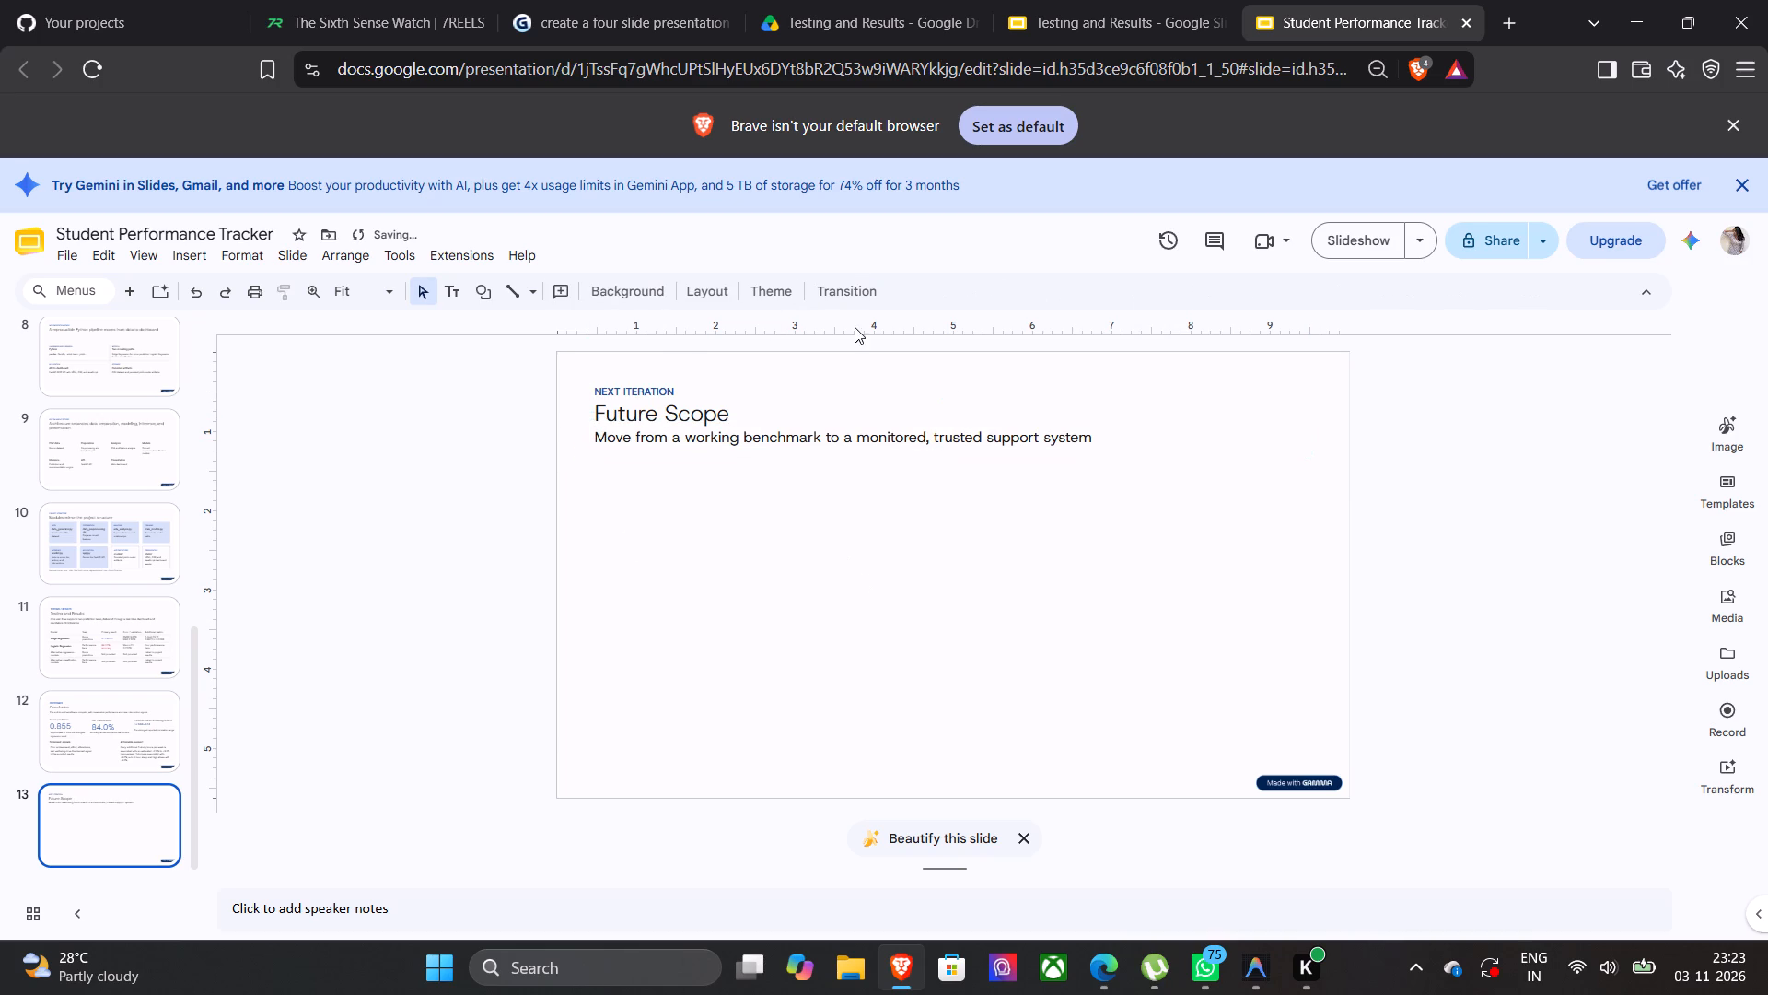
Copy the "01" number text from slide 3 of the Testing and Results deck and place it below the subtitle on slide 13.
left_click(1141, 30)
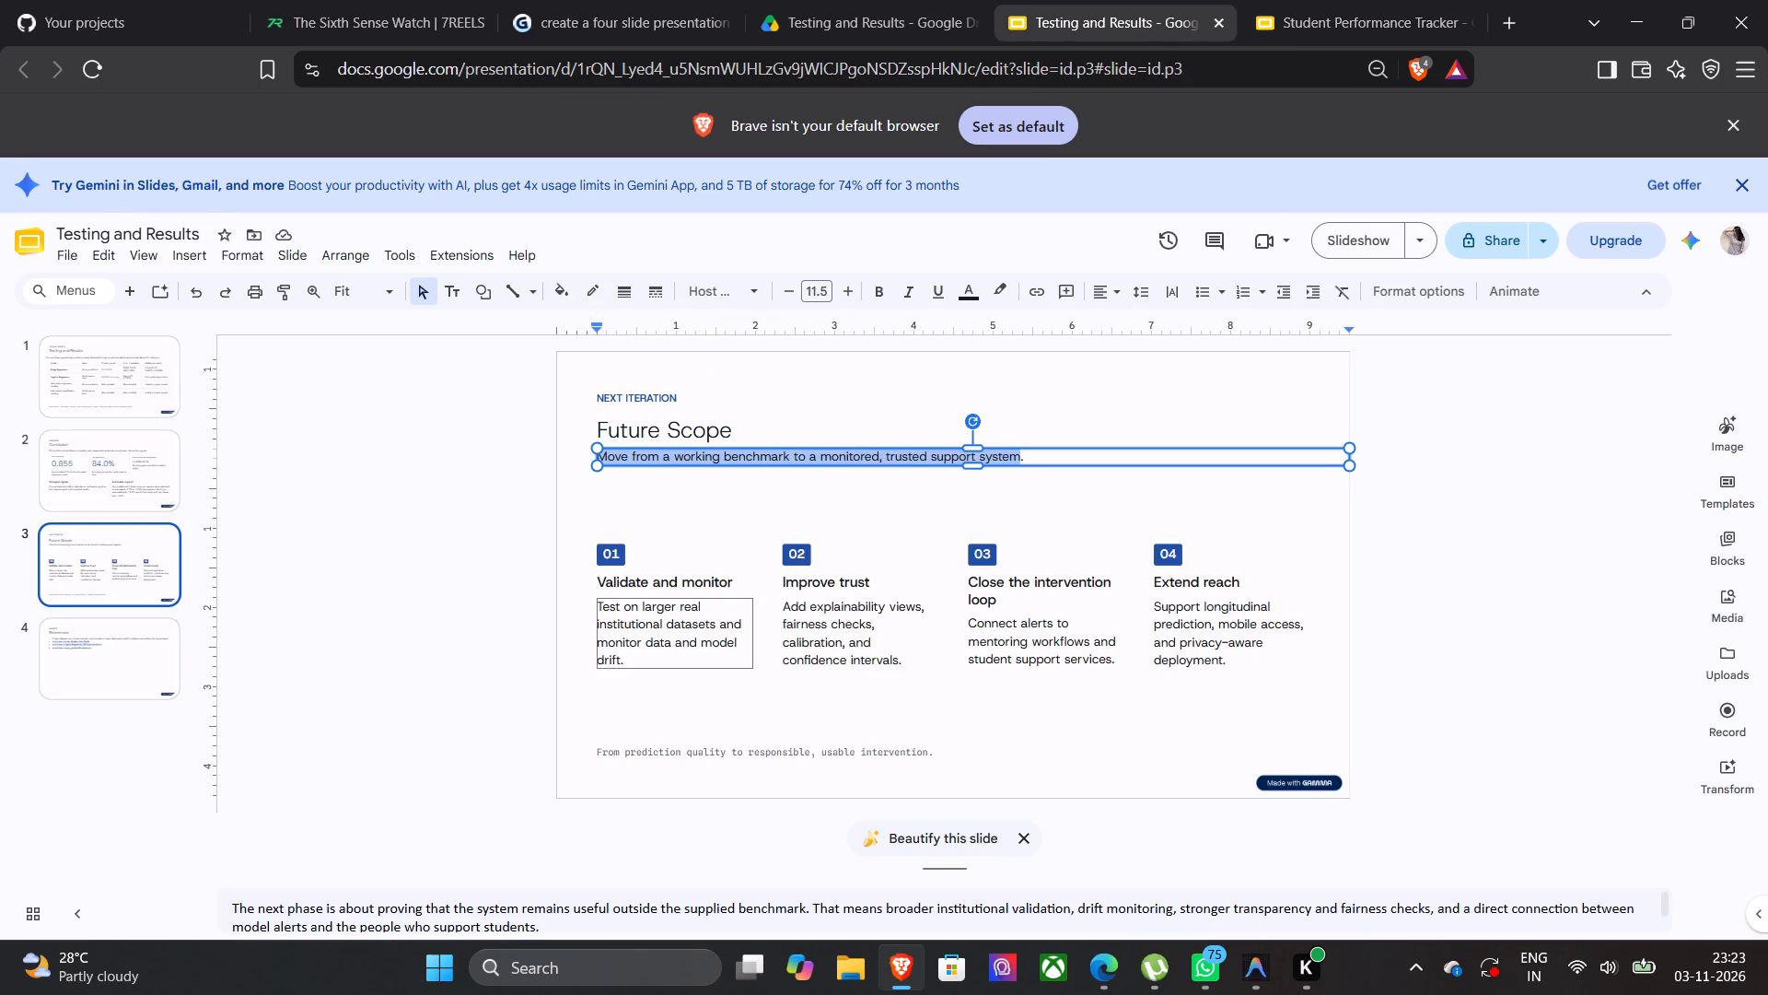
left_click(622, 551)
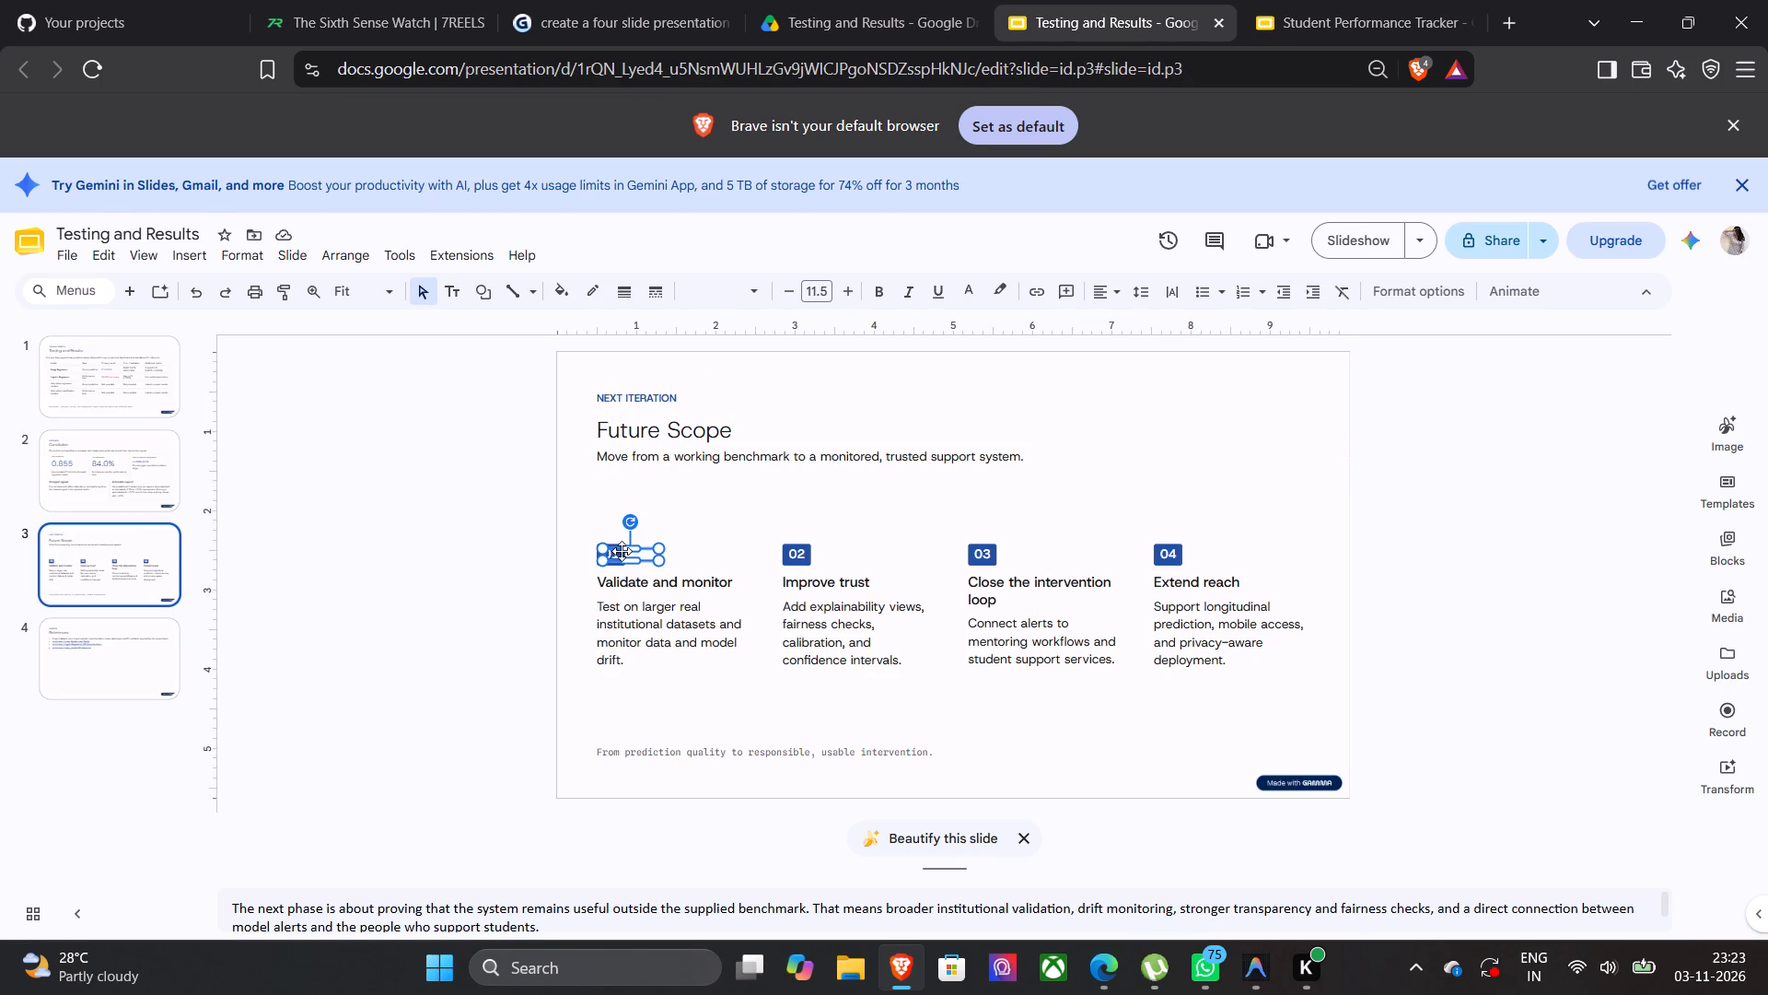
left_click(622, 551)
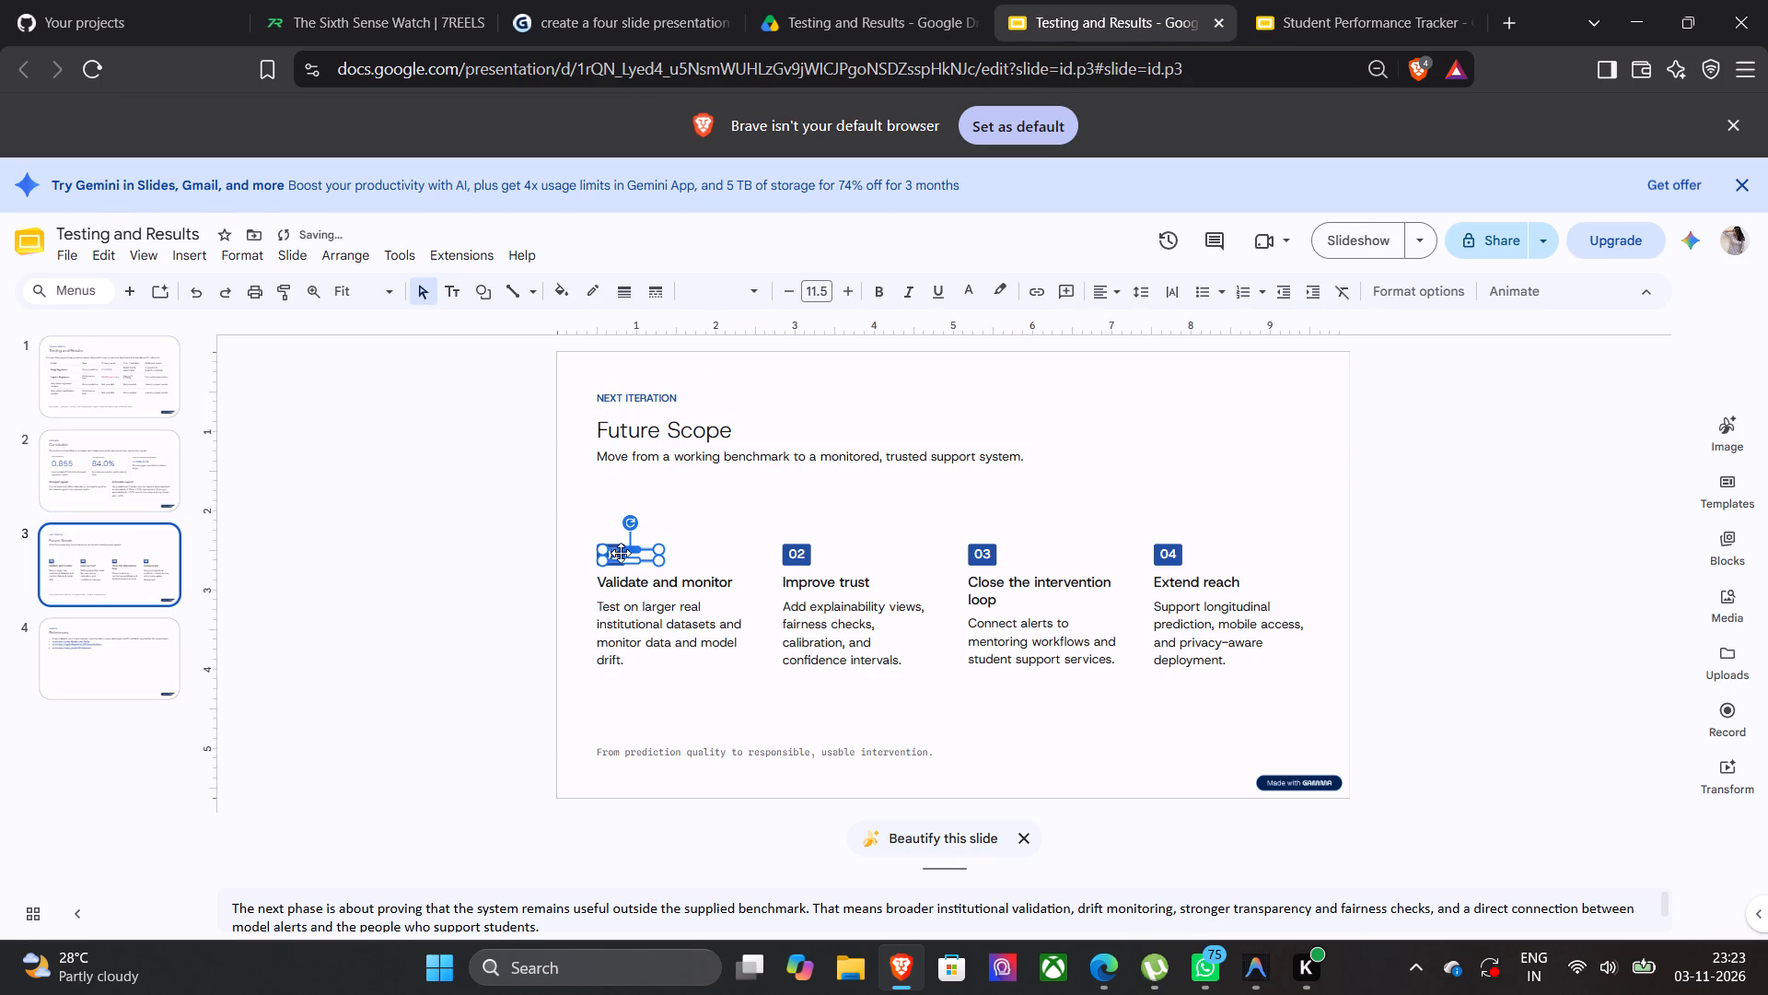
left_click(624, 546)
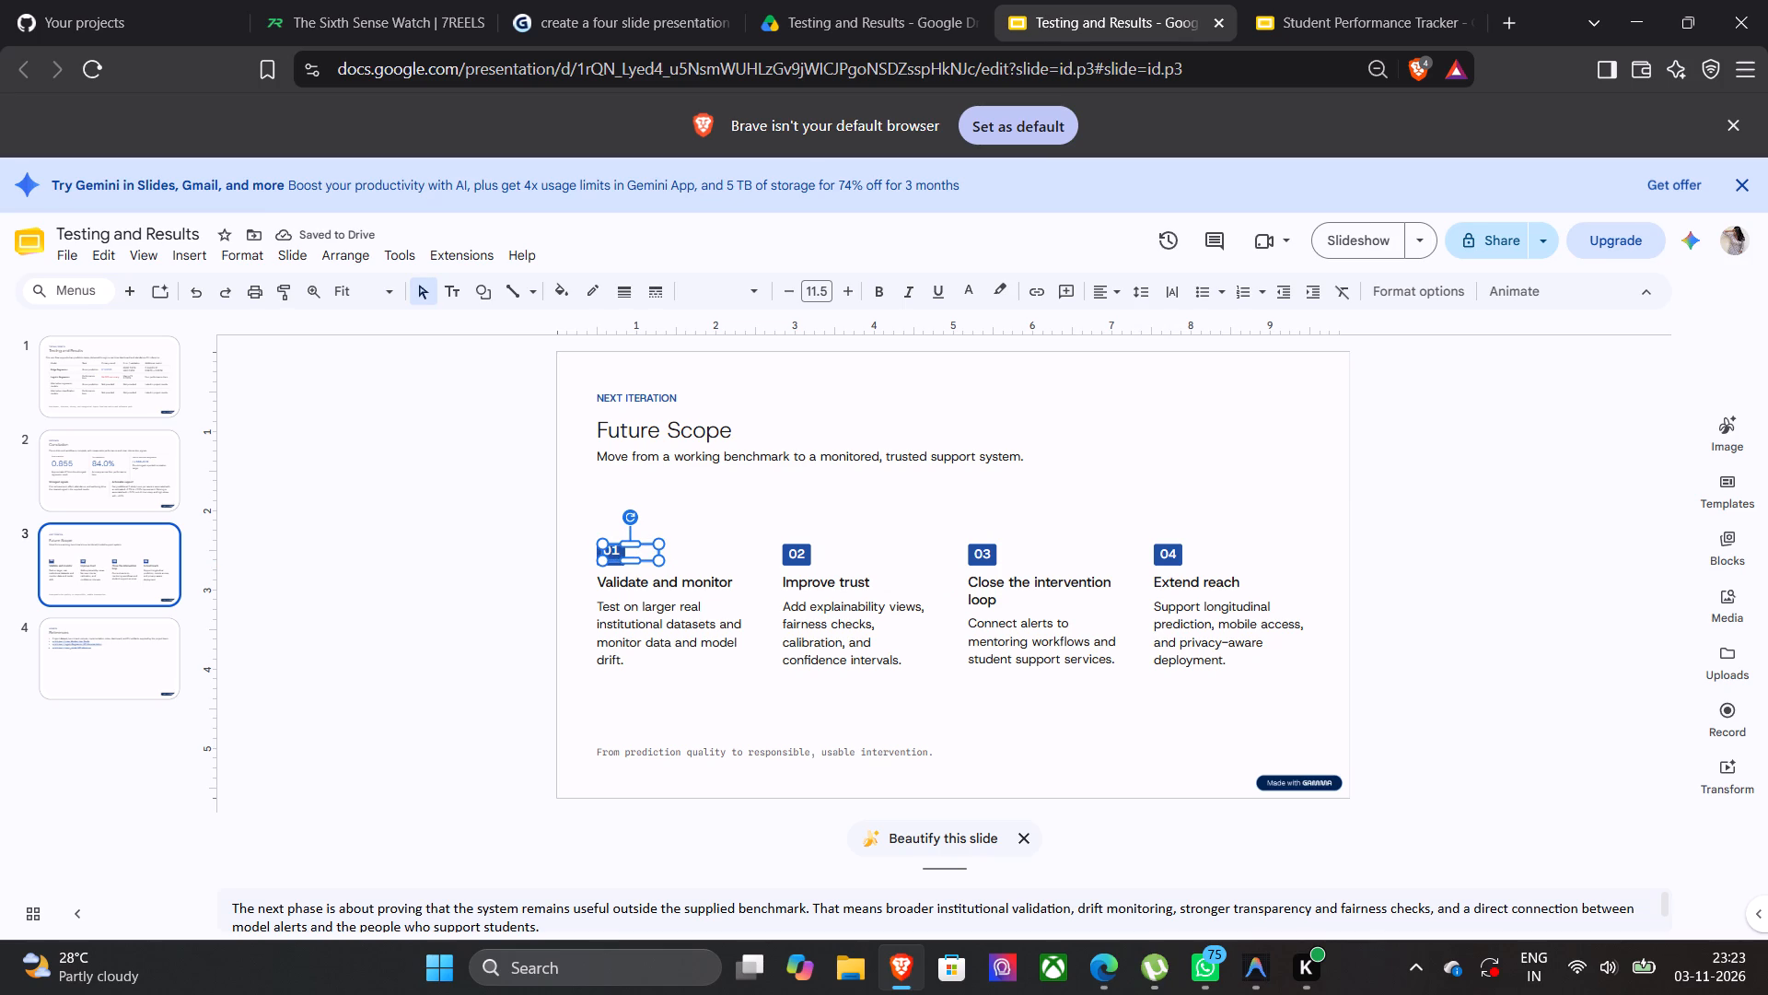
left_click_drag(619, 554, 593, 554)
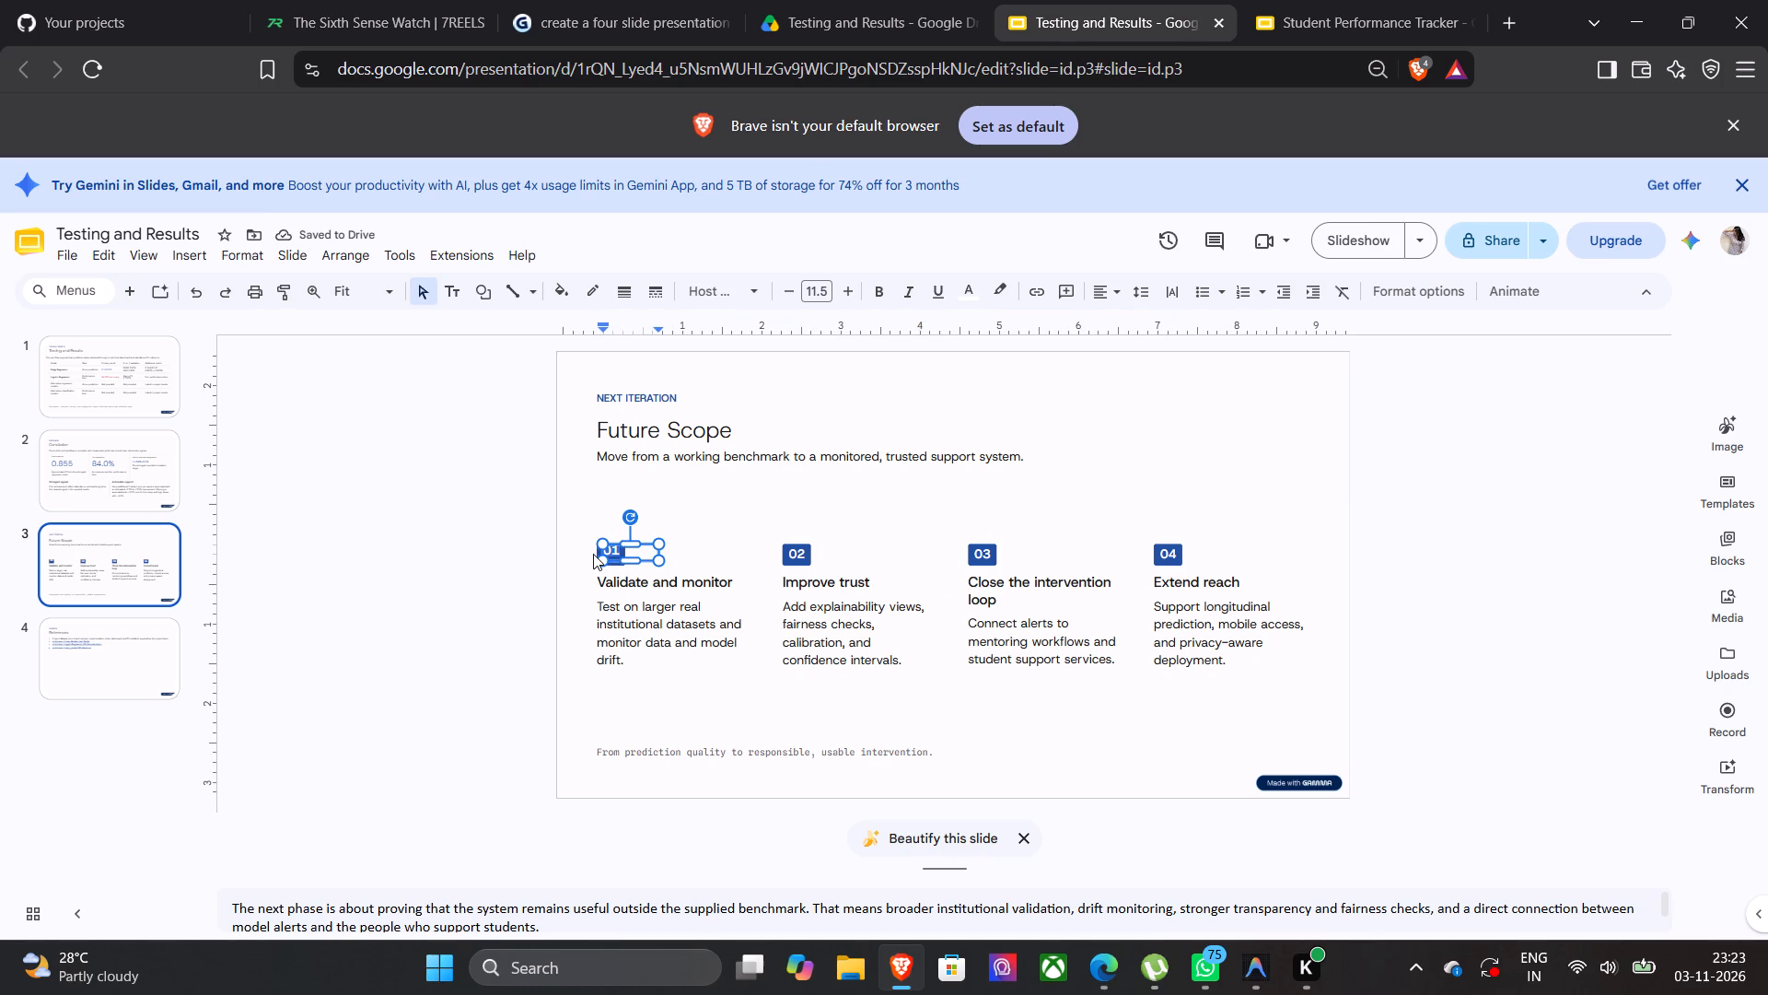
key("ctrl+c")
left_click(1296, 28)
left_click(657, 544)
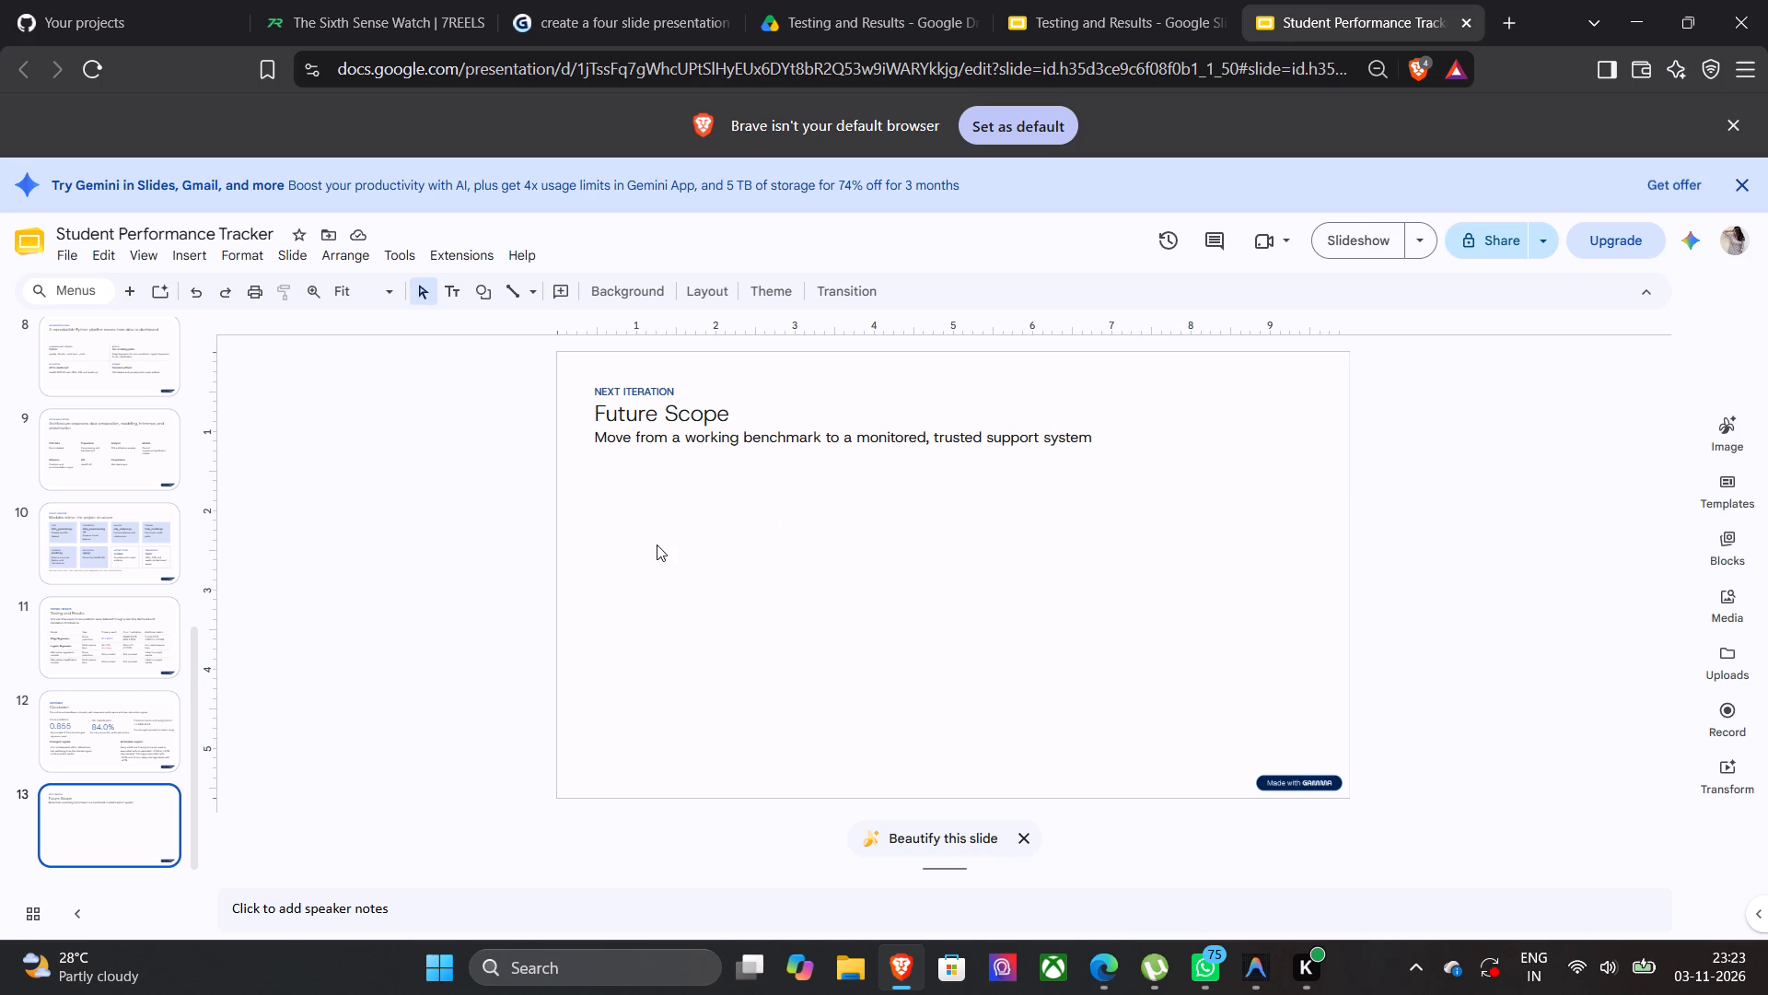
key("ctrl+v")
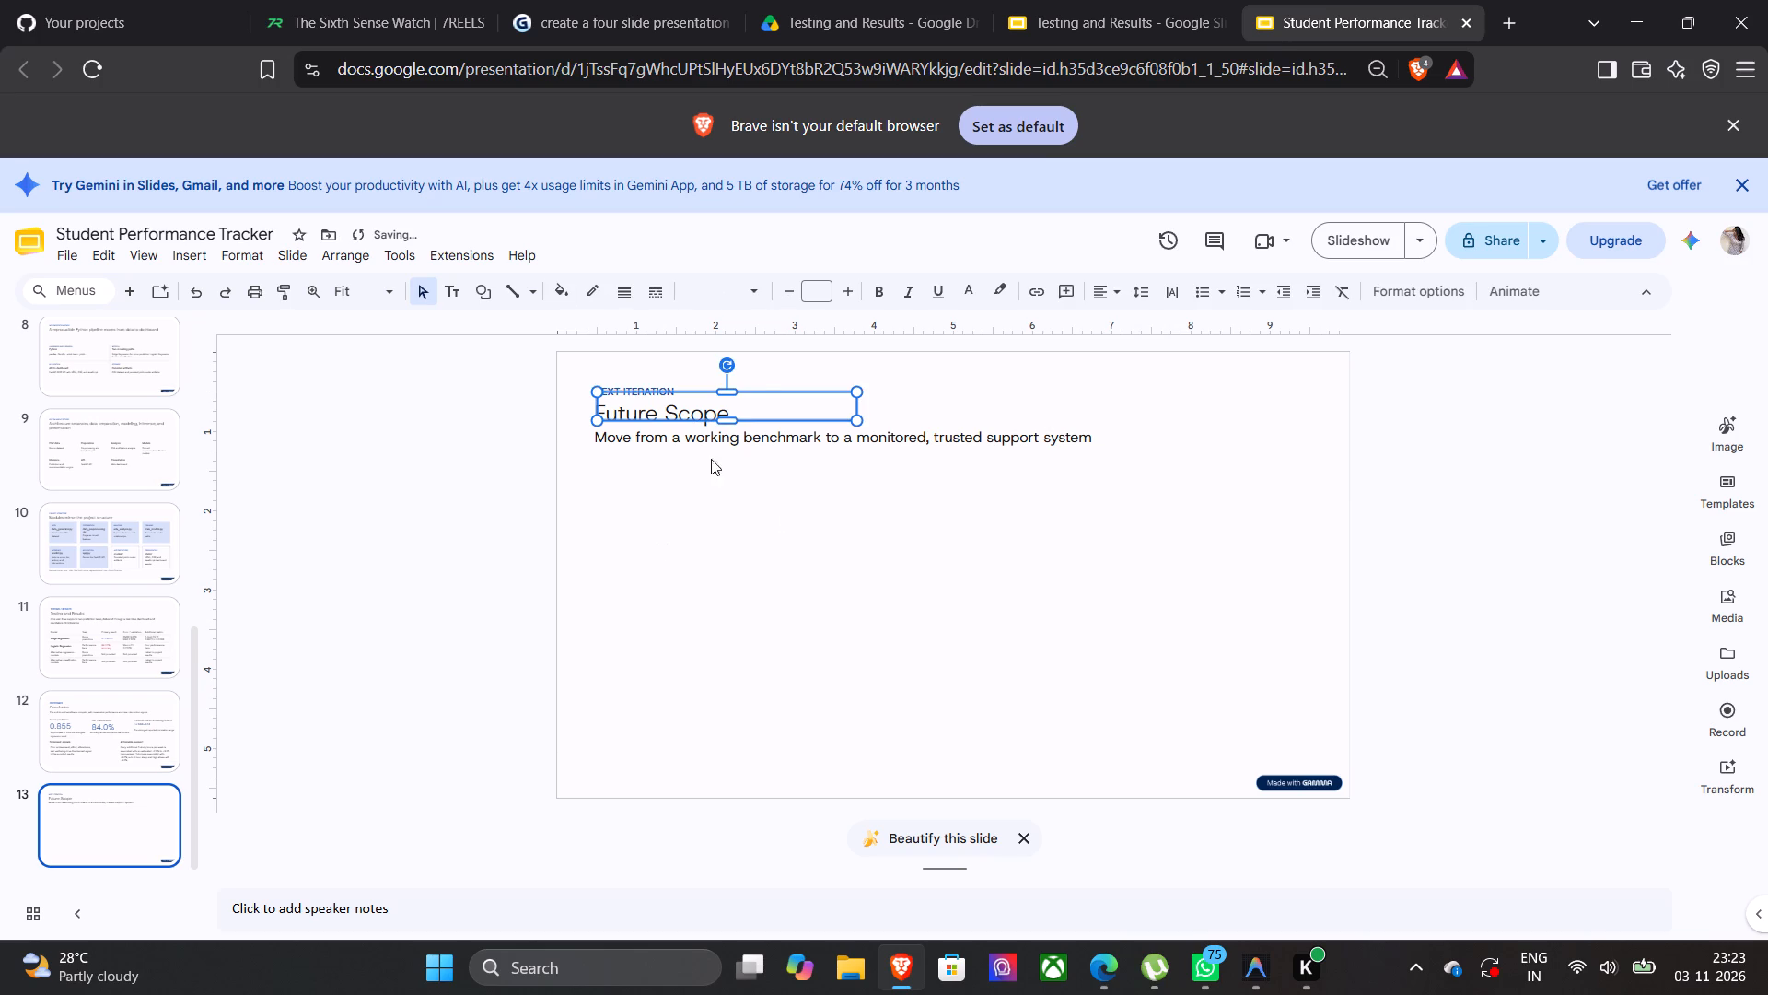
left_click_drag(761, 405, 748, 522)
left_click(697, 603)
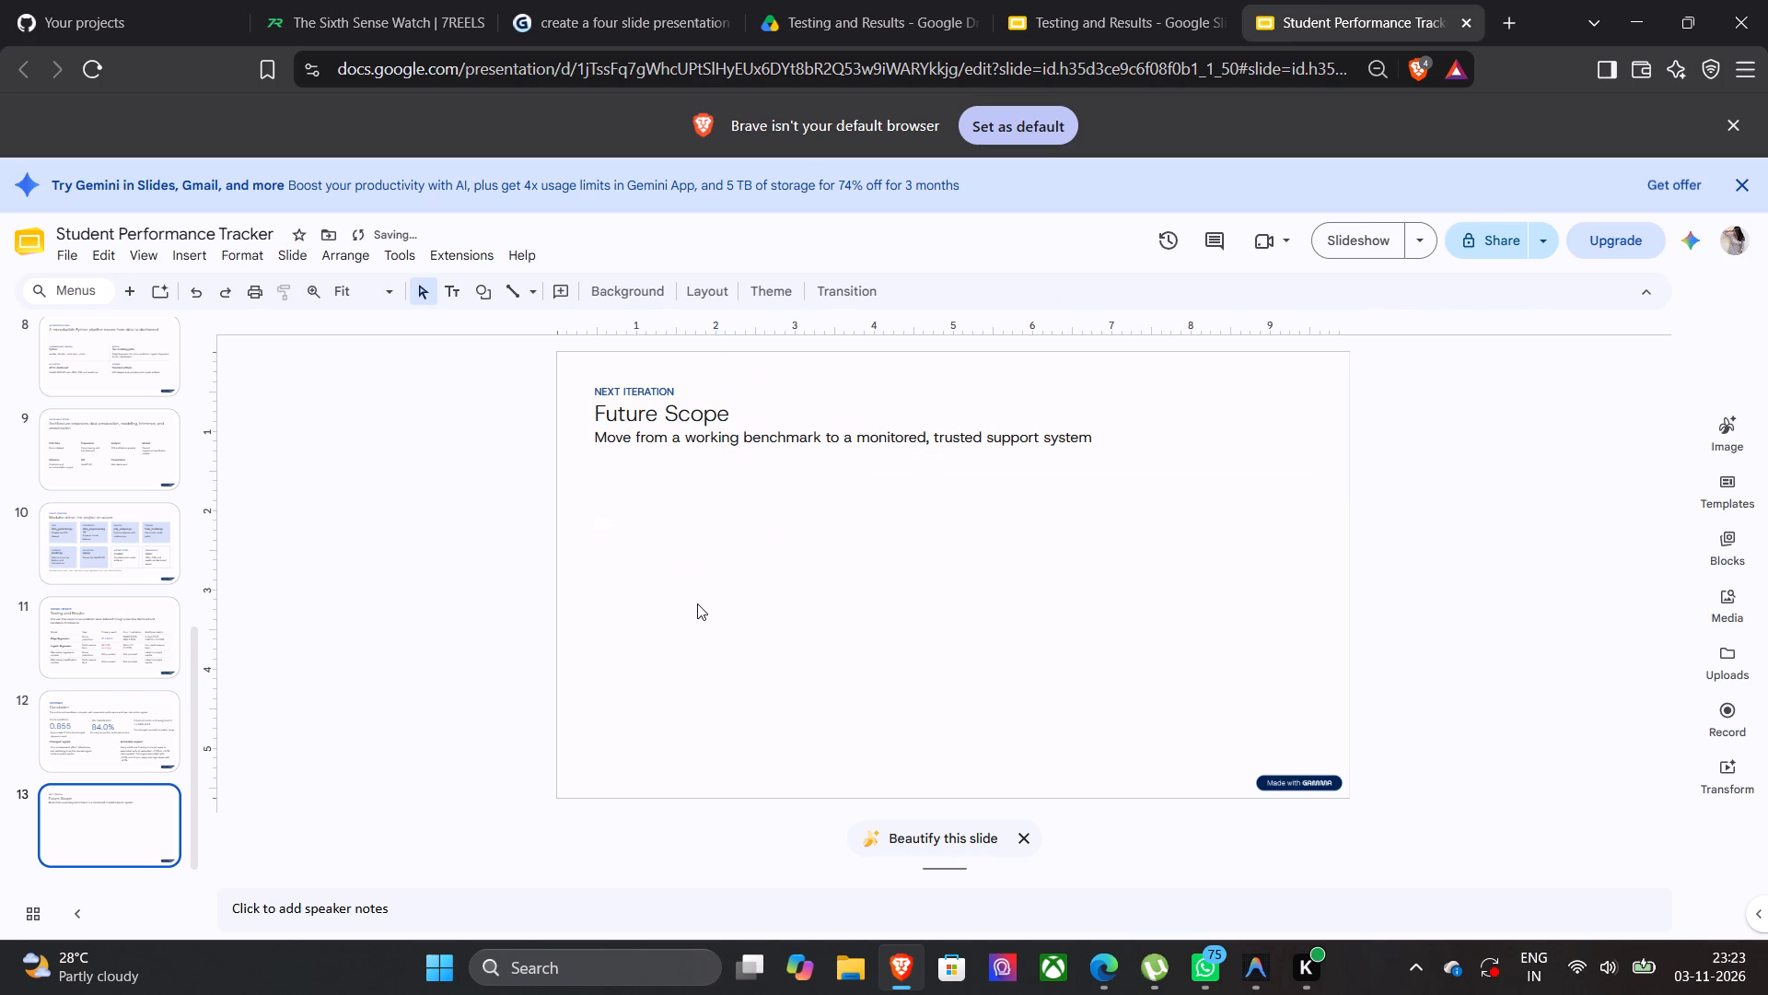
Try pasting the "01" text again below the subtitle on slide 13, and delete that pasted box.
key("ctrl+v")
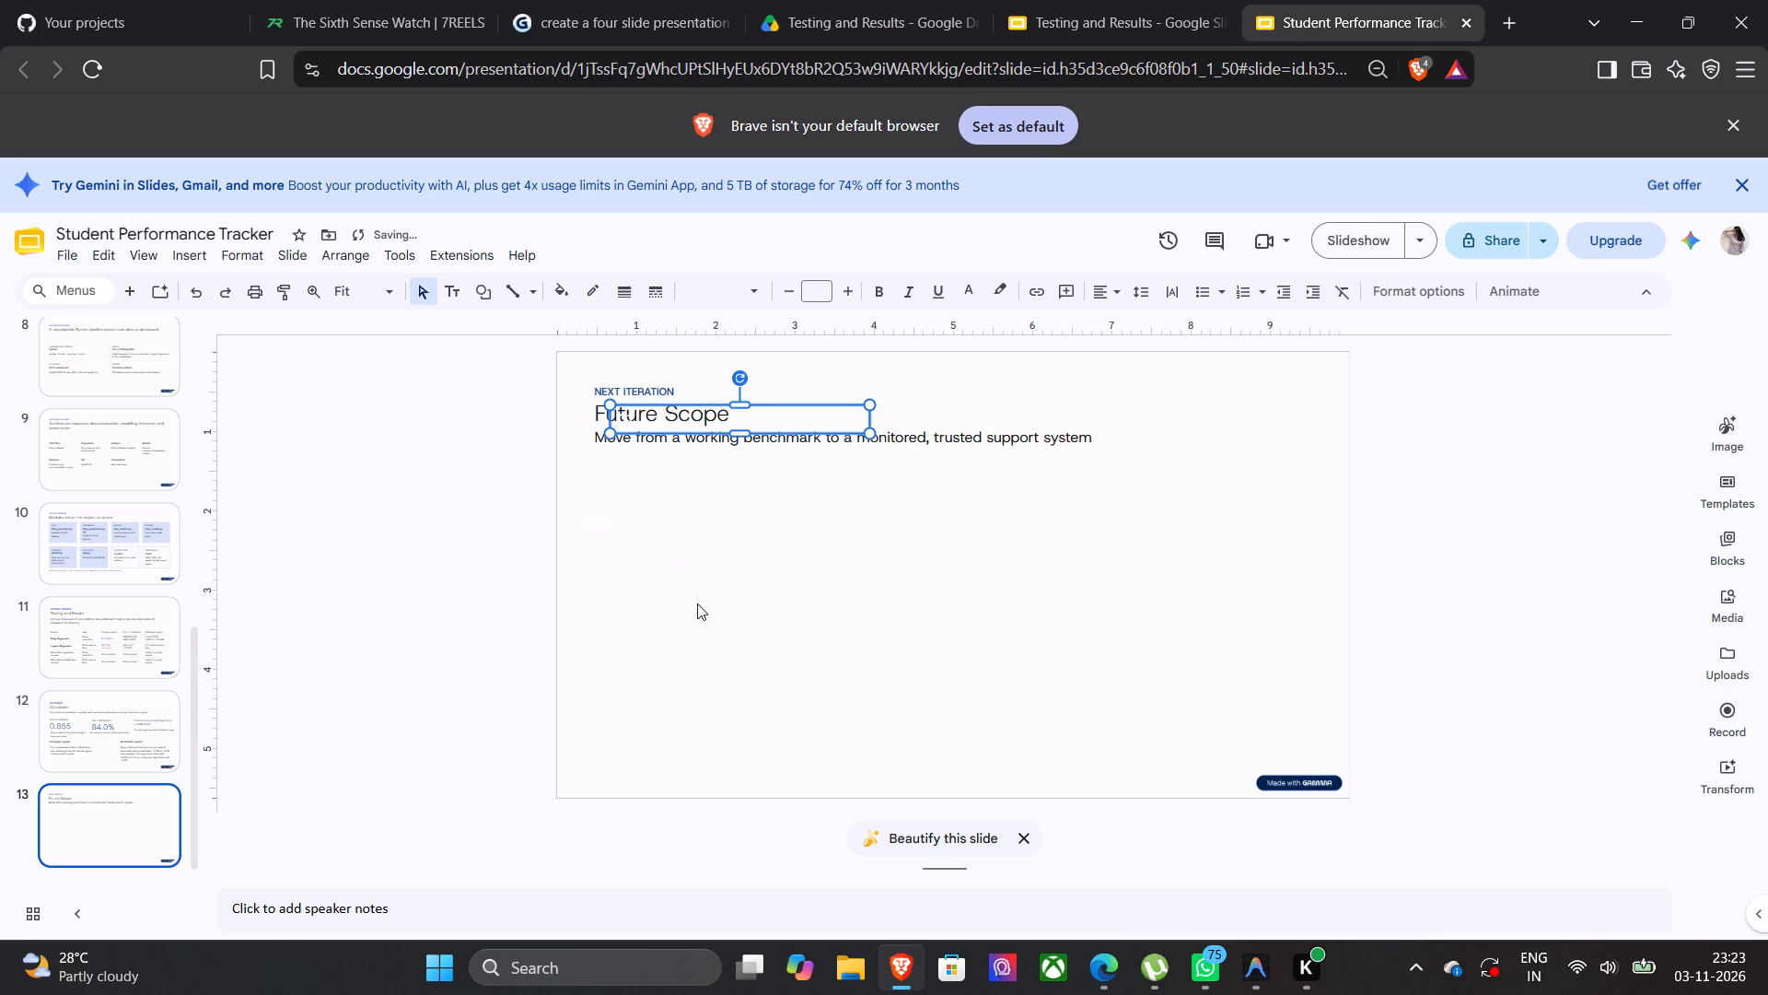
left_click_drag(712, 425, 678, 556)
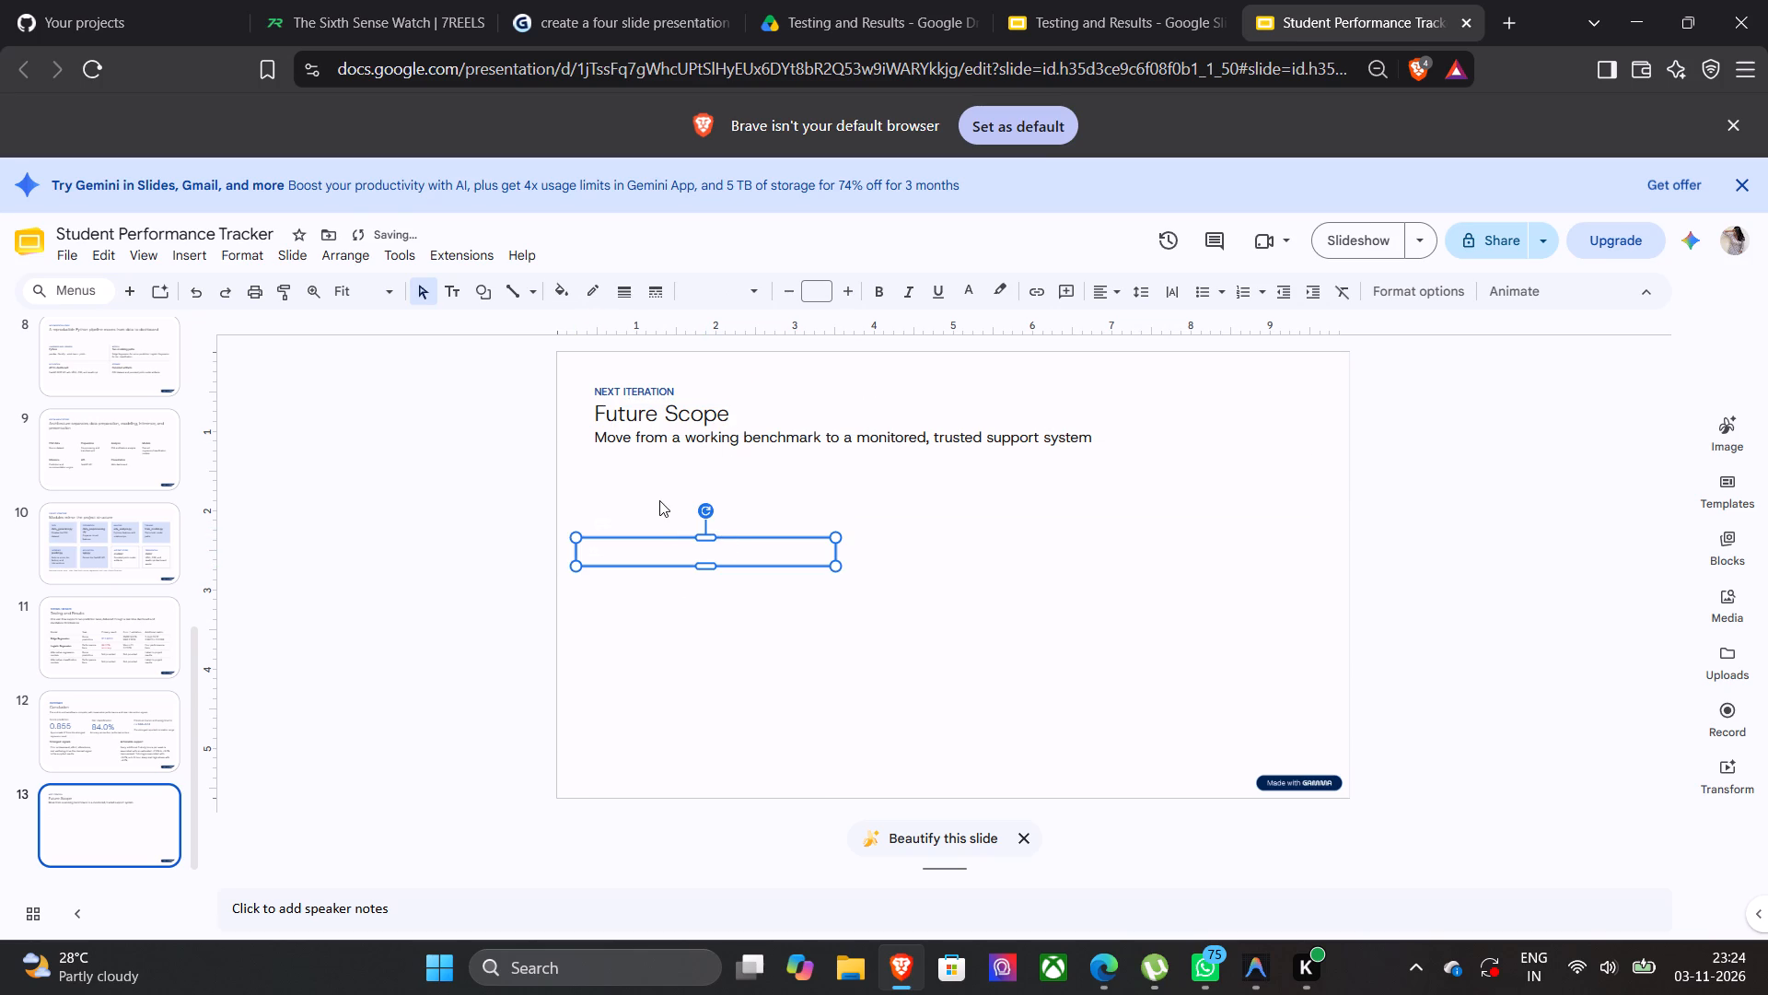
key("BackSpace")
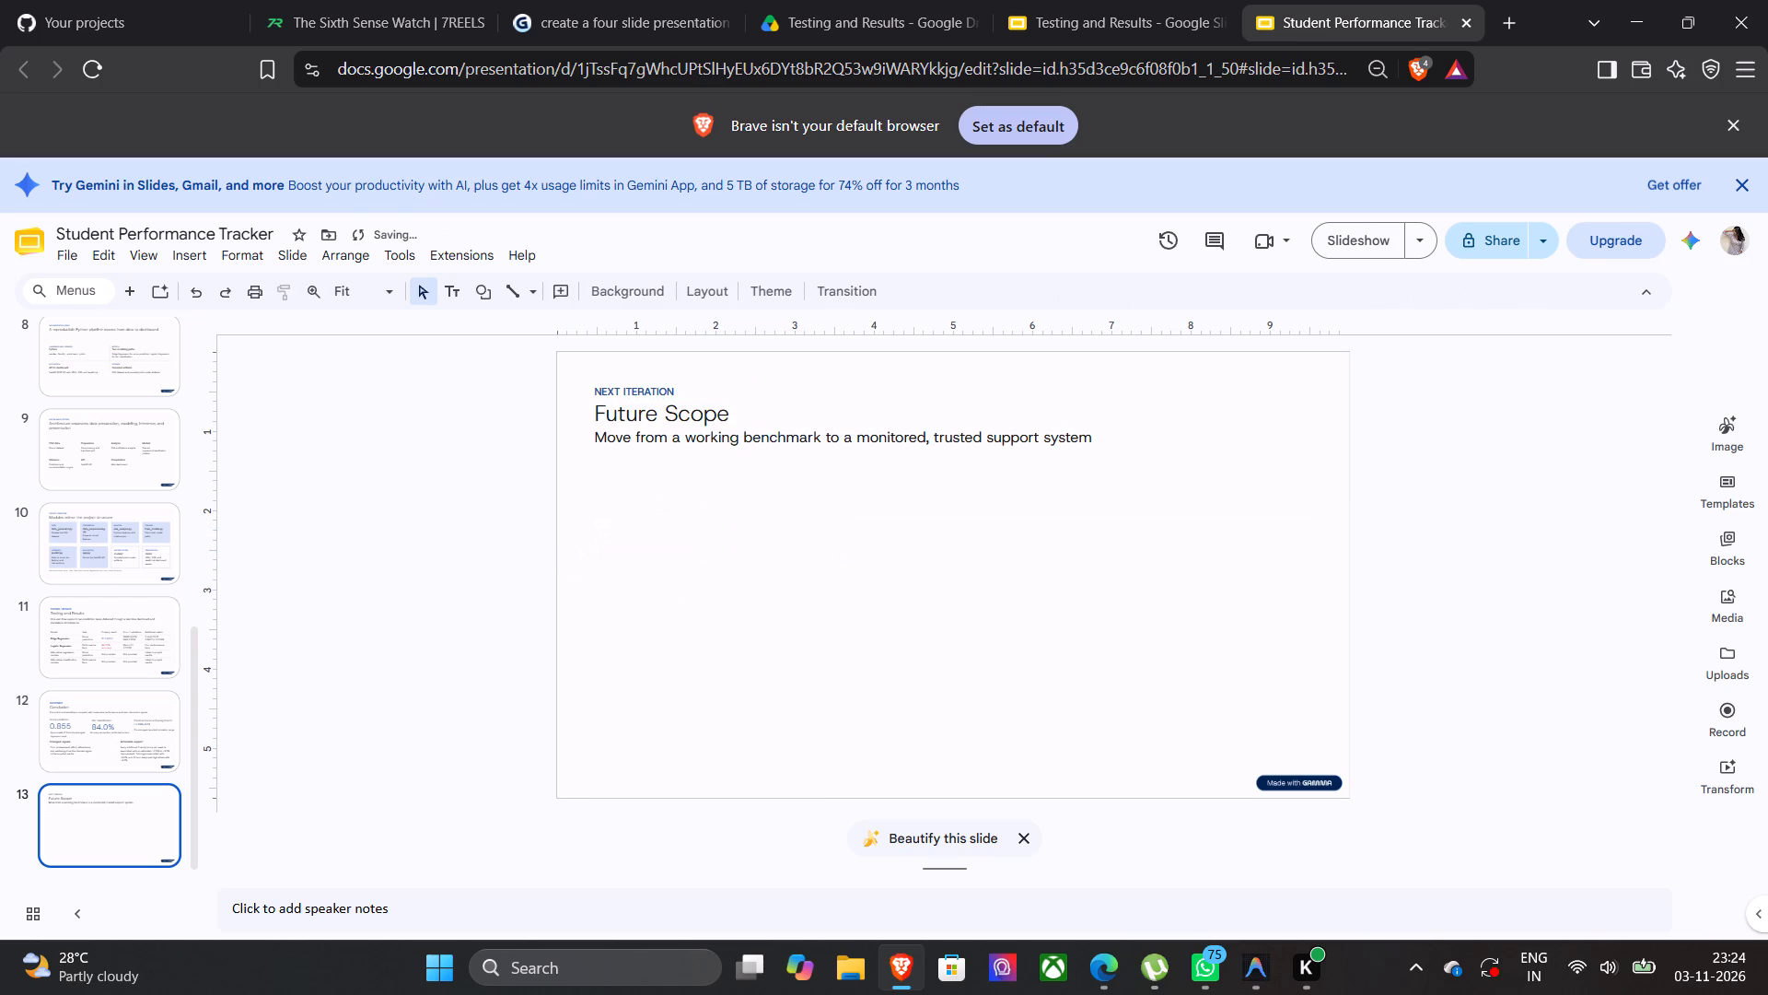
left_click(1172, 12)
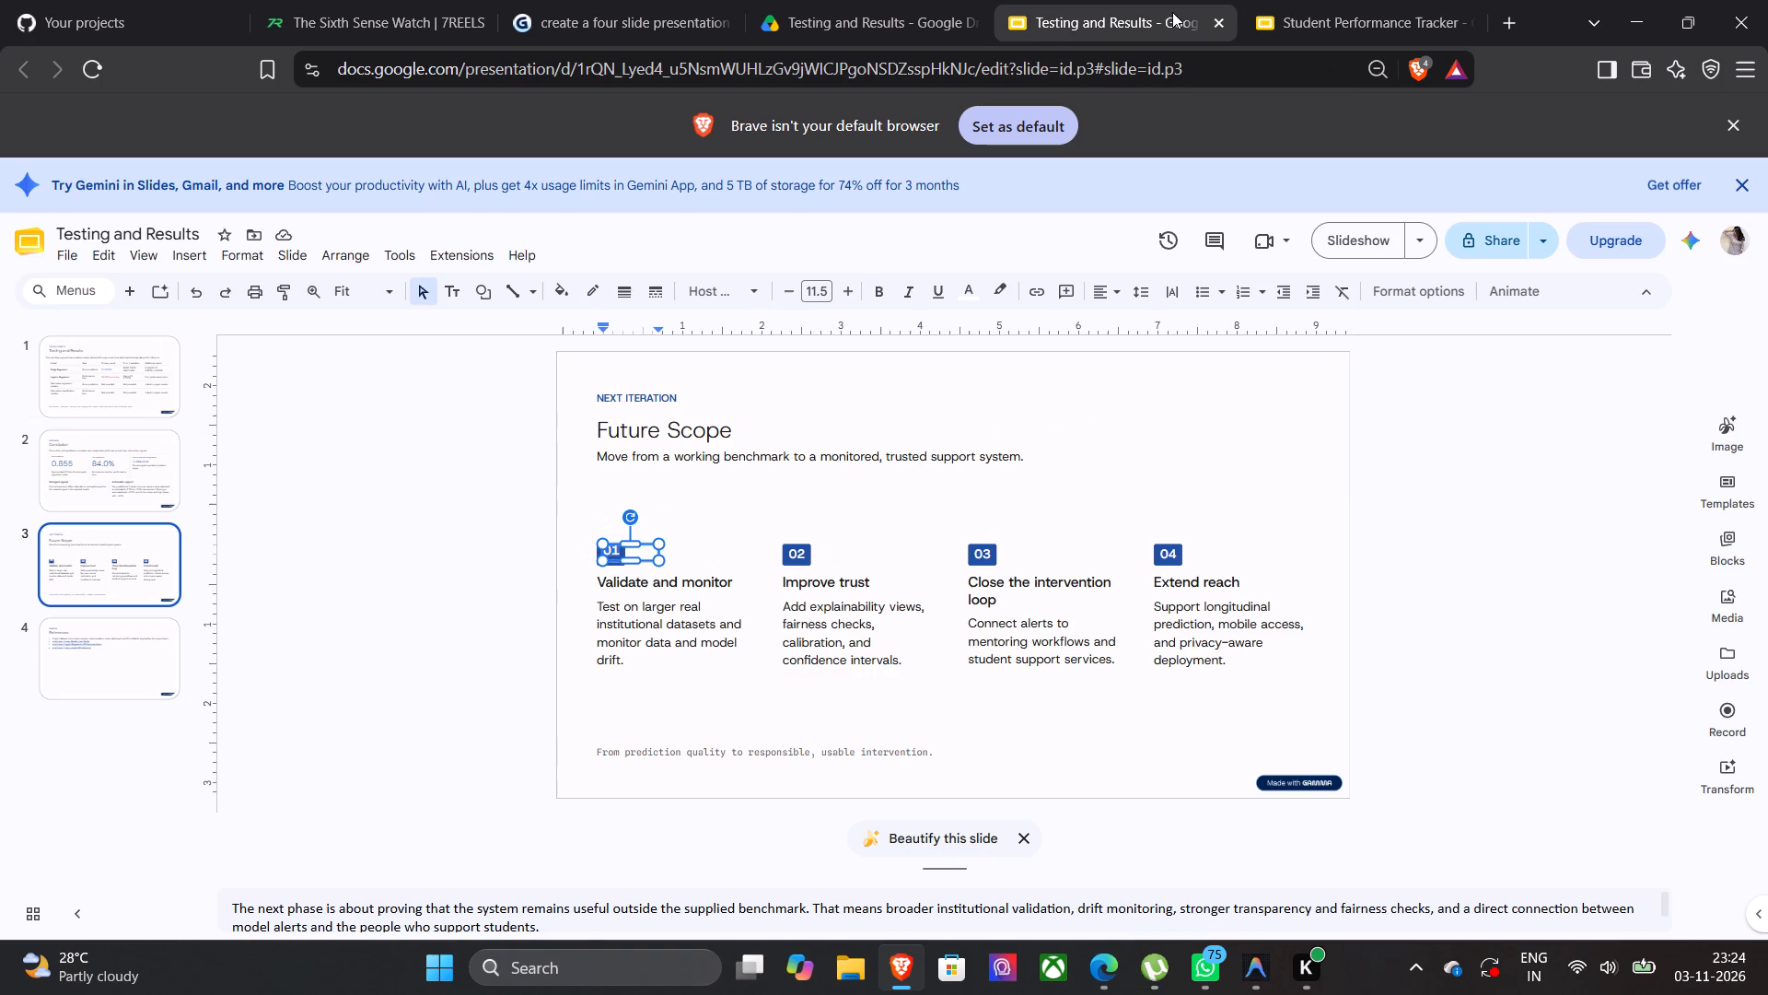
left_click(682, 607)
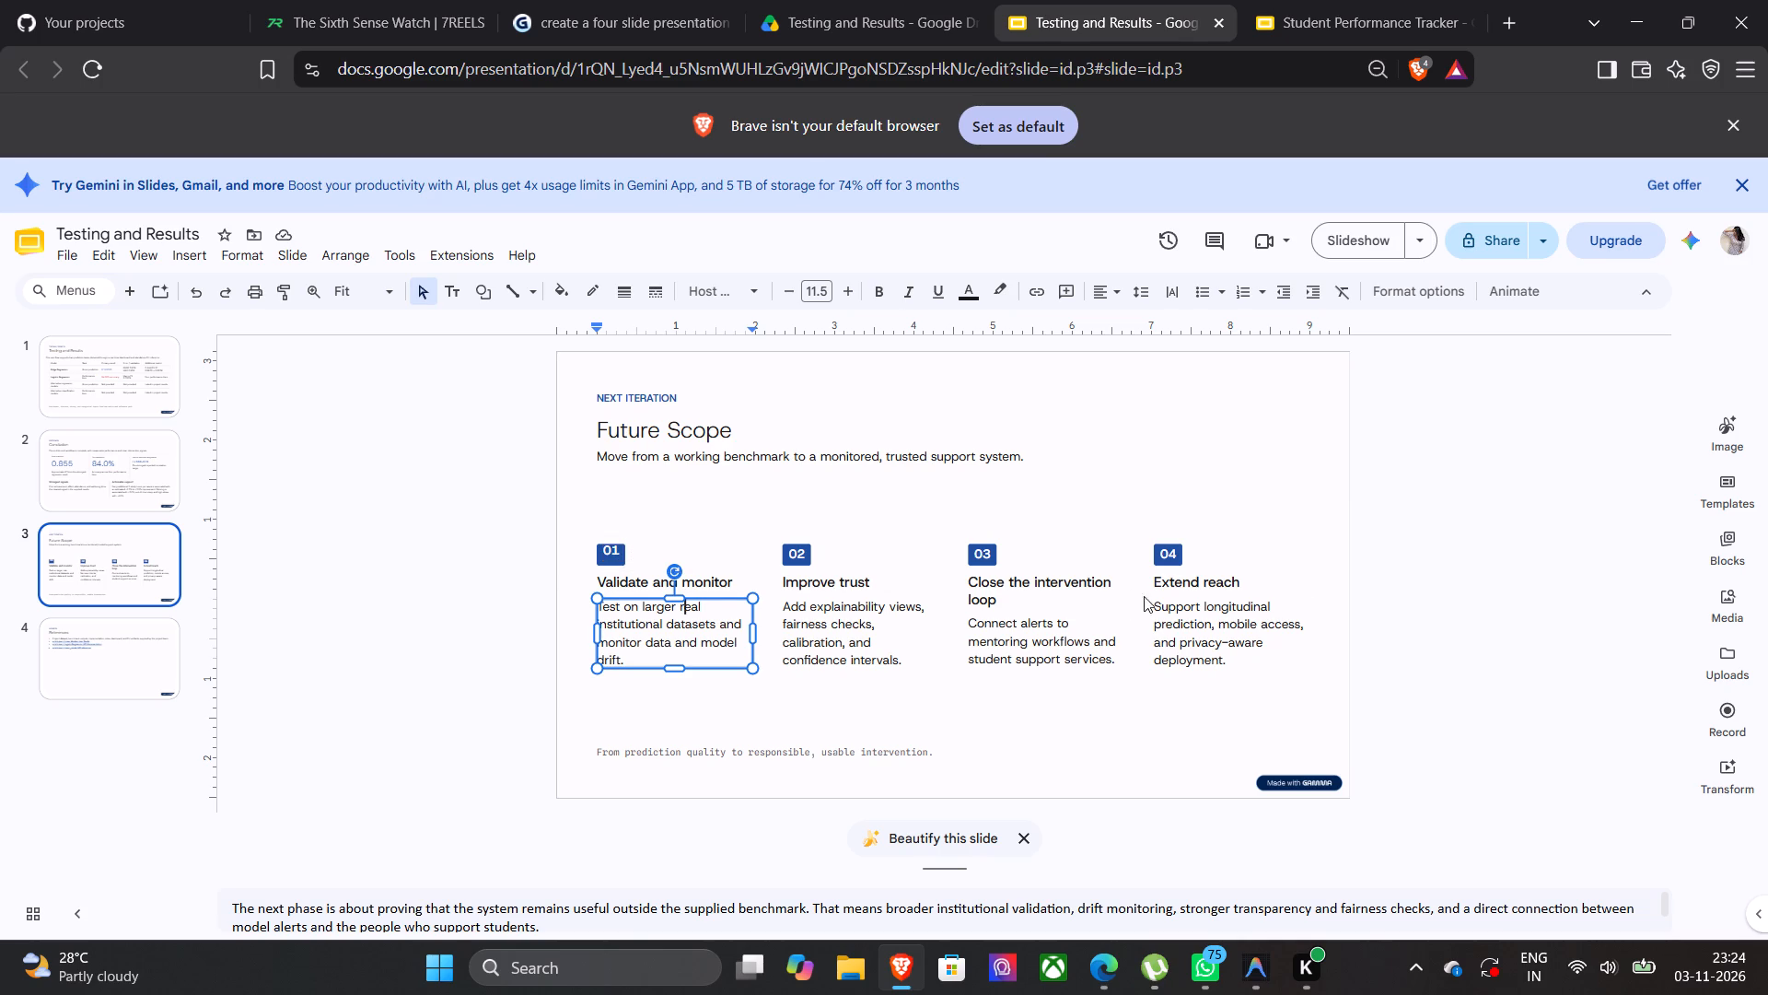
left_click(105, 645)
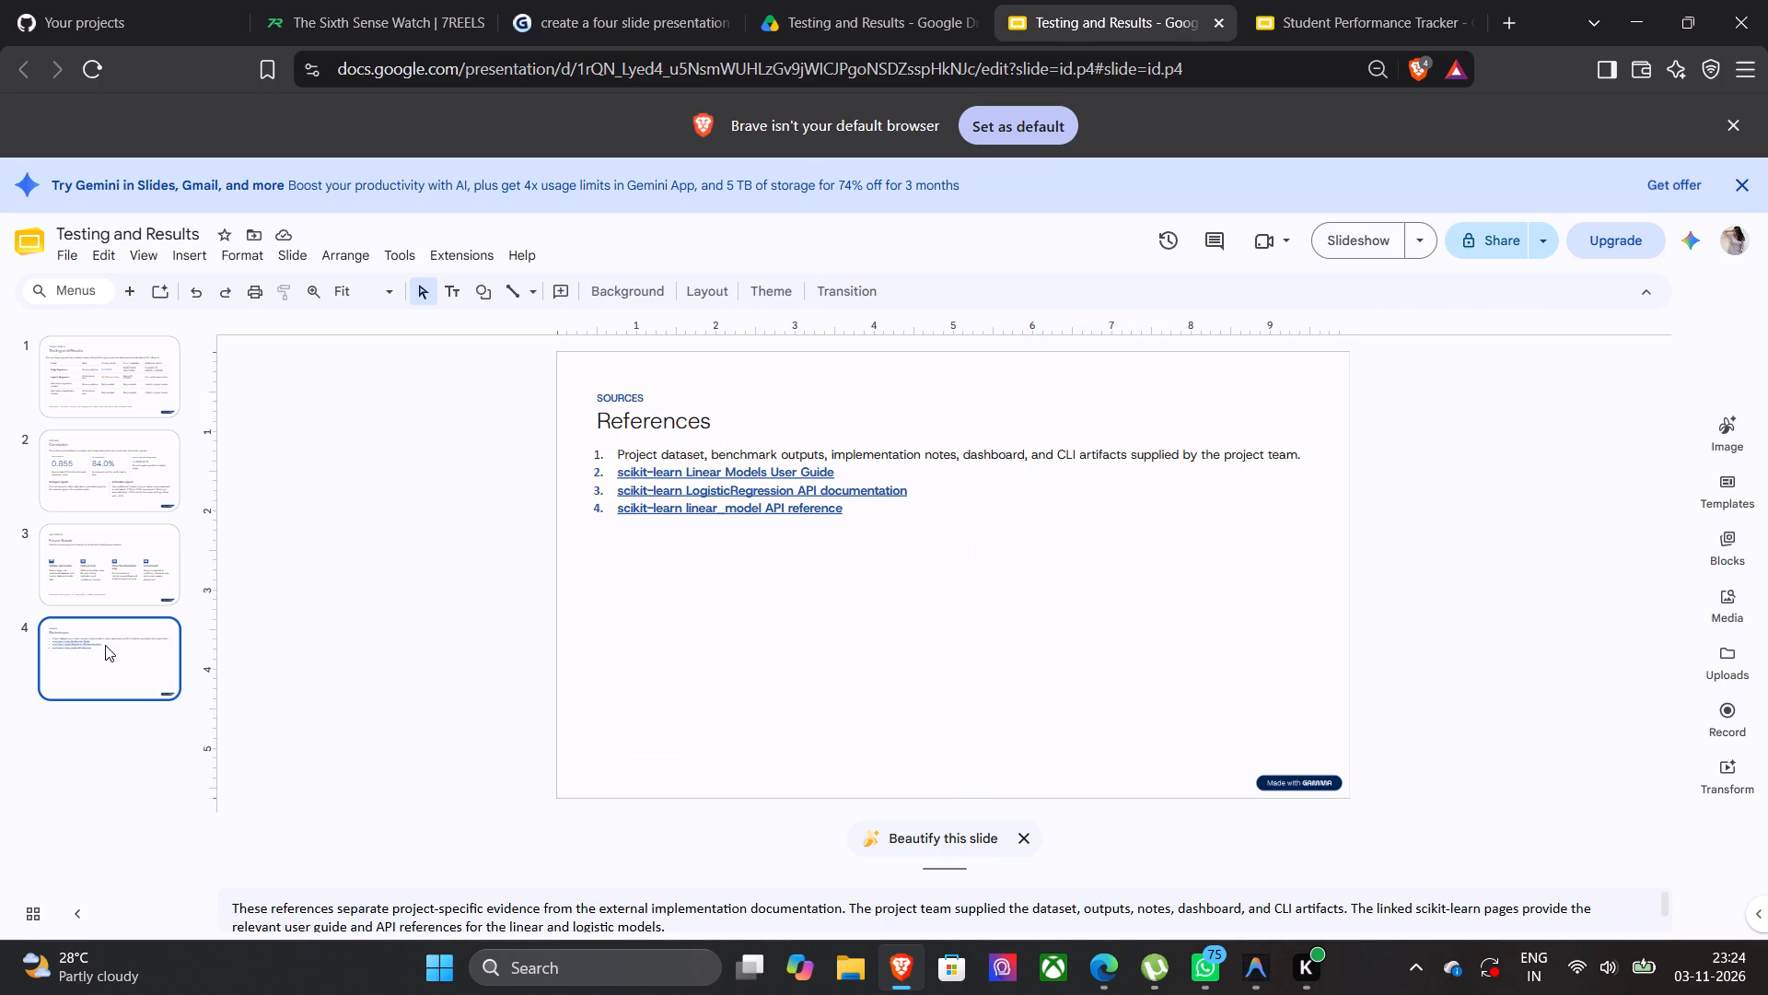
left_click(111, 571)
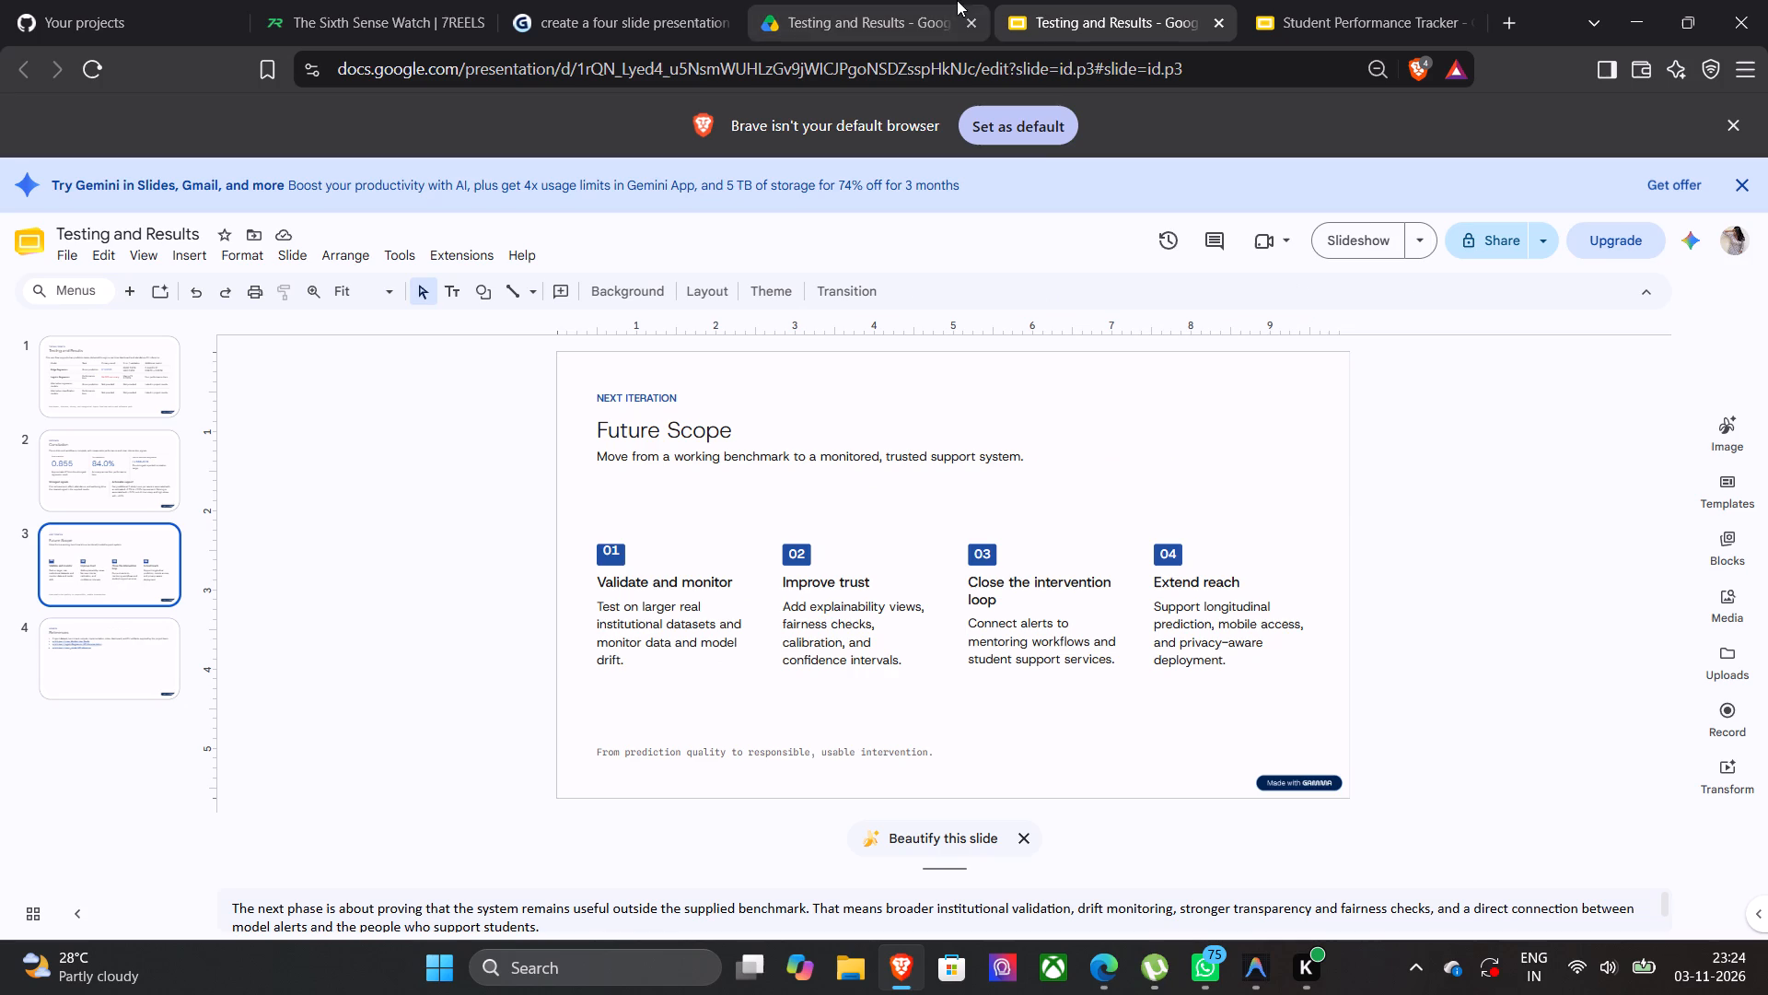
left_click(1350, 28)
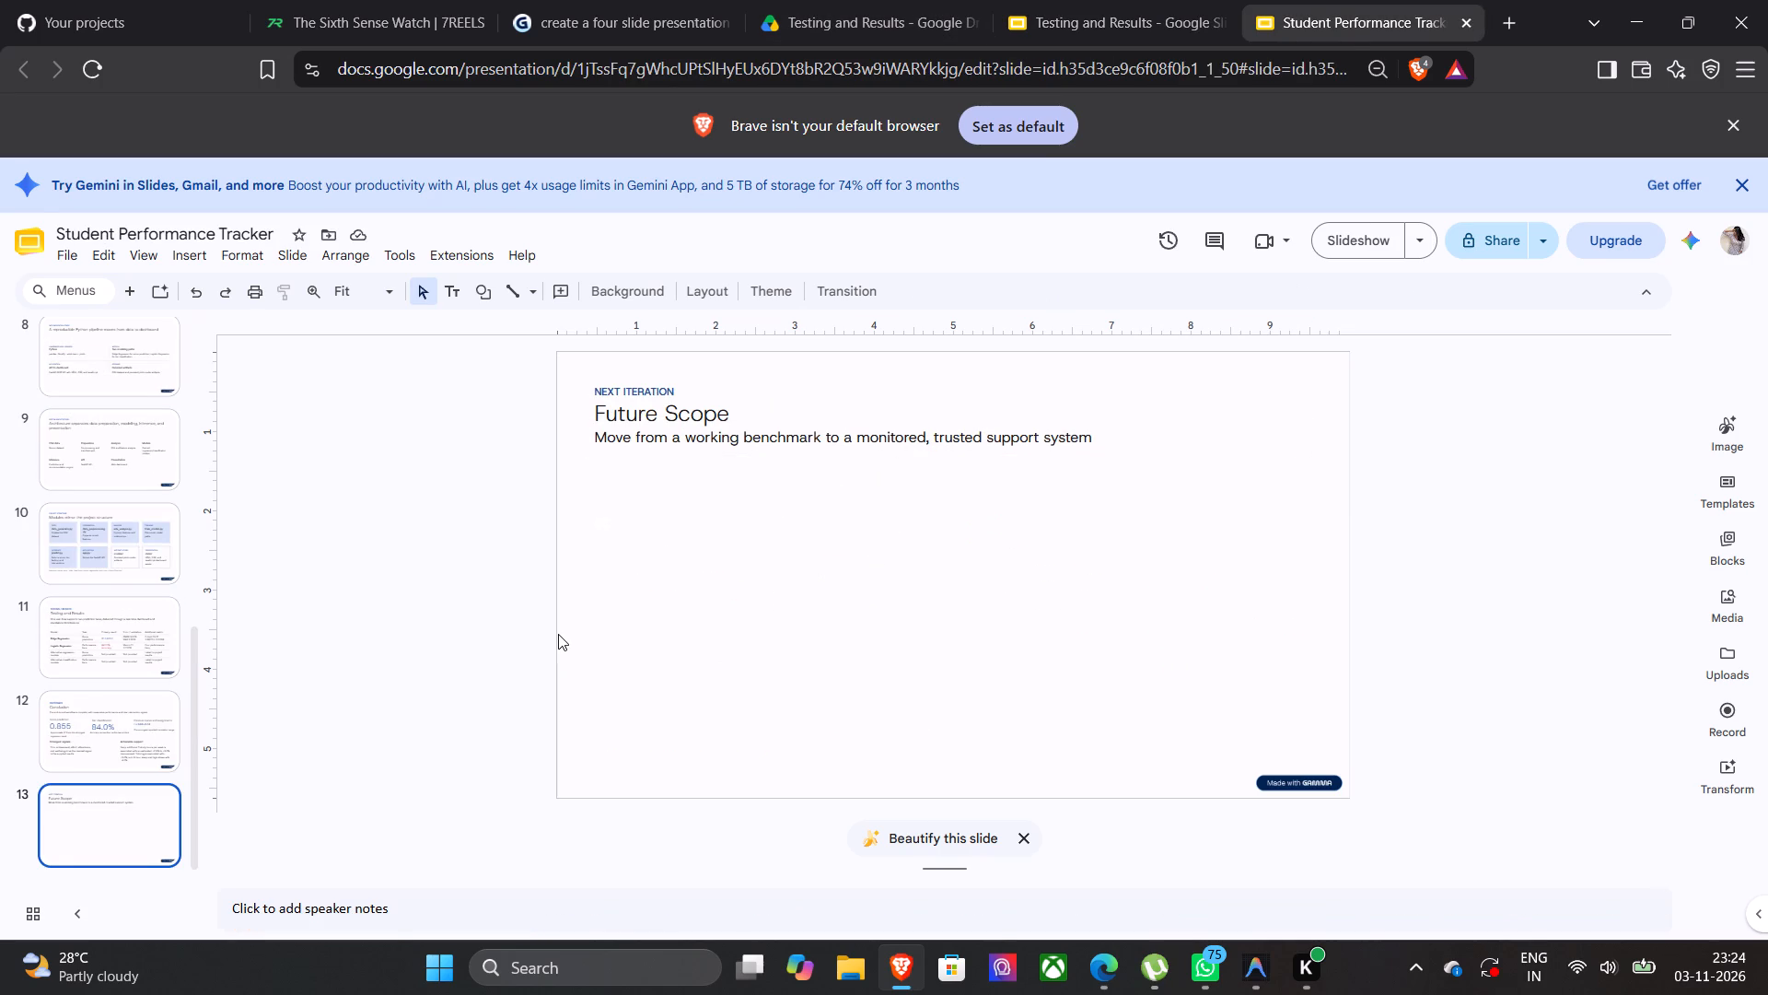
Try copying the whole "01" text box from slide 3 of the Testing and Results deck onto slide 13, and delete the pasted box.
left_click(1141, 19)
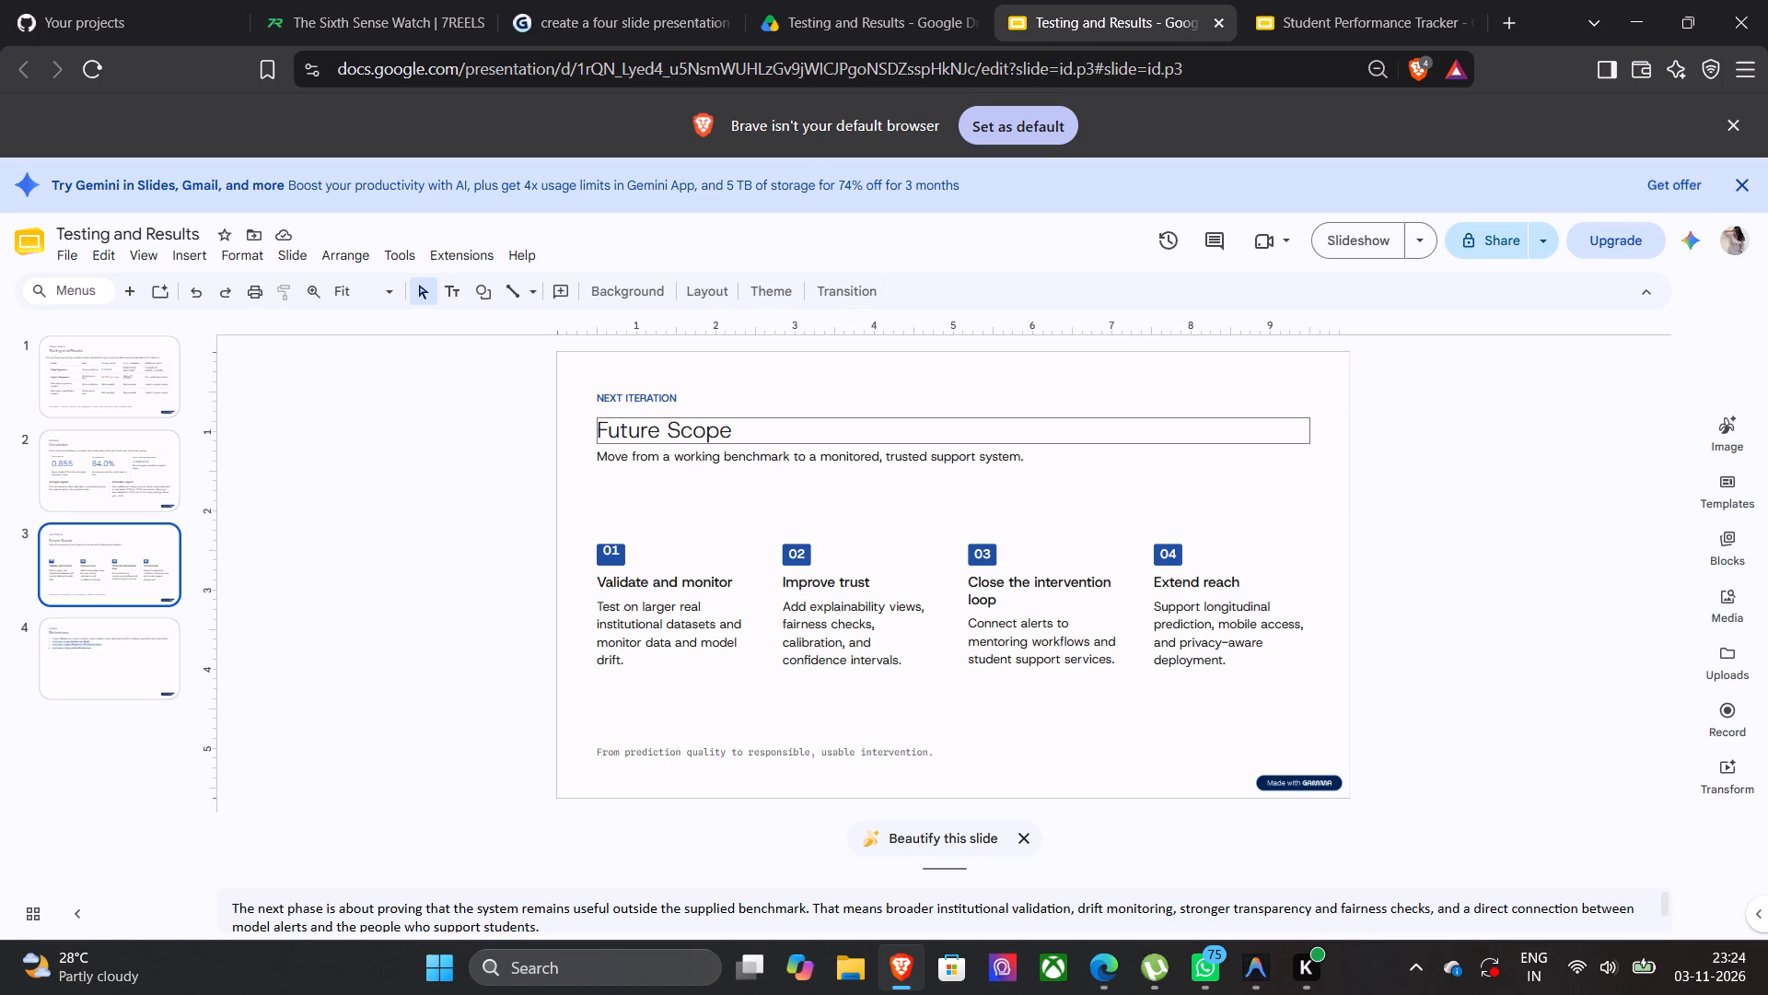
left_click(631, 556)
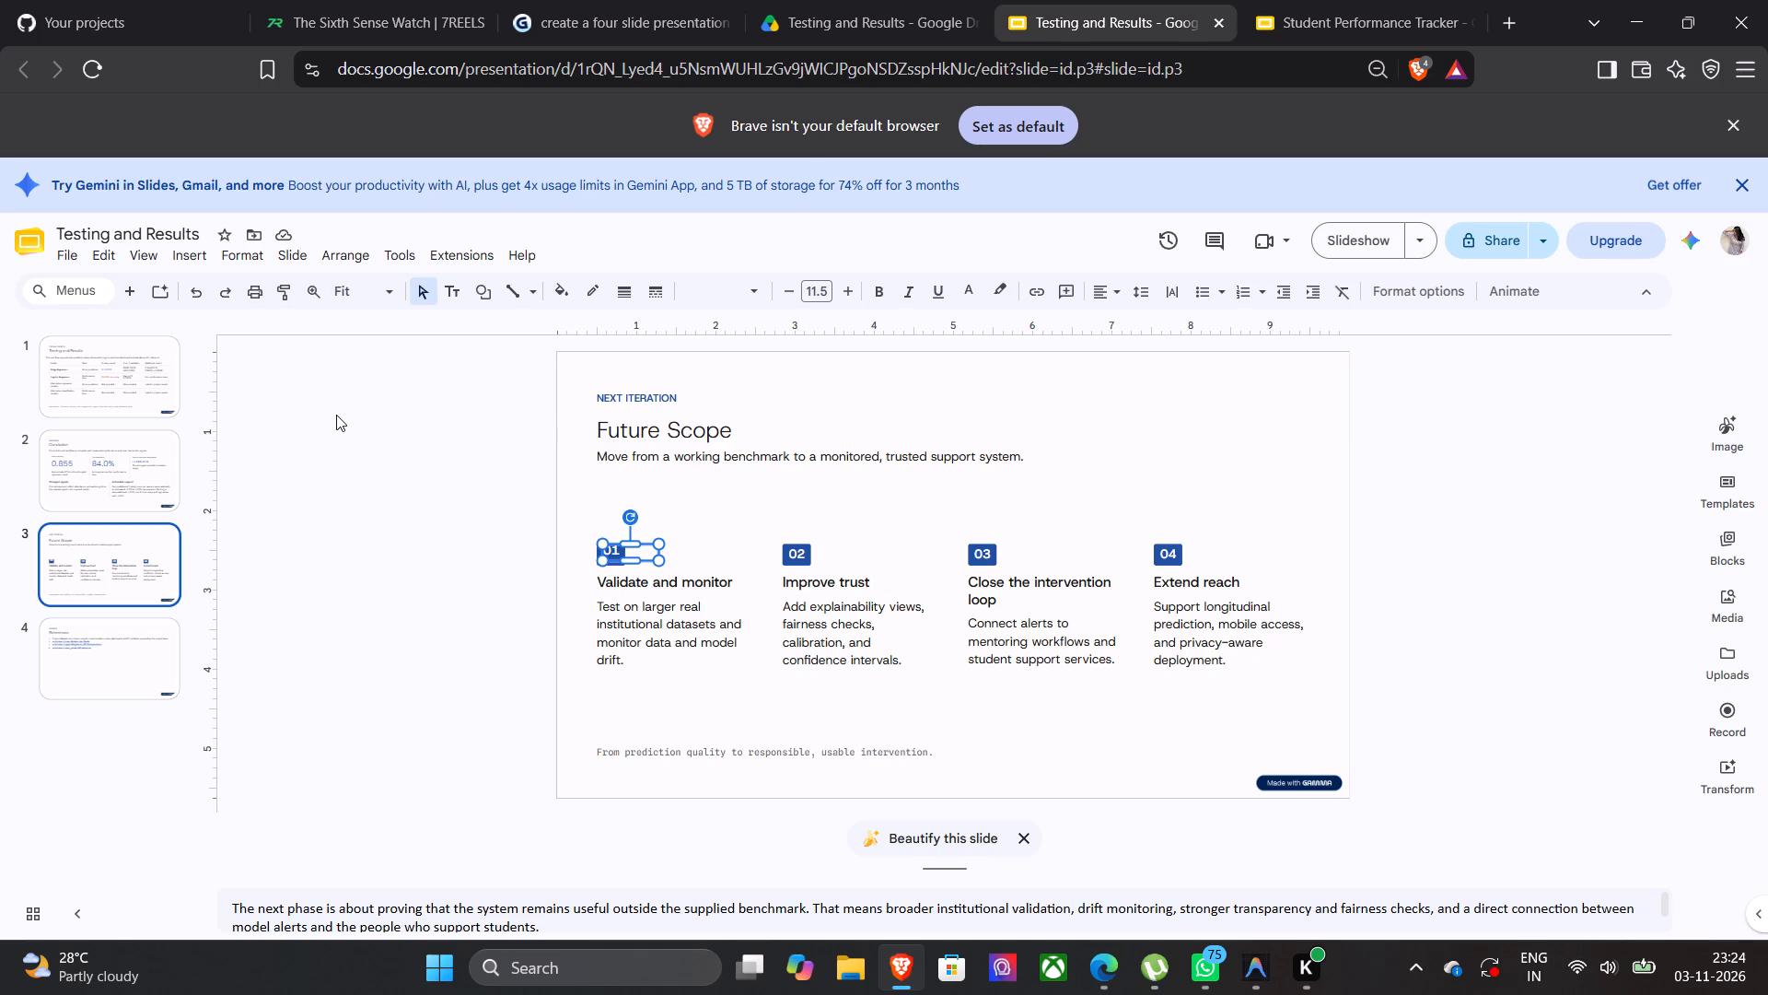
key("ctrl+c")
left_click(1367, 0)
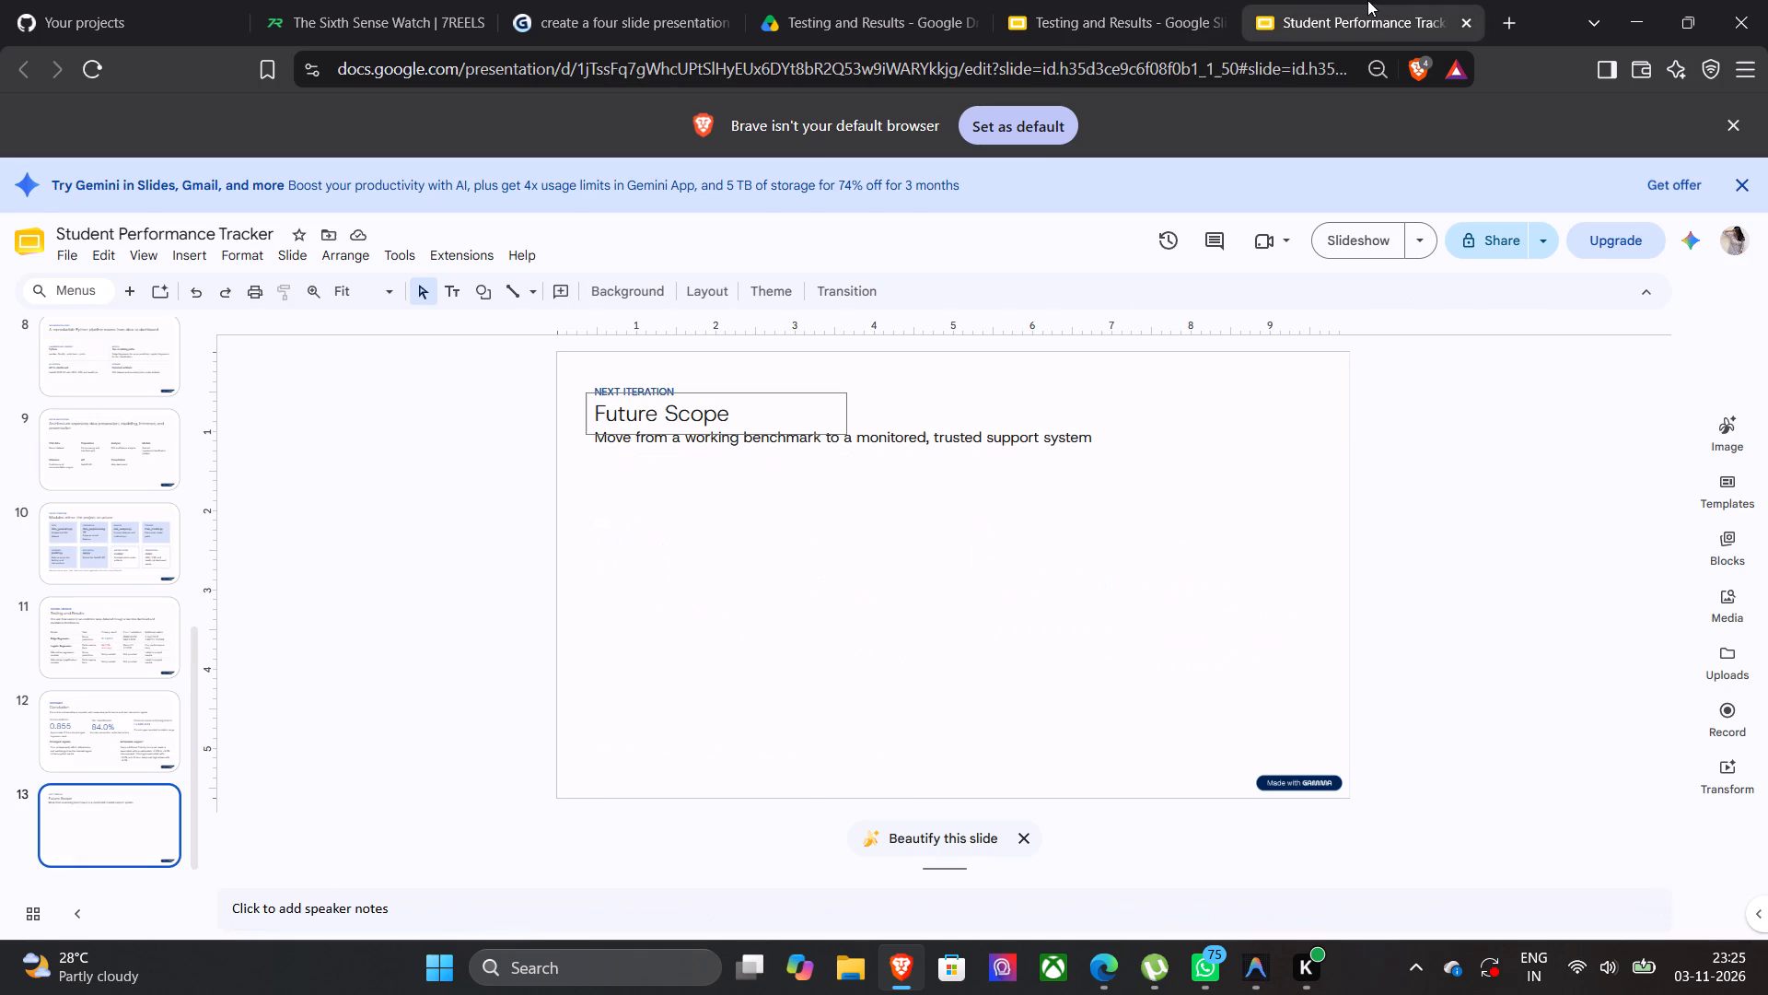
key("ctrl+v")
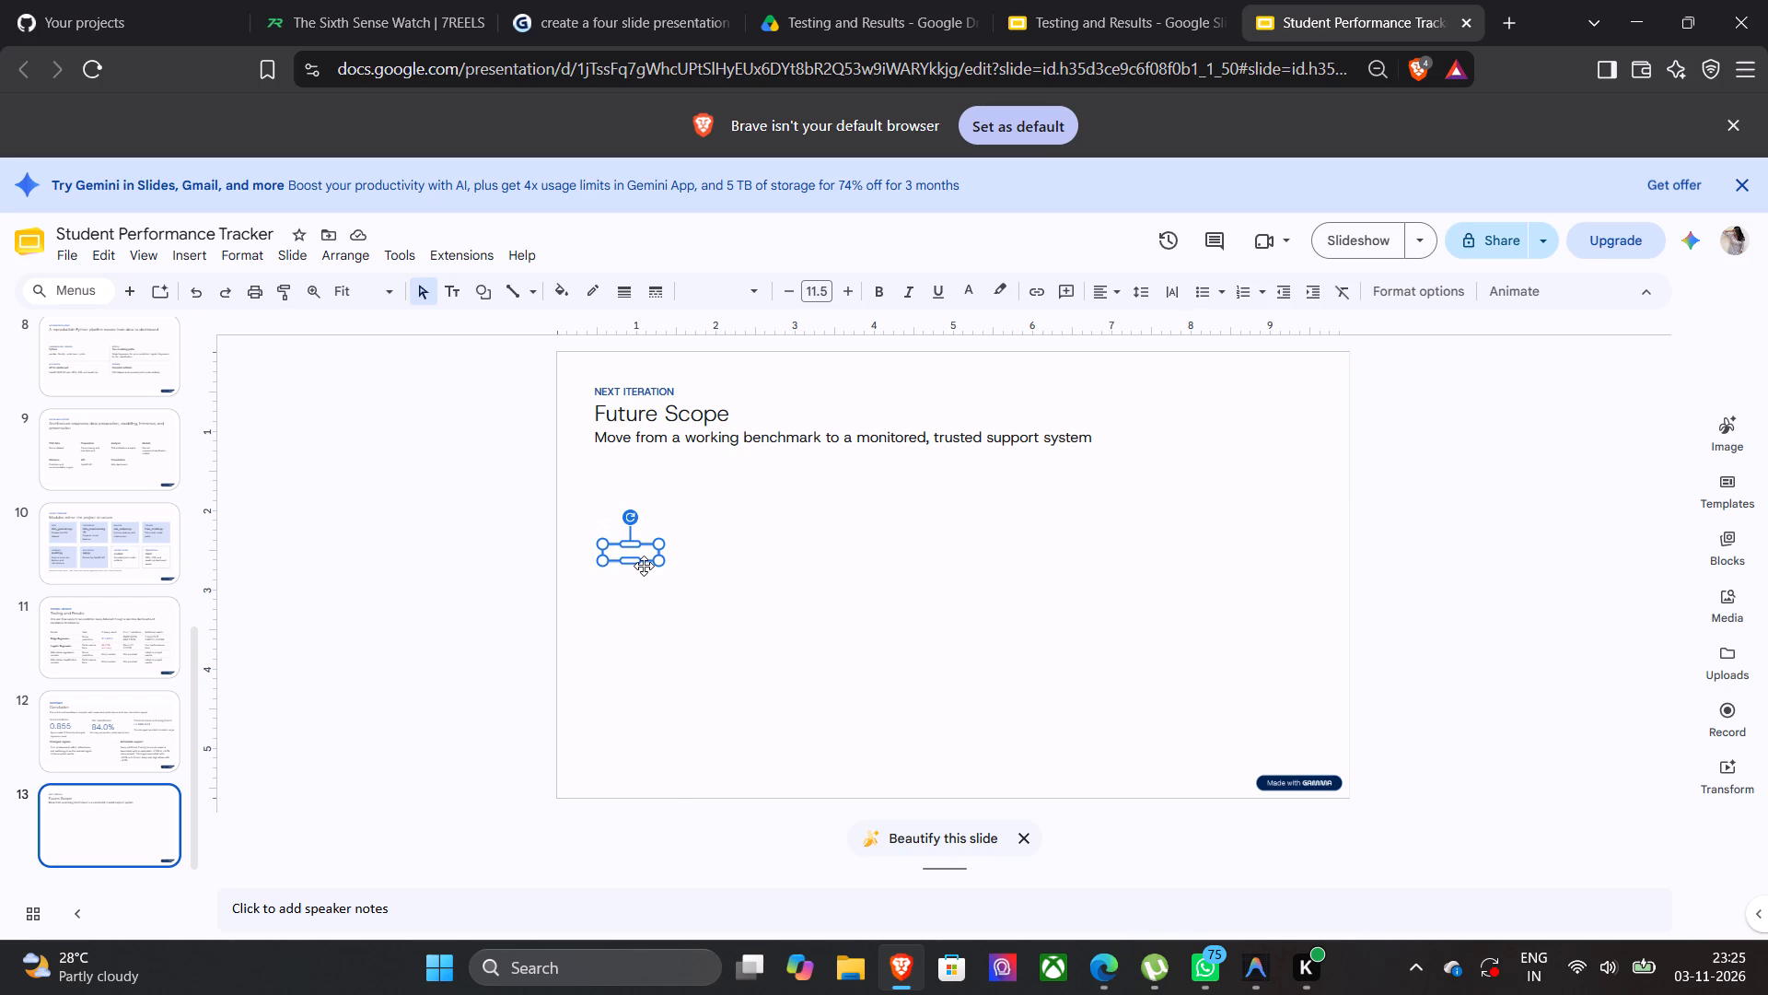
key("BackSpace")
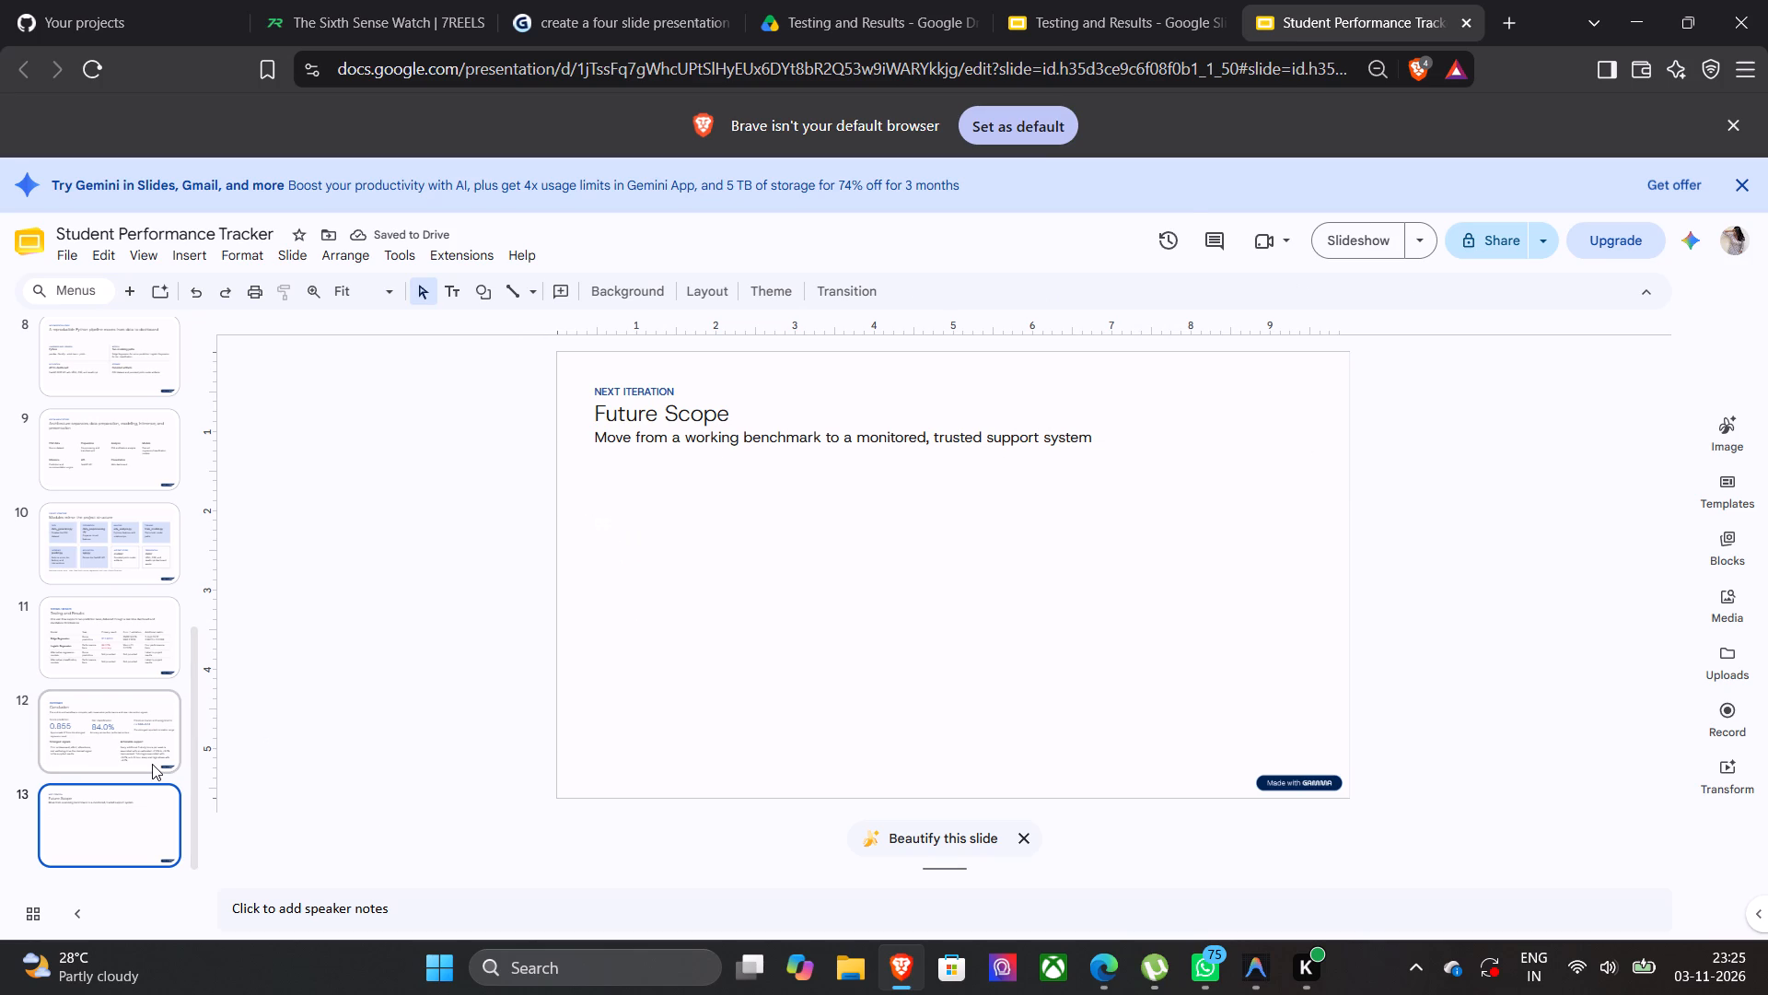
Copy the "Validate and monitor" heading from slide 3 of the Testing and Results deck and place it below the subtitle on slide 13.
left_click(1151, 31)
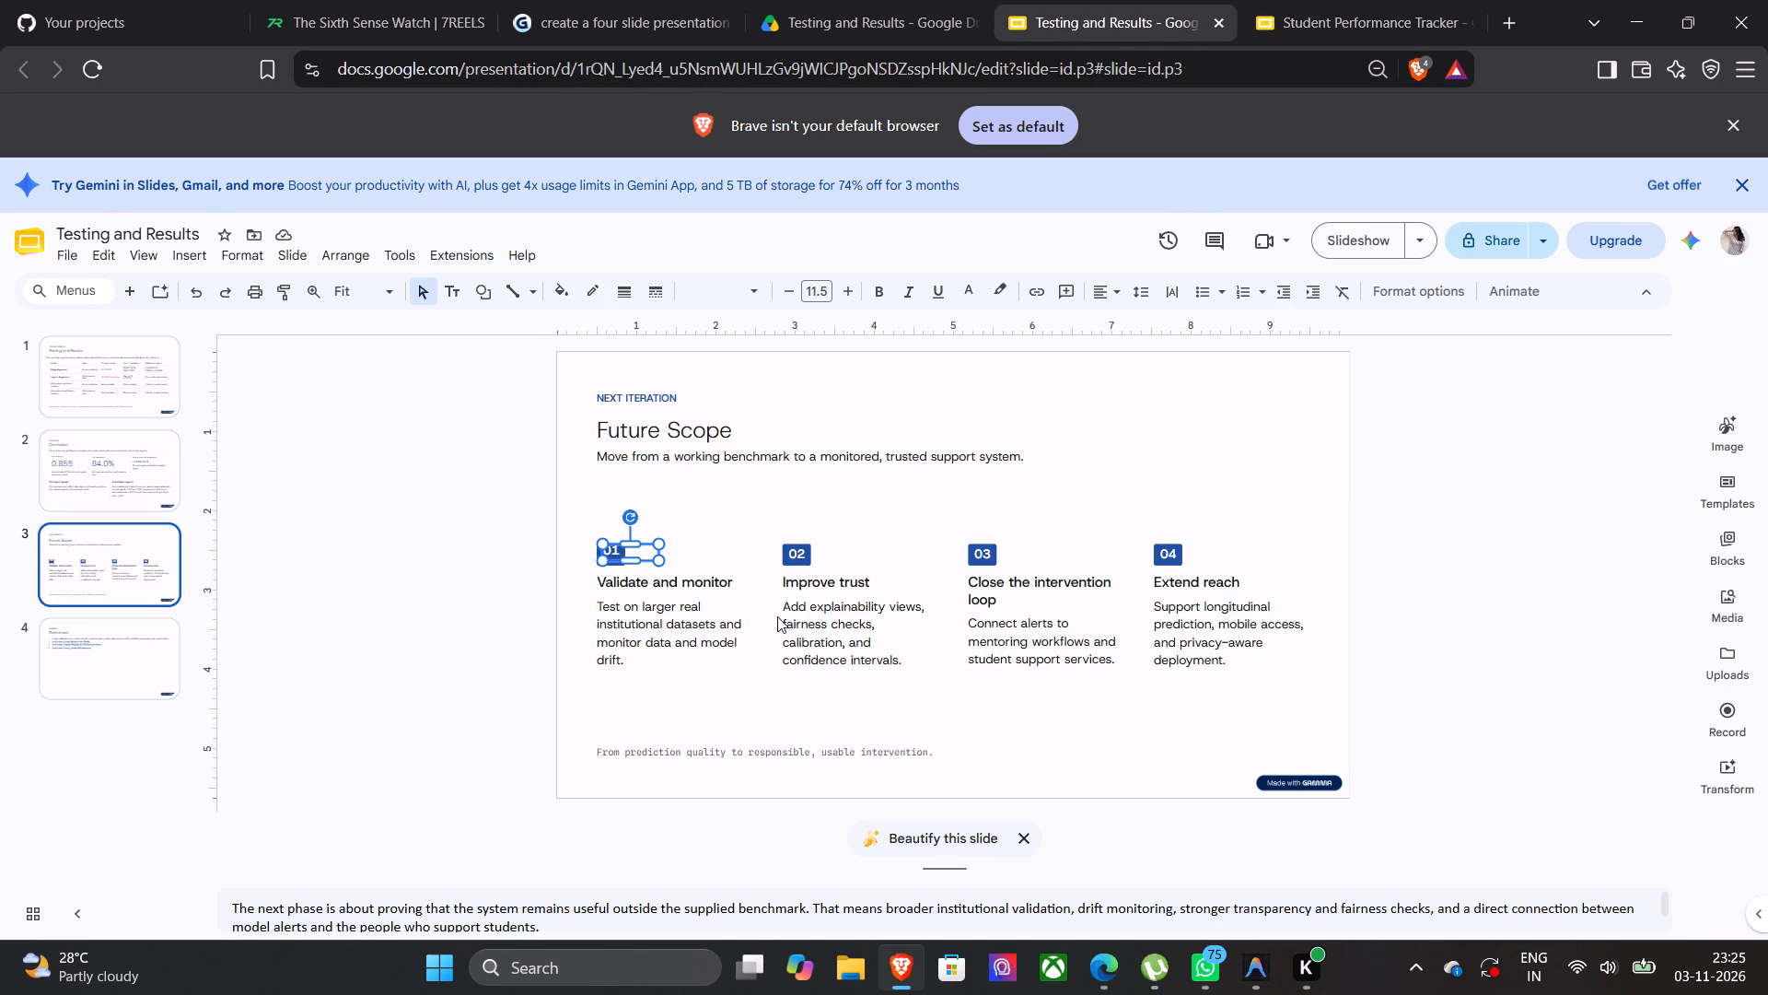
left_click(637, 585)
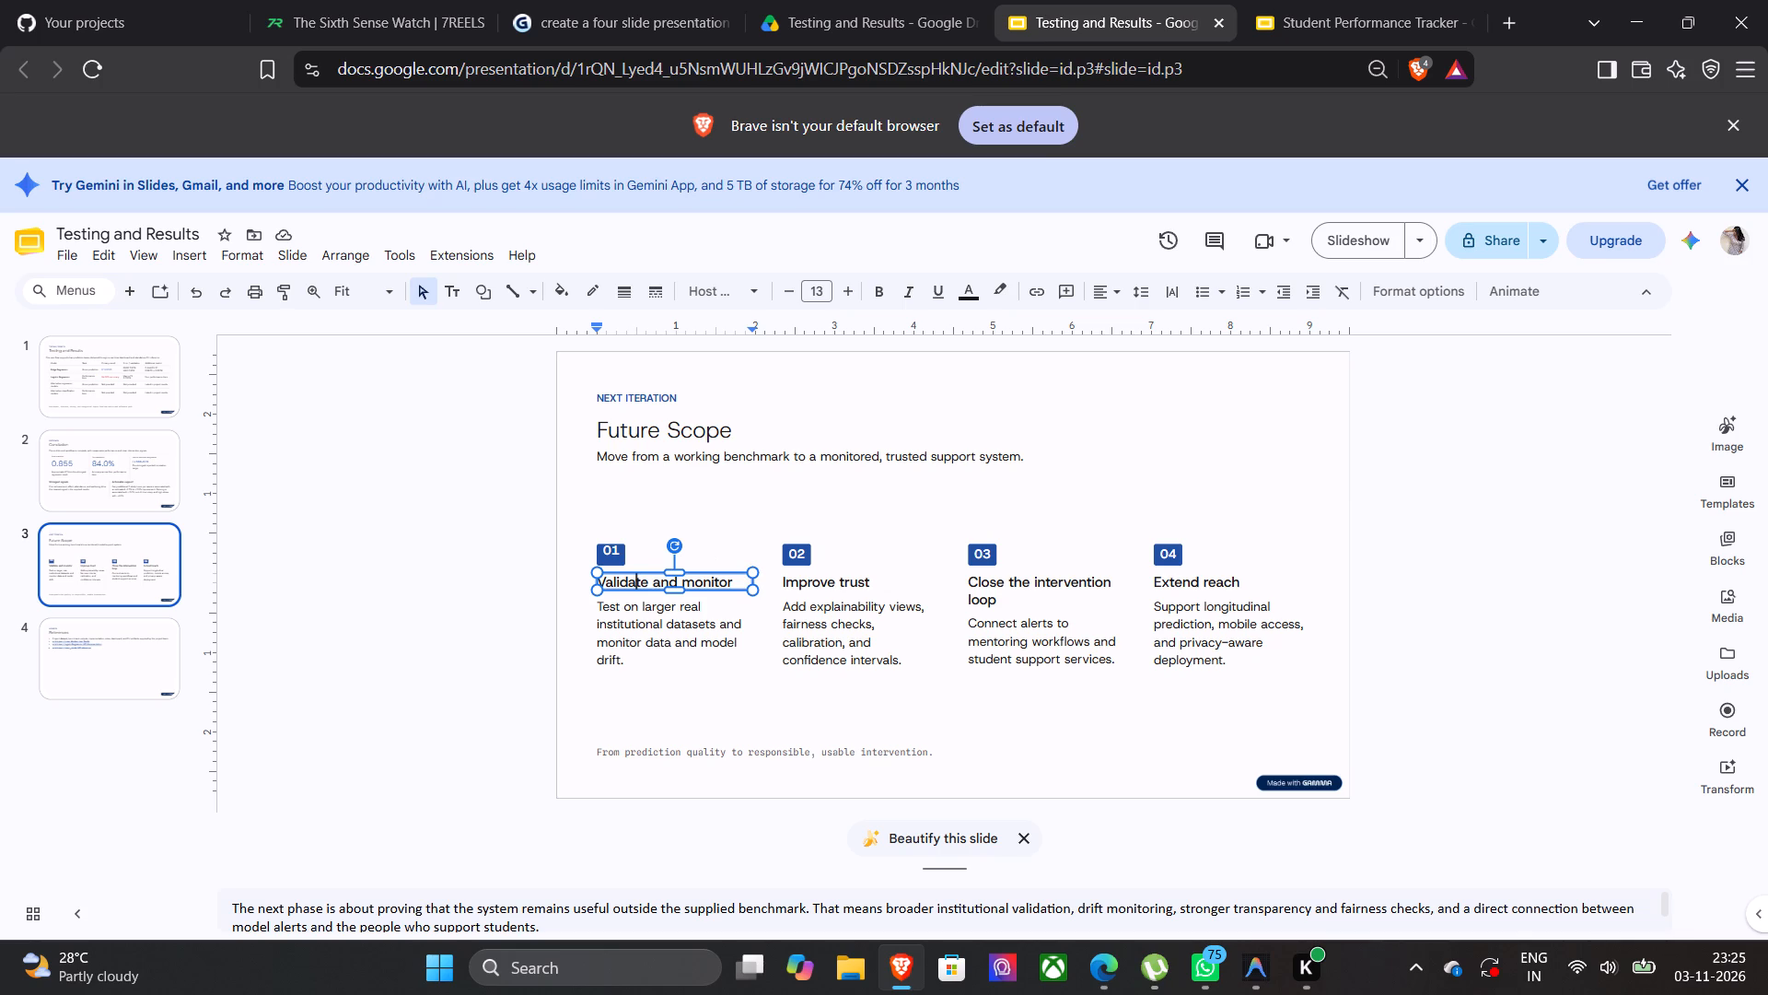
left_click_drag(729, 579, 589, 583)
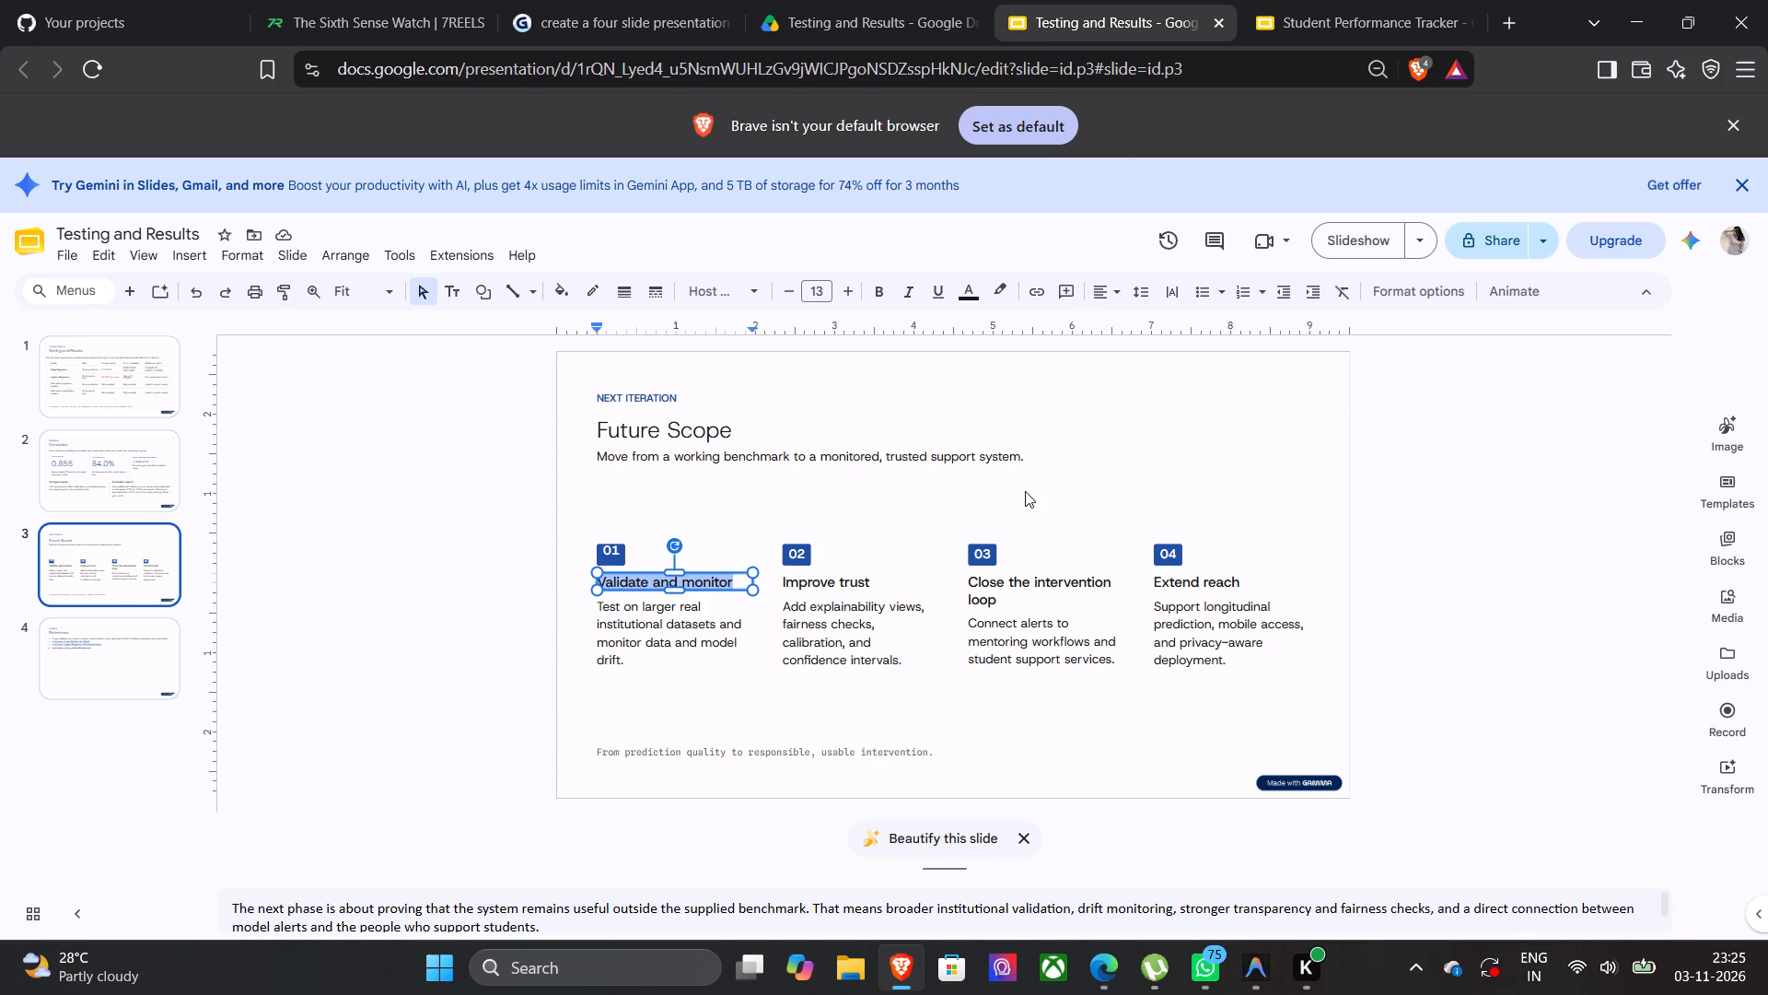
key("ctrl+c")
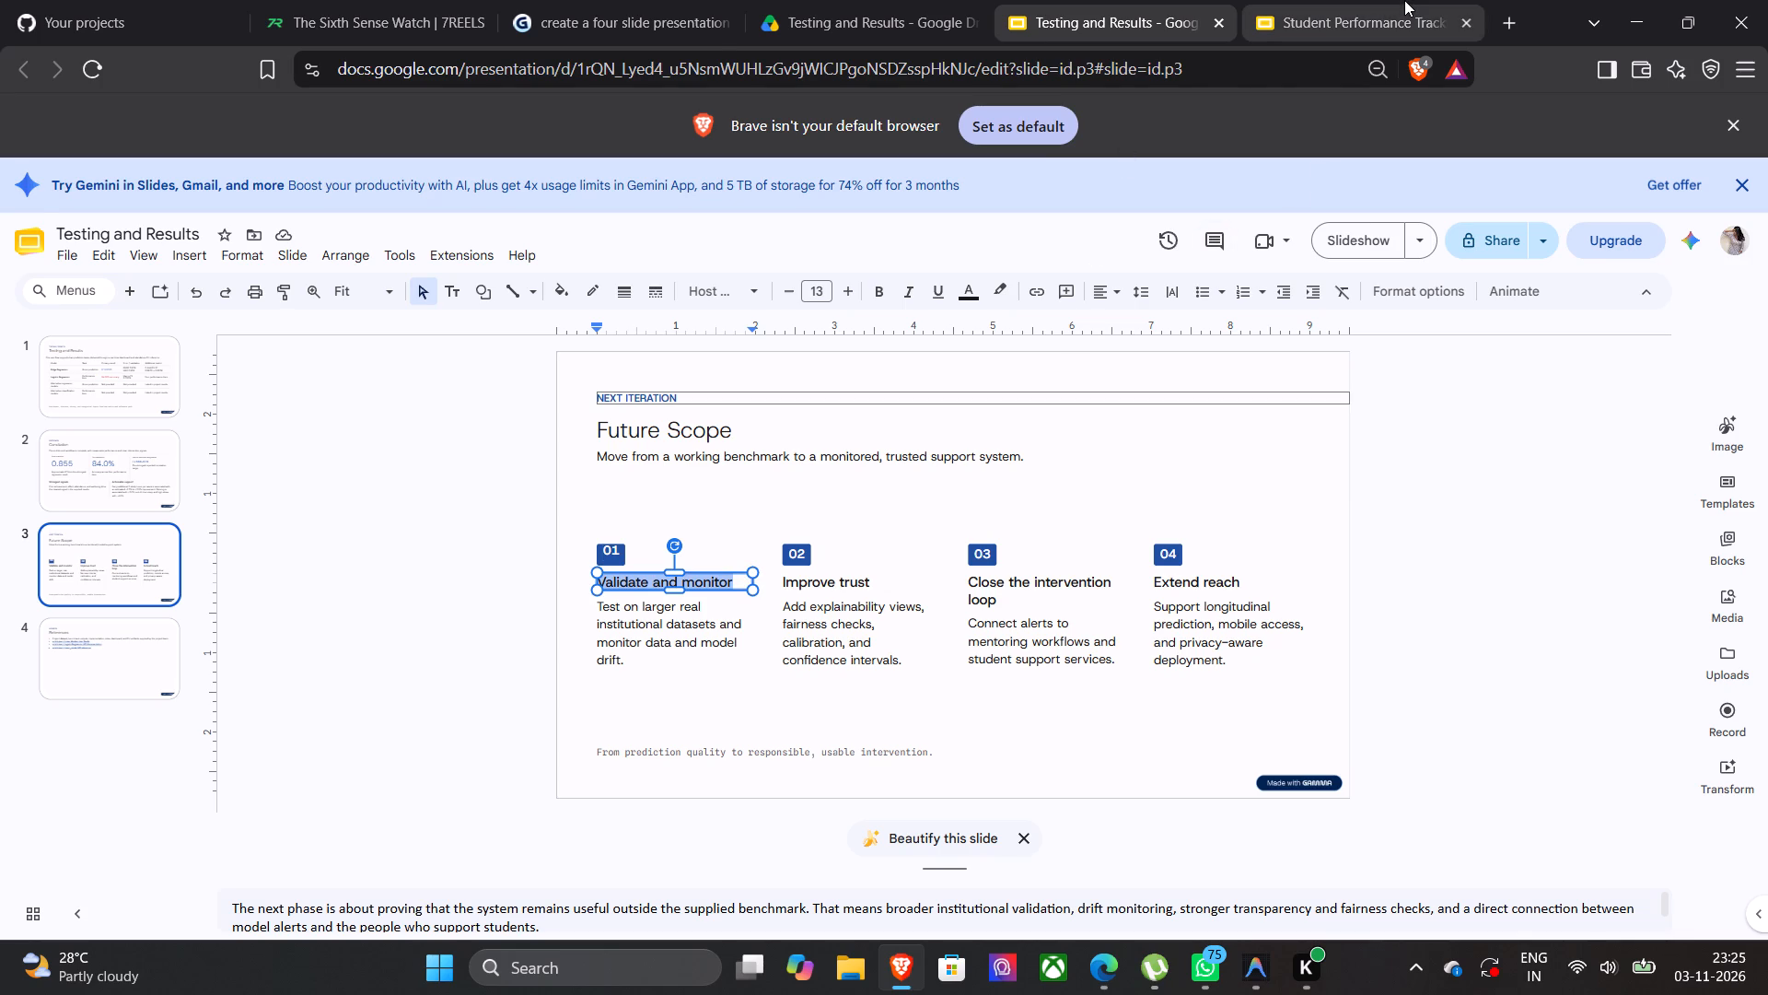
left_click(1404, 0)
key("ctrl+v")
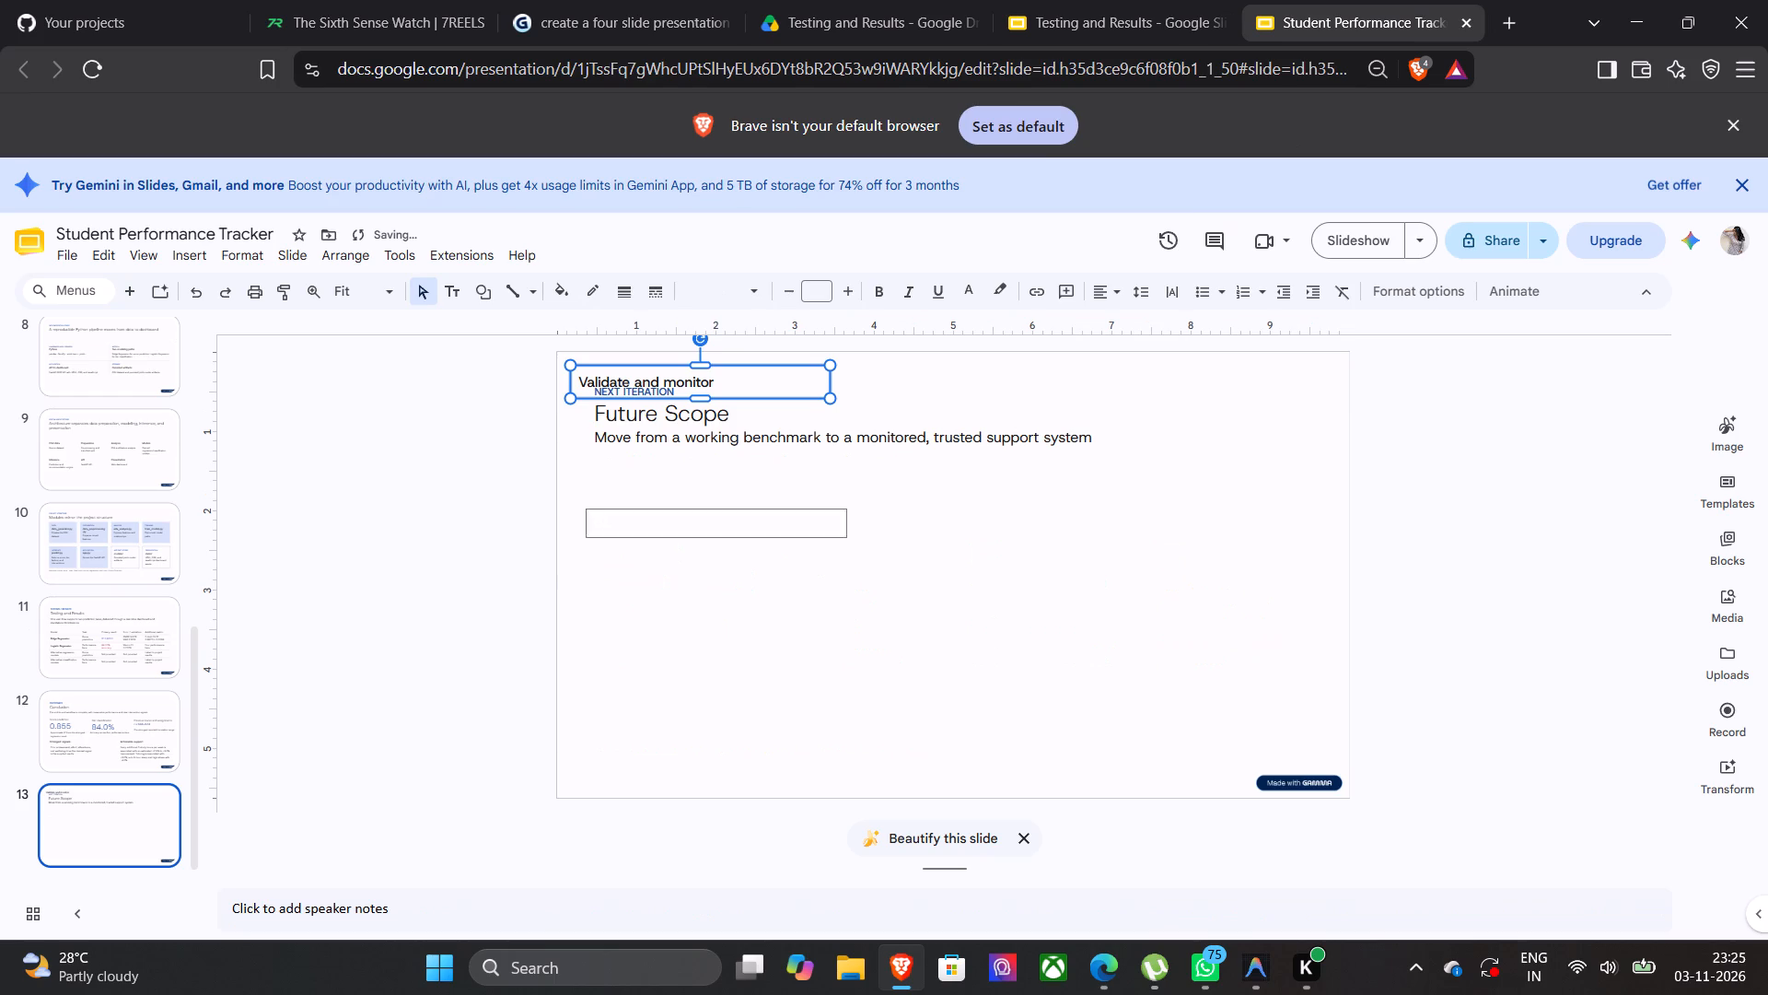
left_click_drag(760, 376, 785, 506)
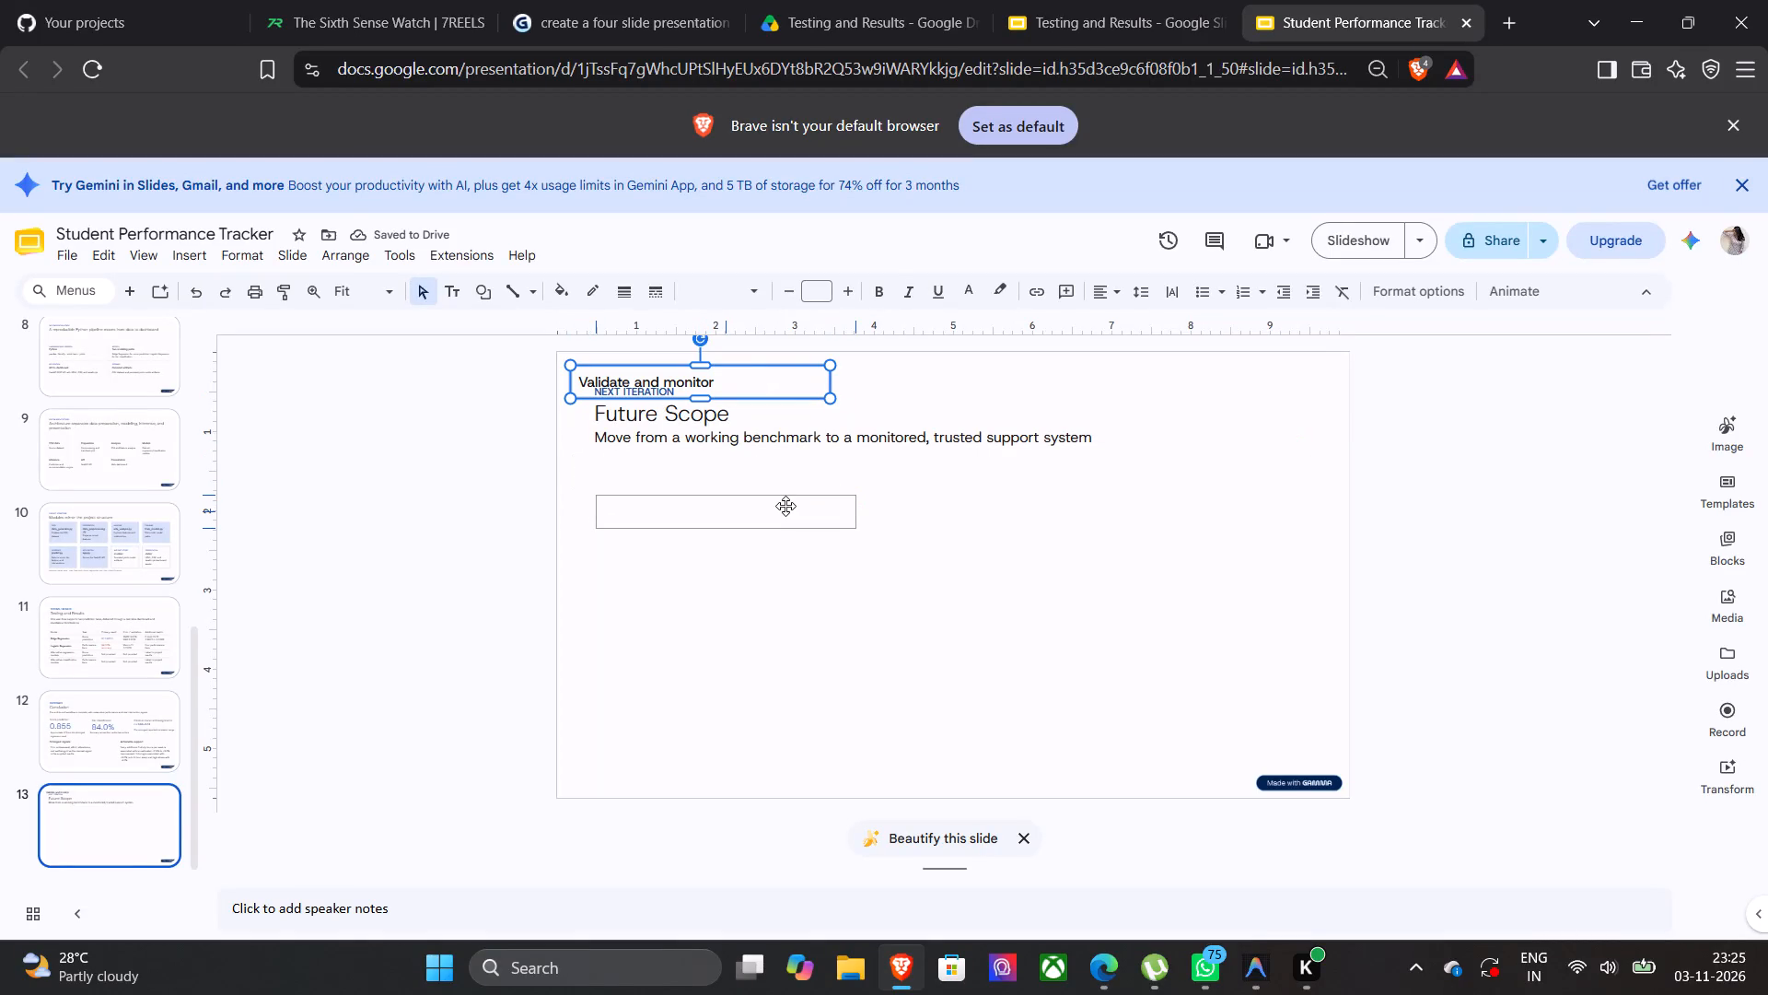
left_click_drag(785, 506, 781, 509)
left_click(717, 605)
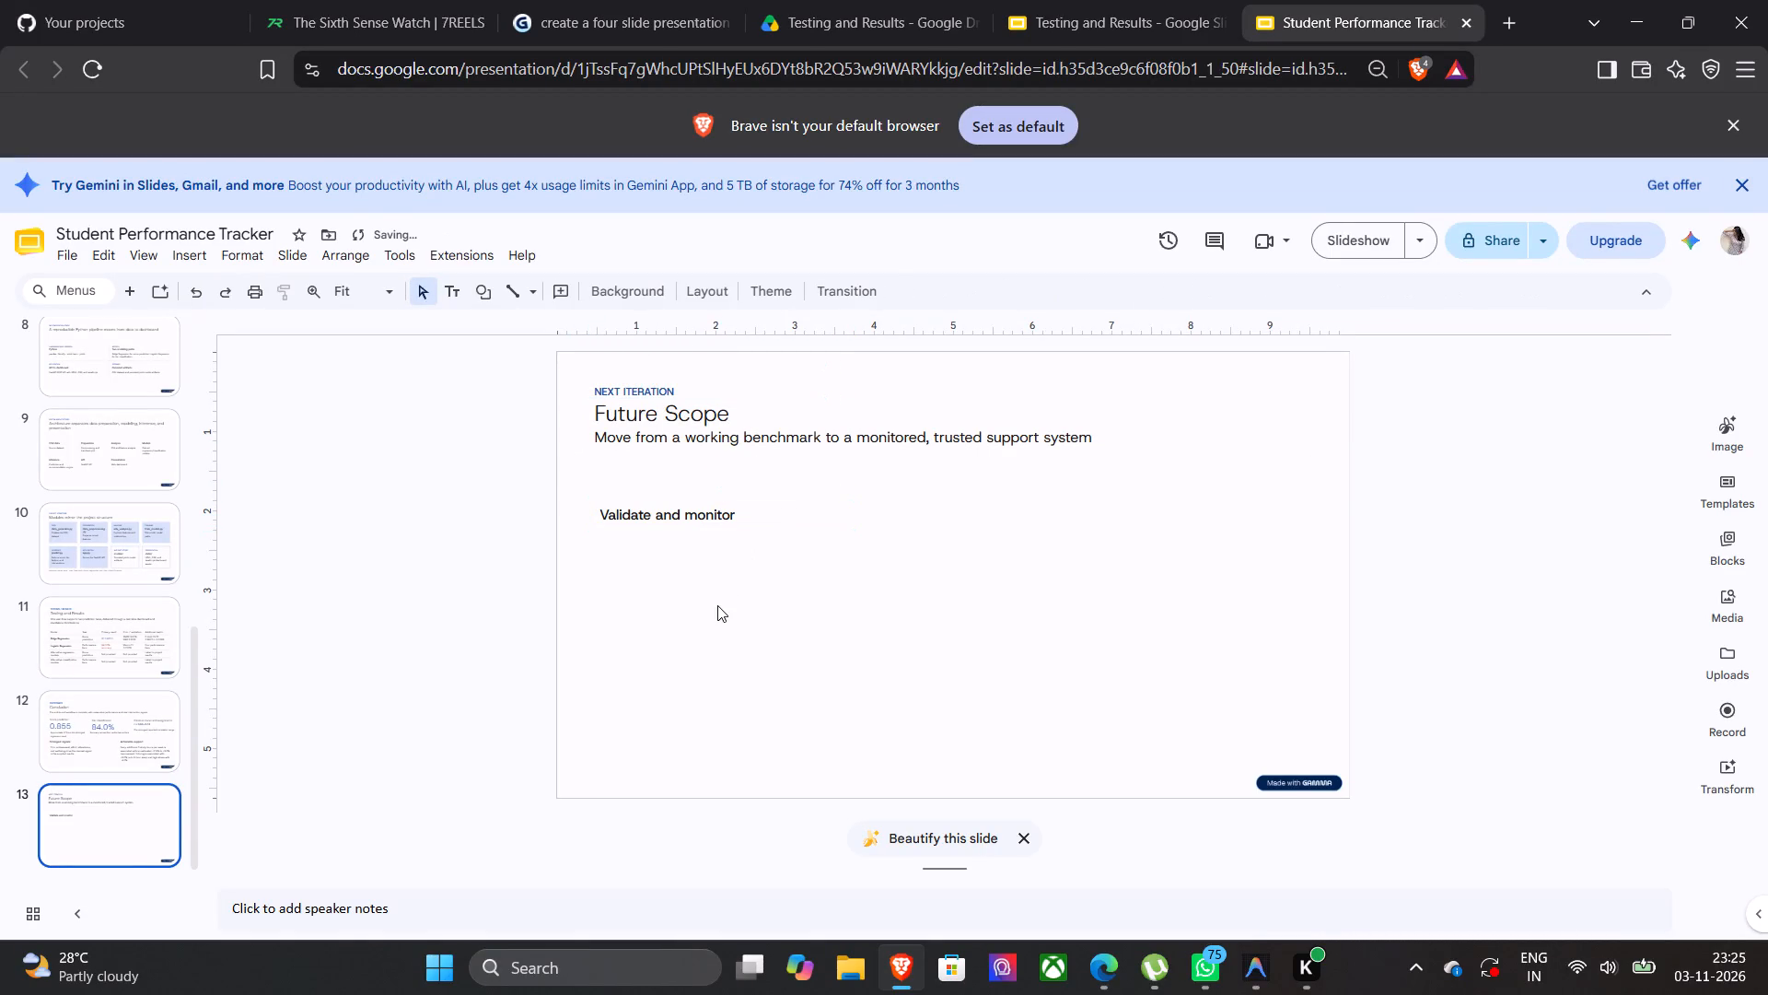
Copy the "Improve trust" heading from the Testing and Results deck and place it level with "Validate and monitor", just after it, on slide 13.
left_click(1067, 20)
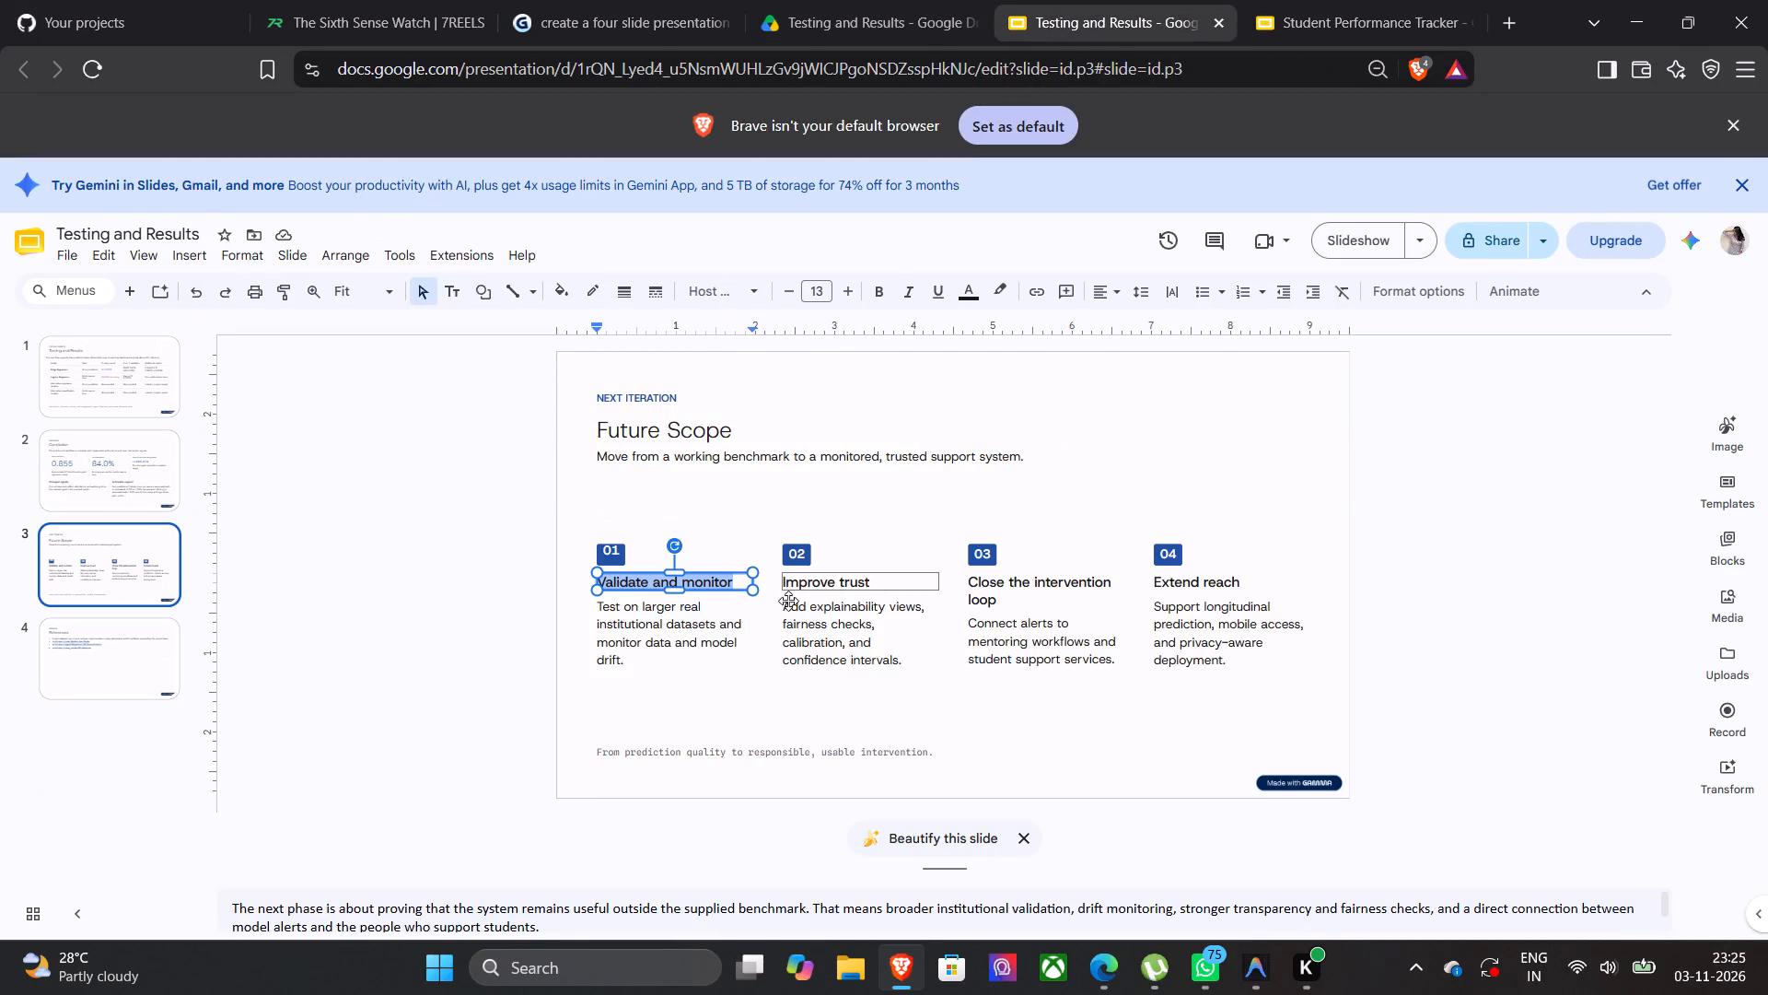
left_click(880, 579)
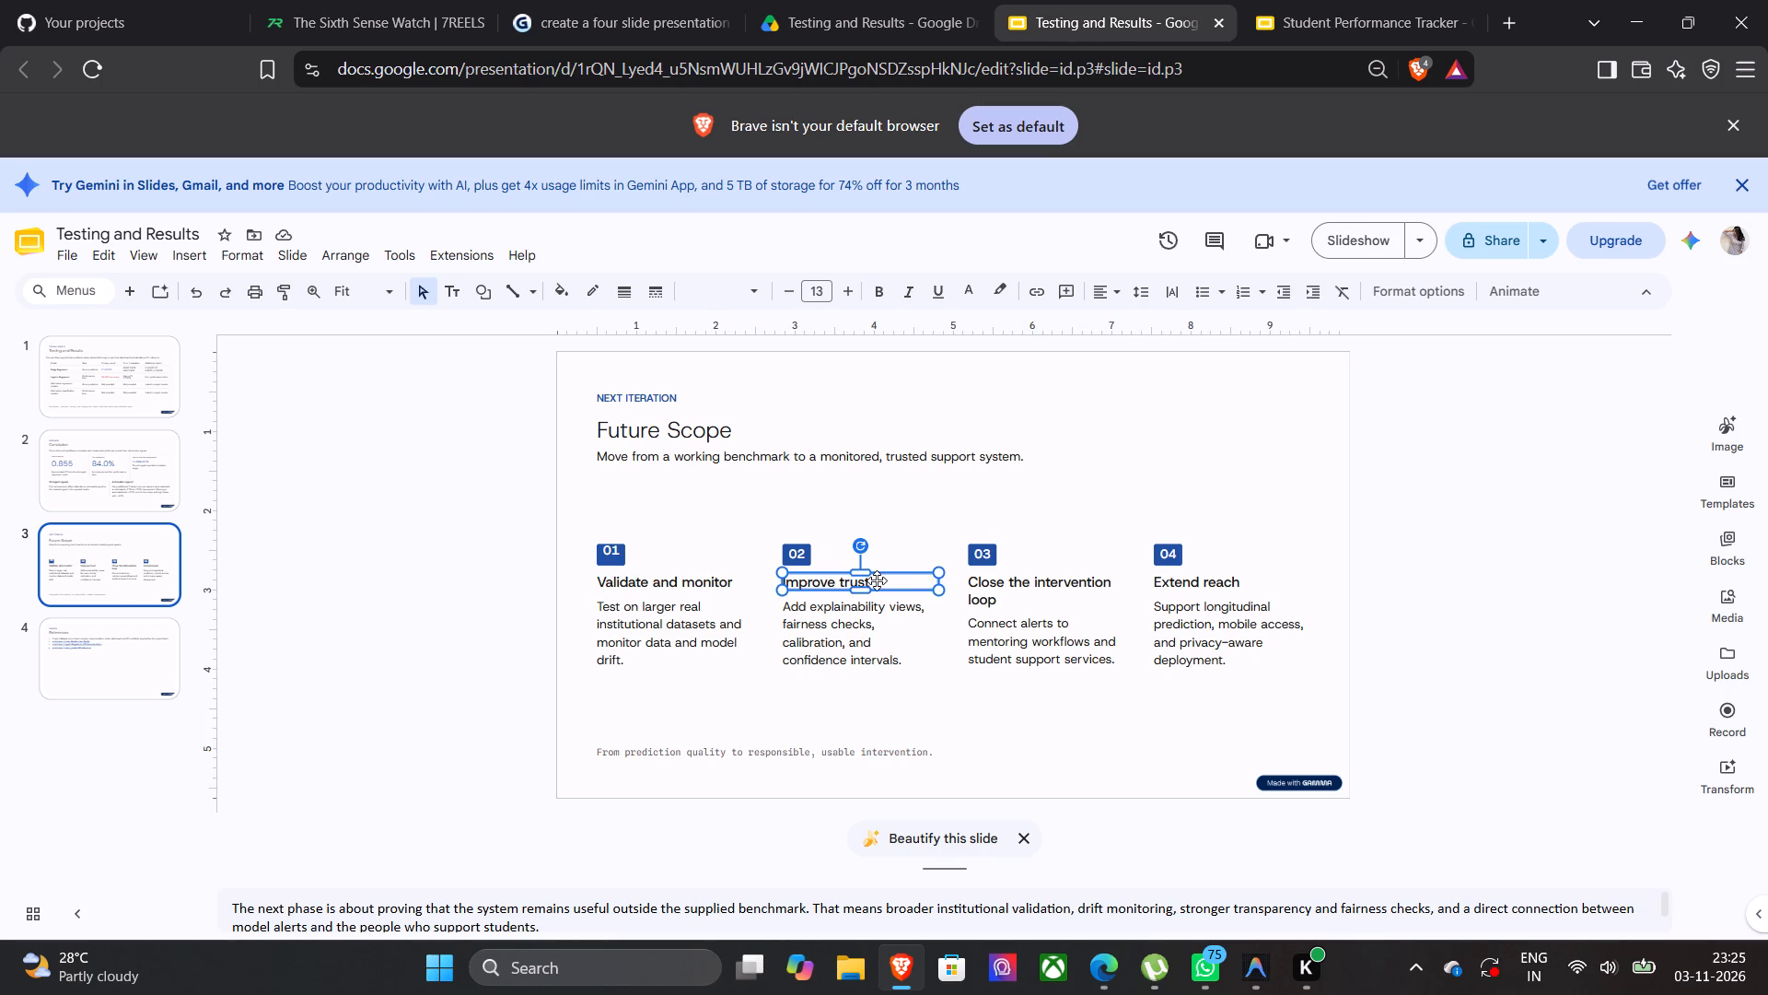
left_click_drag(869, 580, 761, 591)
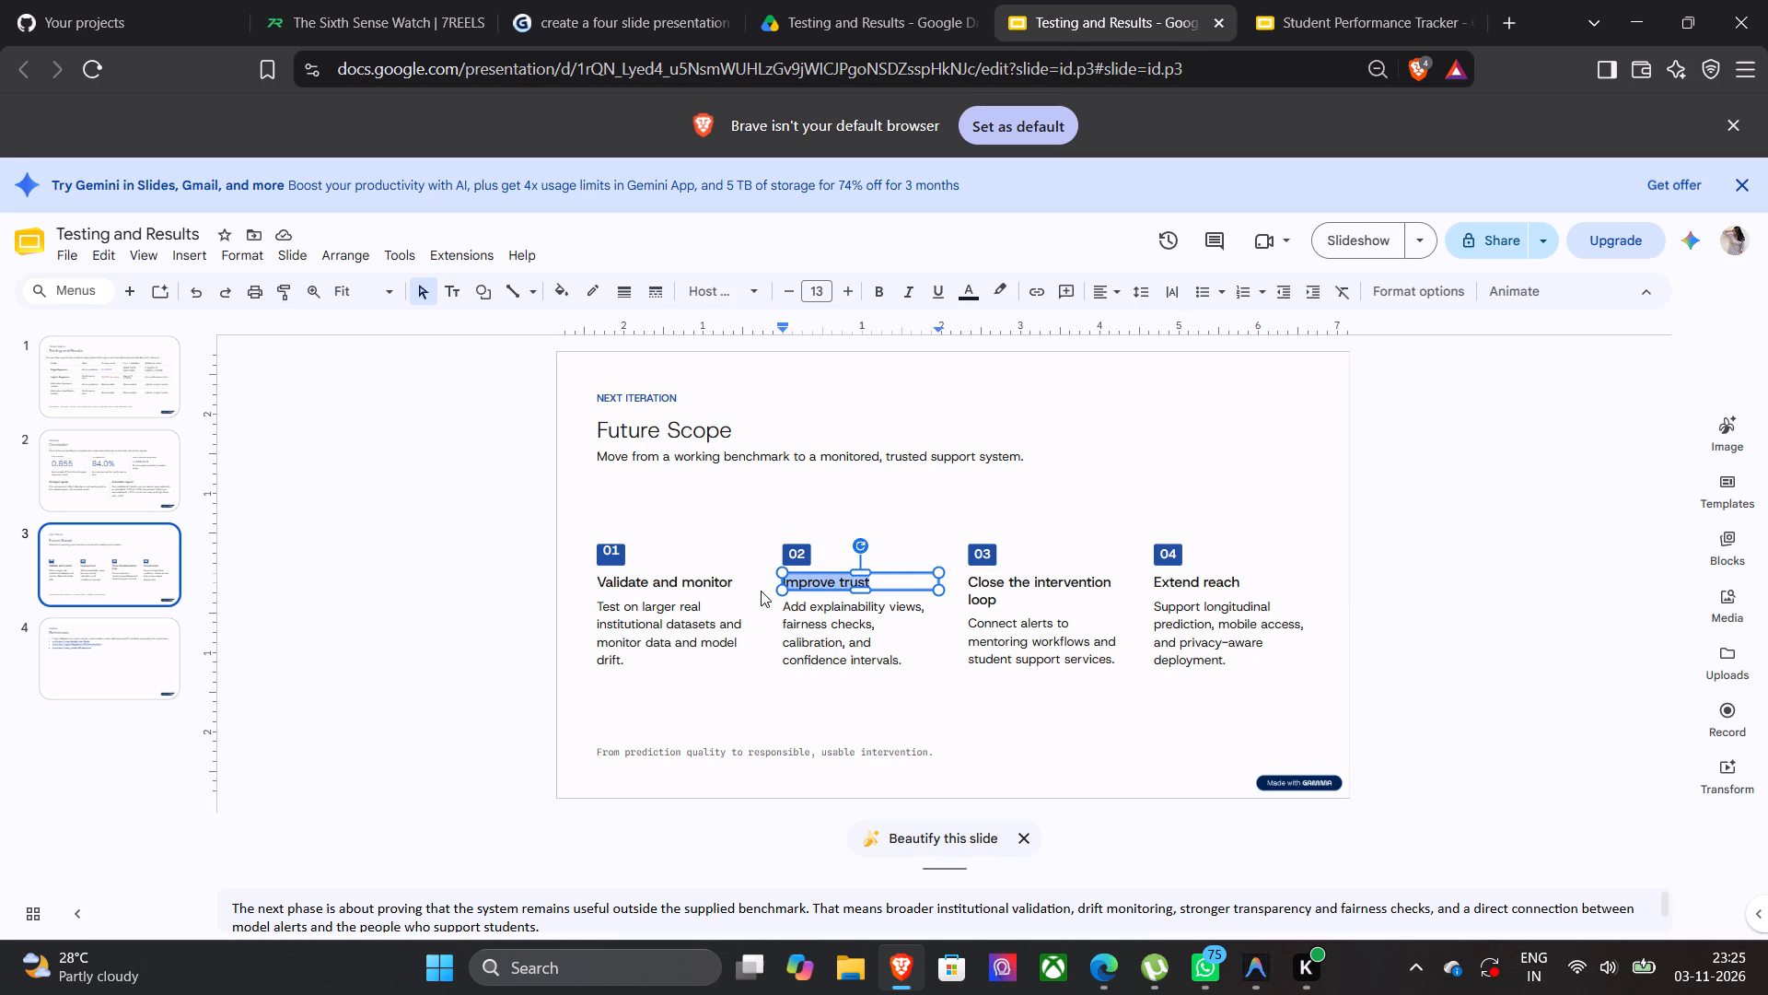
key("ctrl+c")
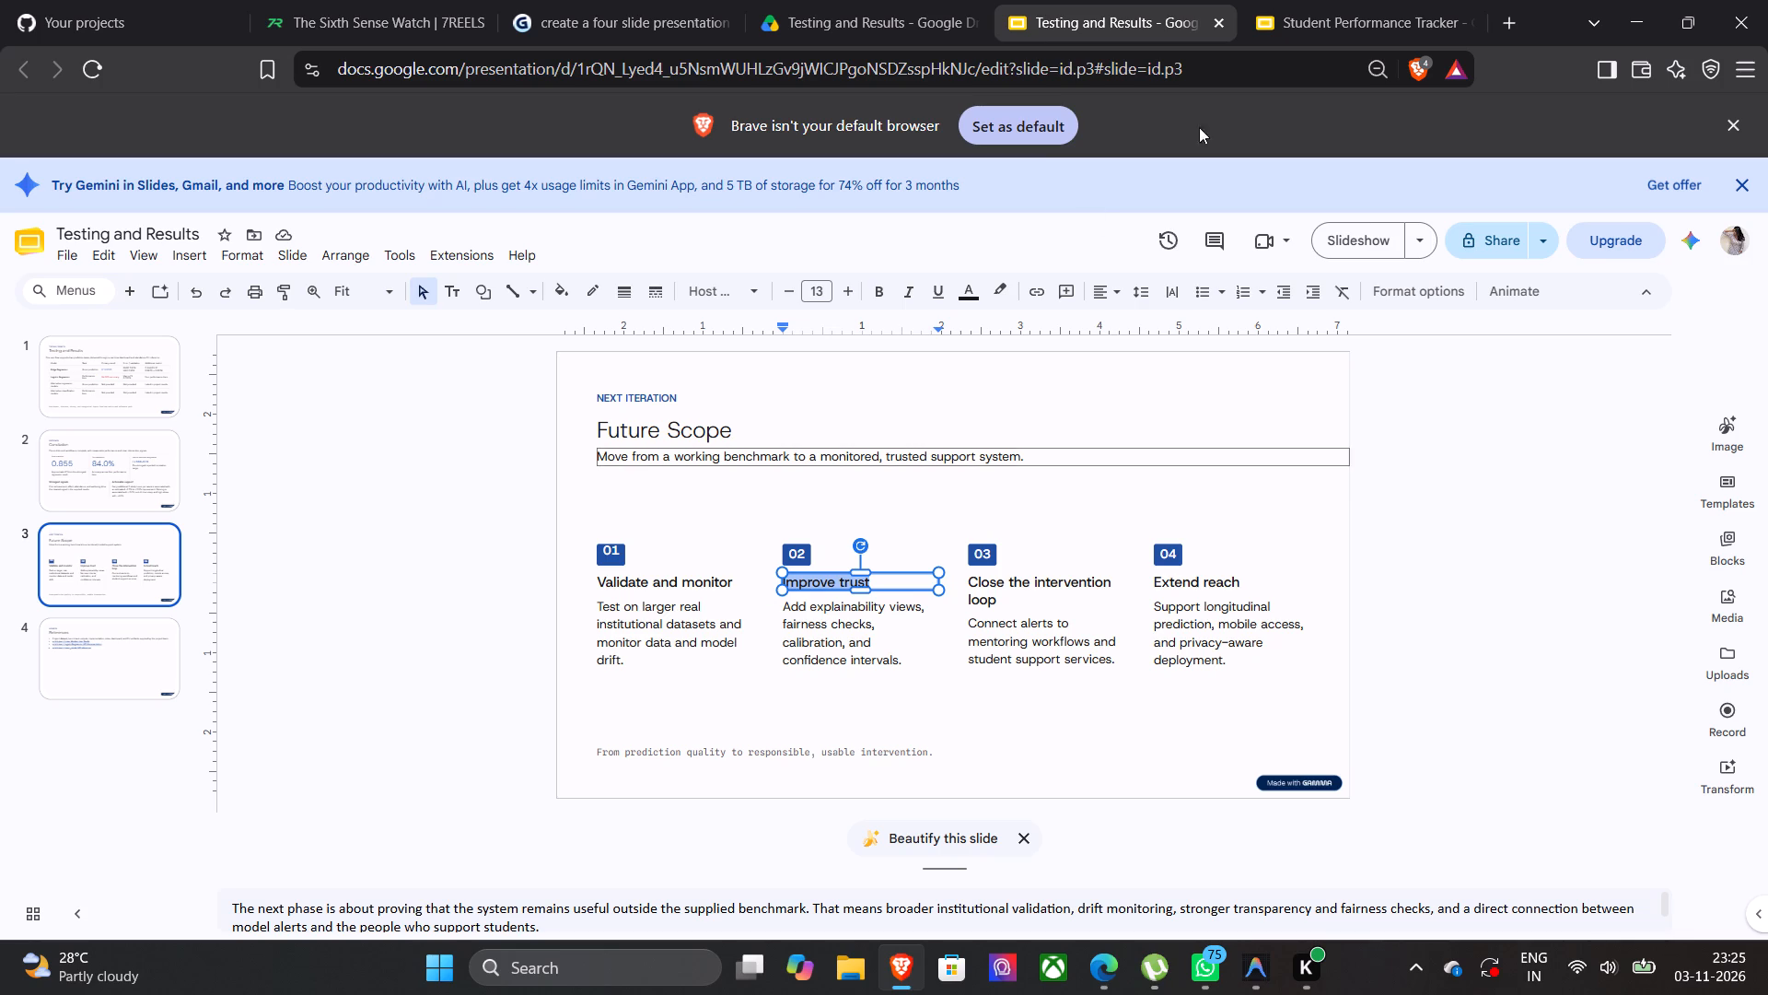
left_click(1365, 11)
key("ctrl+v")
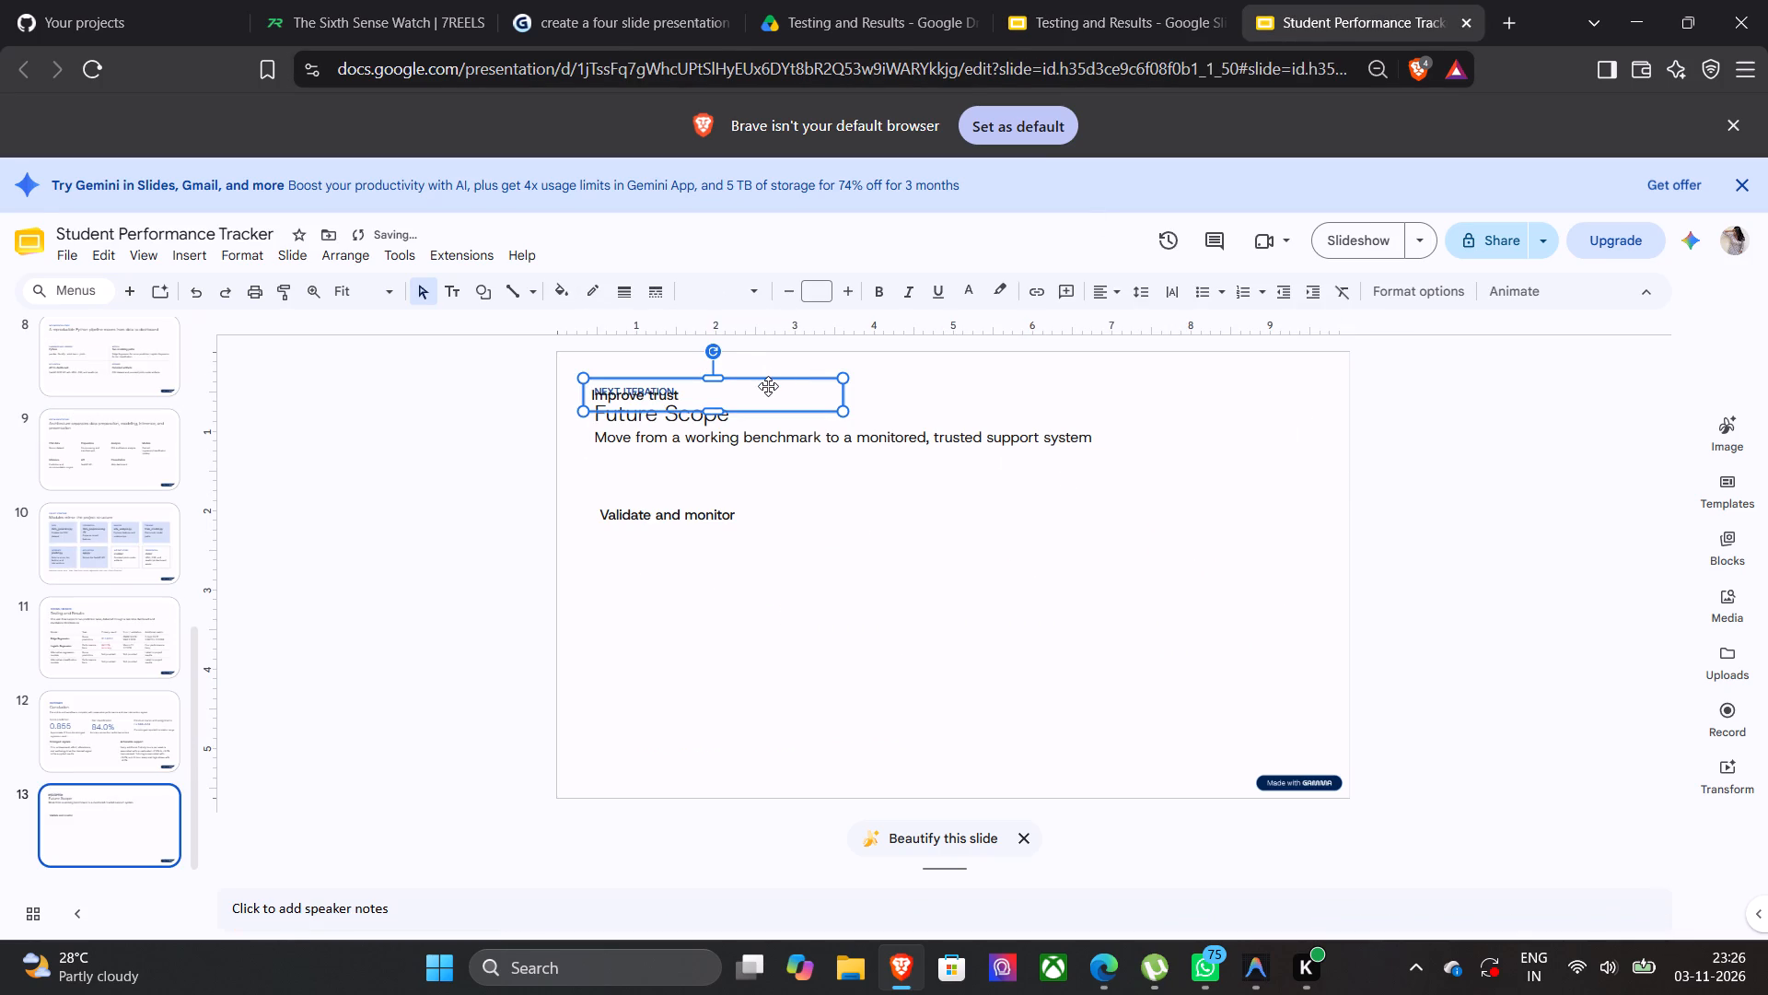
left_click_drag(768, 386, 950, 512)
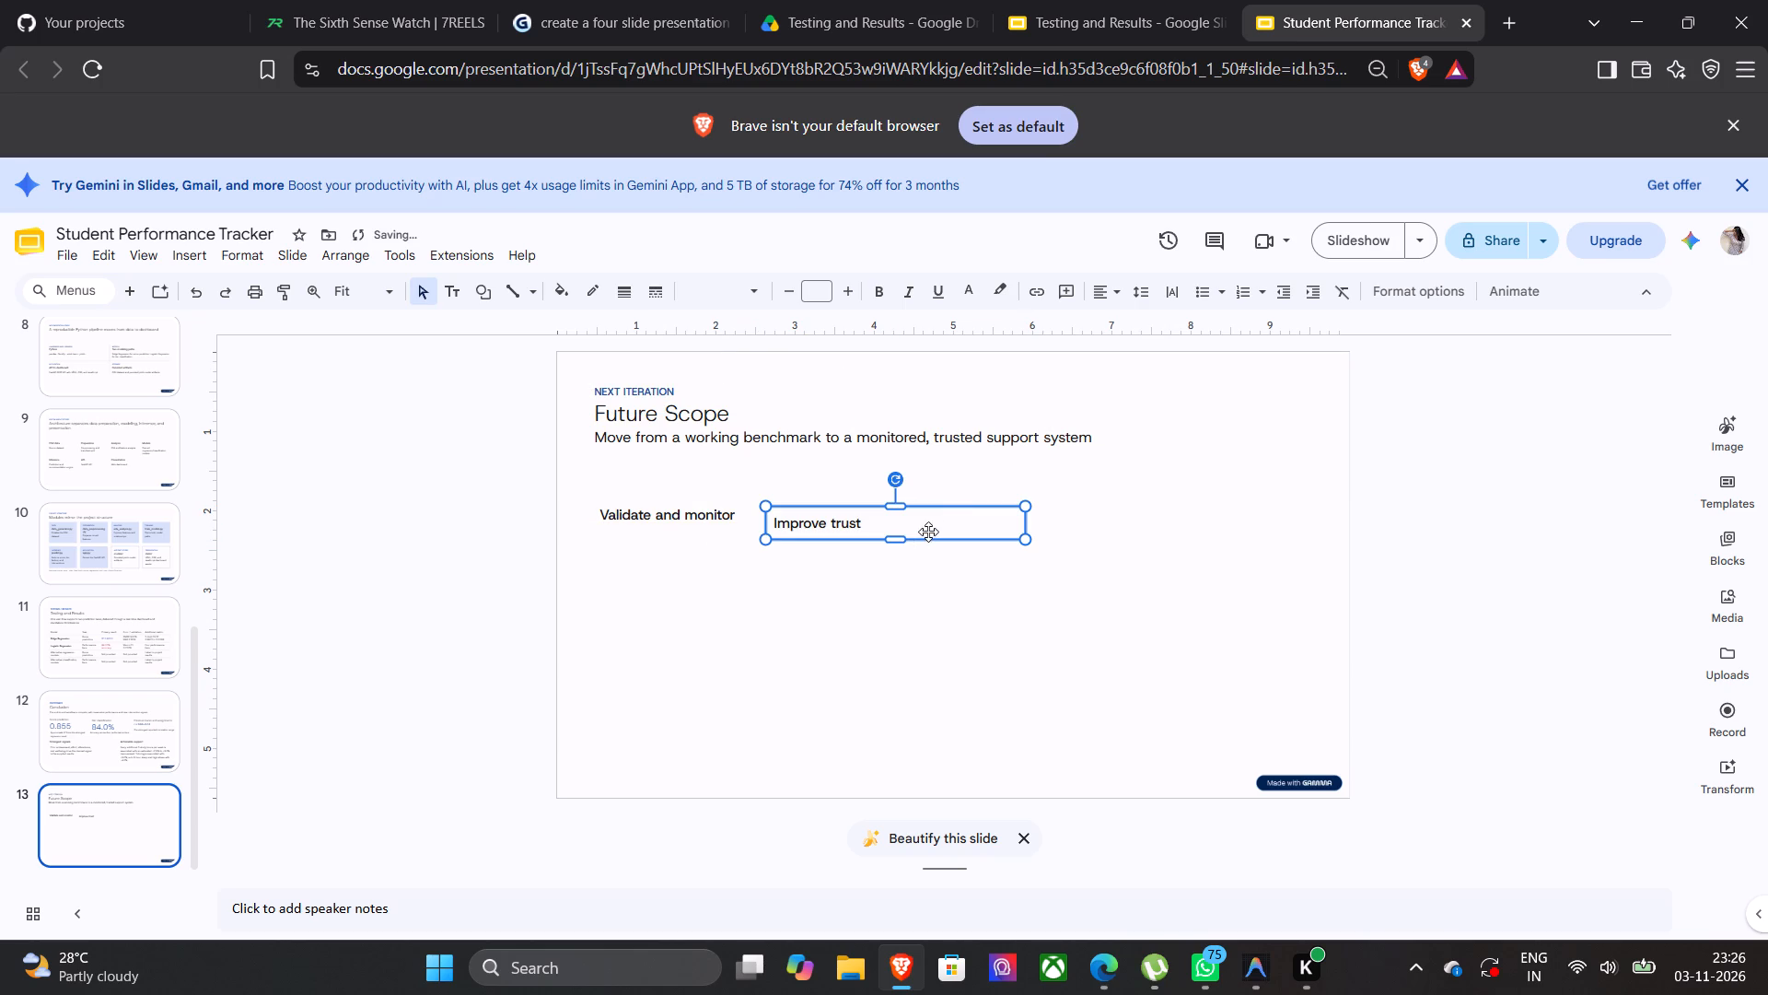
left_click_drag(933, 527, 940, 522)
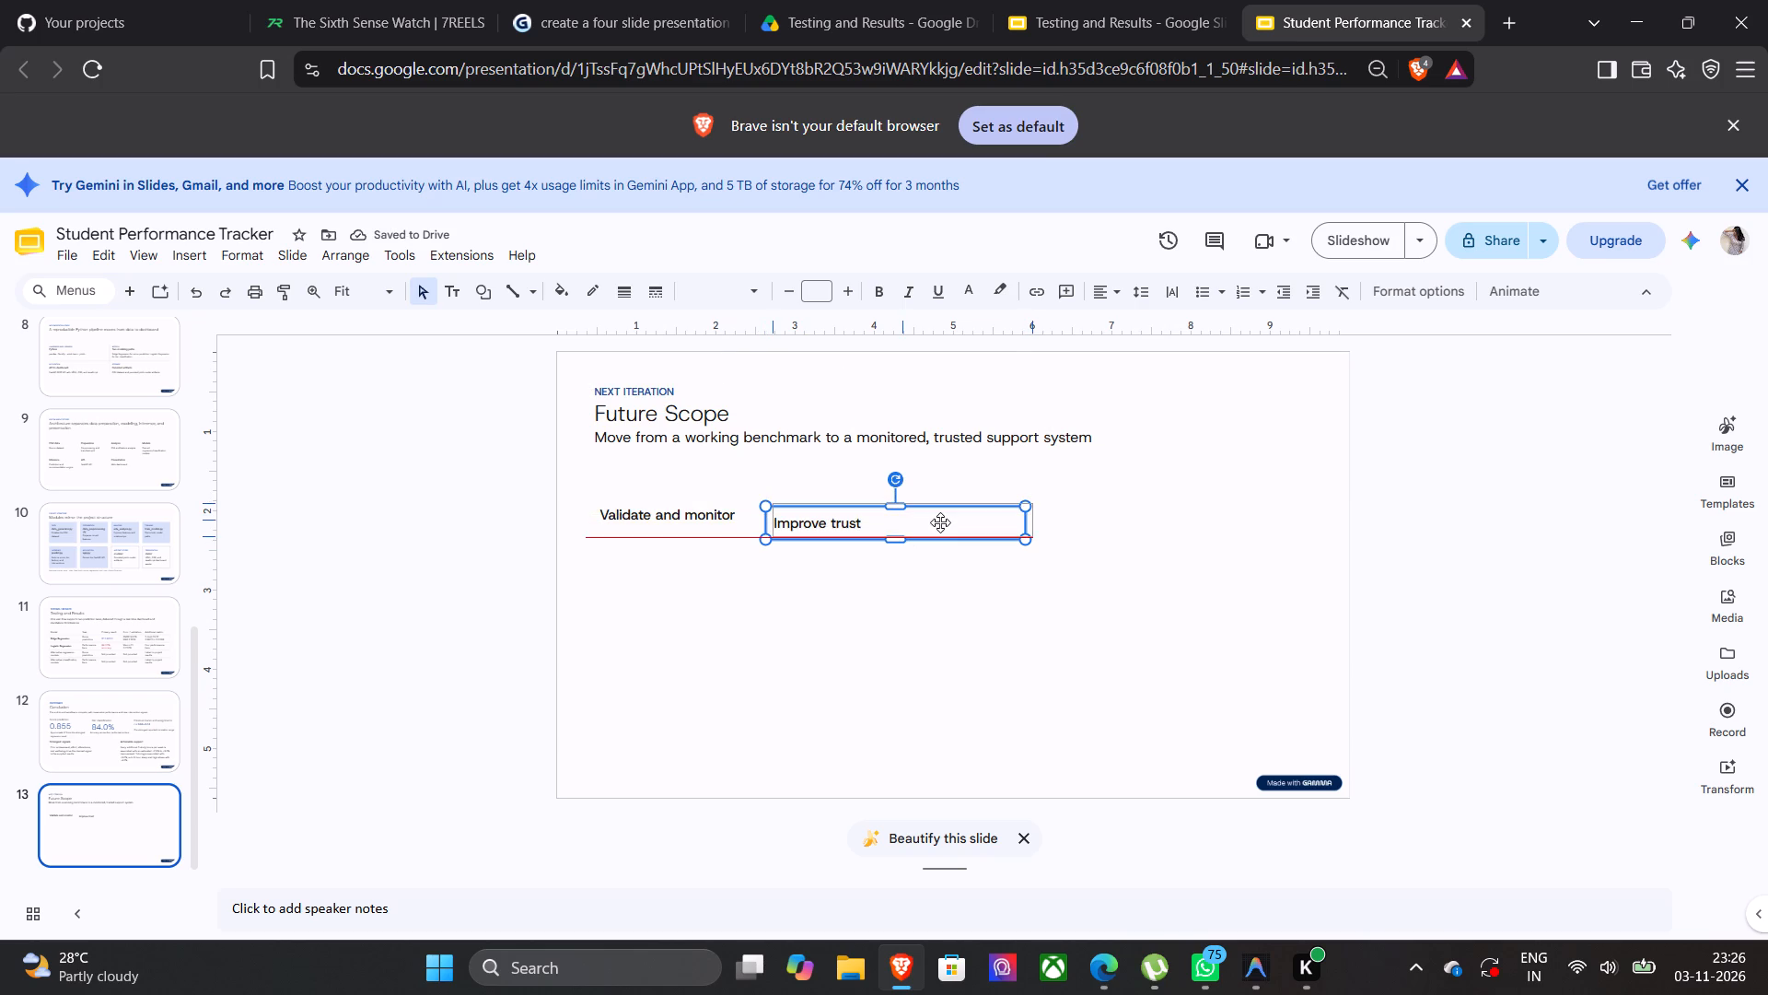
left_click_drag(940, 522, 940, 518)
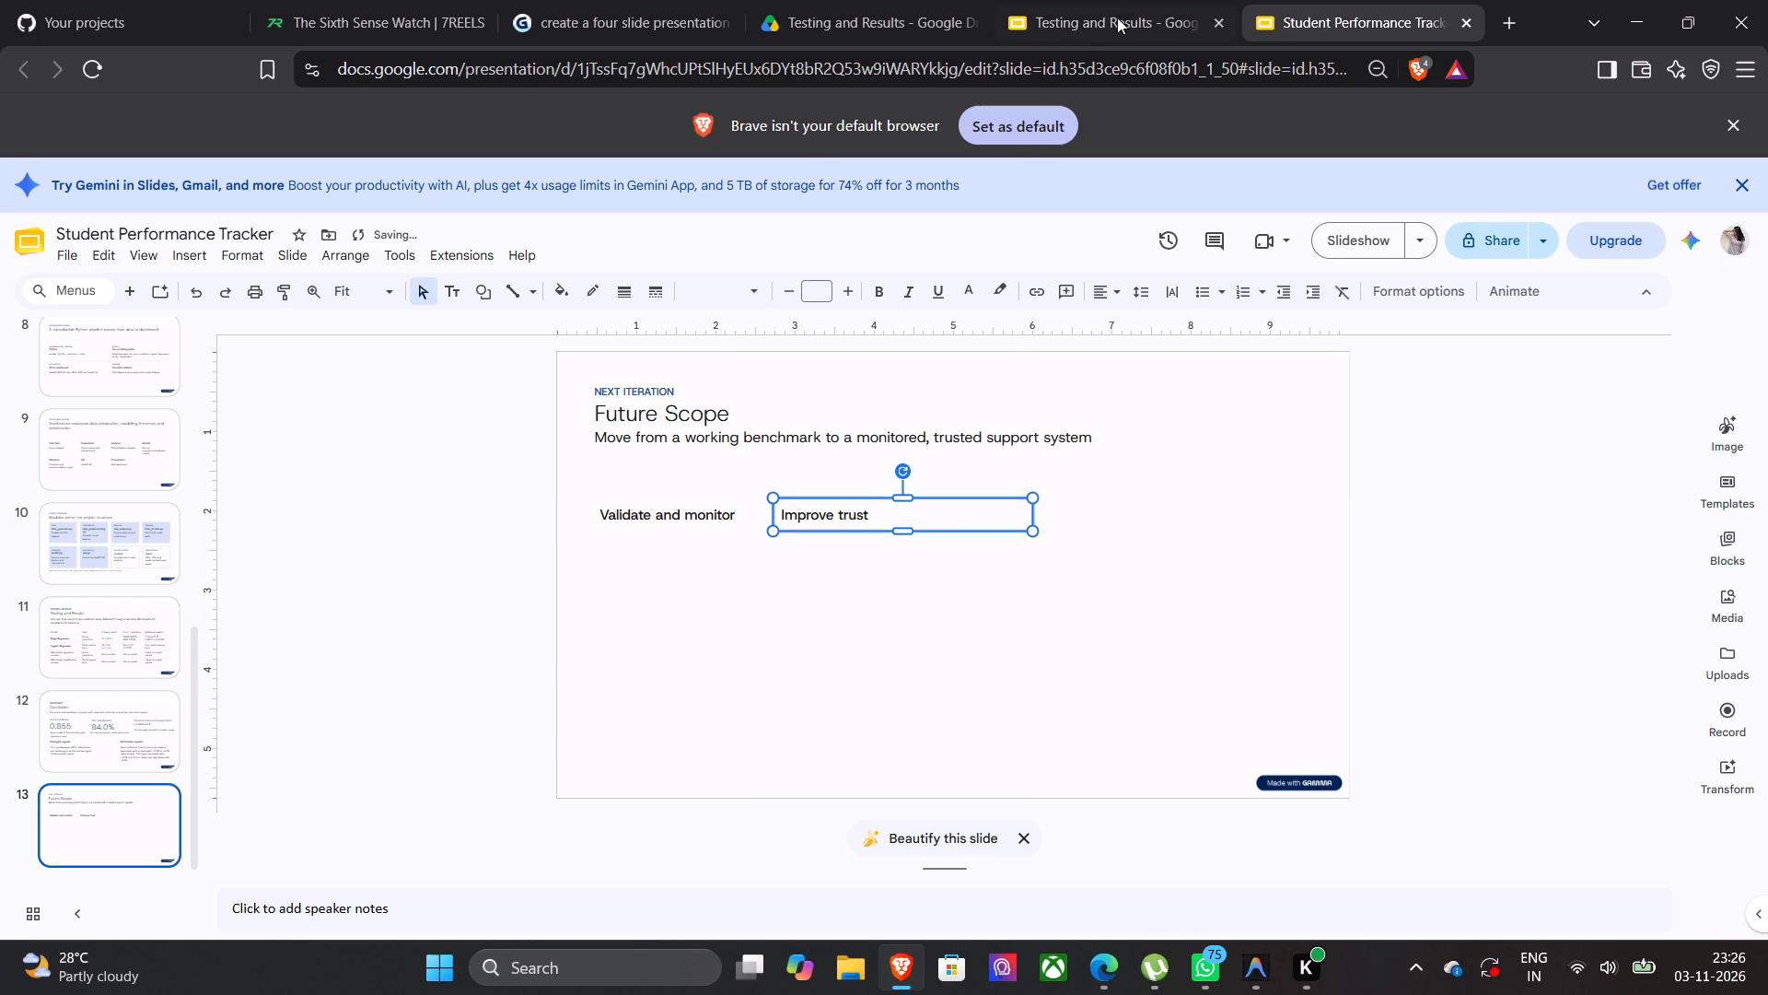
Copy the "Close the intervention loop" heading from the Testing and Results deck and place it as a separate box after "Improve trust" on slide 13.
left_click(1115, 12)
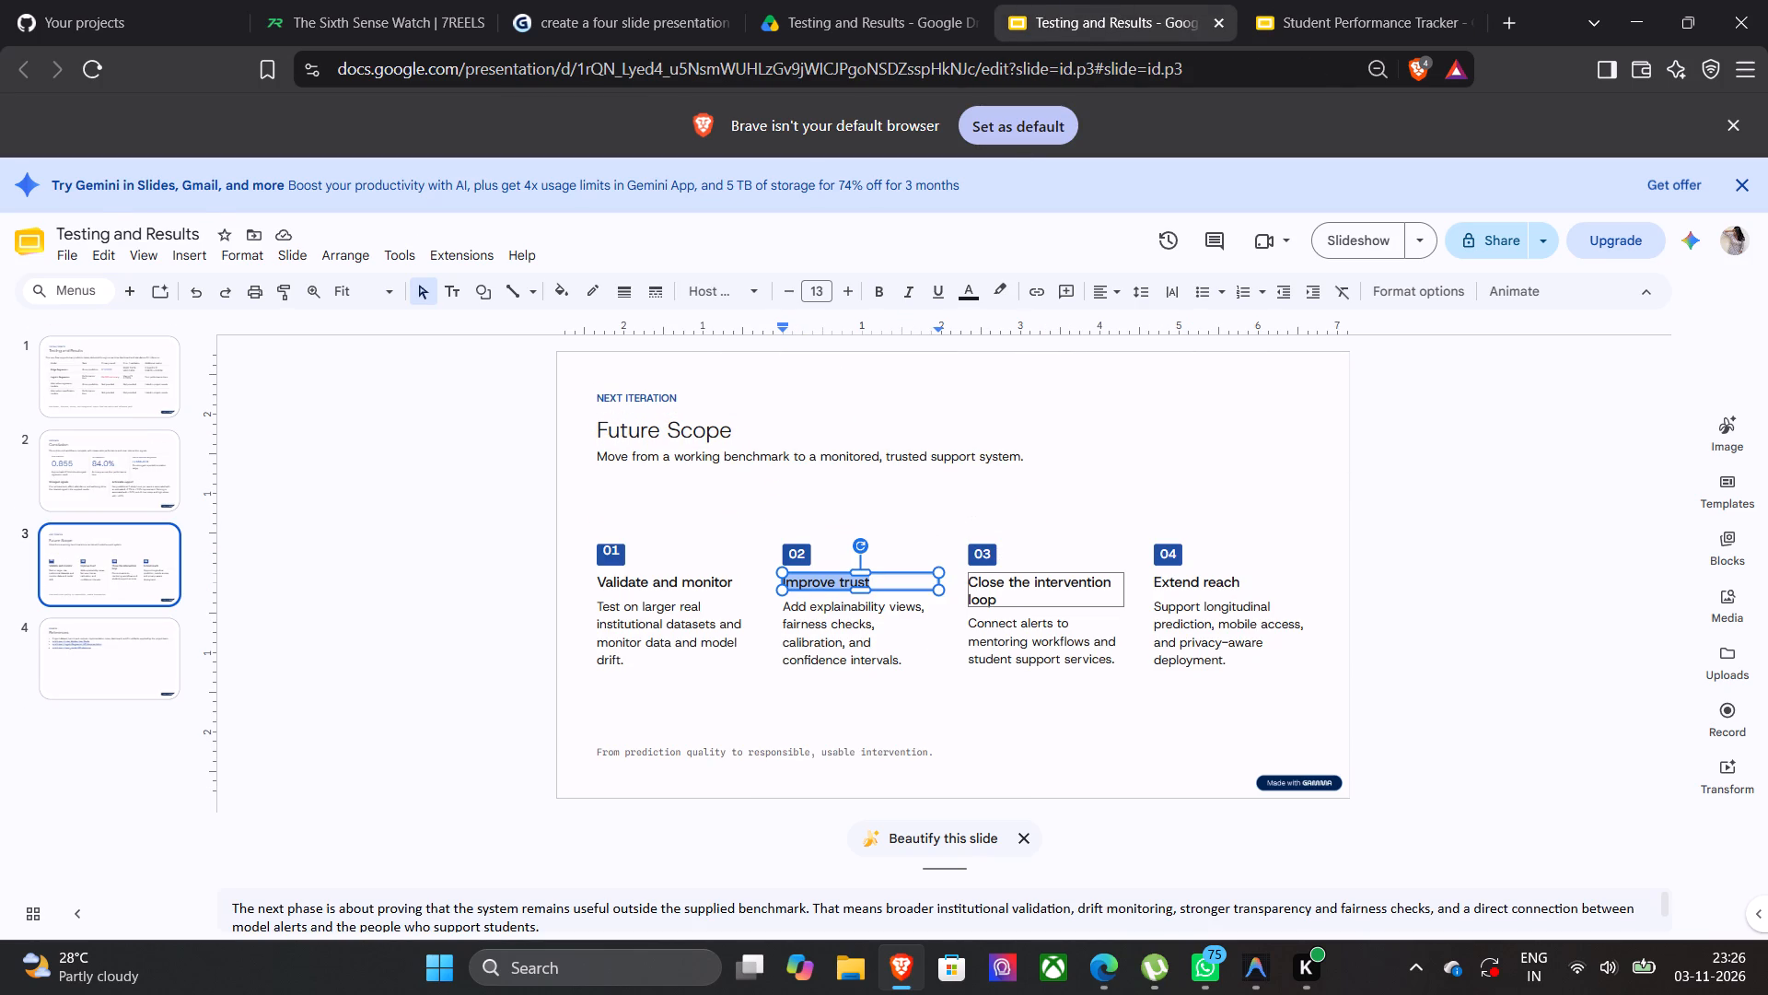
left_click_drag(1013, 593, 991, 596)
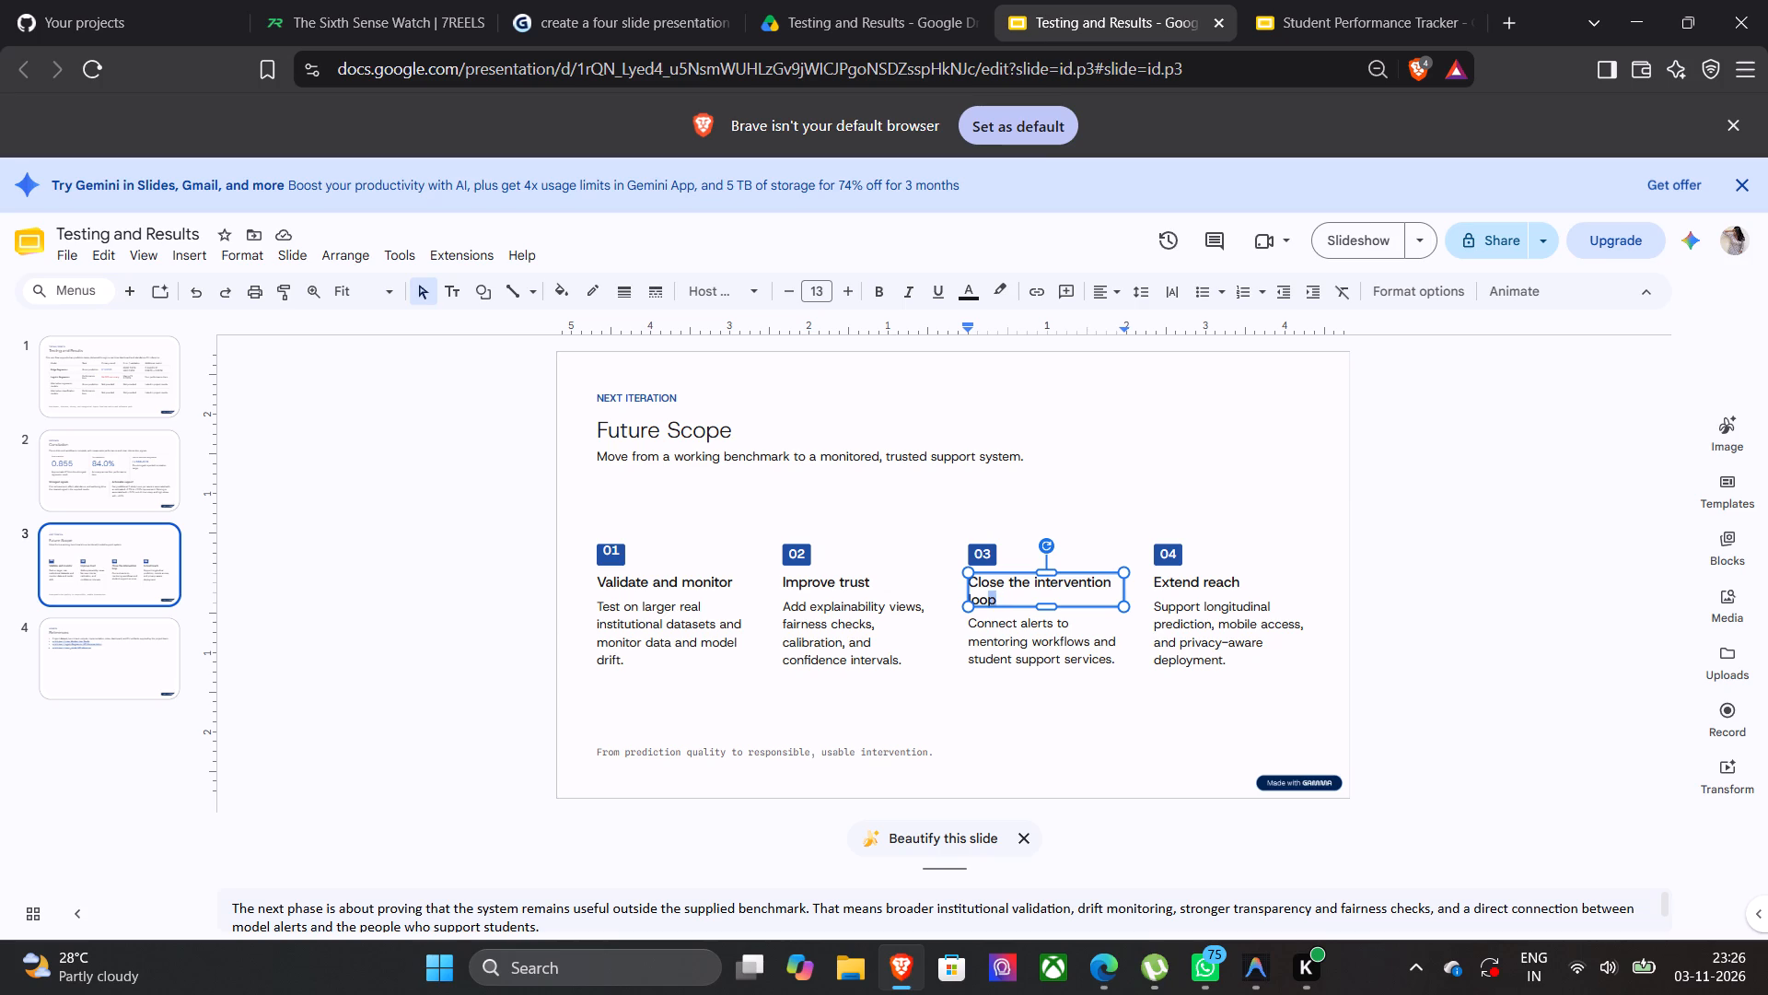
left_click_drag(991, 596, 965, 584)
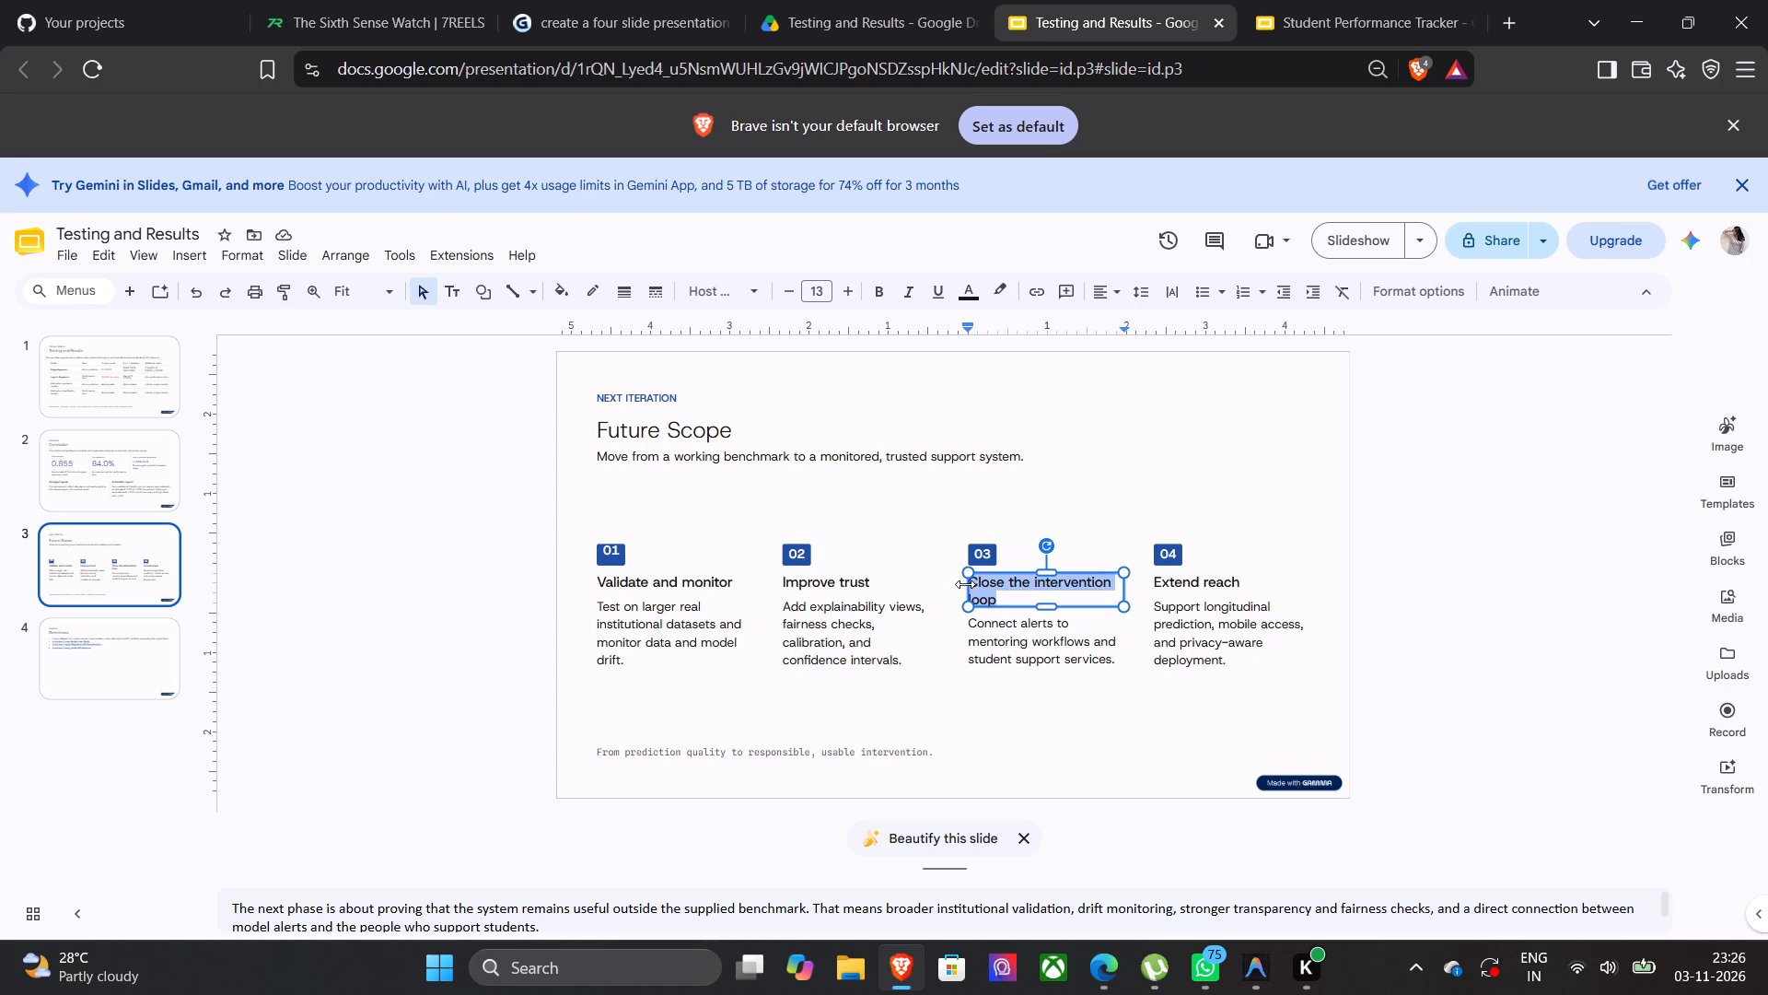
key("ctrl+c")
left_click(1409, 0)
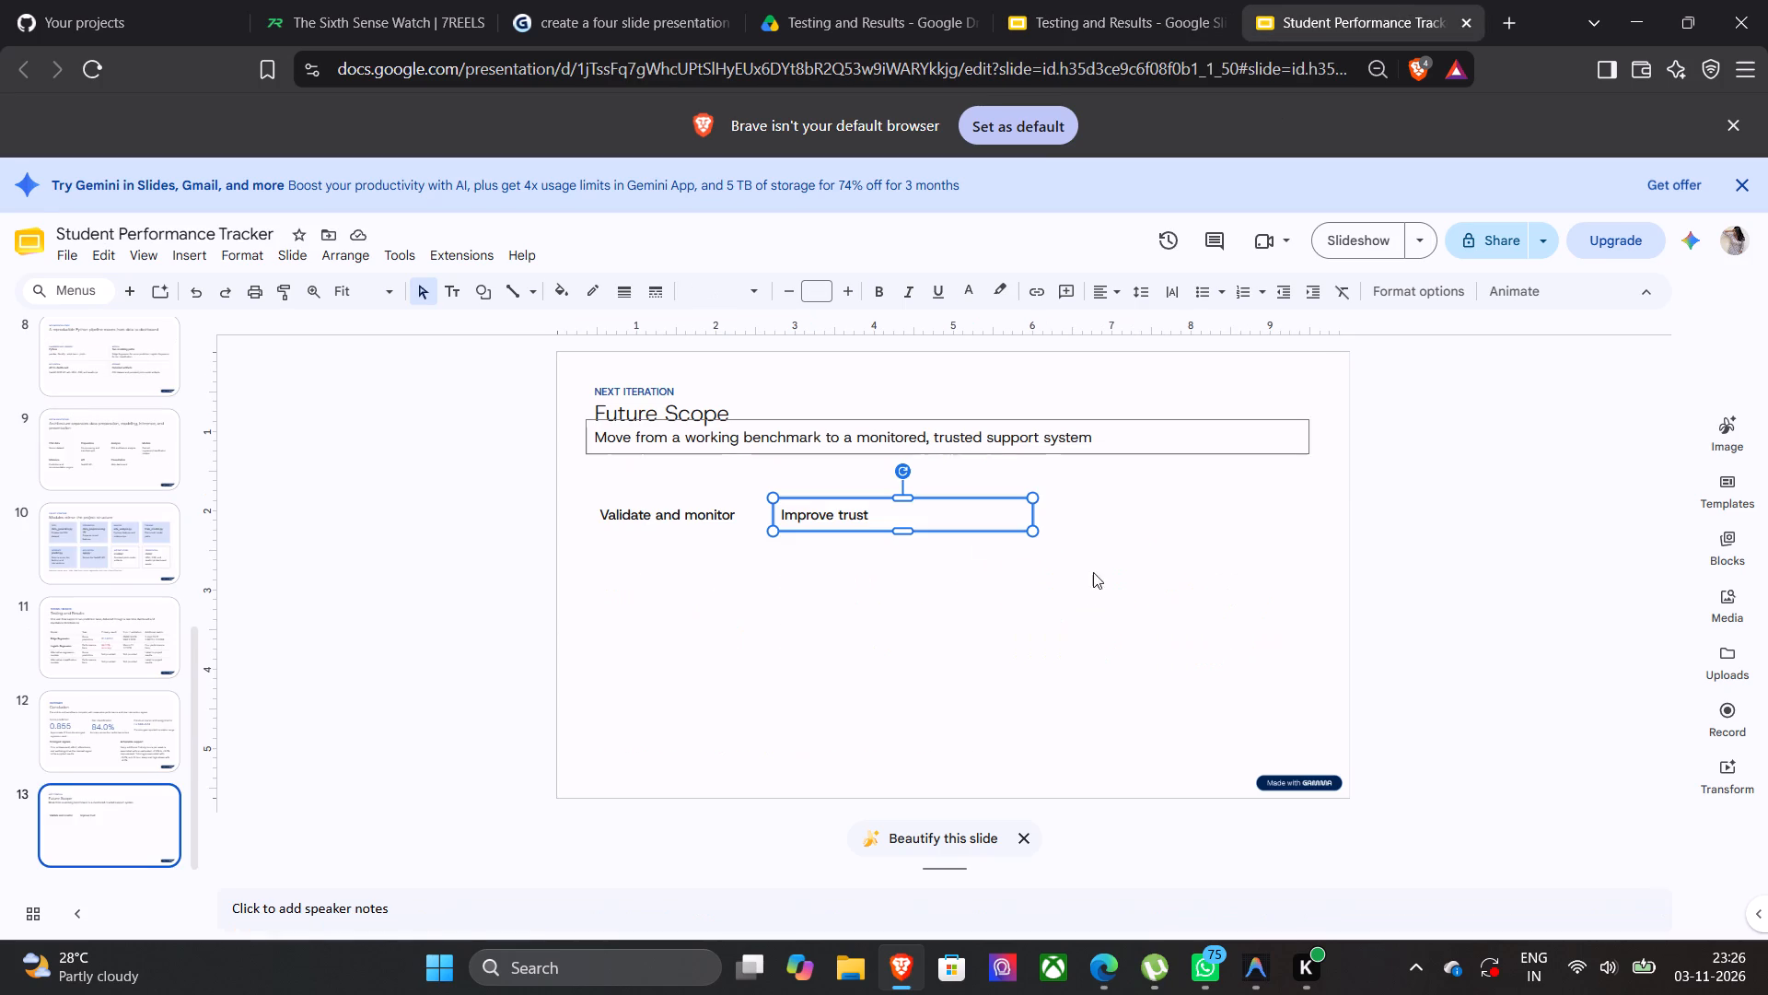
key("ctrl+v")
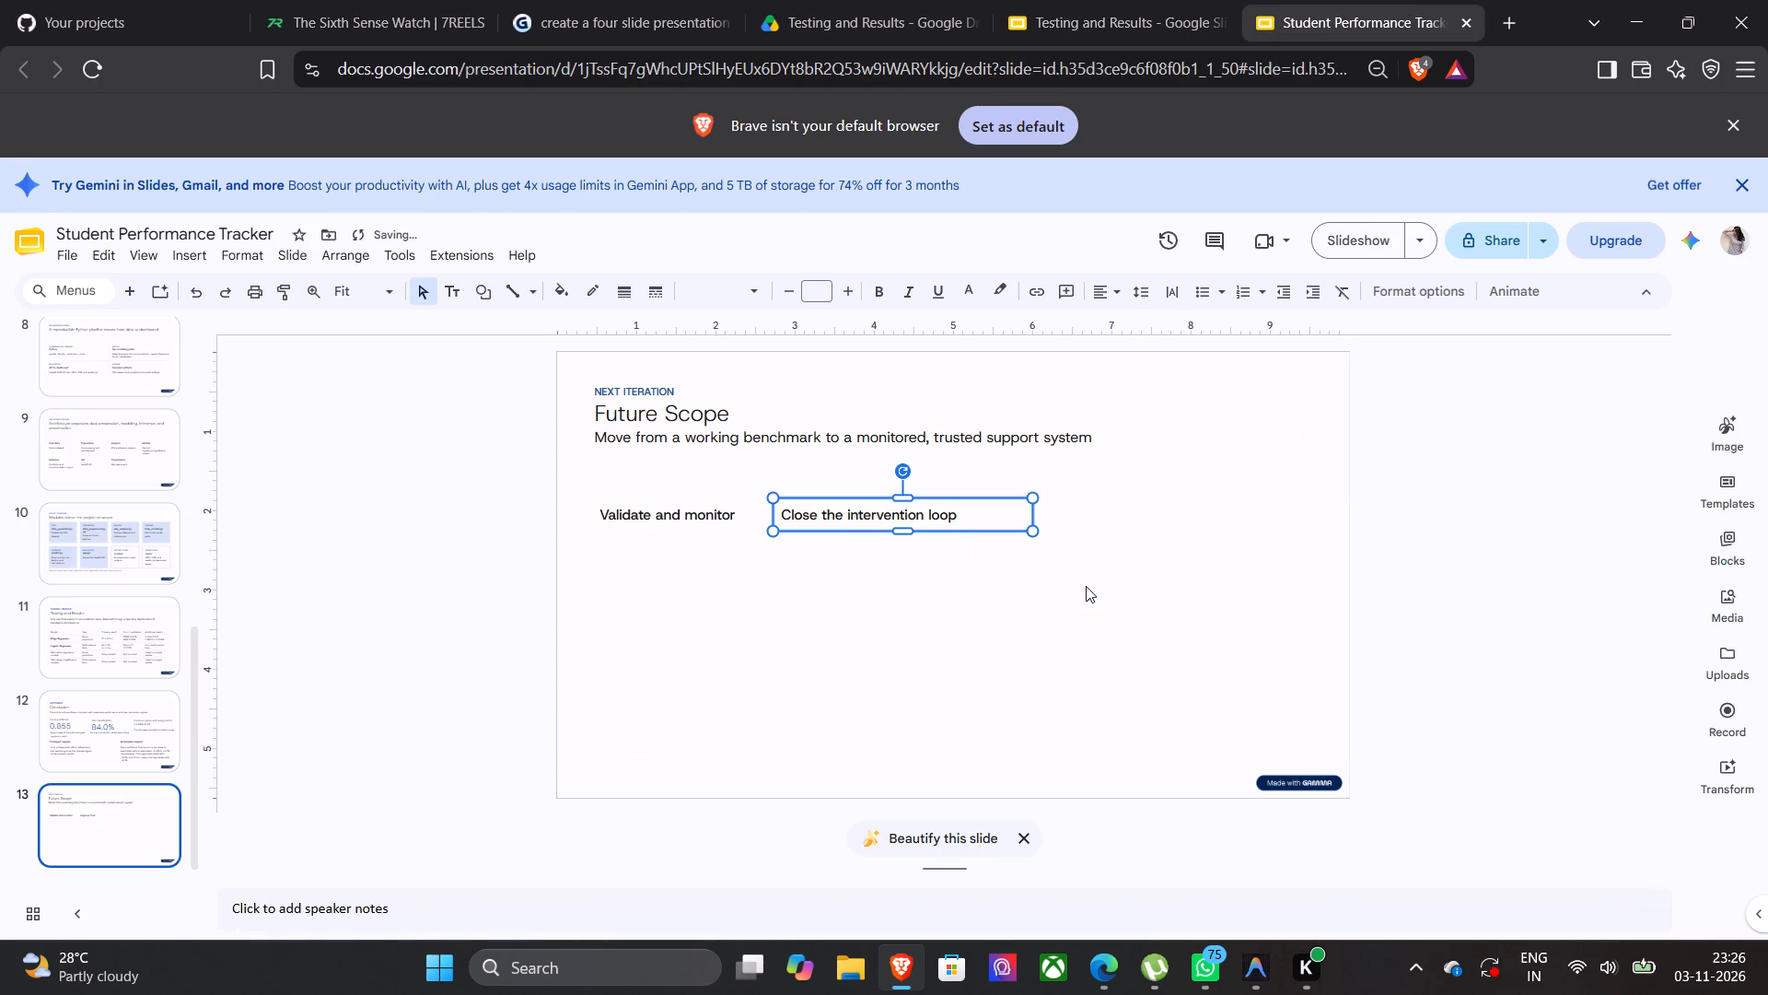
key("ctrl+z")
left_click(1175, 531)
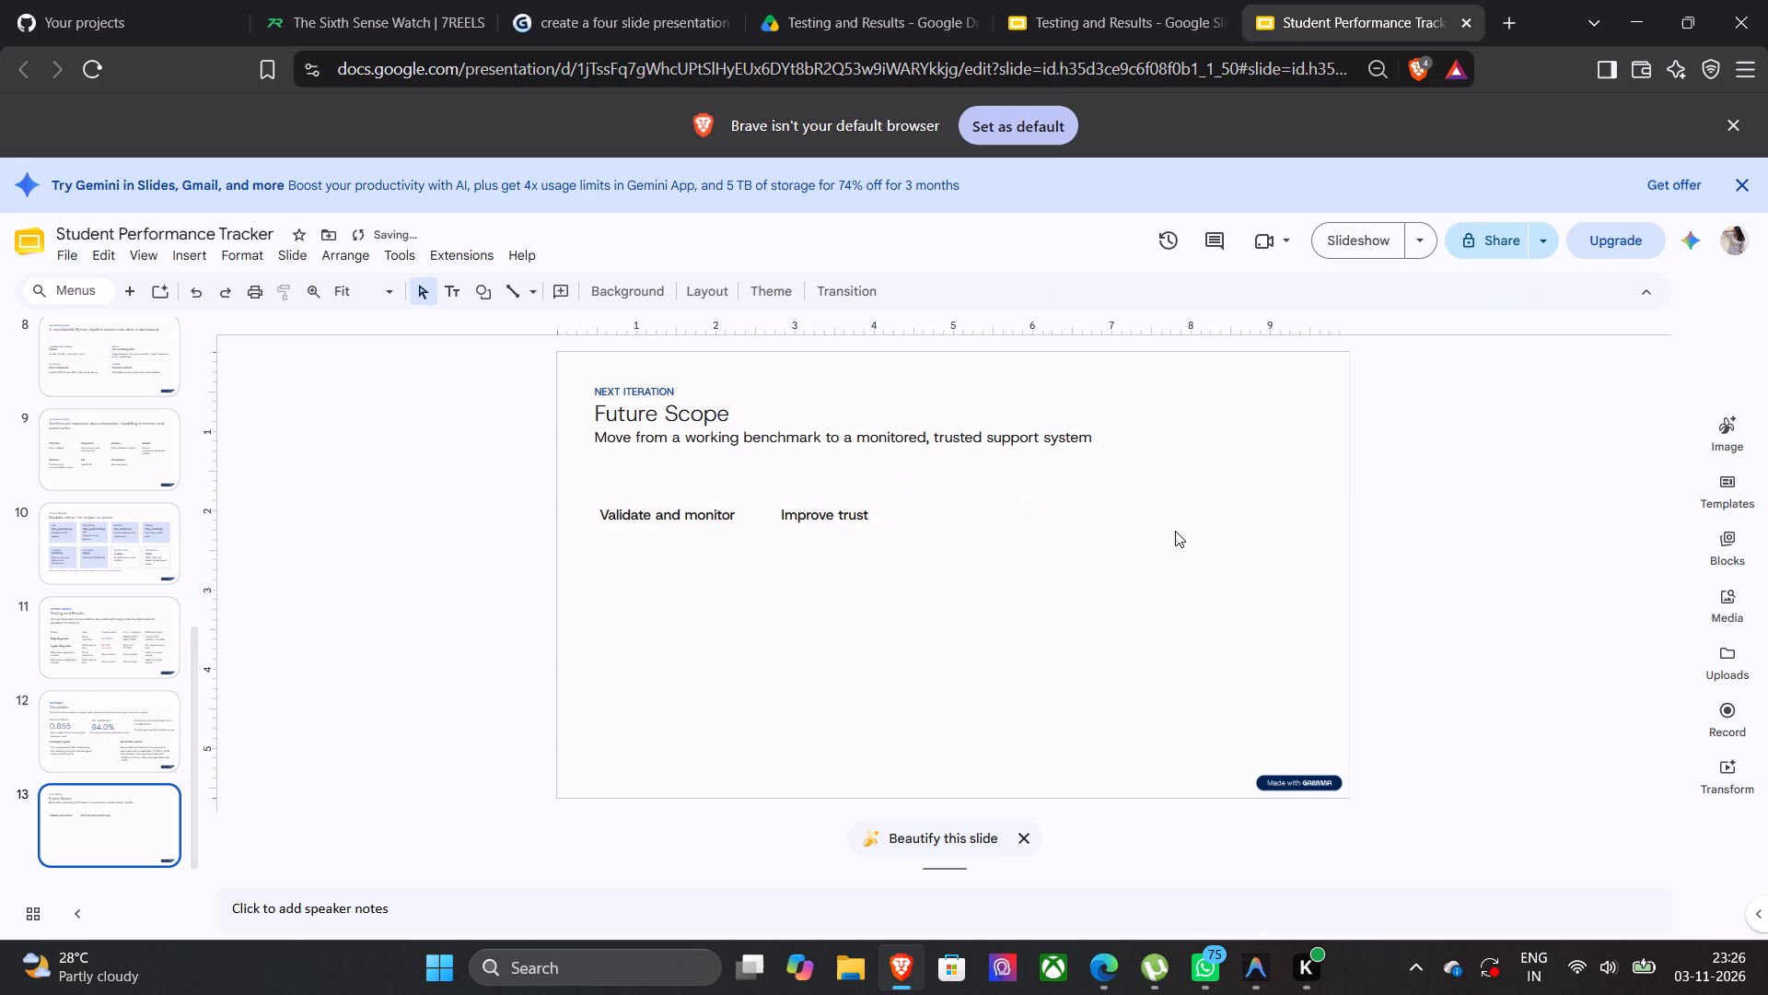
key("ctrl+v")
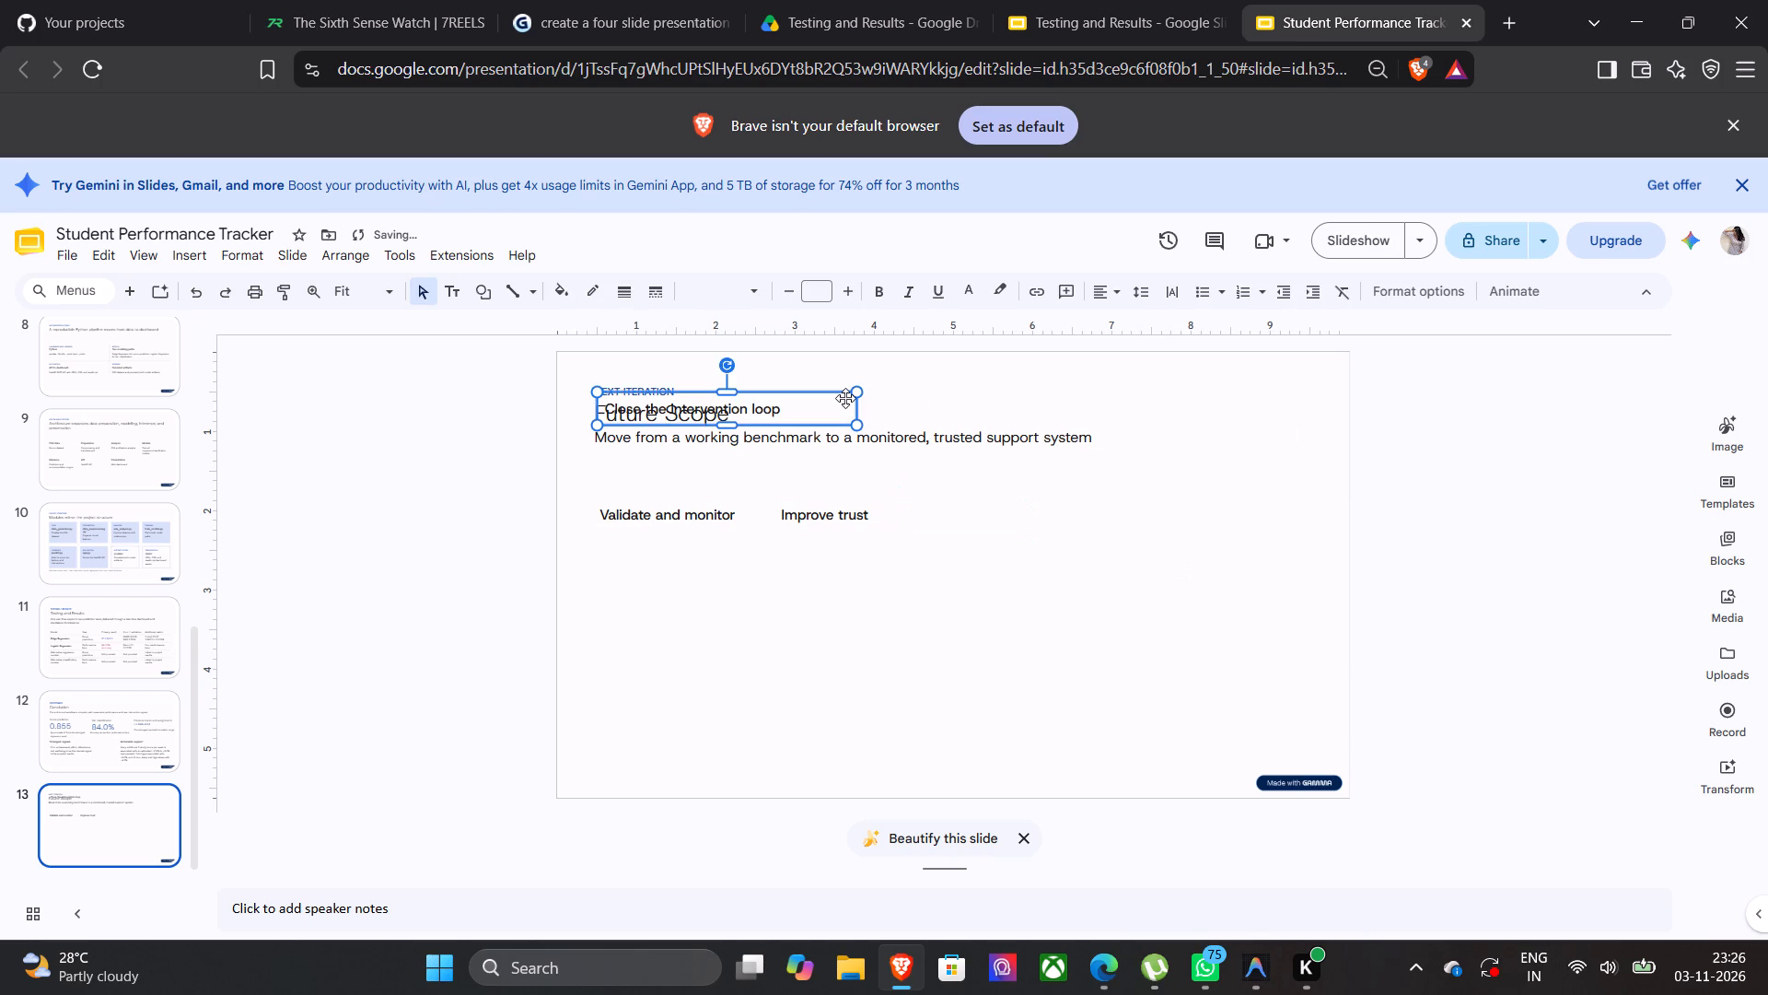
left_click_drag(845, 398, 1134, 507)
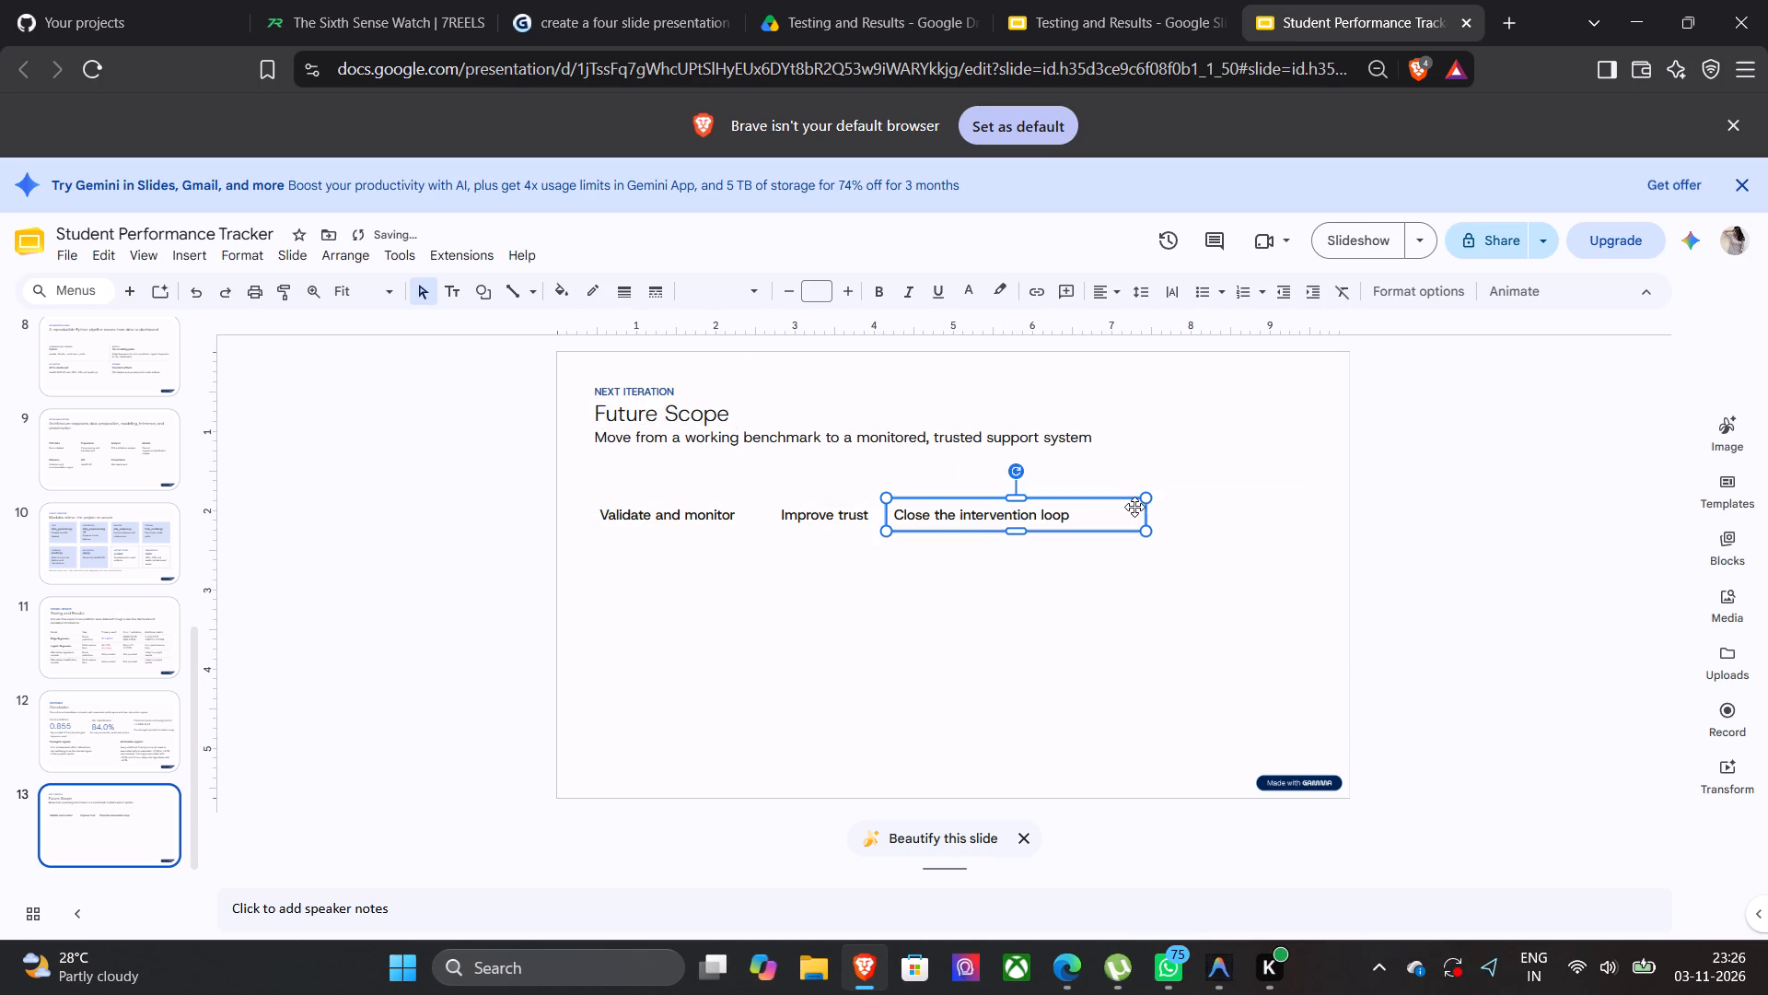
left_click(998, 736)
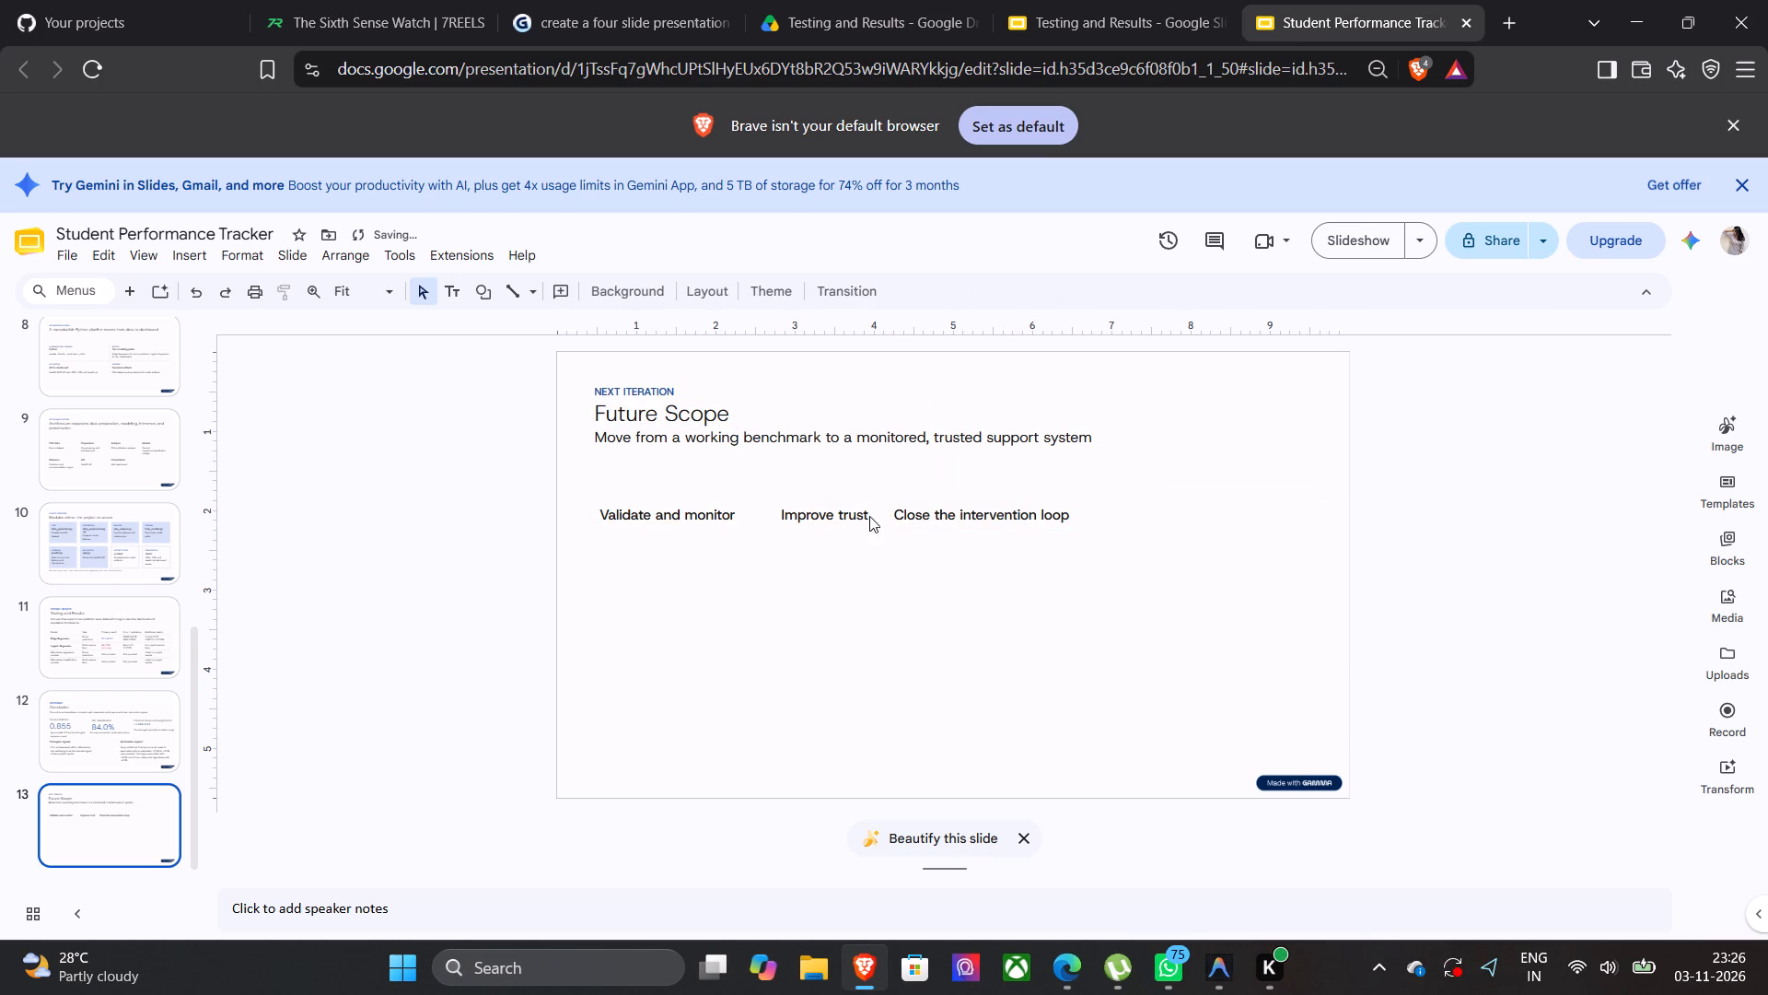
Move the "Improve trust" heading closer to "Validate and monitor" and narrow its box so it ends before "Close the intervention loop".
left_click(862, 514)
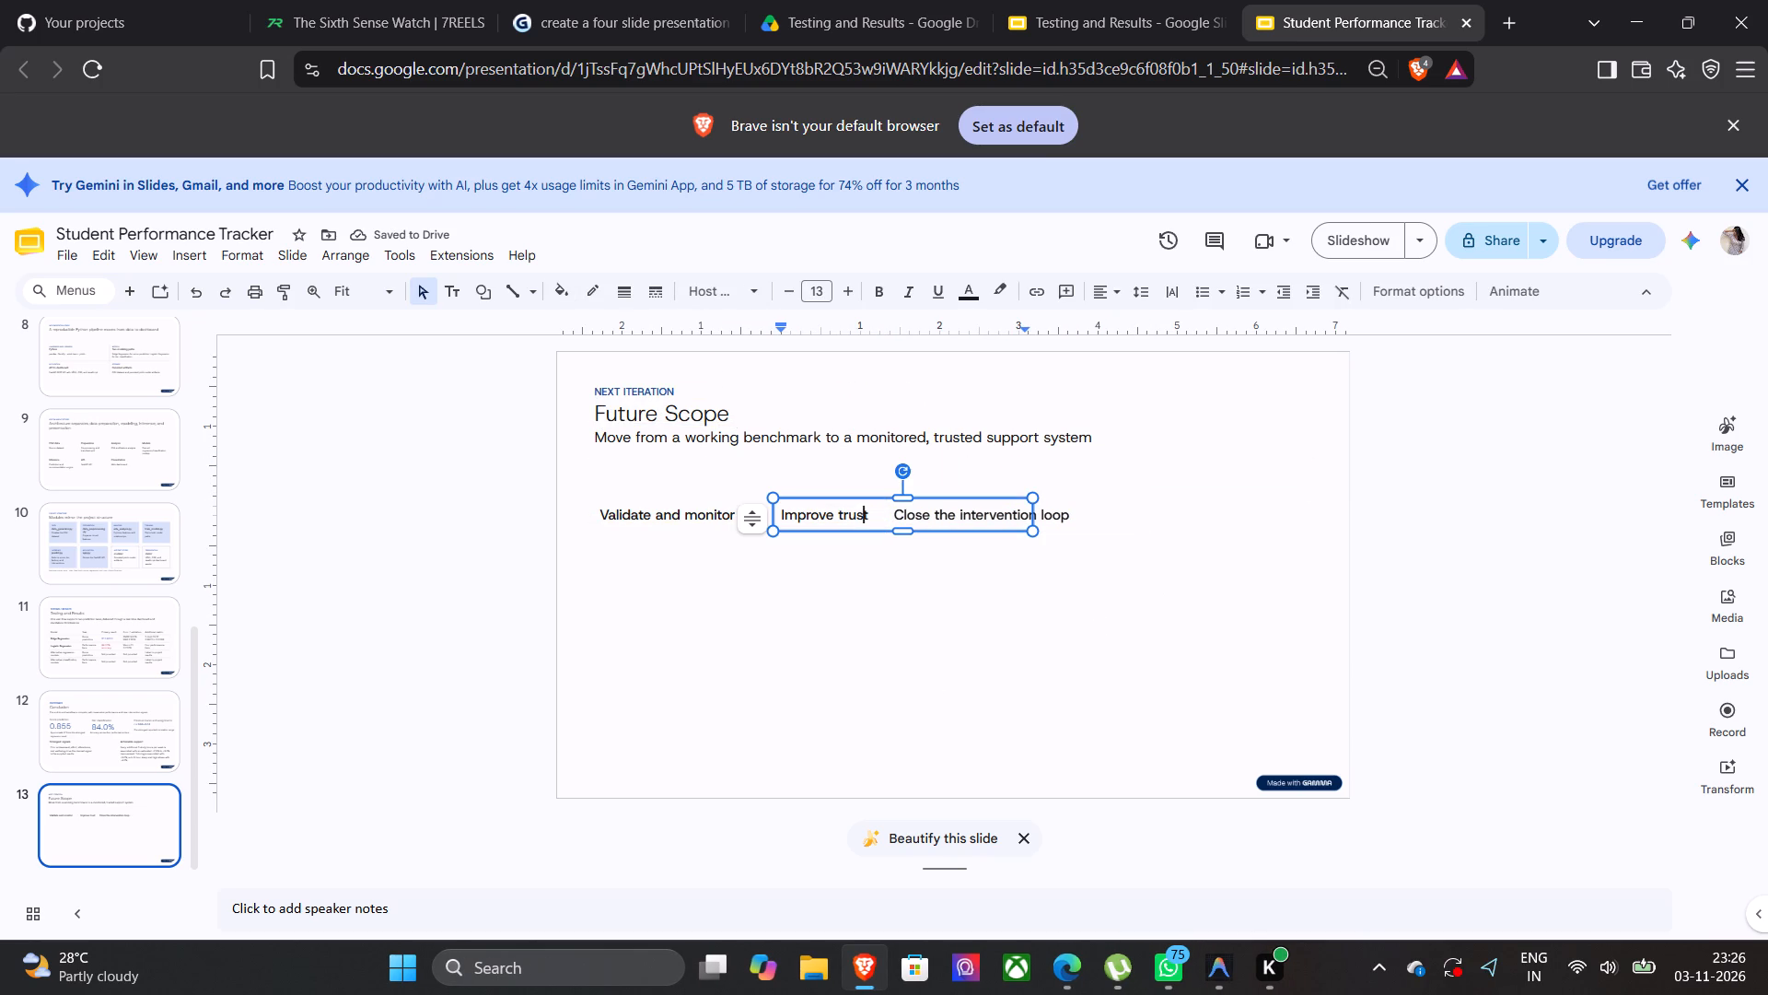
left_click(875, 516)
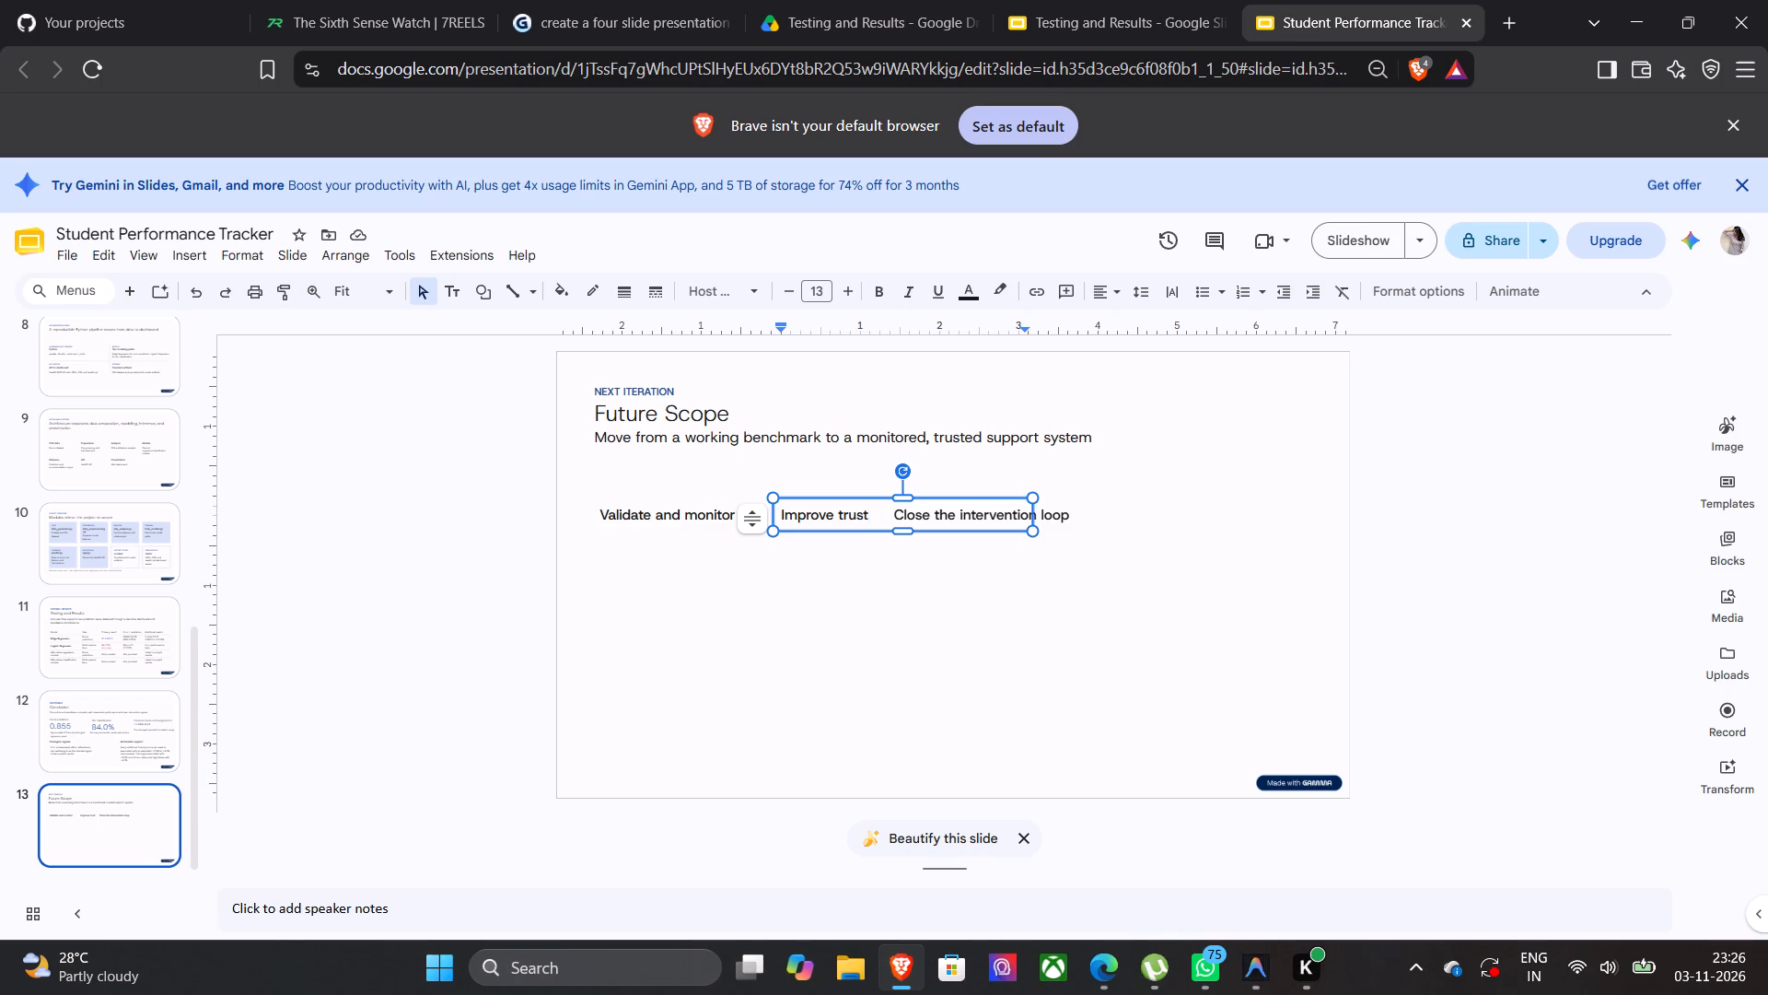
left_click_drag(860, 530, 833, 542)
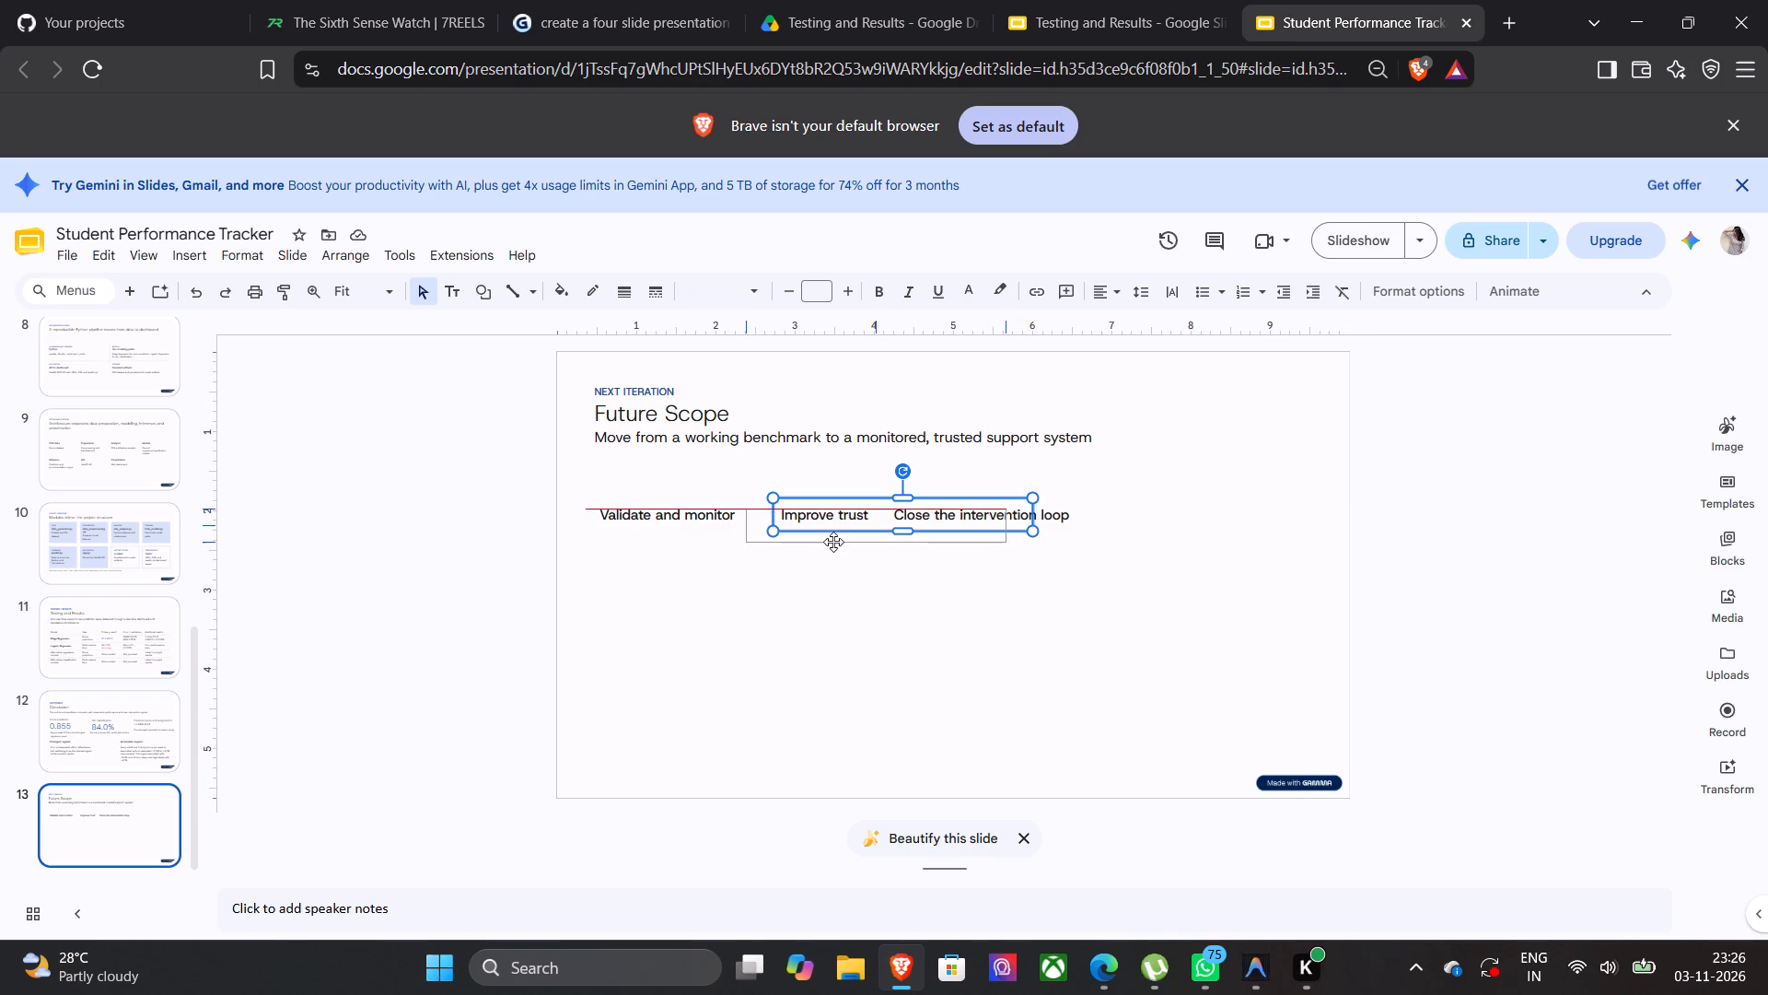
left_click_drag(833, 542, 827, 532)
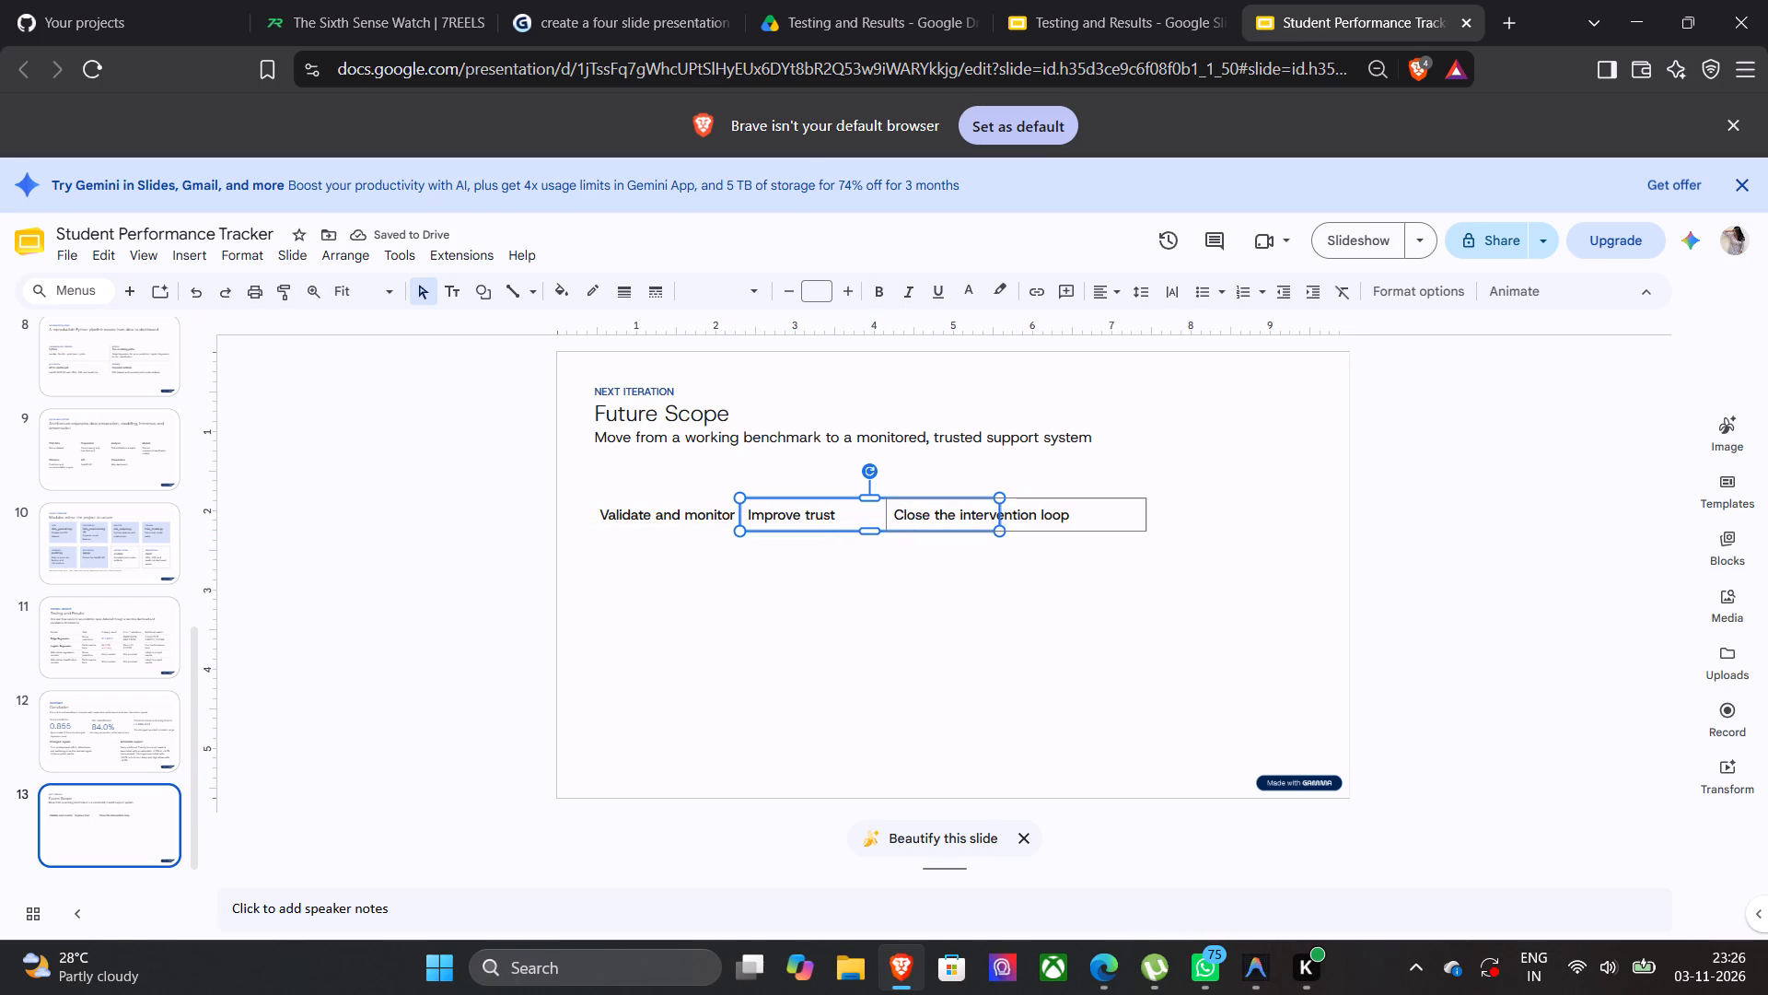
left_click_drag(998, 521, 966, 521)
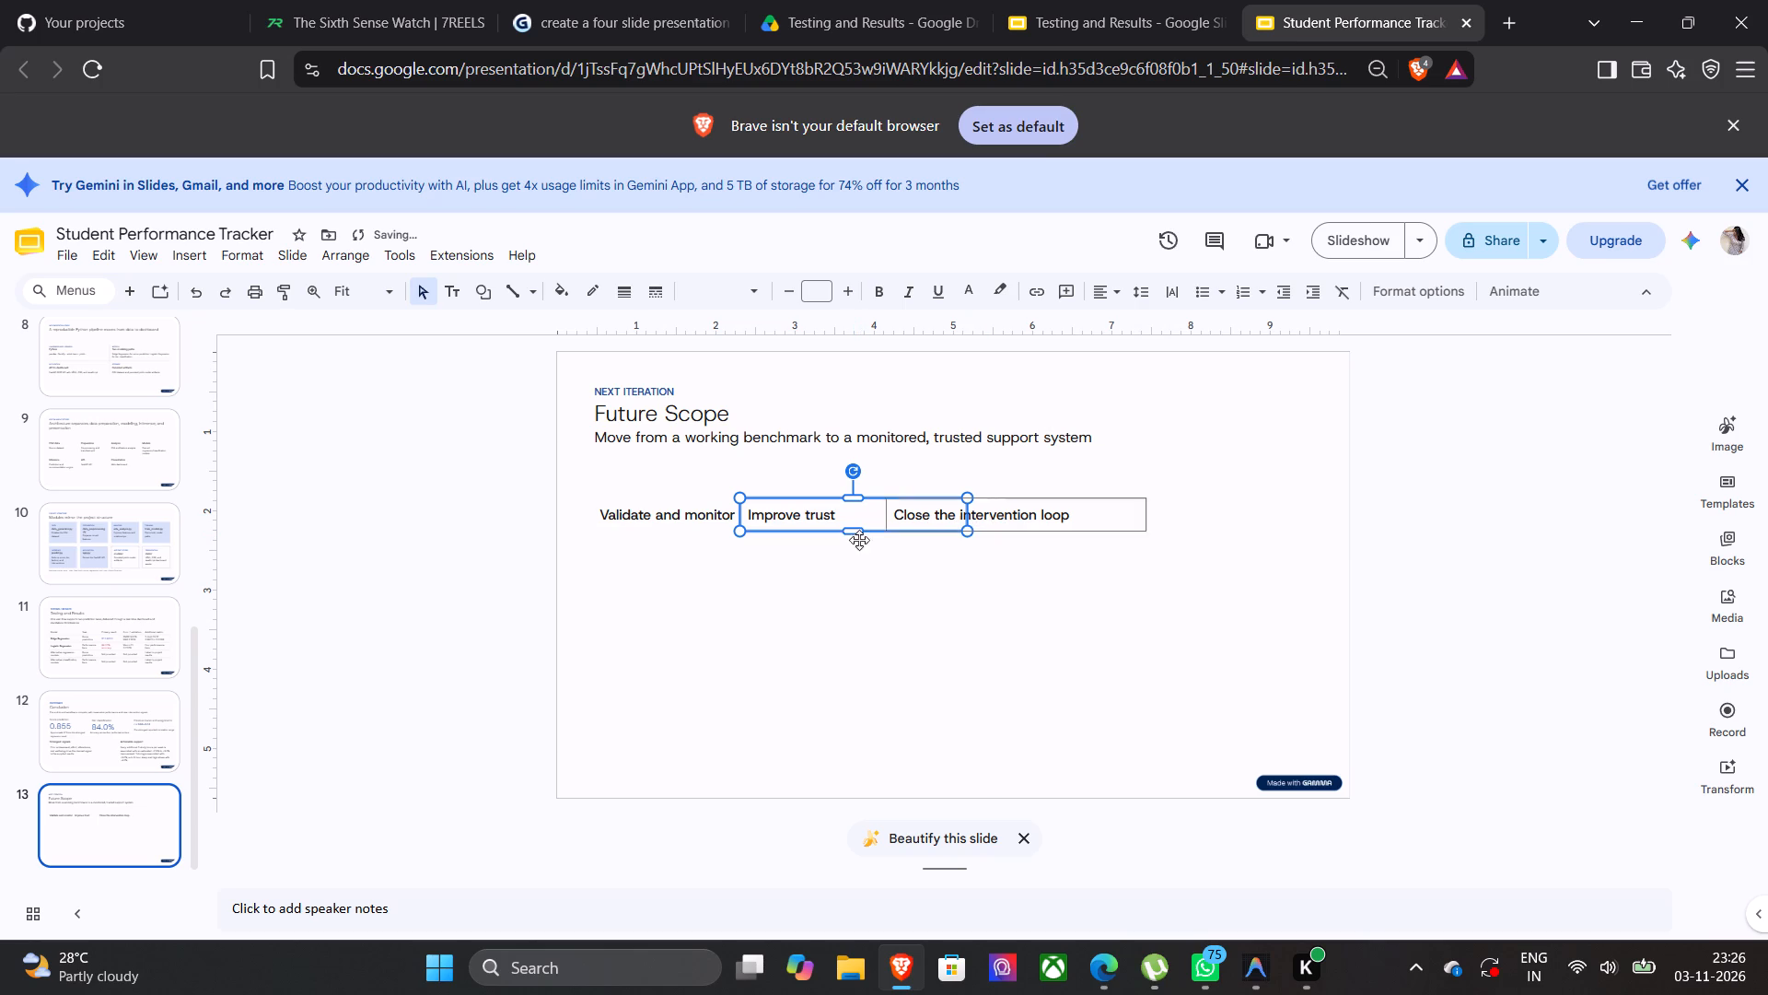
left_click_drag(966, 518, 917, 518)
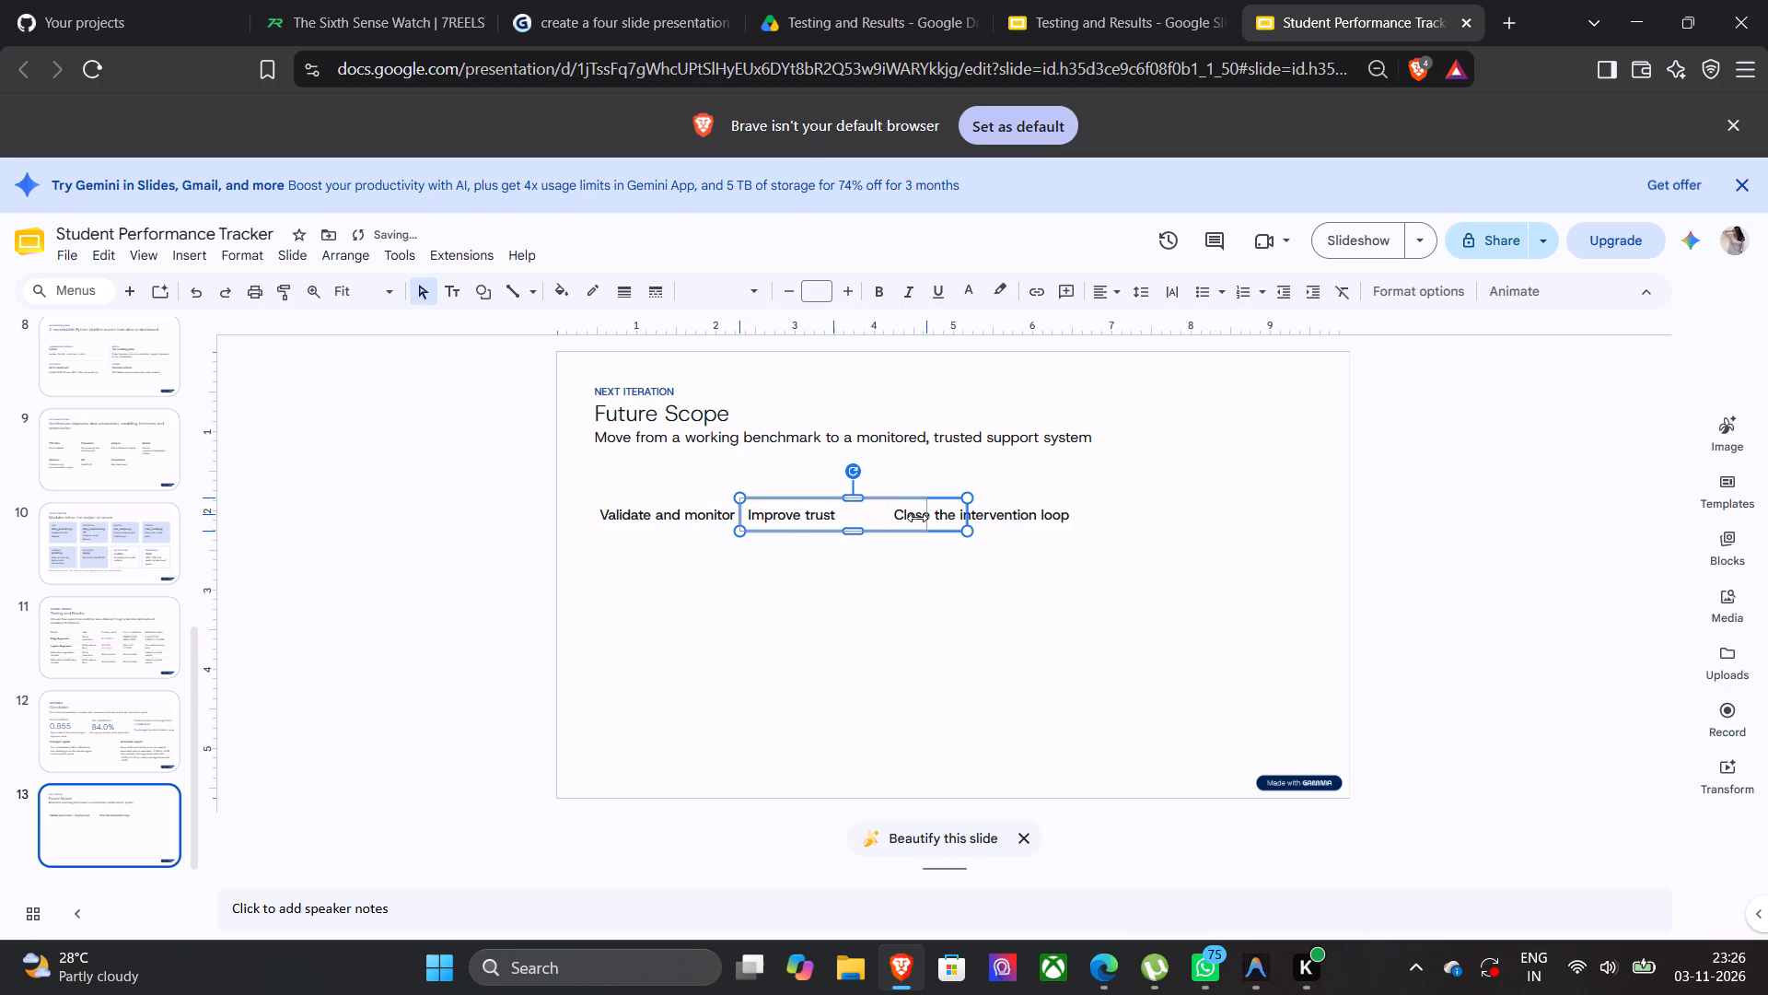
left_click_drag(917, 518, 874, 519)
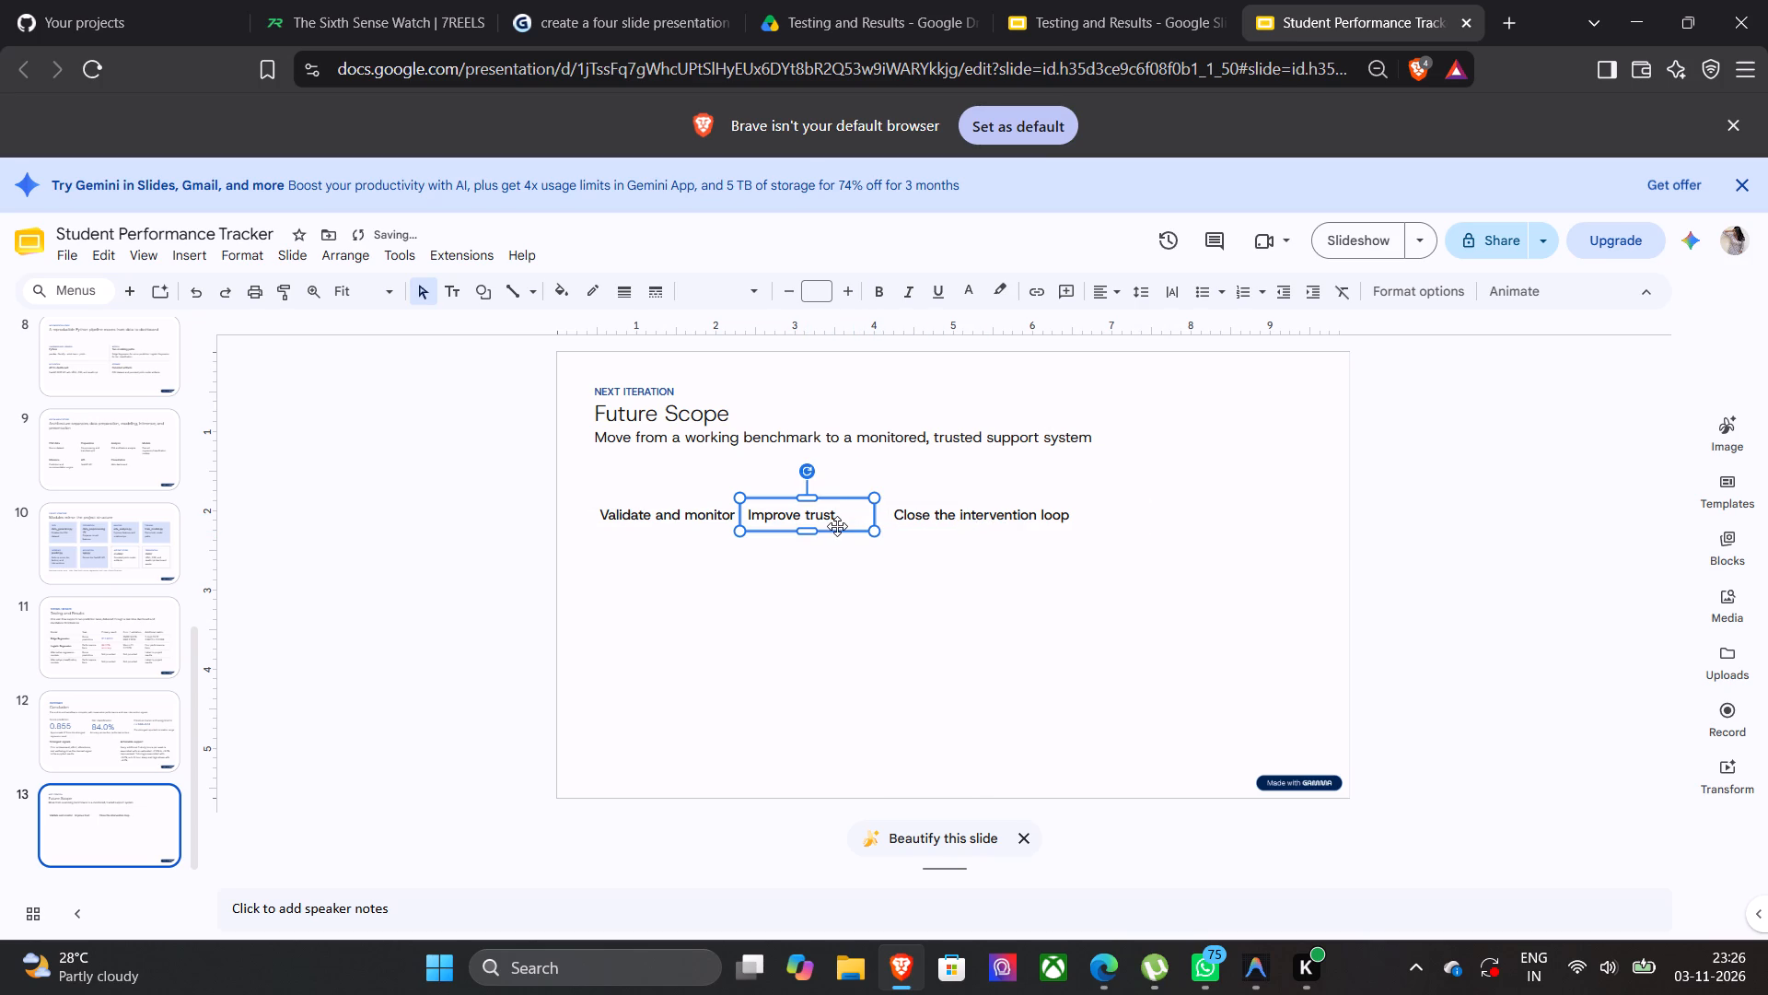
Nudge the "Improve trust" heading to about midway between "Validate and monitor" and "Close the intervention loop", keeping it level with them.
left_click(837, 526)
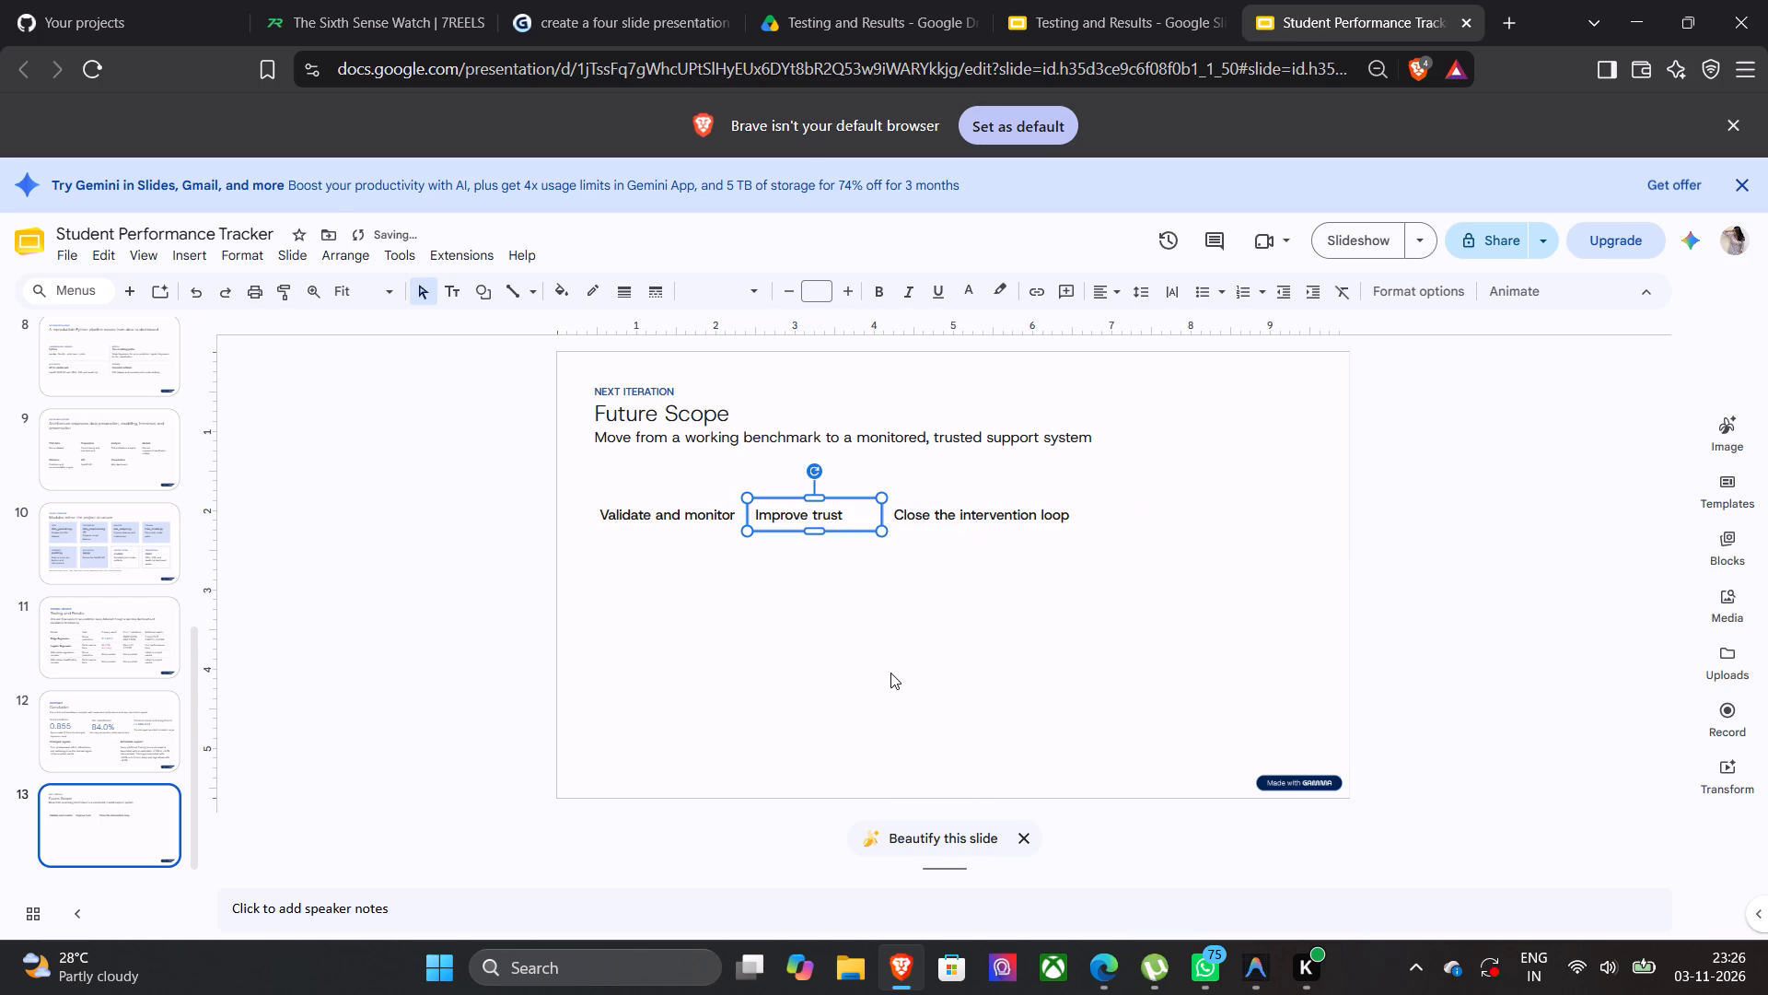
left_click(890, 673)
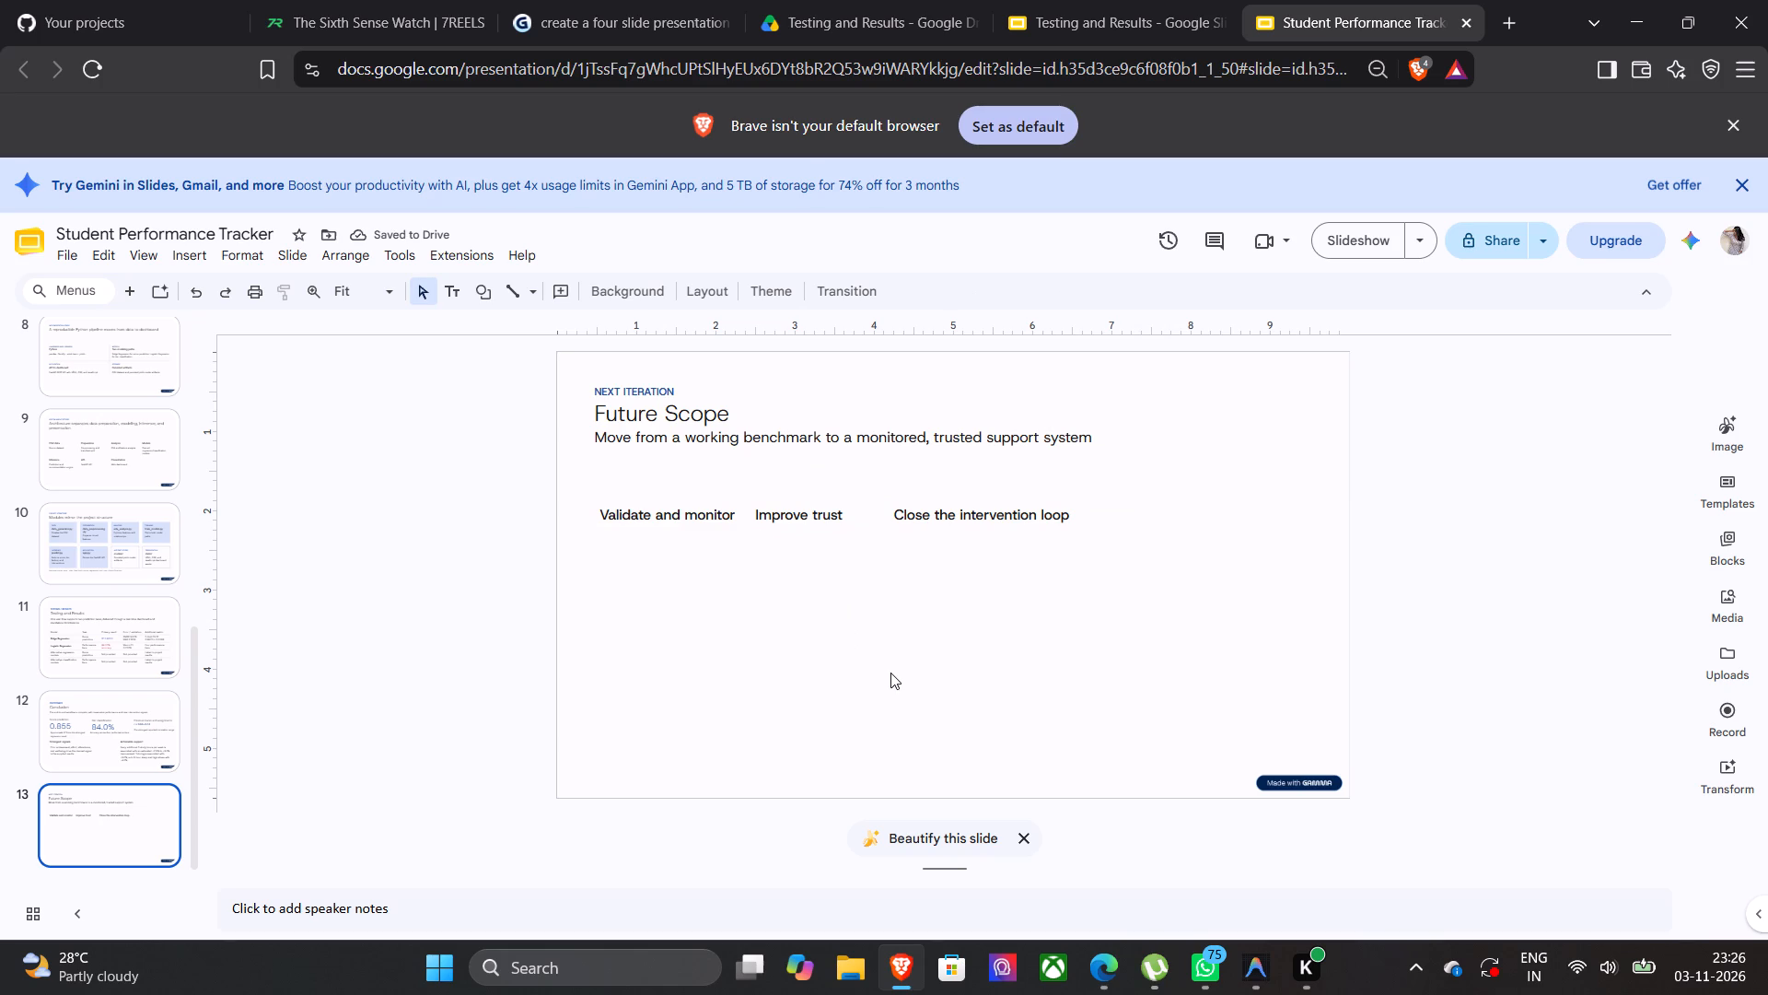
left_click(845, 501)
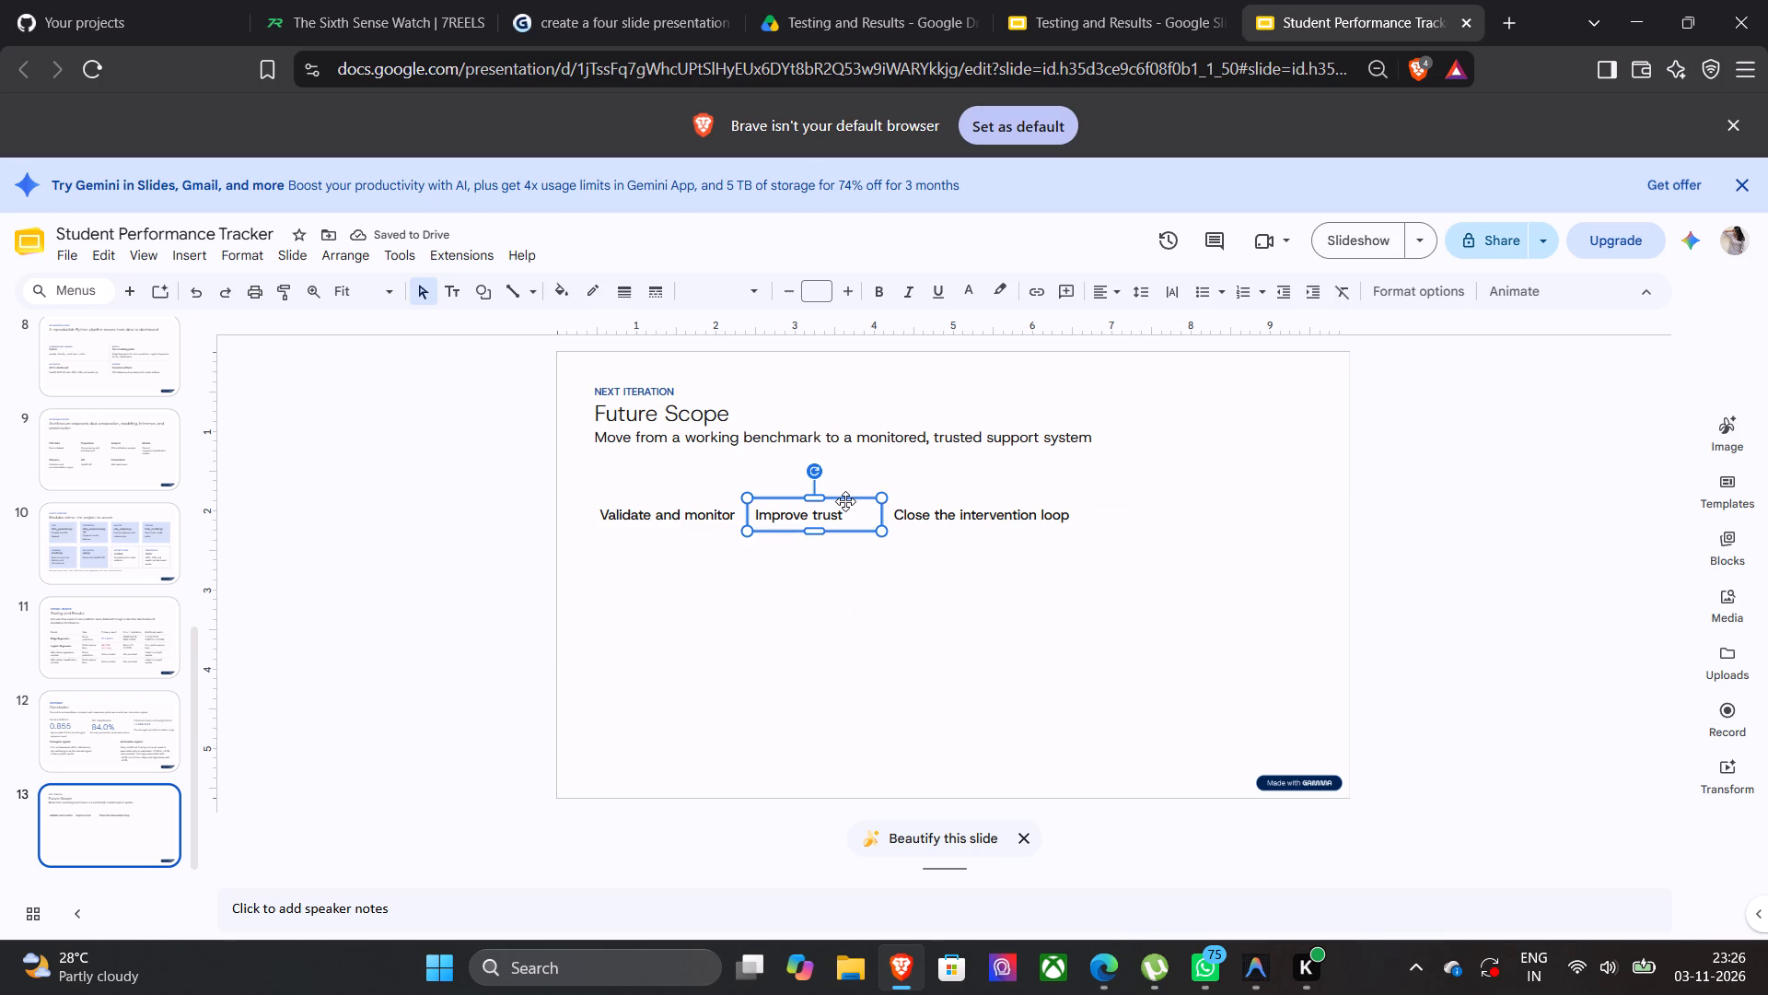
left_click_drag(845, 501, 858, 506)
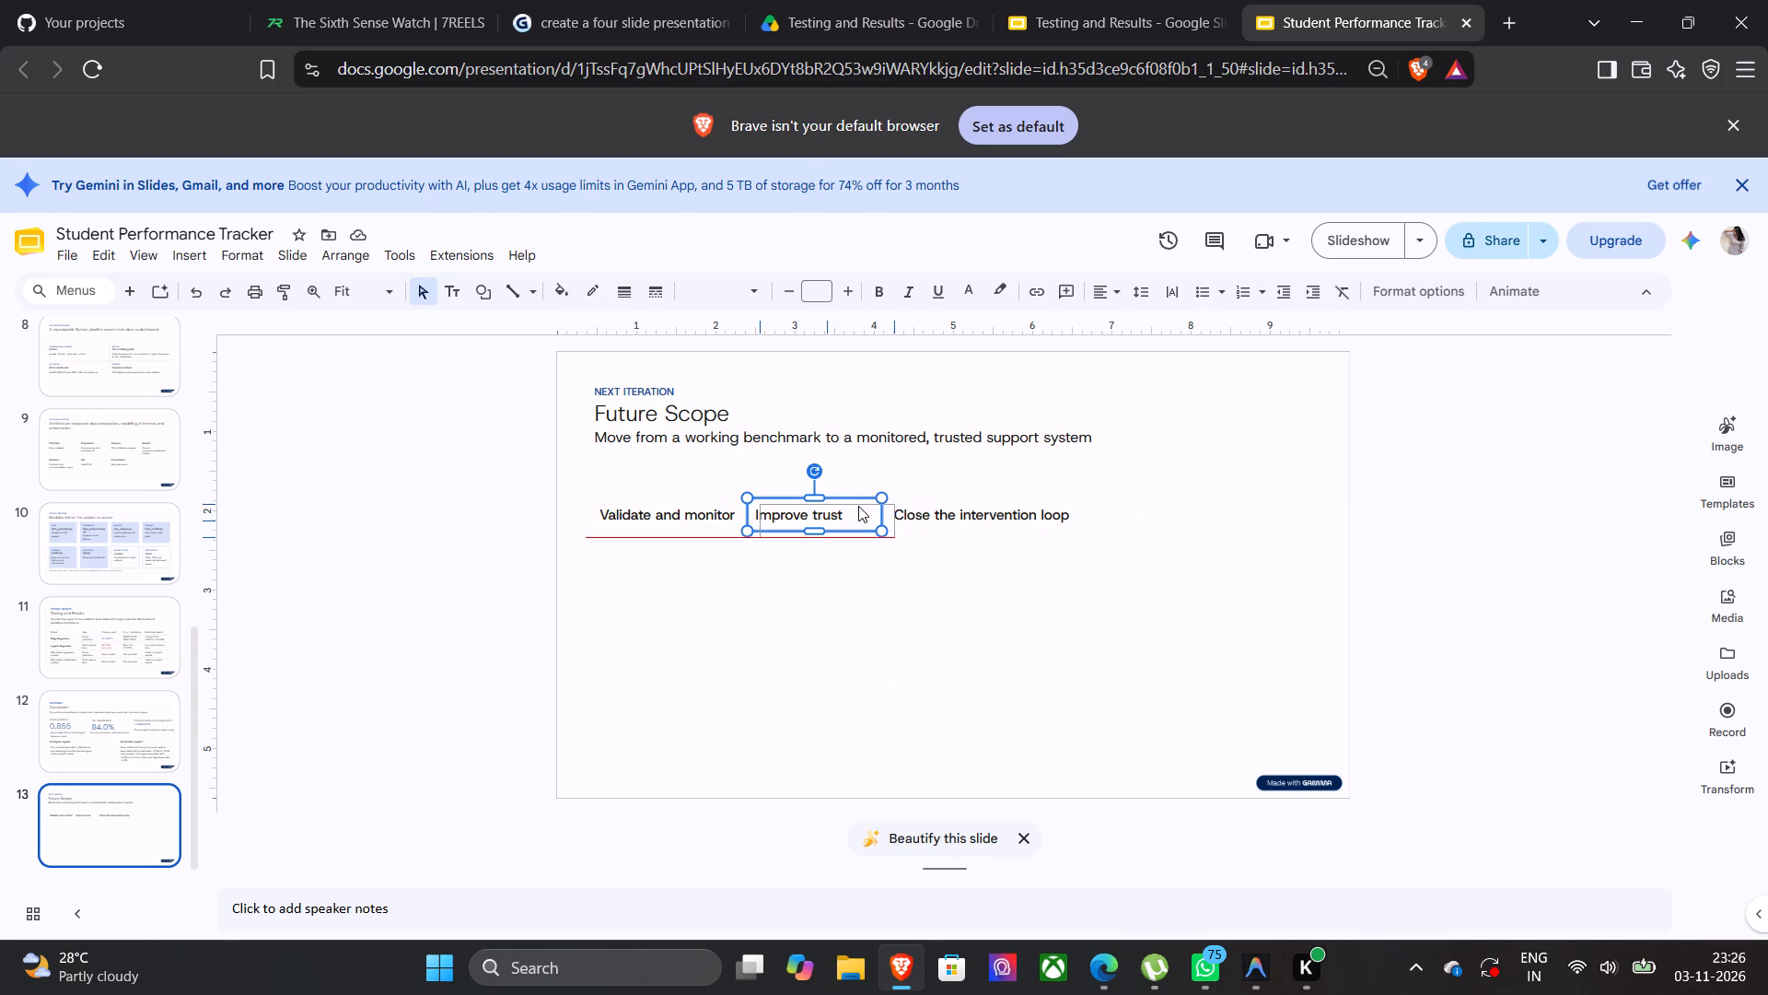
left_click_drag(858, 506, 856, 504)
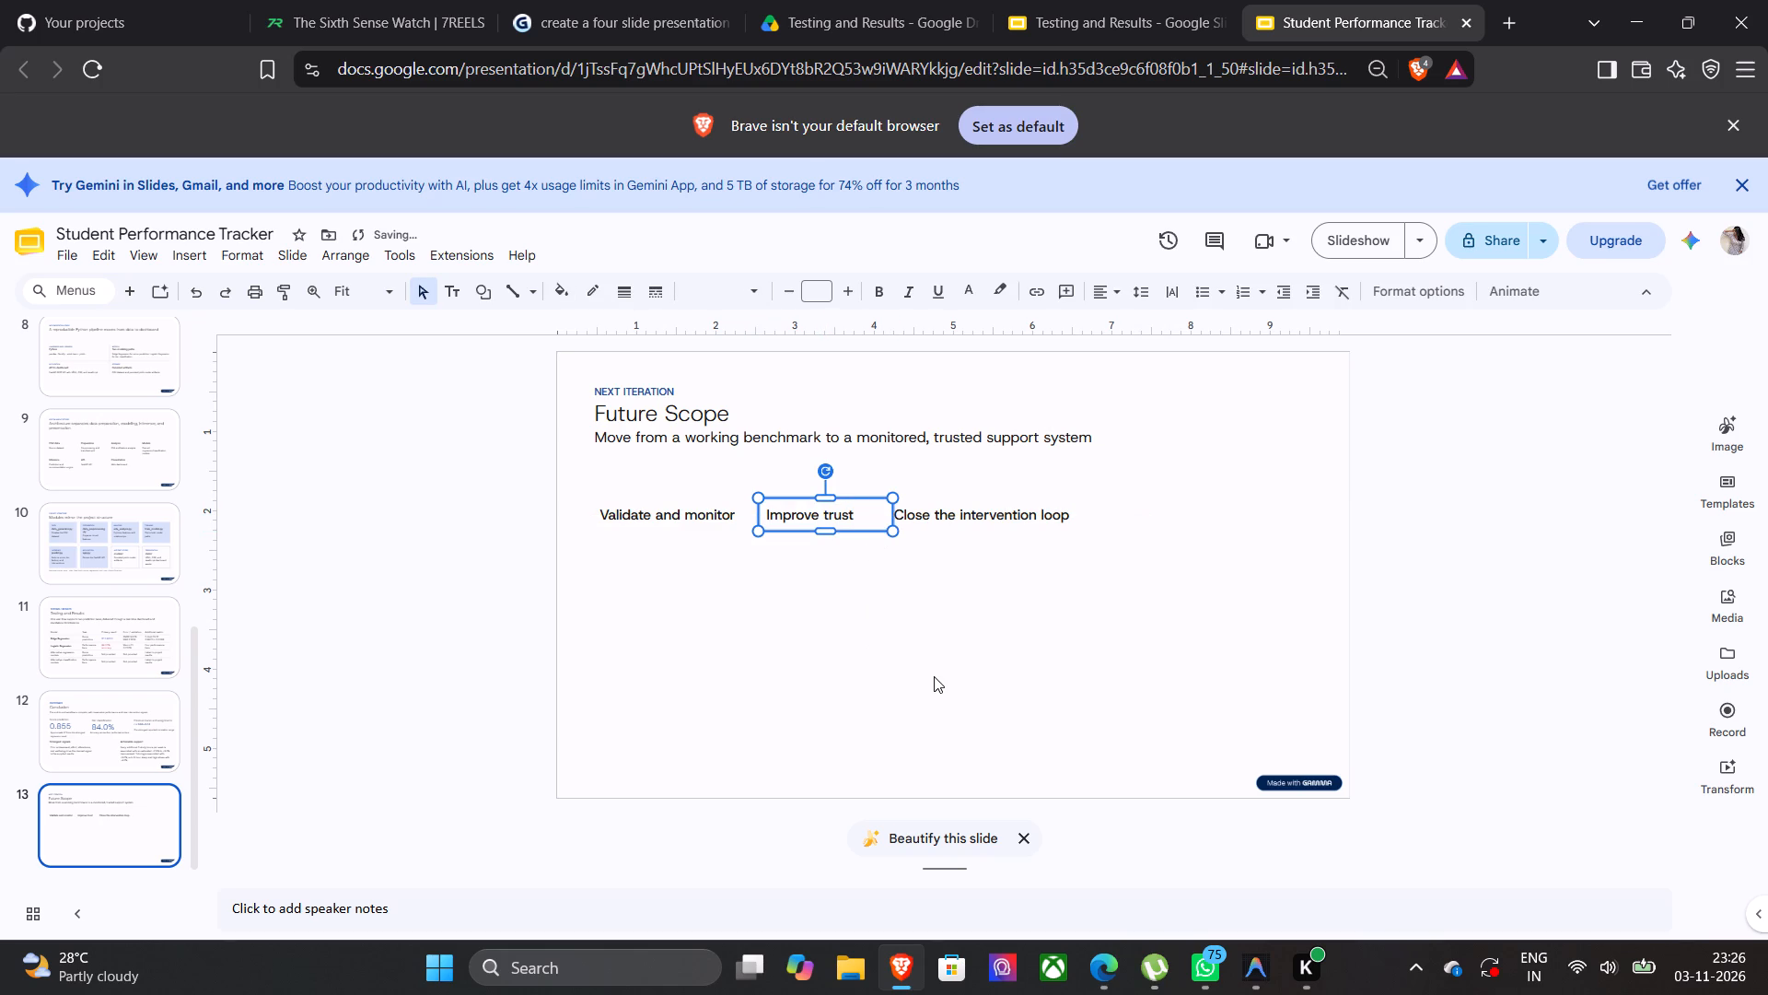
left_click(936, 682)
left_click_drag(846, 513, 870, 497)
left_click(870, 497)
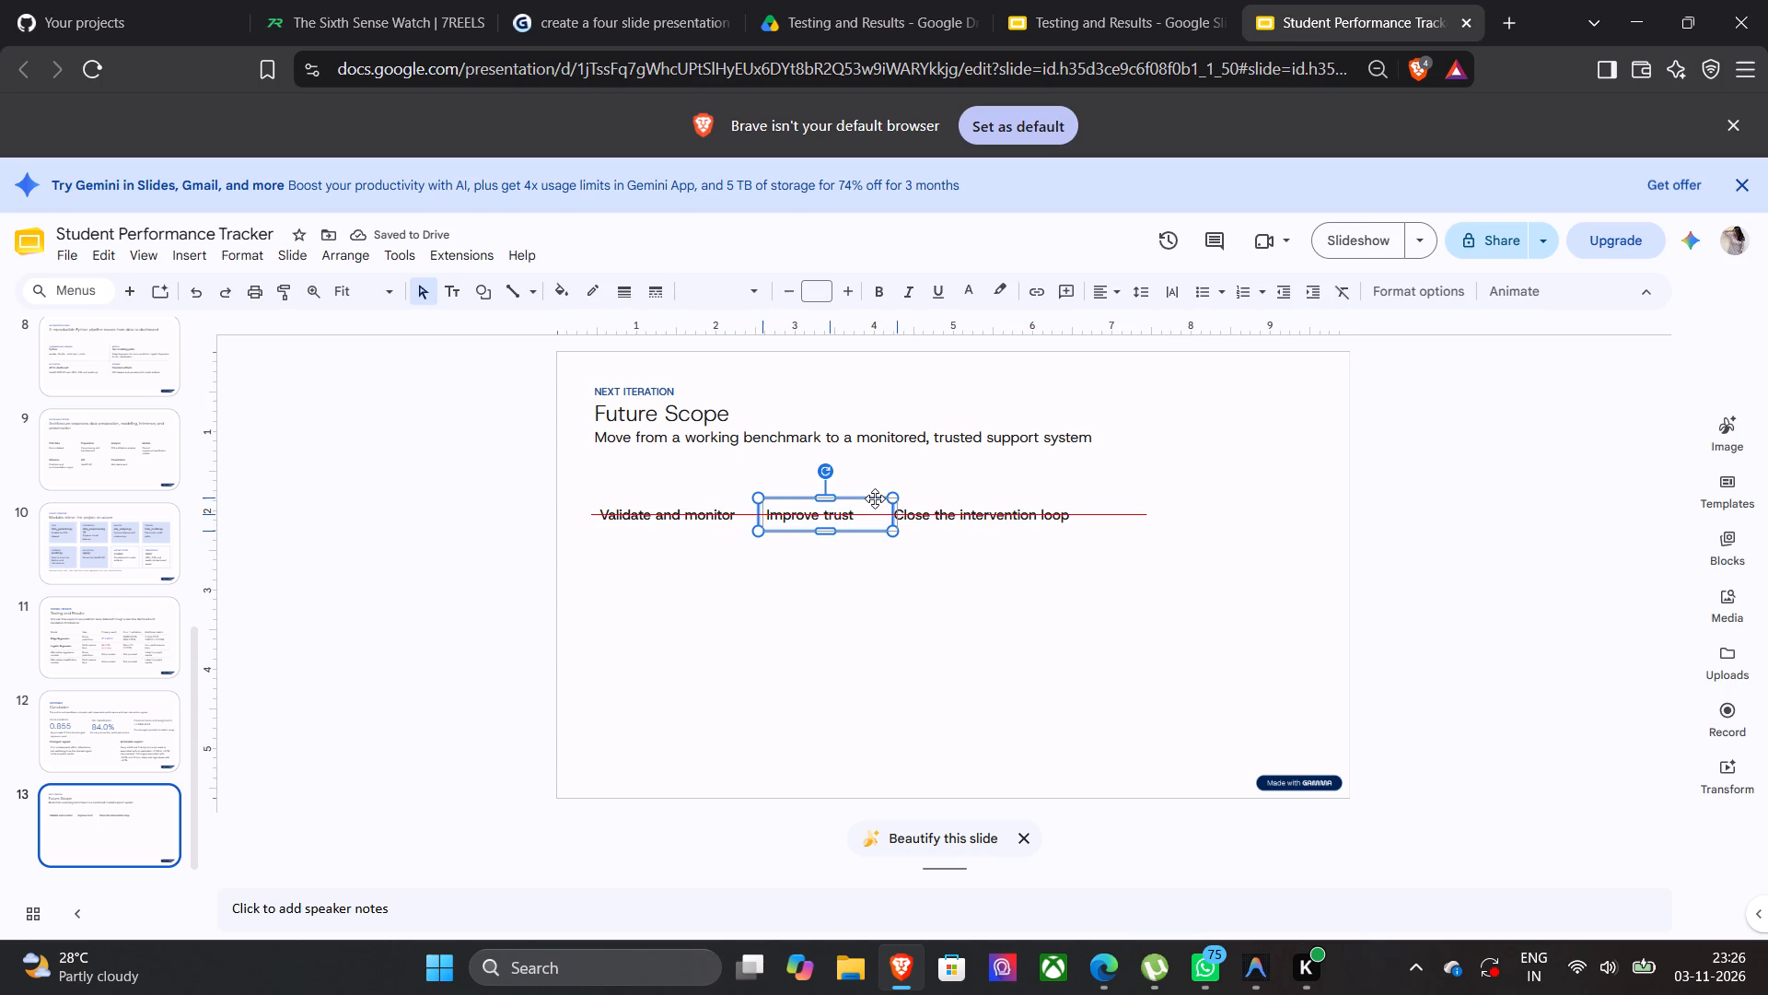
left_click(941, 662)
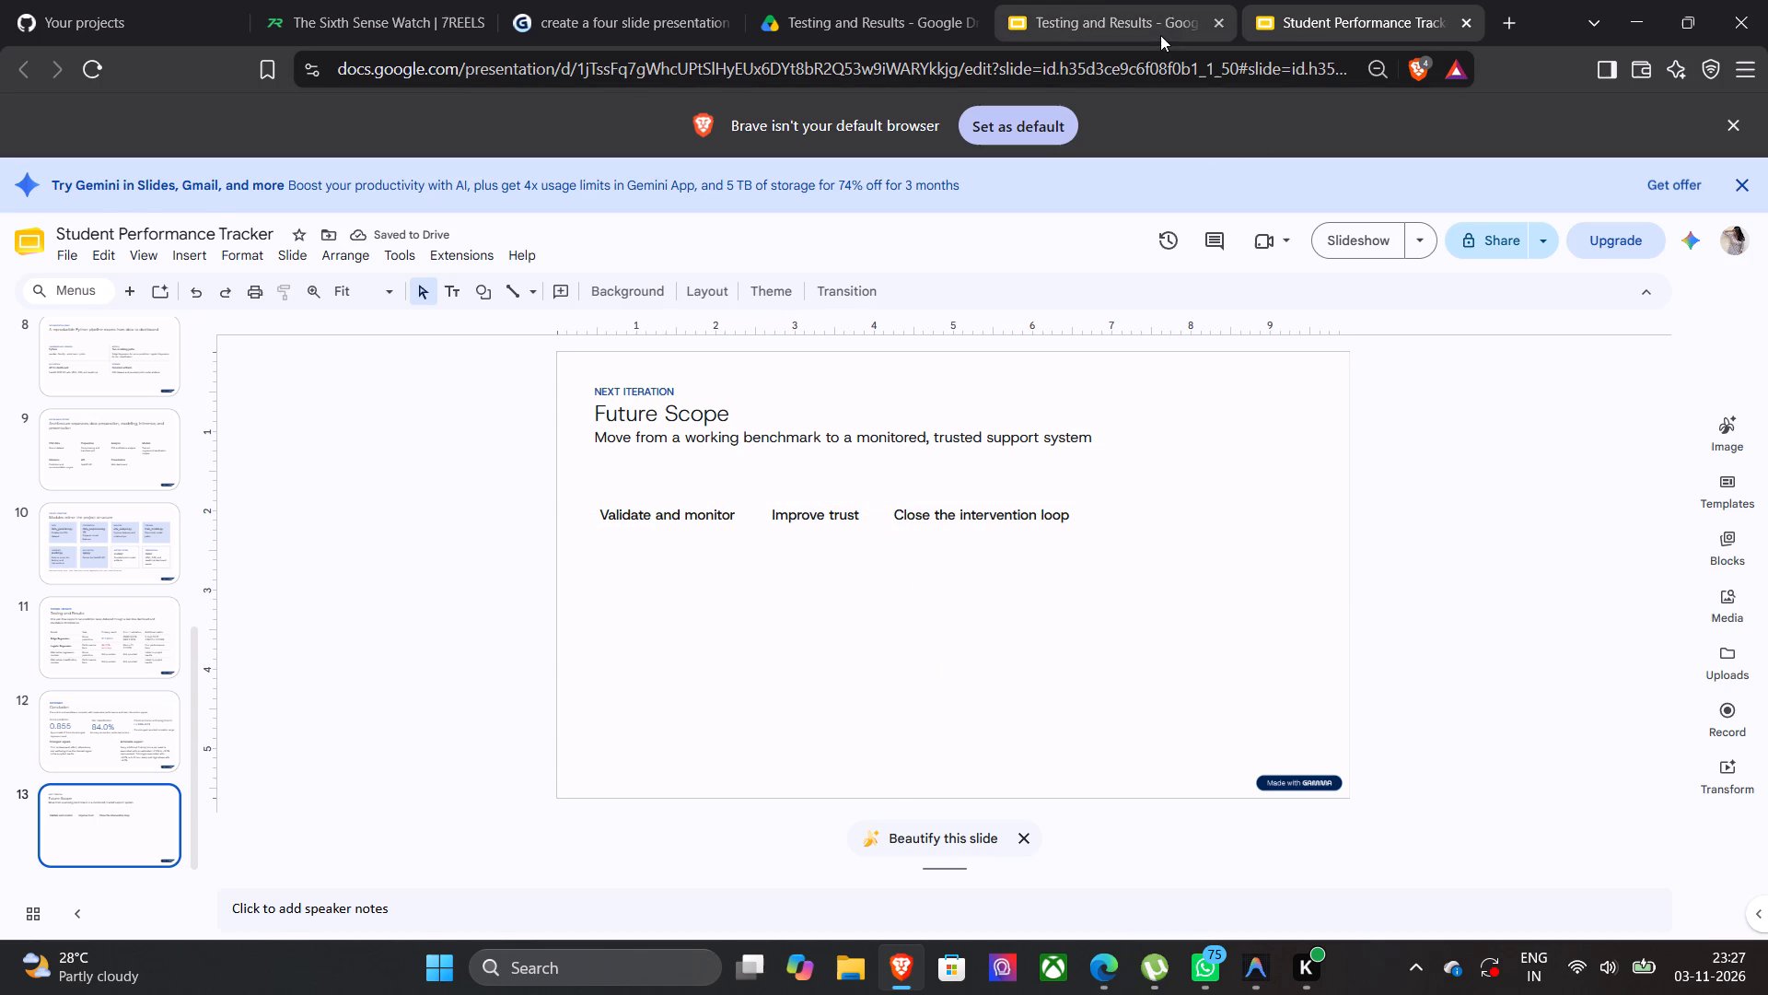
Copy the "Extend reach" heading from slide 3 of the Testing and Results deck and place it after "Close the intervention loop" on slide 13.
left_click(1160, 35)
left_click(1238, 569)
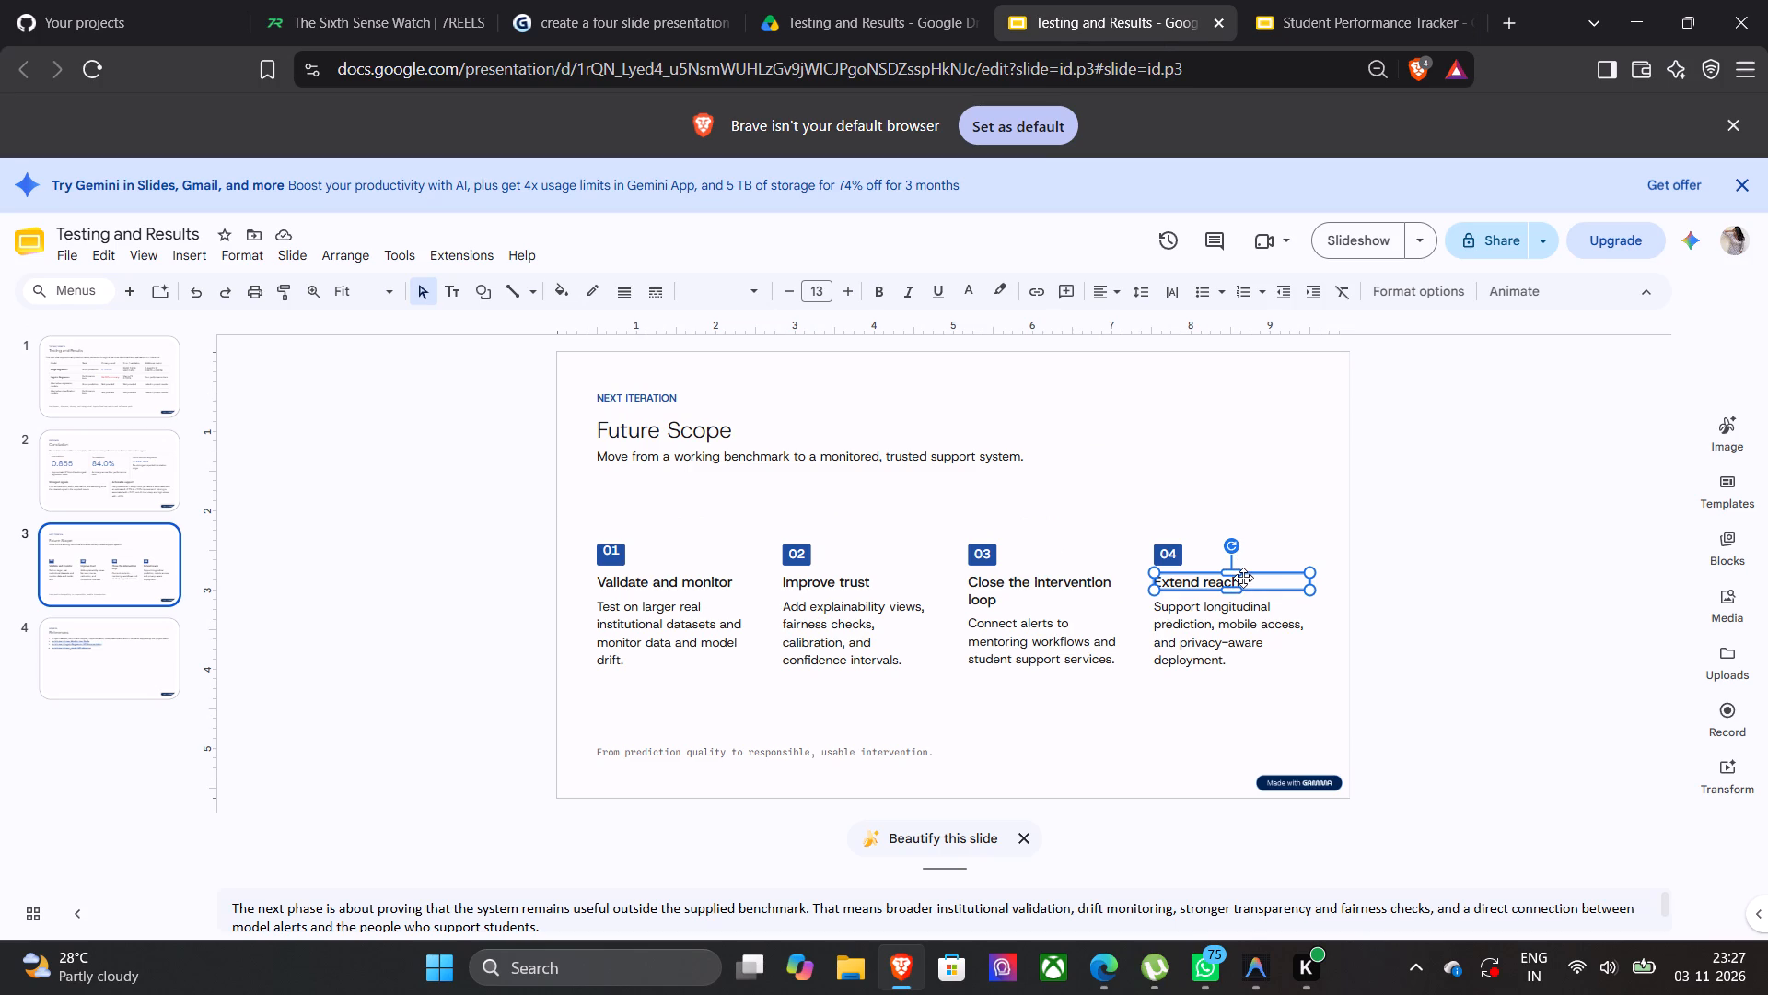
left_click(1247, 583)
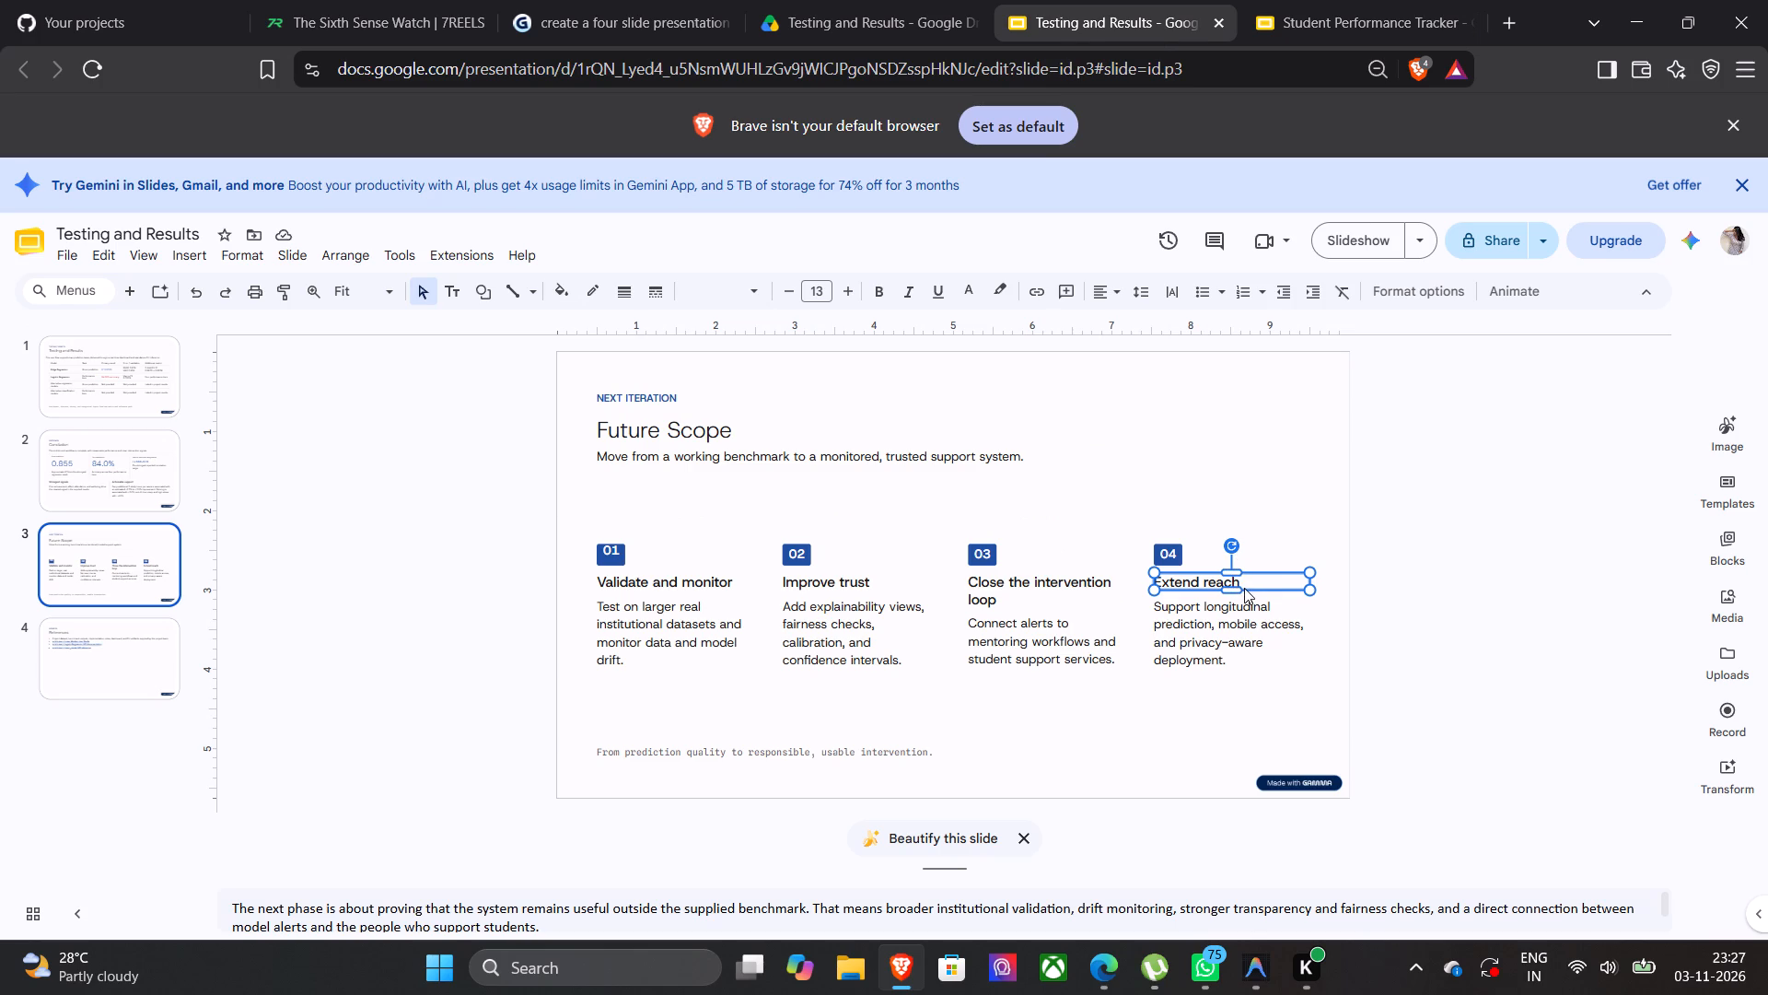
left_click(1244, 584)
left_click_drag(1239, 579, 1124, 584)
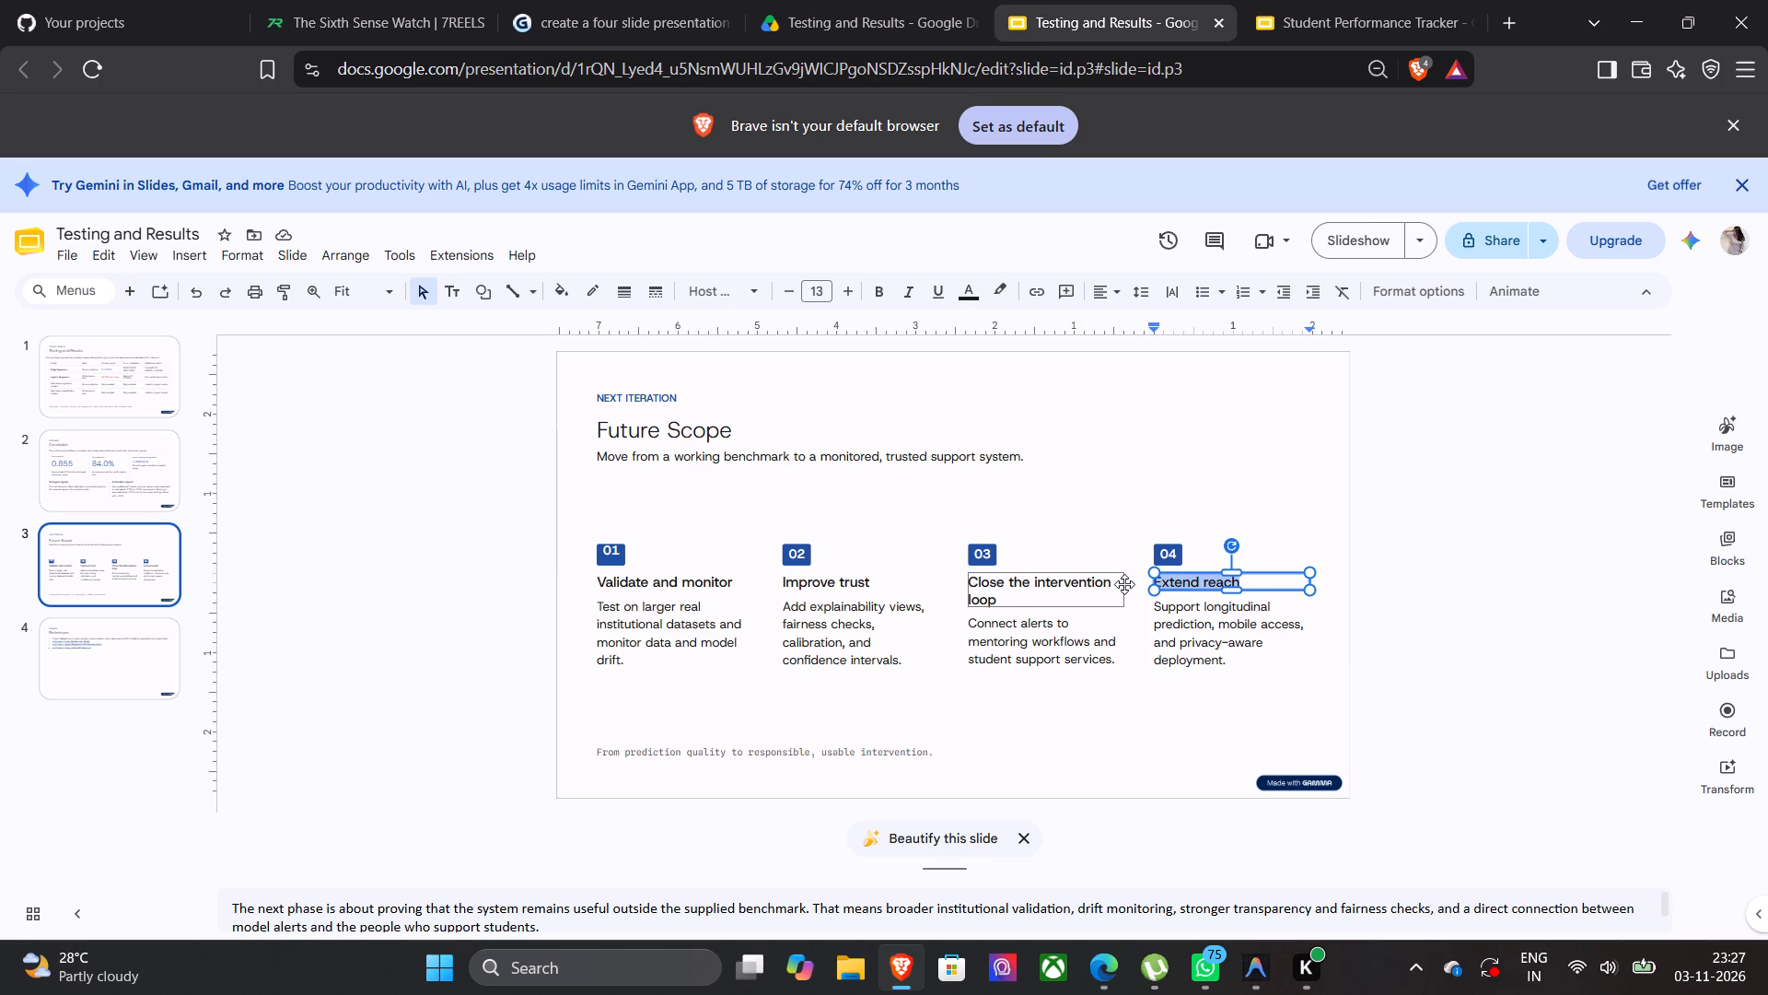
key("ctrl+c")
left_click(1364, 29)
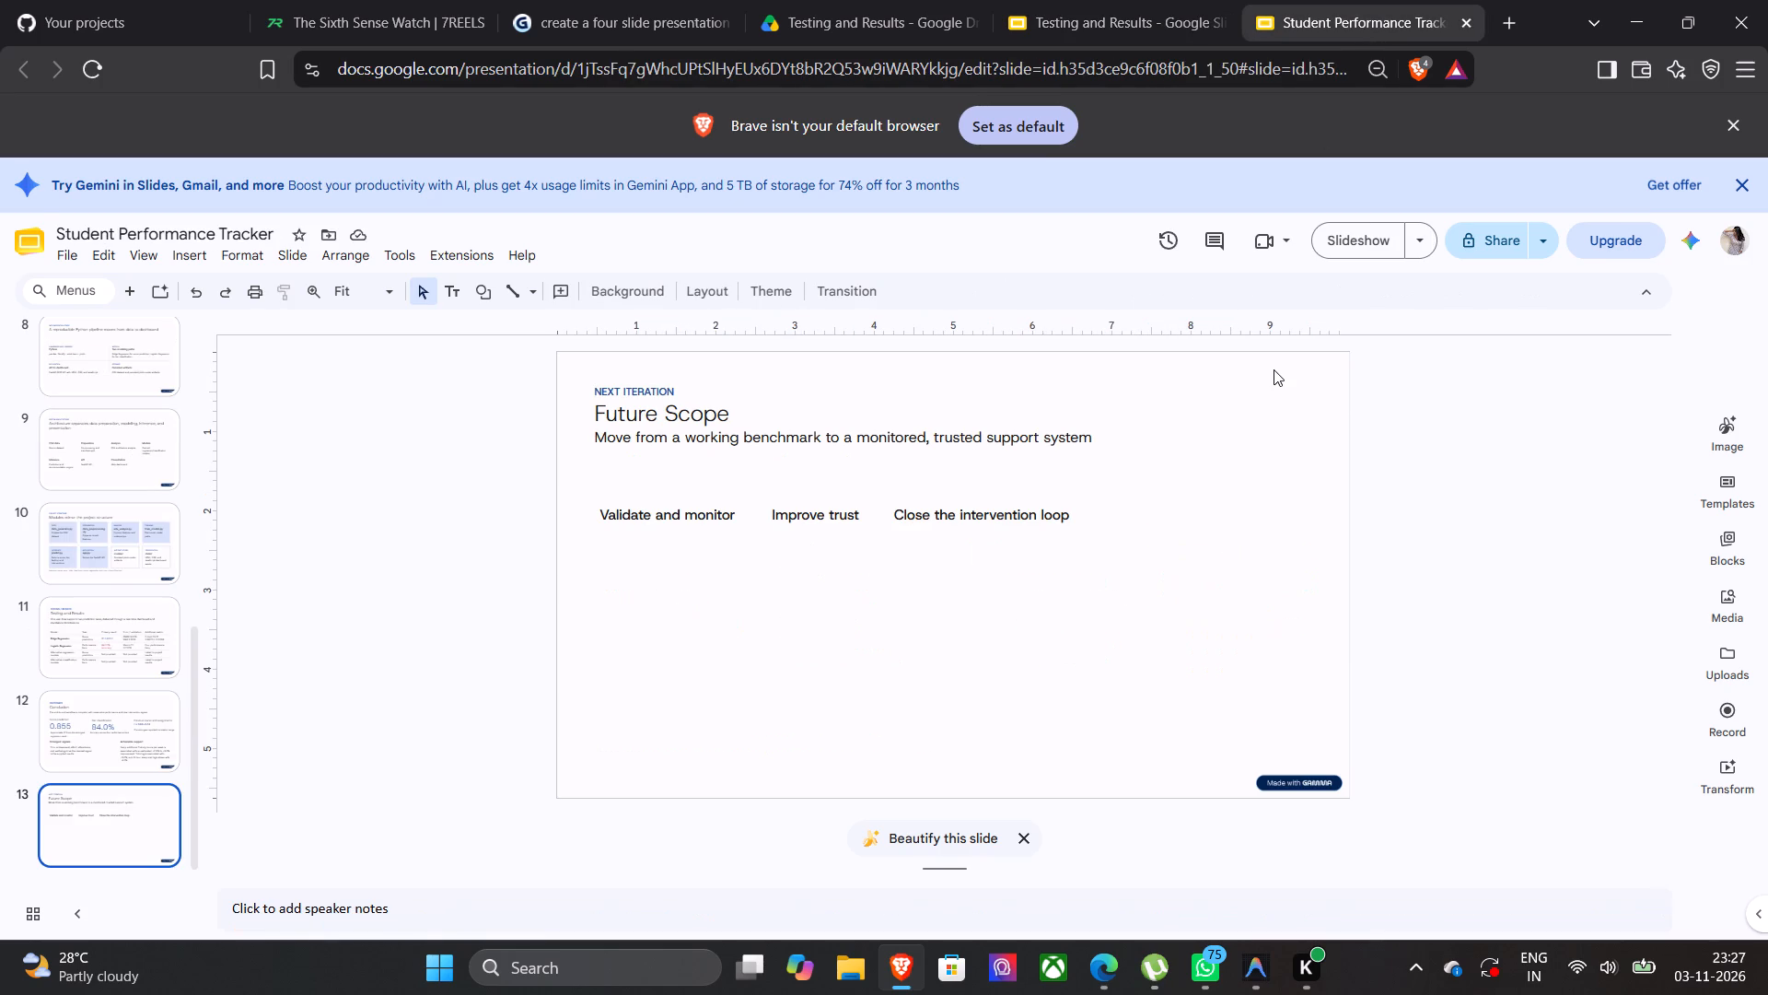
key("ctrl+v")
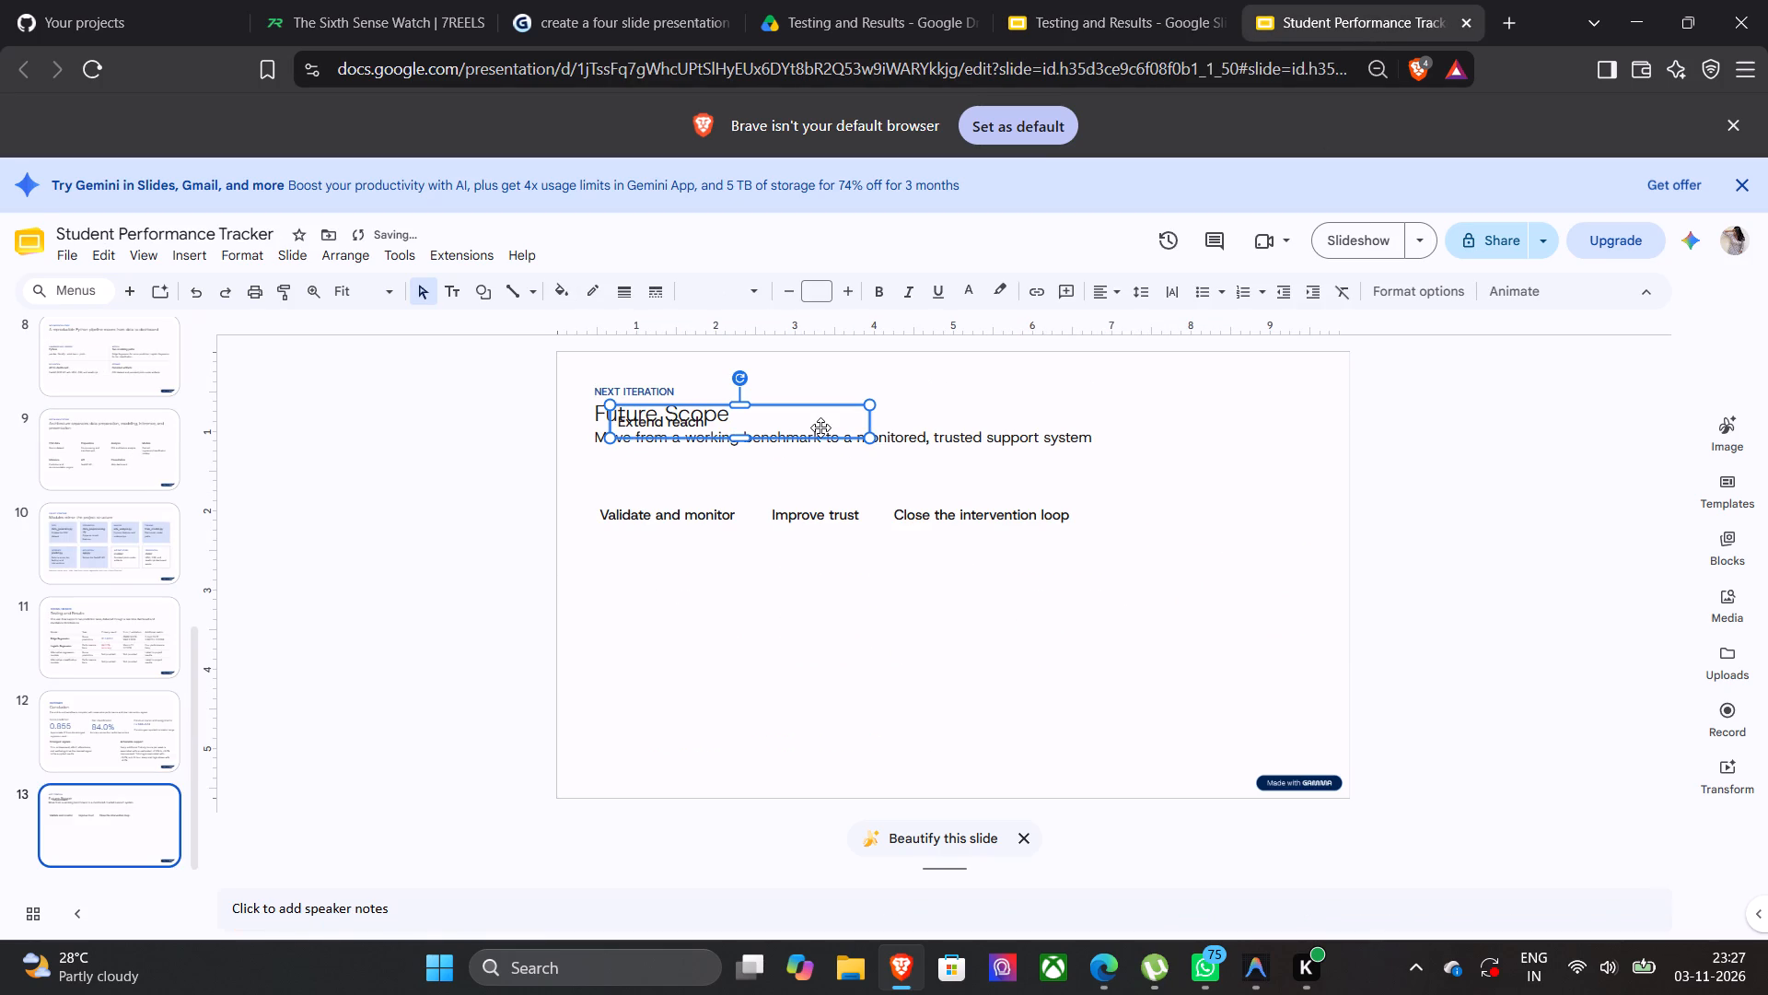
left_click_drag(820, 427, 1359, 520)
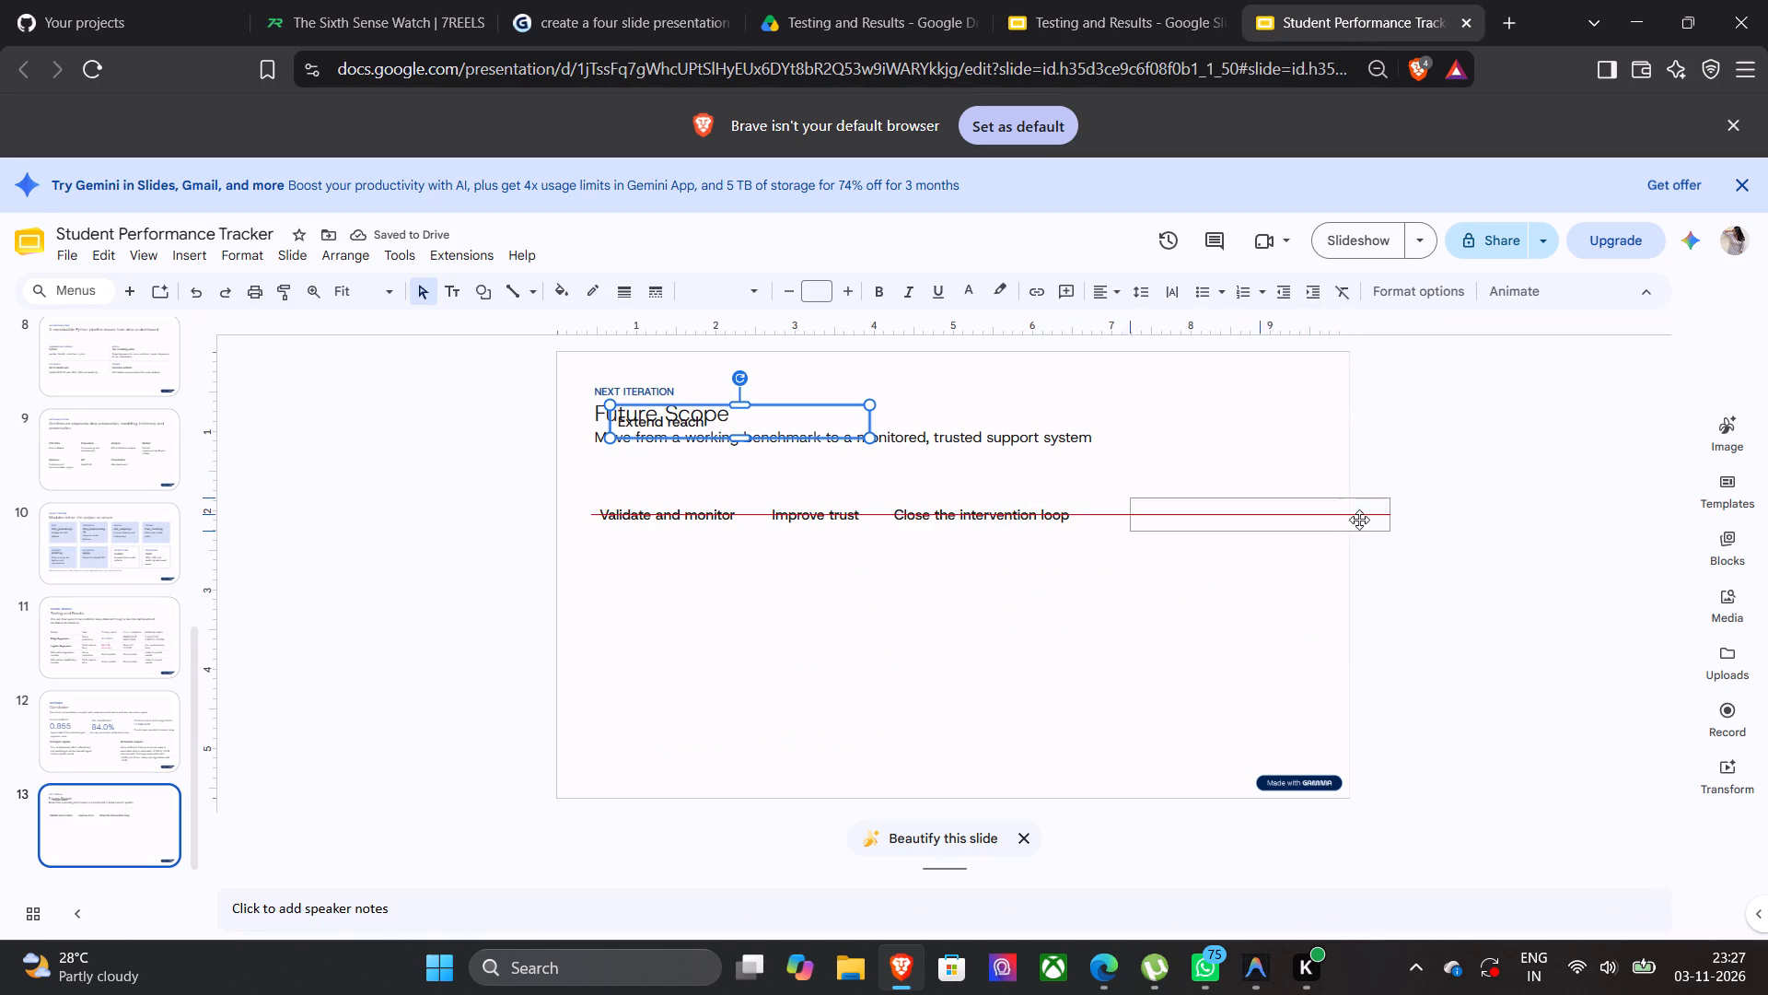
left_click_drag(1359, 520, 1317, 520)
left_click(1262, 696)
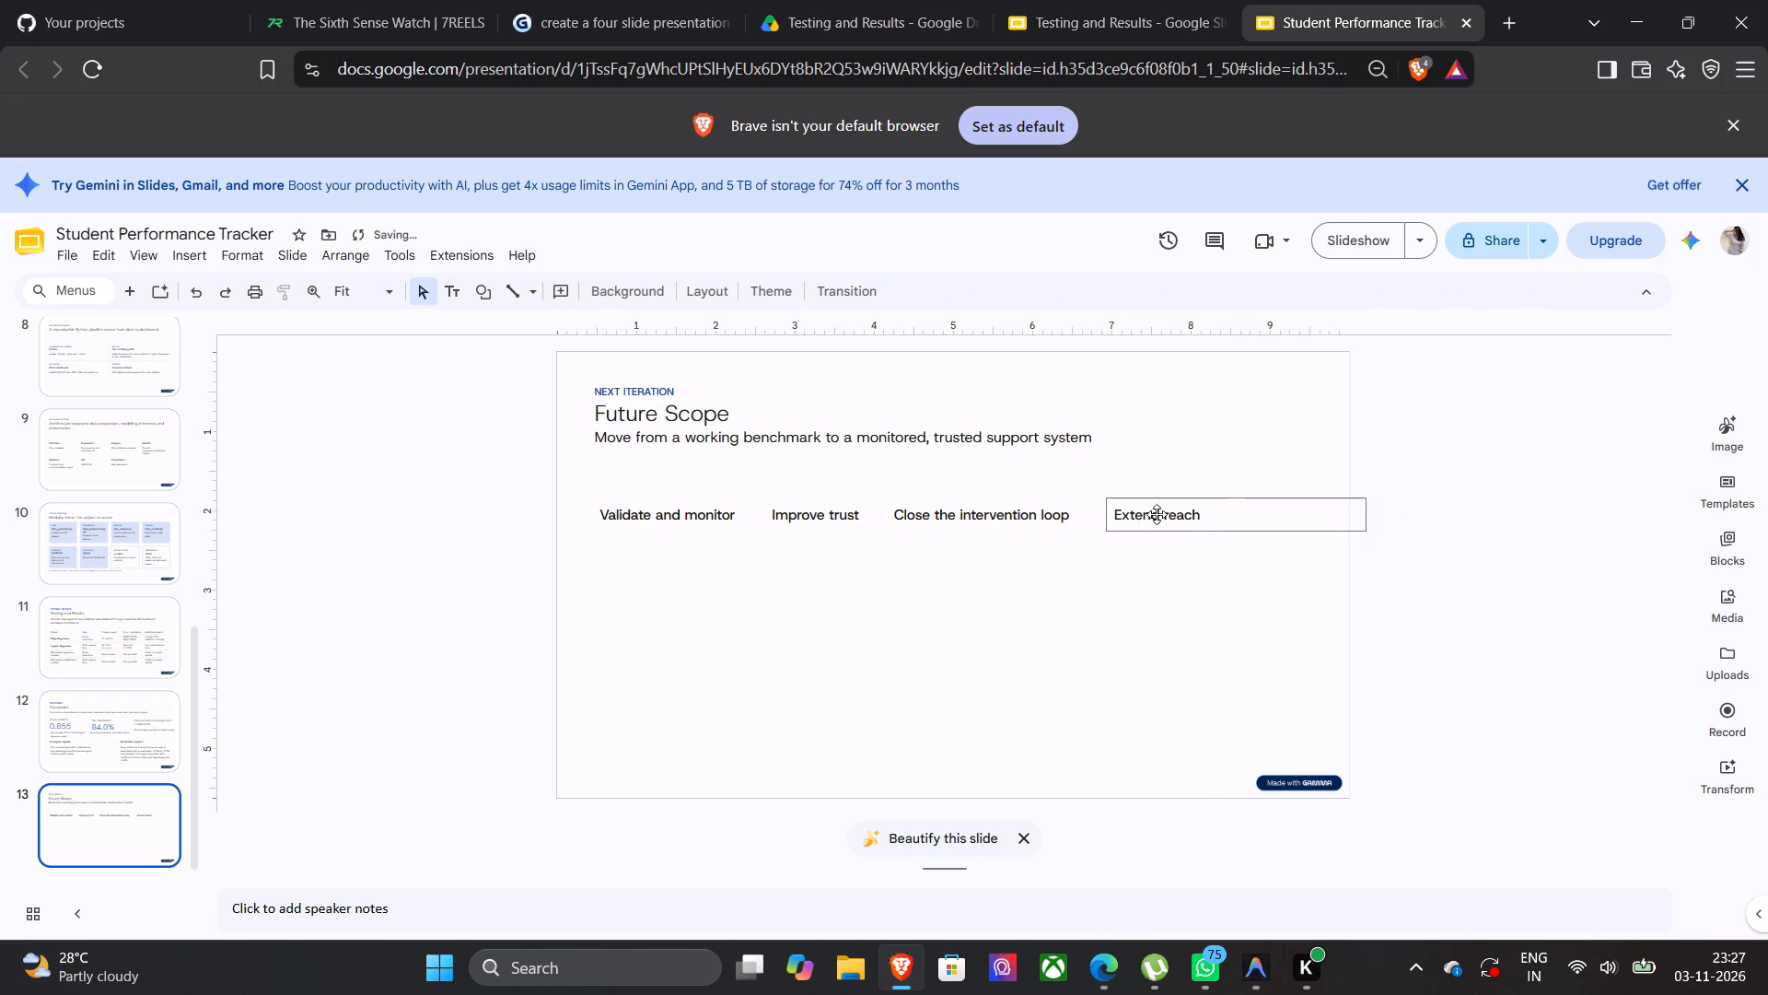
Shift the "Extend reach" heading along its row until its text sits near the slide's right edge.
left_click_drag(1167, 523, 1226, 524)
left_click(1196, 521)
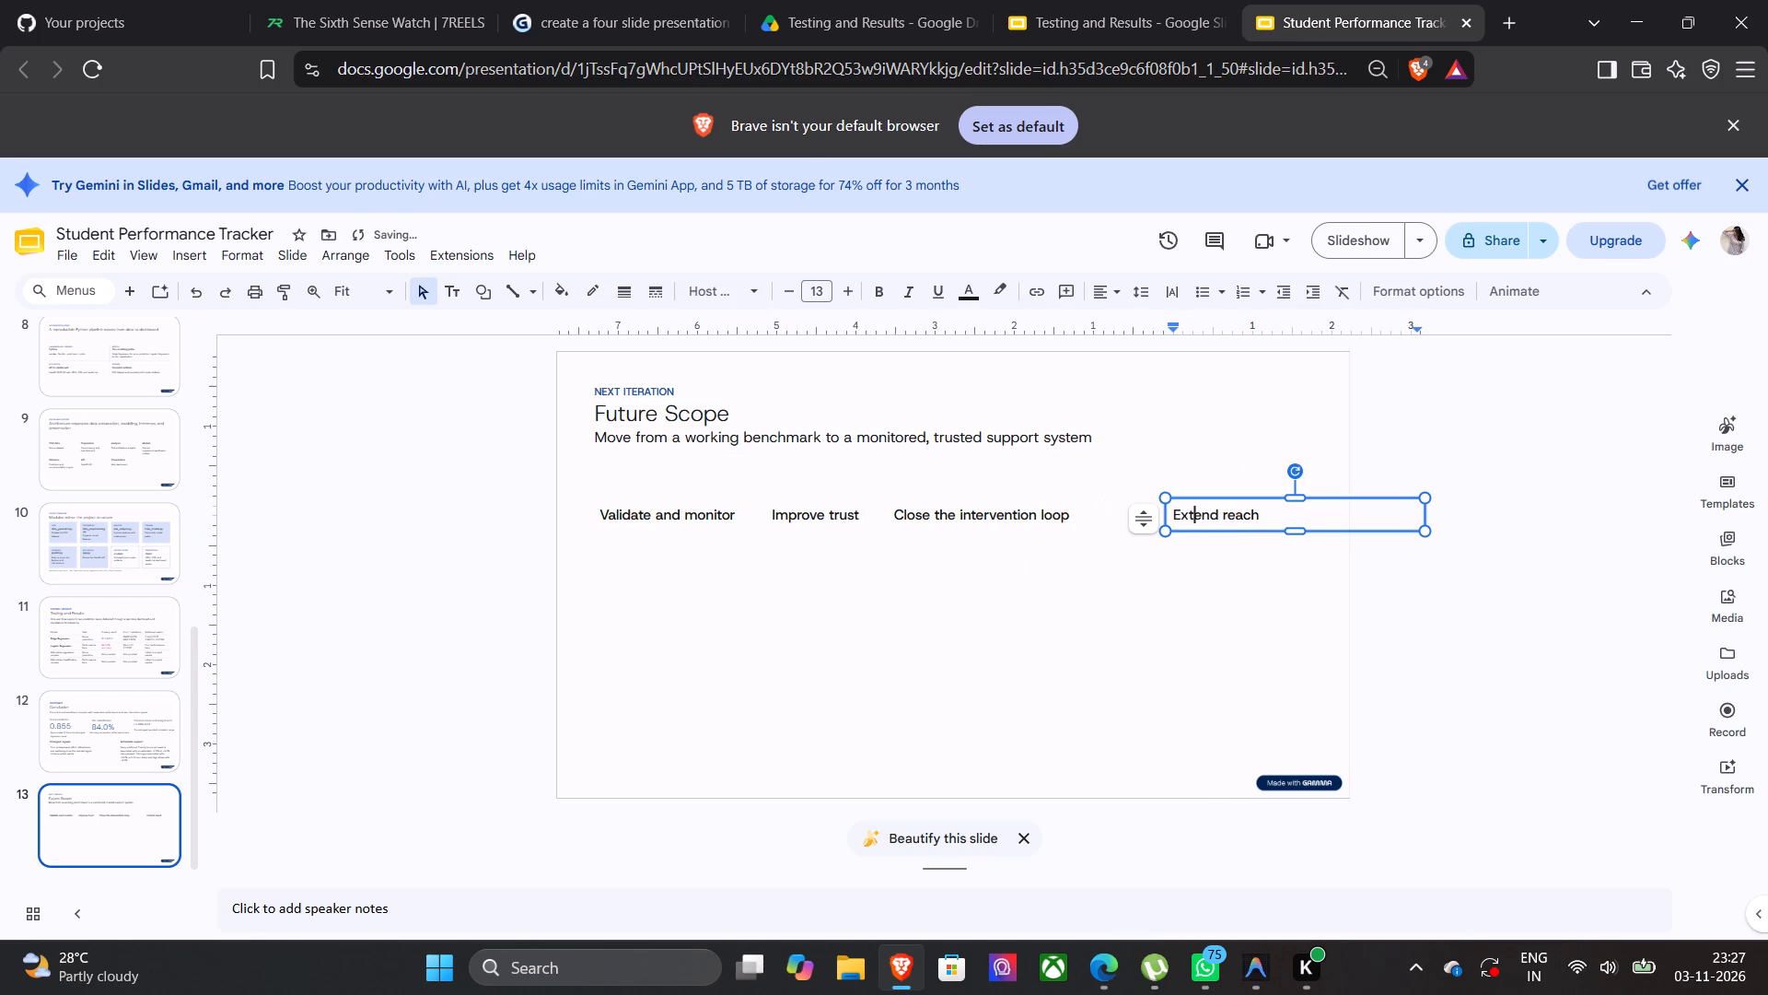
left_click_drag(1248, 529, 1257, 531)
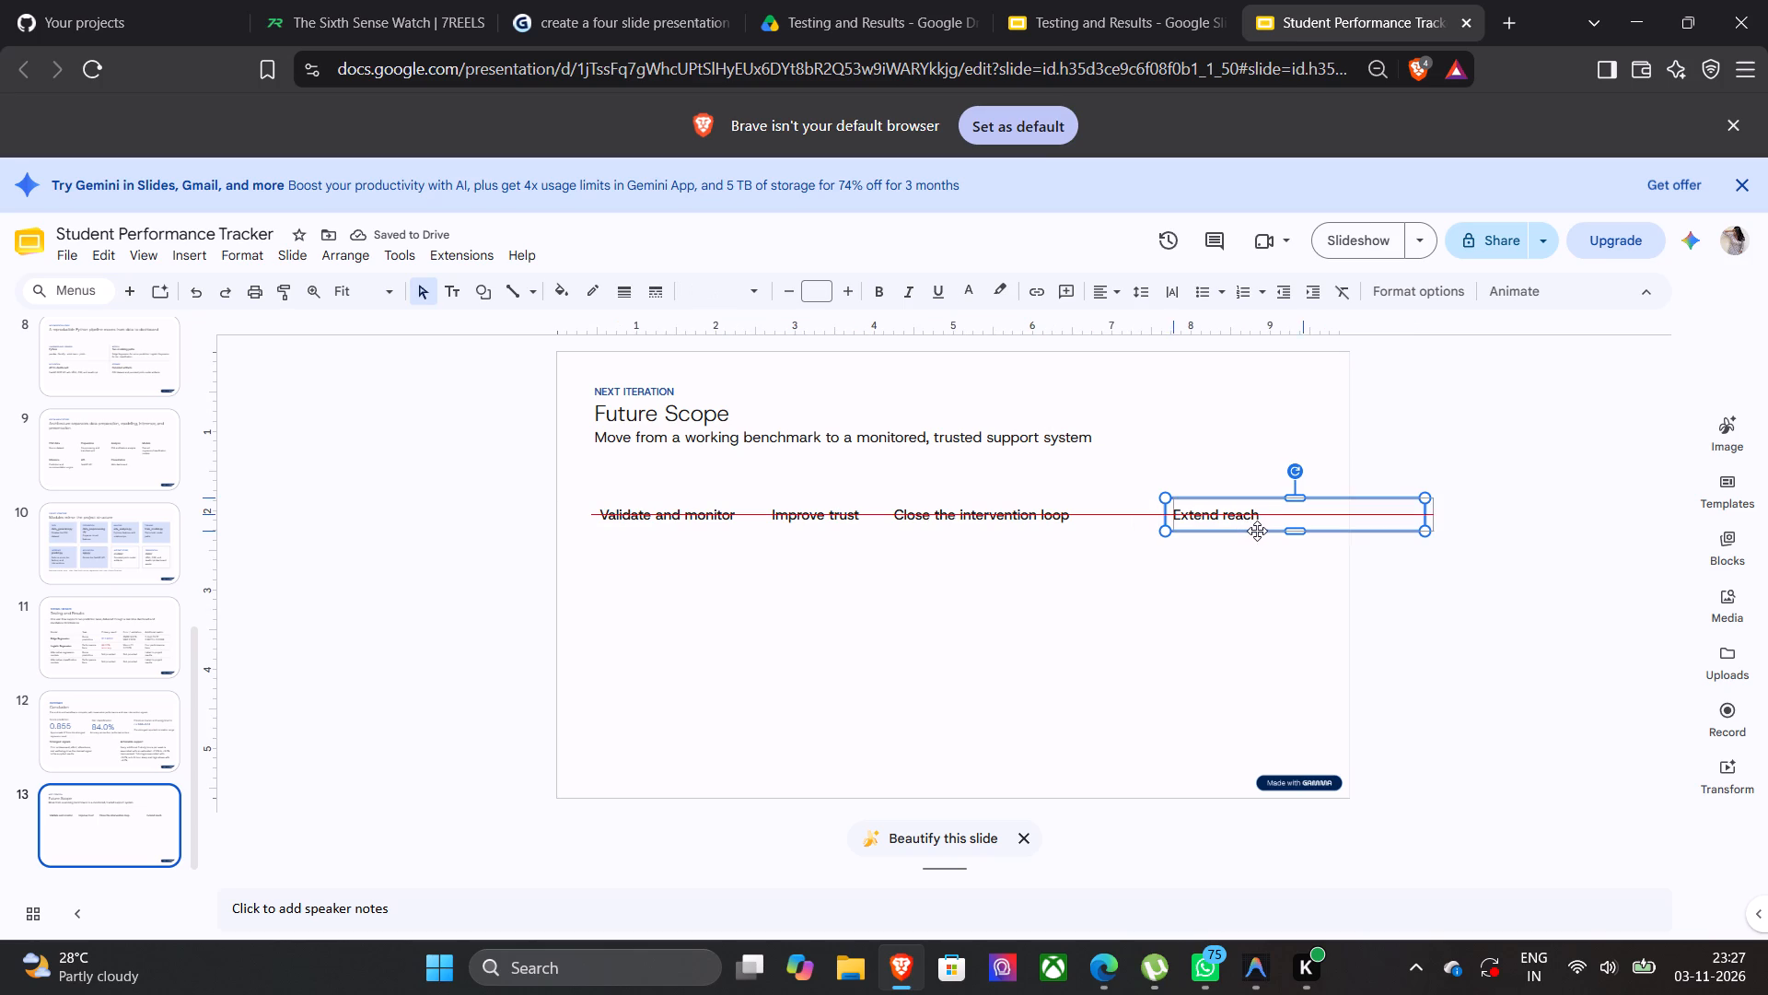
left_click_drag(1257, 531, 1265, 531)
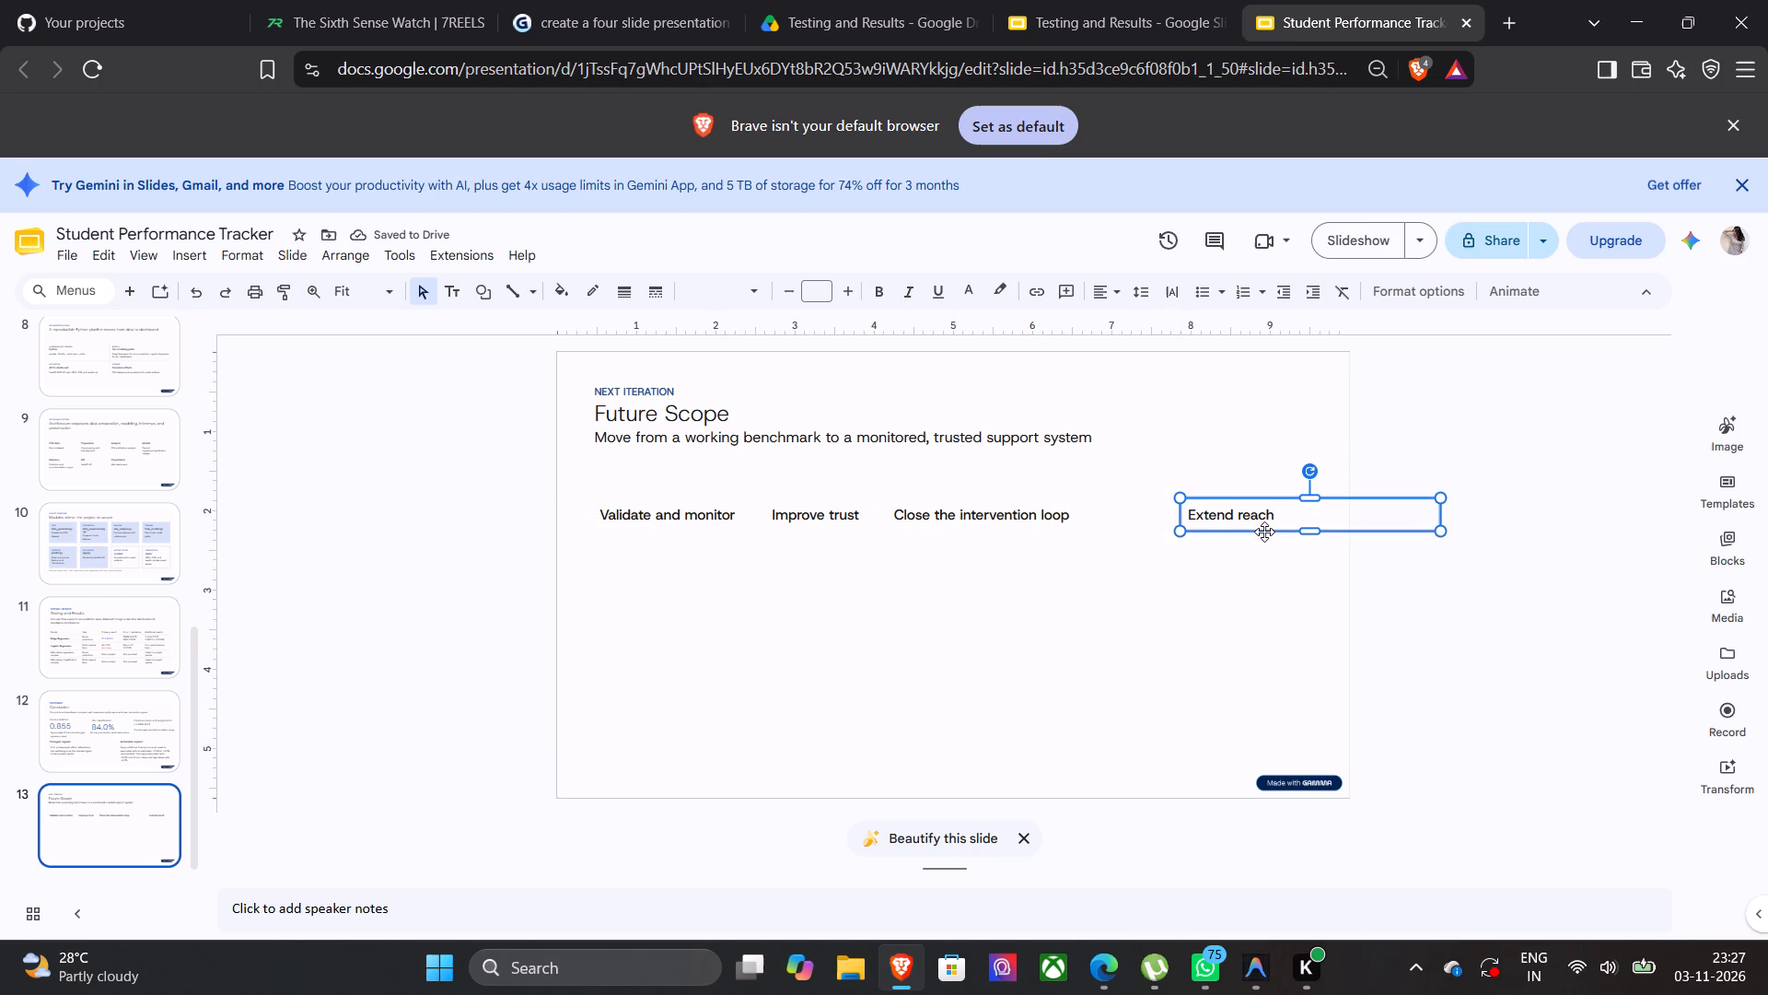
left_click_drag(1264, 532, 1286, 532)
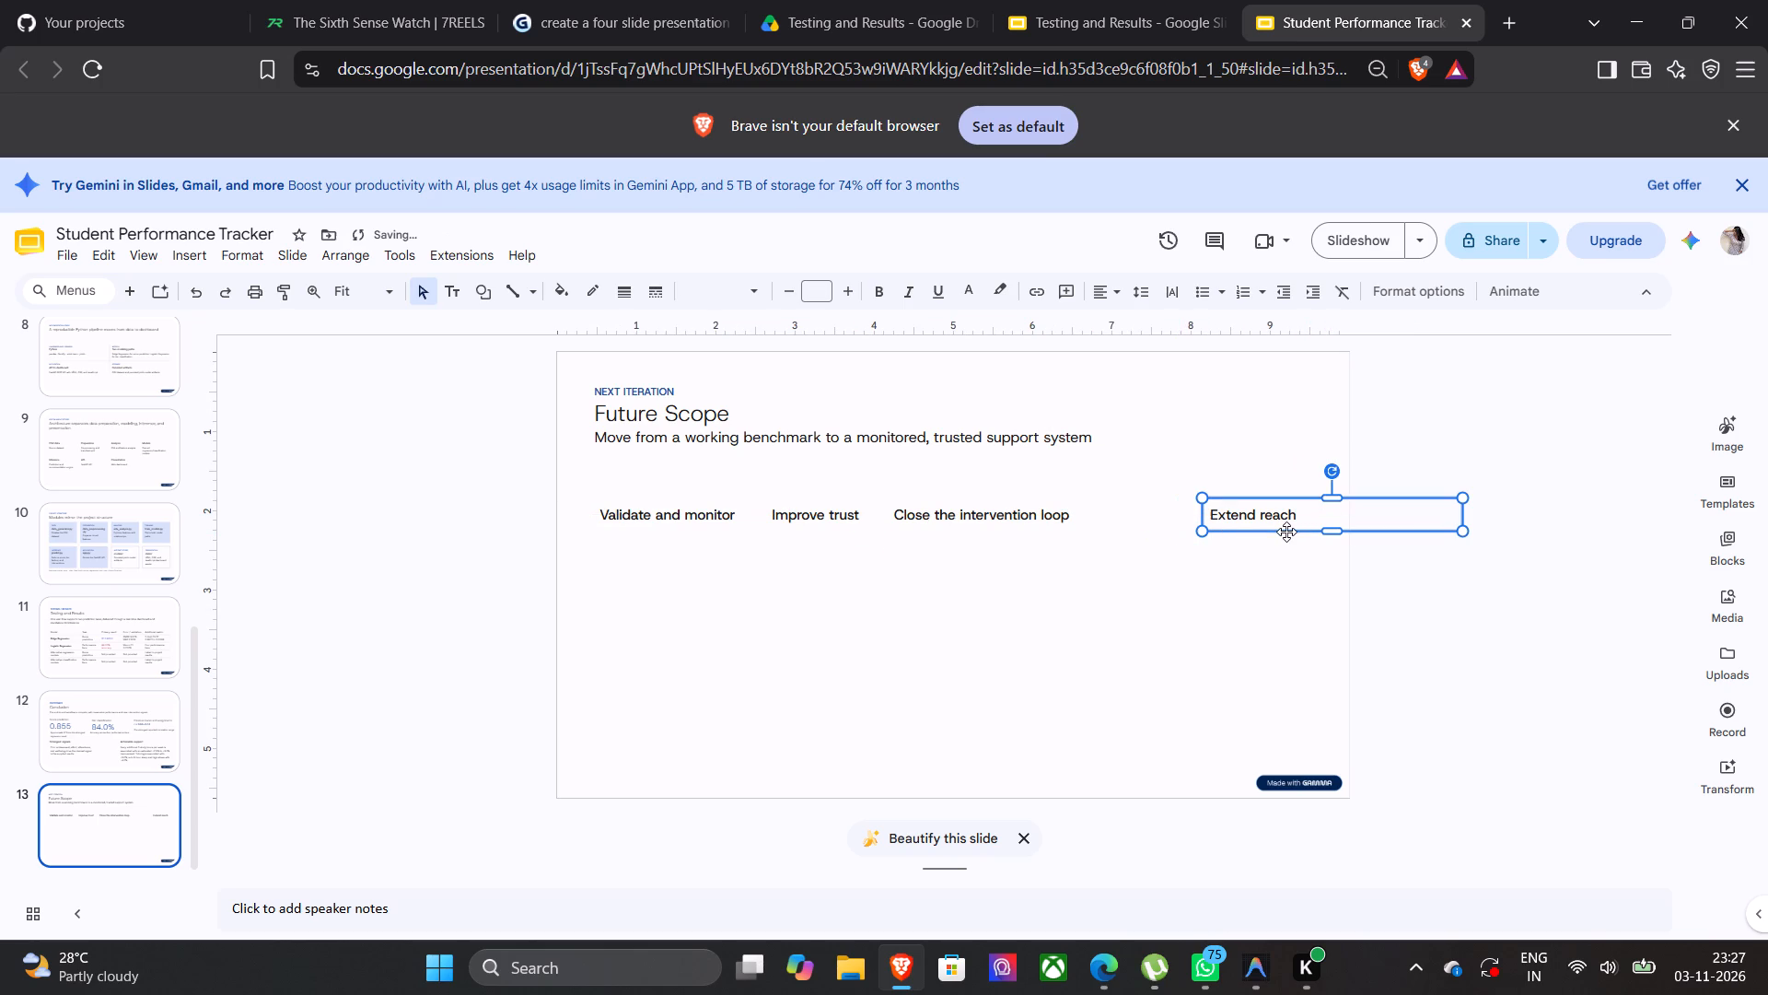
Shift the "Close the intervention loop" heading along the row toward "Extend reach", keeping it level with the other headings.
left_click_drag(1019, 516, 1061, 519)
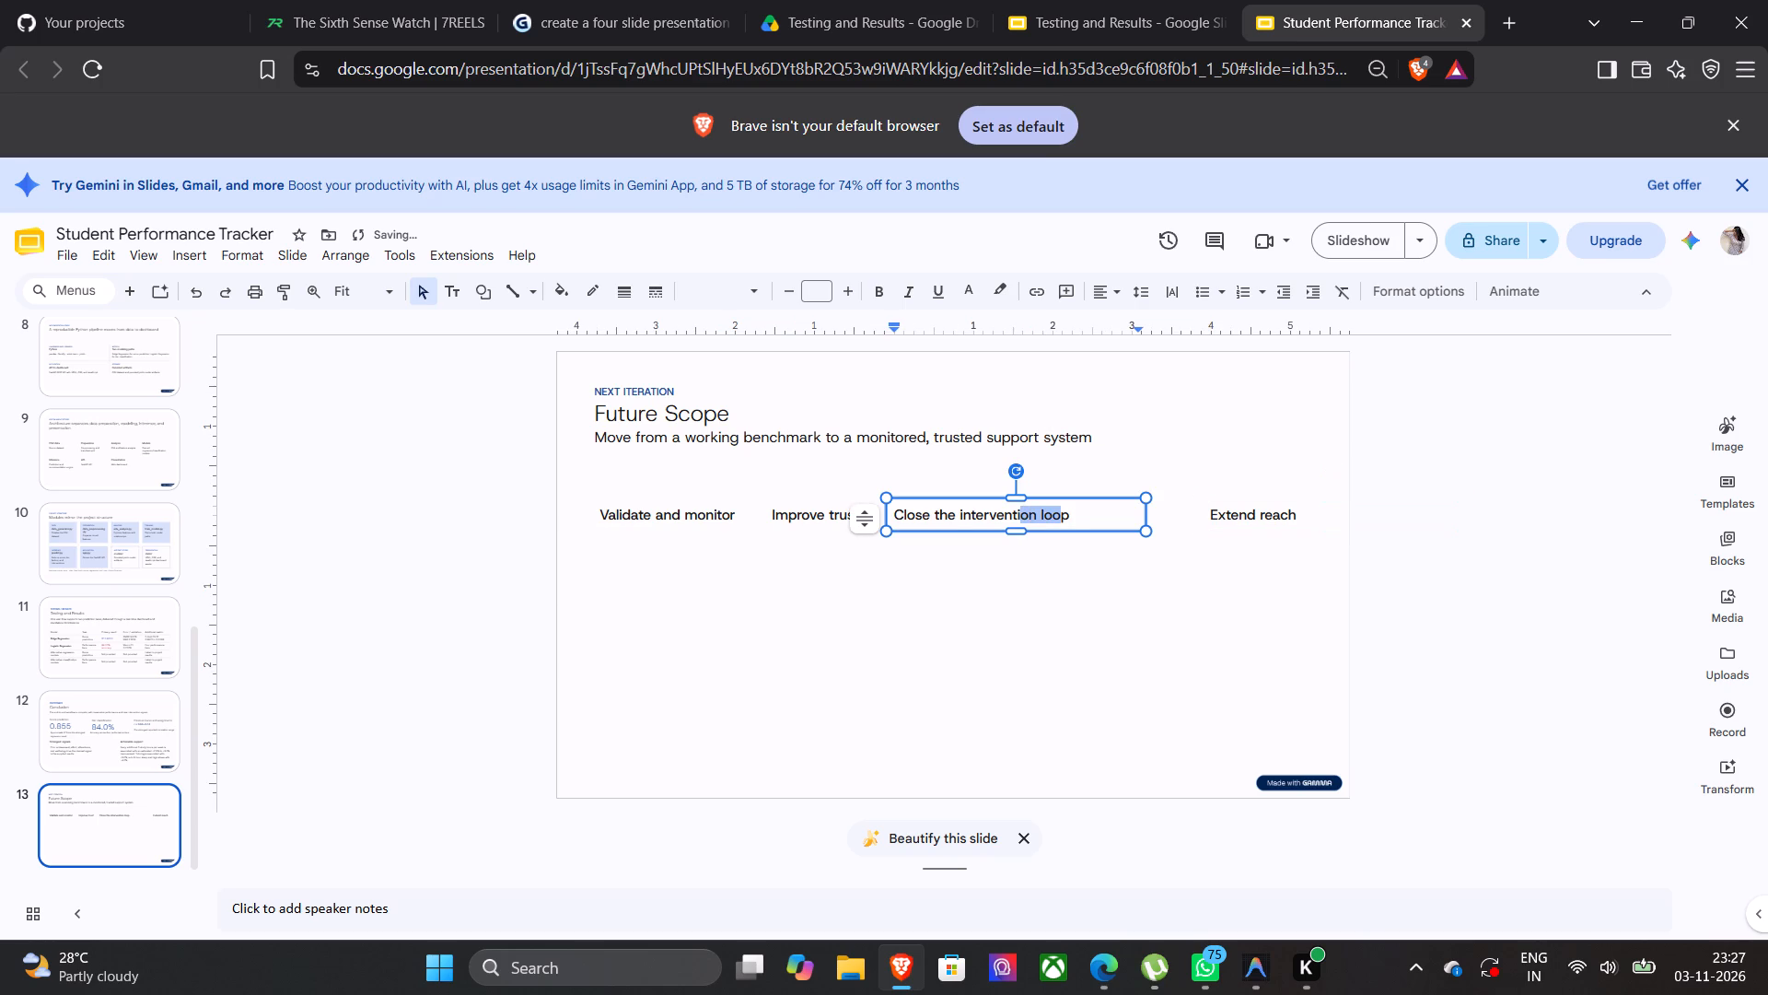
left_click_drag(1061, 519, 1064, 525)
left_click_drag(1077, 533, 1137, 533)
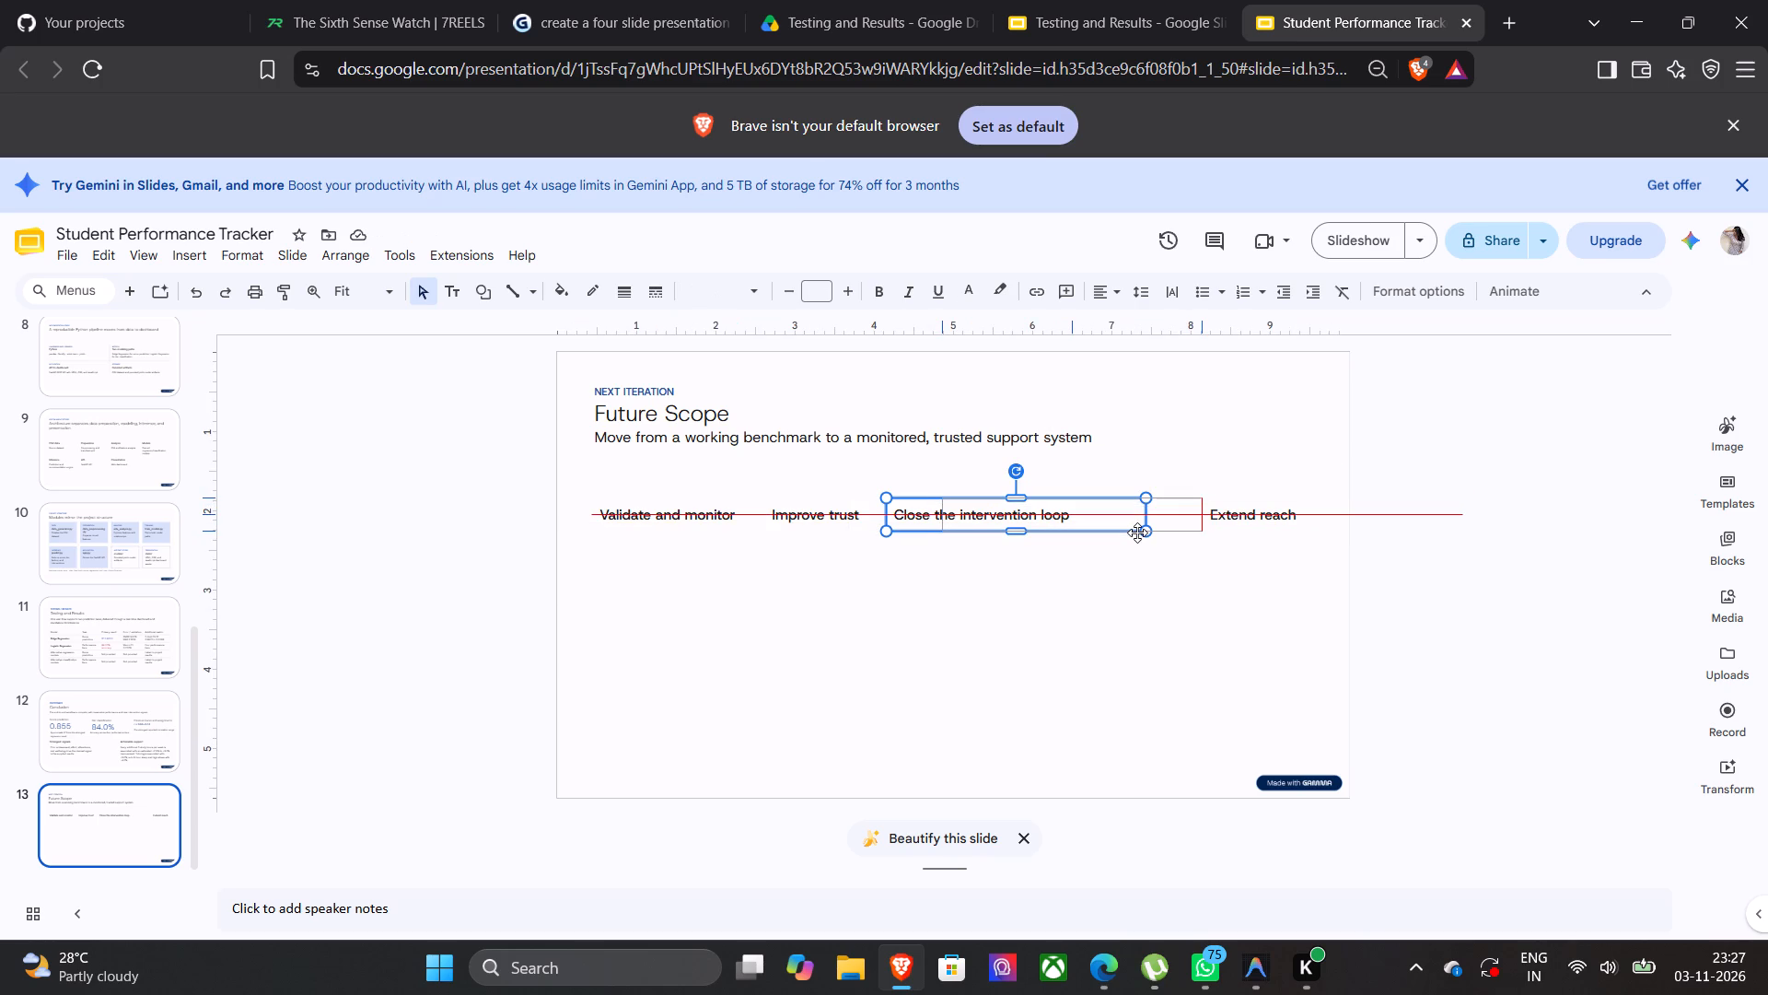
left_click_drag(1137, 533, 1138, 533)
left_click_drag(1108, 654, 848, 525)
left_click(925, 693)
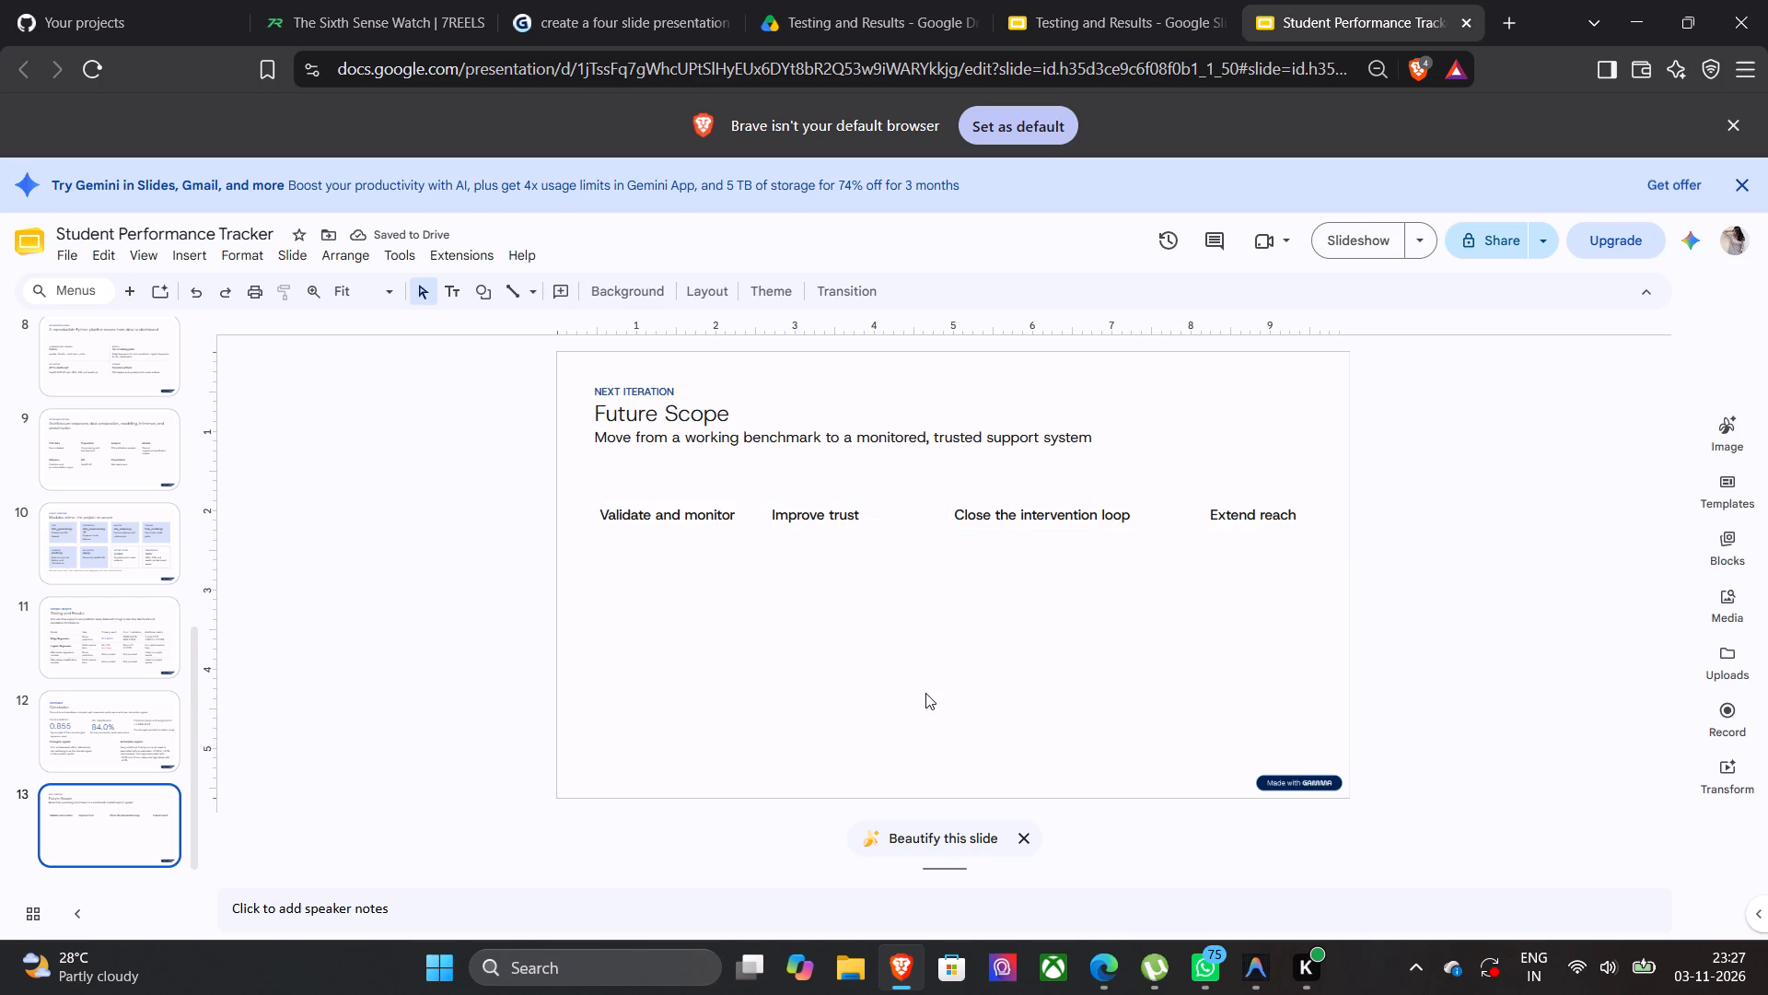
Shift the "Improve trust" heading slightly toward "Close the intervention loop" to even out the gaps in the row.
left_click(855, 510)
left_click_drag(869, 526, 887, 530)
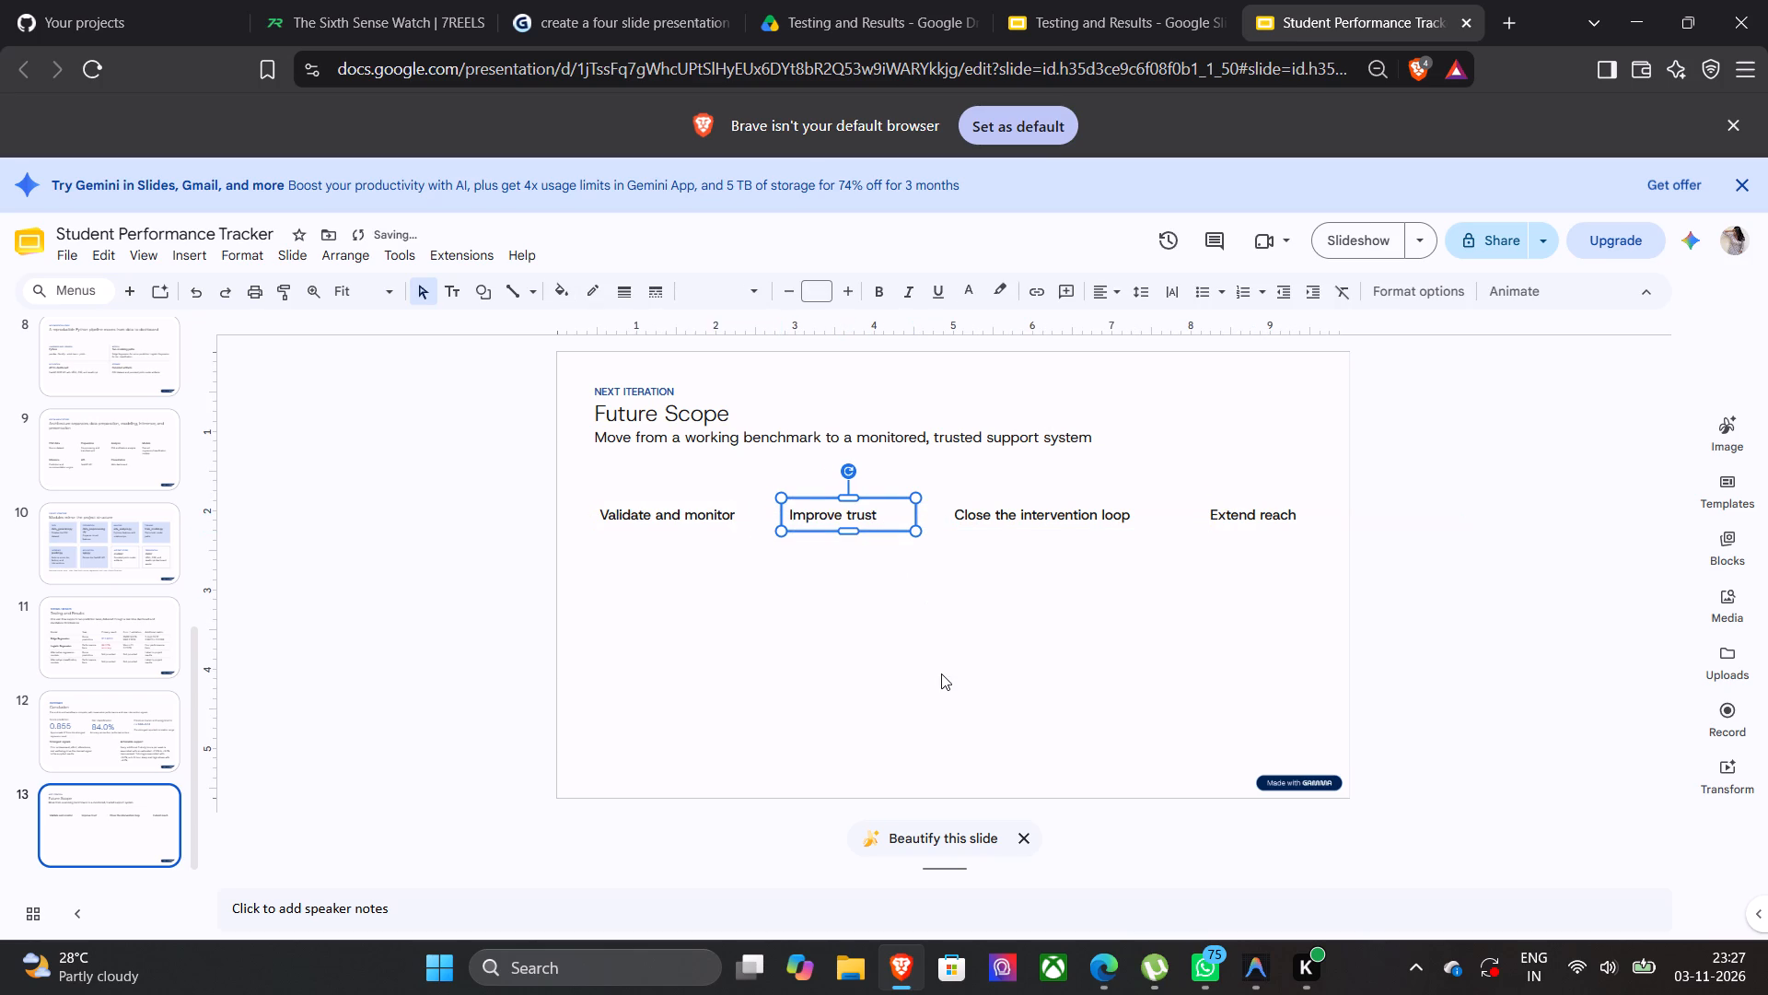
left_click(941, 673)
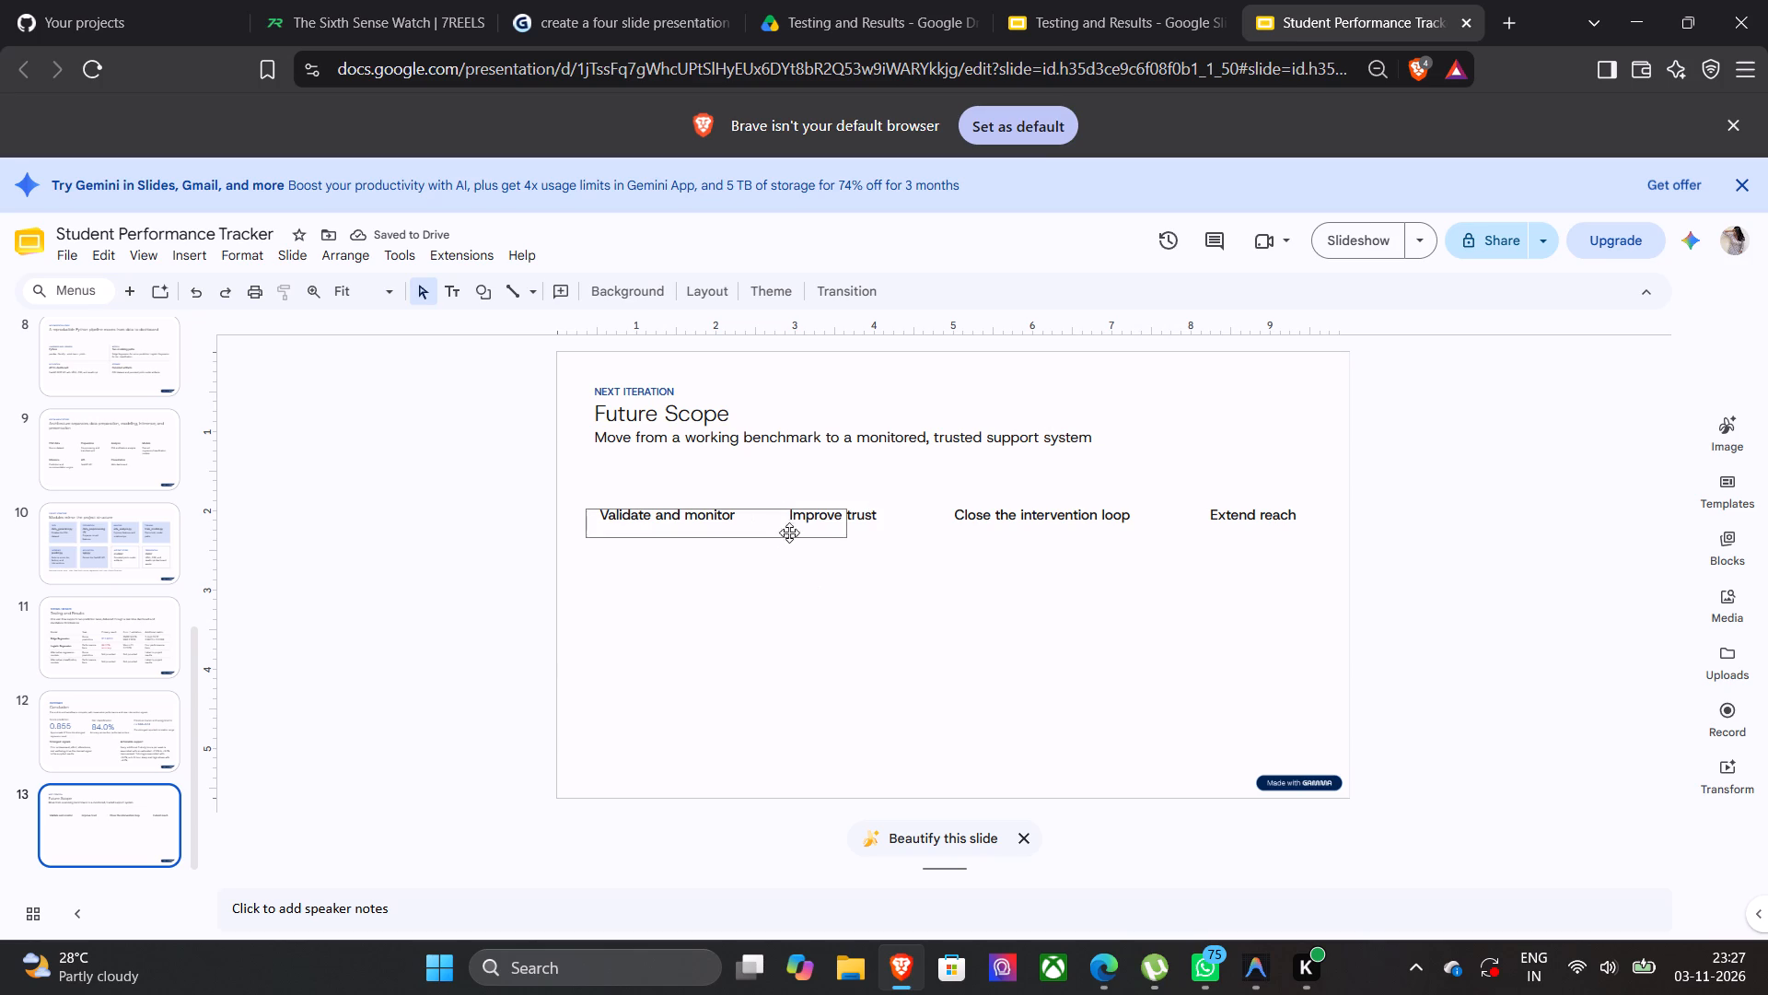
left_click(884, 510)
left_click_drag(884, 510, 892, 510)
left_click(949, 665)
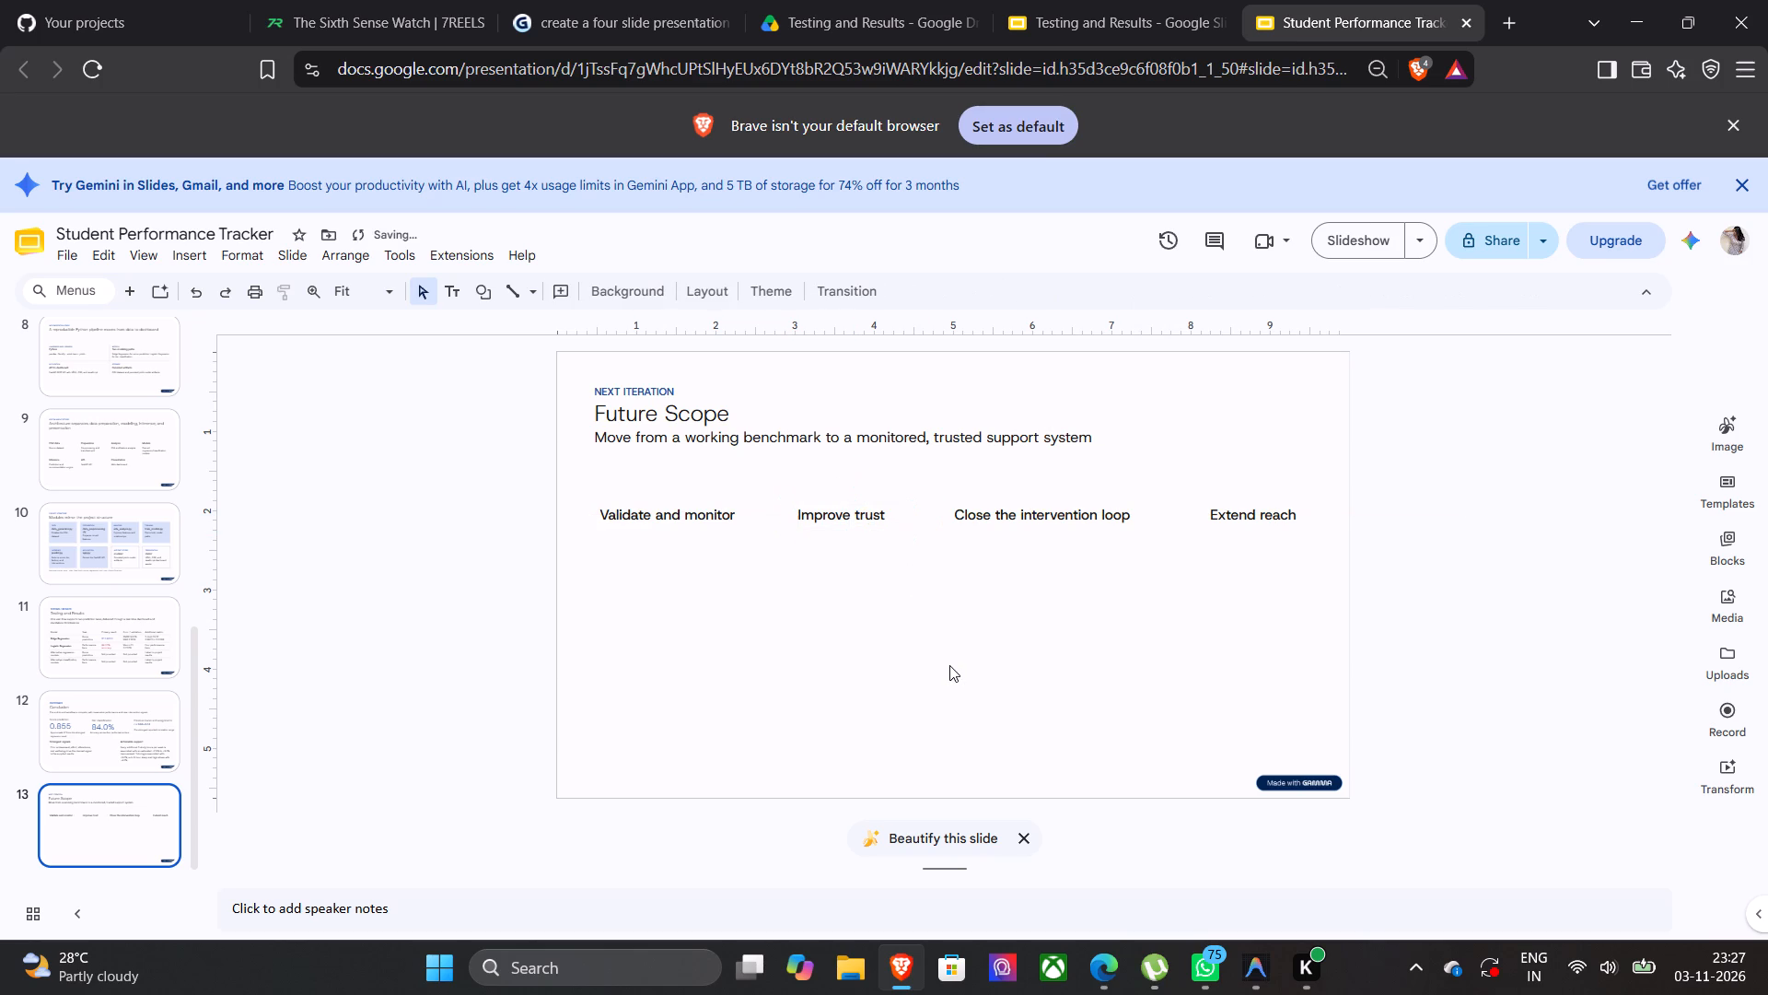
Nudge the "Close the intervention loop" heading slightly closer to "Extend reach" on the same row.
left_click(1094, 524)
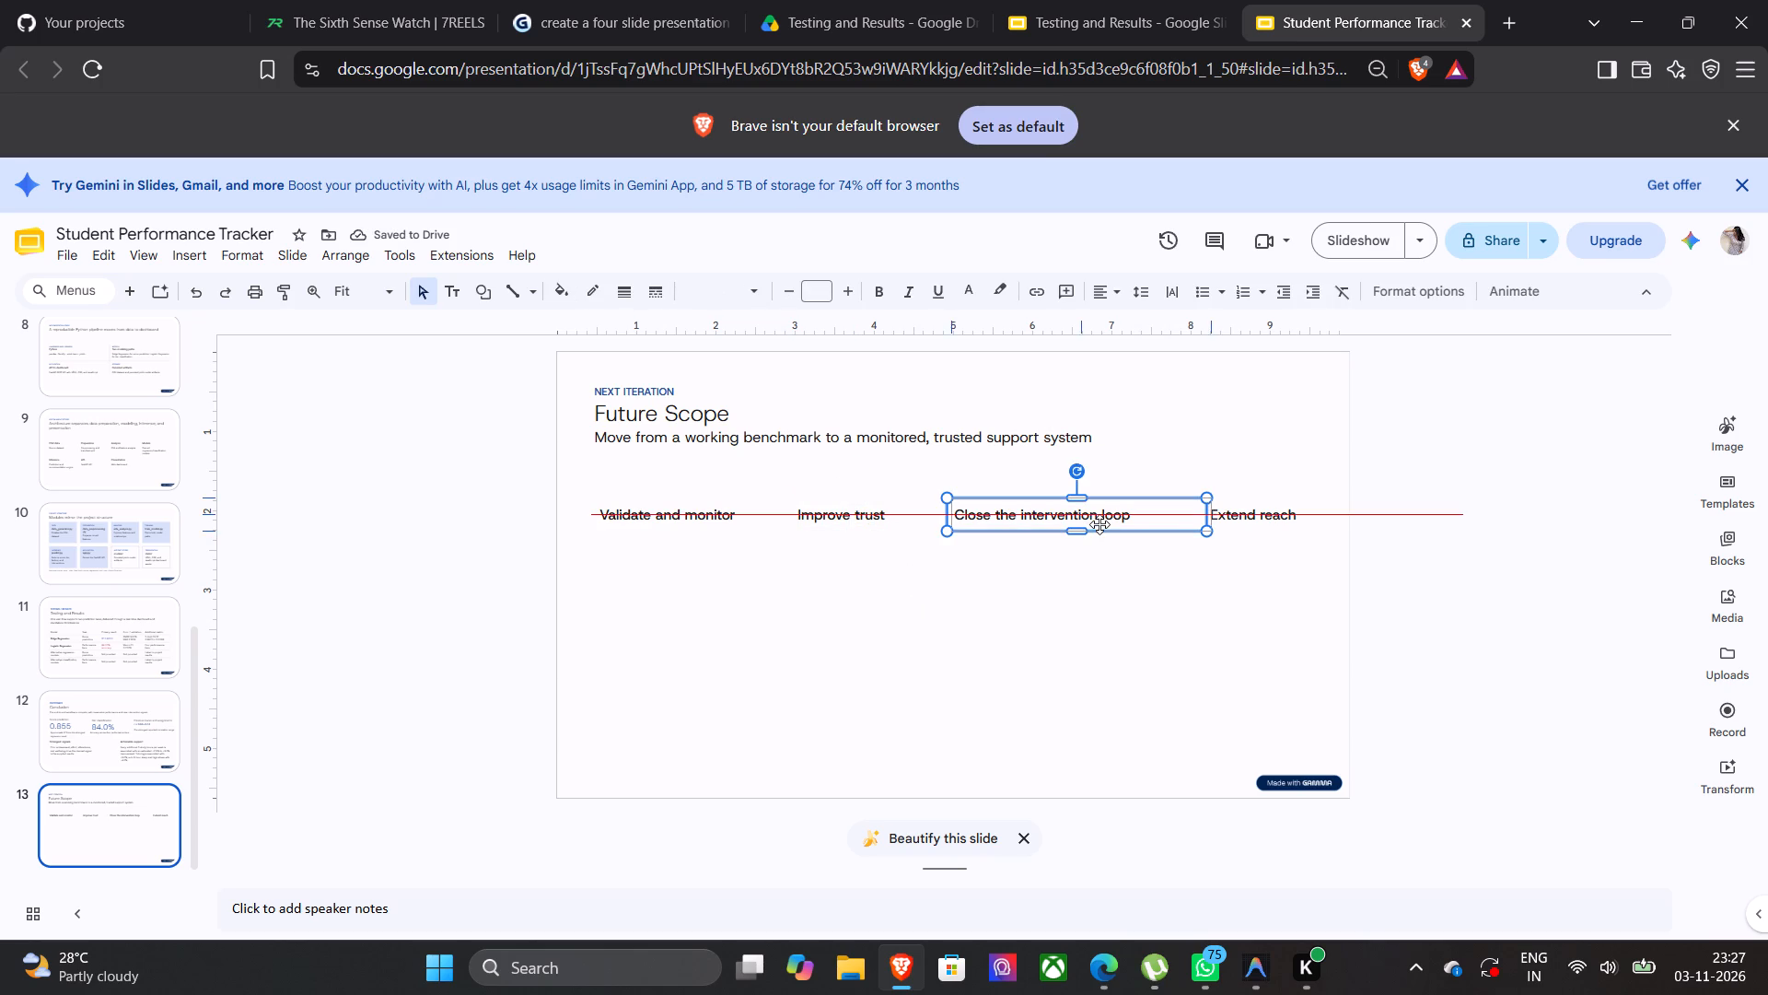
left_click(1114, 671)
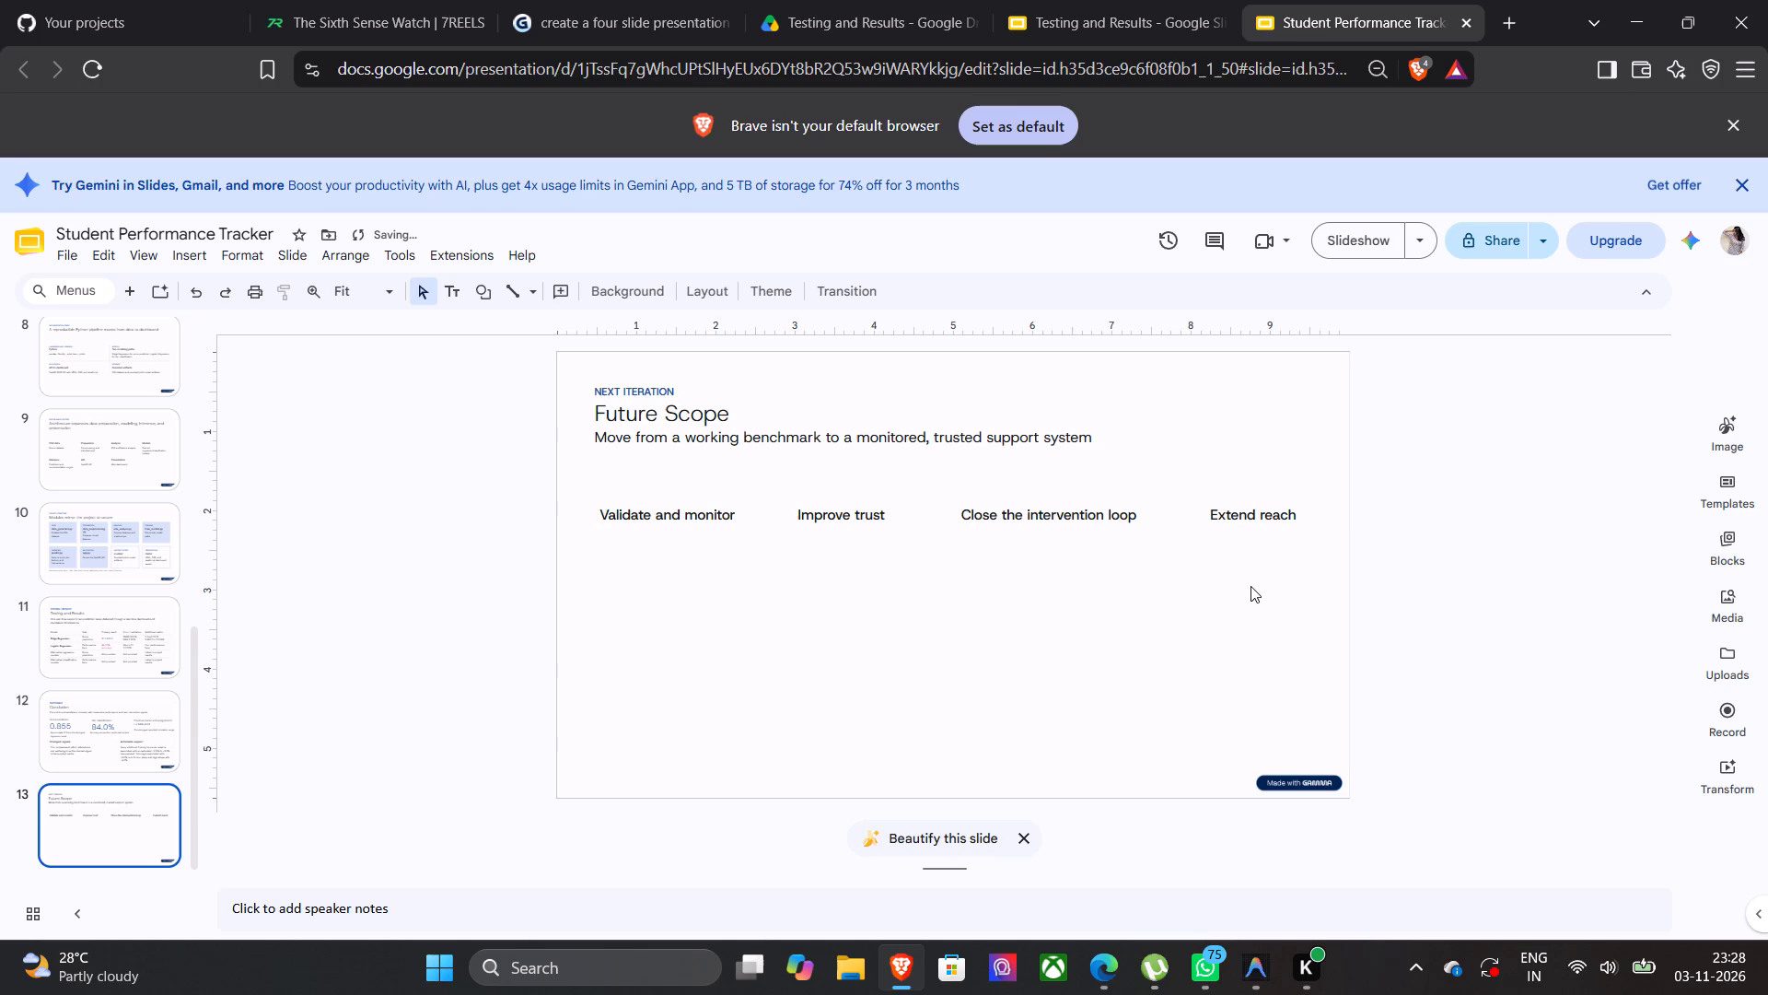
left_click(1113, 527)
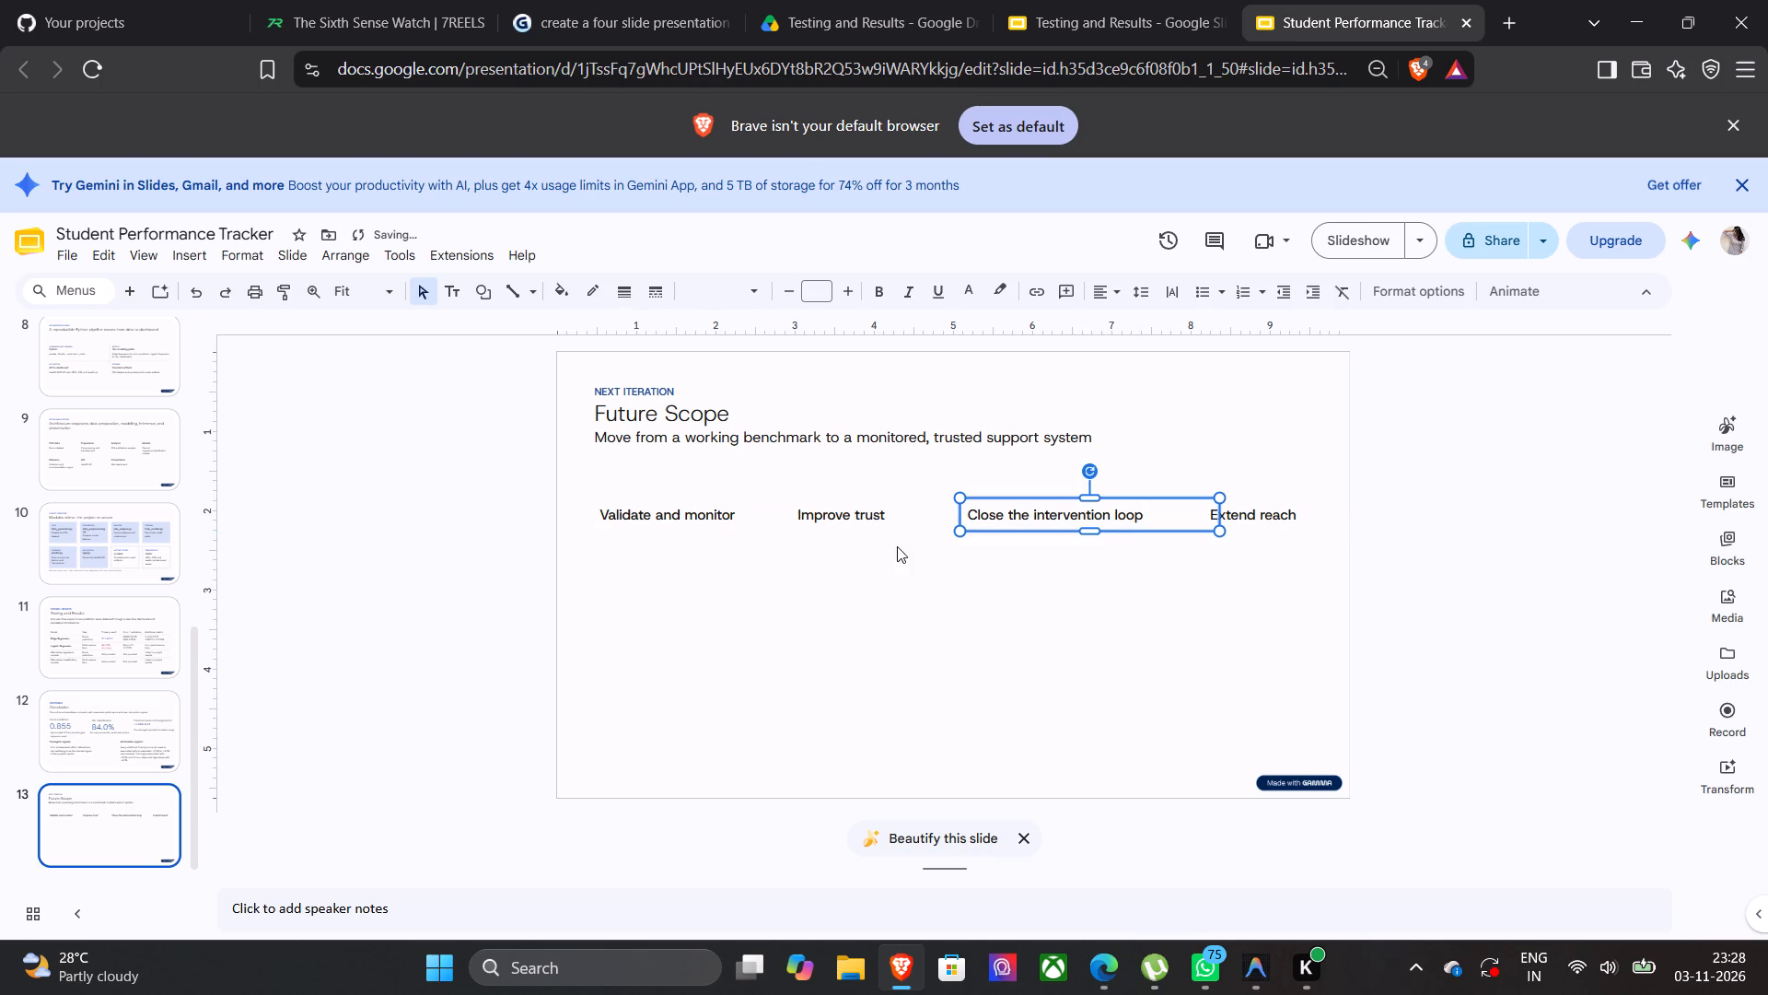
Nudge the "Improve trust" heading slightly toward "Close the intervention loop" on the same row.
left_click_drag(859, 529, 873, 531)
left_click(1138, 651)
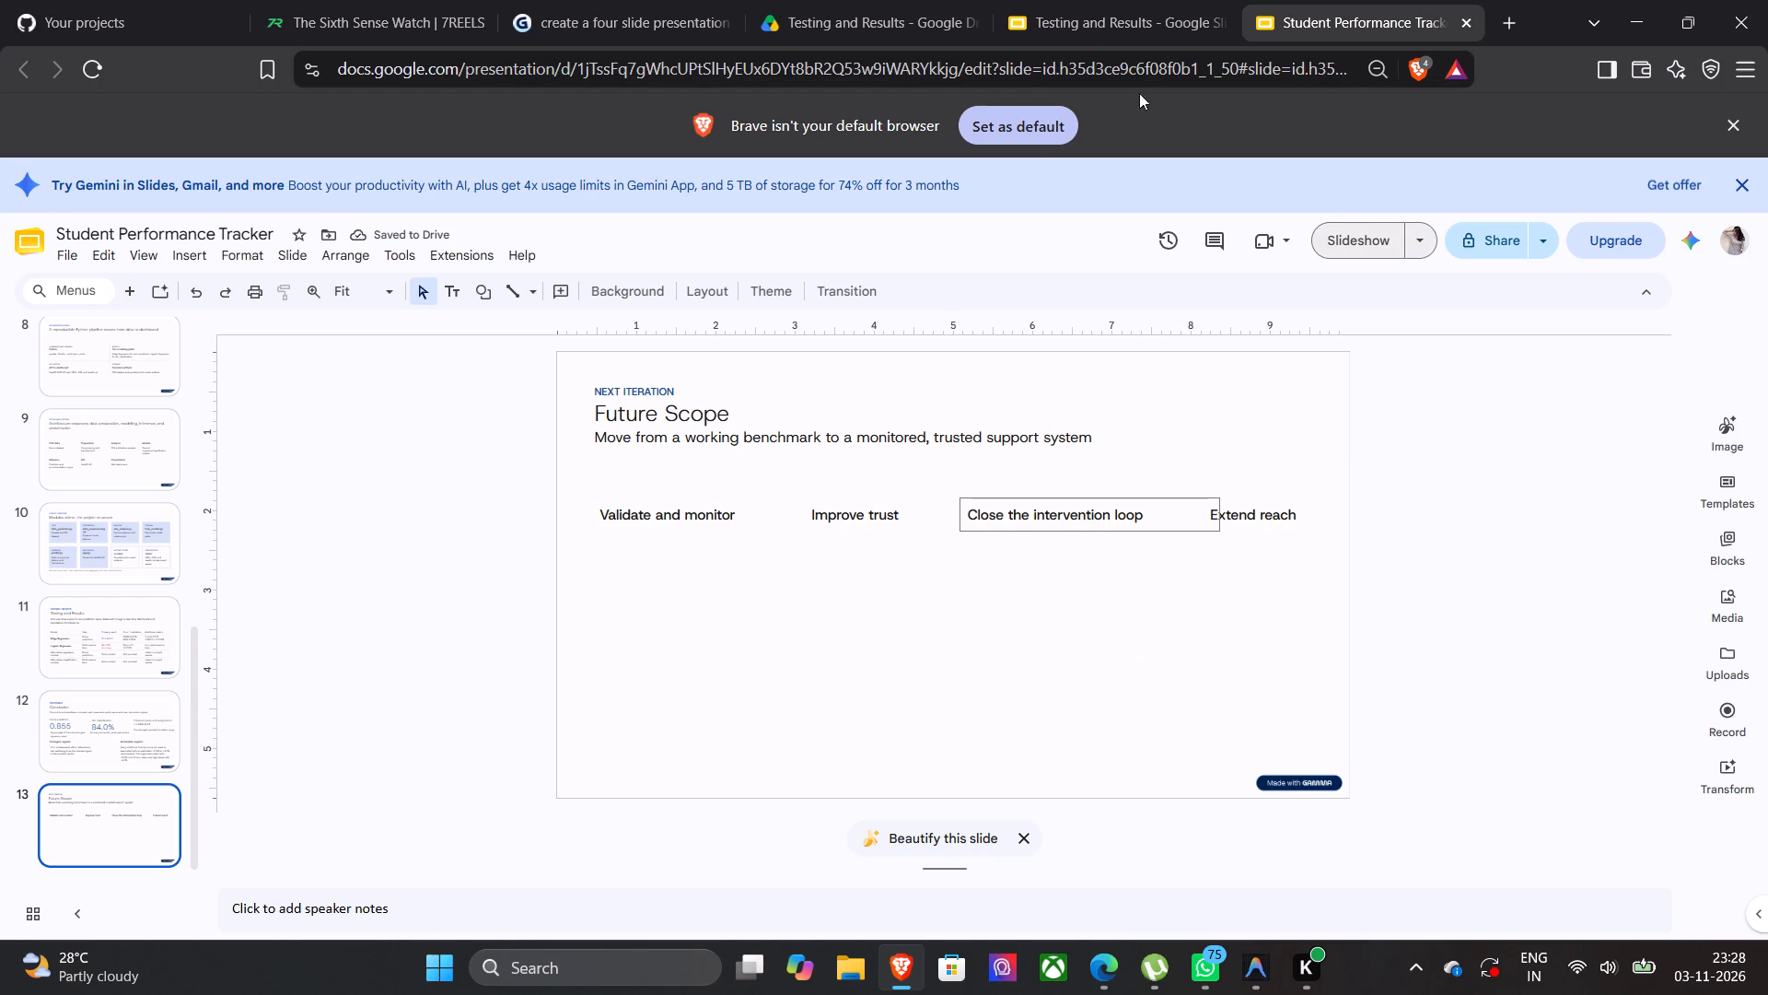
Copy the "Validate and monitor" description from the Testing and Results deck's Future Scope slide and place it beneath that heading in the tracker deck.
left_click(1092, 1)
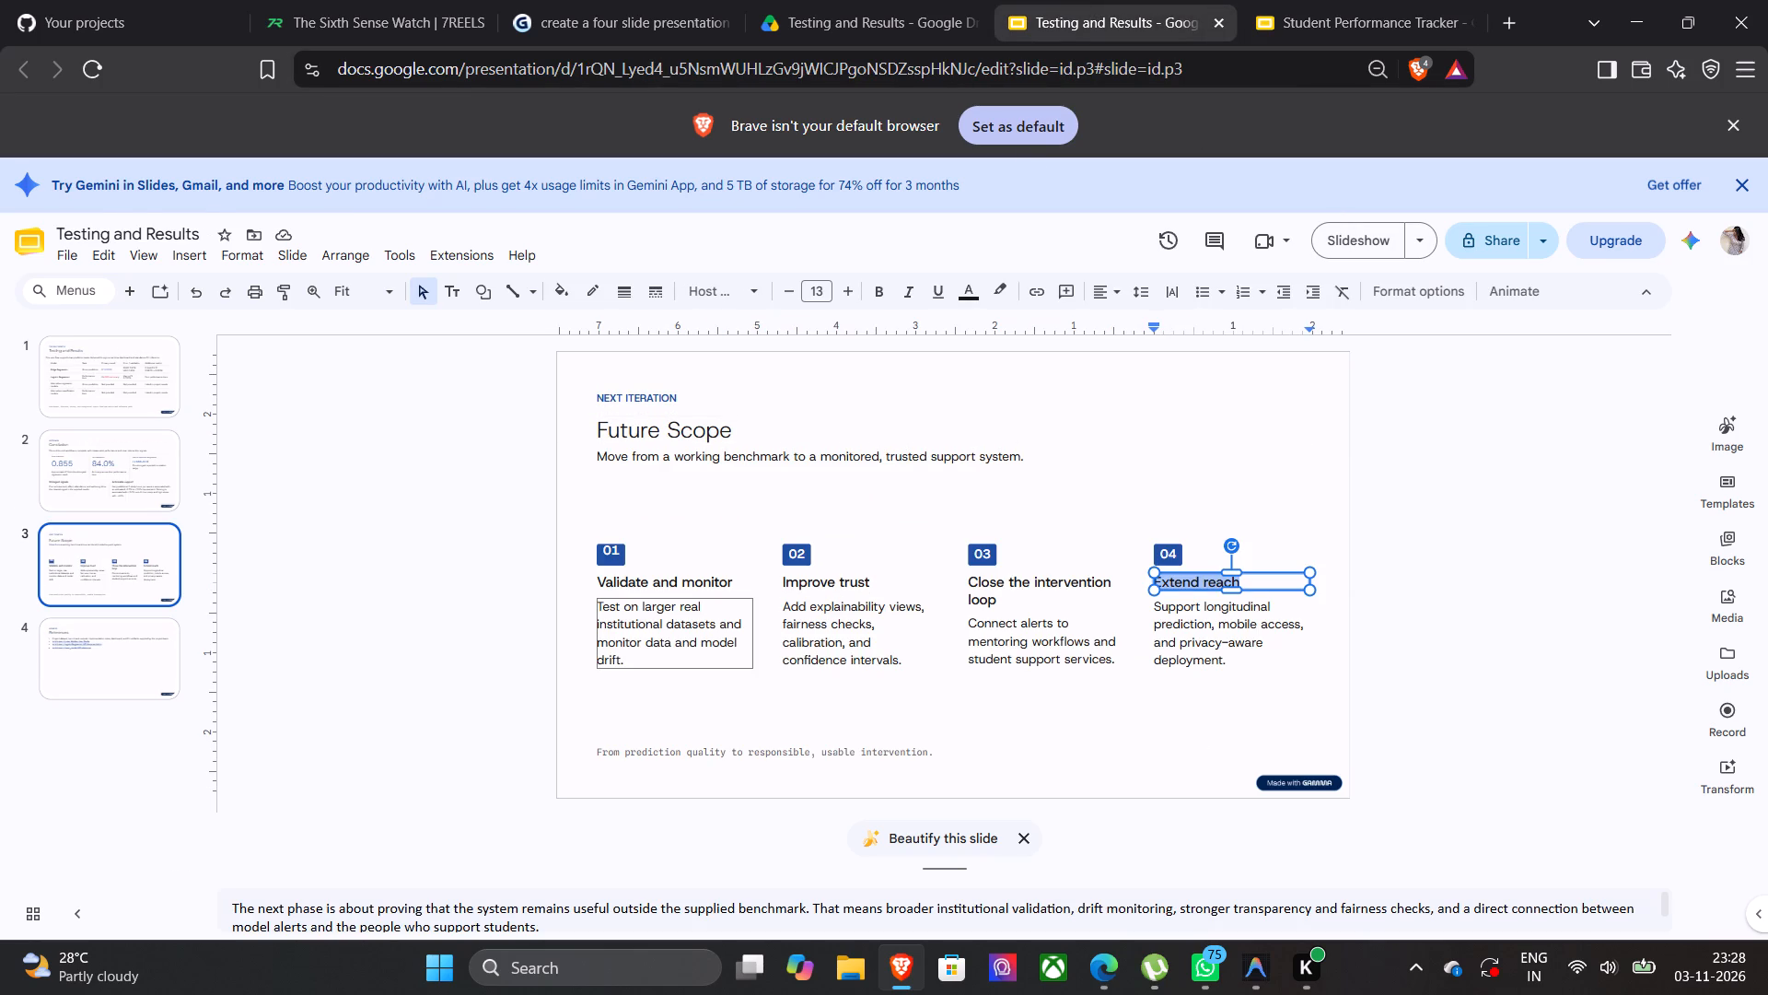
left_click(639, 653)
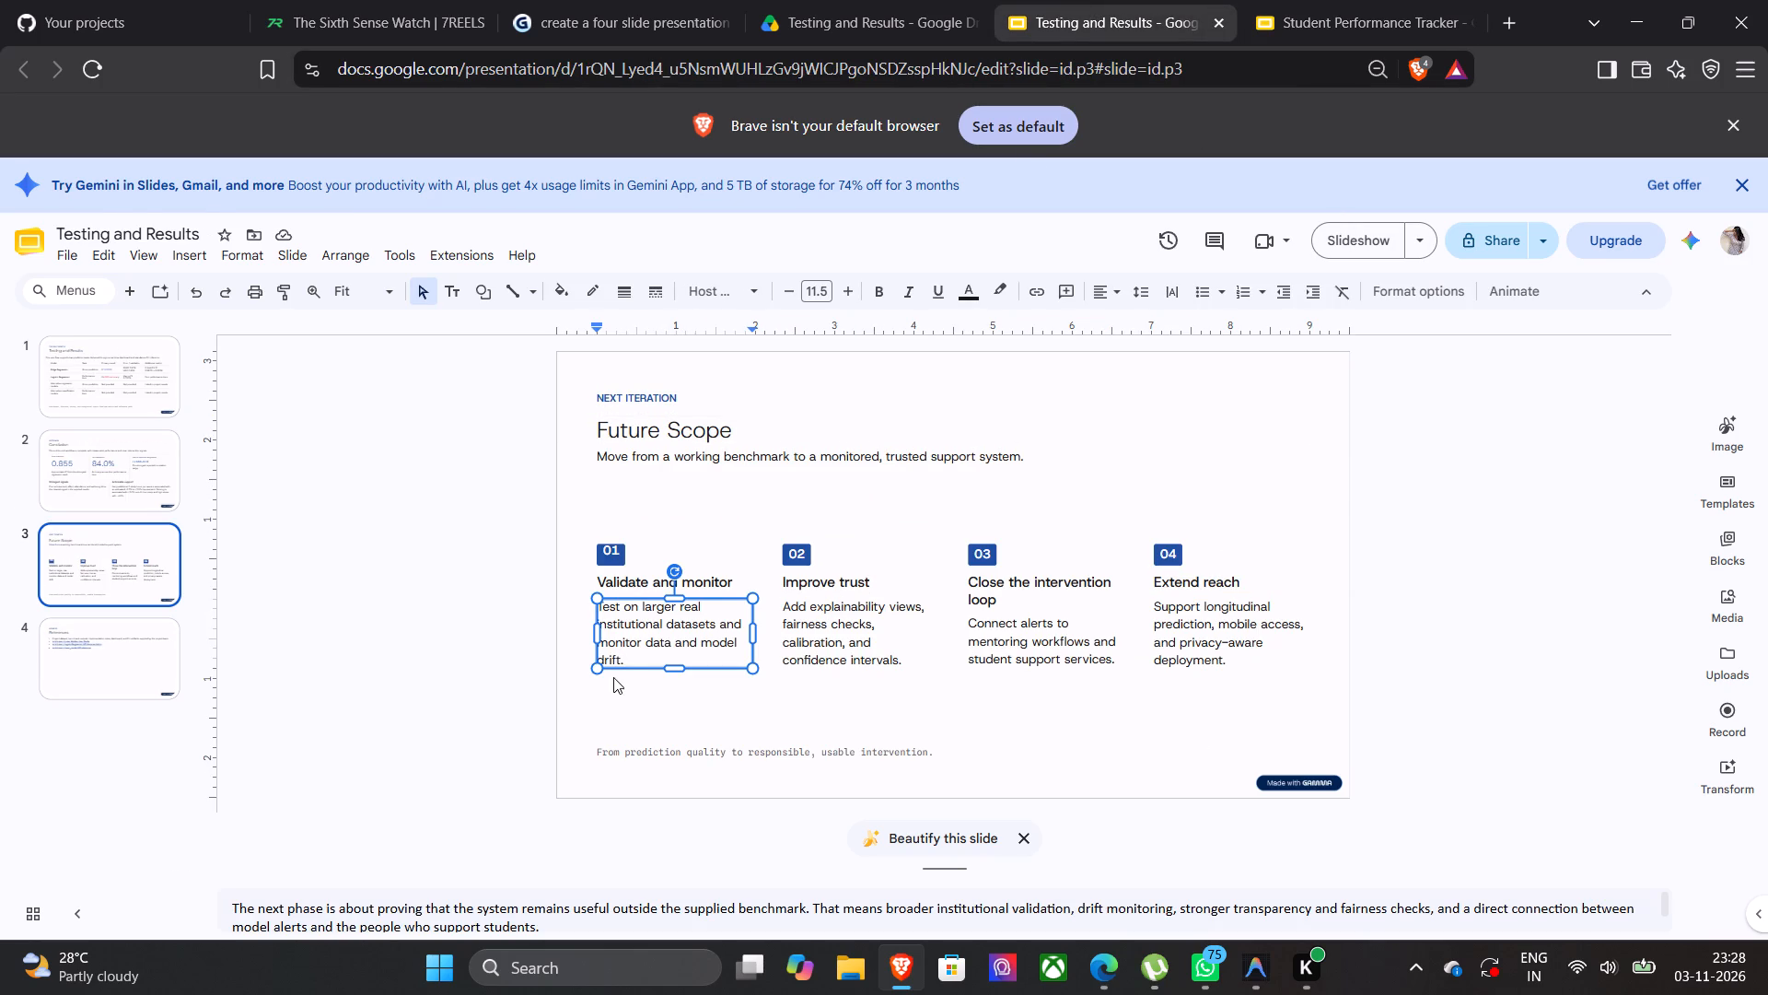
left_click_drag(624, 652, 567, 591)
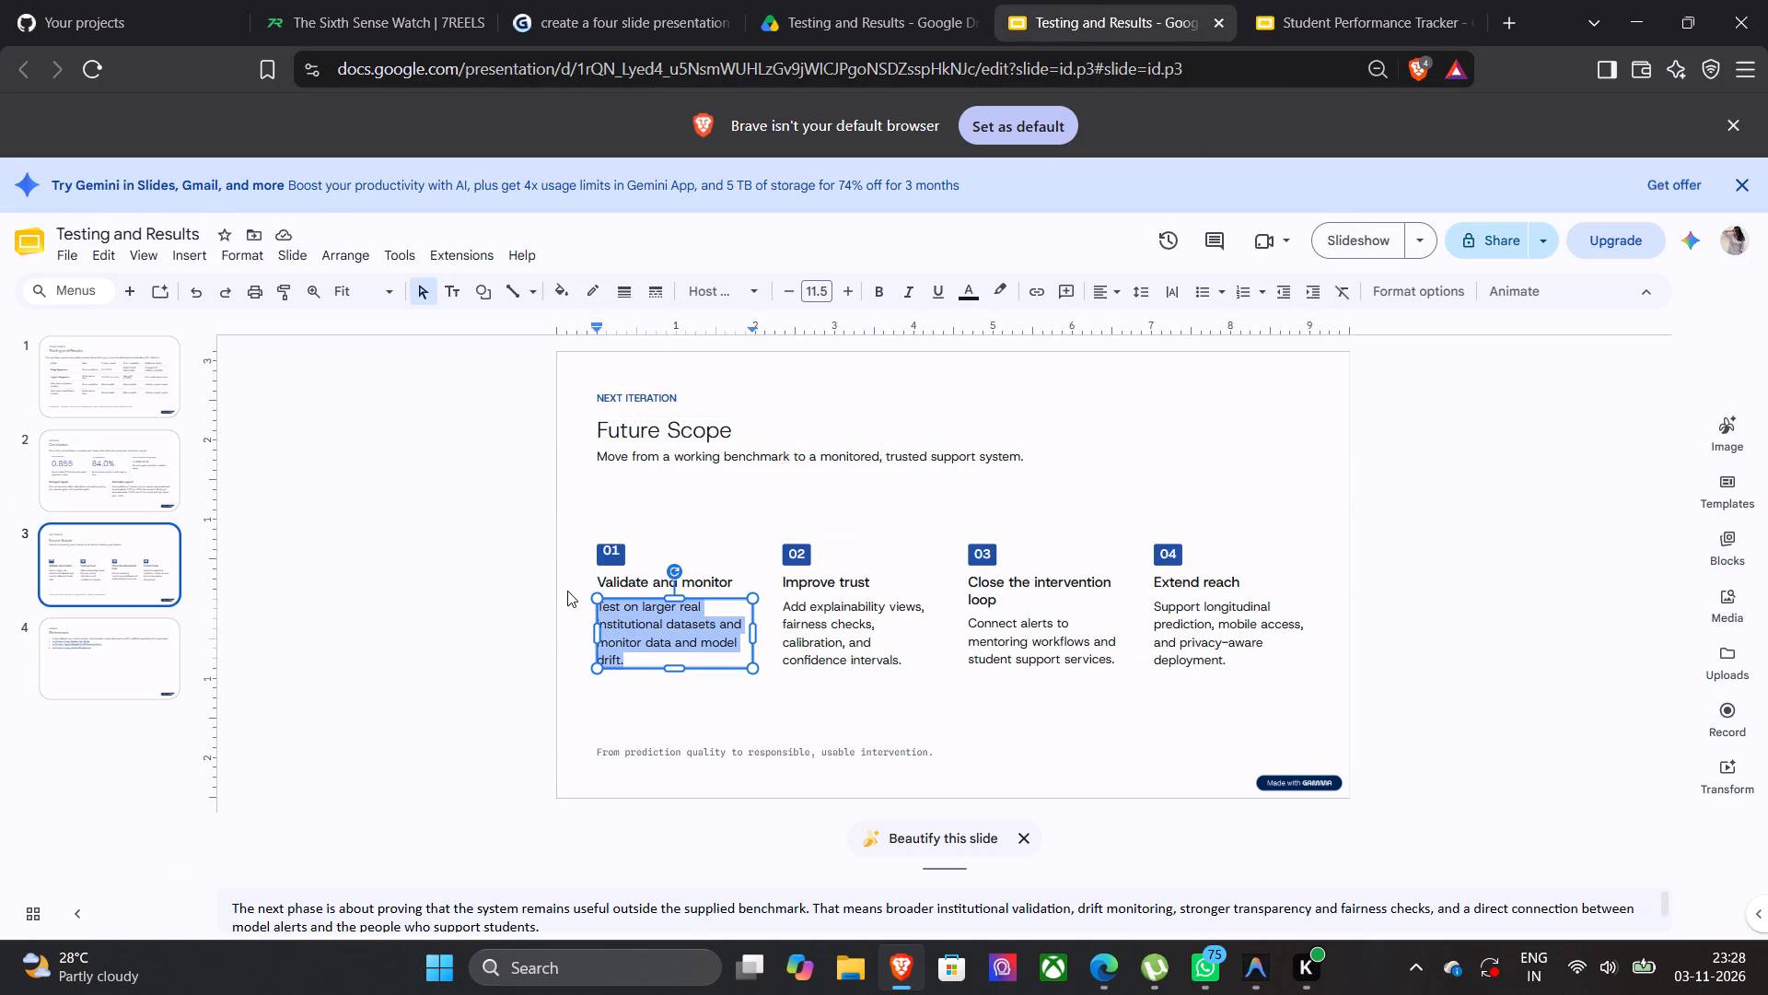
key("ctrl+c")
left_click(1288, 0)
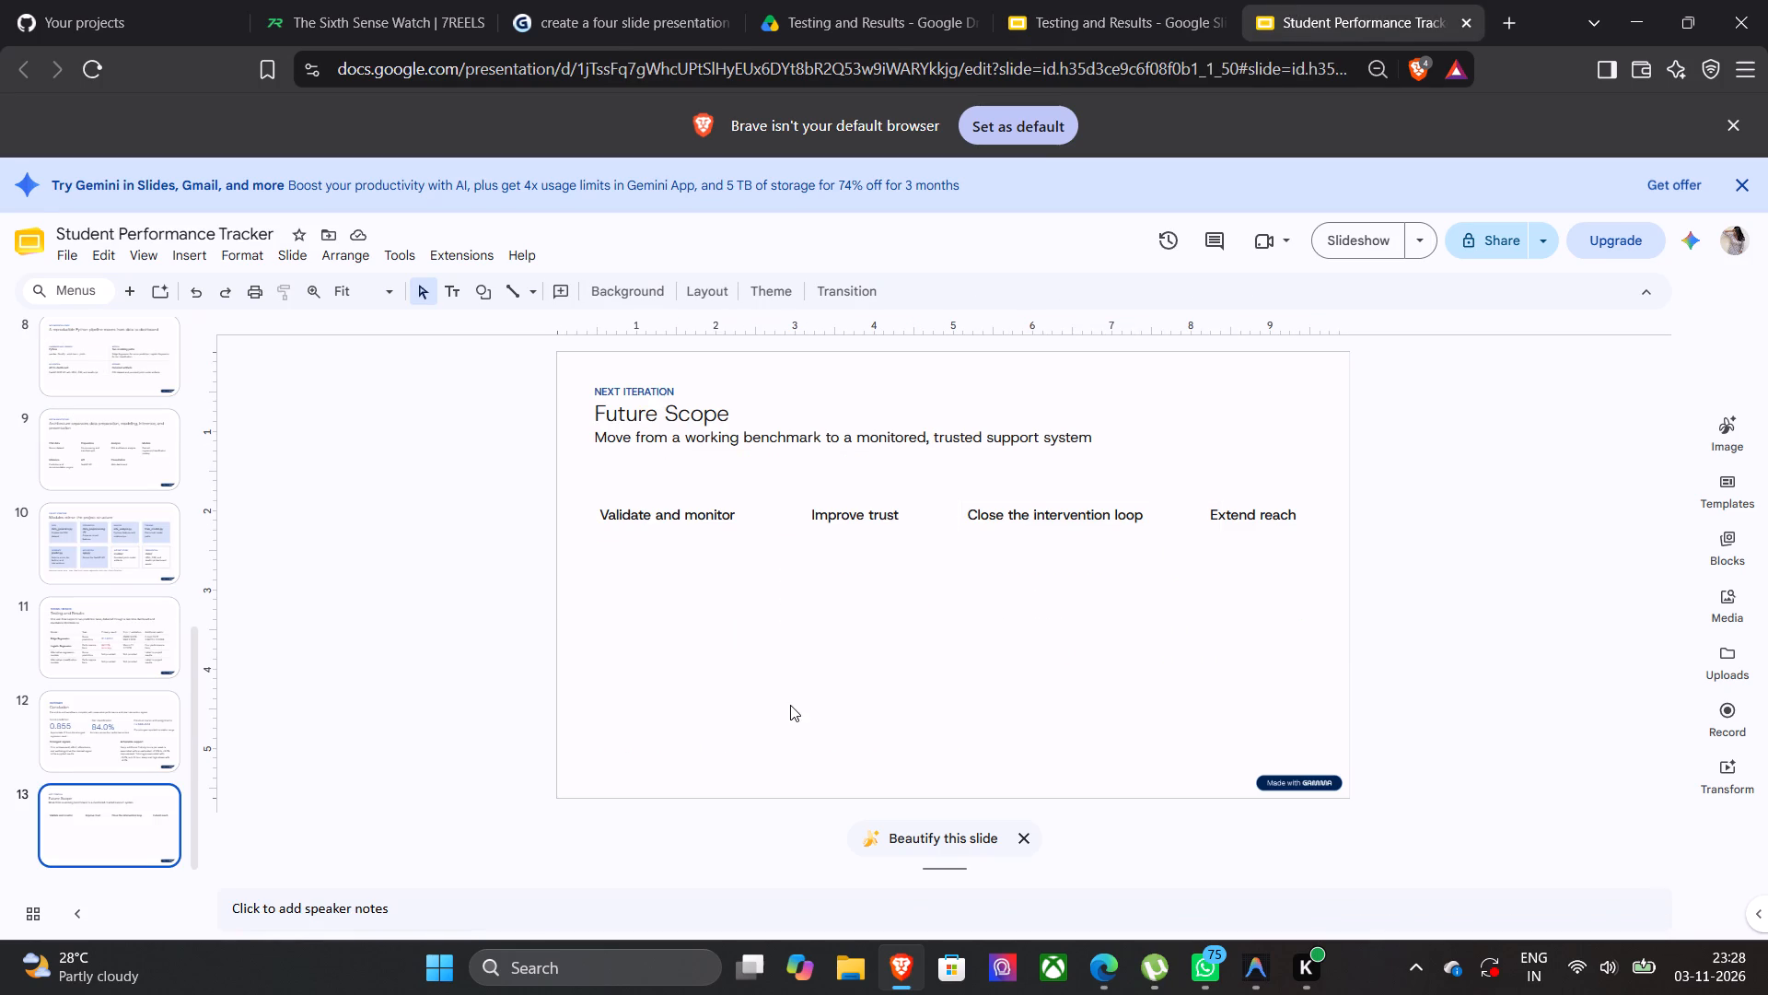
key("ctrl+v")
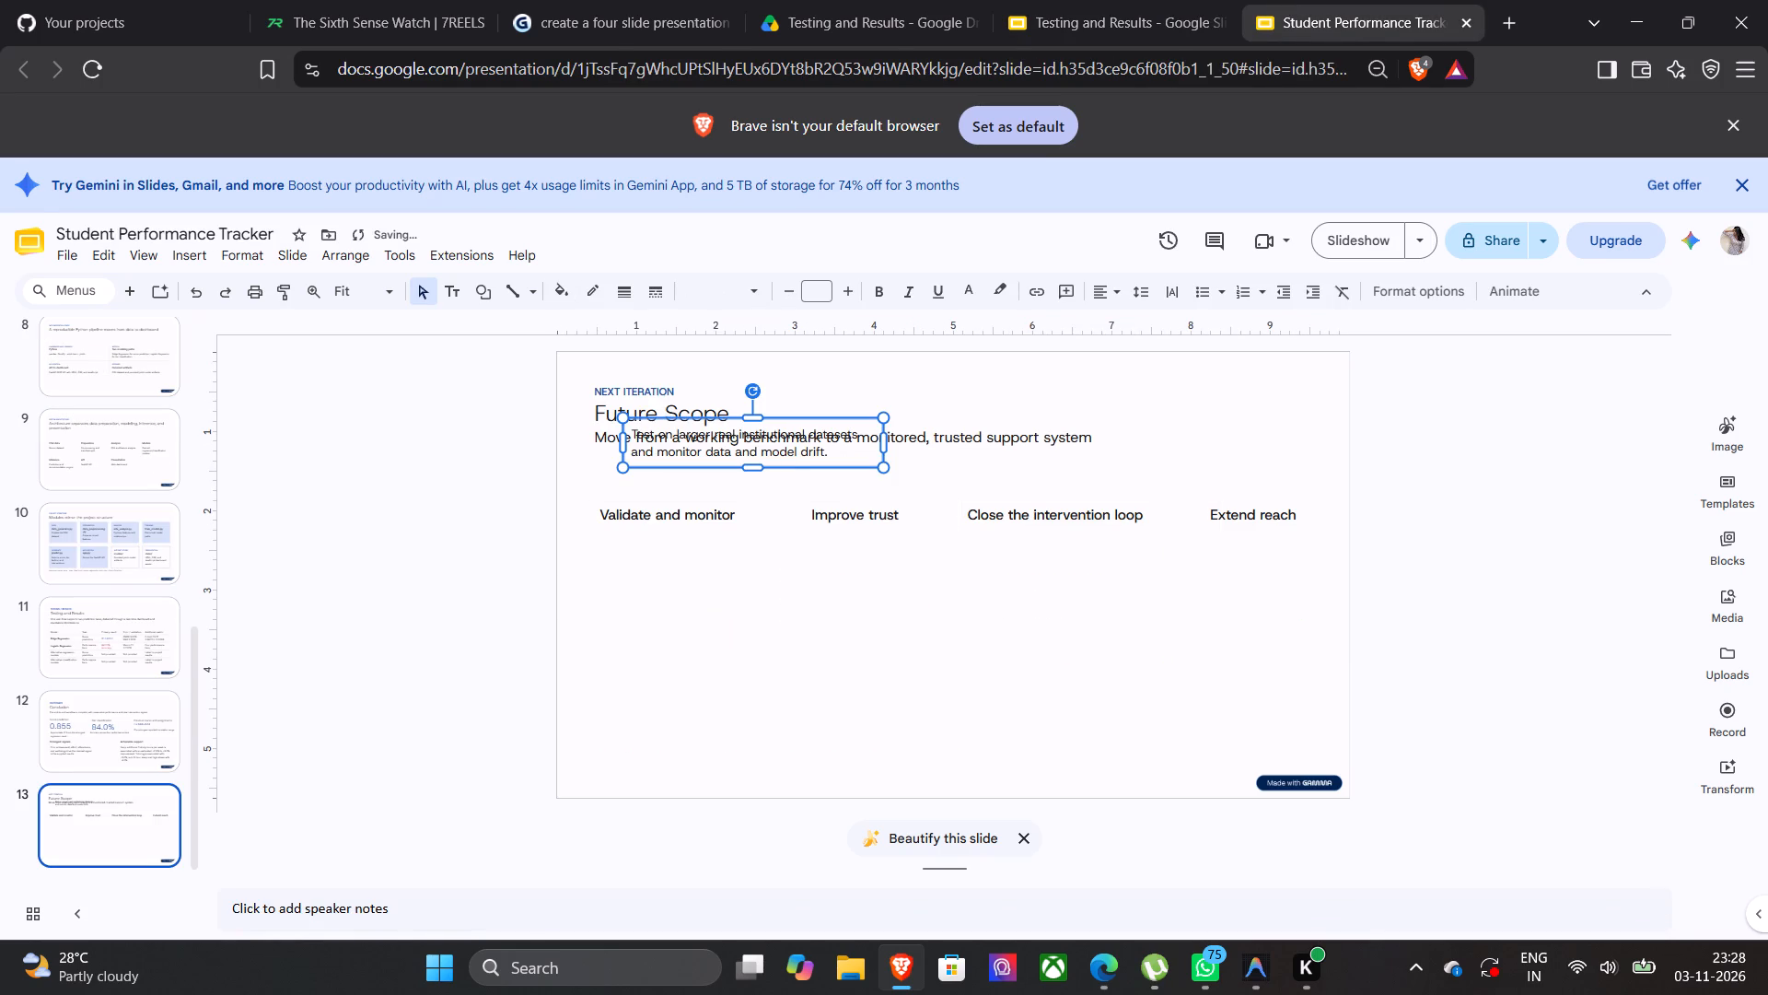
left_click_drag(780, 465, 765, 538)
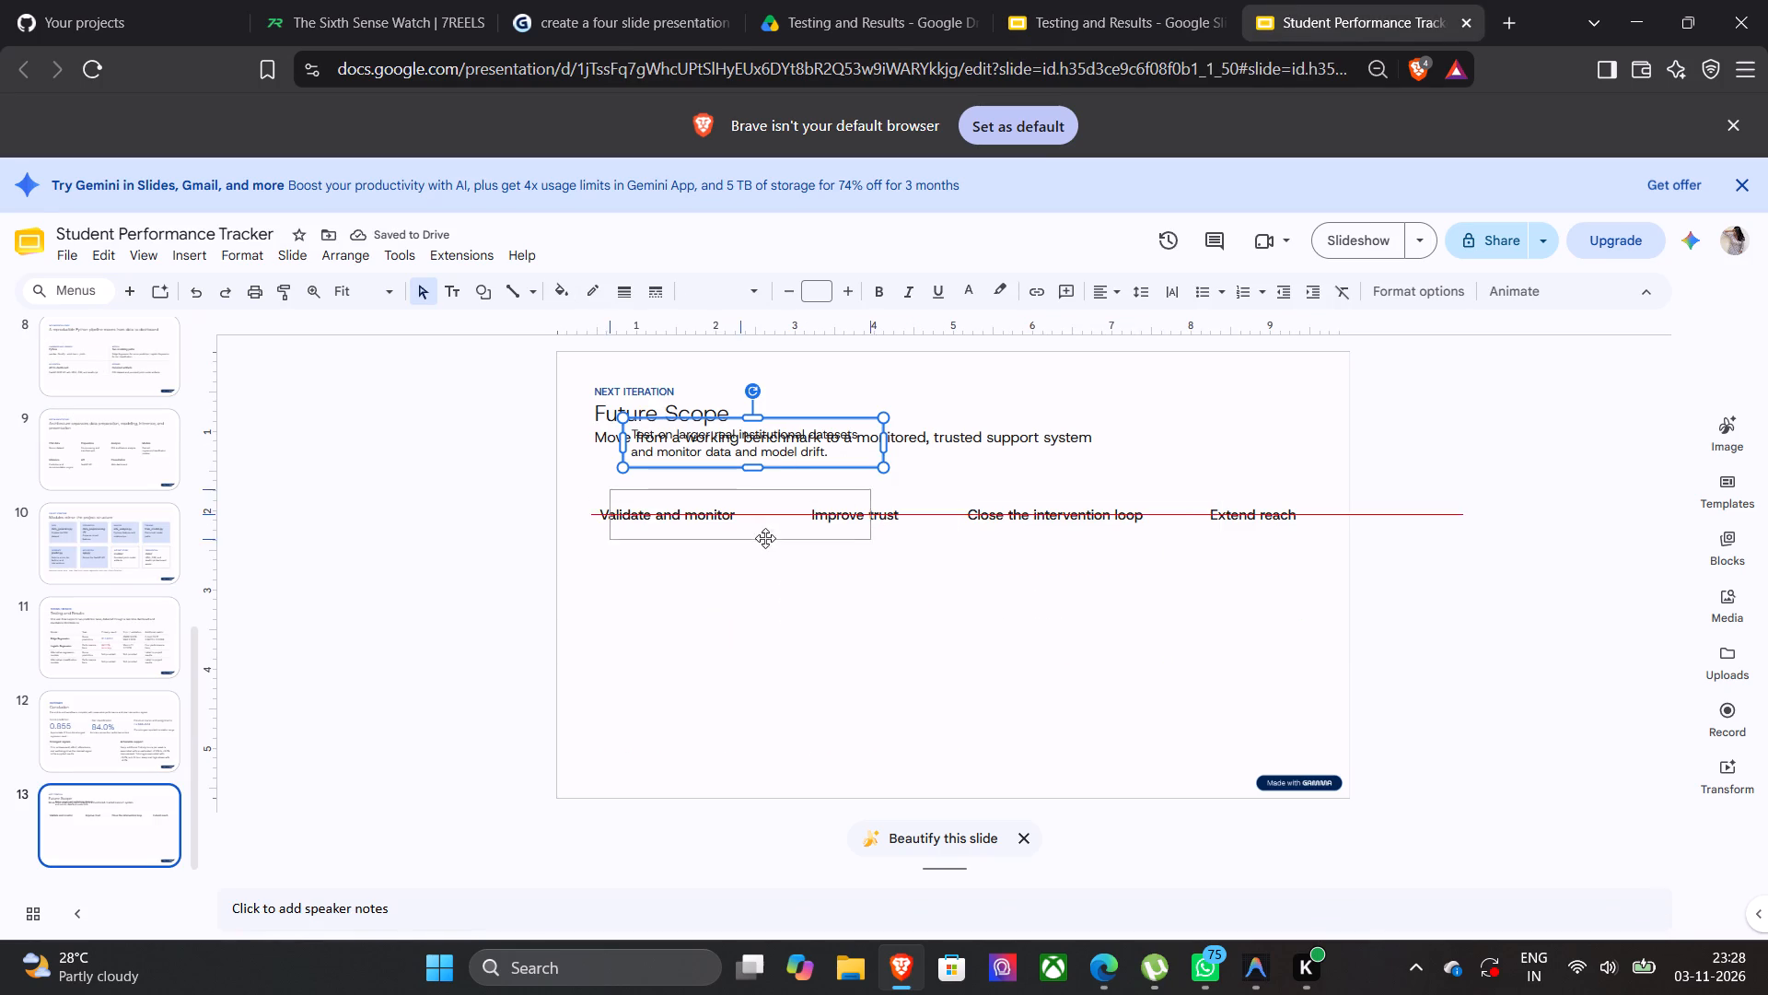
left_click_drag(765, 538, 754, 586)
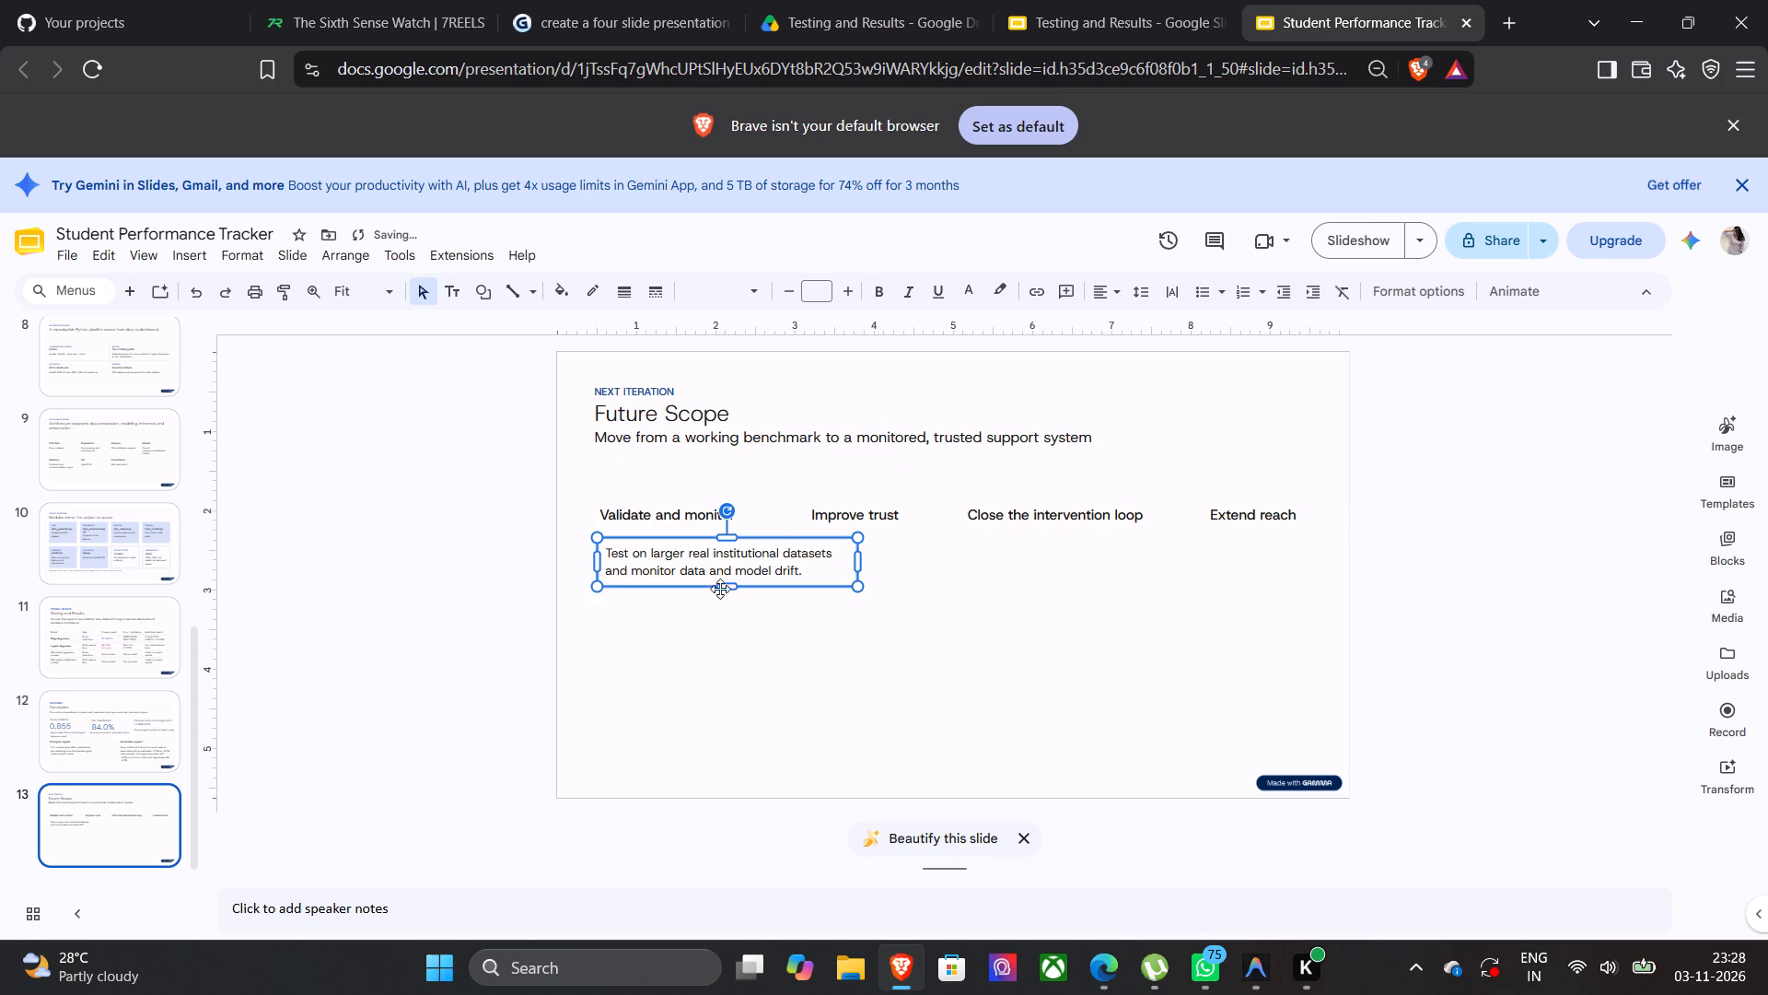
Narrow the "Test on larger real institutional datasets" description box to a four-line column and enlarge its text to 13.5 pt.
left_click(720, 587)
left_click_drag(720, 587, 710, 639)
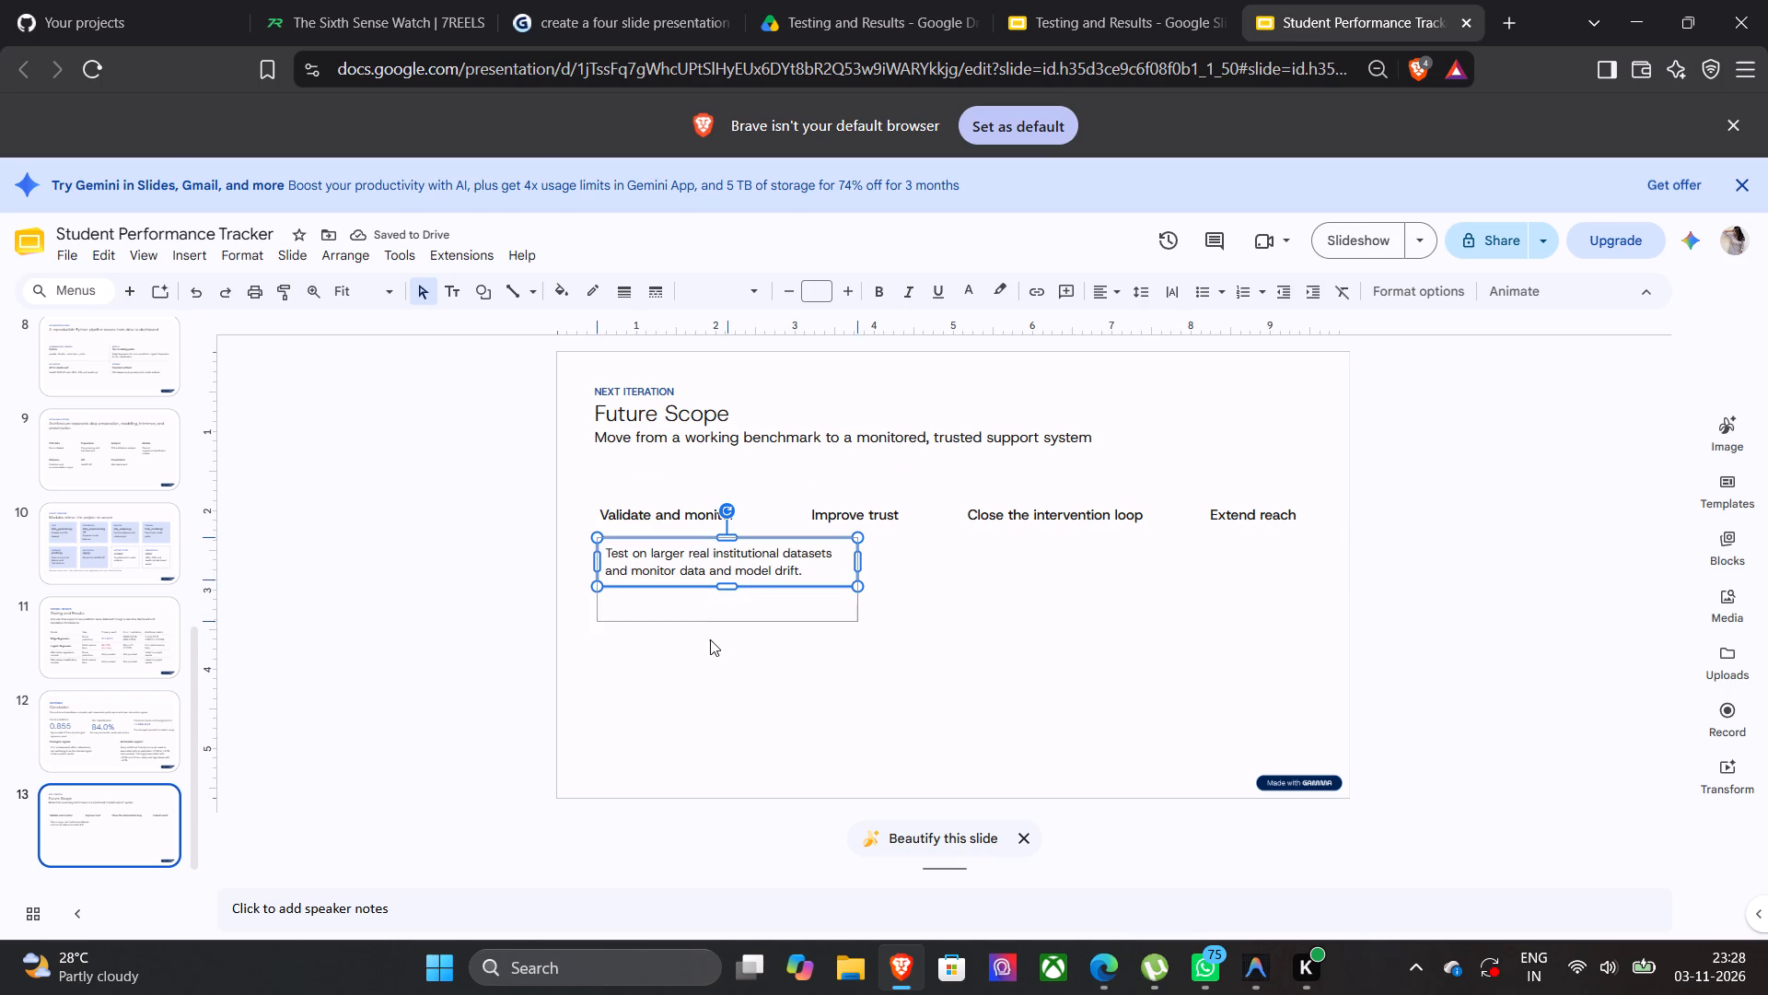
left_click_drag(710, 639, 709, 642)
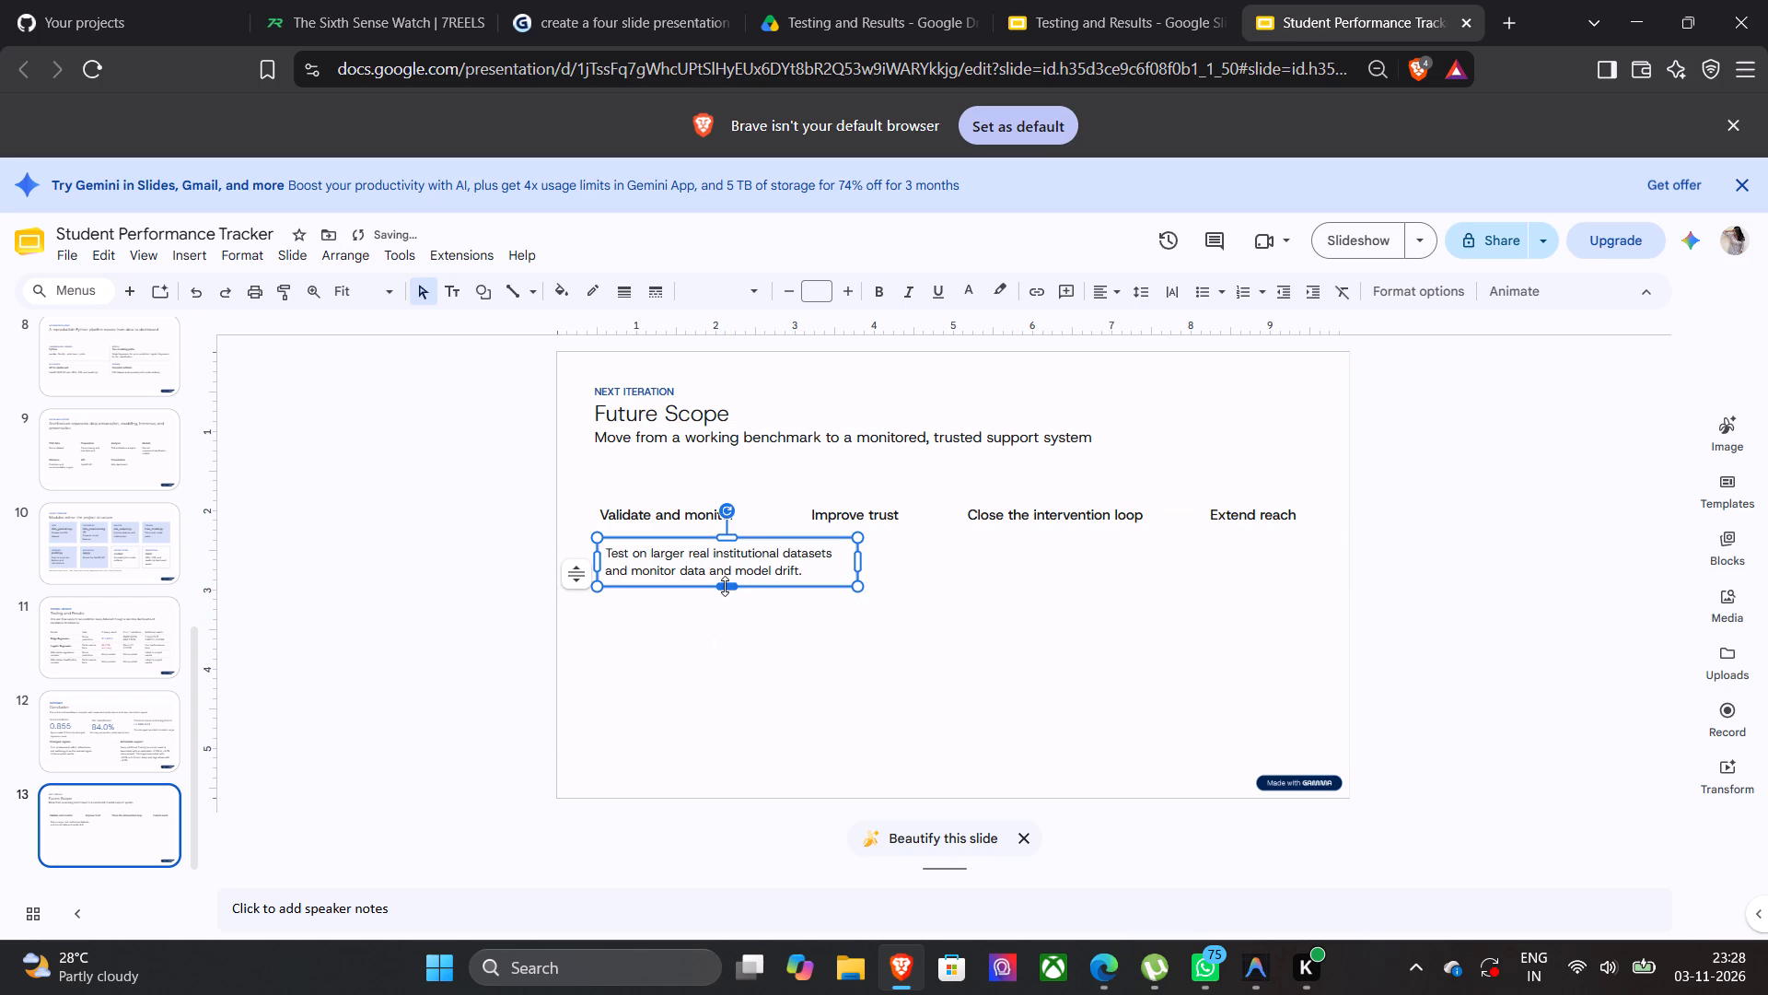
left_click_drag(725, 586, 700, 678)
left_click_drag(861, 558, 773, 575)
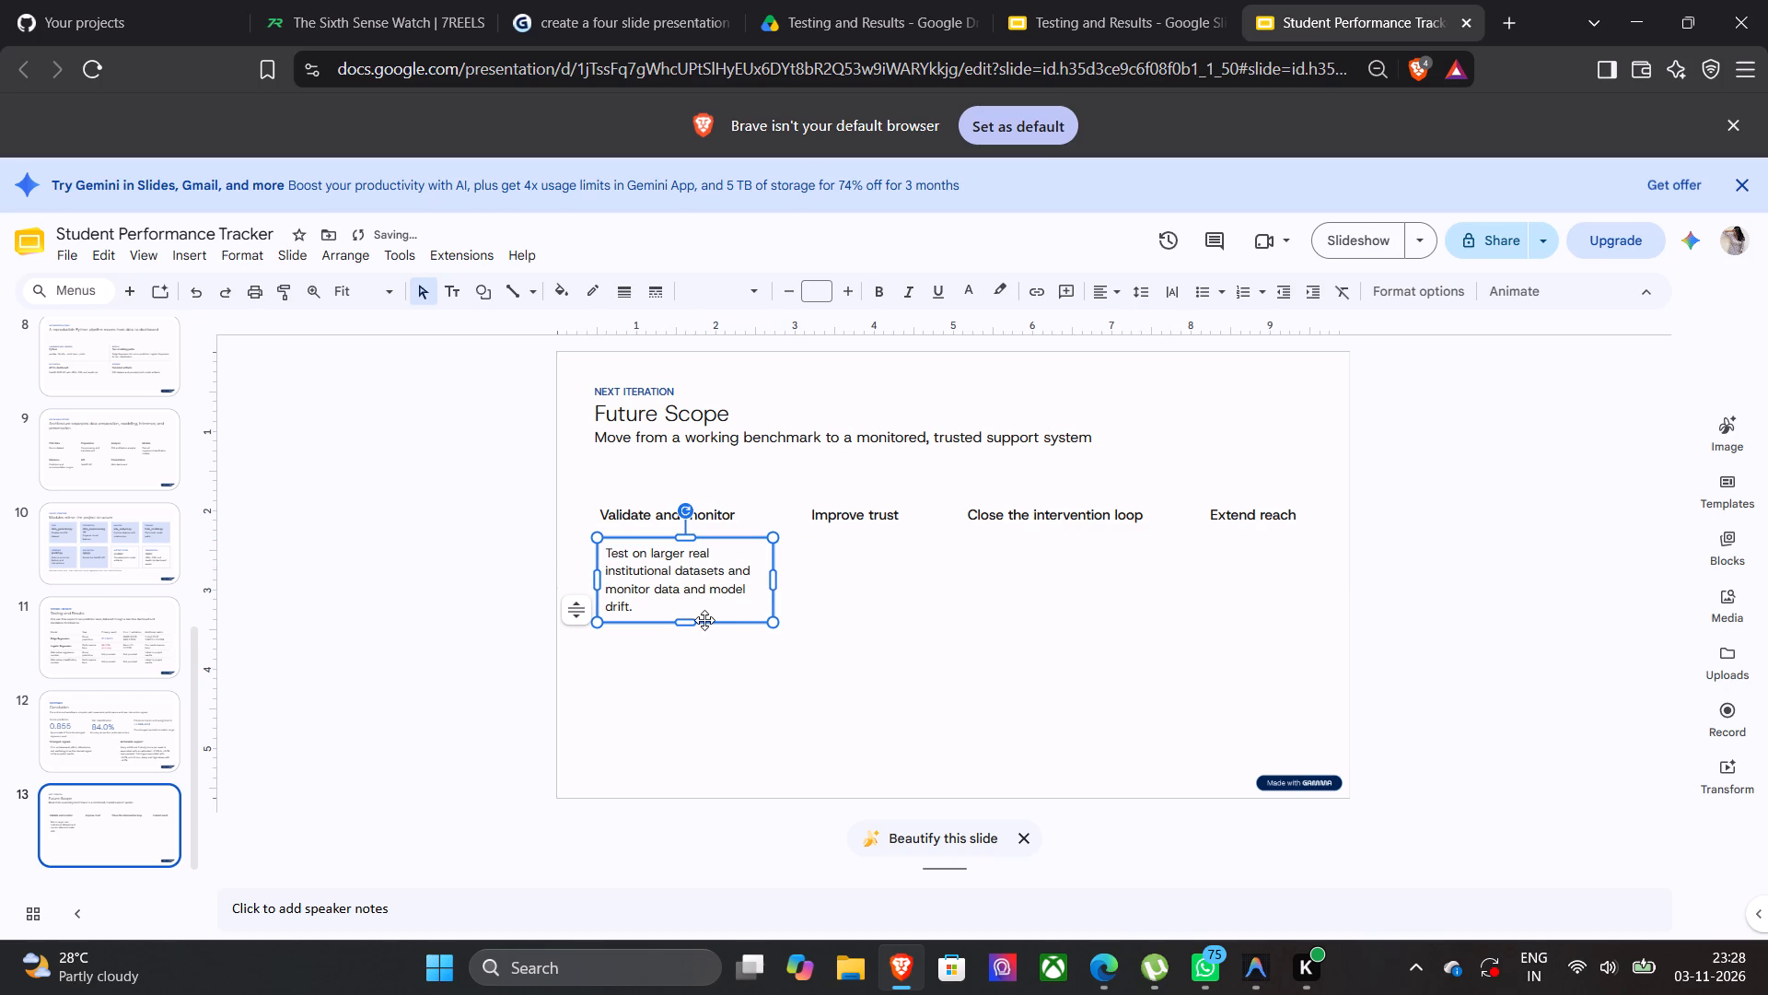
left_click(853, 293)
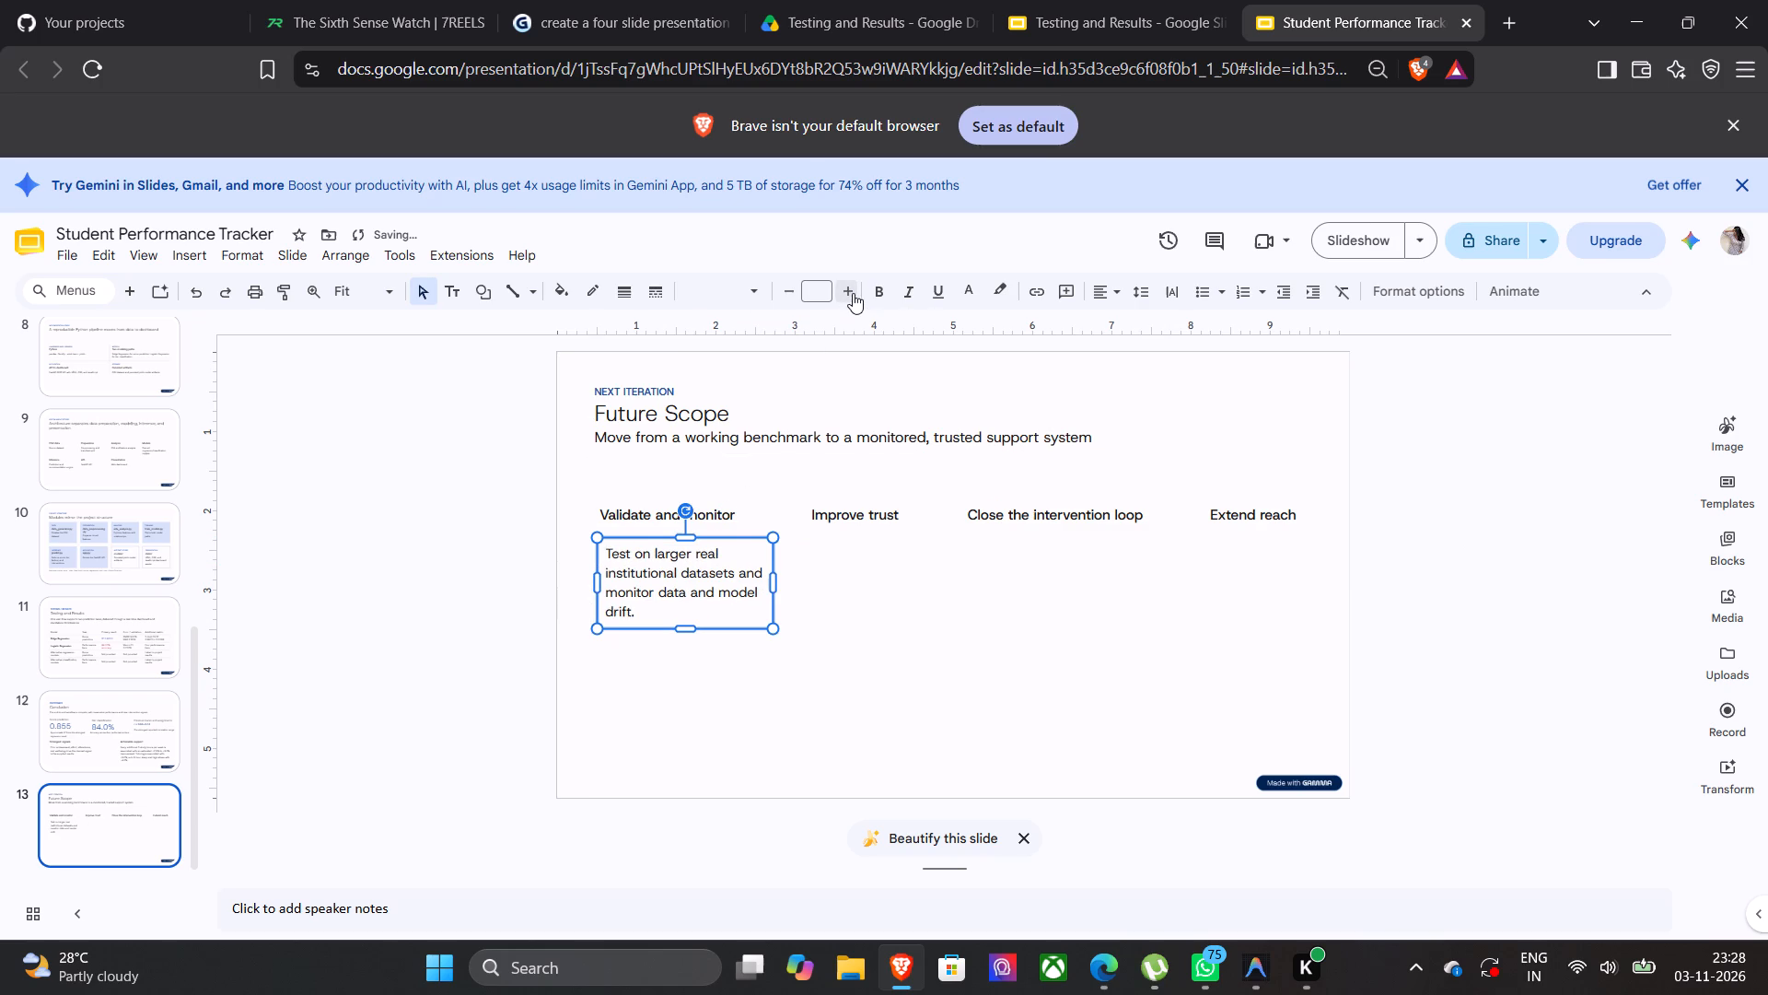
left_click(853, 293)
Narrow the "Validate and monitor" heading box to just past its text and enlarge the heading to 15 pt.
left_click(720, 519)
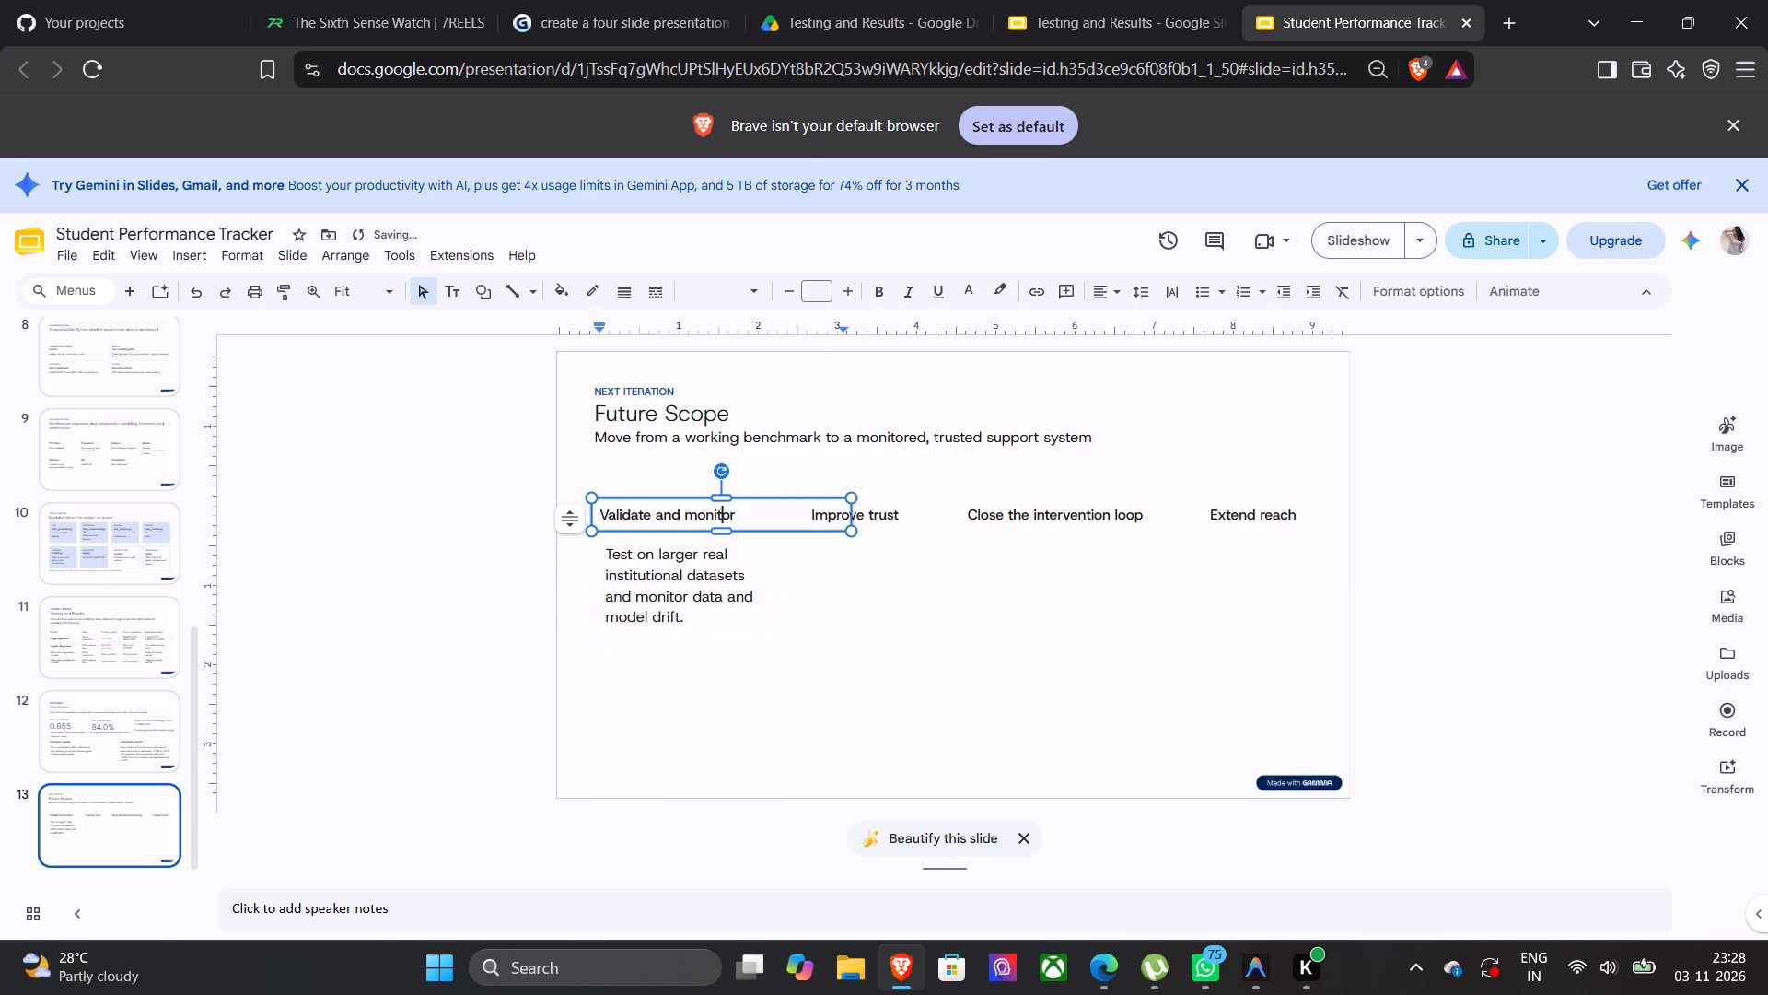
left_click(802, 525)
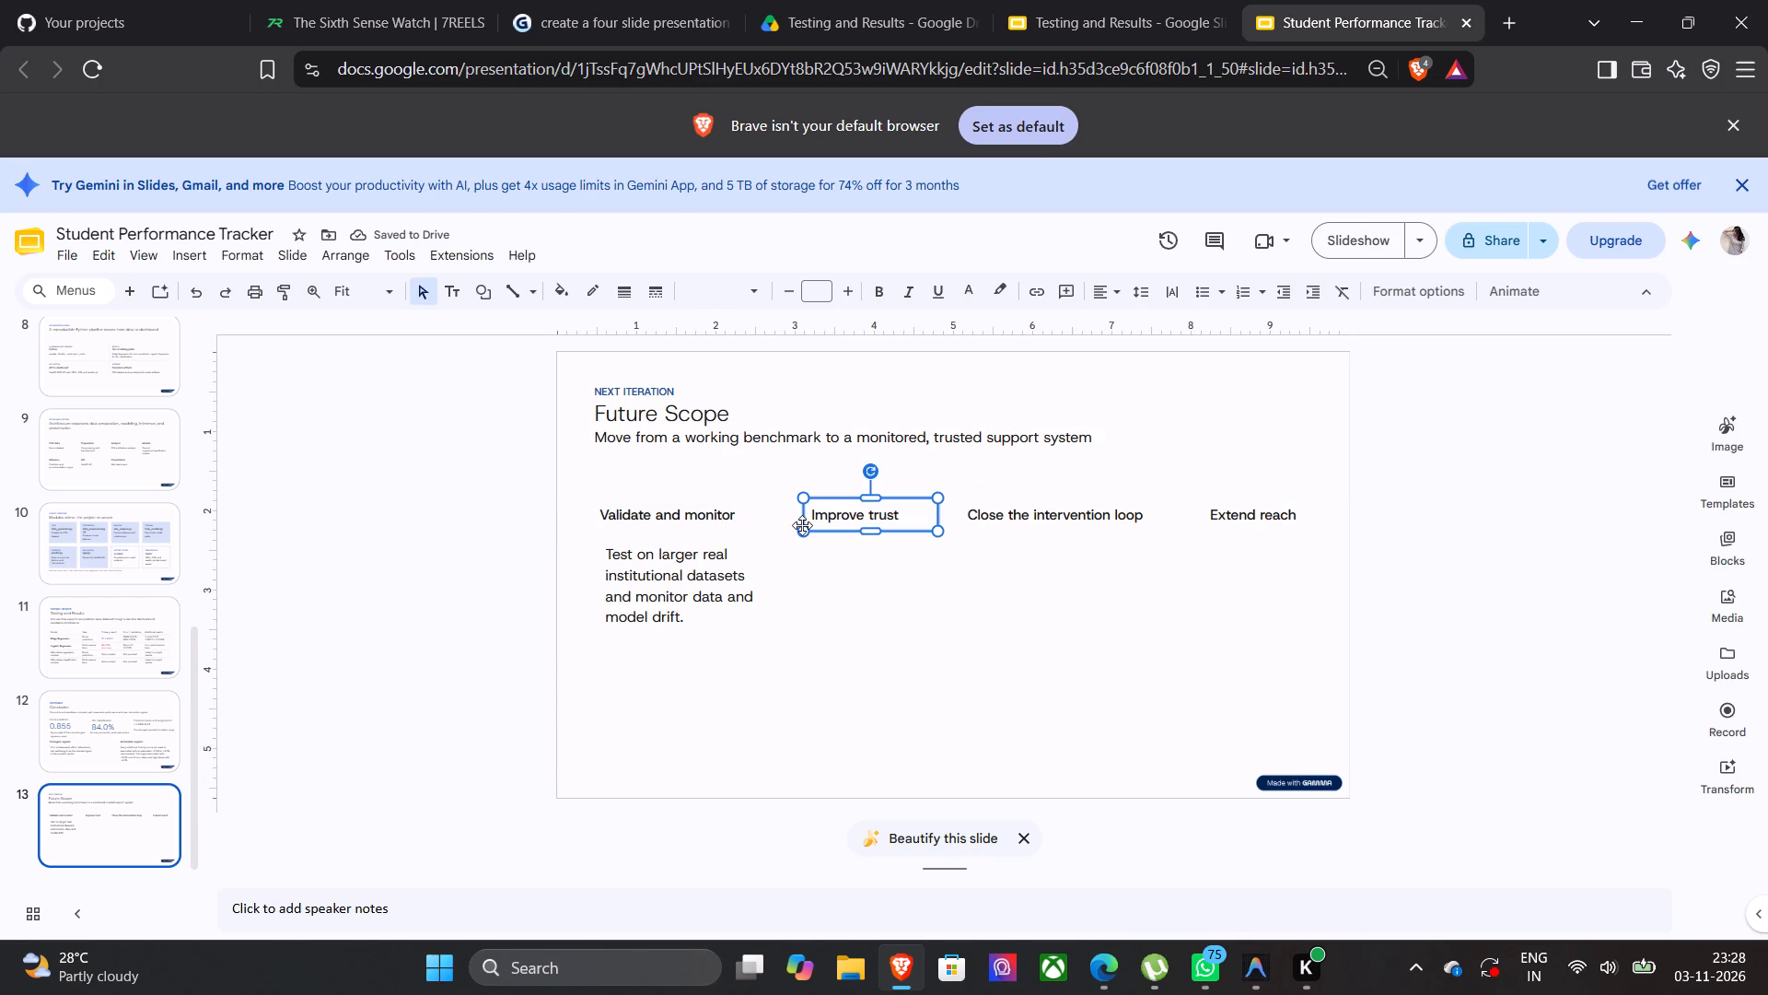
left_click(734, 529)
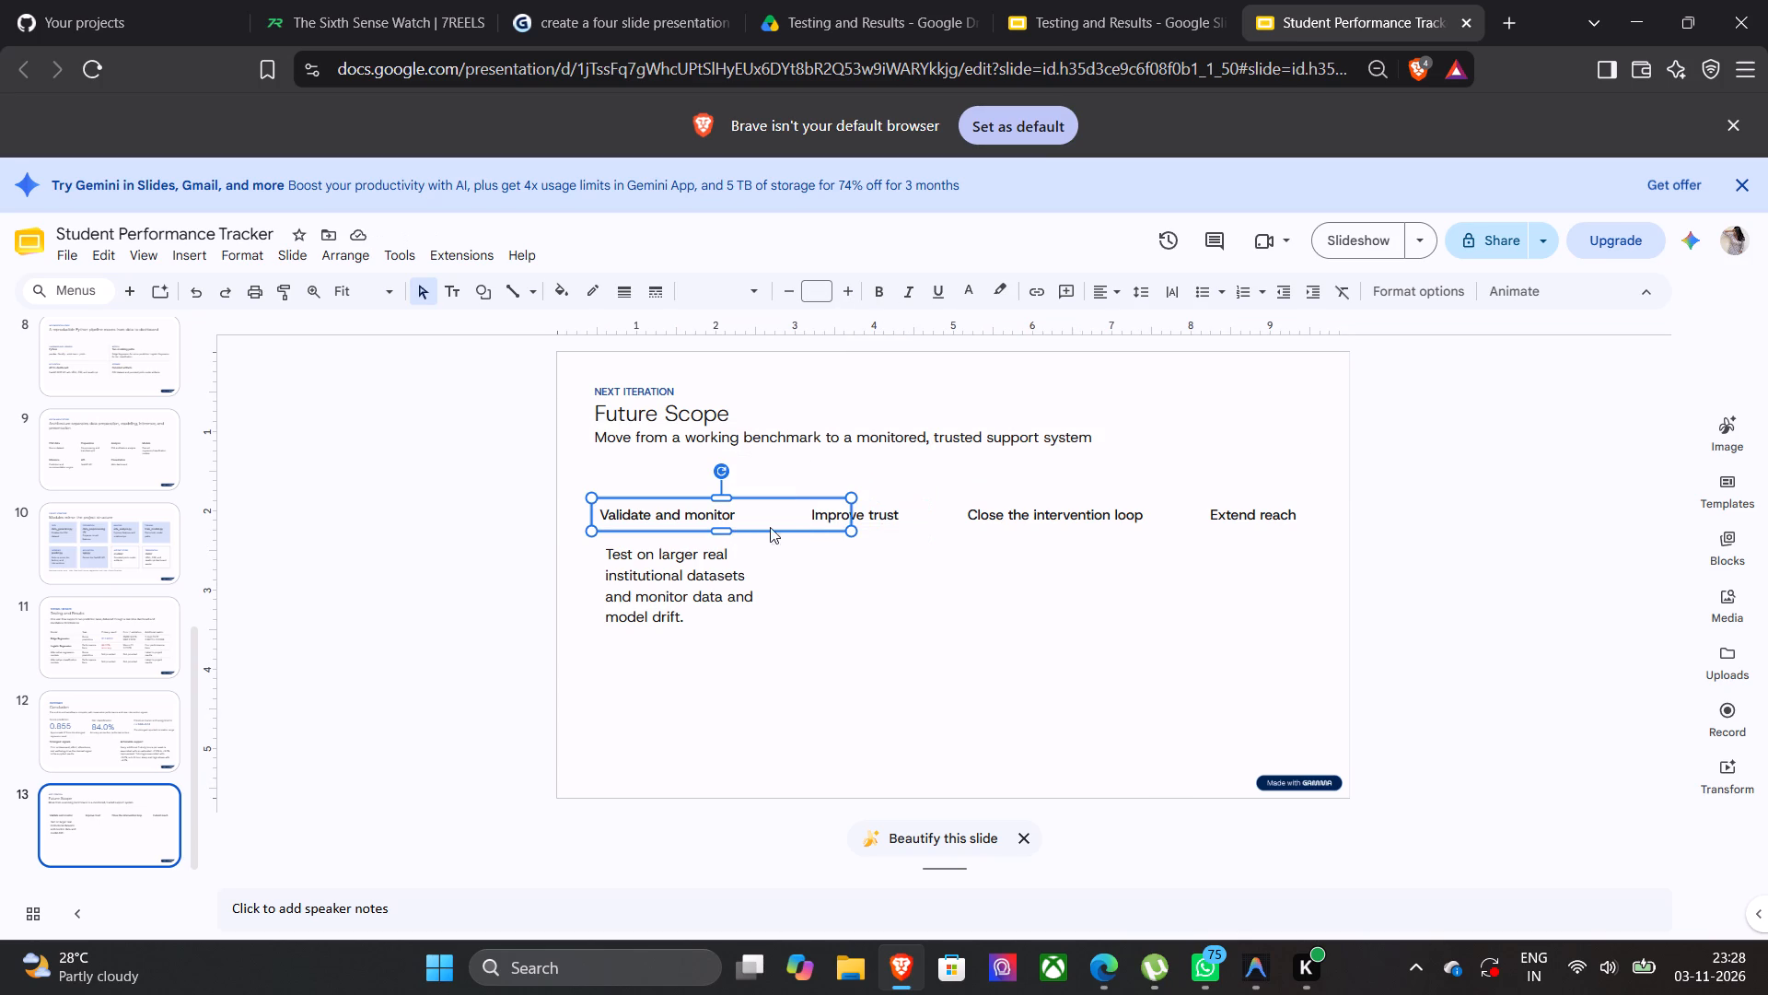
left_click_drag(854, 507, 756, 509)
left_click_drag(756, 509, 754, 509)
left_click(734, 528)
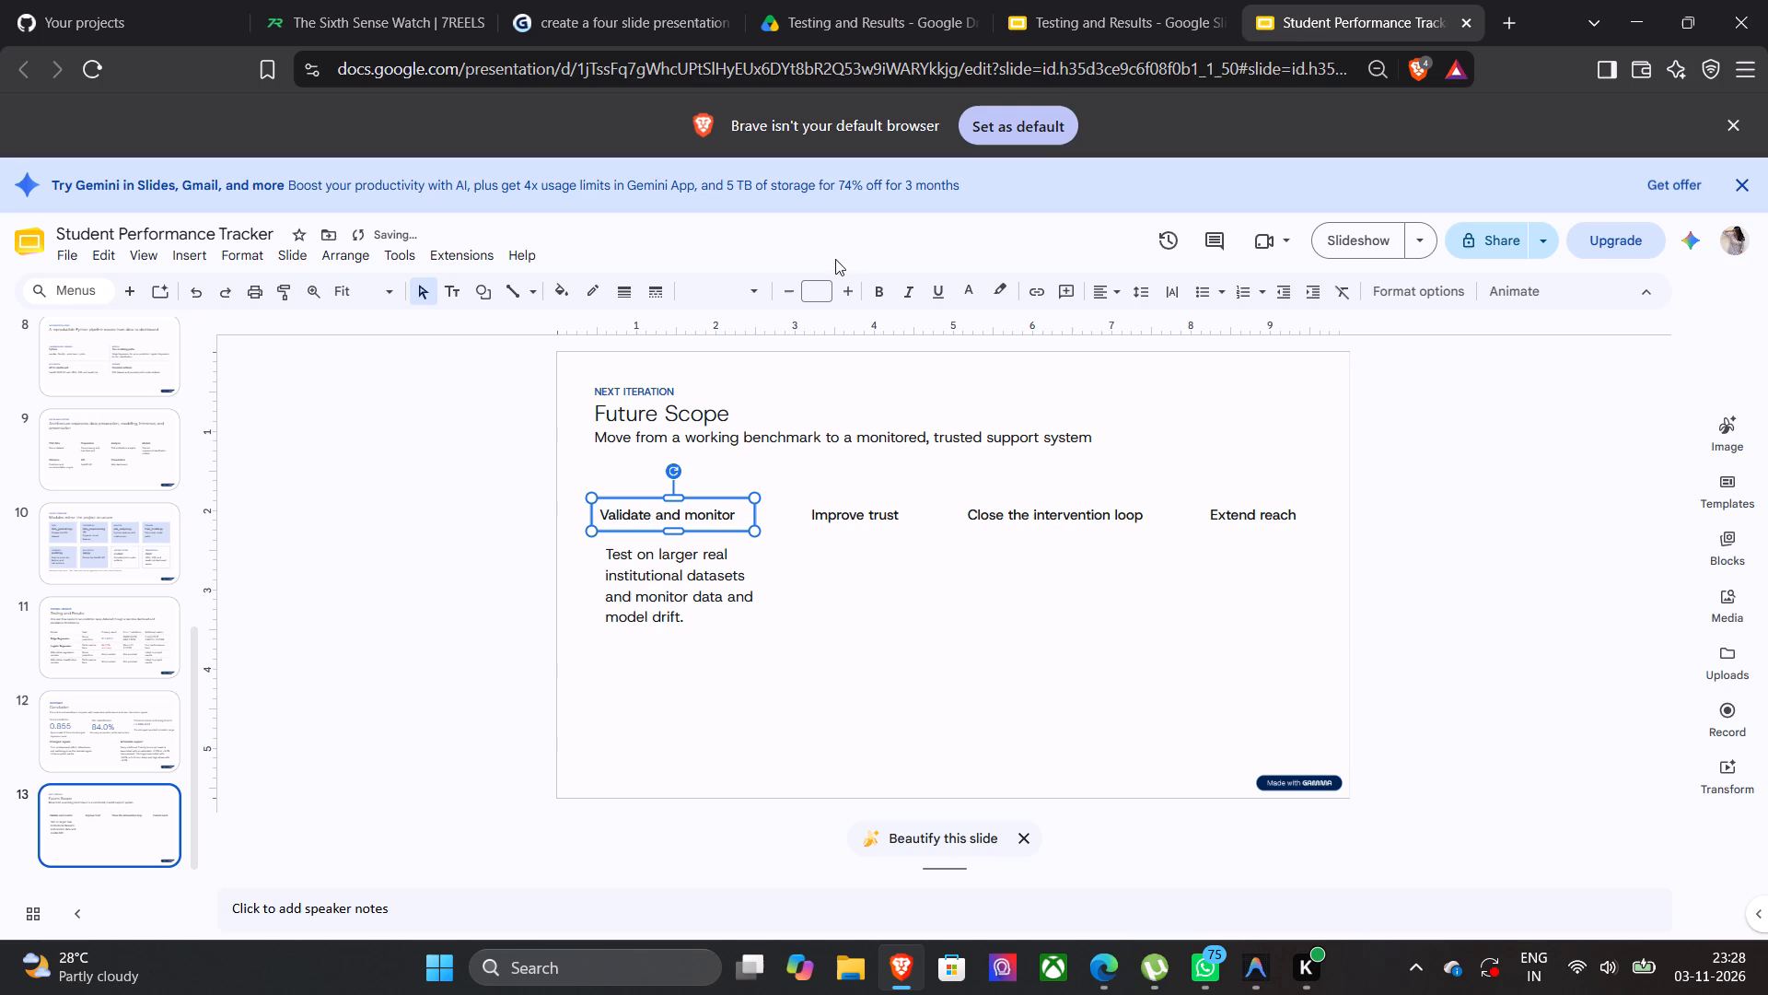
left_click(851, 297)
left_click(851, 297)
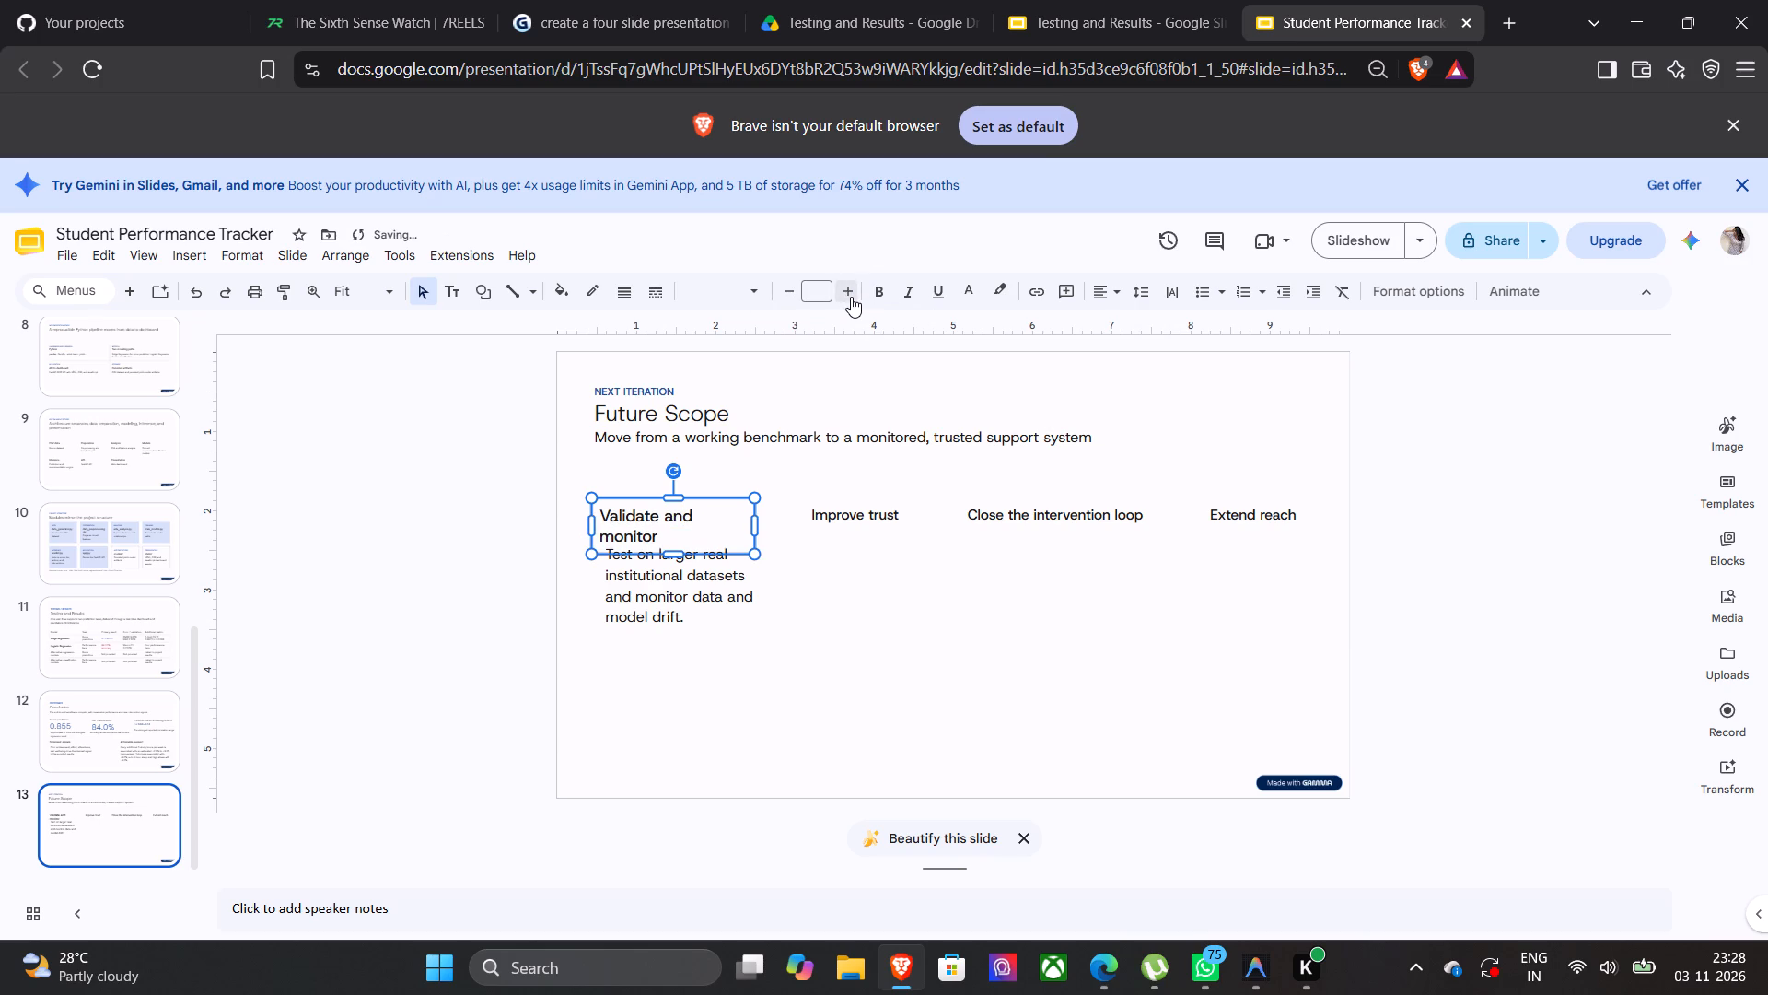
left_click(766, 671)
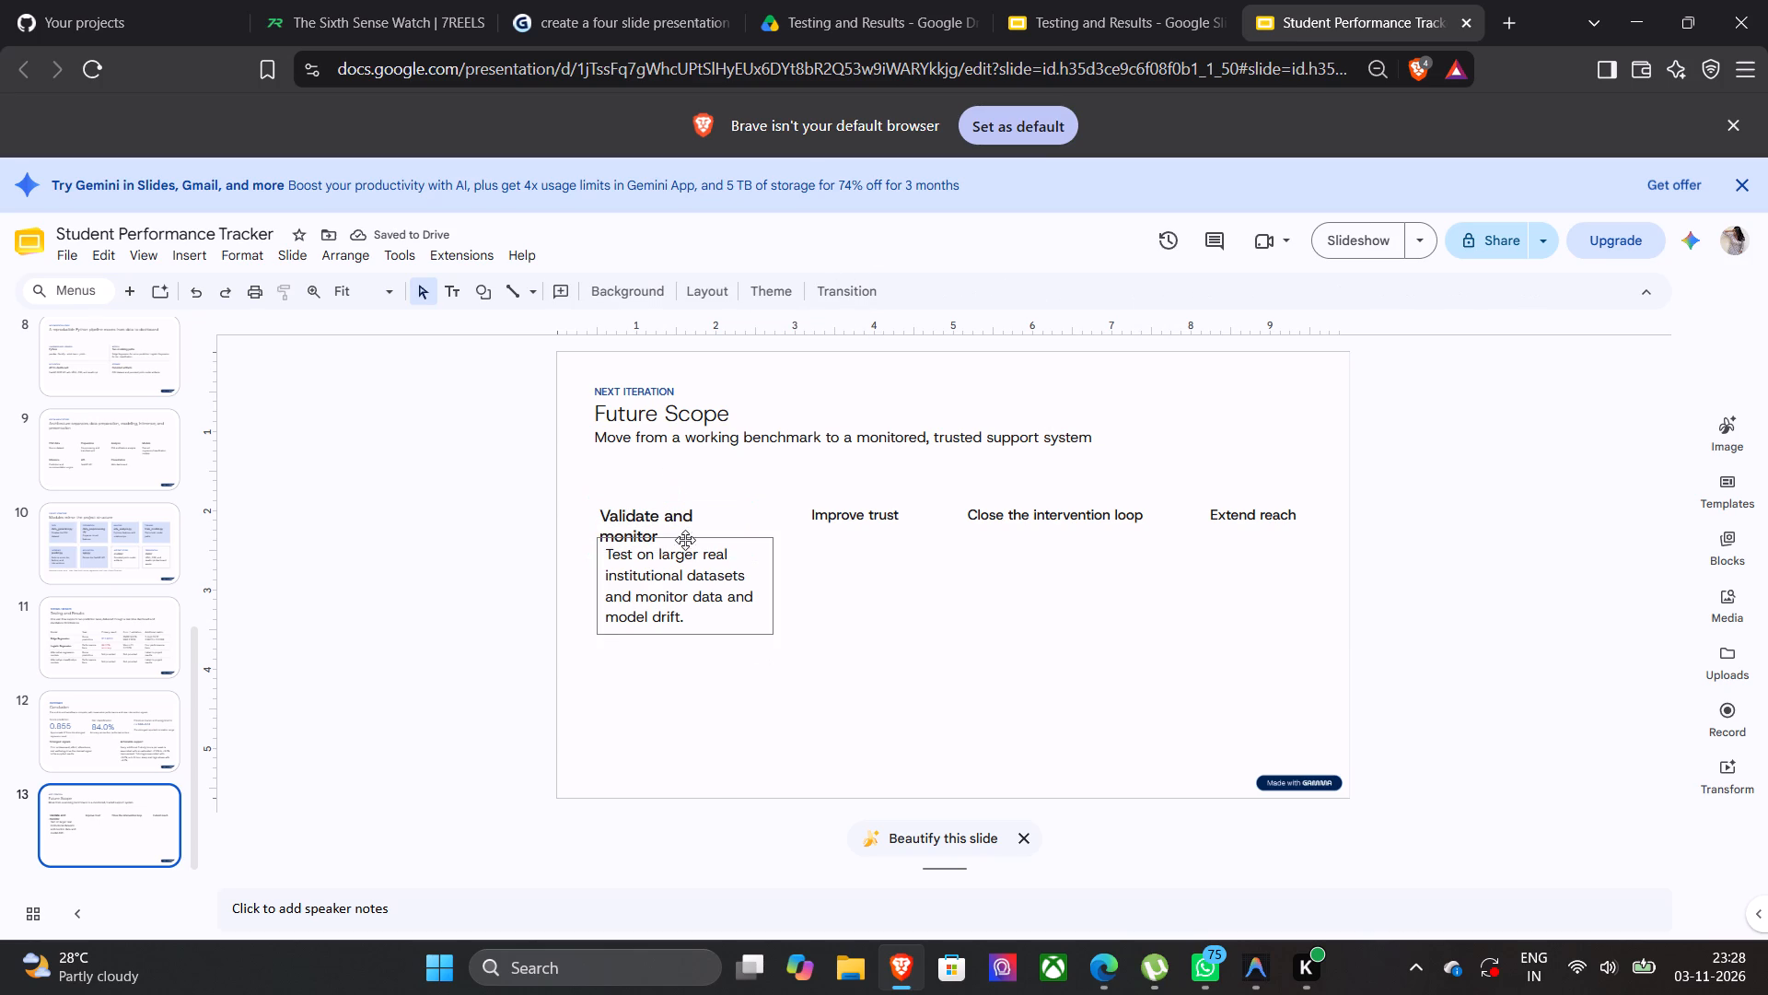
Shift the "Validate and monitor" heading slightly so its left edge lines up with the description below it.
left_click(683, 526)
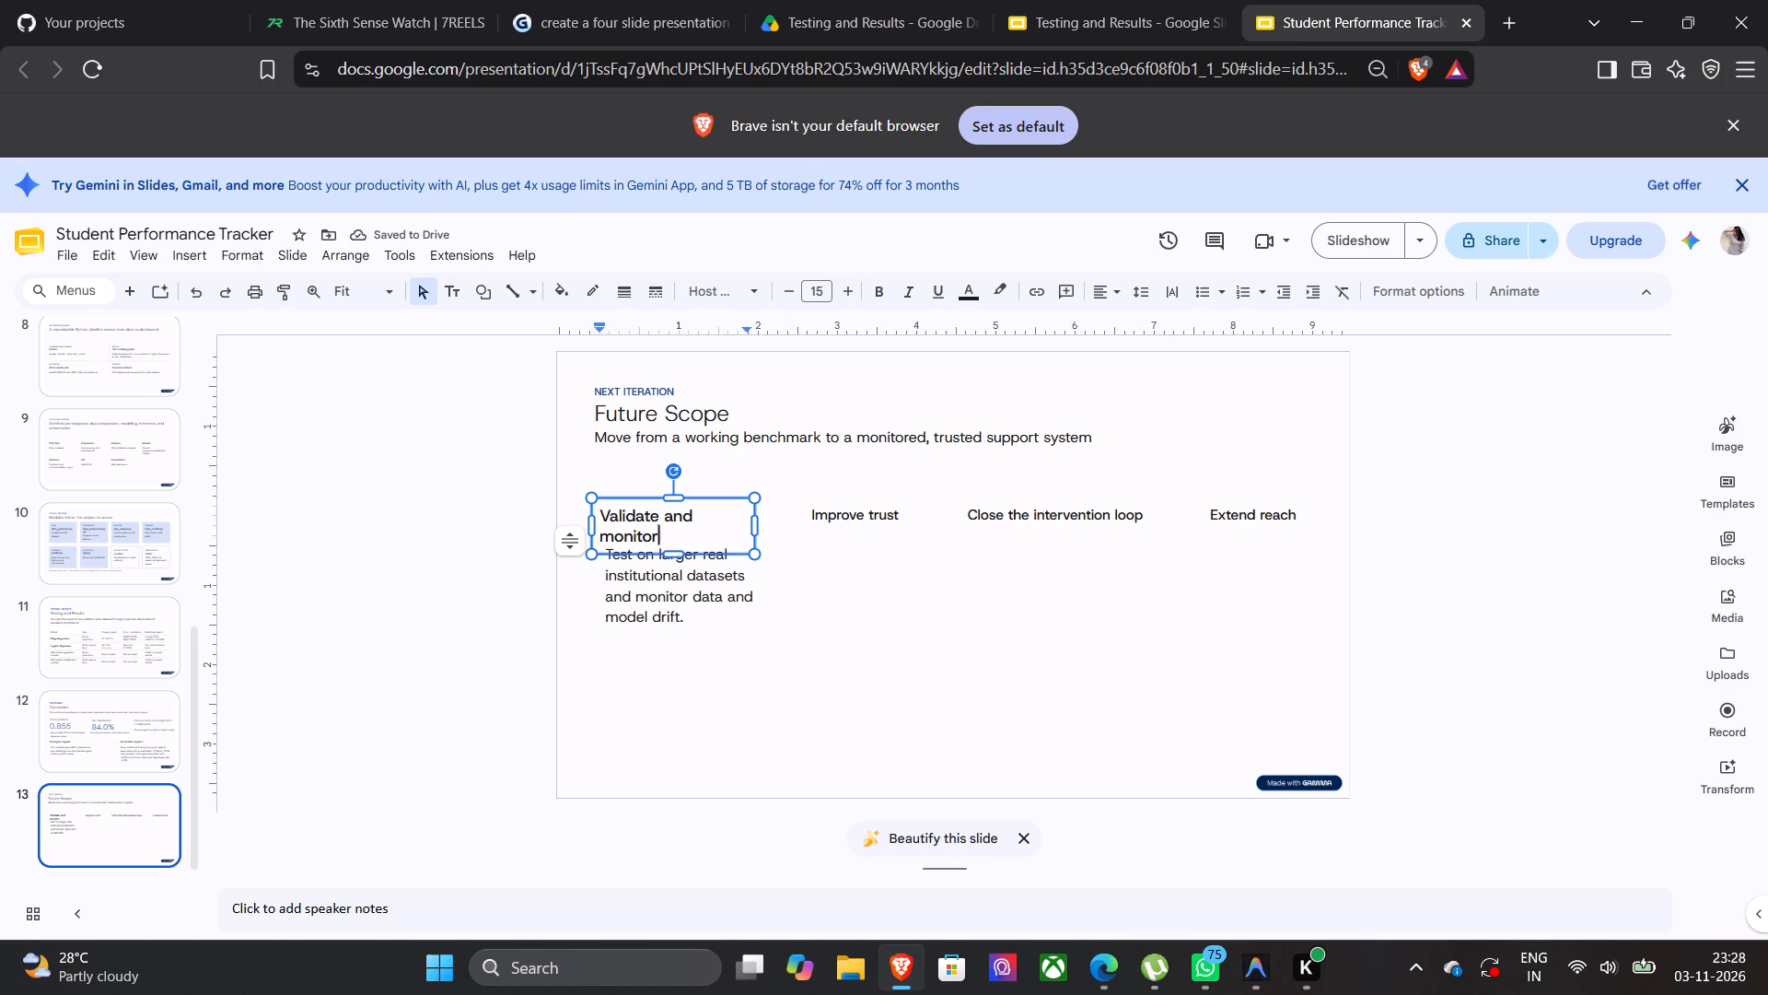
left_click(683, 530)
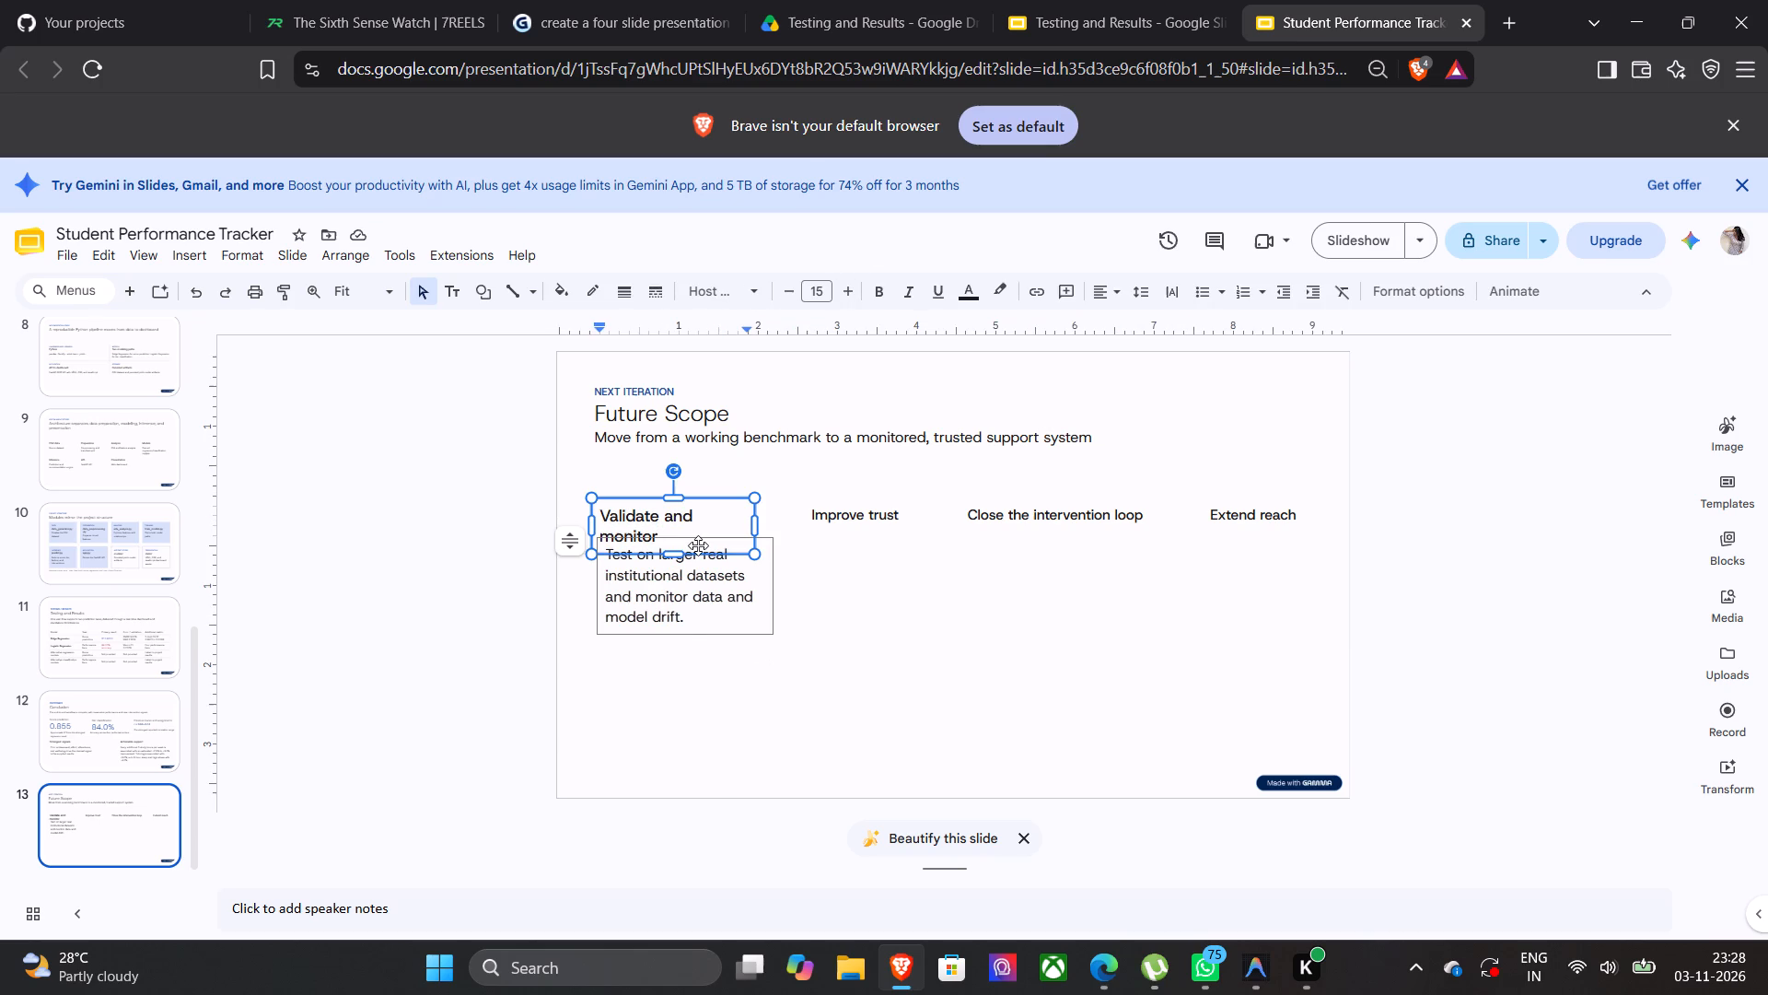
left_click(698, 545)
left_click(712, 521)
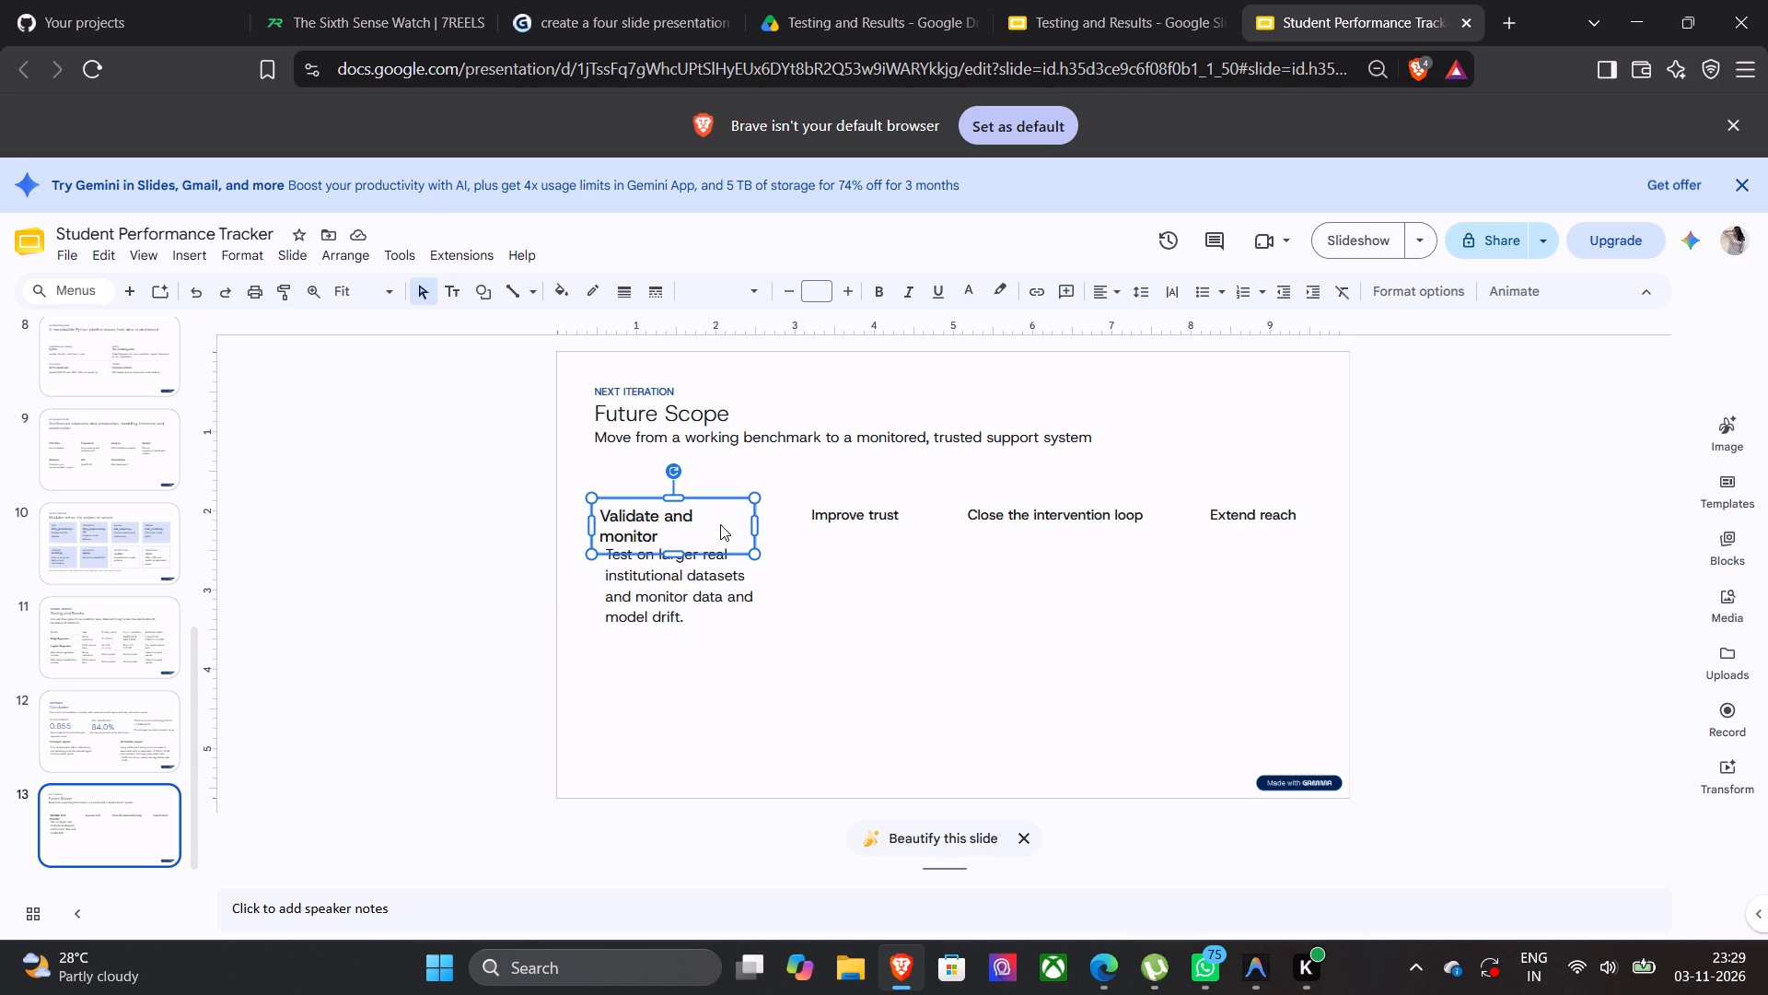
left_click_drag(728, 521, 735, 521)
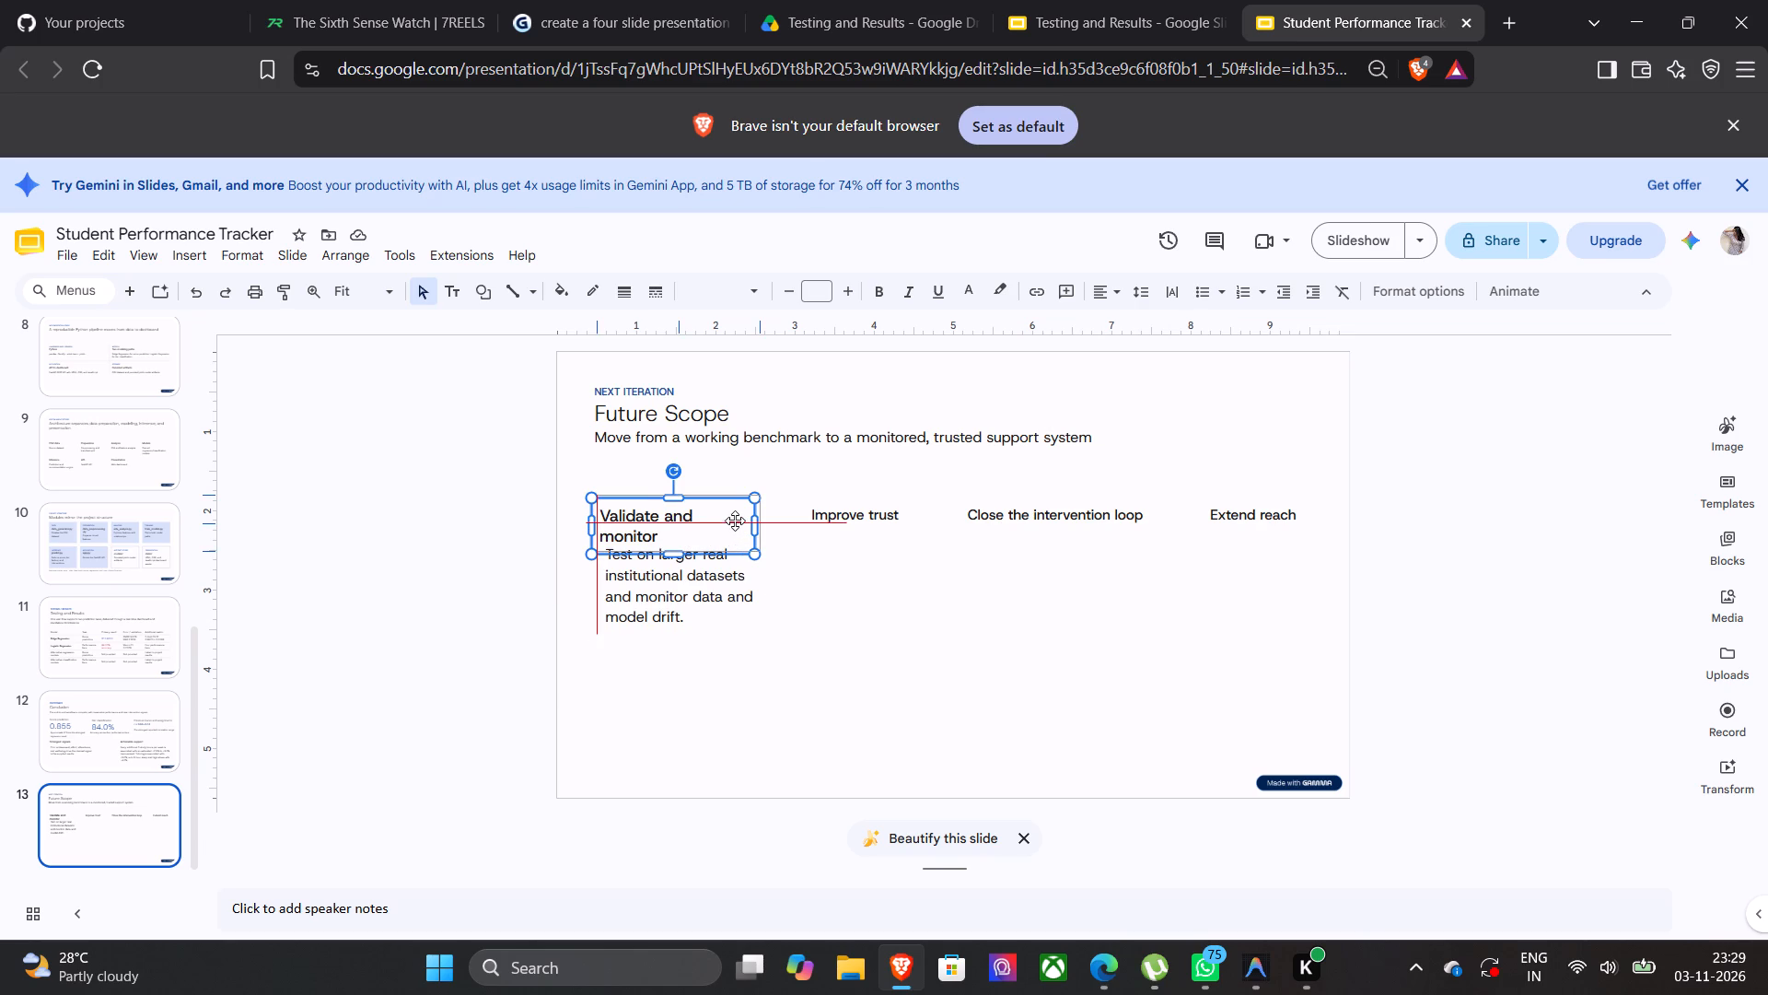
left_click_drag(735, 521, 737, 521)
left_click(736, 691)
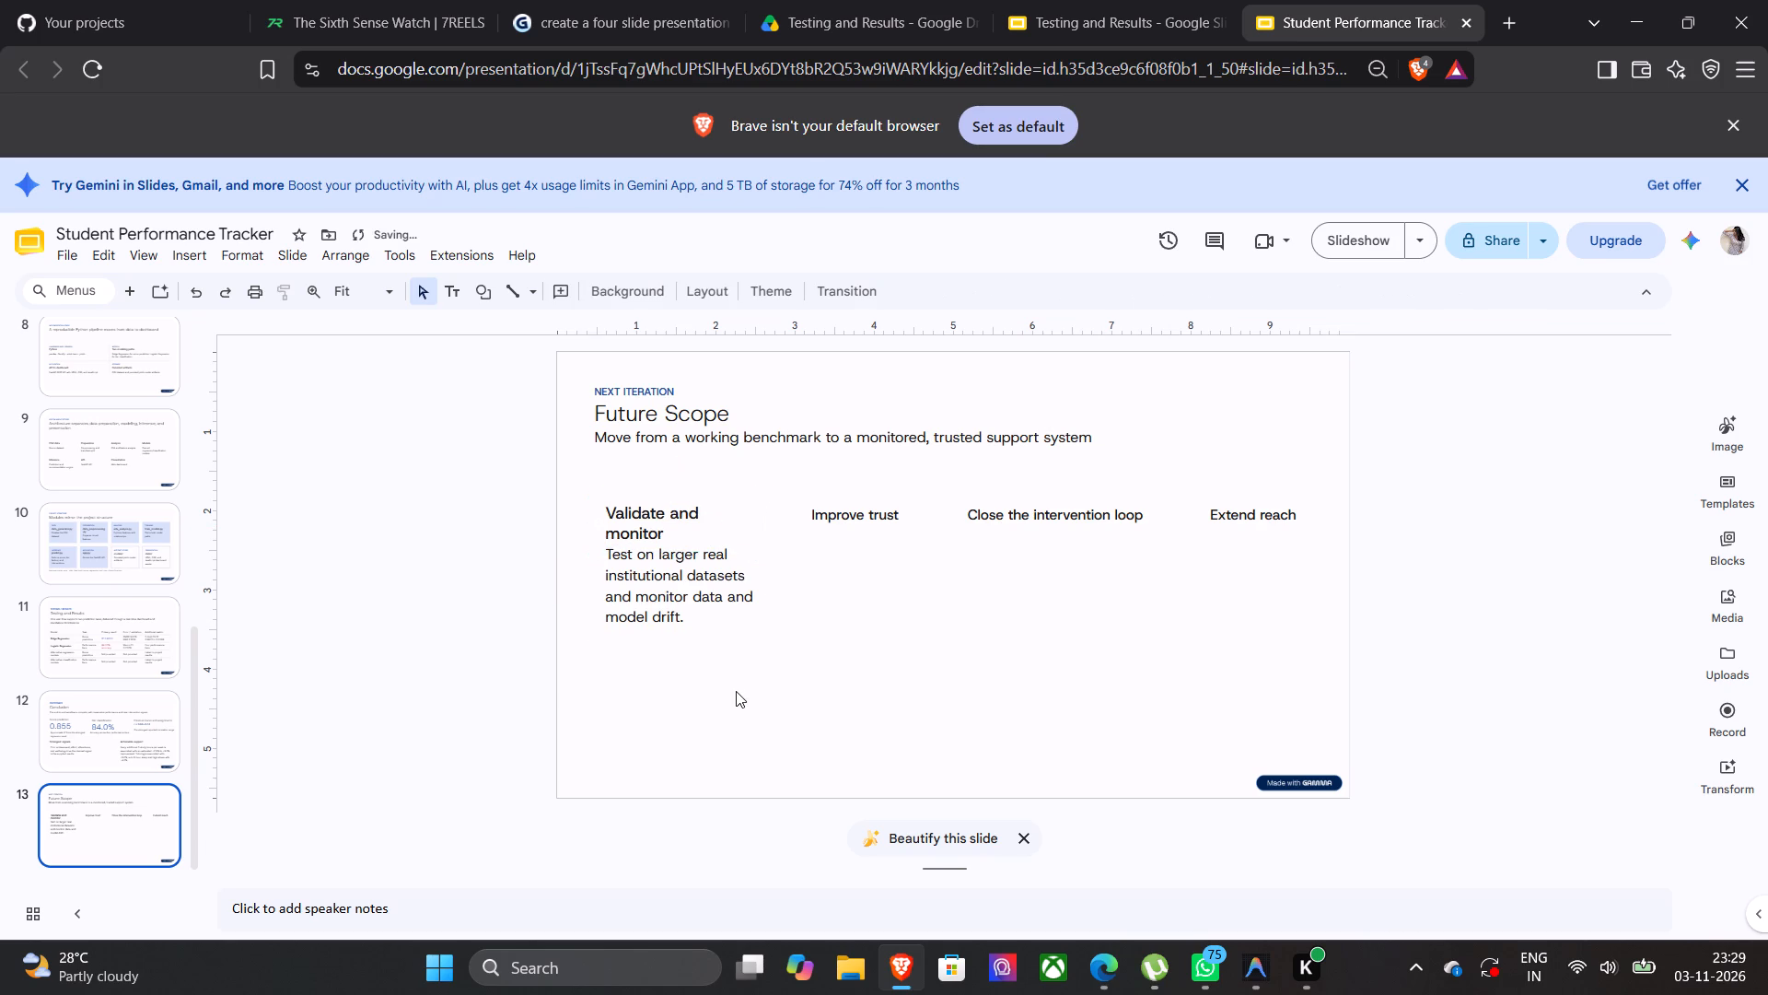
Move the "Validate and monitor" description down to leave a gap below the two-line heading, keeping their left edges aligned.
left_click(734, 596)
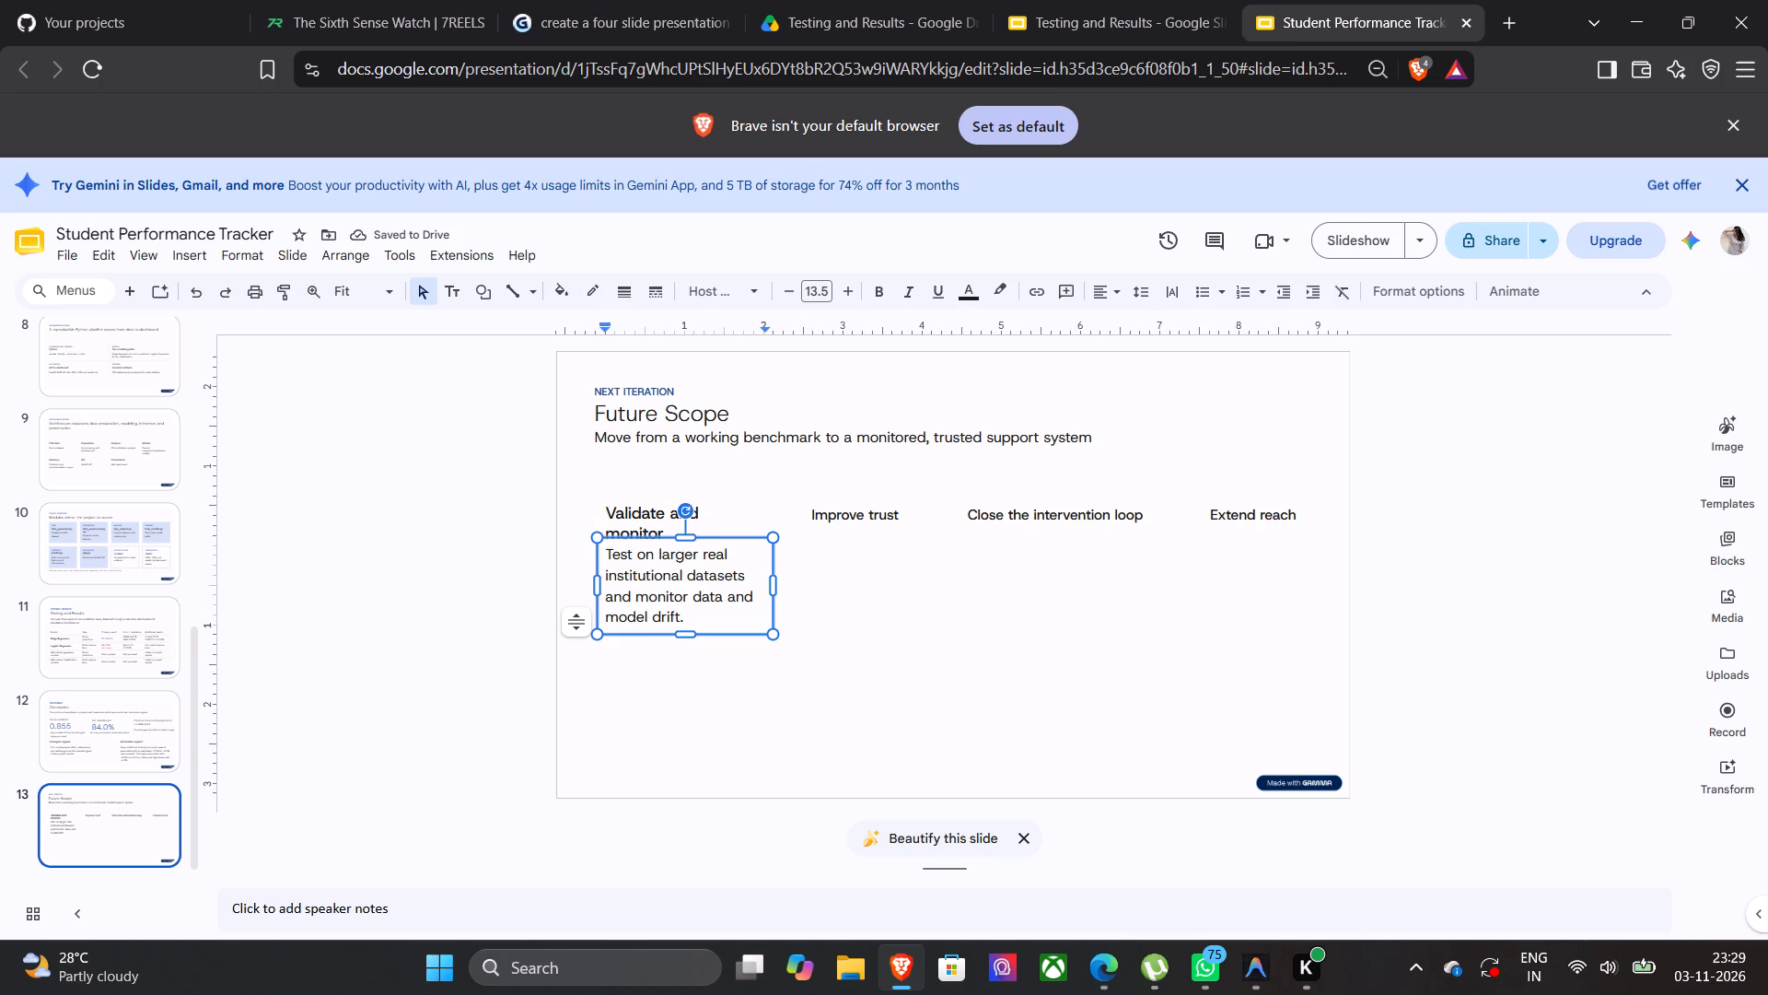
left_click_drag(746, 631, 746, 647)
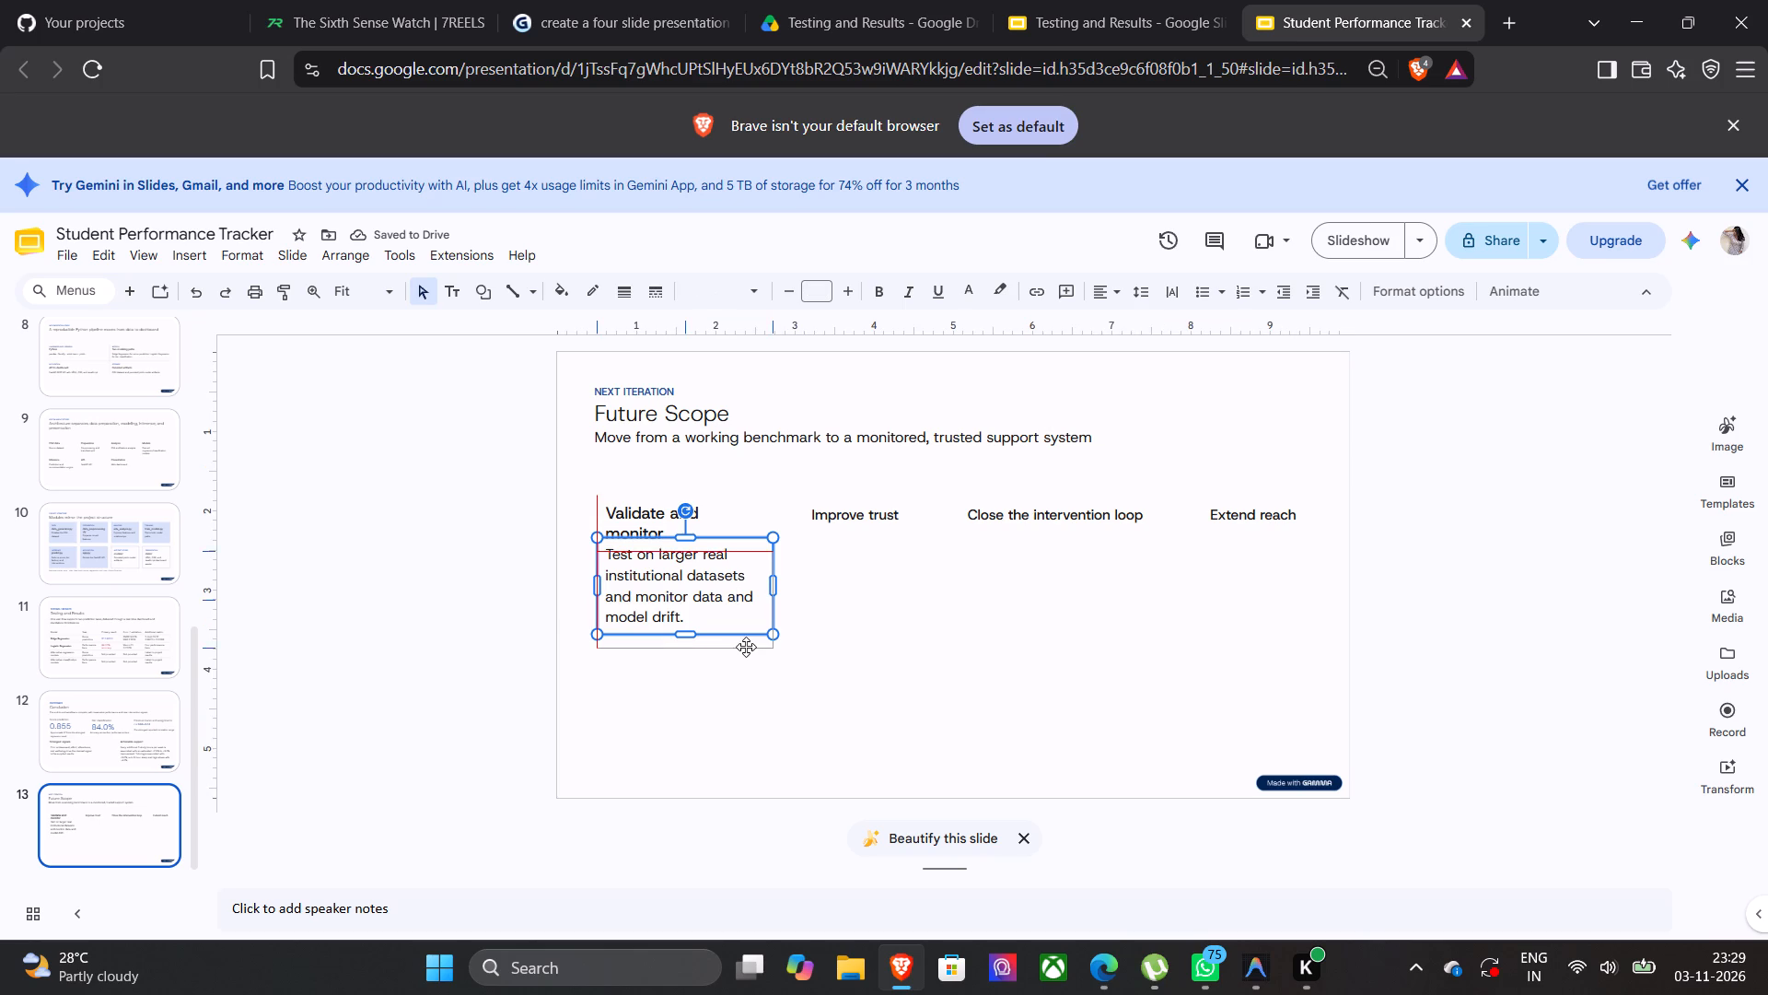
left_click_drag(746, 647, 744, 654)
left_click(735, 735)
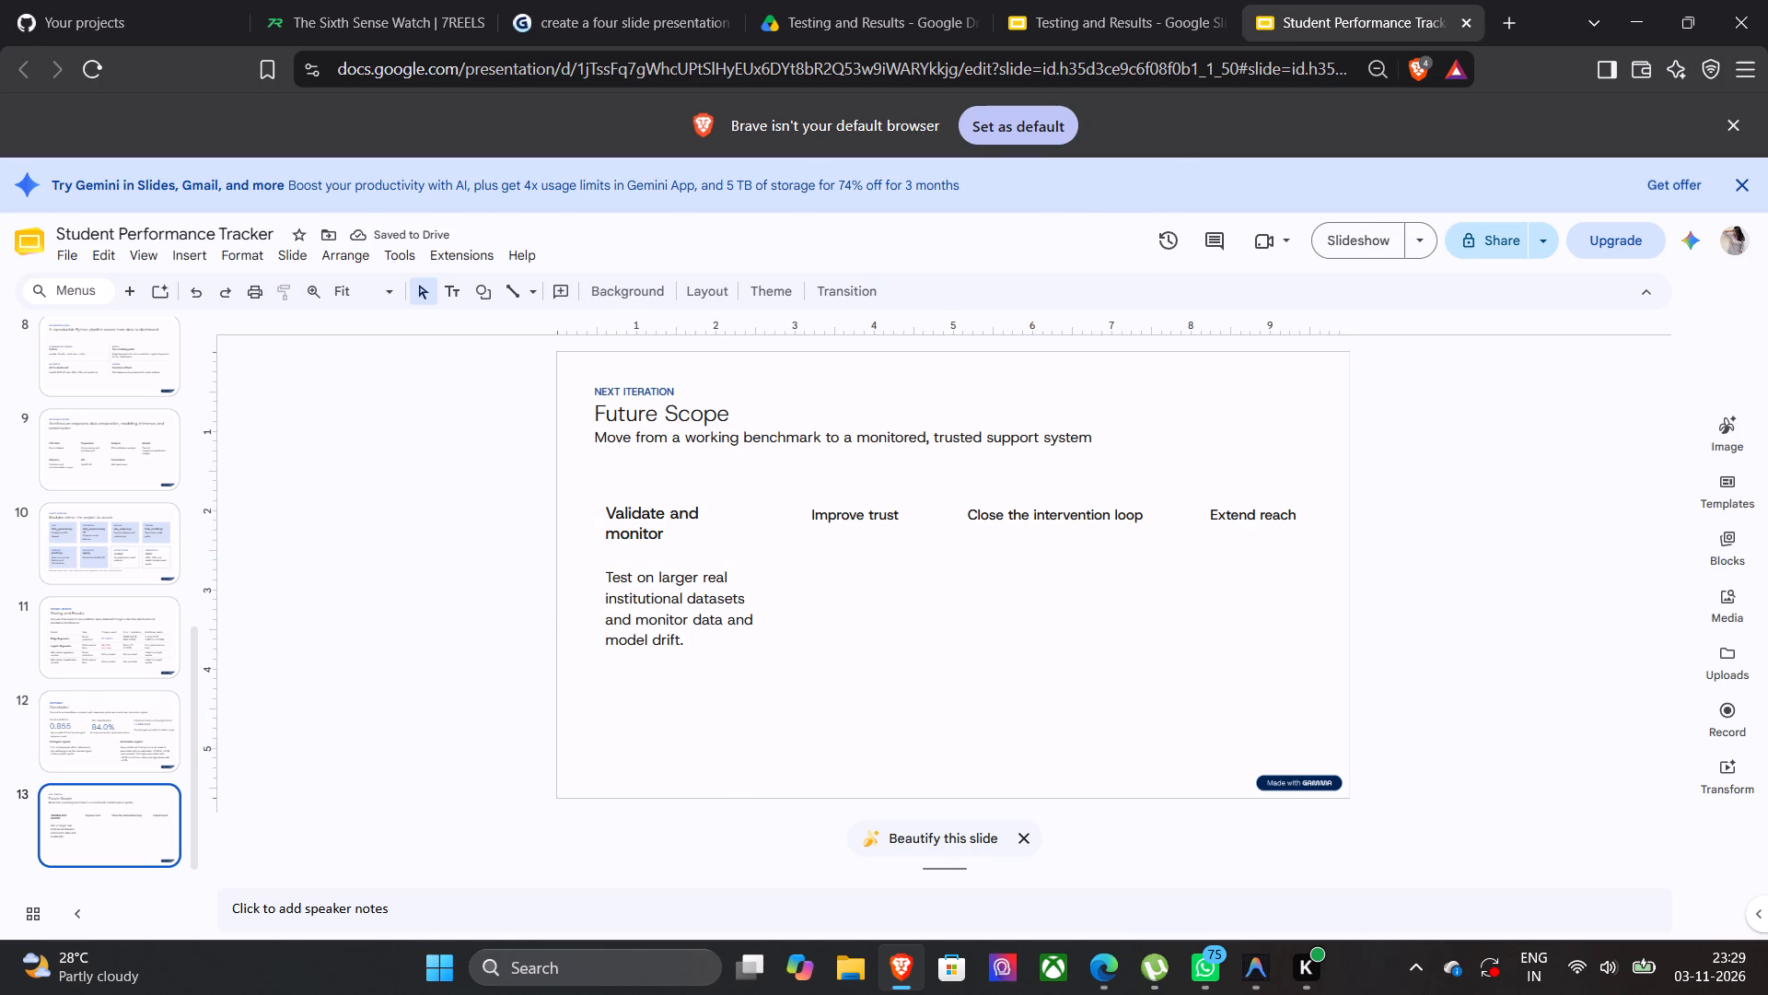
Copy the "Improve trust" description from the Testing and Results deck into the Student Performance Tracker's Future Scope slide, placing it below its heading.
left_click(1139, 45)
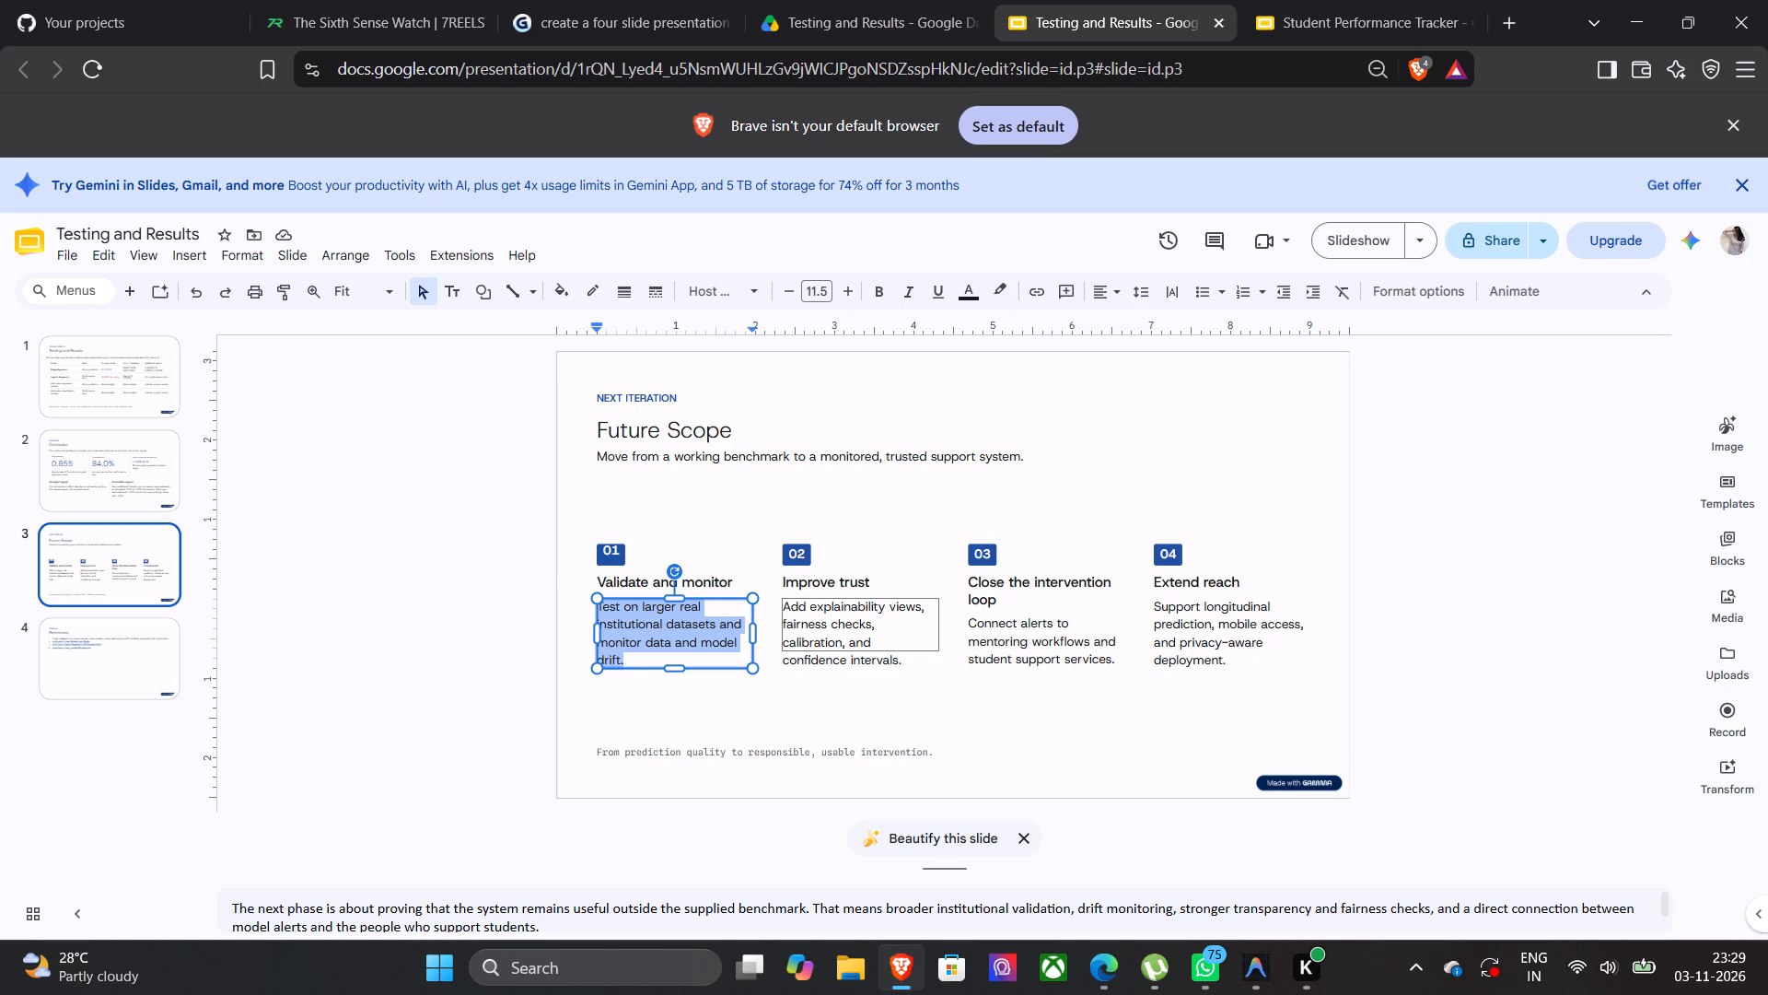
left_click(903, 667)
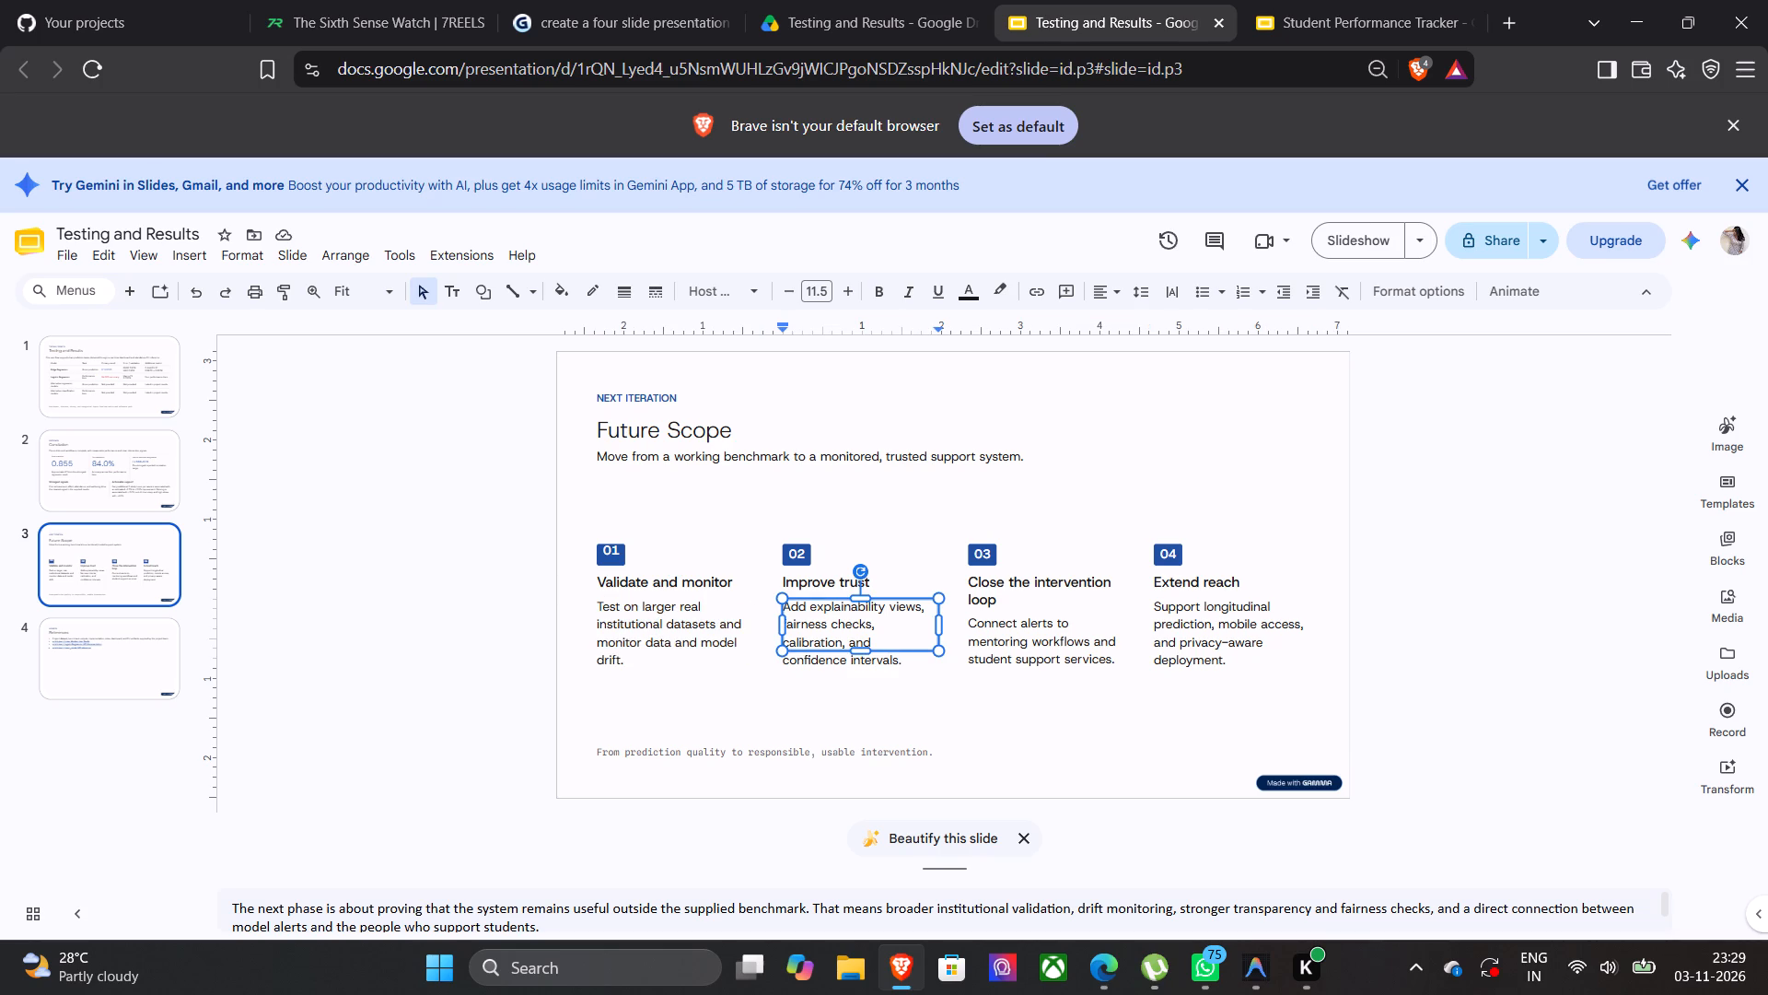
left_click_drag(901, 664, 753, 603)
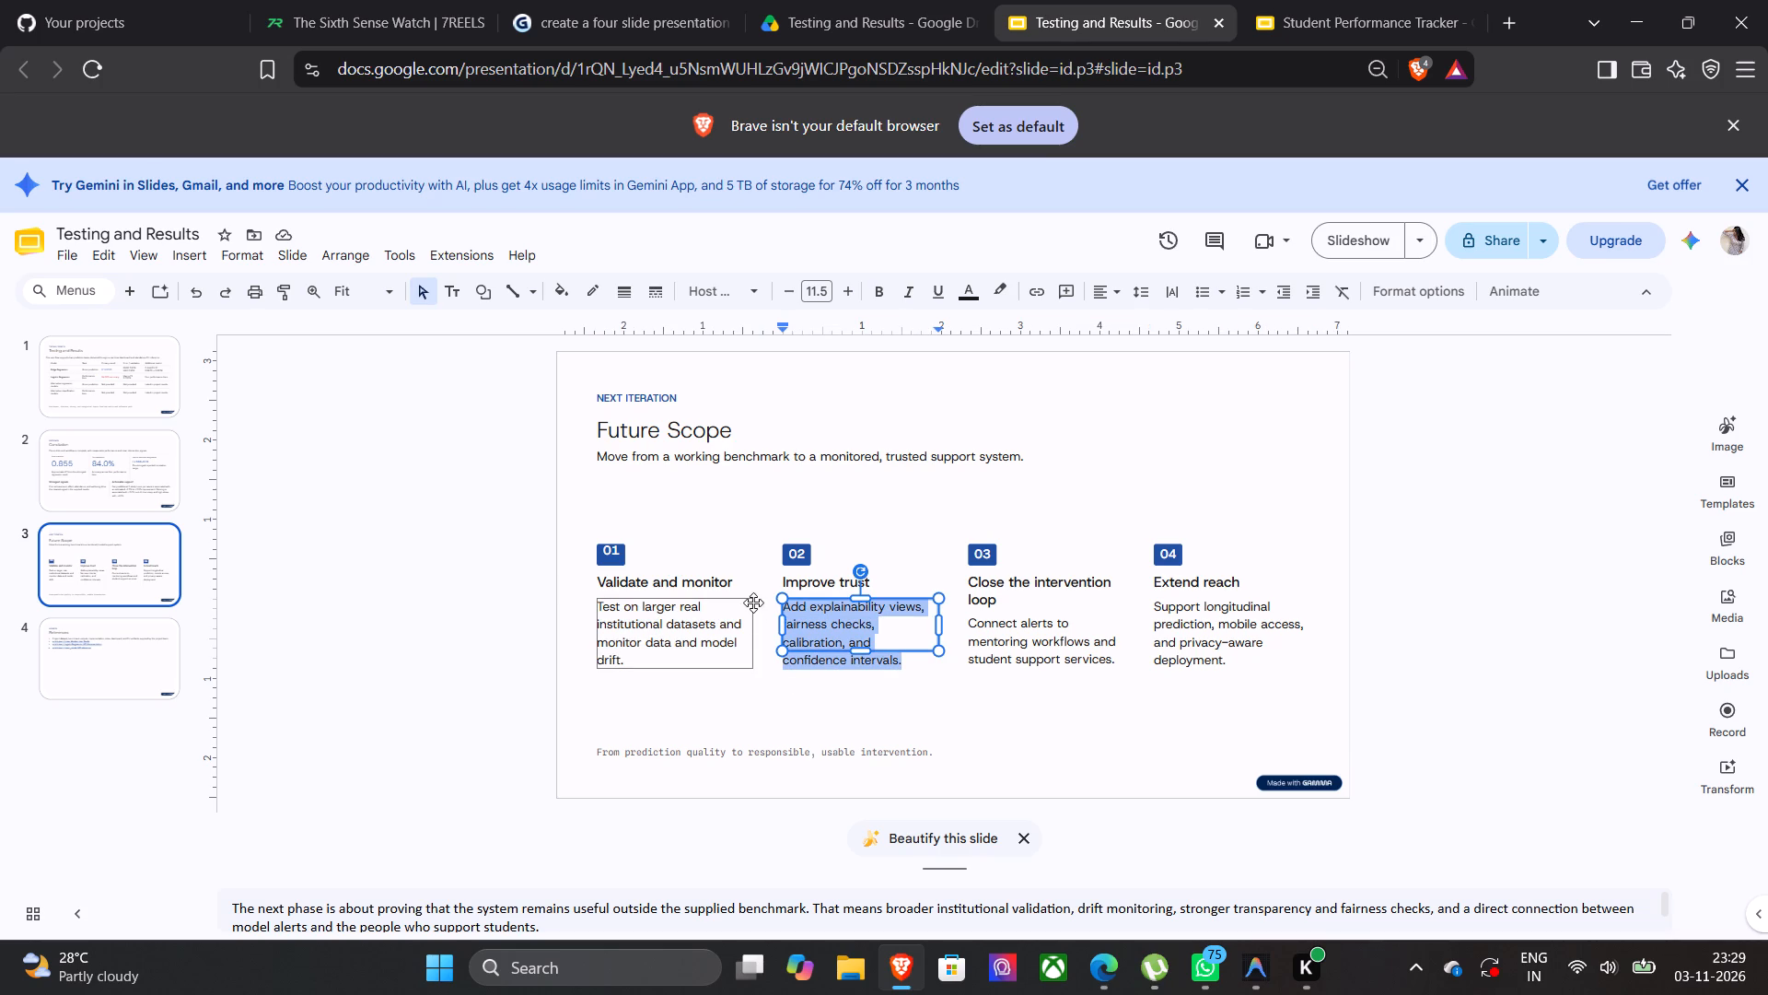
left_click_drag(753, 603, 766, 609)
key("ctrl+c")
left_click(1324, 24)
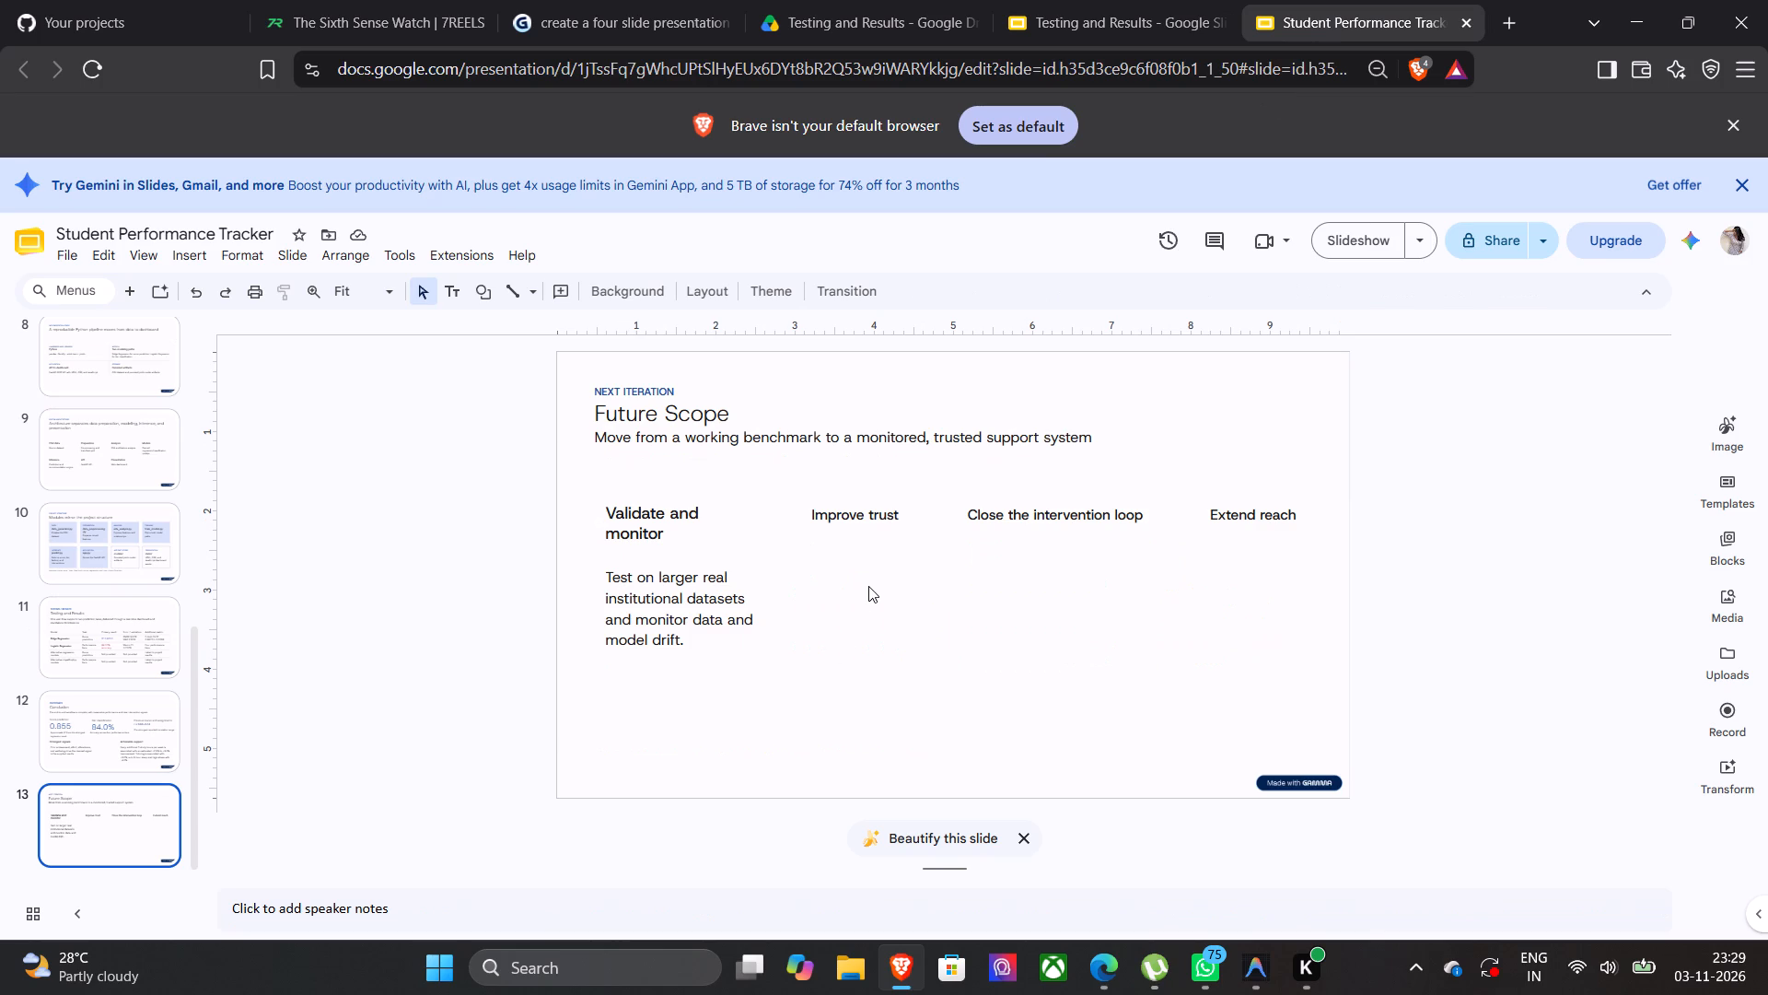
left_click(868, 586)
key("ctrl+v")
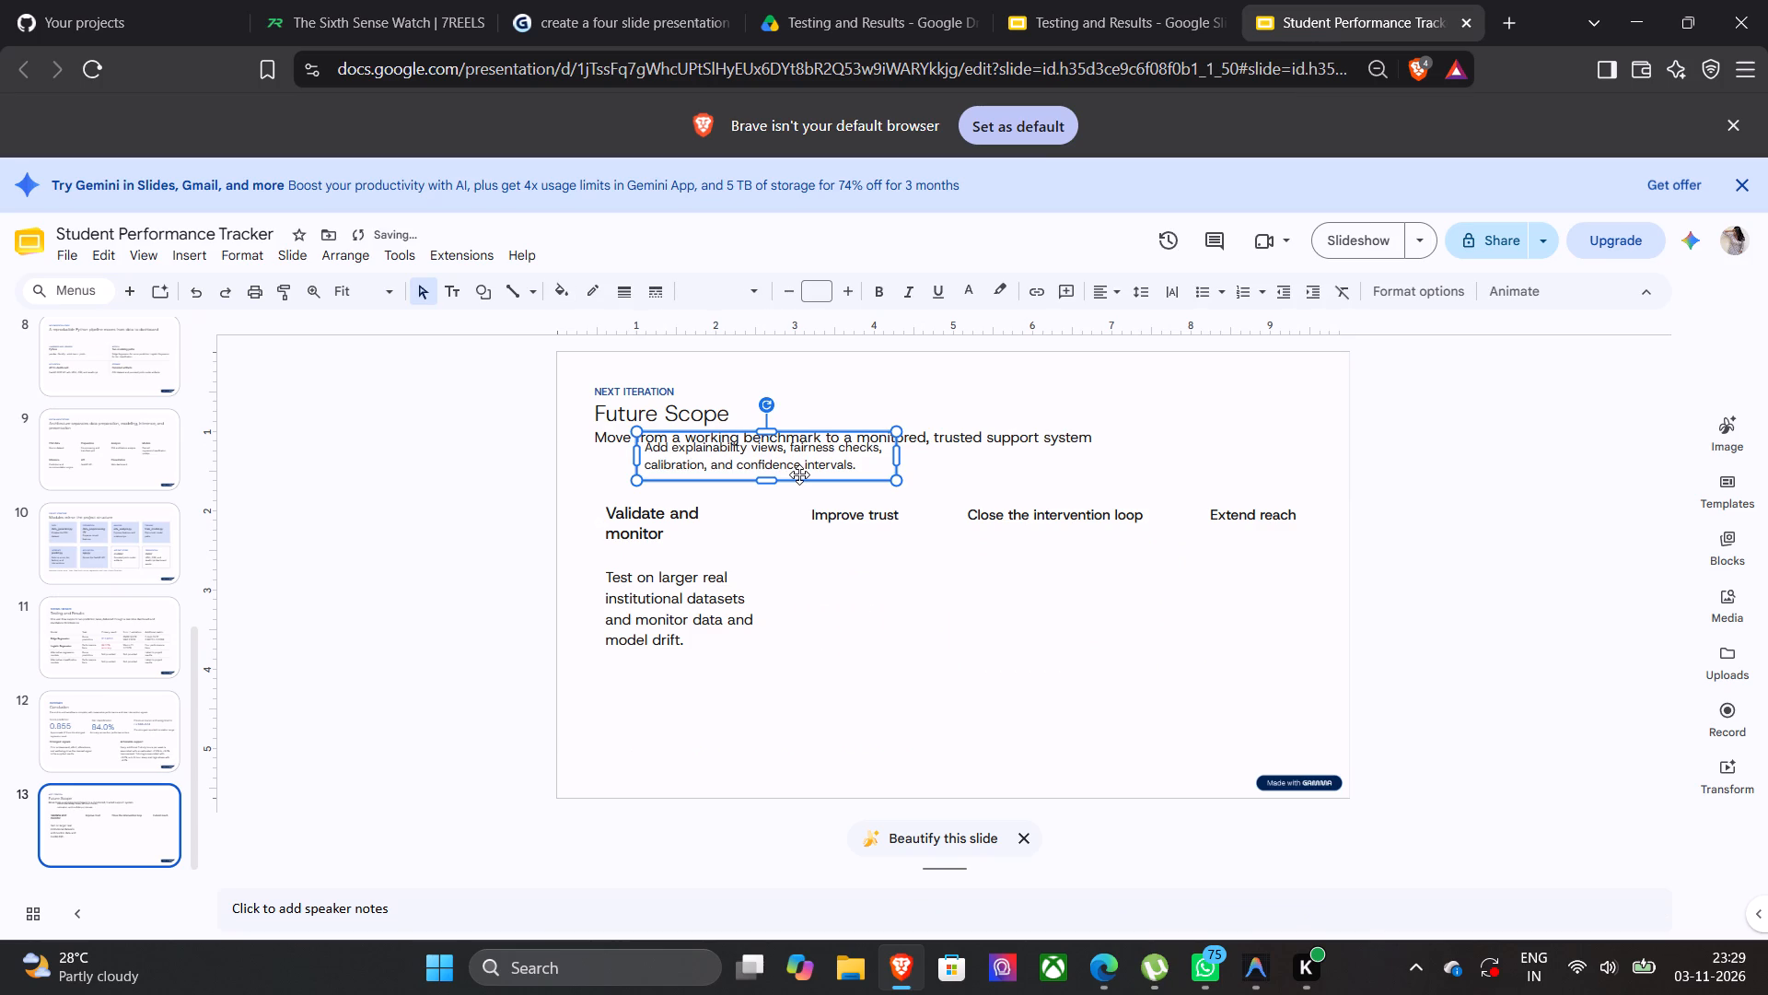
left_click_drag(799, 474, 961, 607)
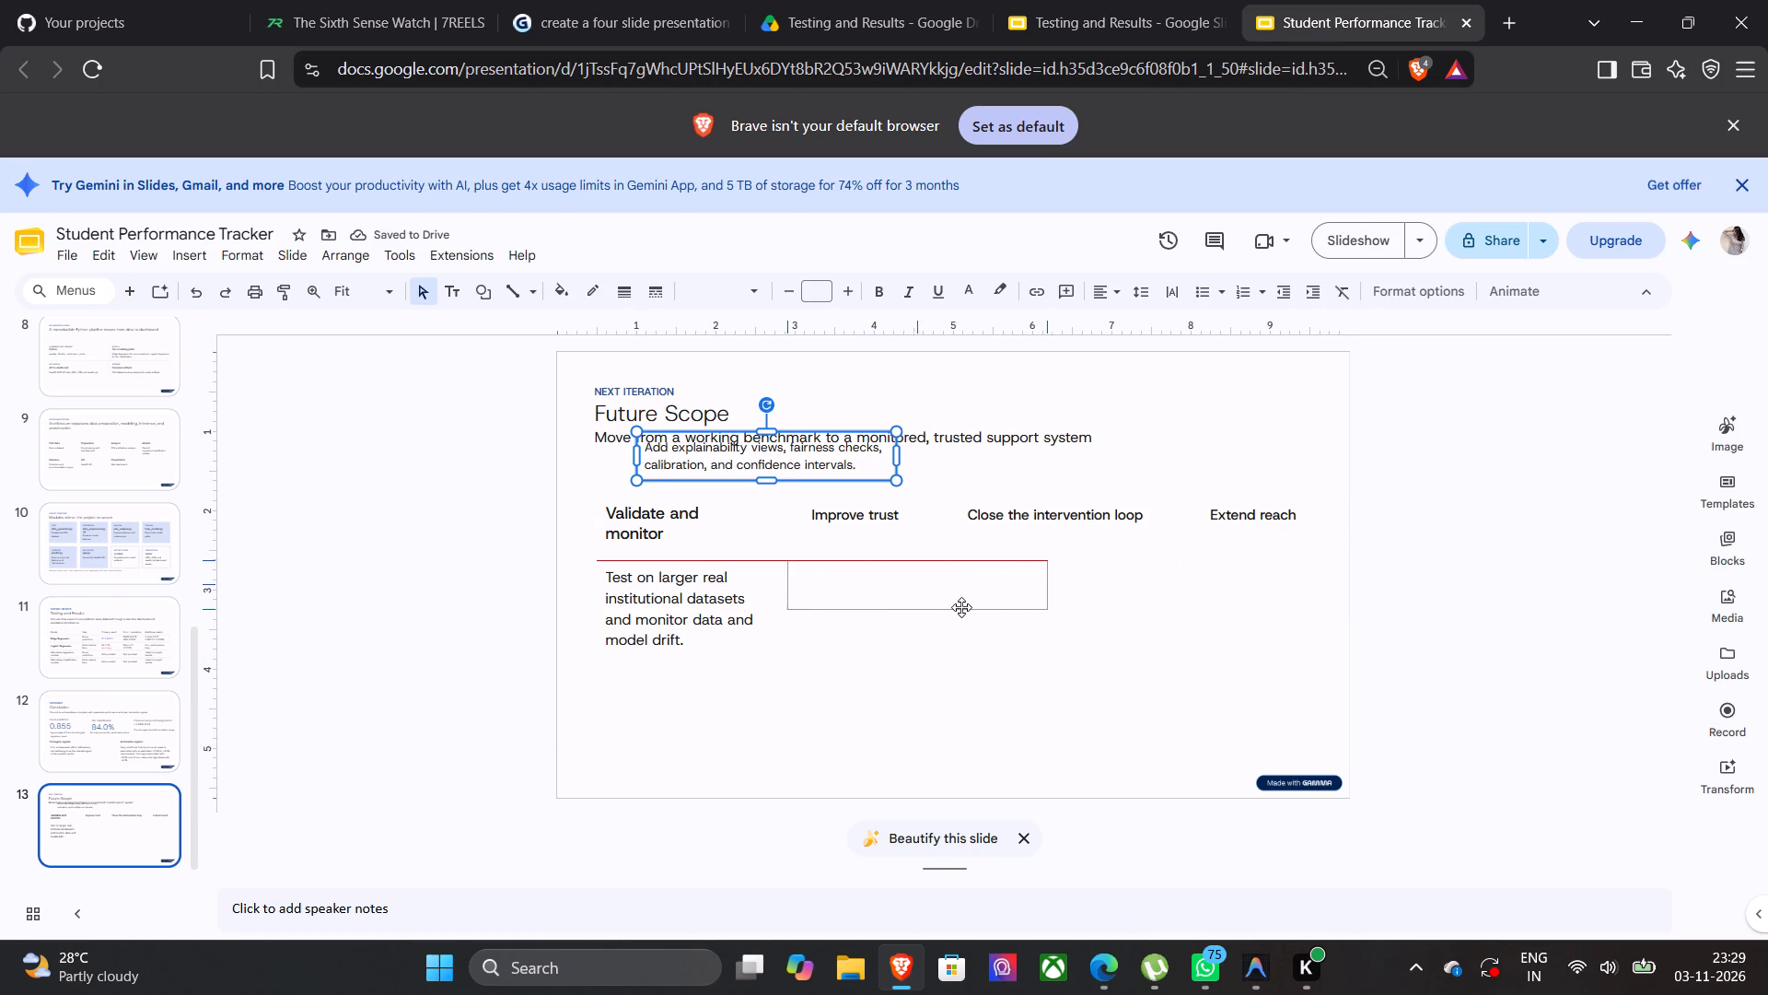
left_click_drag(961, 607, 968, 607)
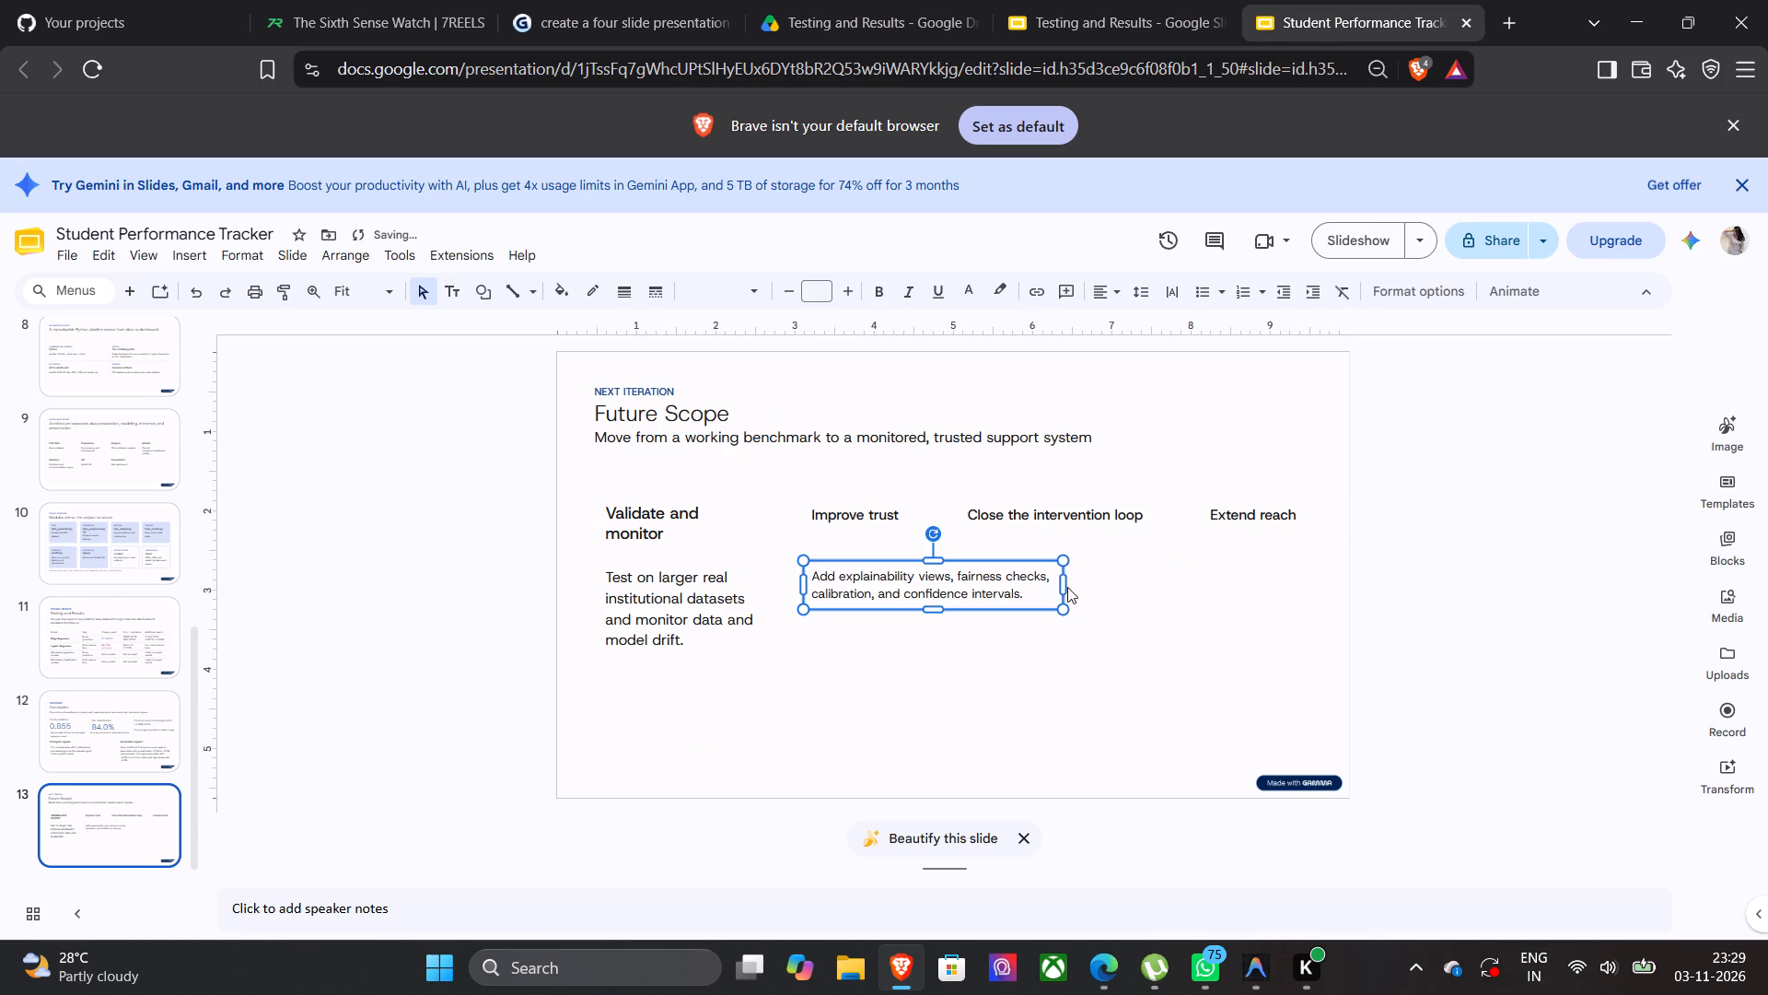
Narrow the "Add explainability views" description box to a column and enlarge its text to 12.5 pt.
left_click_drag(1064, 582, 956, 594)
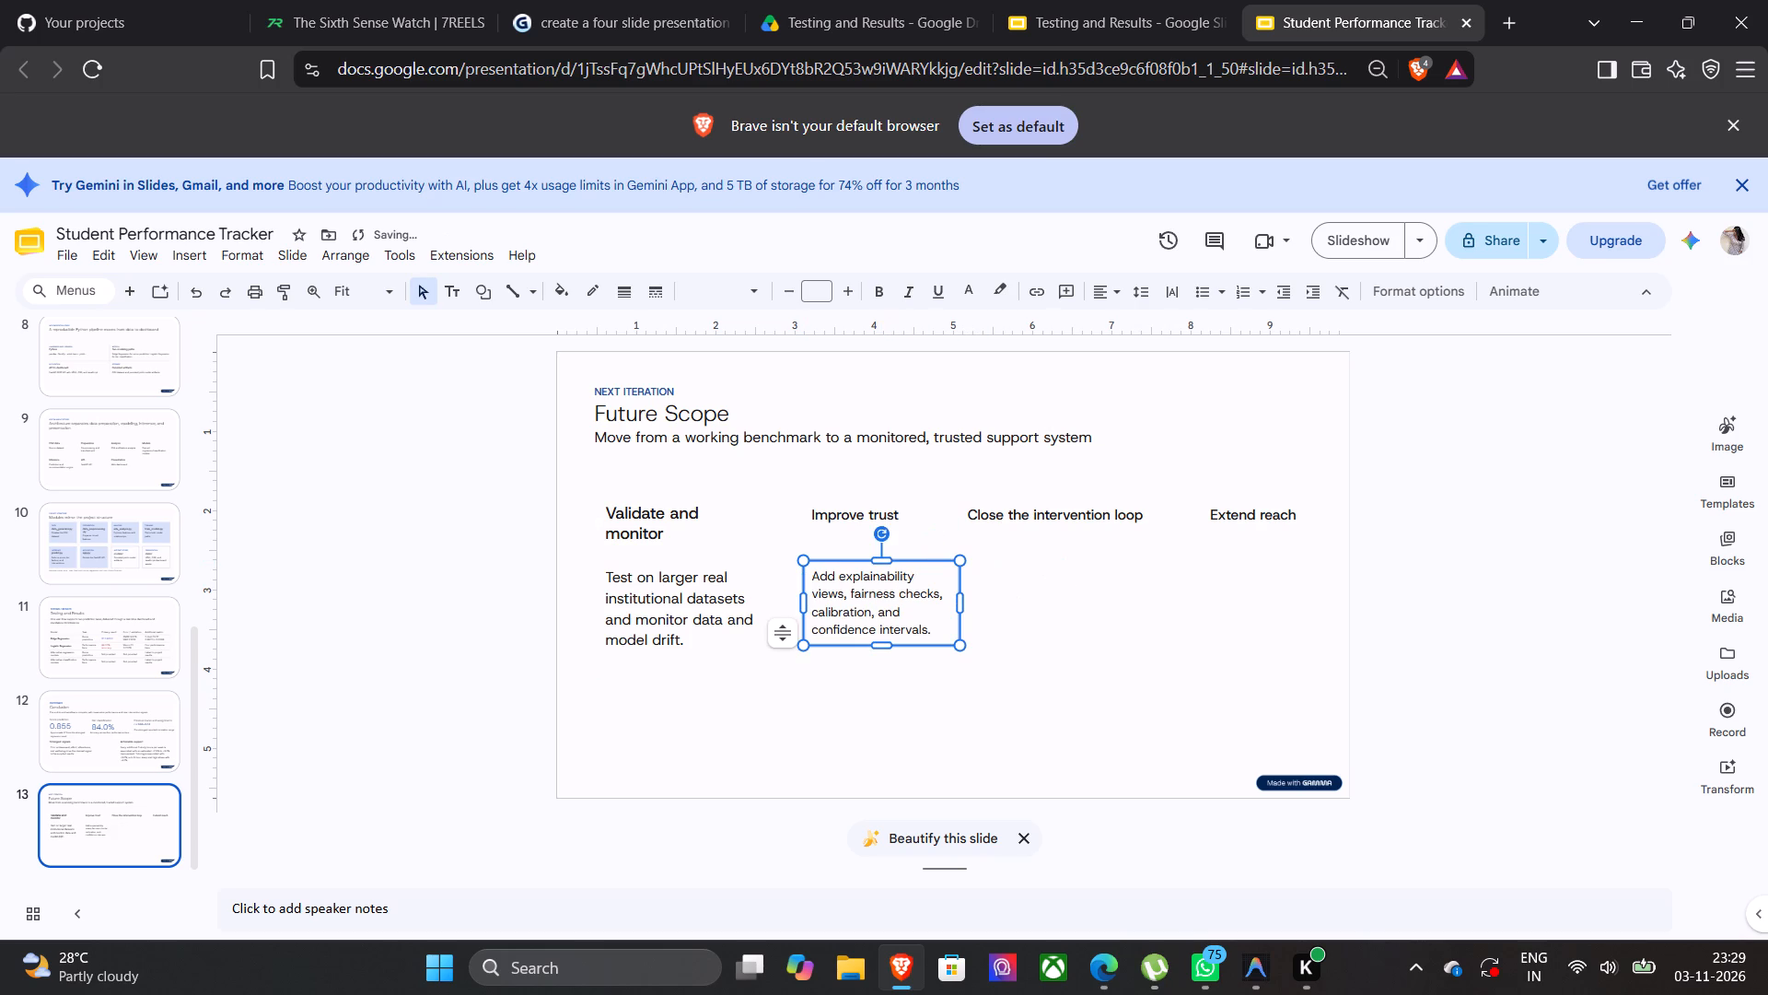
left_click(851, 291)
left_click(856, 724)
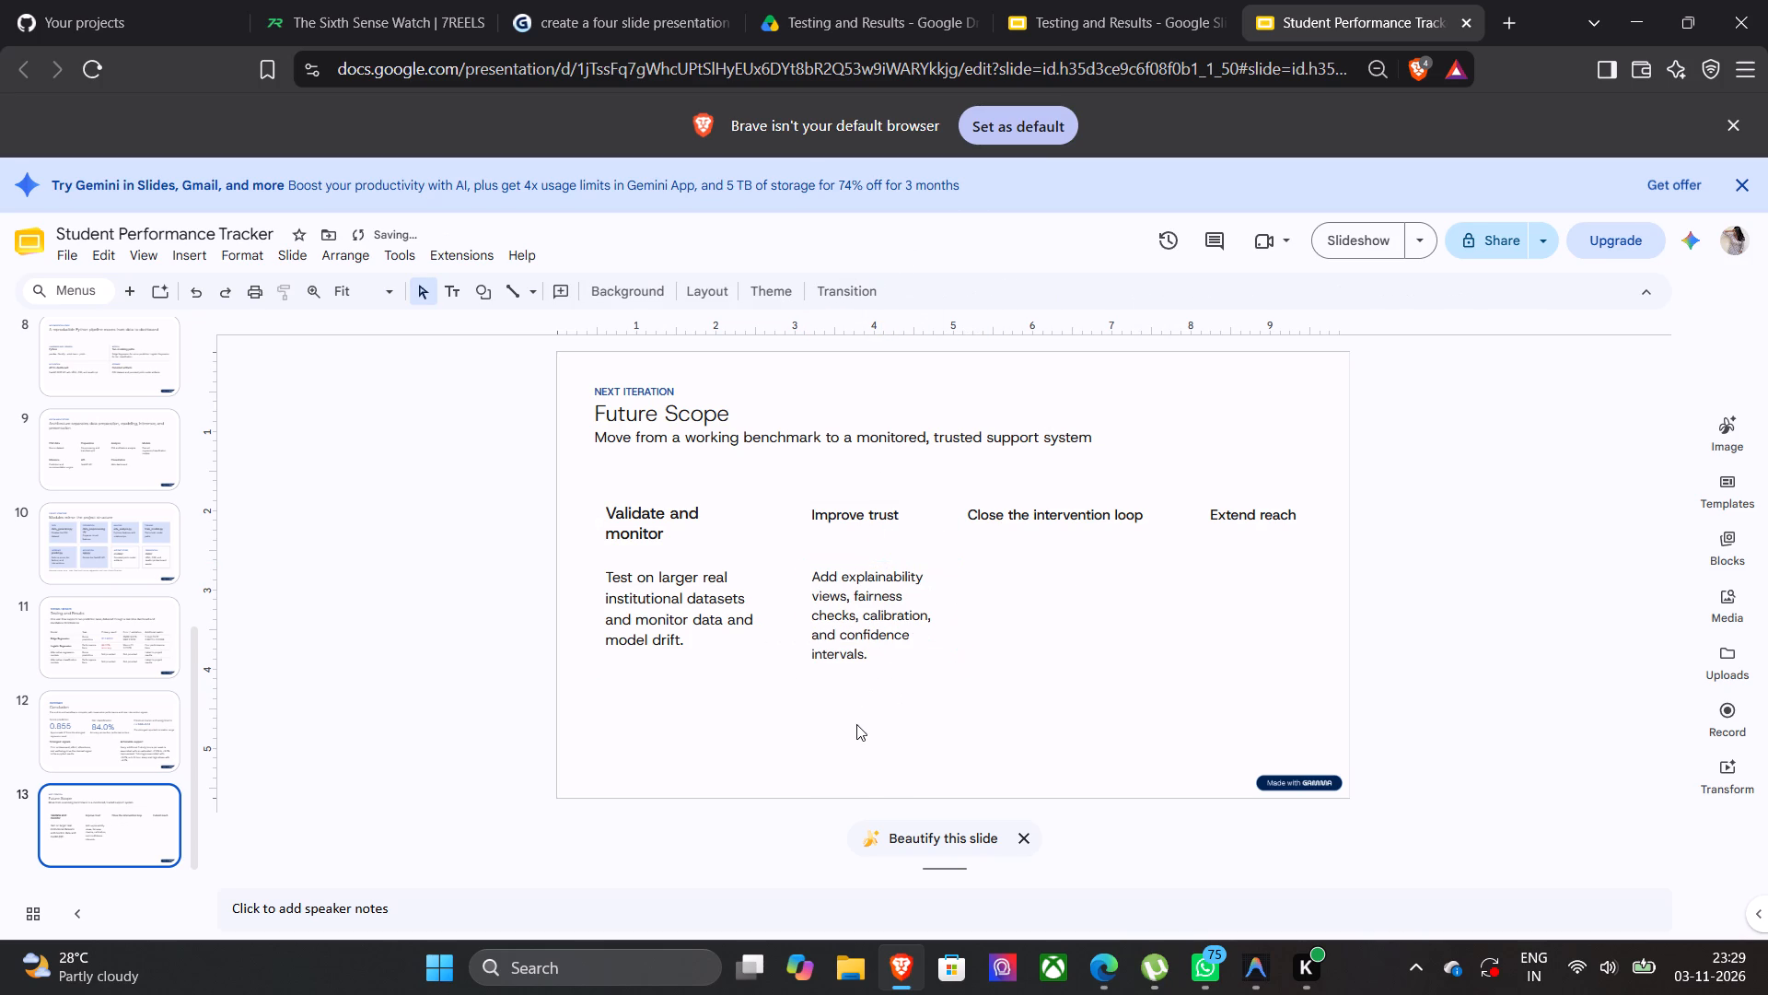
Nudge the "Improve trust" description slightly up and to the left beneath its heading.
left_click(913, 575)
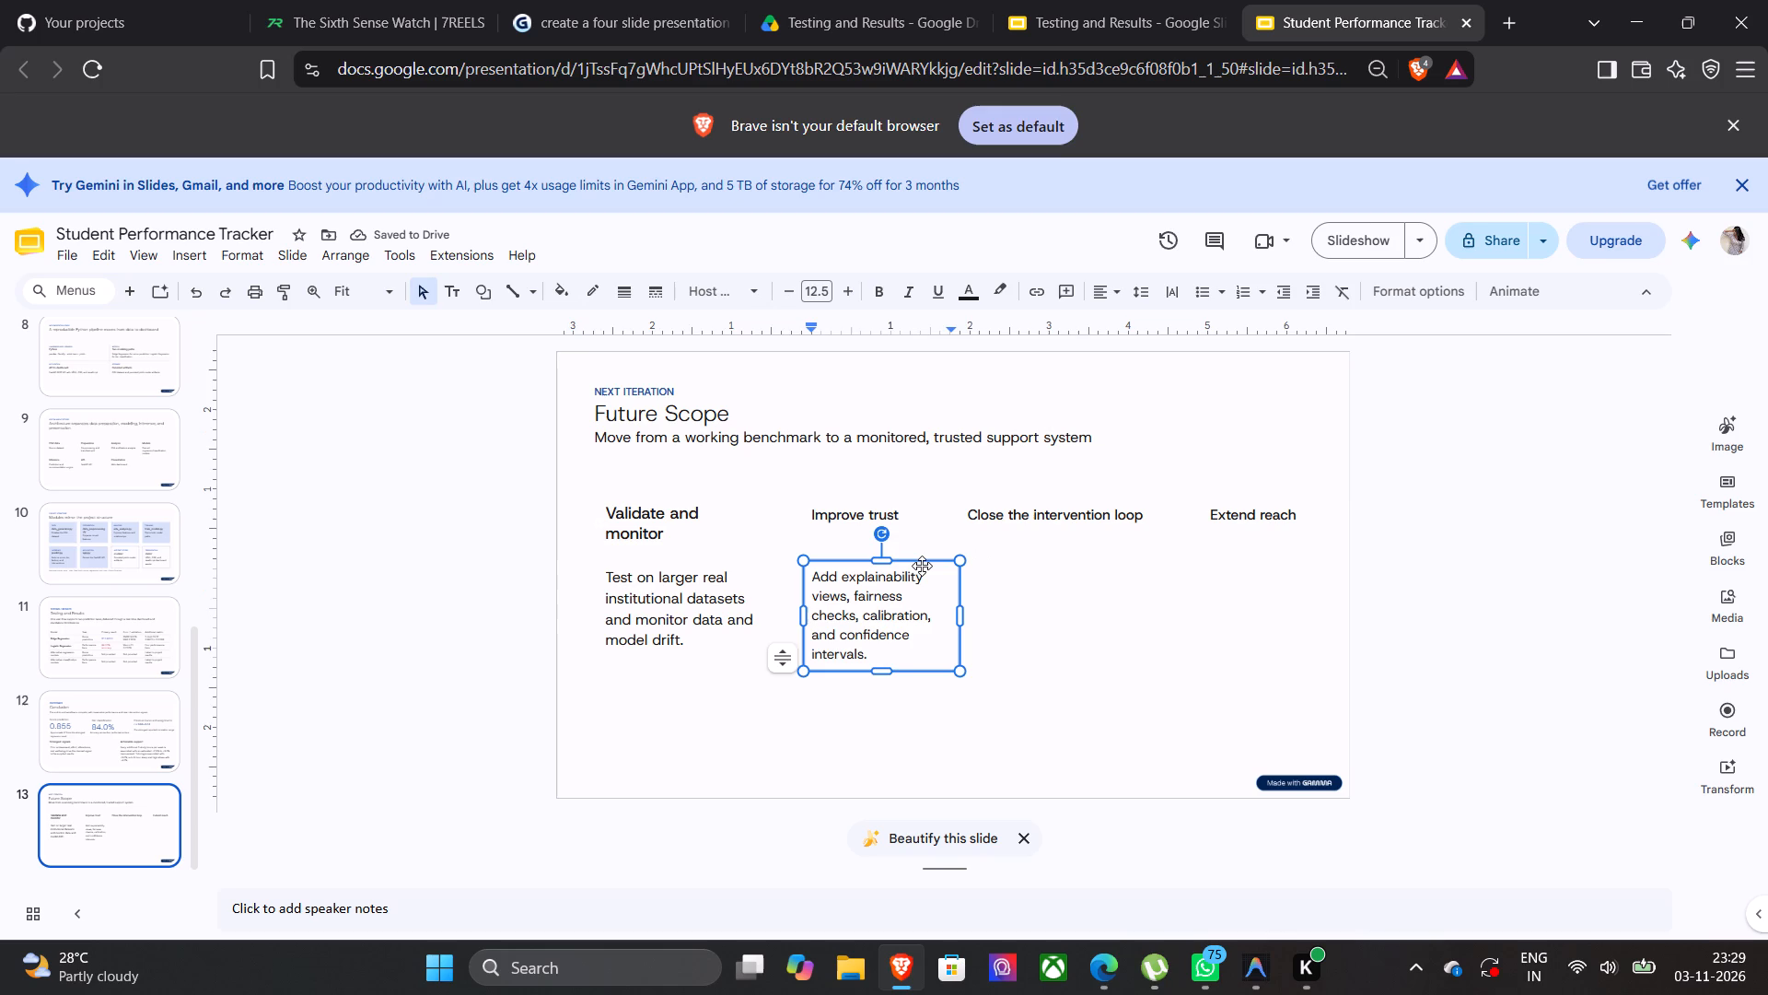
left_click(923, 566)
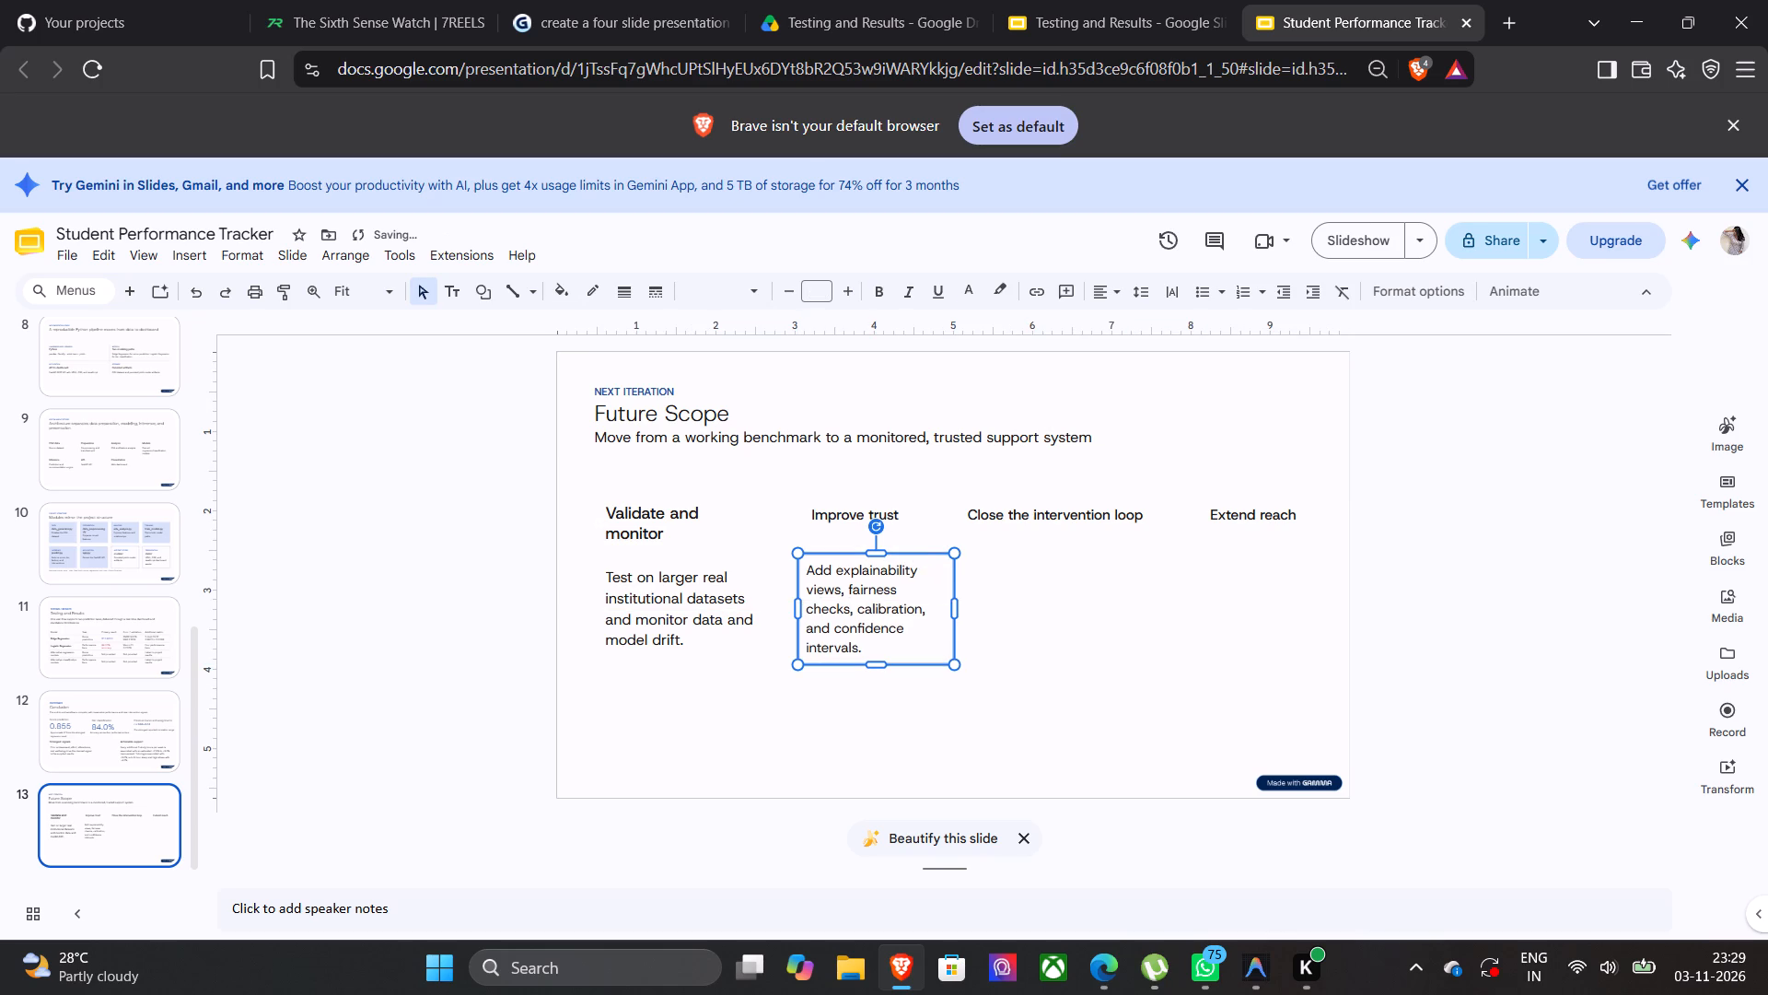
left_click(849, 828)
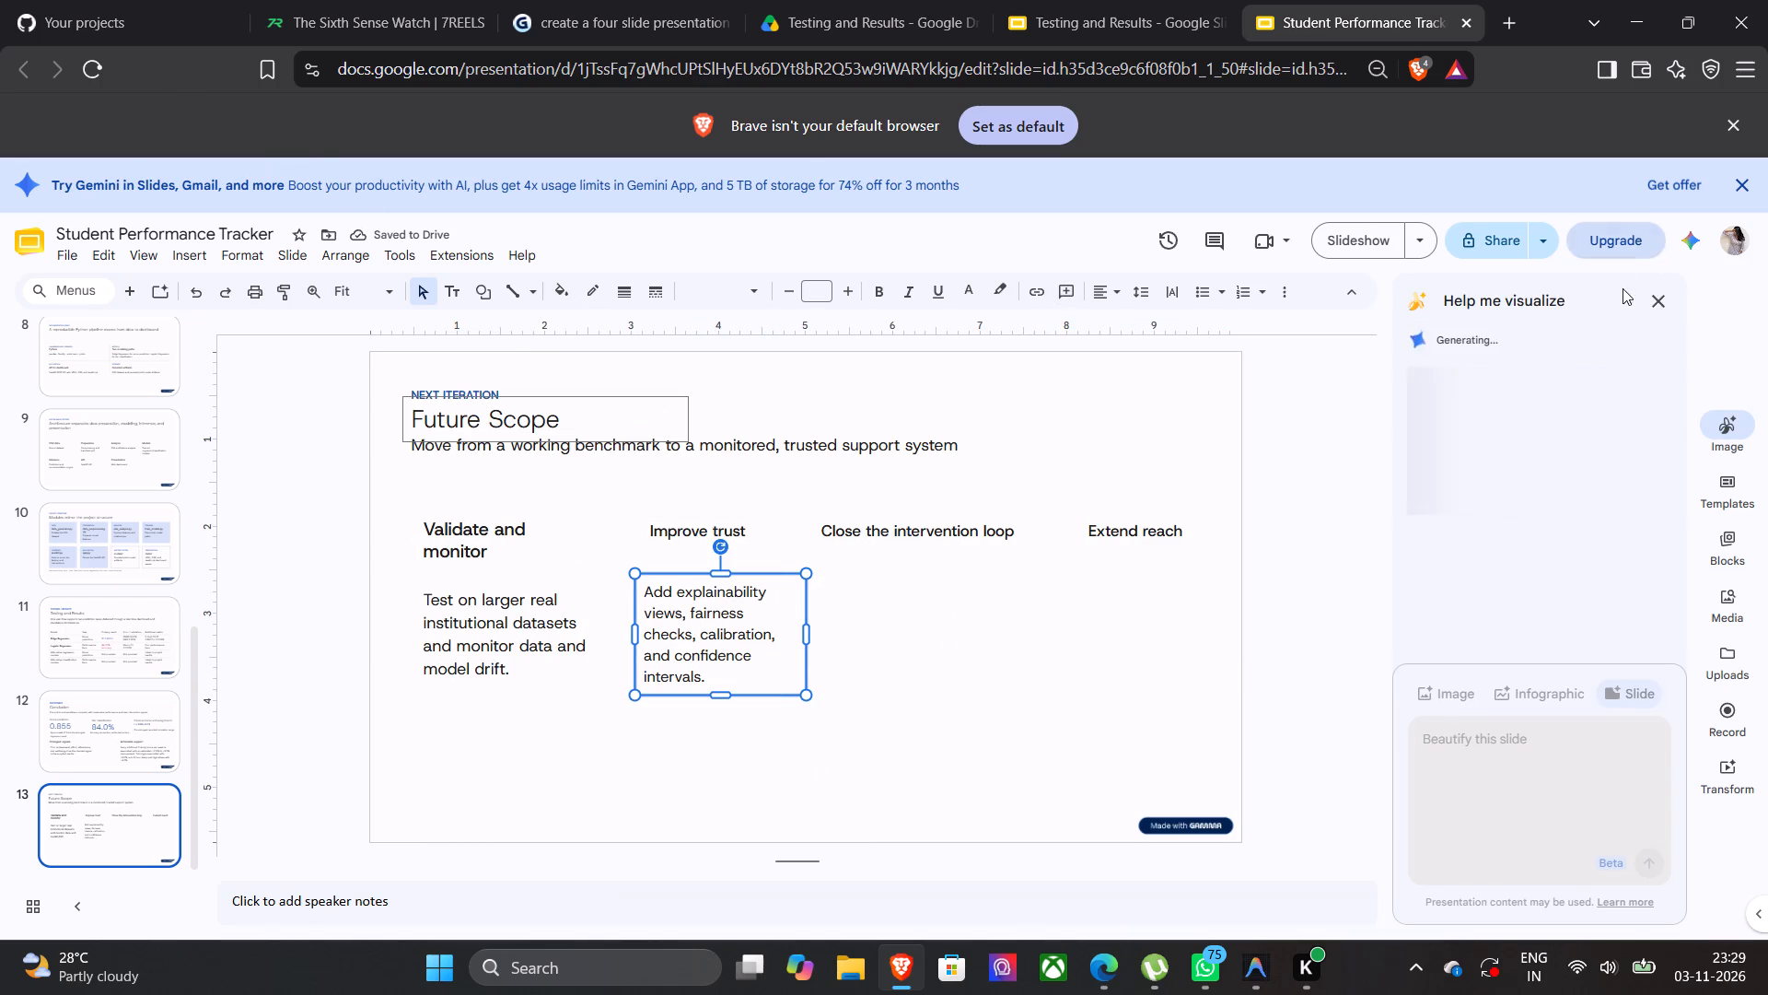
left_click(1653, 300)
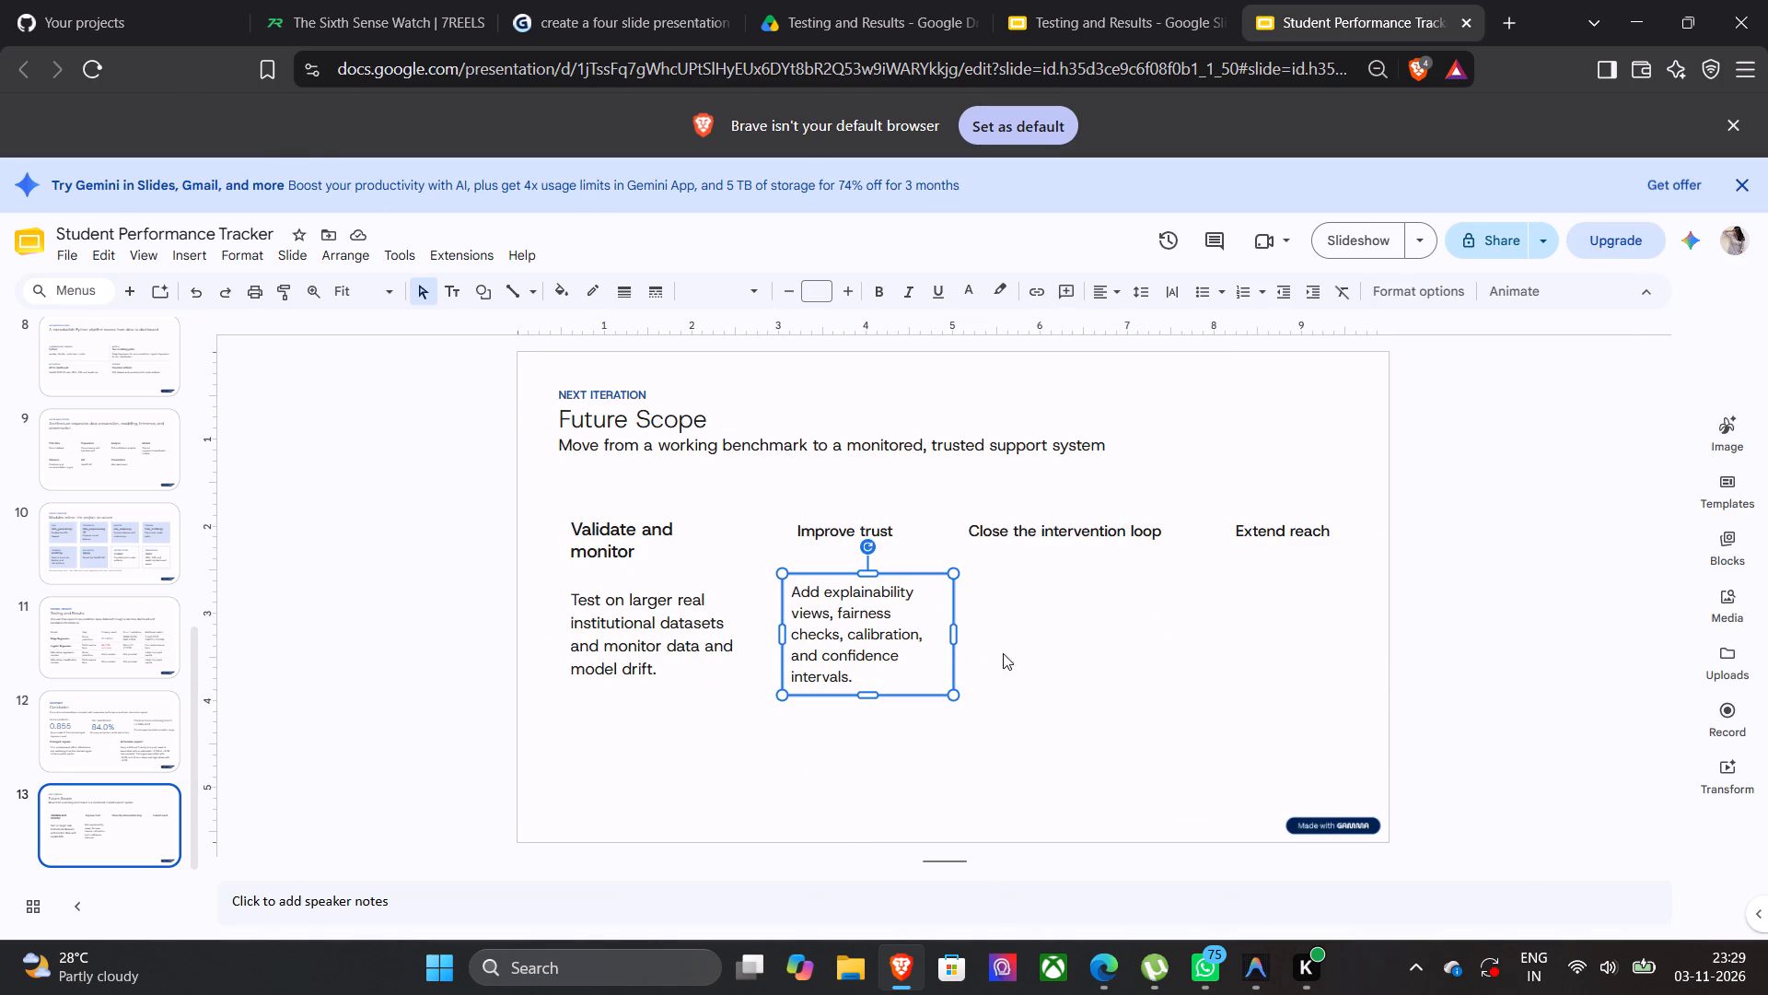
left_click(1046, 591)
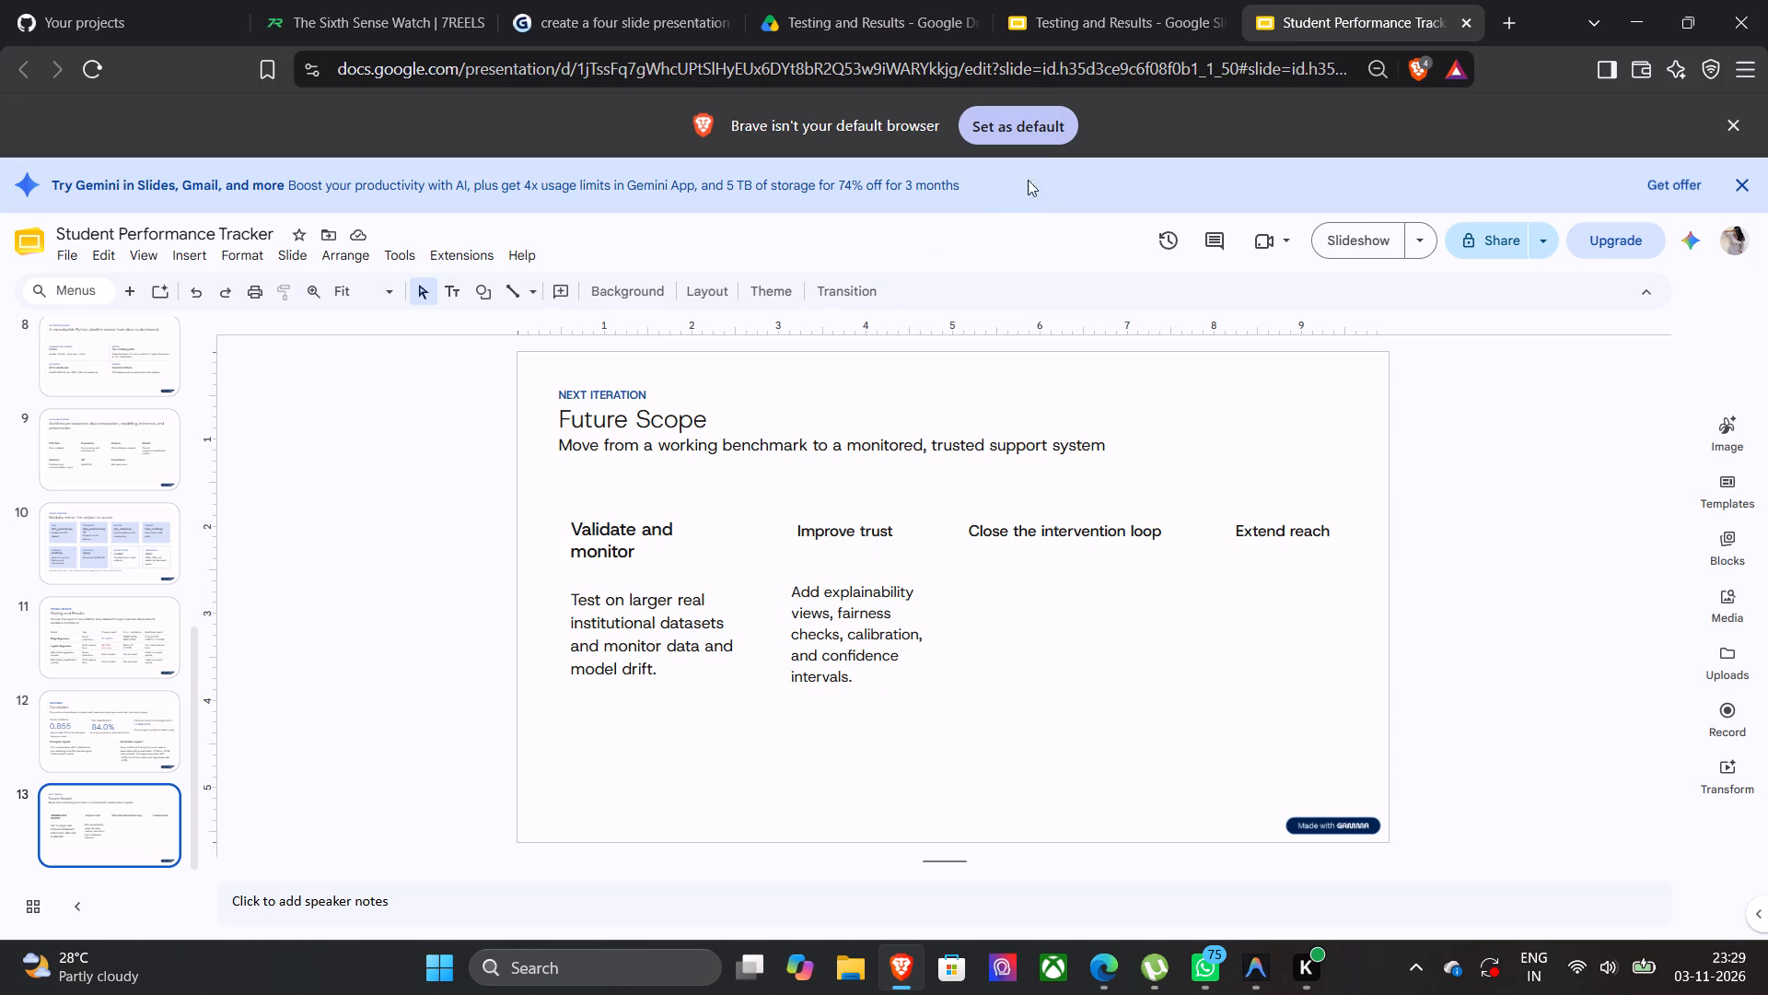
Copy the "Close the intervention loop" description from the Testing and Results deck into the tracker's Future Scope slide, placing it below its heading.
left_click(1060, 30)
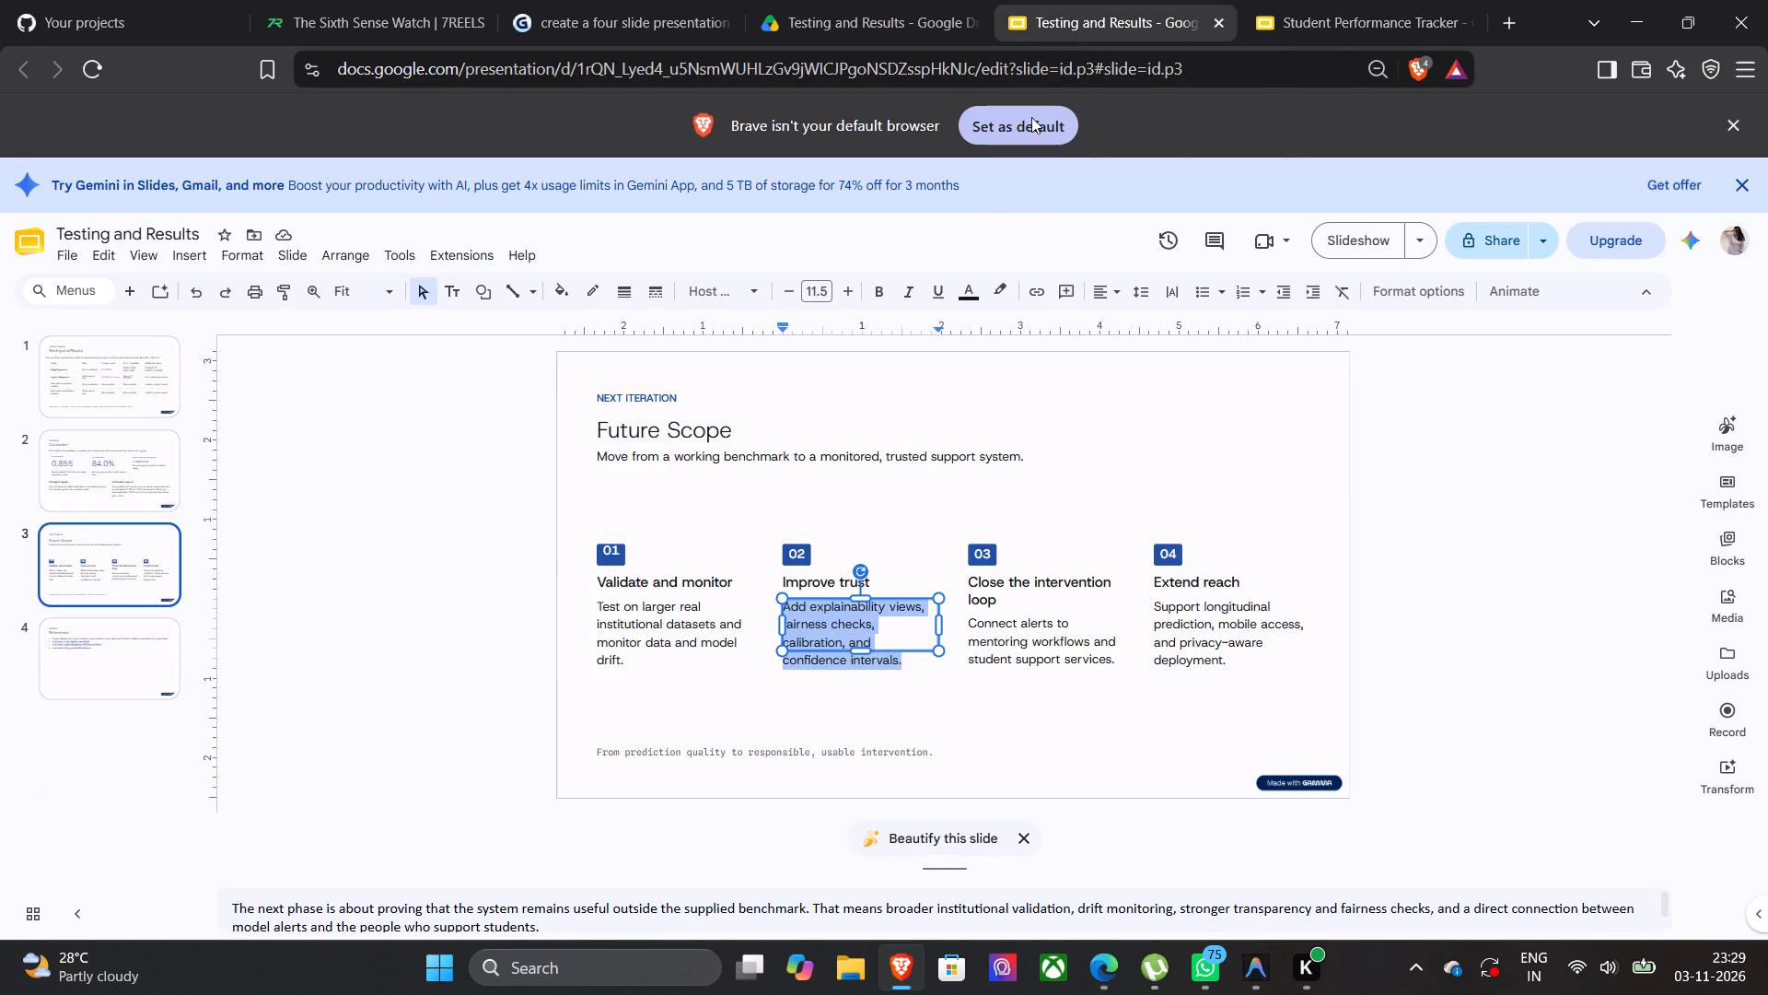
left_click(1007, 638)
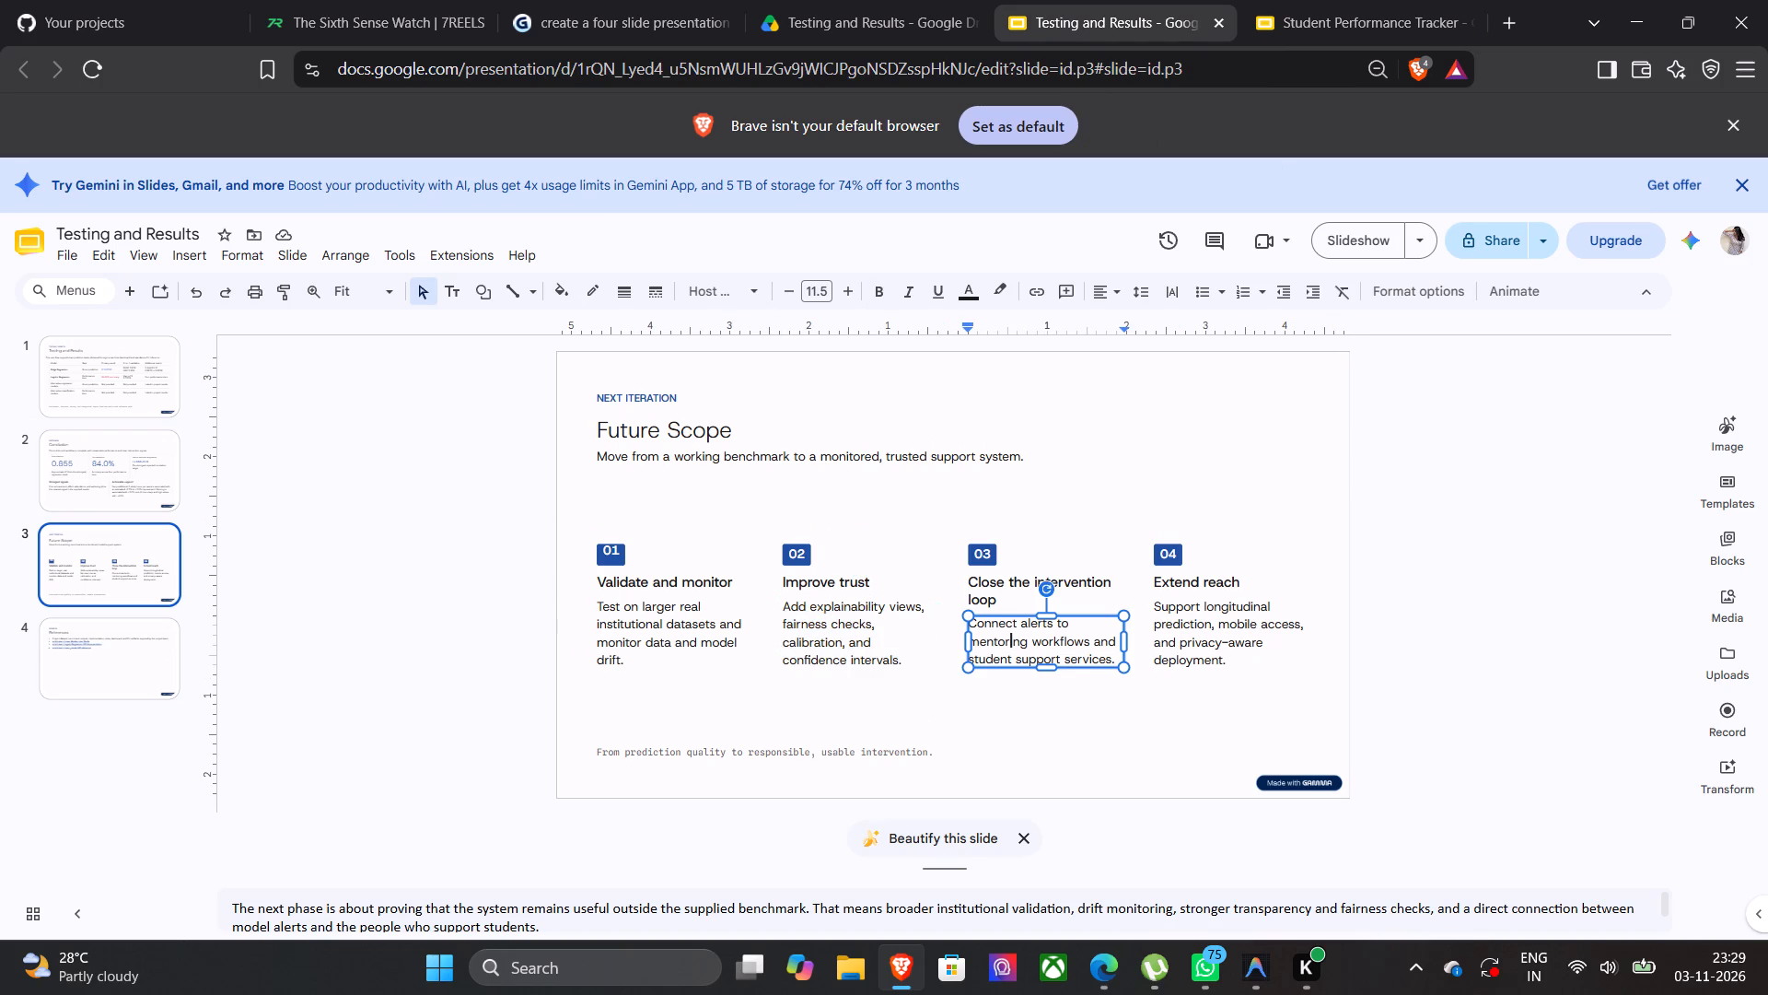
left_click_drag(1111, 664, 956, 624)
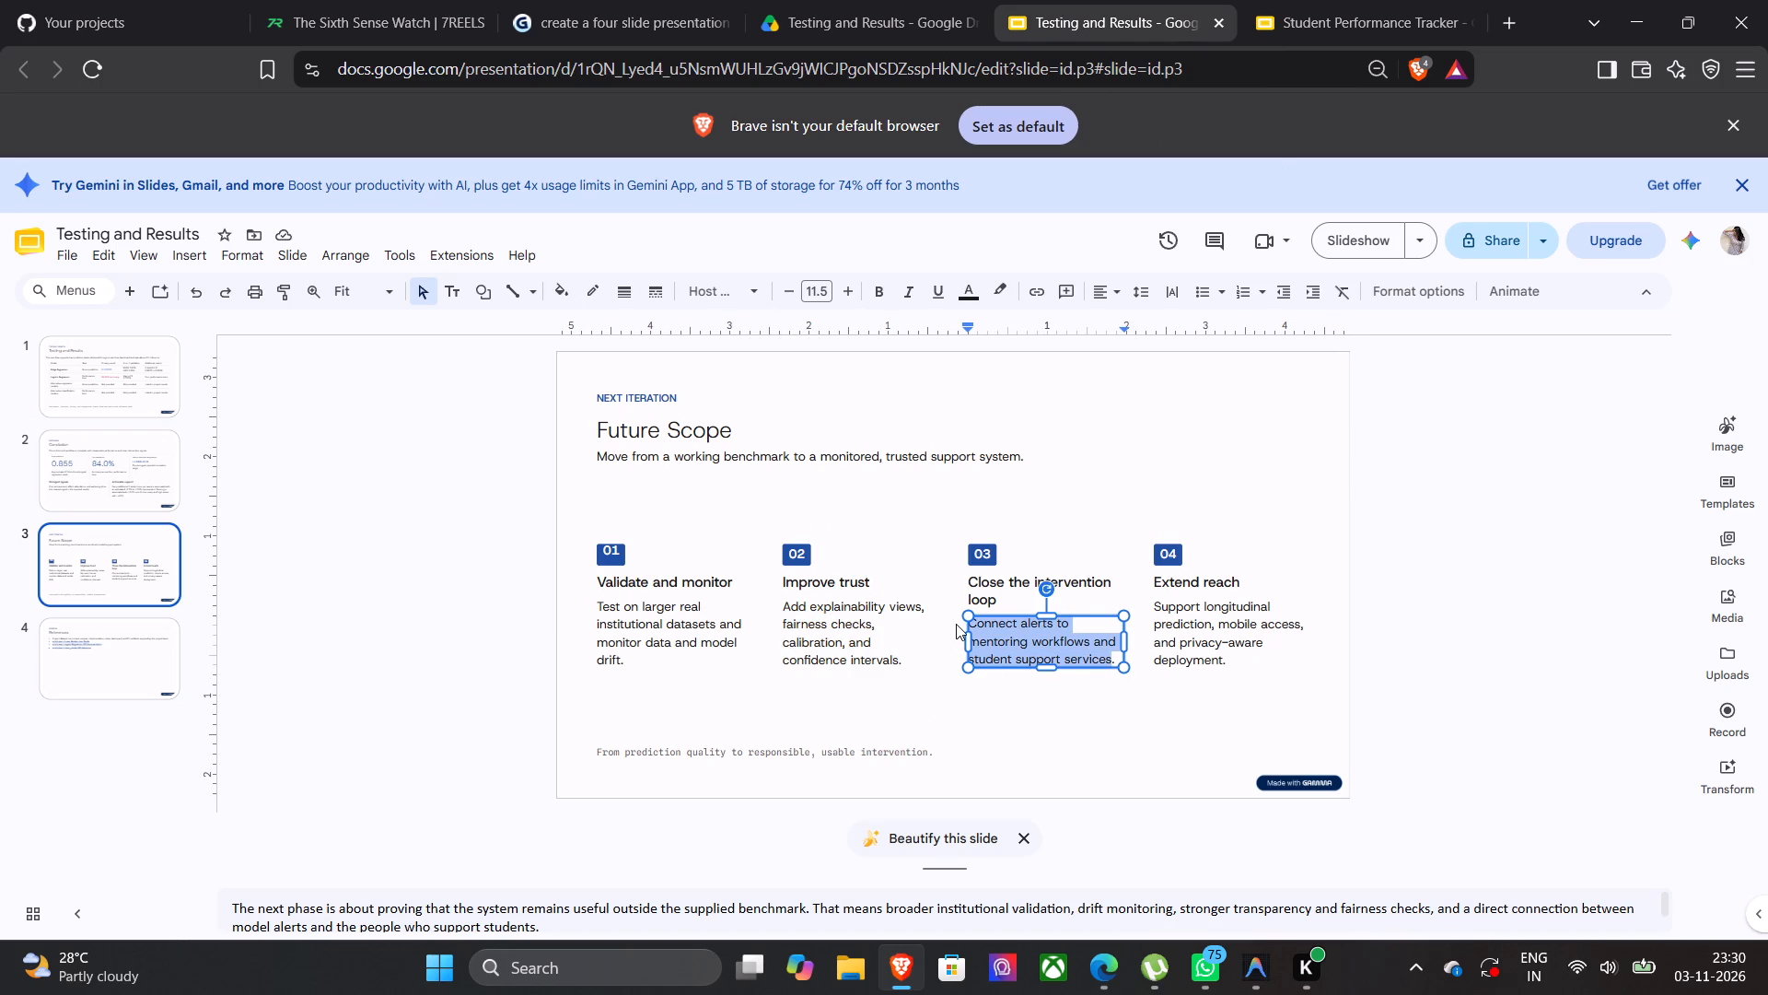
left_click_drag(956, 624, 956, 620)
key("ctrl+c")
left_click(1390, 24)
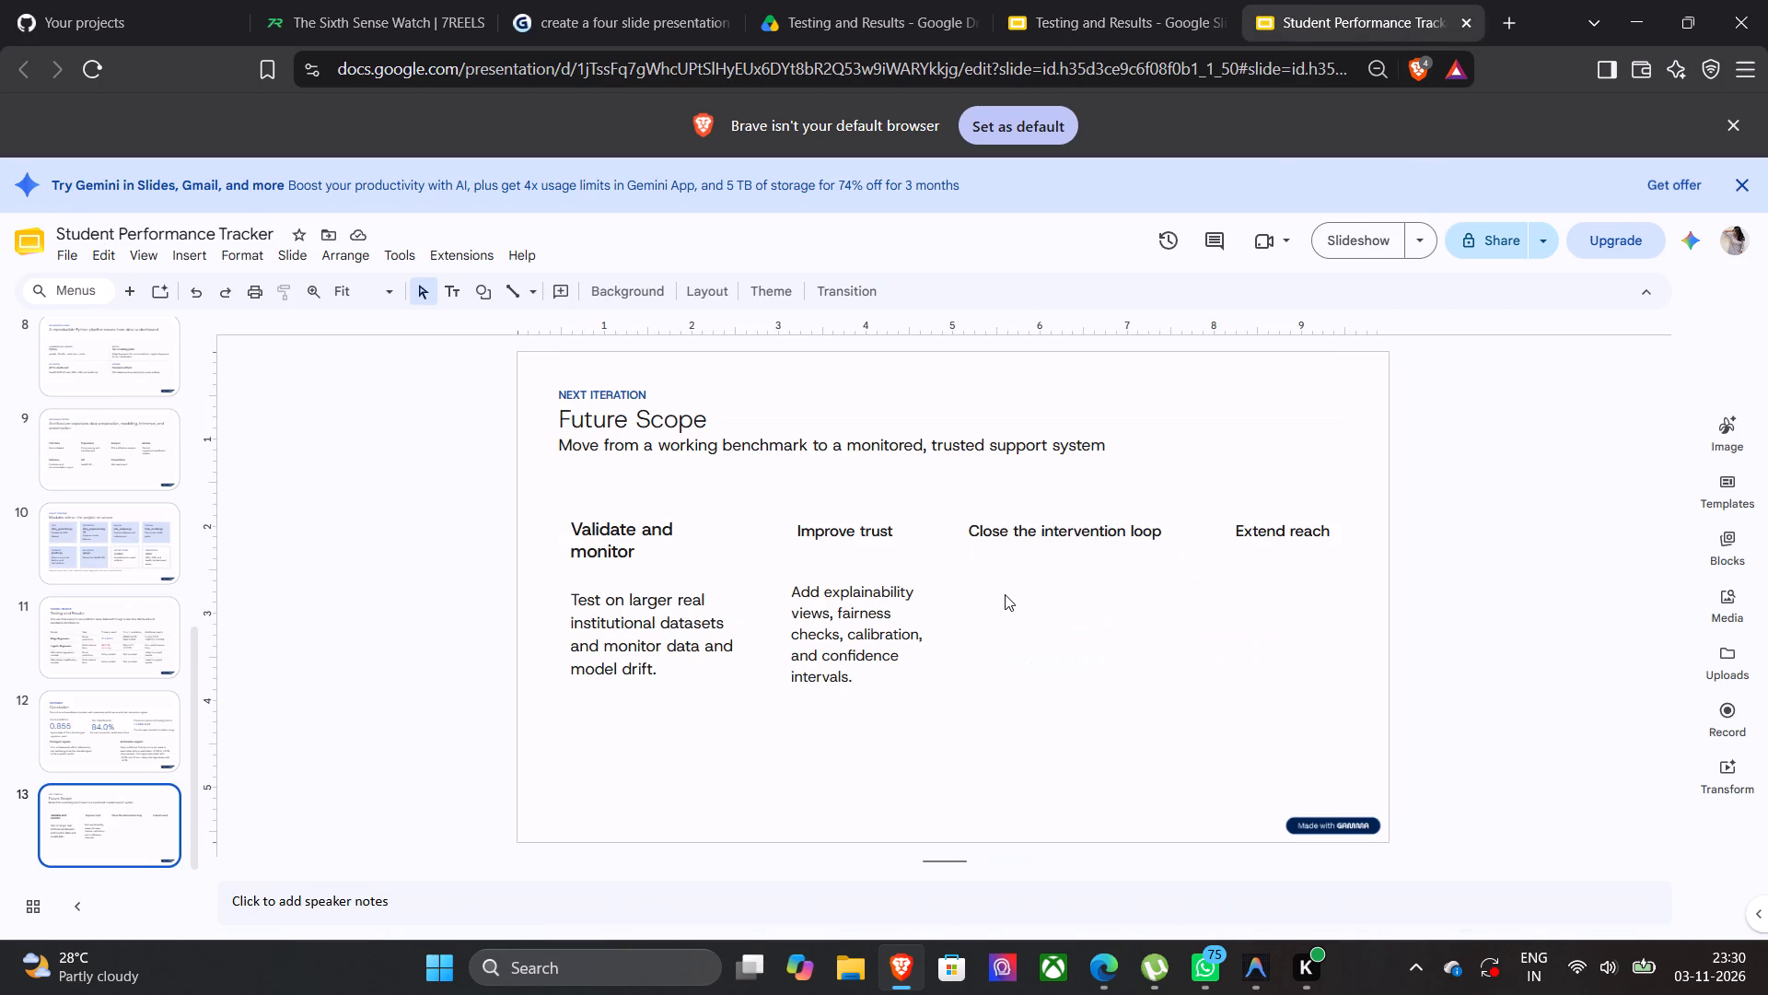
key("ctrl+v")
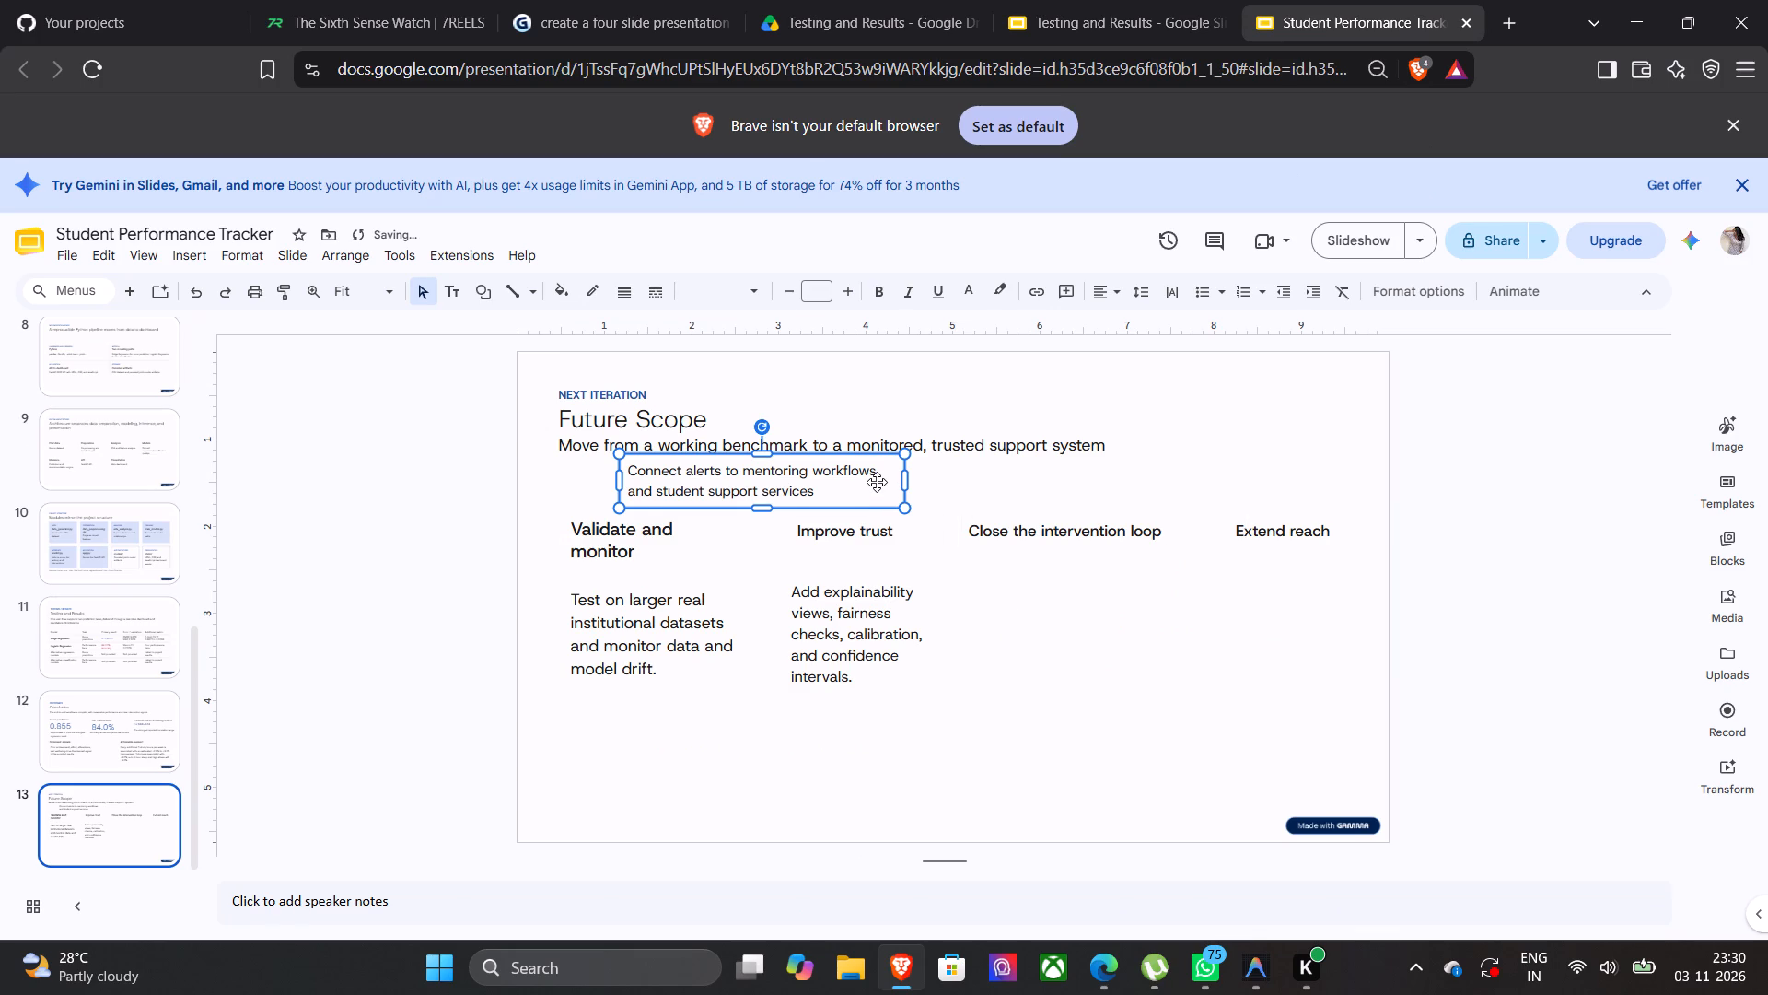
left_click_drag(877, 482, 1204, 605)
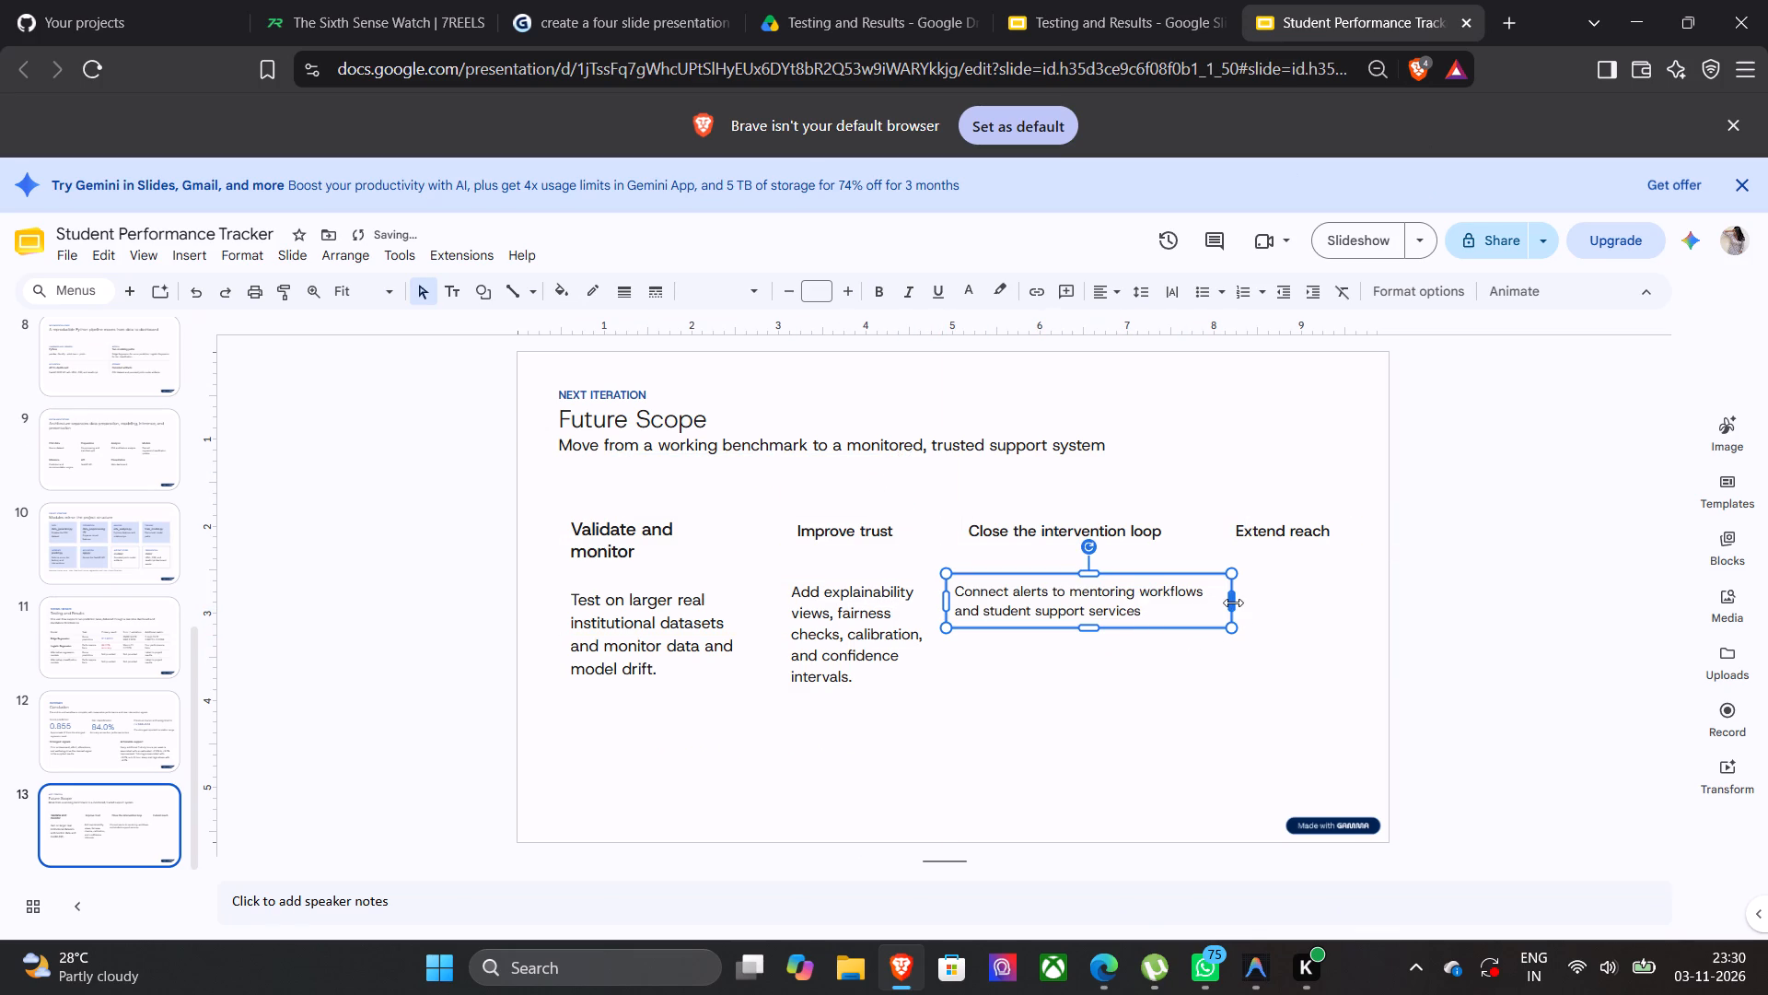
Narrow the "Connect alerts to mentoring workflows" box to three lines and align its text with the left edge of the heading above.
left_click_drag(1233, 603, 1153, 618)
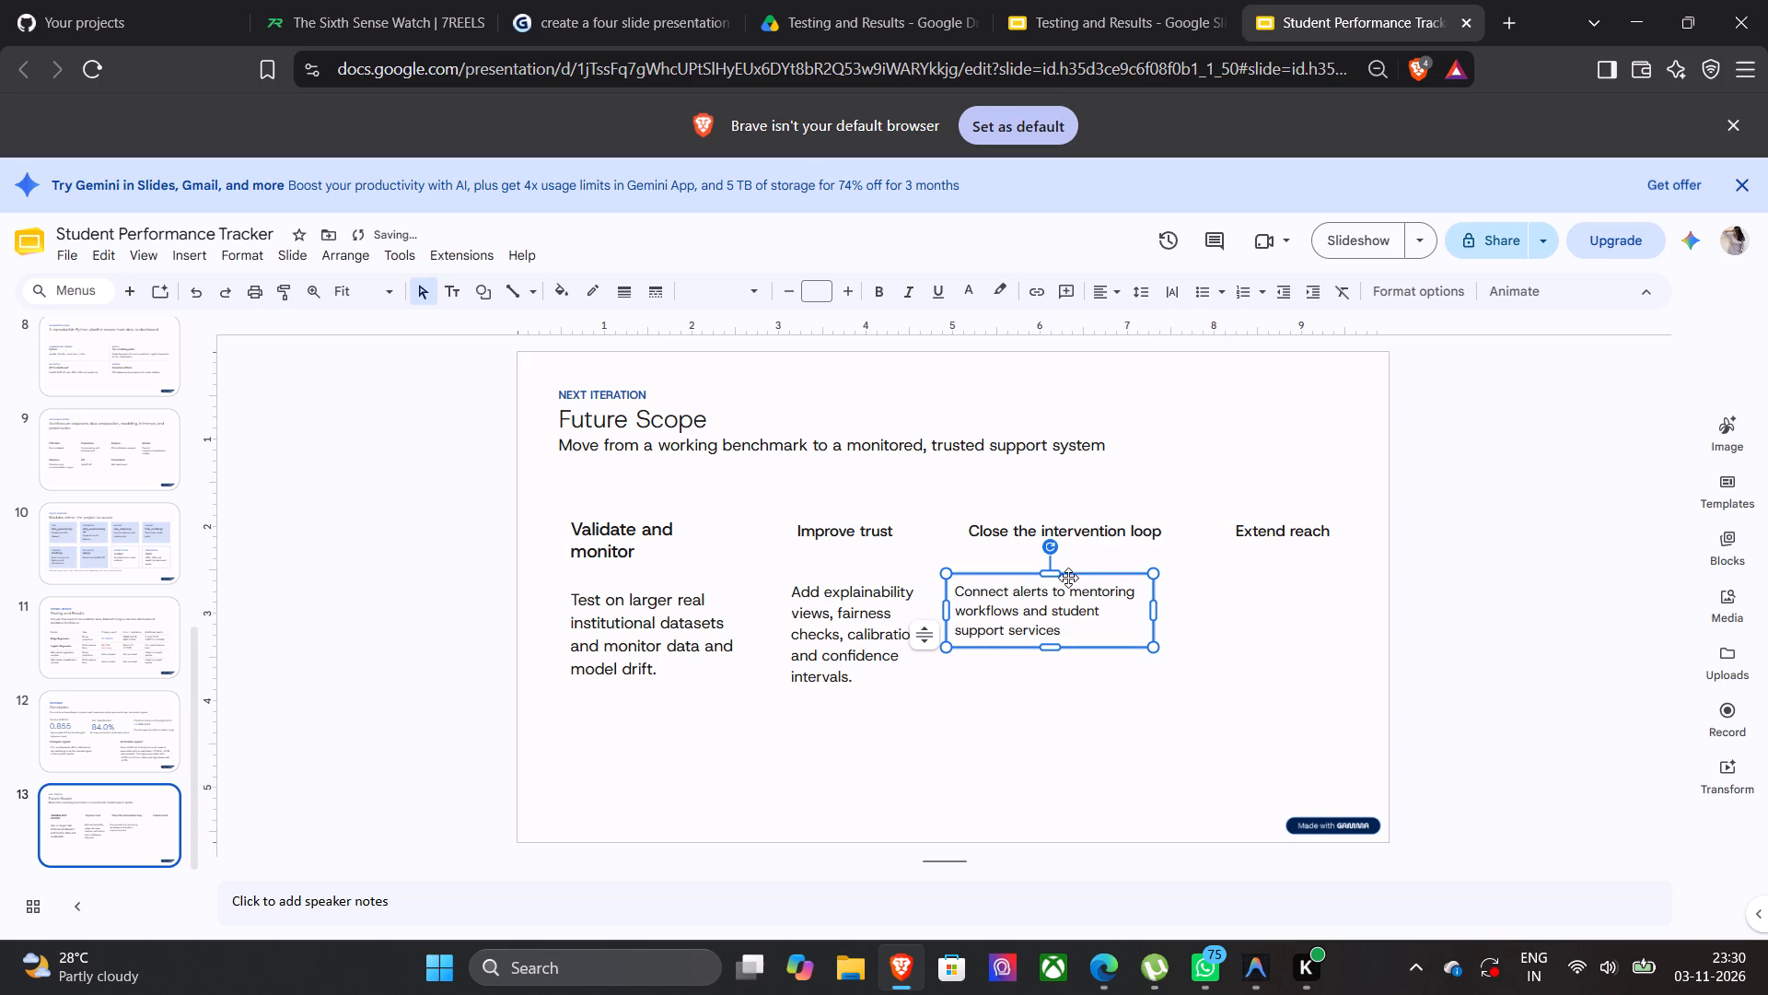
left_click_drag(1068, 578, 1090, 585)
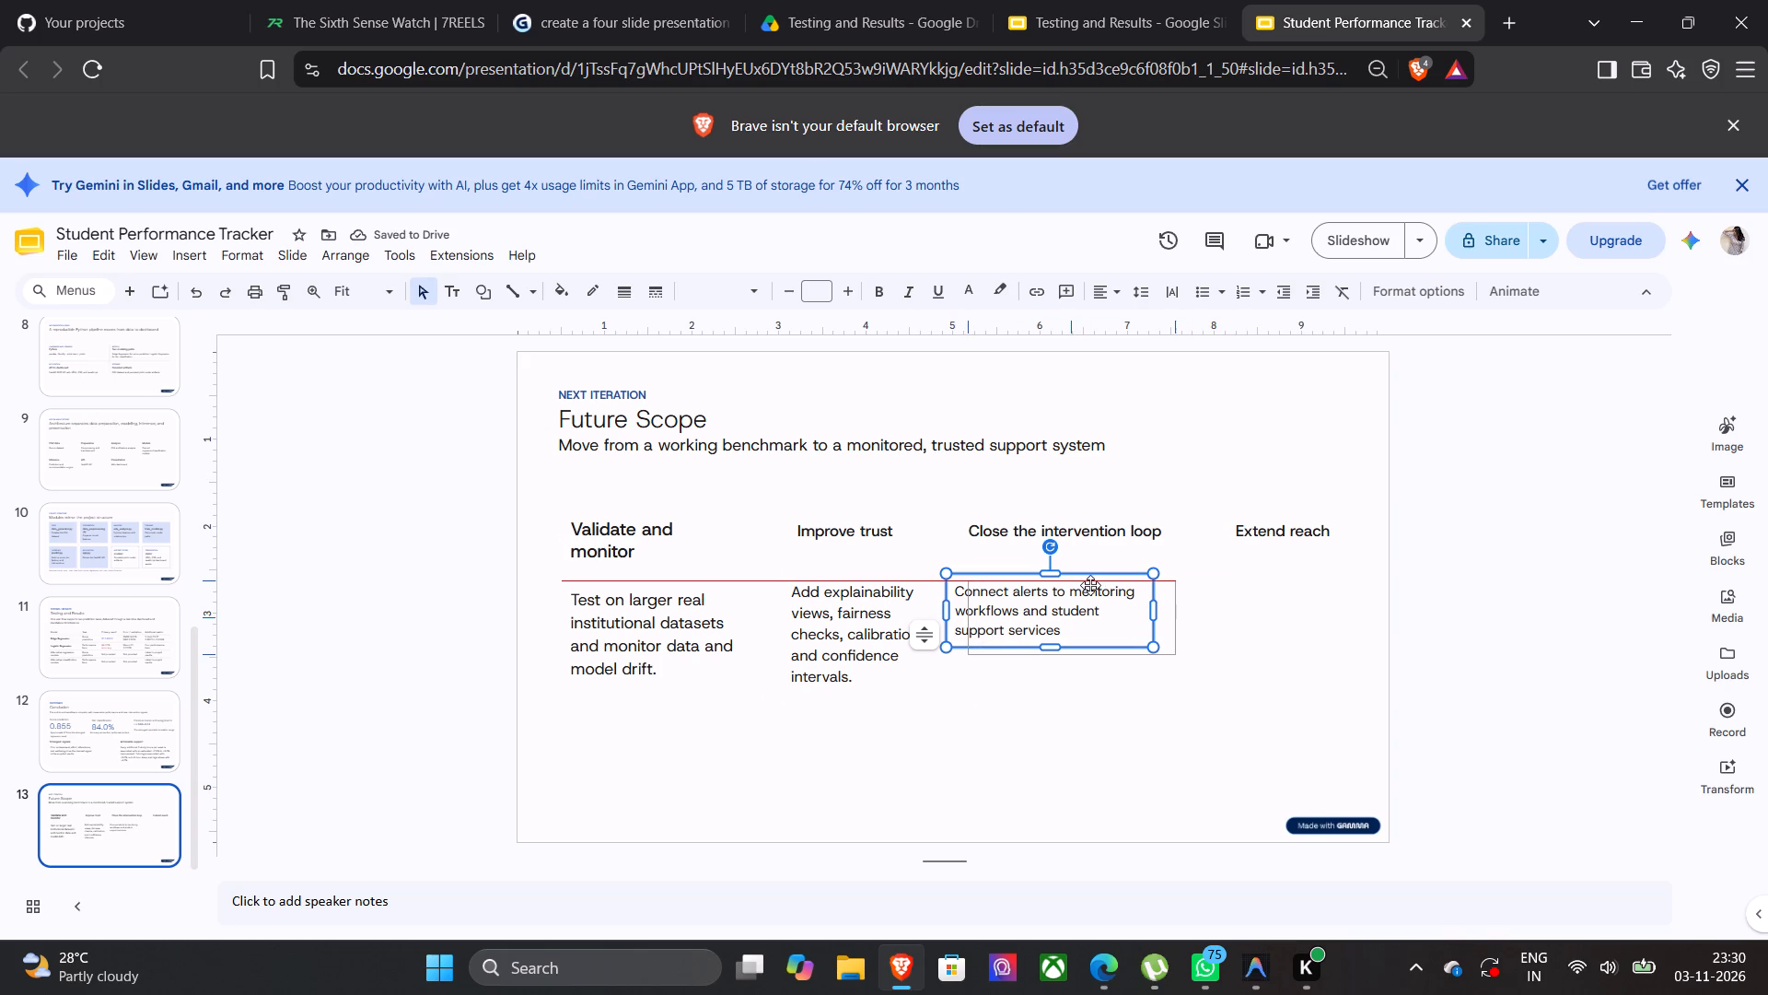
left_click_drag(1090, 585, 1088, 585)
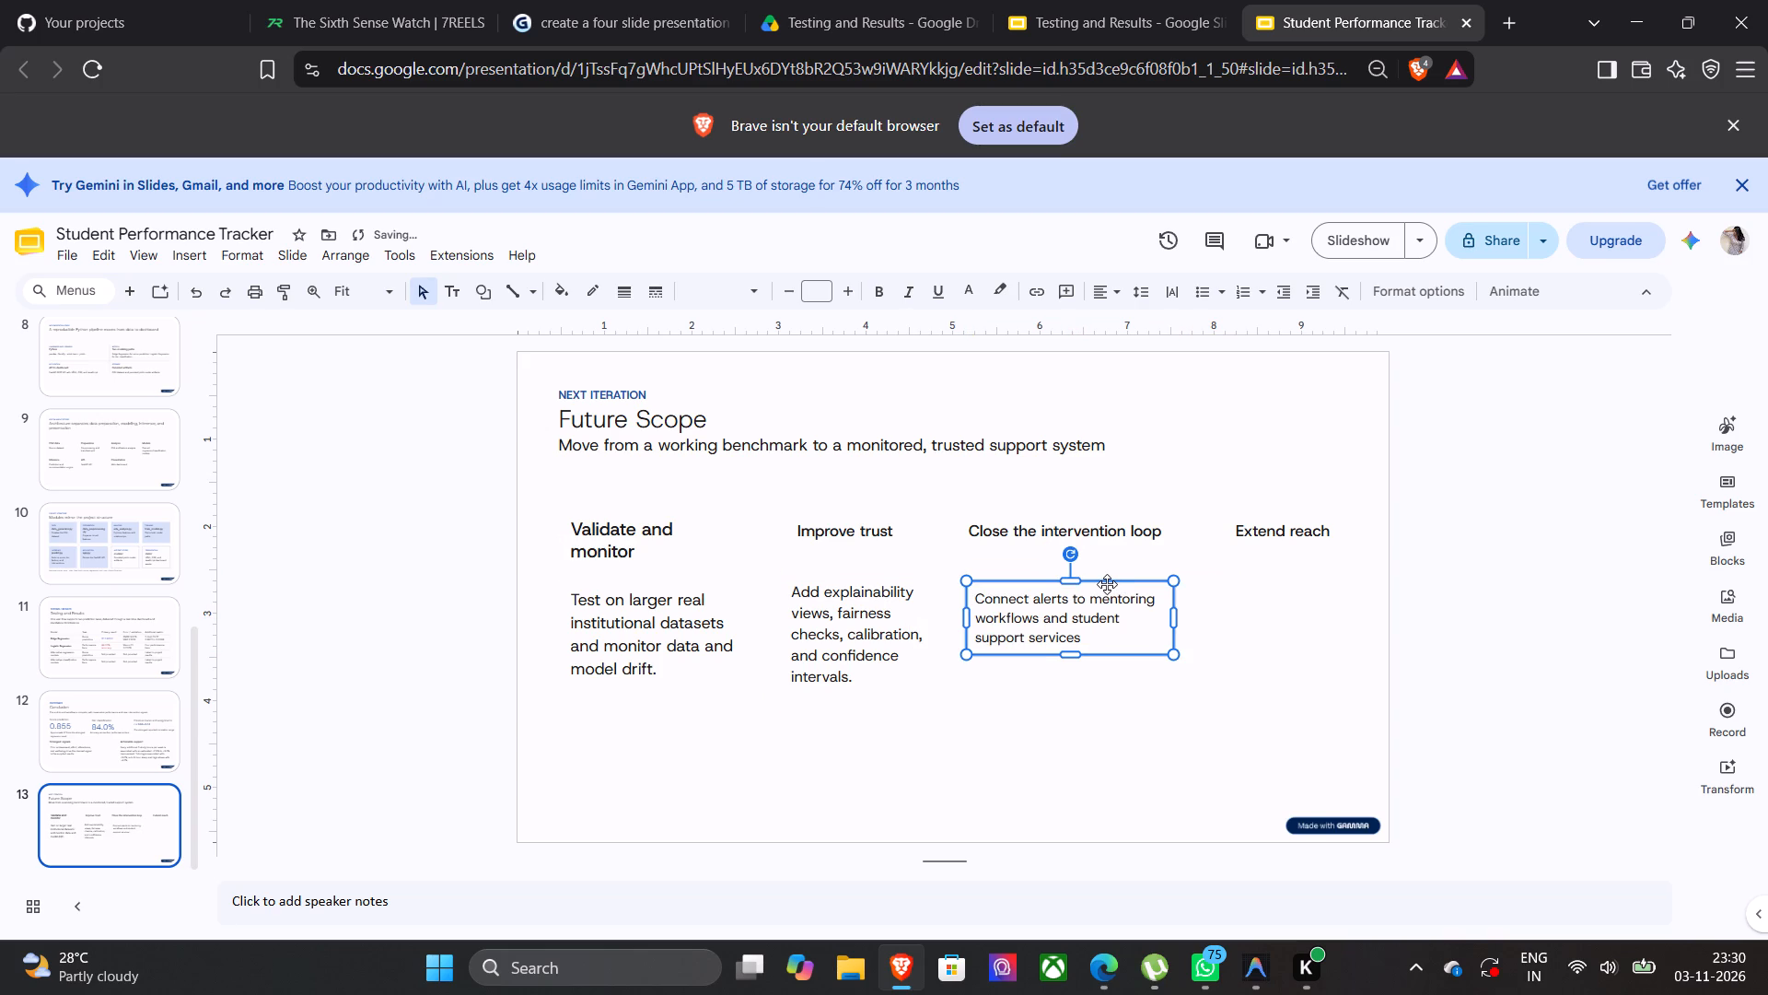
left_click(1107, 584)
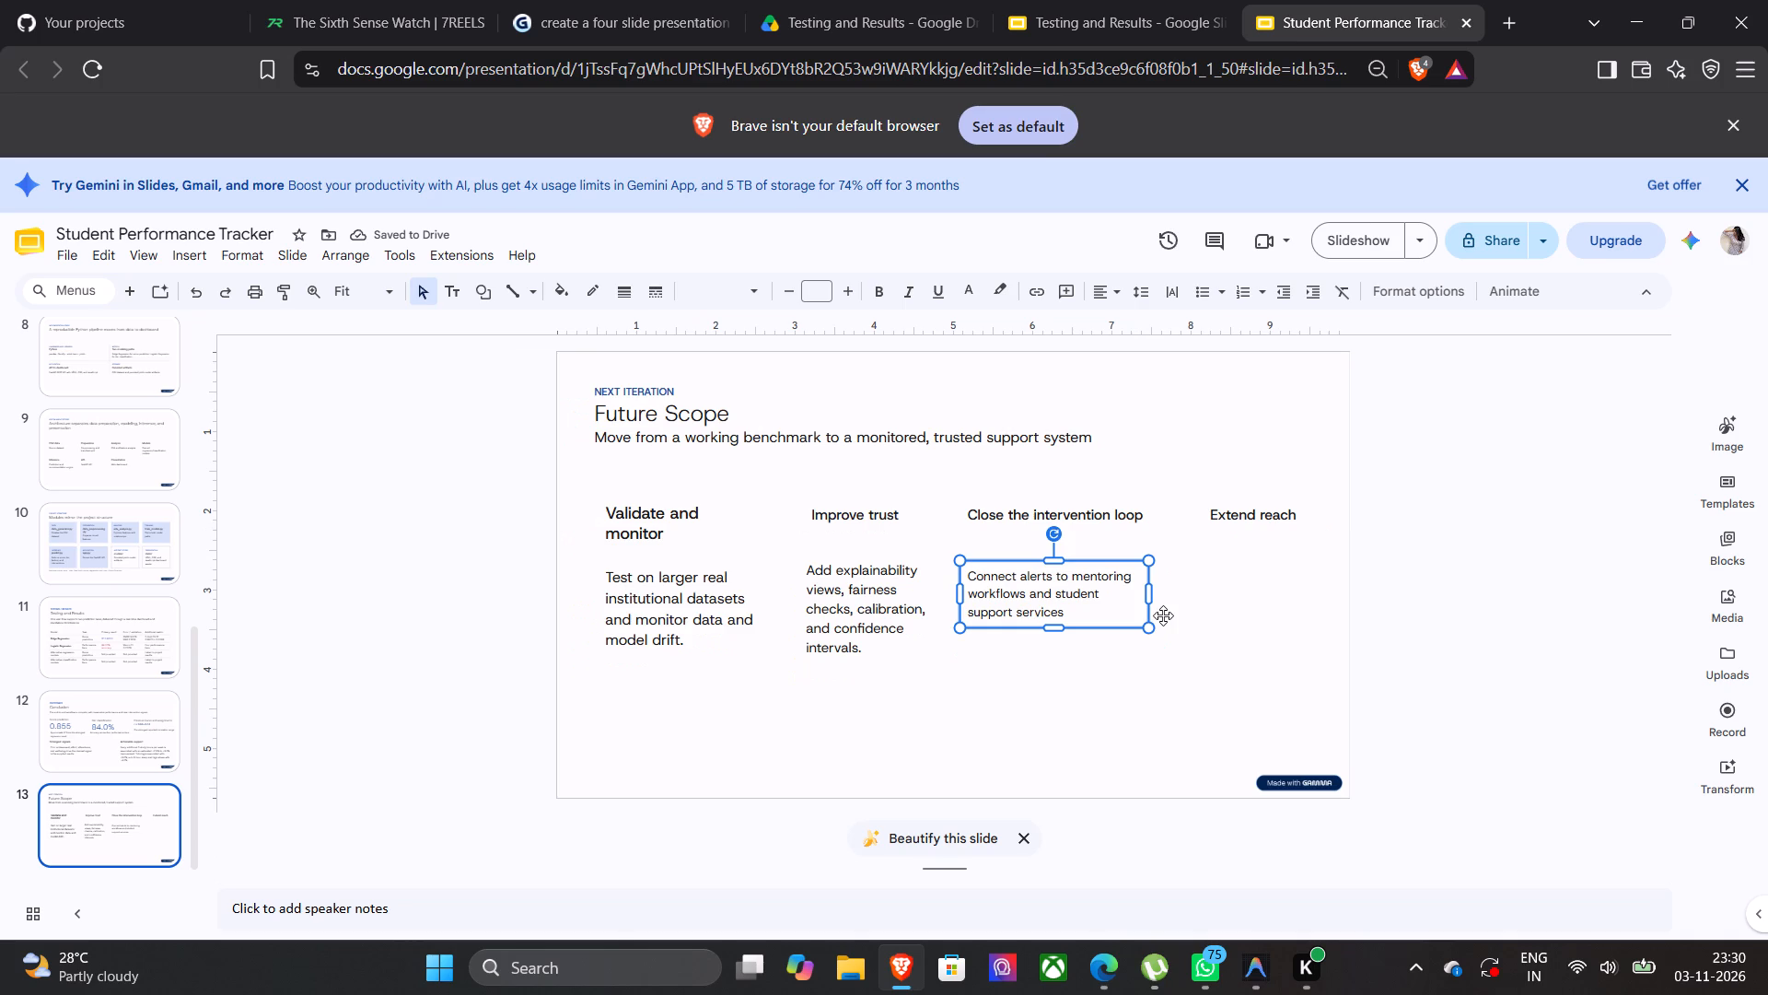
Trim the "Connect alerts to mentoring workflows" box slightly narrower and enlarge its text by one size increment.
left_click_drag(1151, 597, 1143, 601)
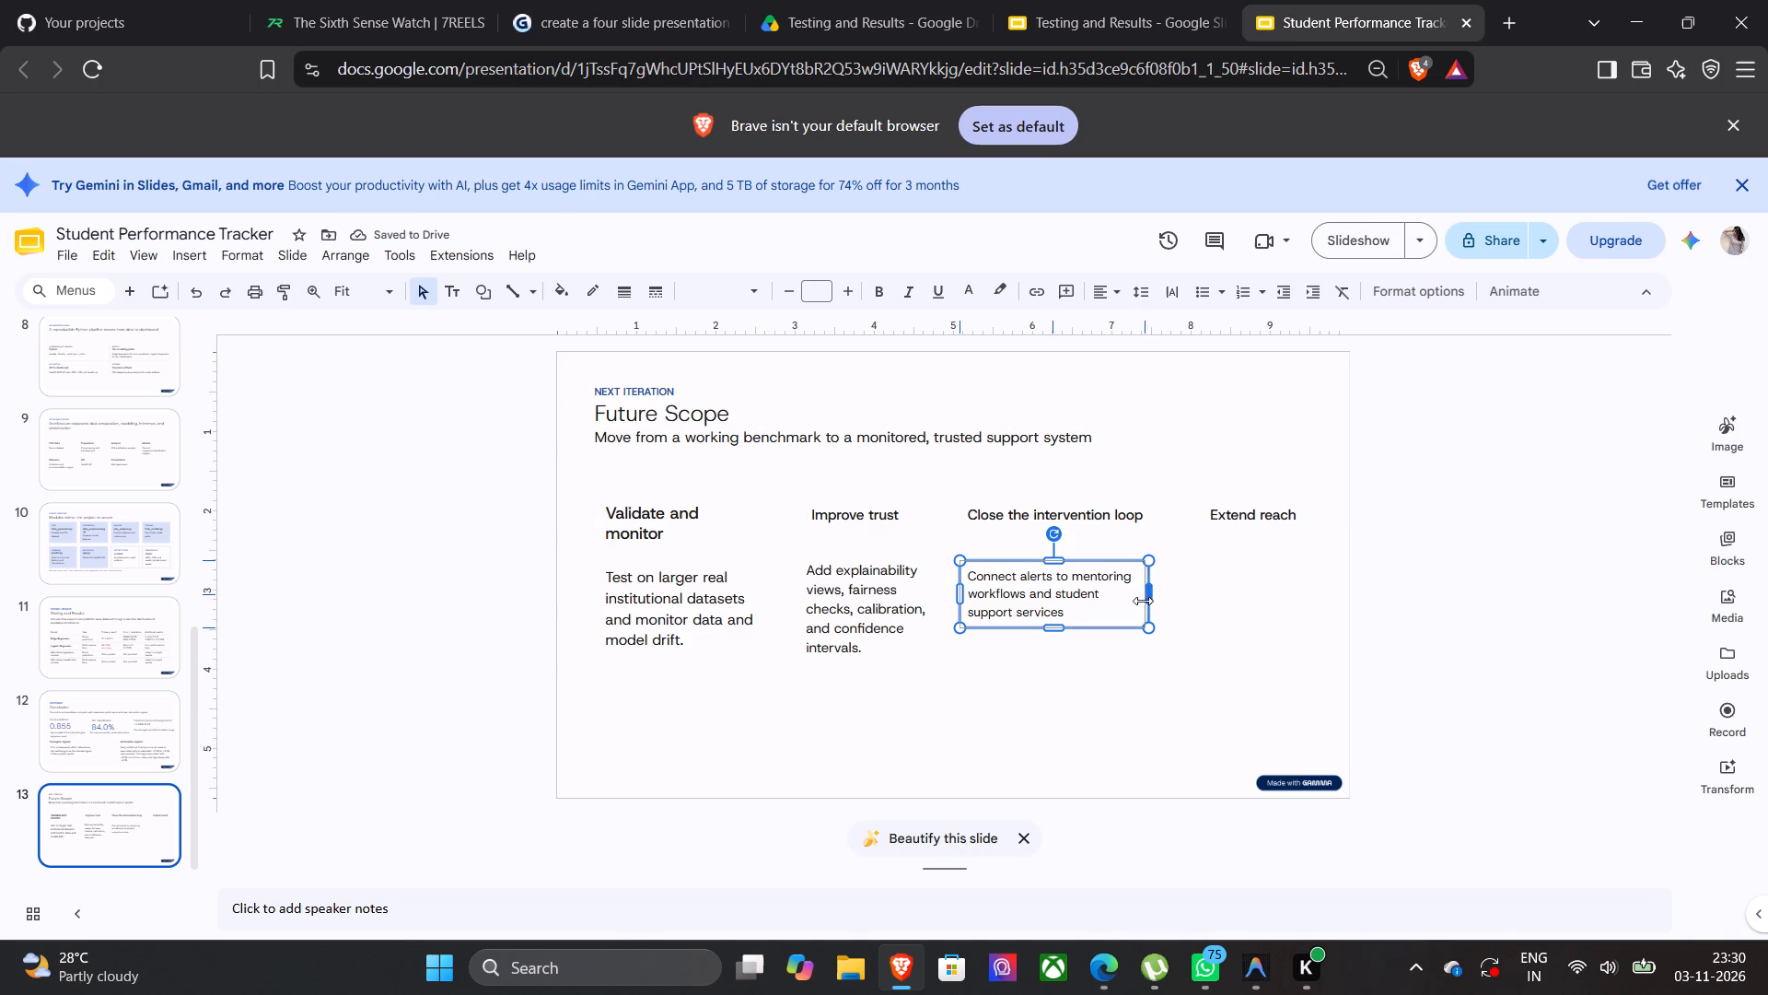
left_click_drag(1143, 601, 1141, 602)
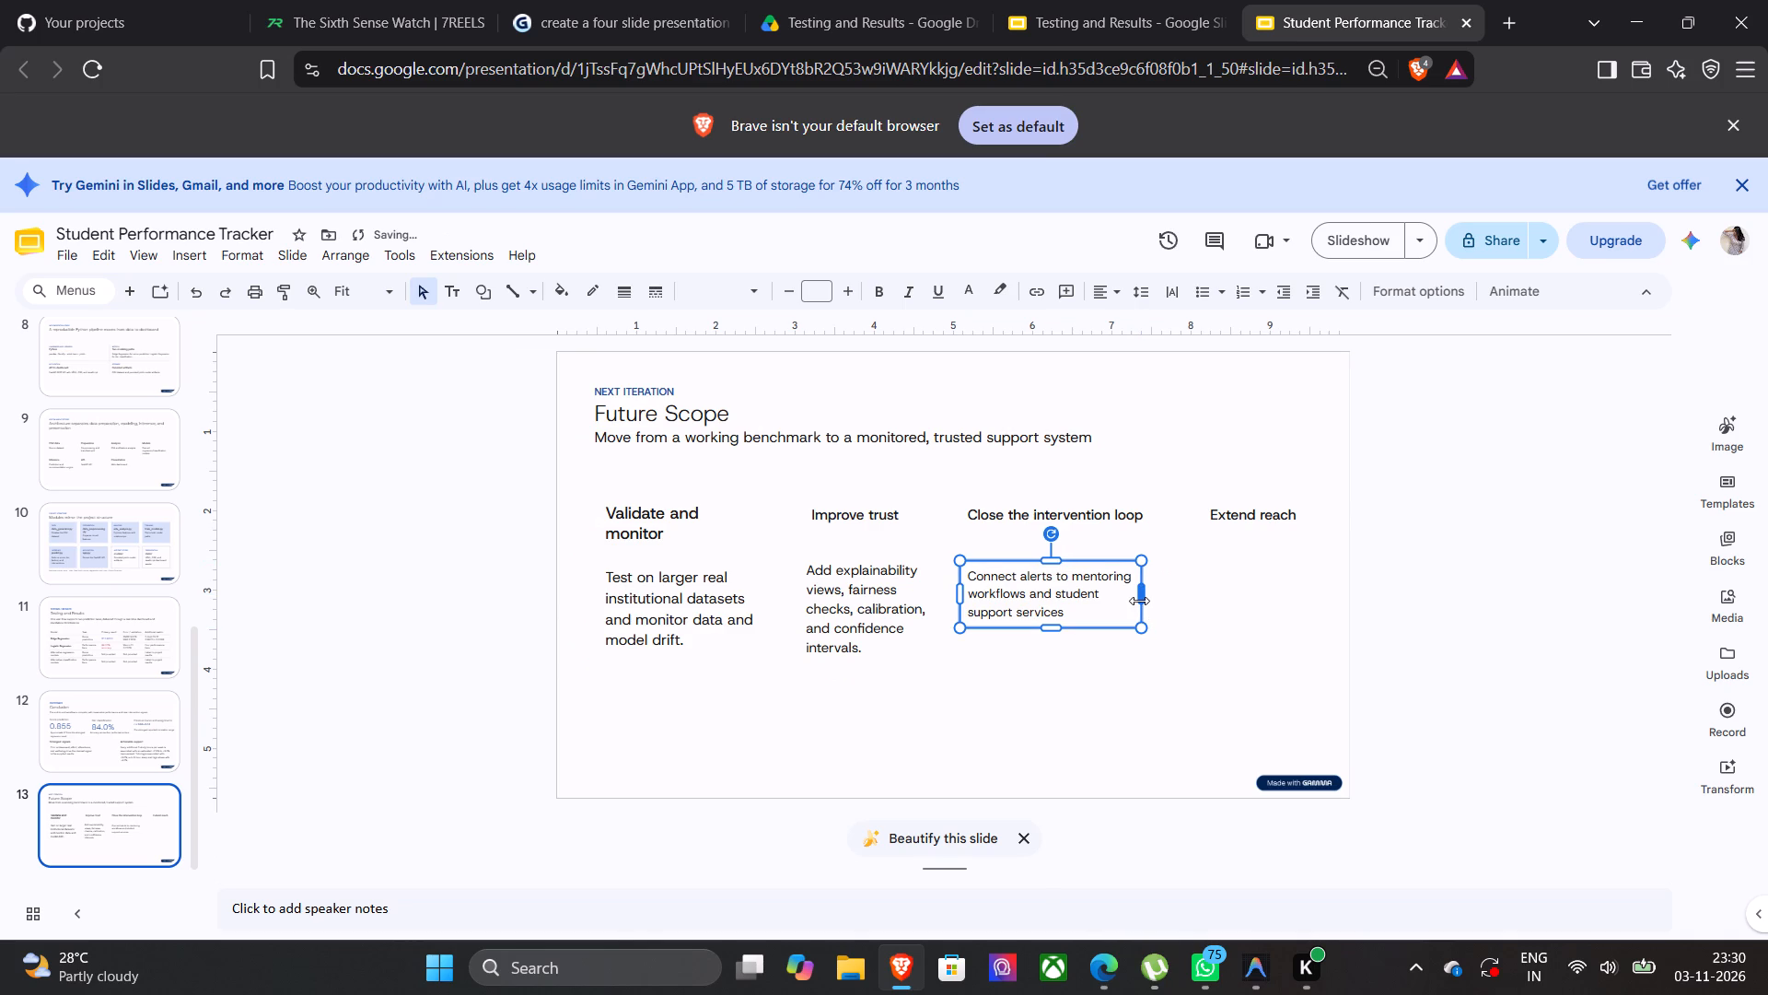
left_click(856, 285)
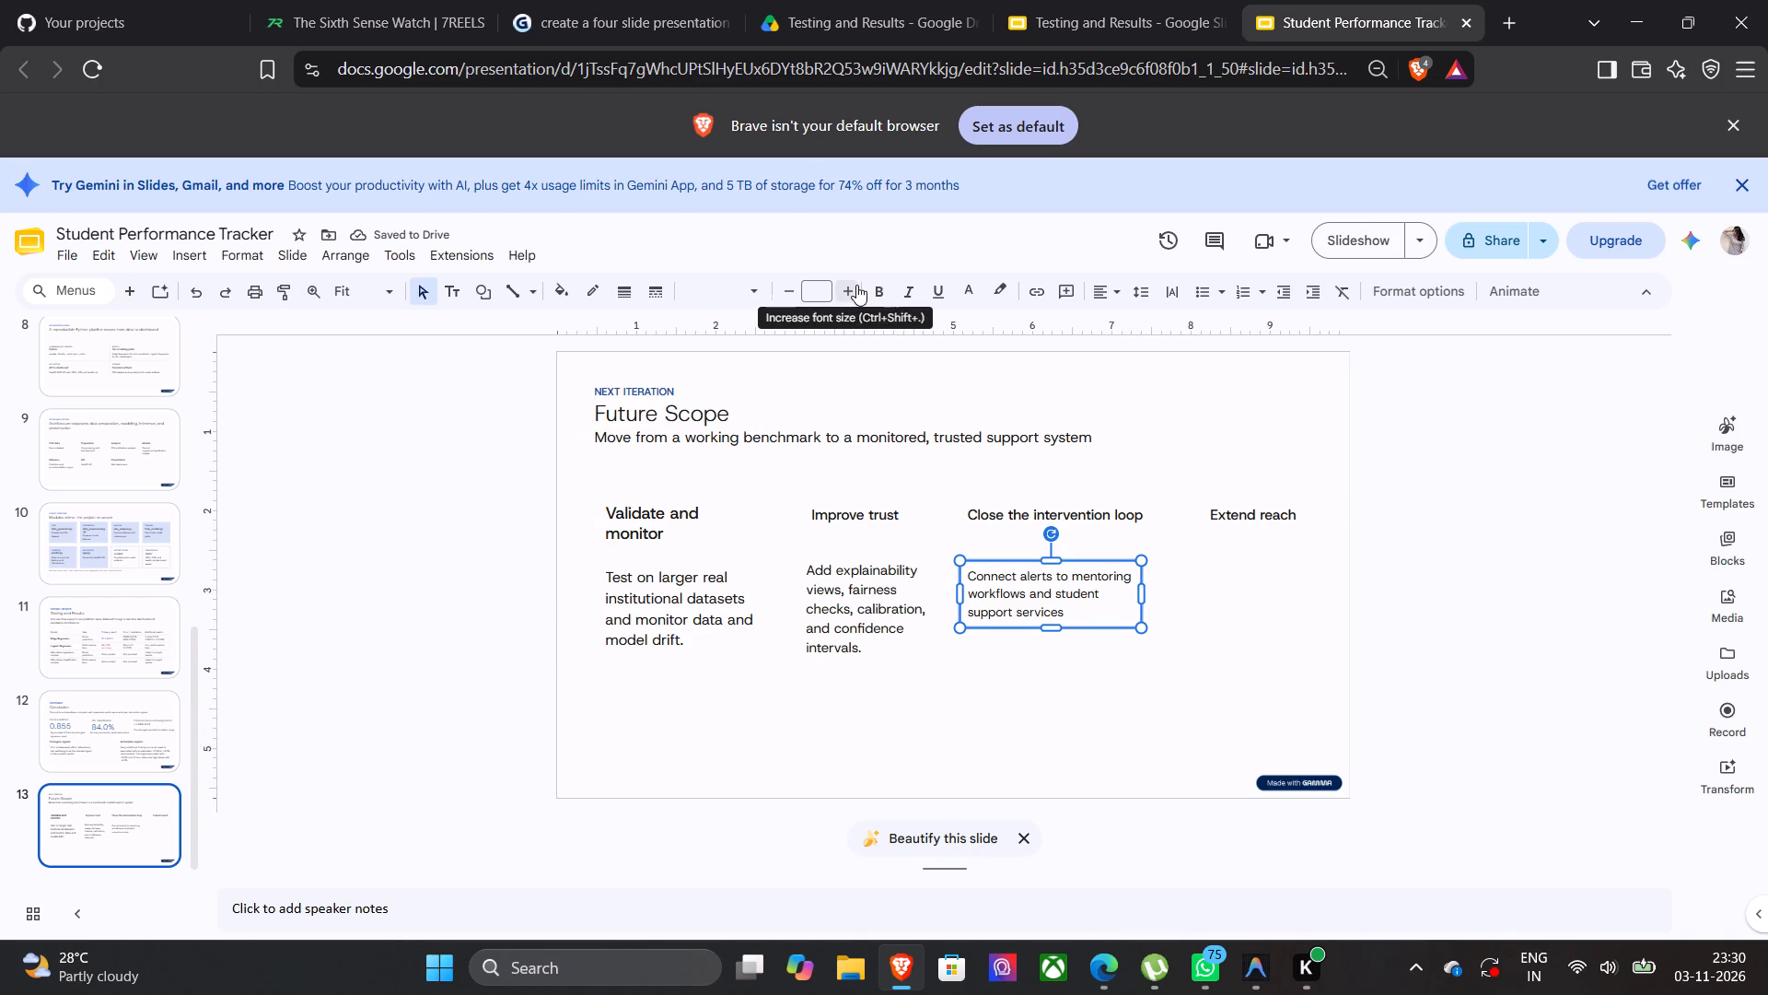
left_click(1037, 751)
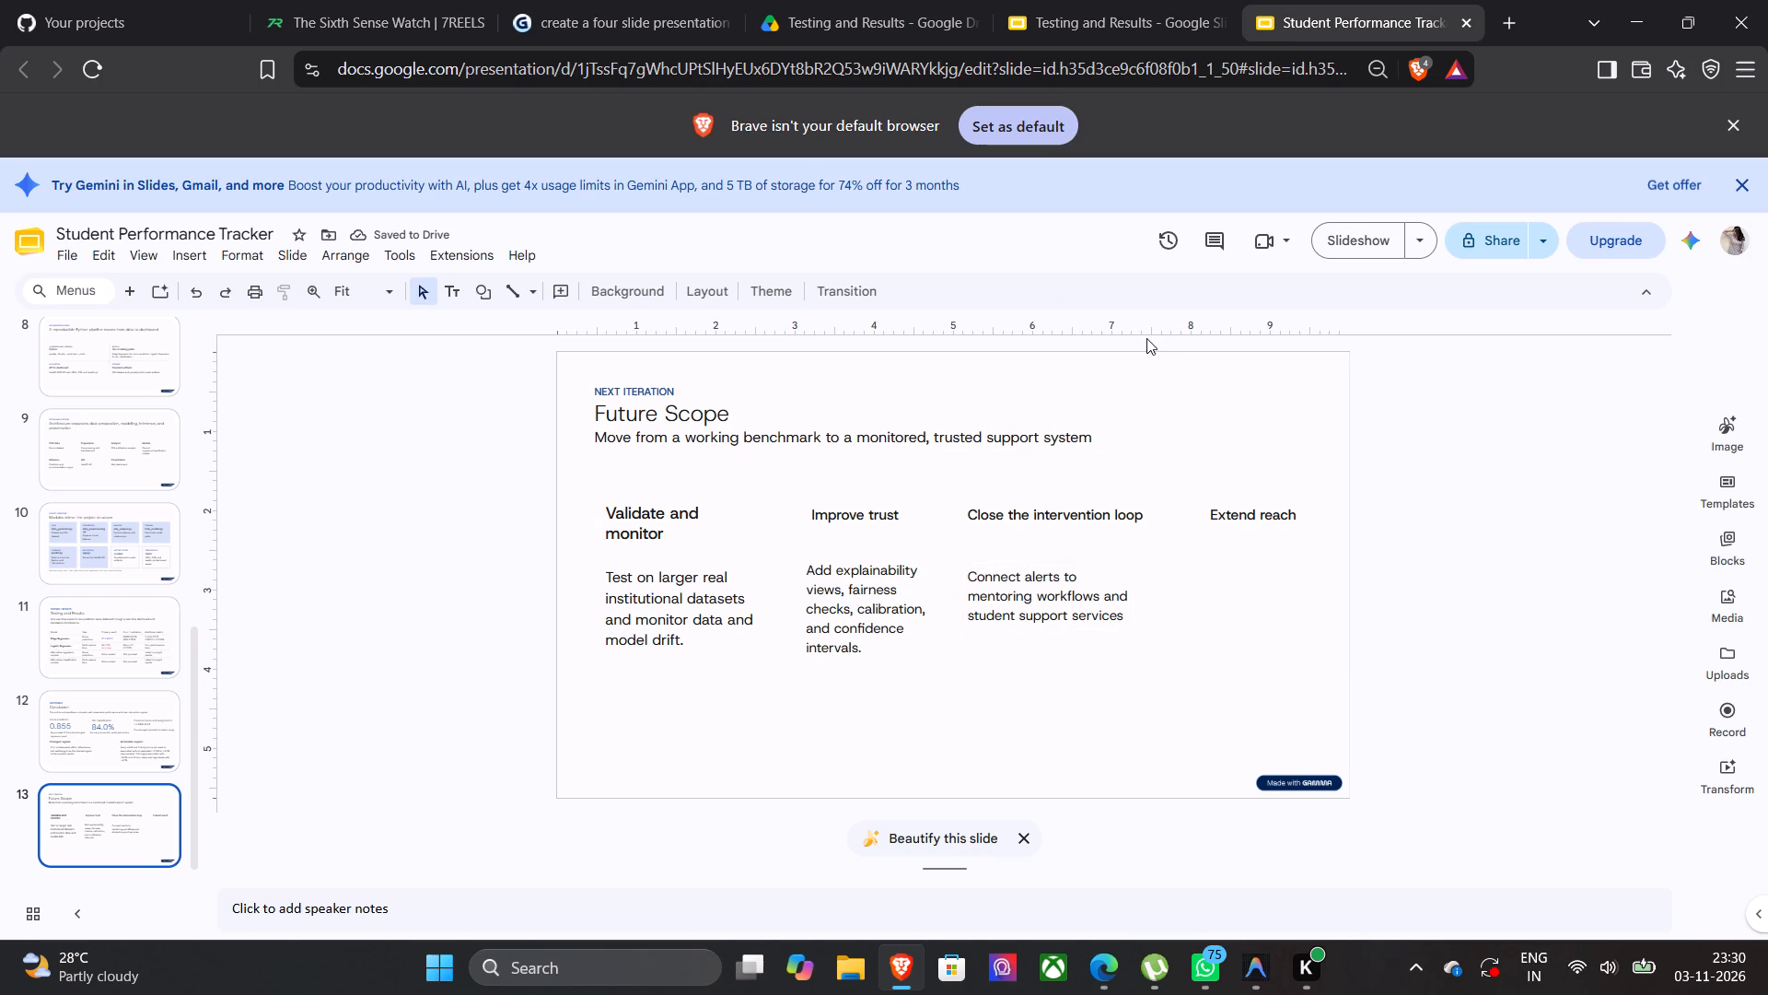
Copy the "Extend reach" description from the Testing and Results deck into the tracker's Future Scope slide, placing it below its heading.
left_click(1133, 6)
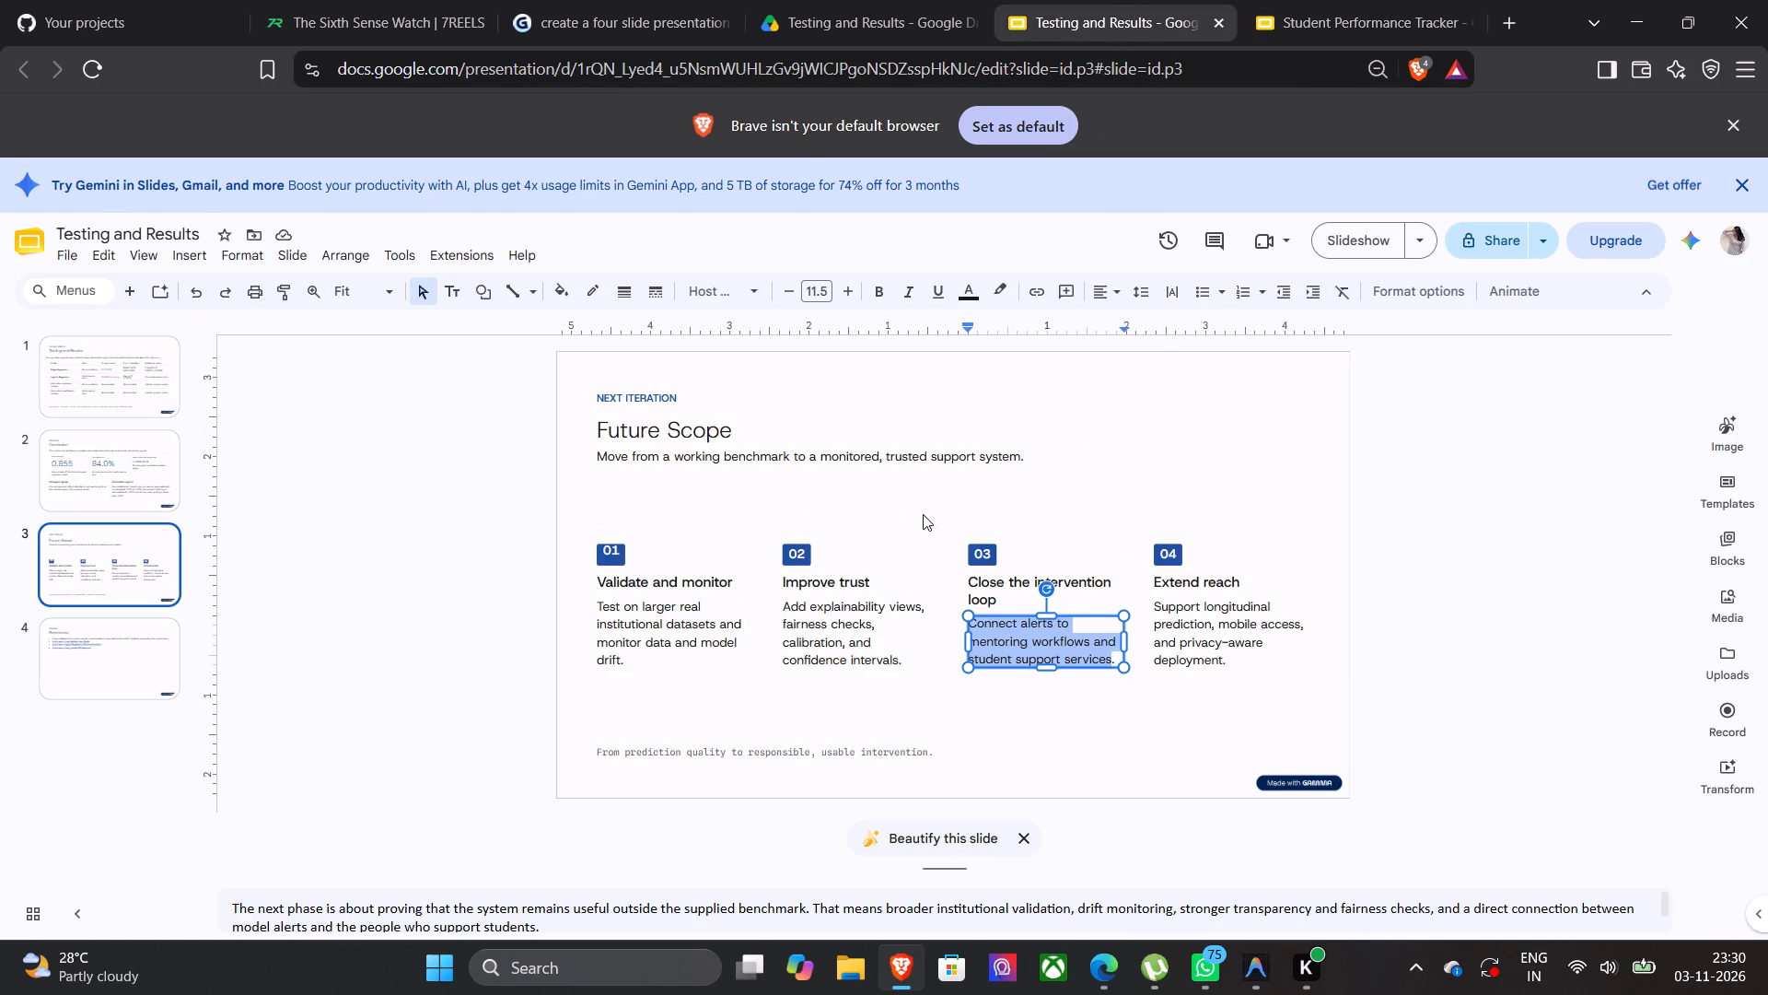
left_click(1200, 635)
left_click_drag(1230, 654, 1132, 580)
key("ctrl+c")
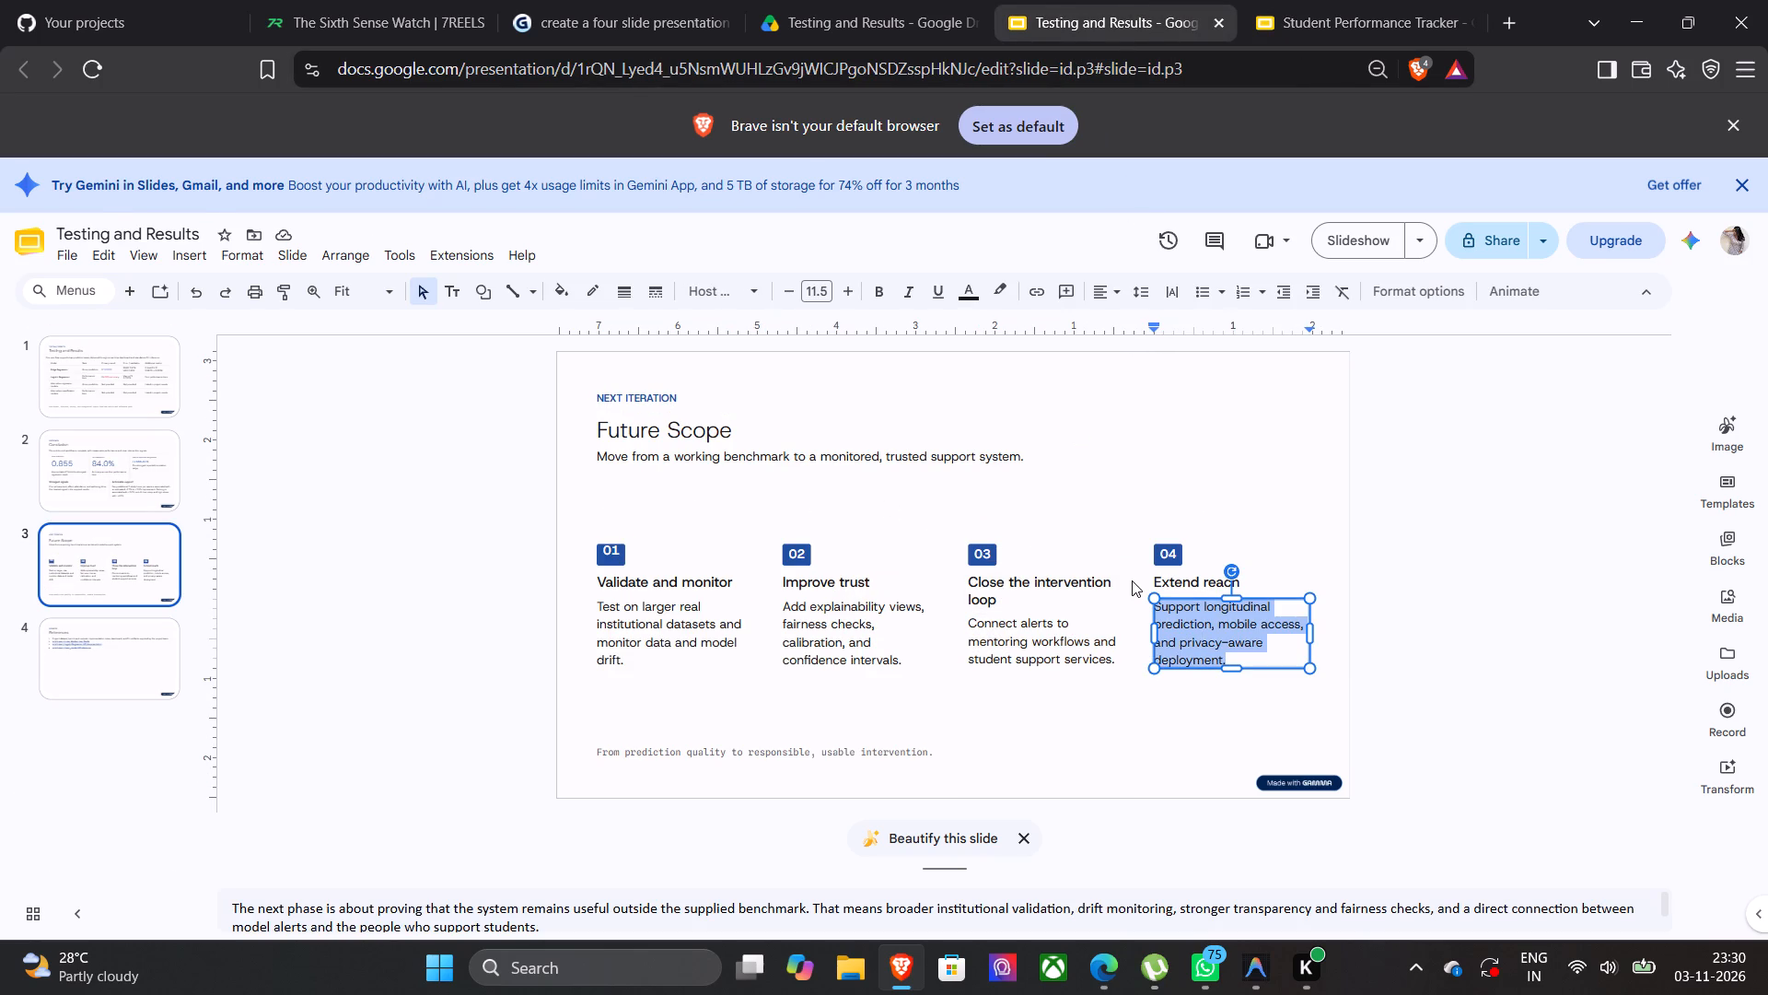
left_click(1368, 20)
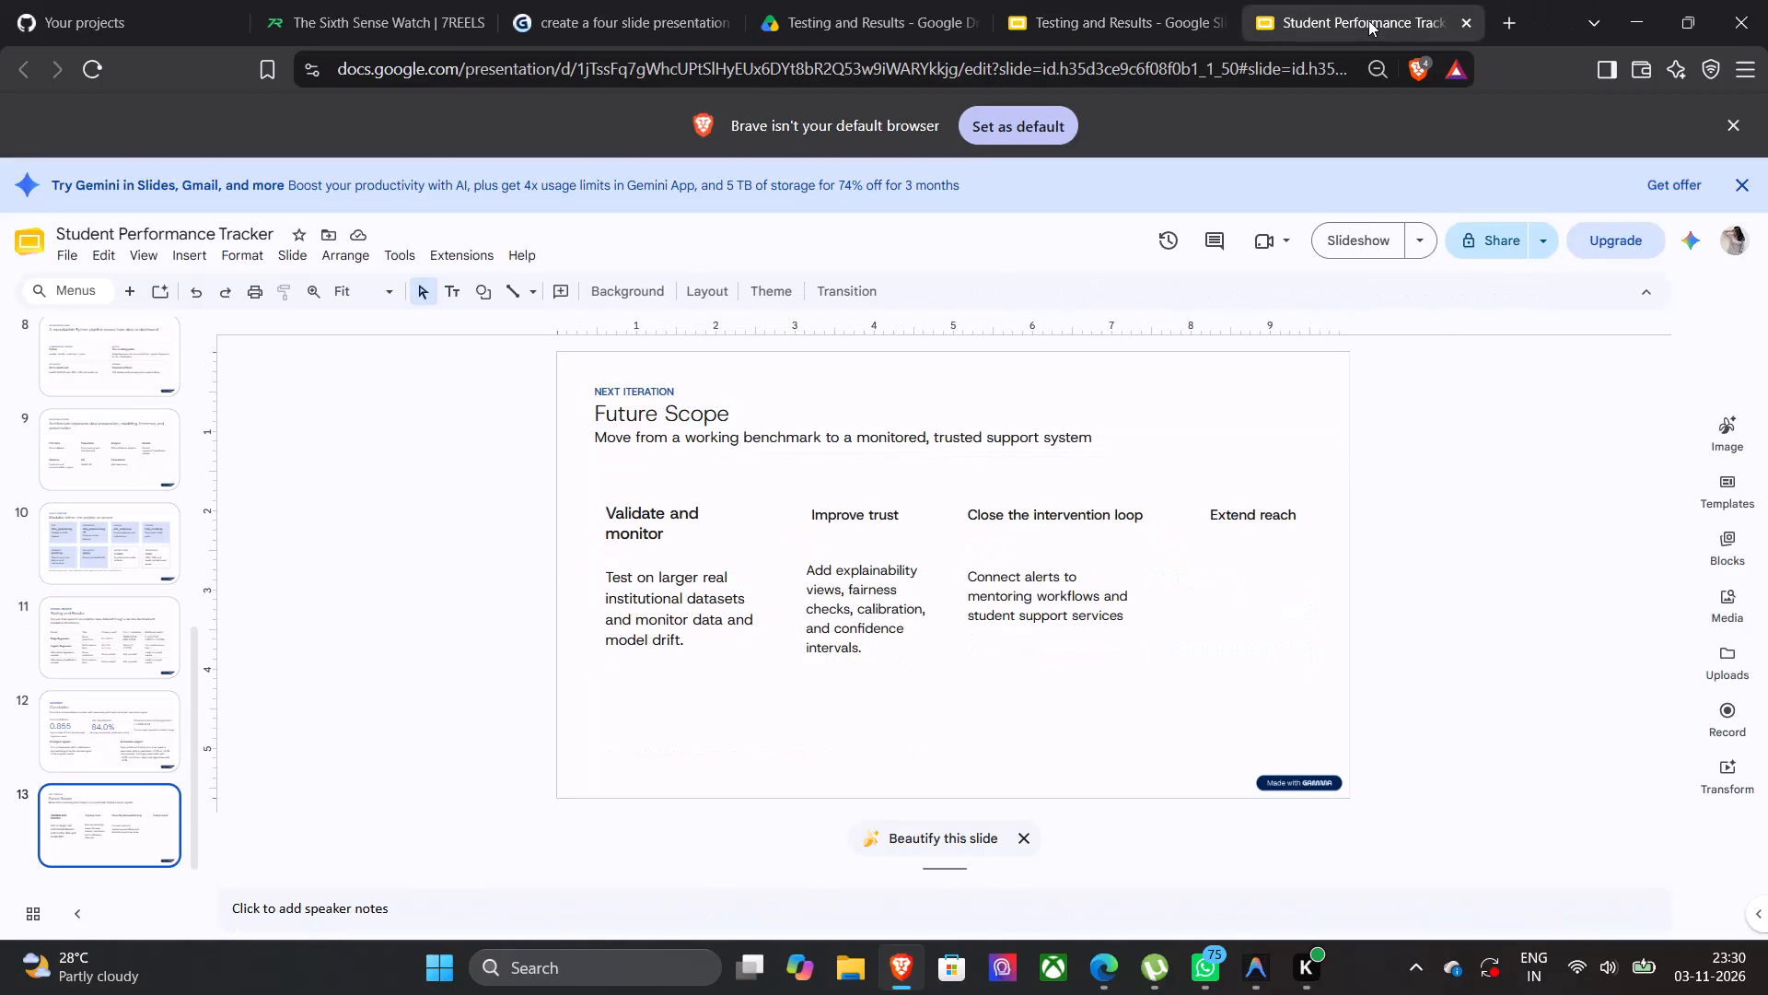
left_click(1201, 380)
key("ctrl+v")
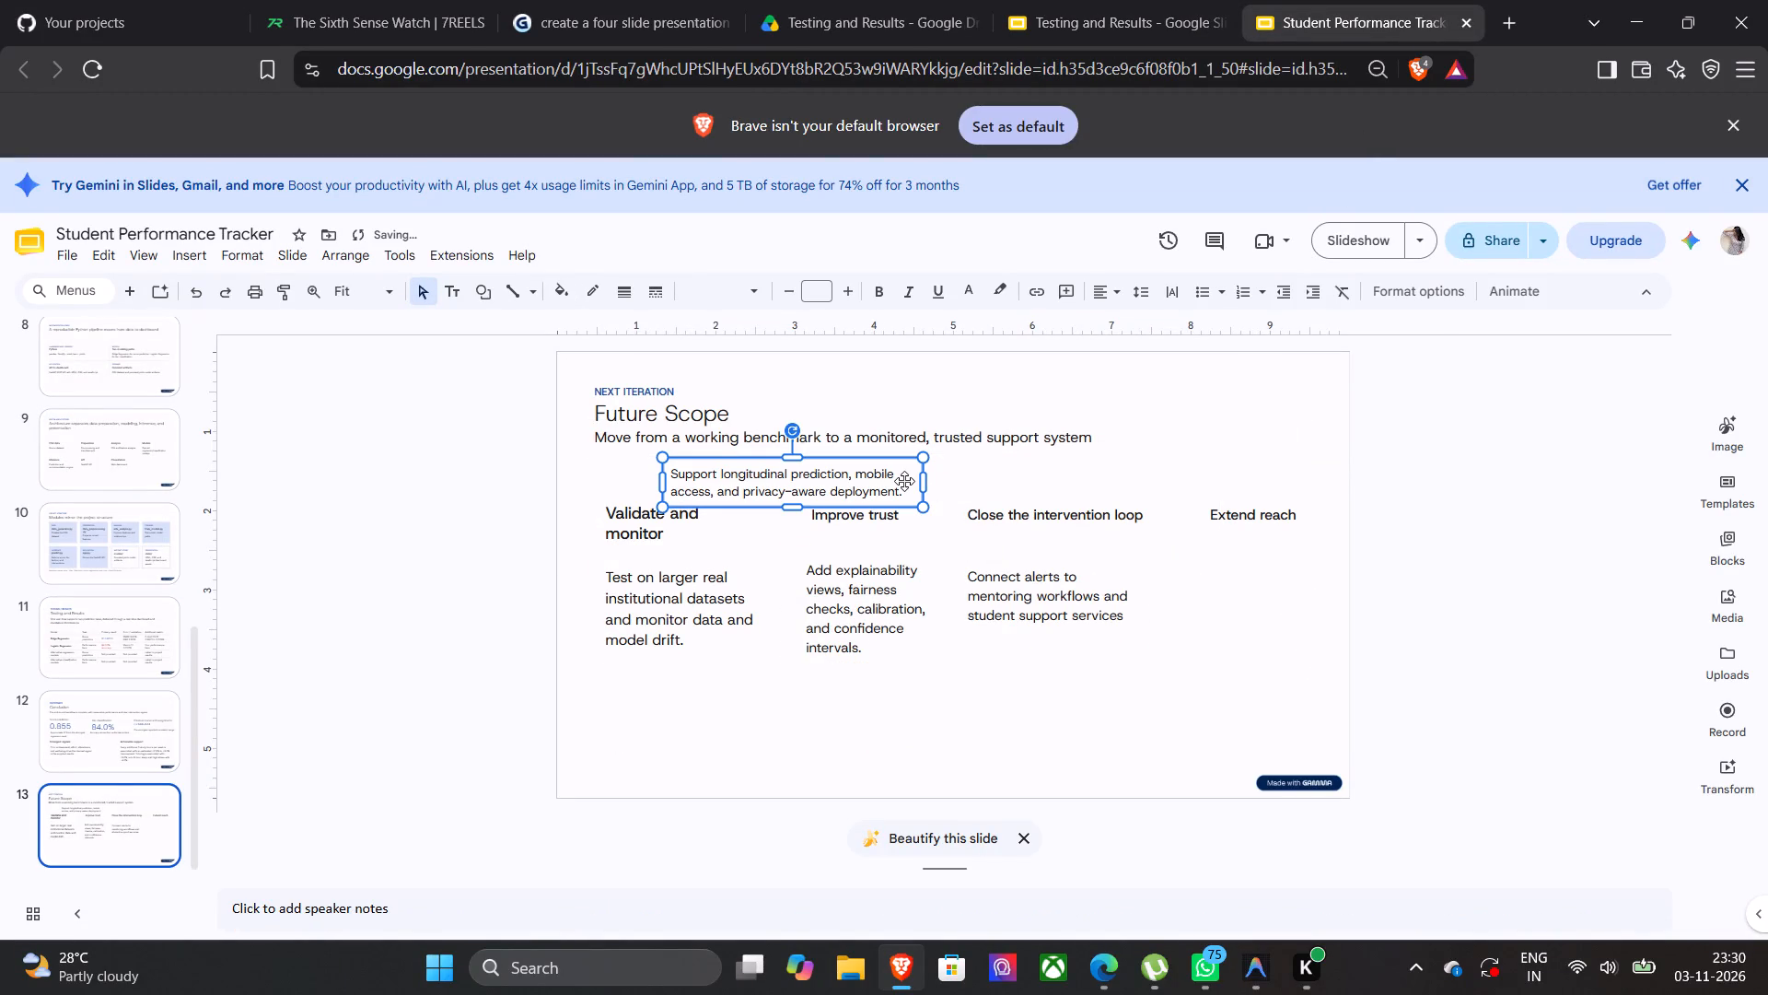
left_click_drag(904, 481, 1429, 576)
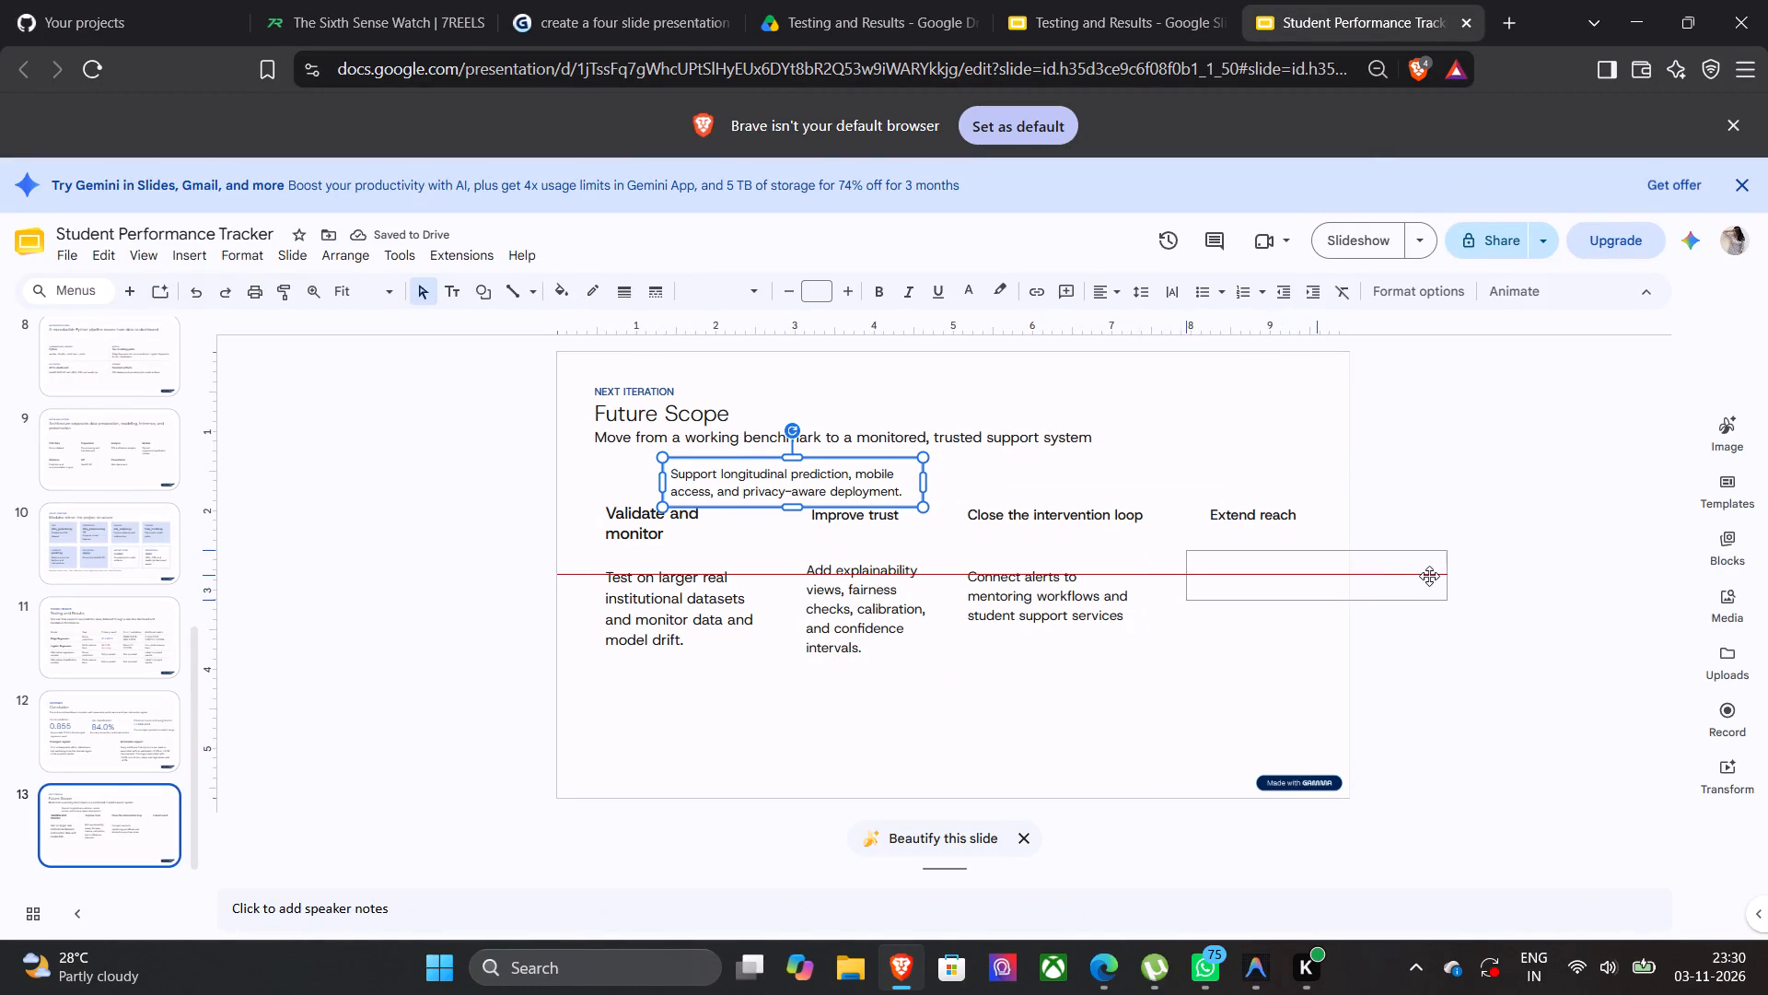
left_click_drag(1429, 576, 1452, 577)
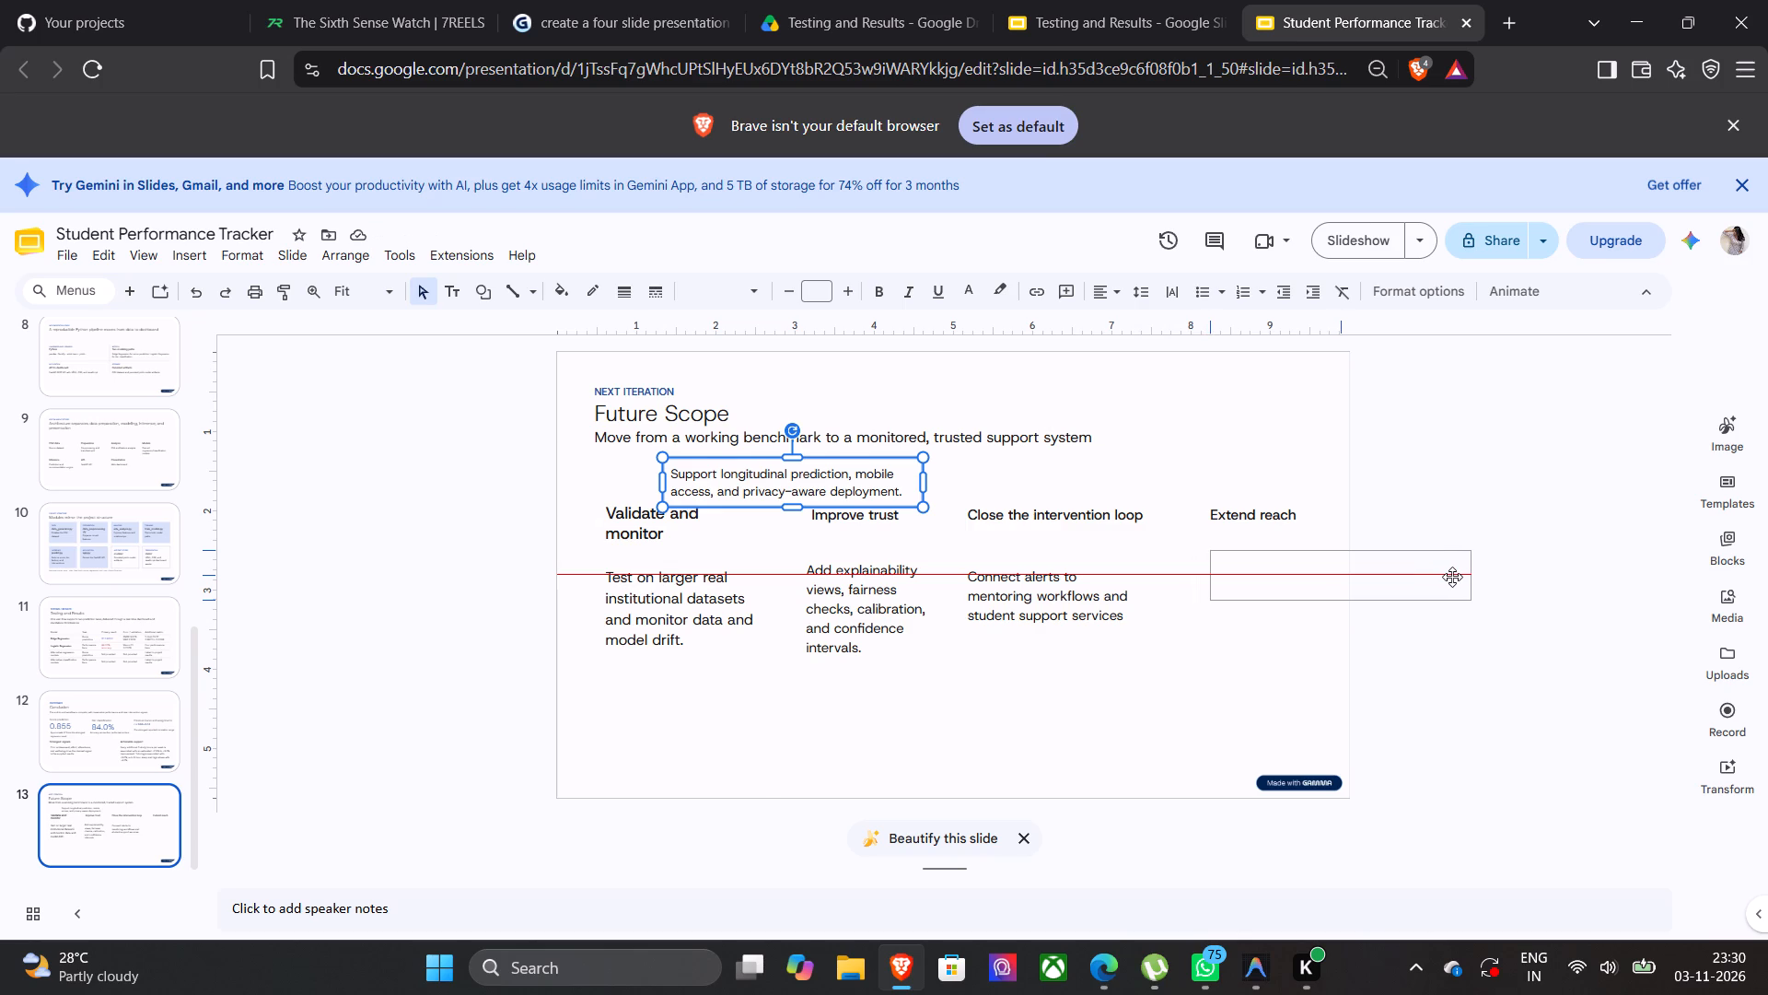
left_click_drag(1452, 577, 1440, 578)
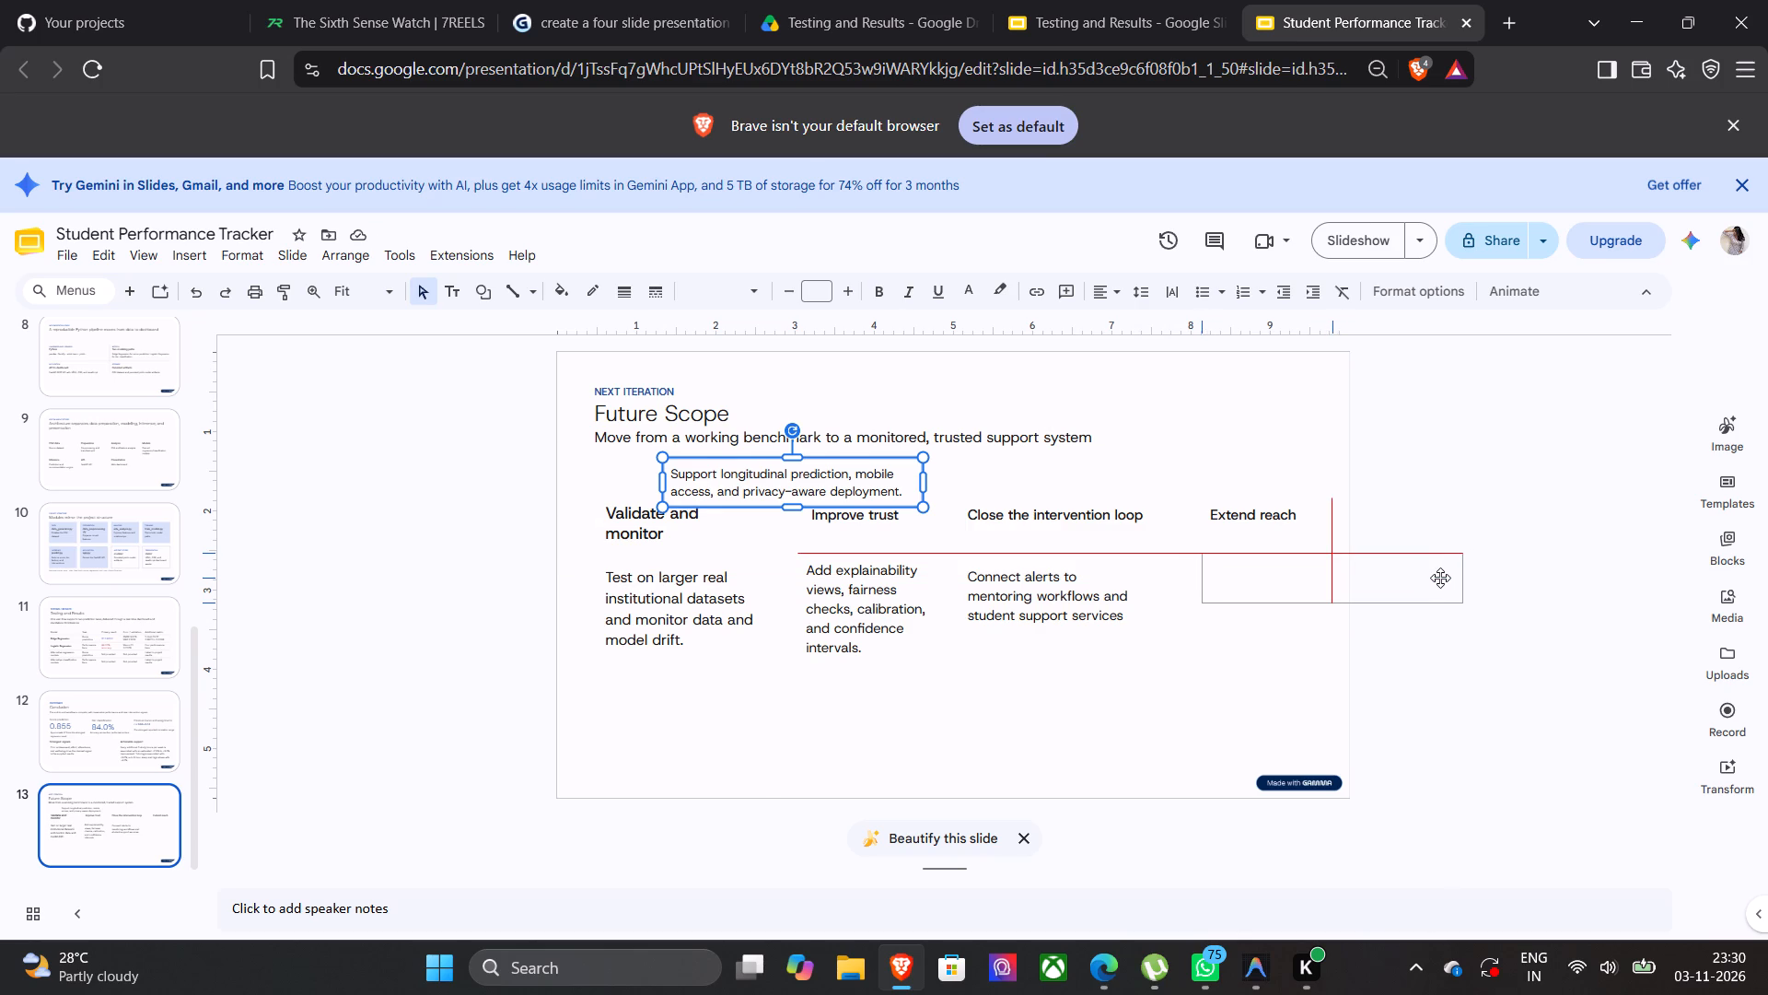
left_click_drag(1440, 578, 1443, 578)
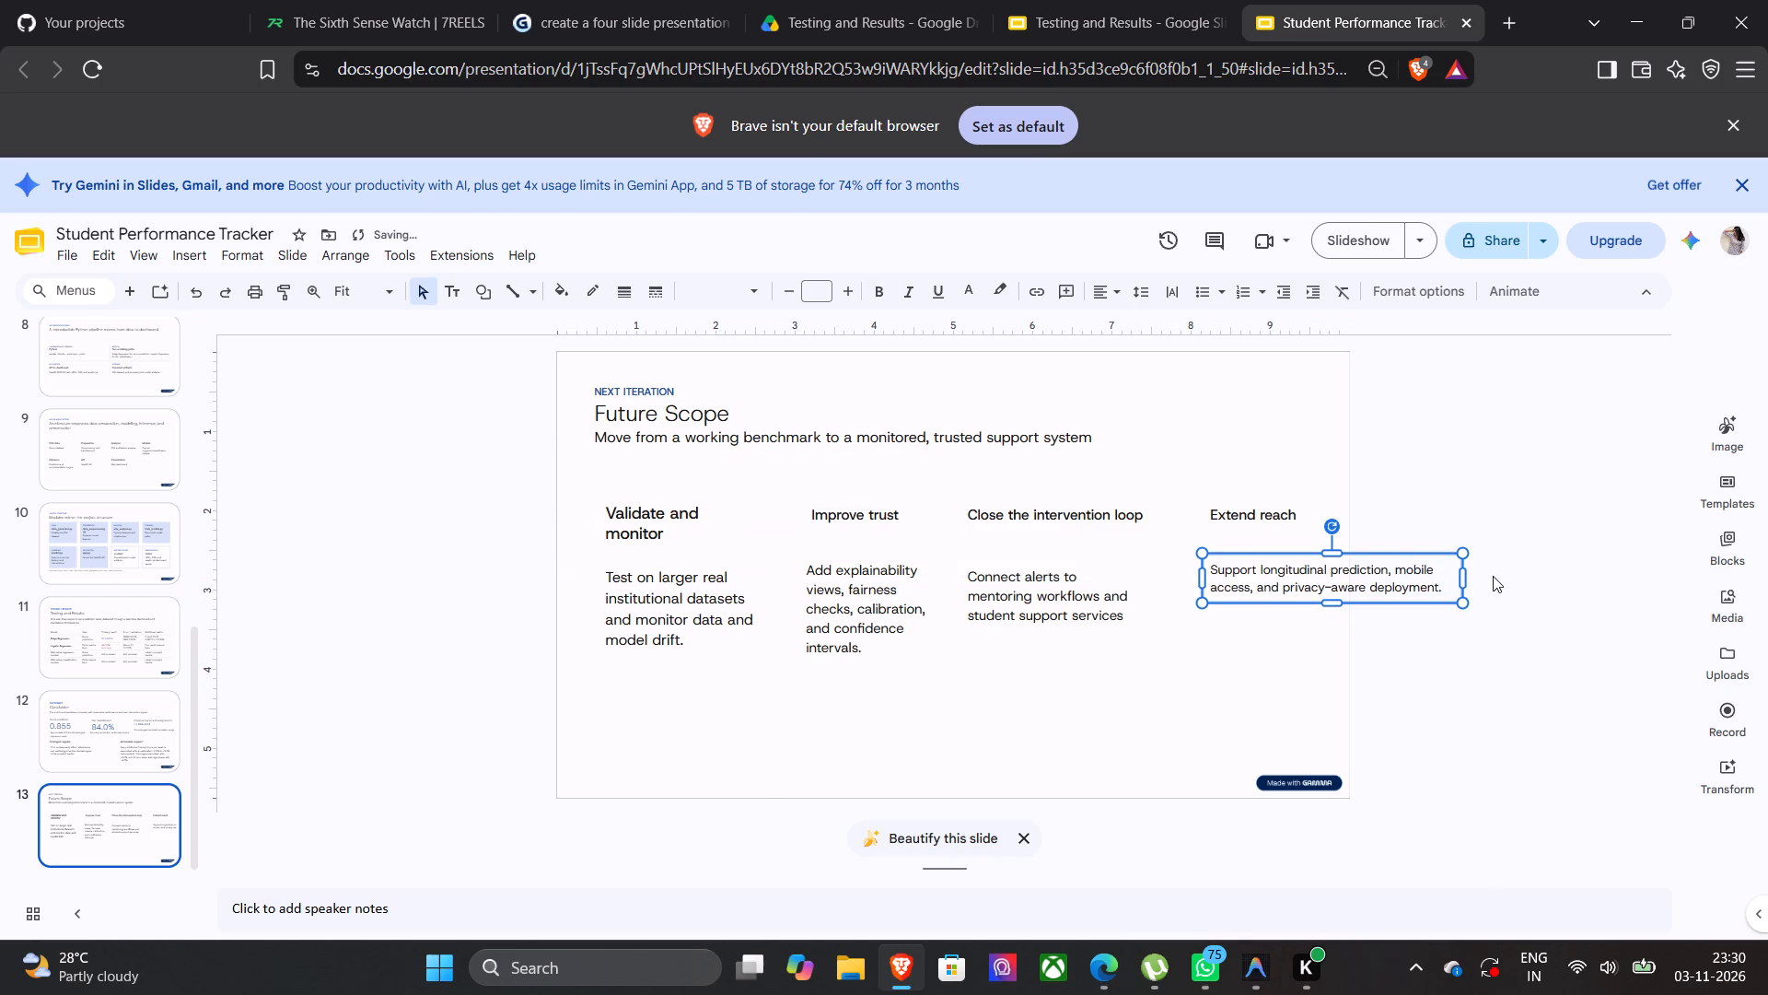
Narrow the "Support longitudinal prediction" box to keep it within the slide and enlarge its text by one size increment.
left_click_drag(1465, 577, 1328, 600)
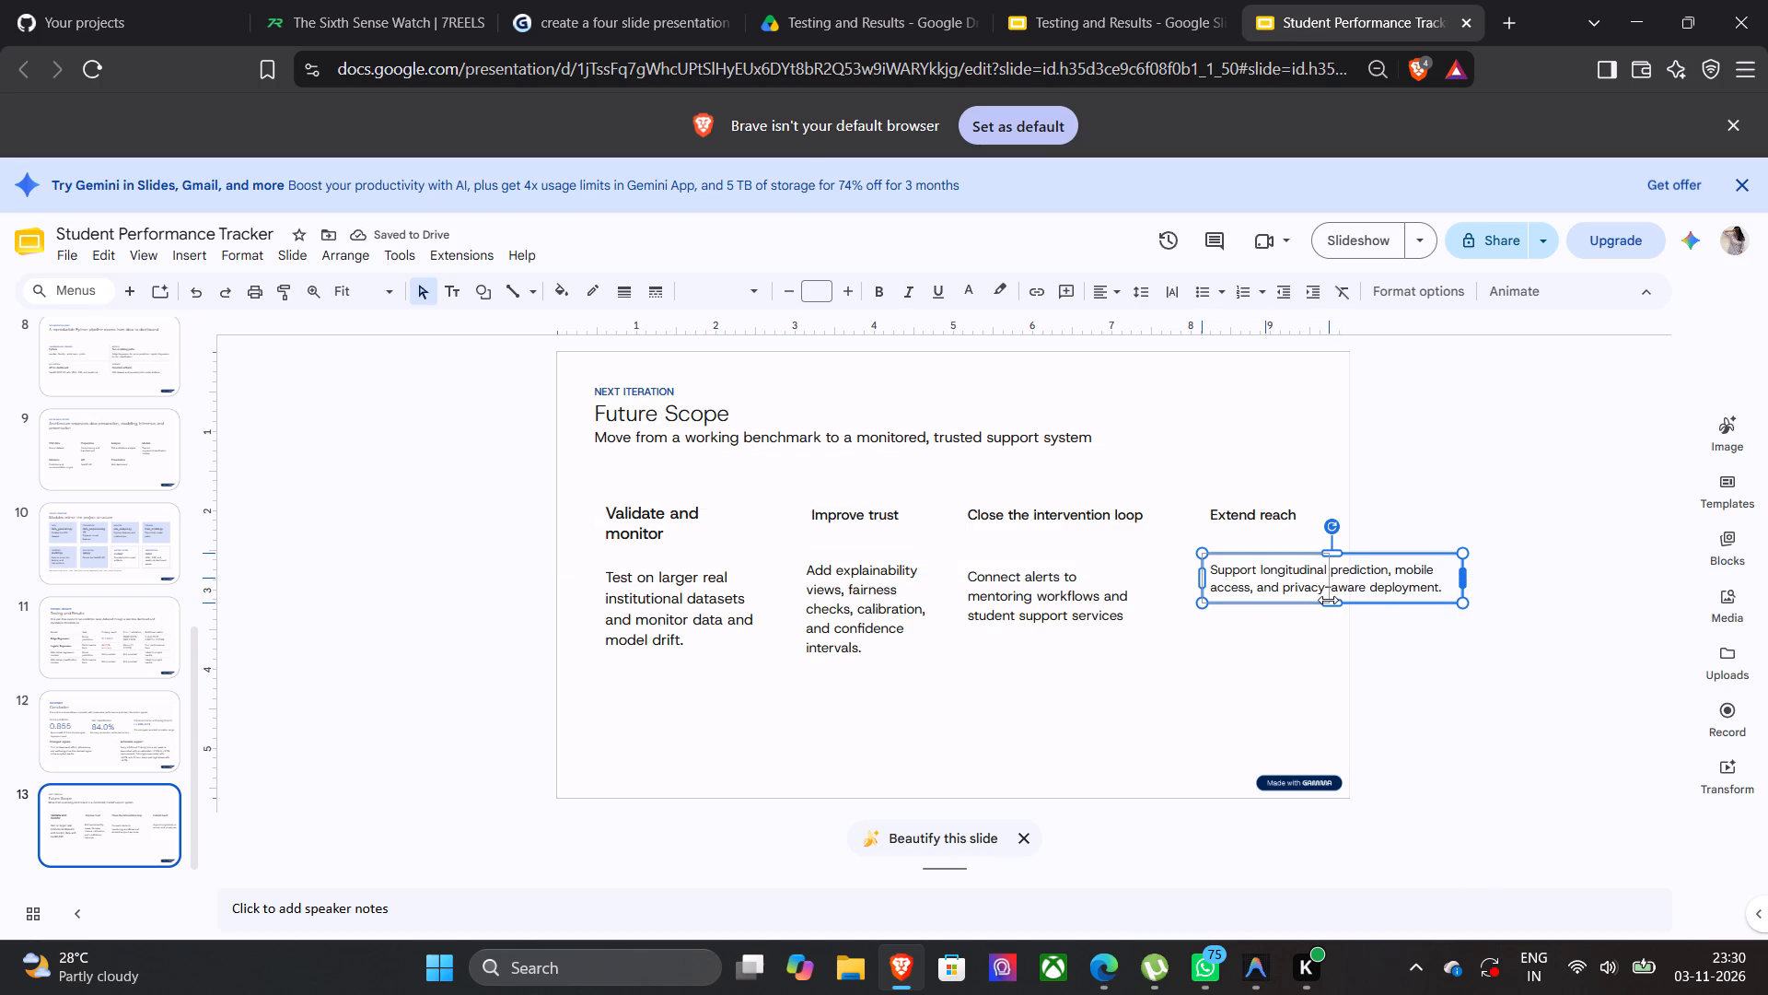
left_click_drag(1328, 600, 1320, 599)
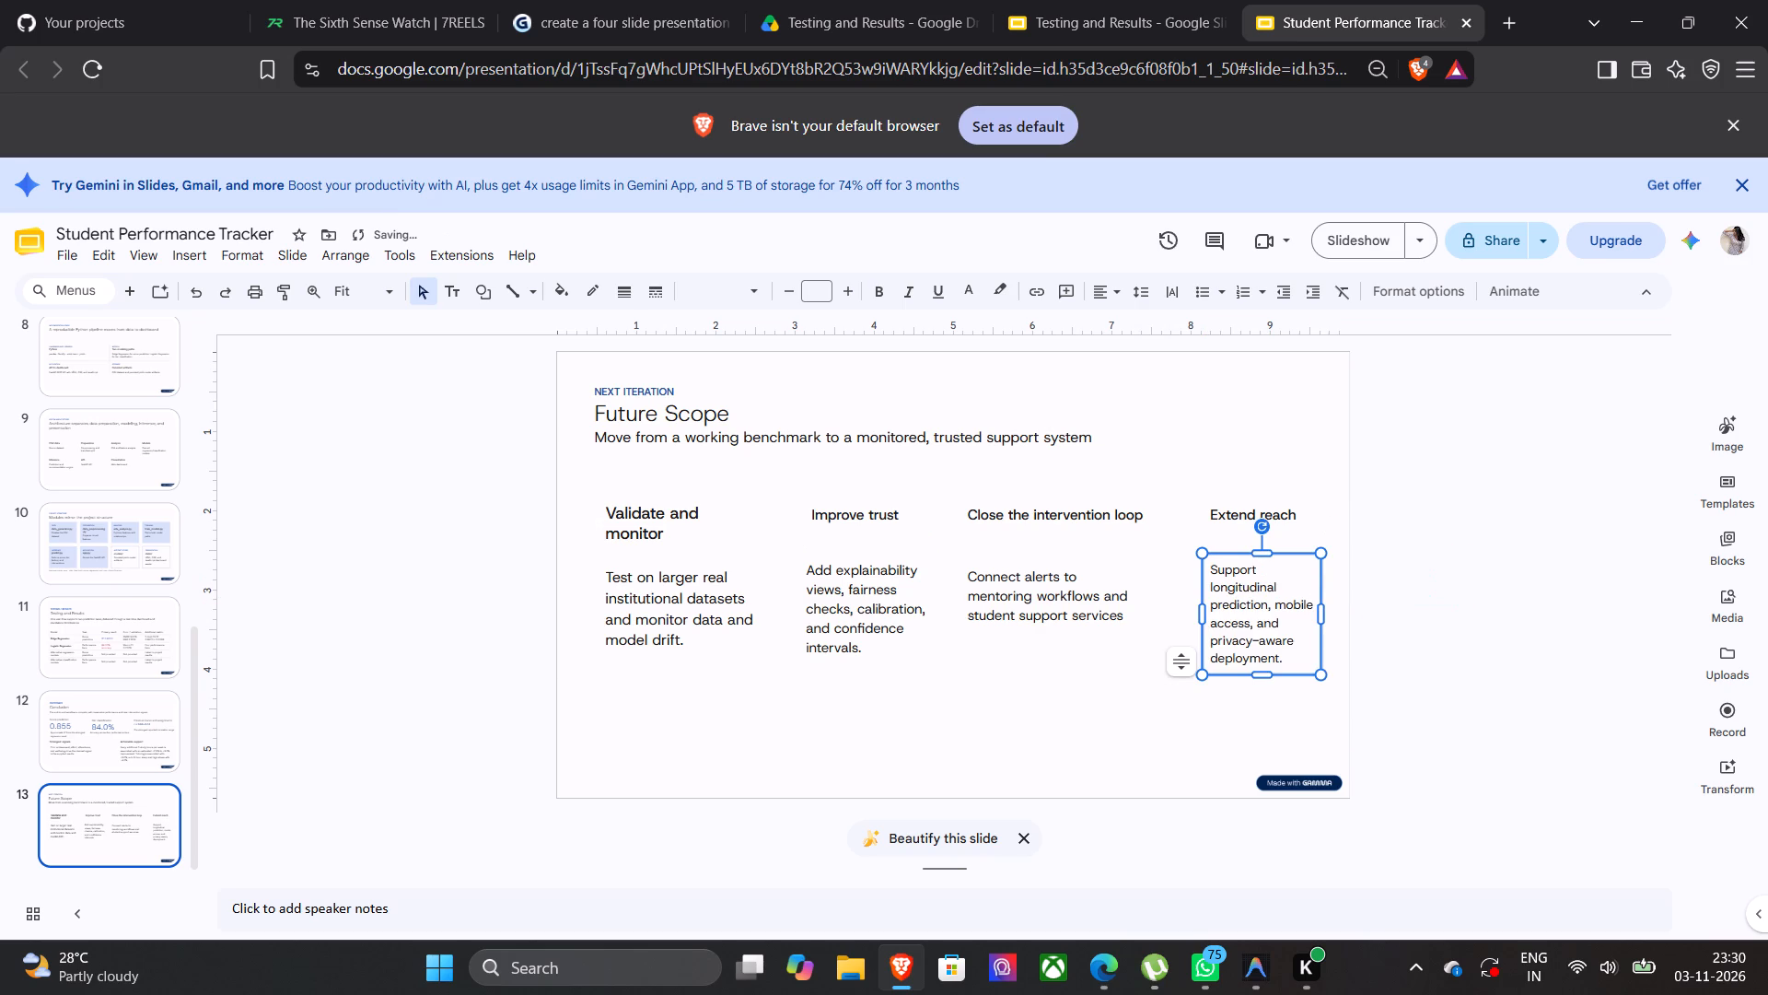
left_click(855, 294)
left_click(1098, 695)
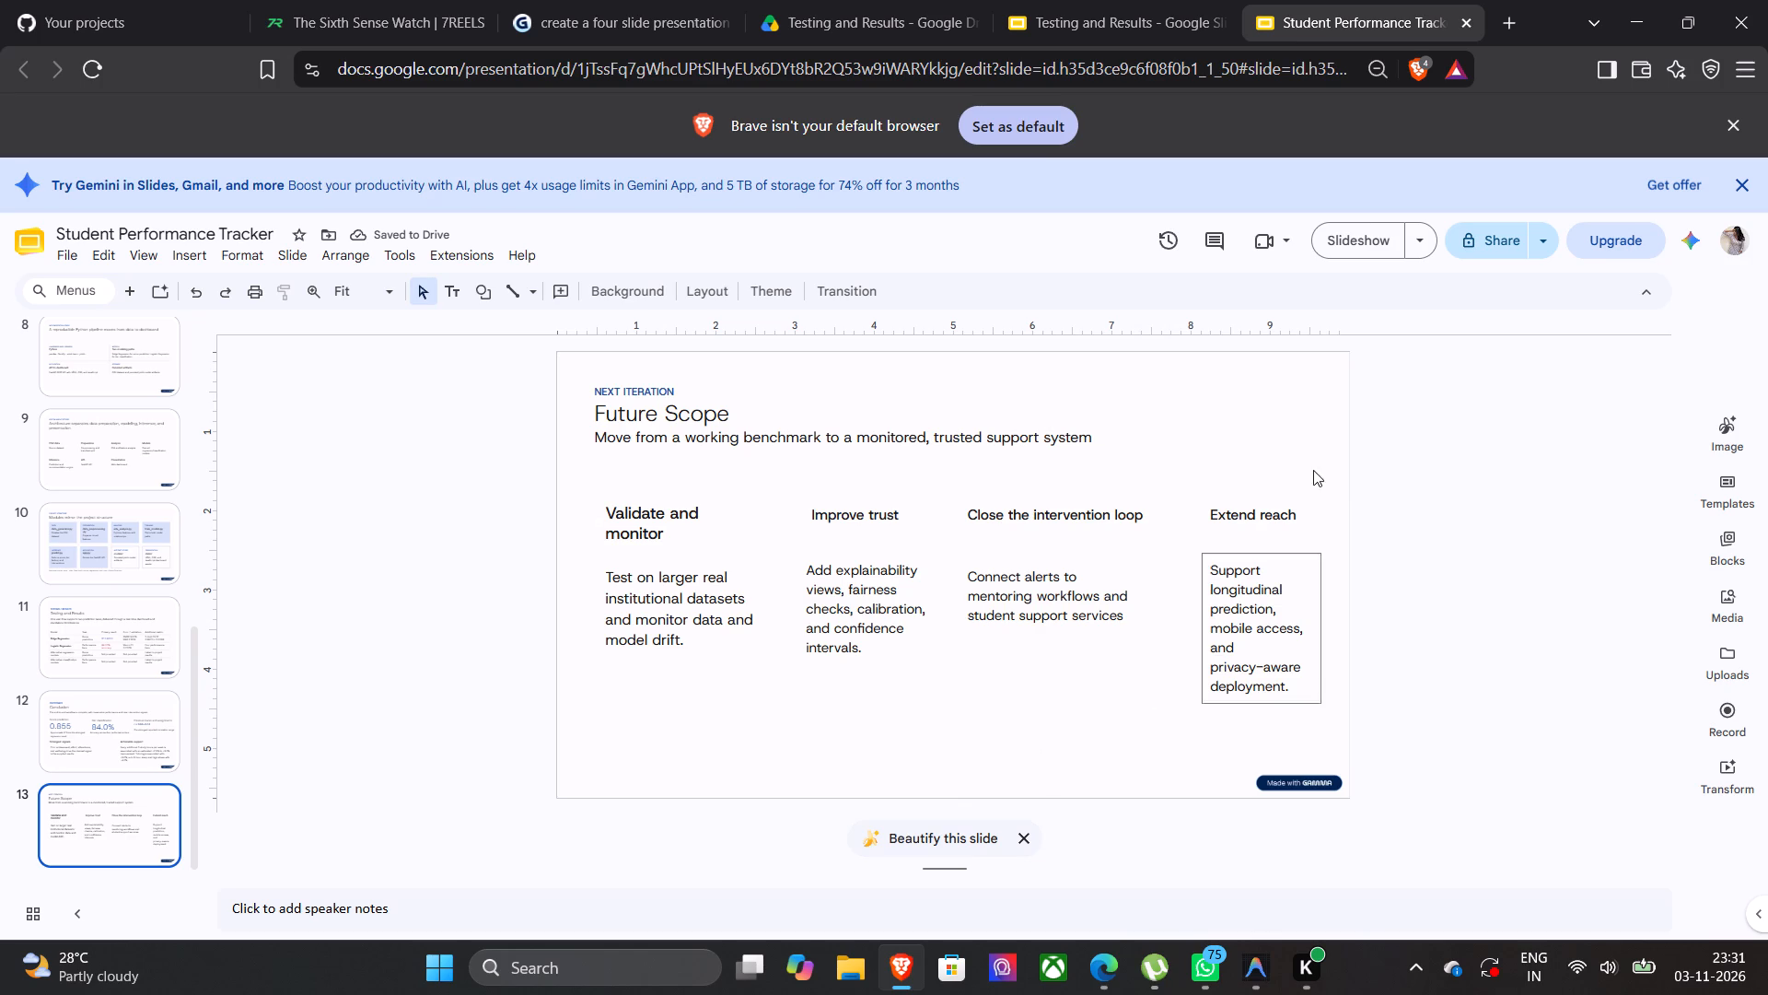
Nudge the "Extend reach" heading and its description slightly to the left, keeping their left edges aligned.
left_click(1289, 497)
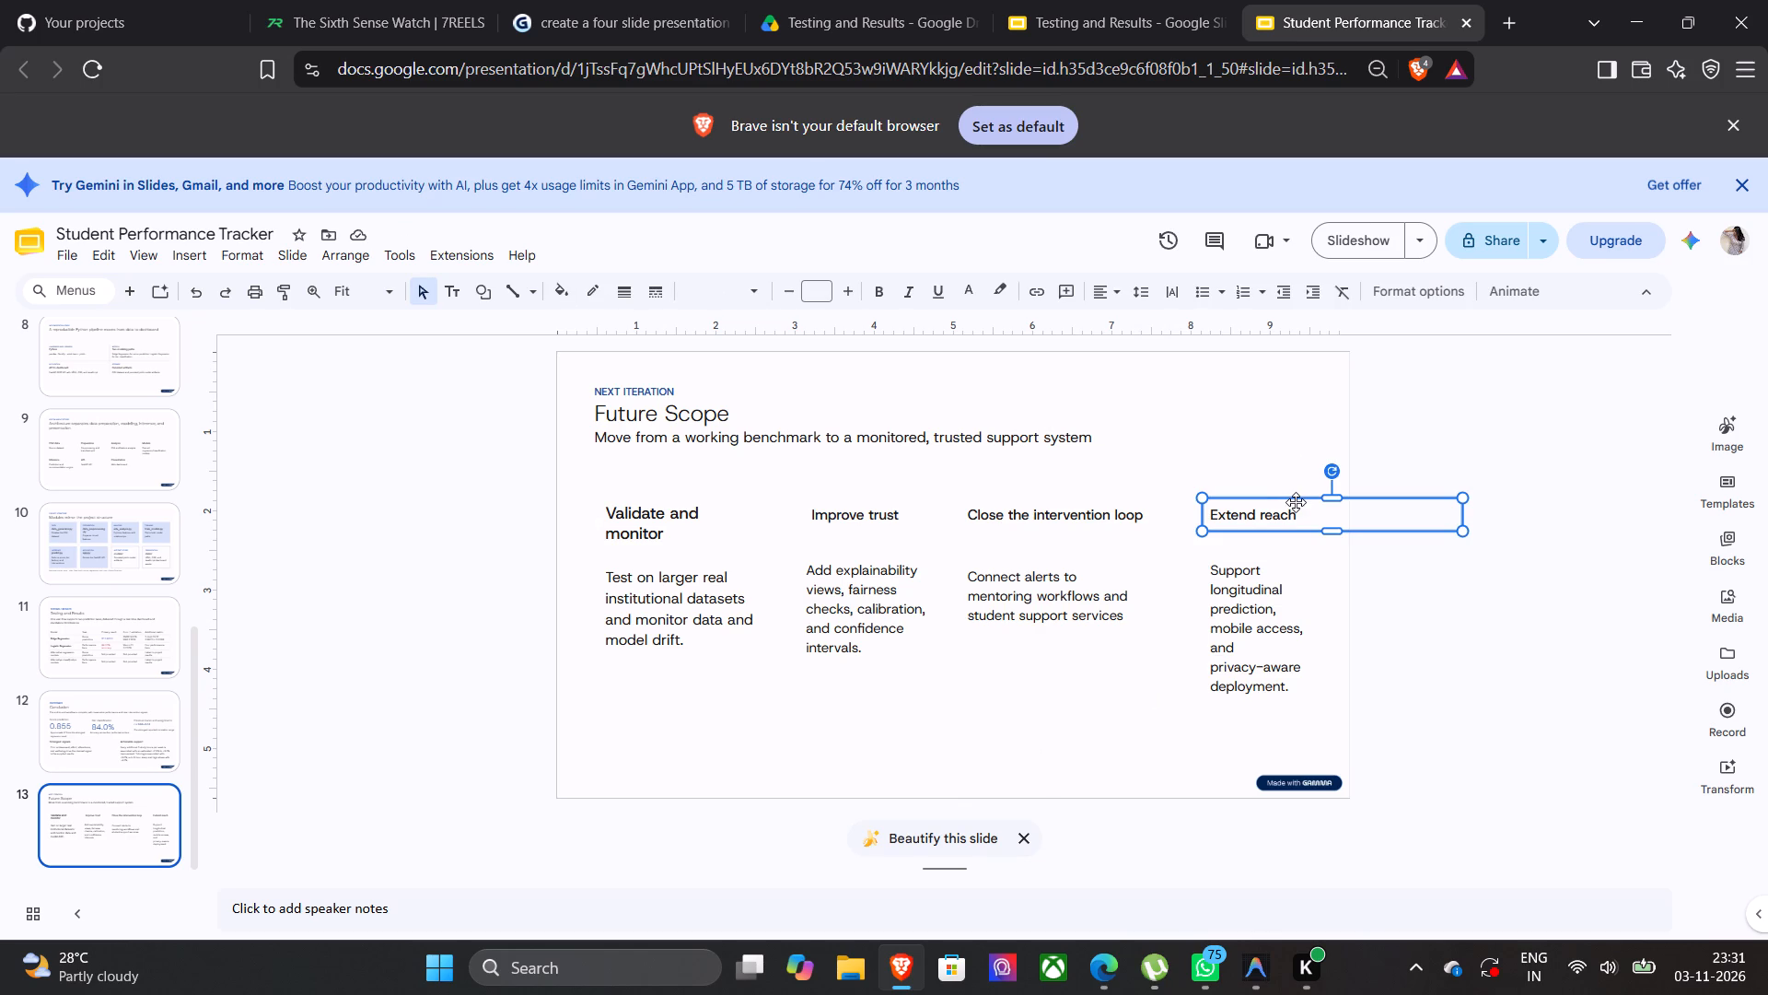
left_click_drag(1296, 502, 1287, 504)
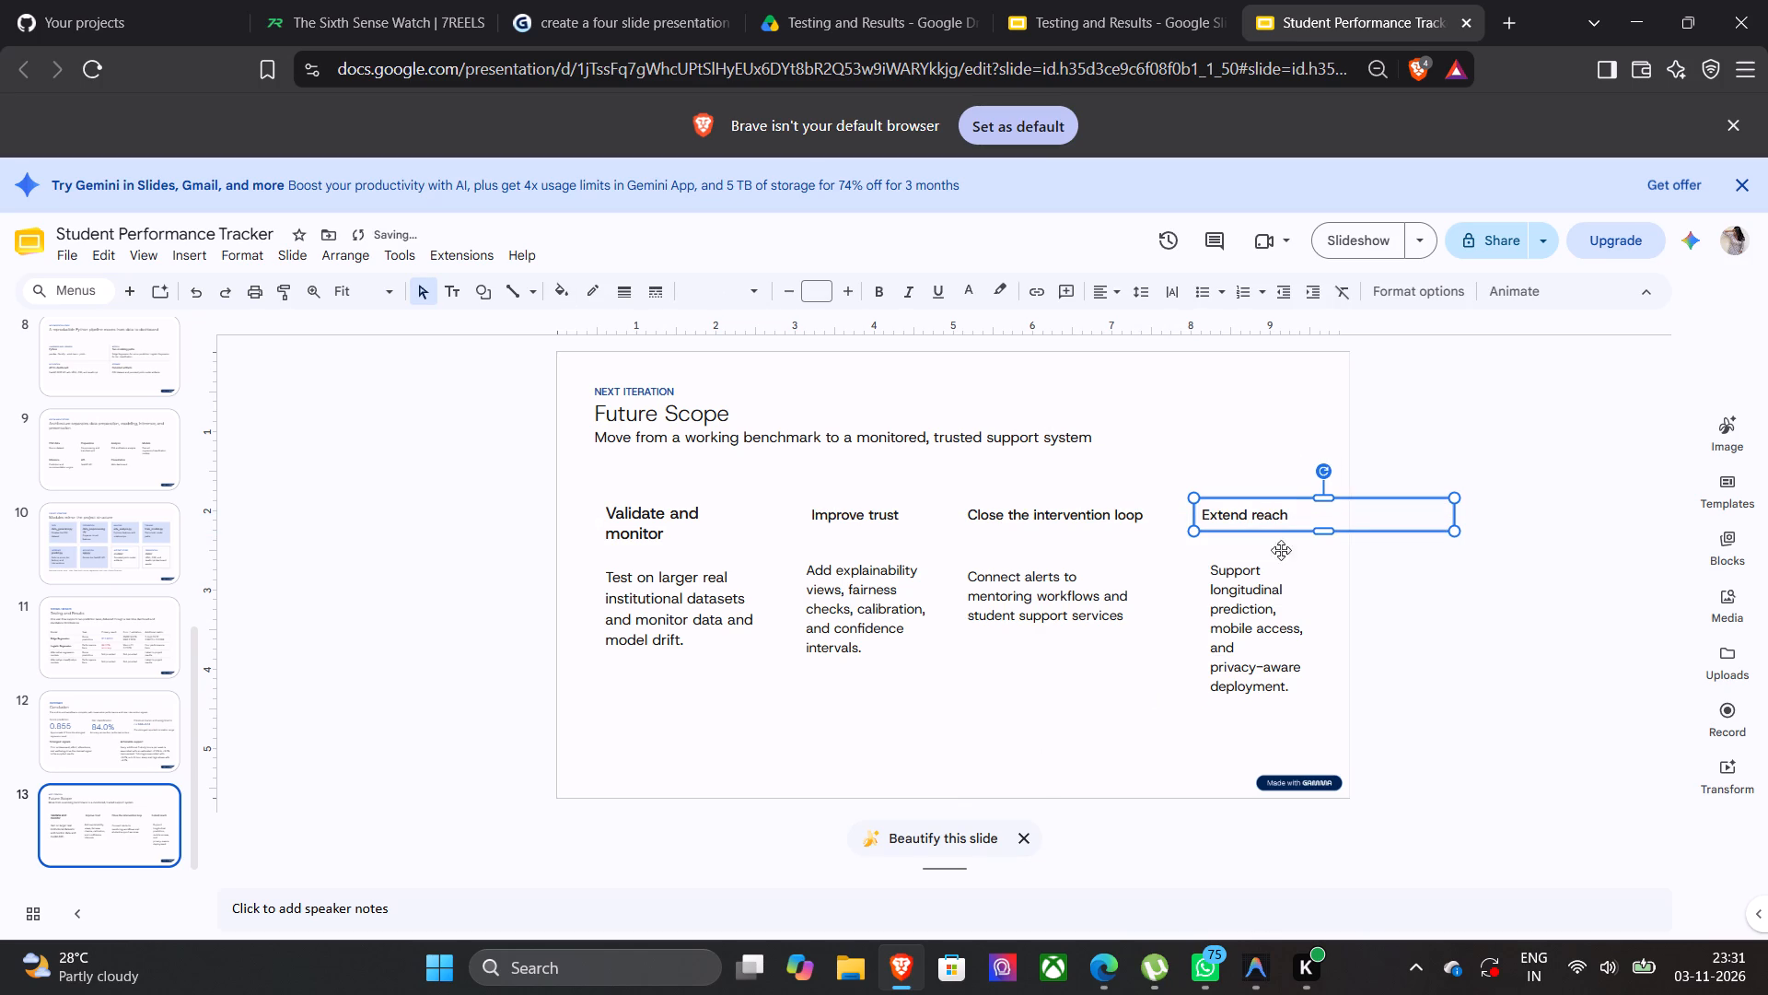
left_click(1292, 606)
left_click(1287, 556)
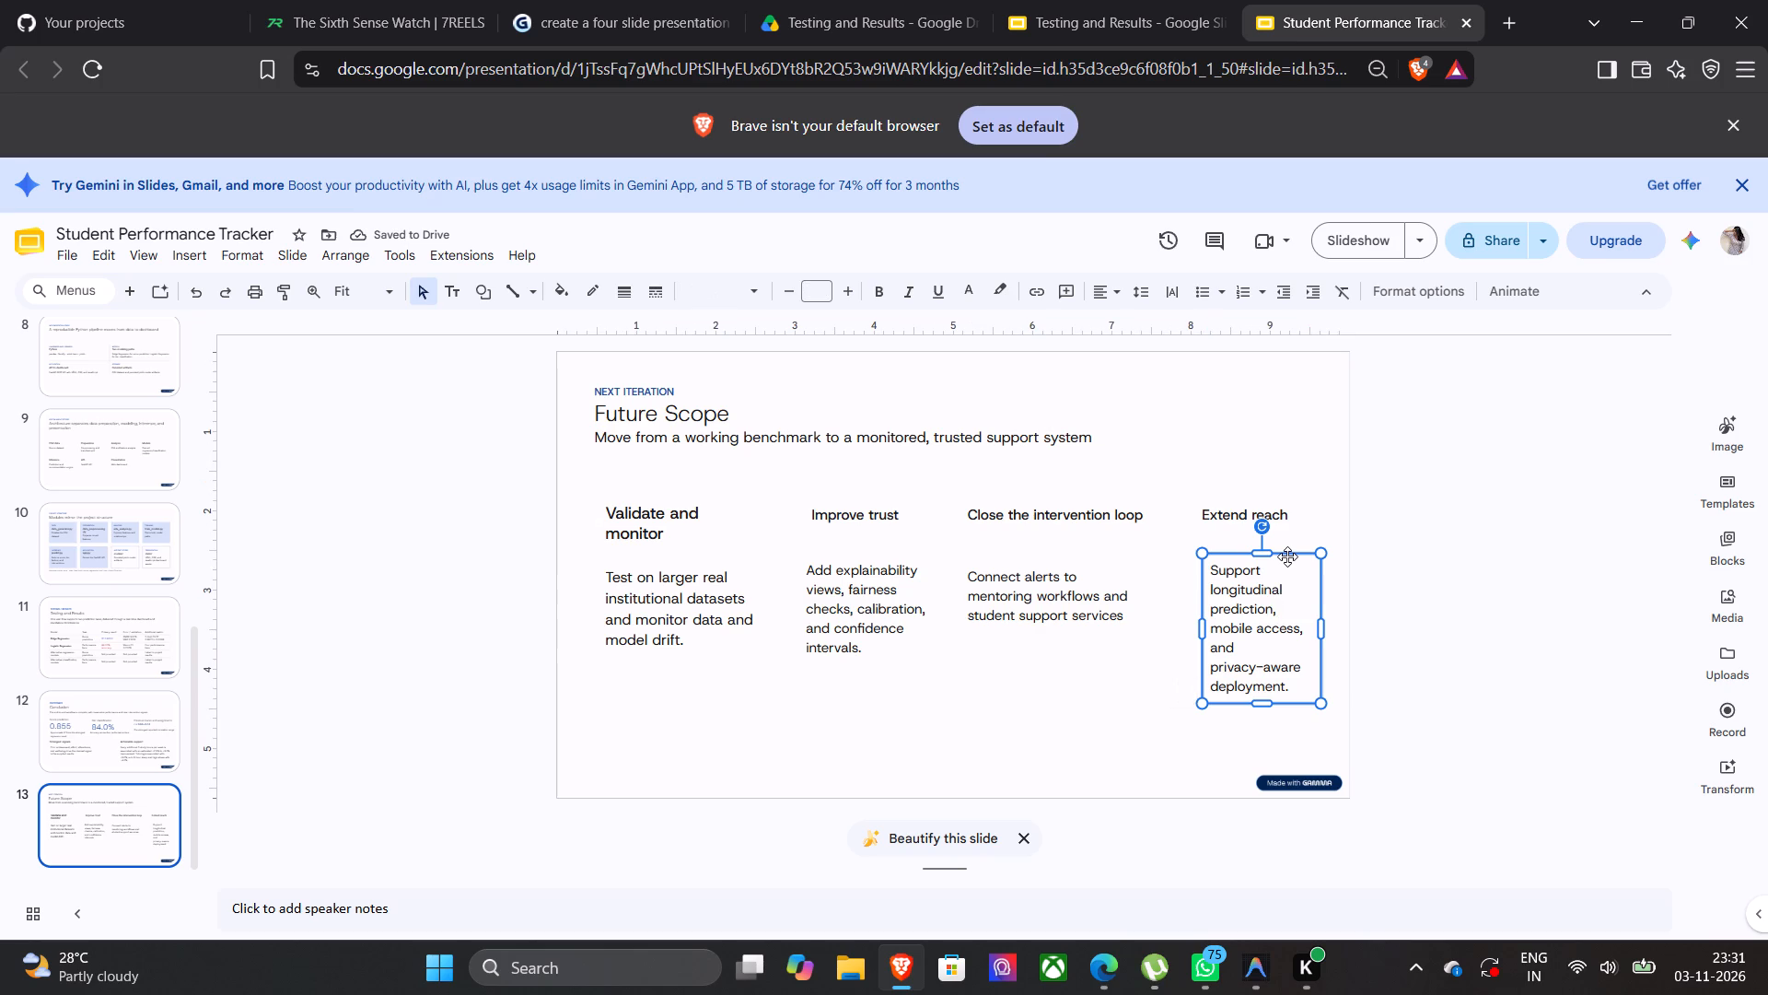
left_click(1141, 765)
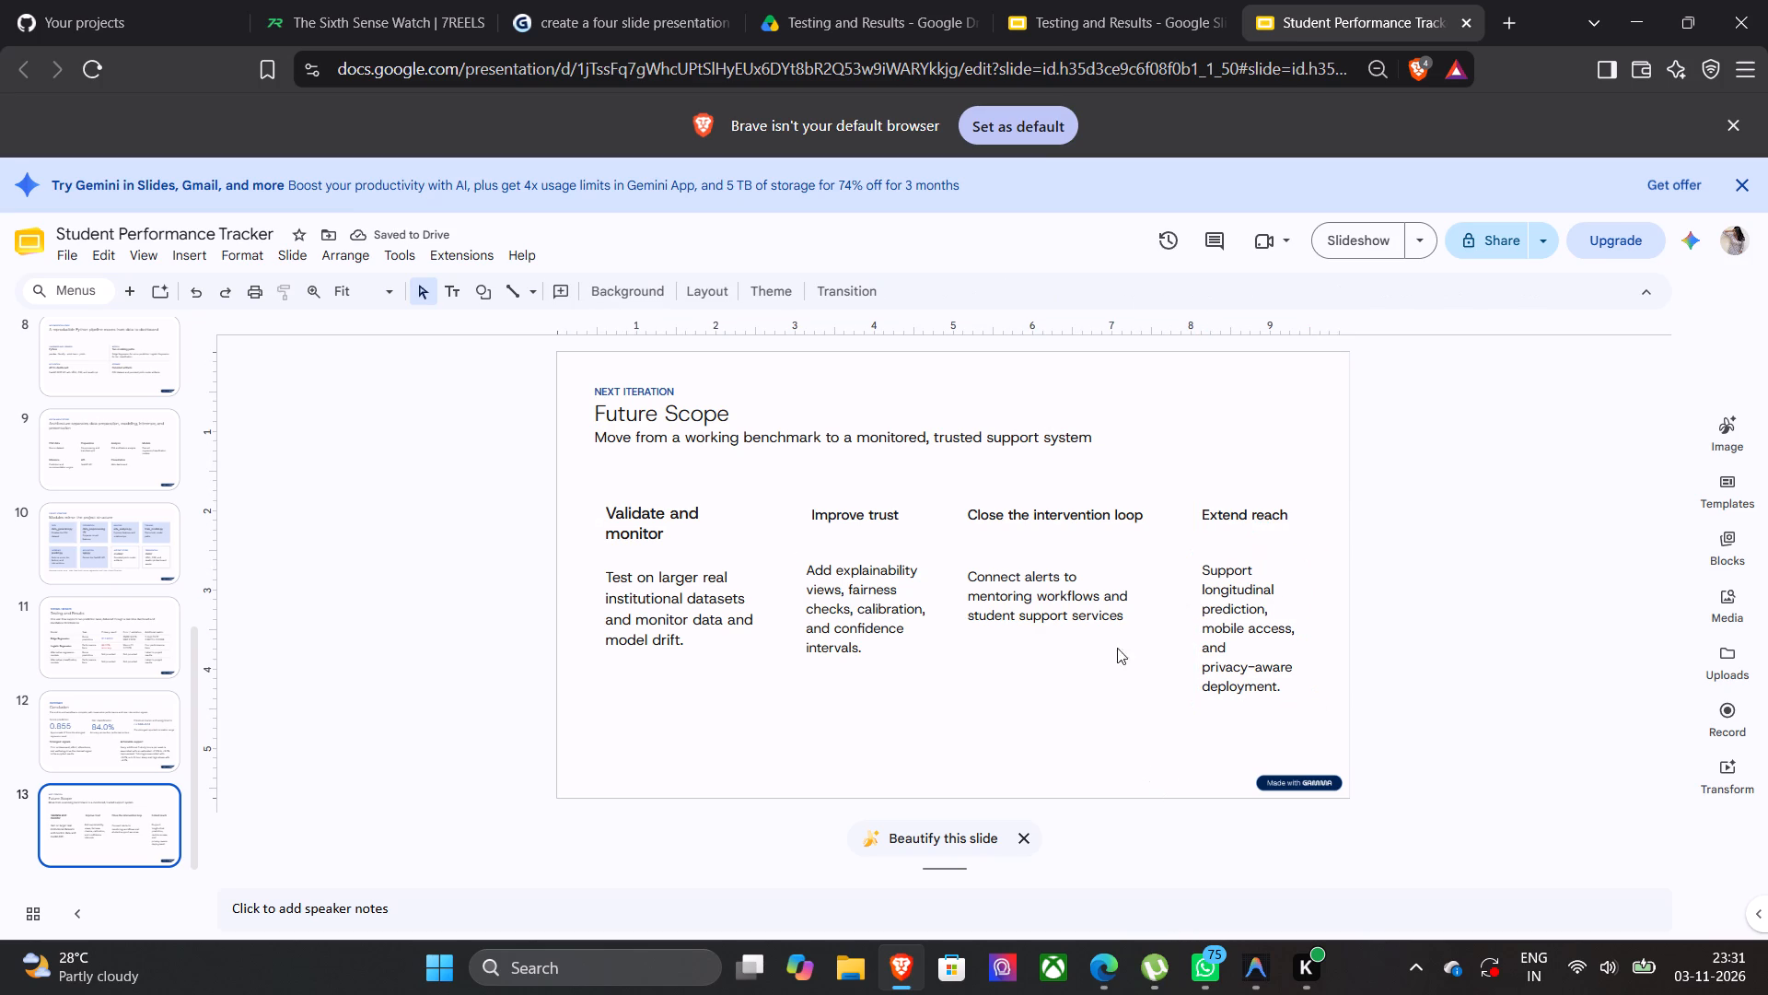
Enlarge the "NEXT ITERATION" label above the Future Scope title by two size increments.
left_click(691, 390)
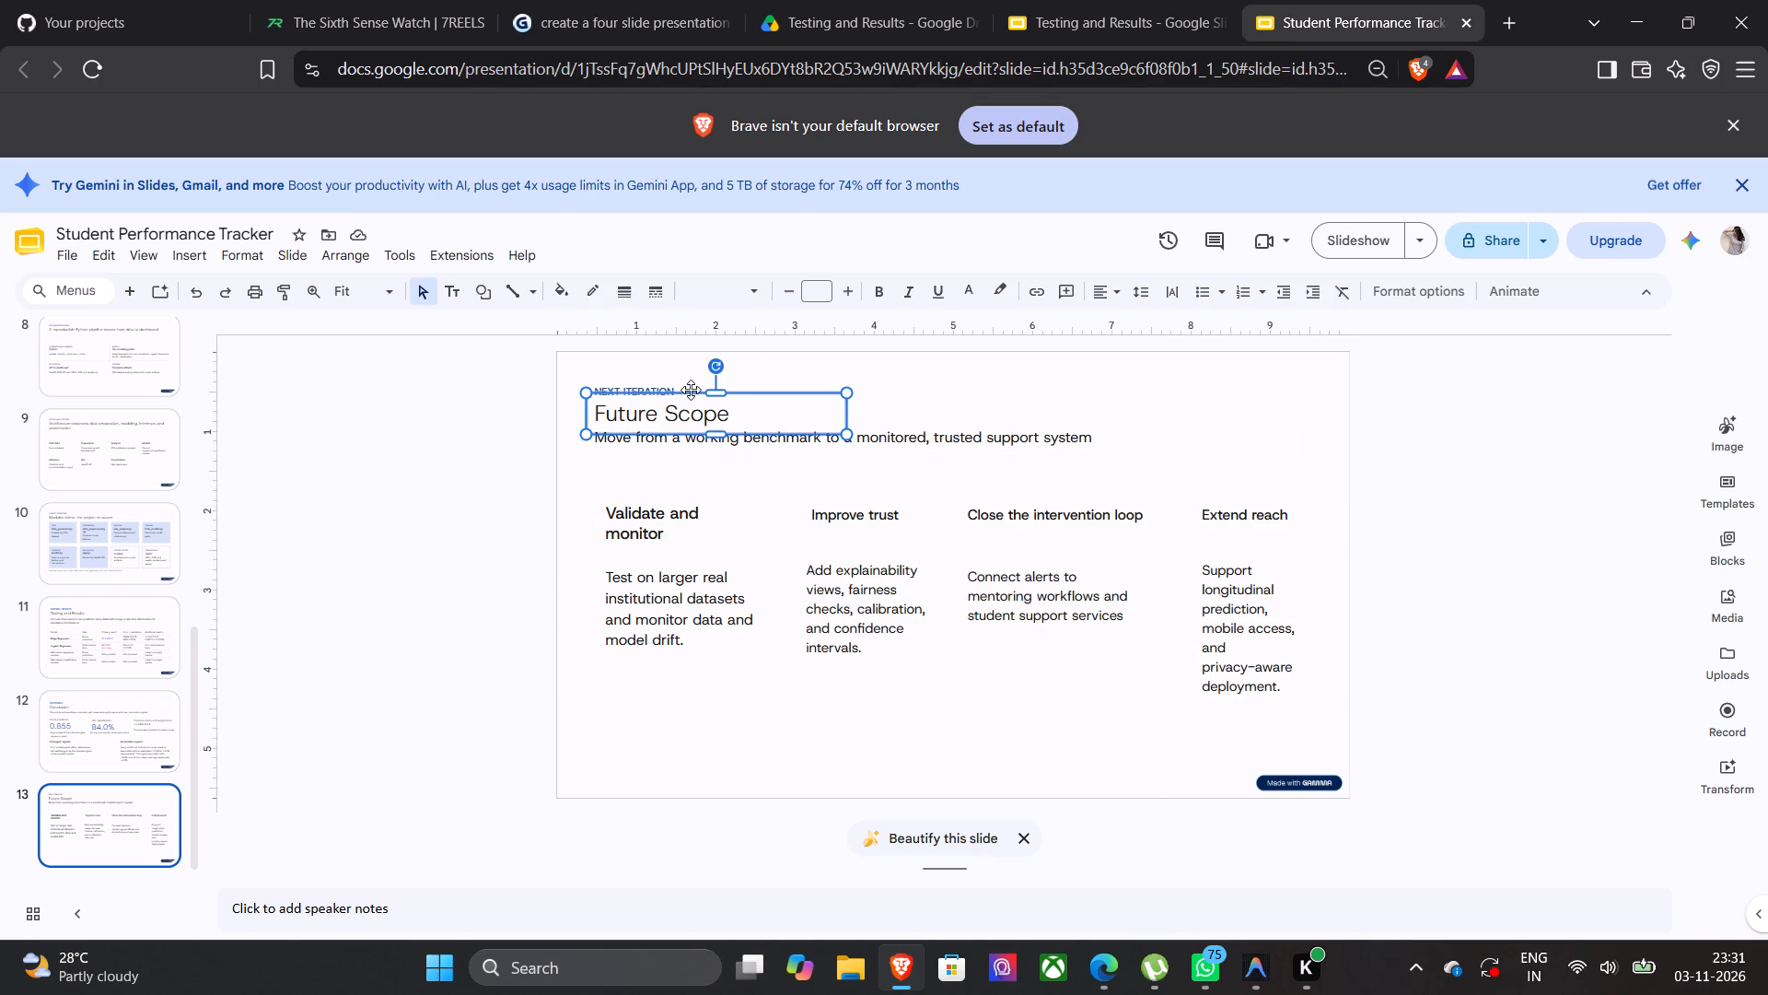
left_click(669, 384)
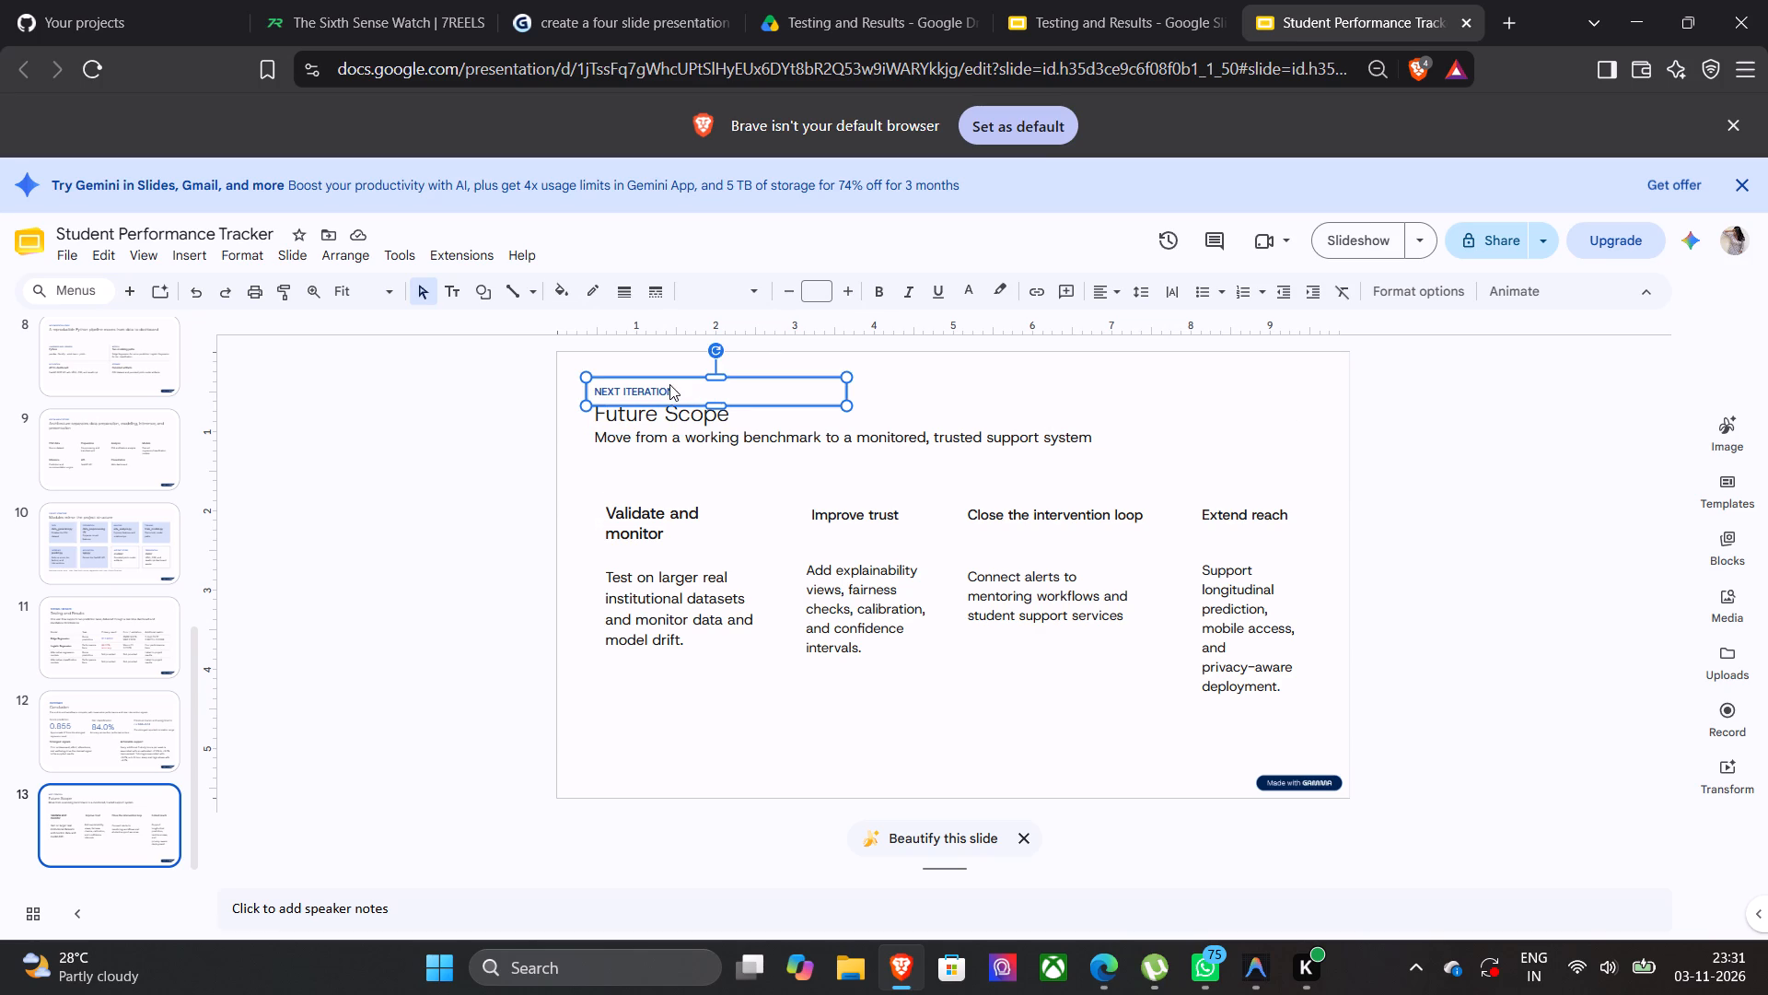
left_click(845, 286)
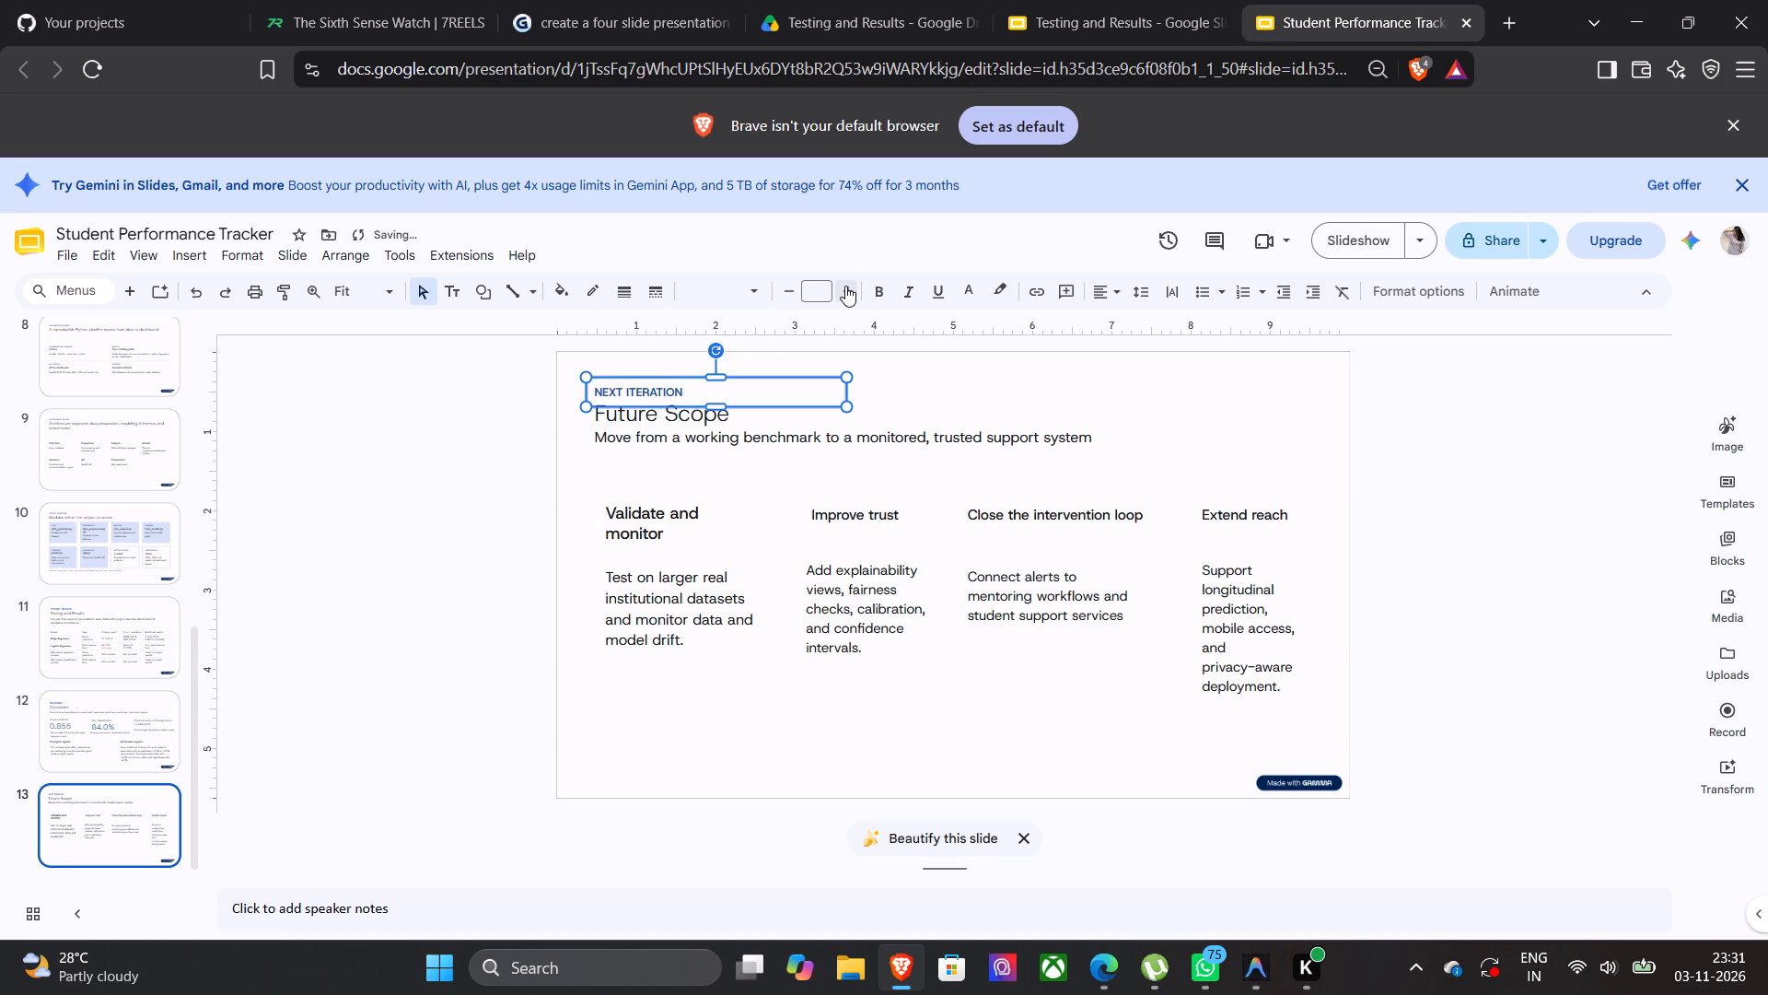
left_click(845, 286)
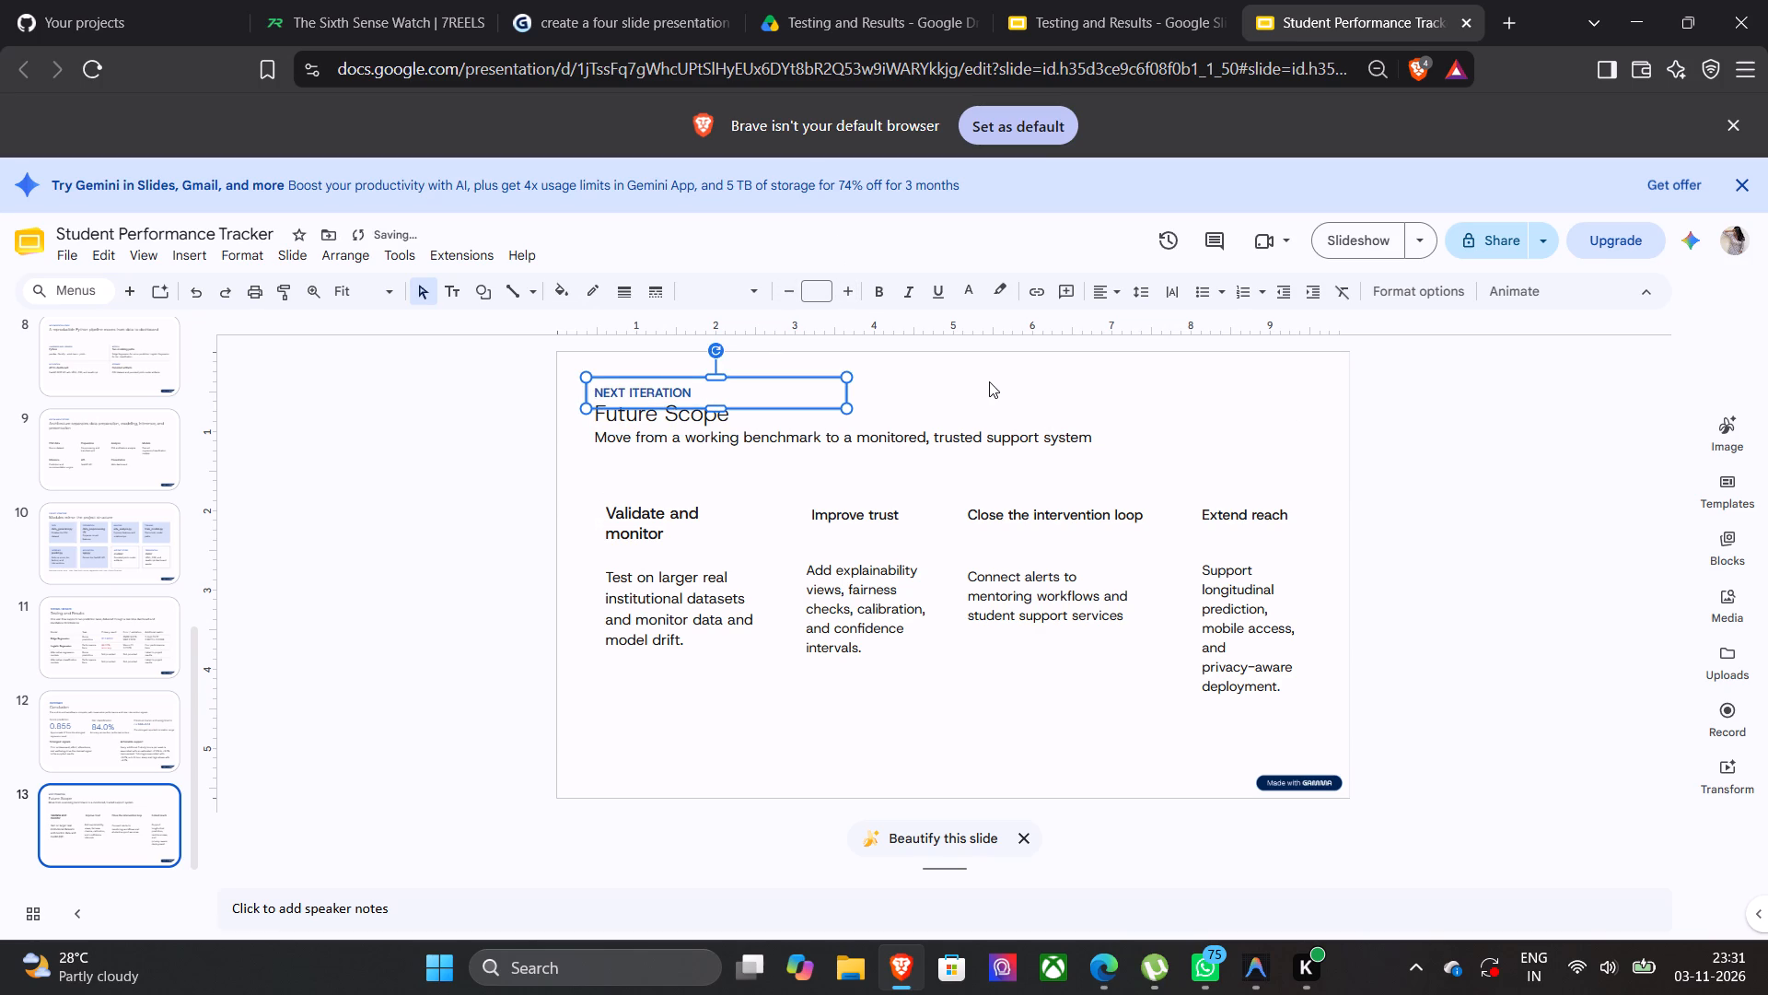
left_click(989, 381)
Increase the font size of the "m" in "monitored" in the Future Scope subtitle to 14.5.
left_click_drag(872, 435, 886, 351)
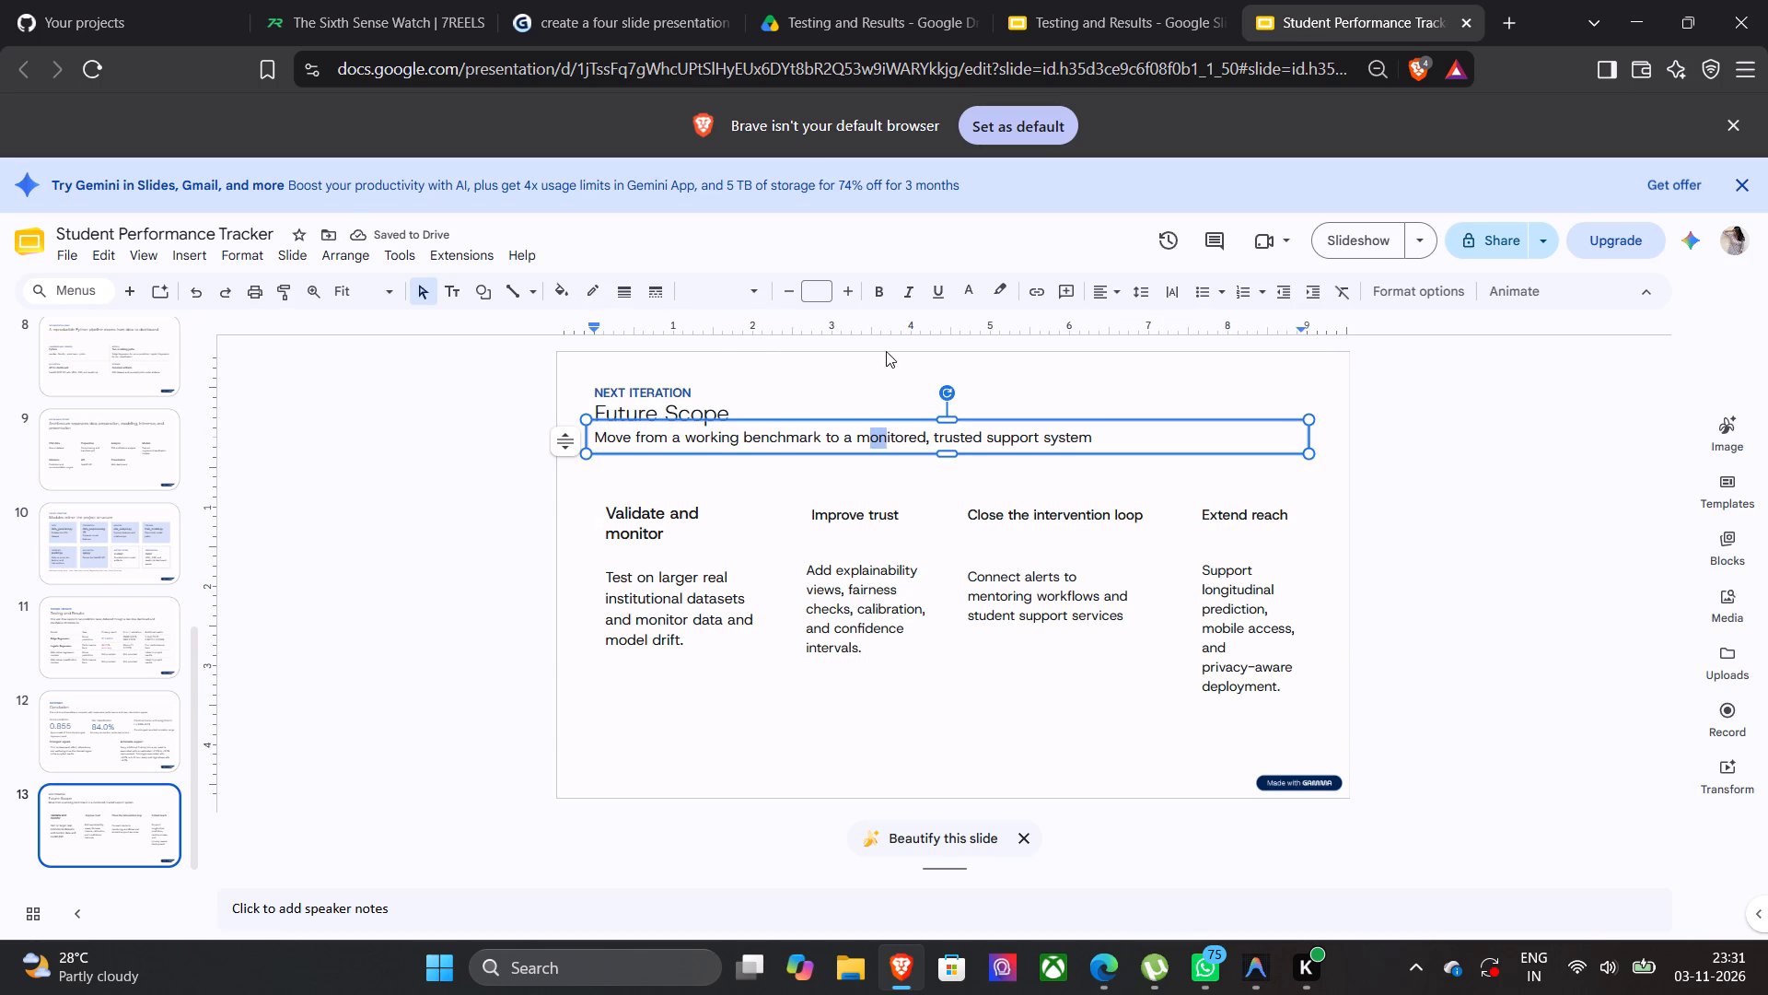
left_click_drag(886, 351, 855, 294)
left_click(855, 294)
left_click(855, 294)
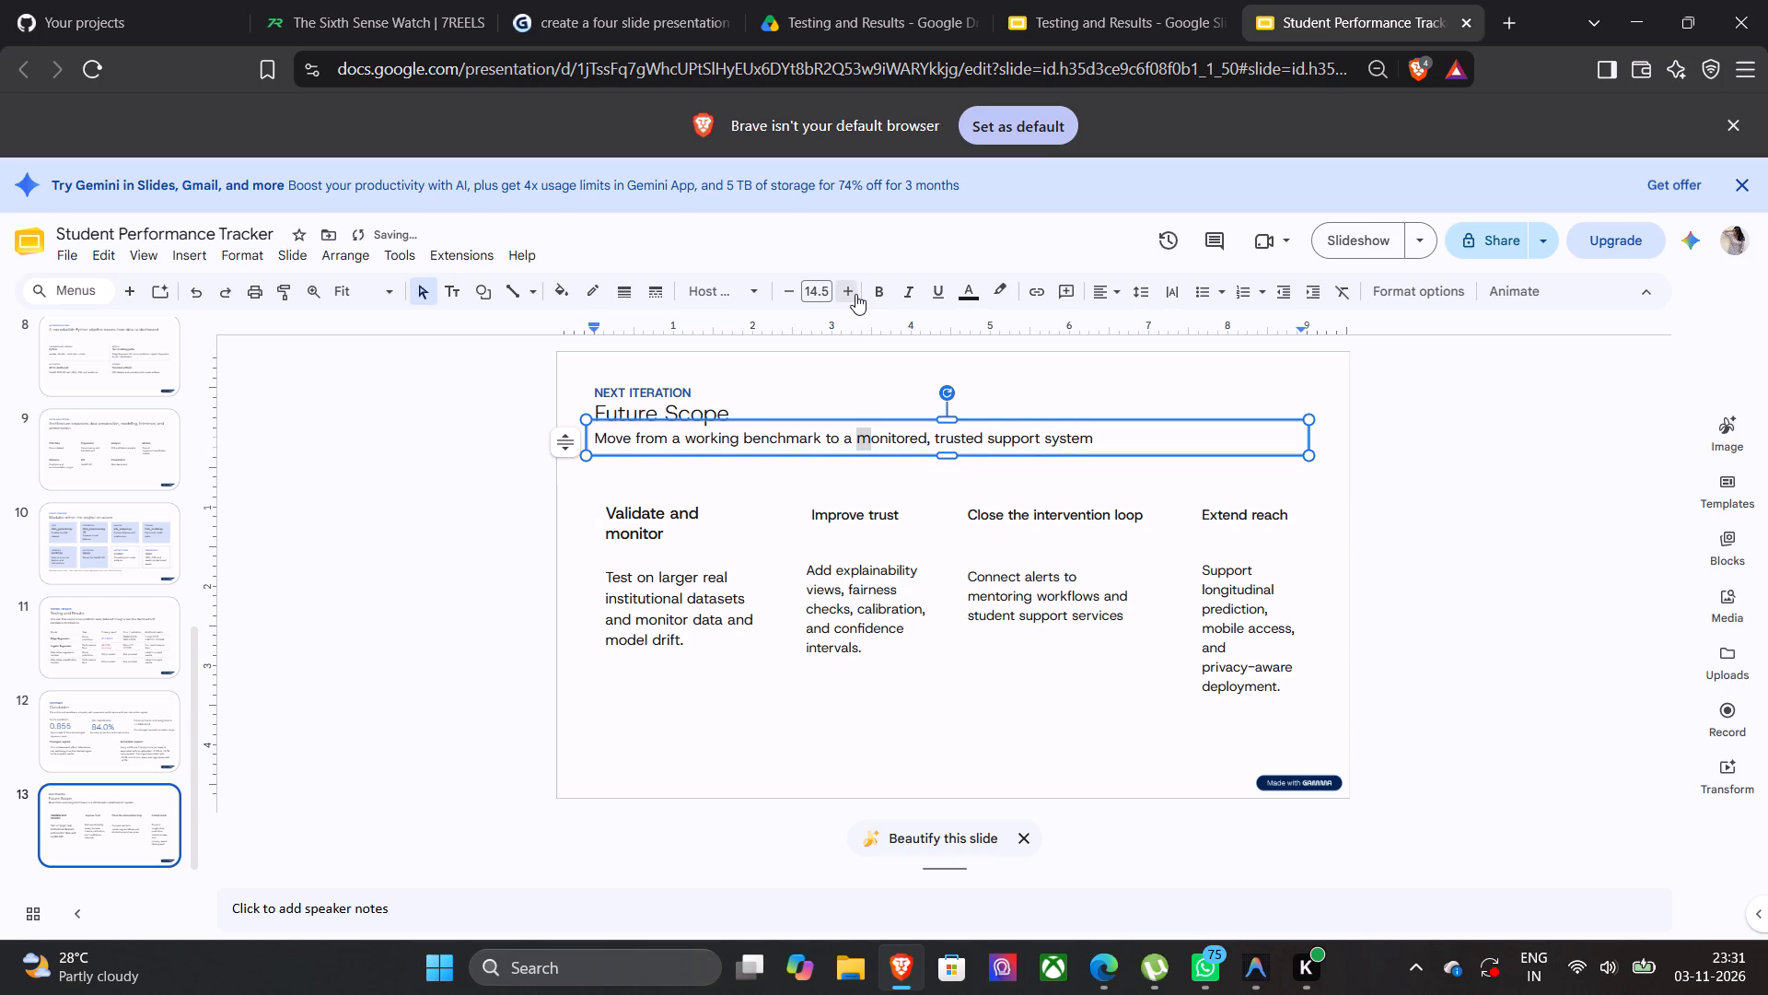
Space out the slide's header by moving the subtitle, the "Future Scope" title and the "NEXT ITERATION" label slightly down.
left_click_drag(1152, 417, 1154, 431)
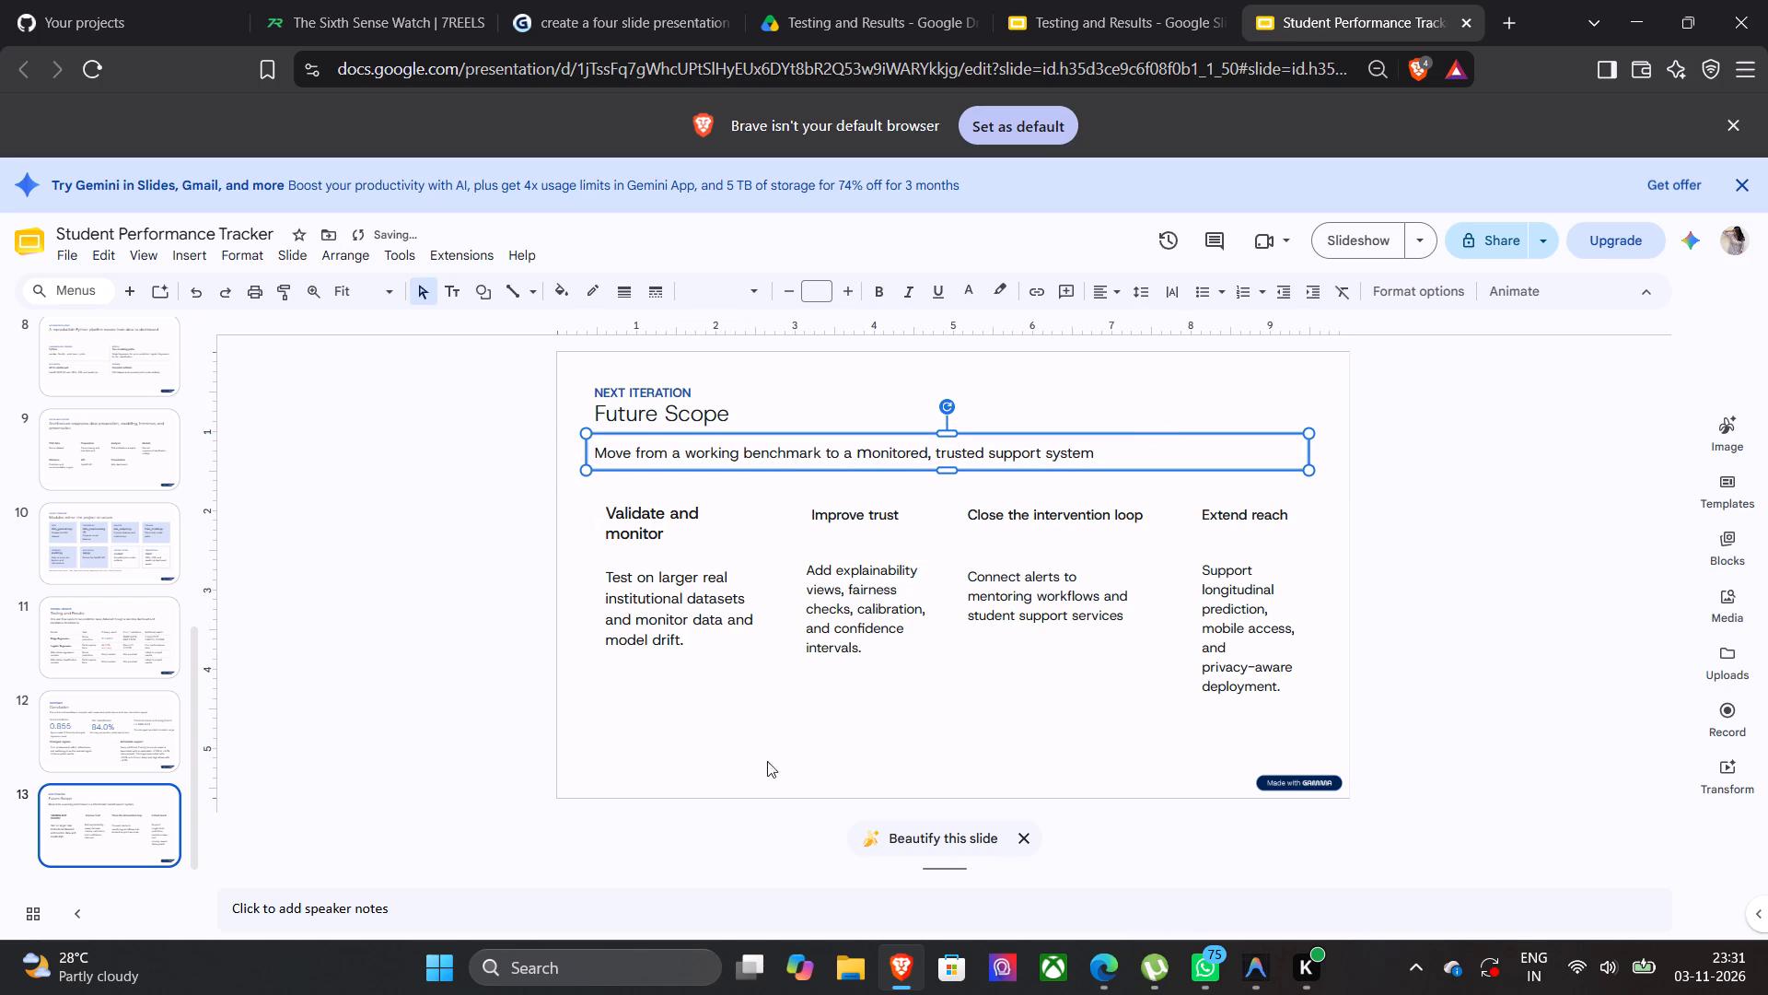
left_click(739, 750)
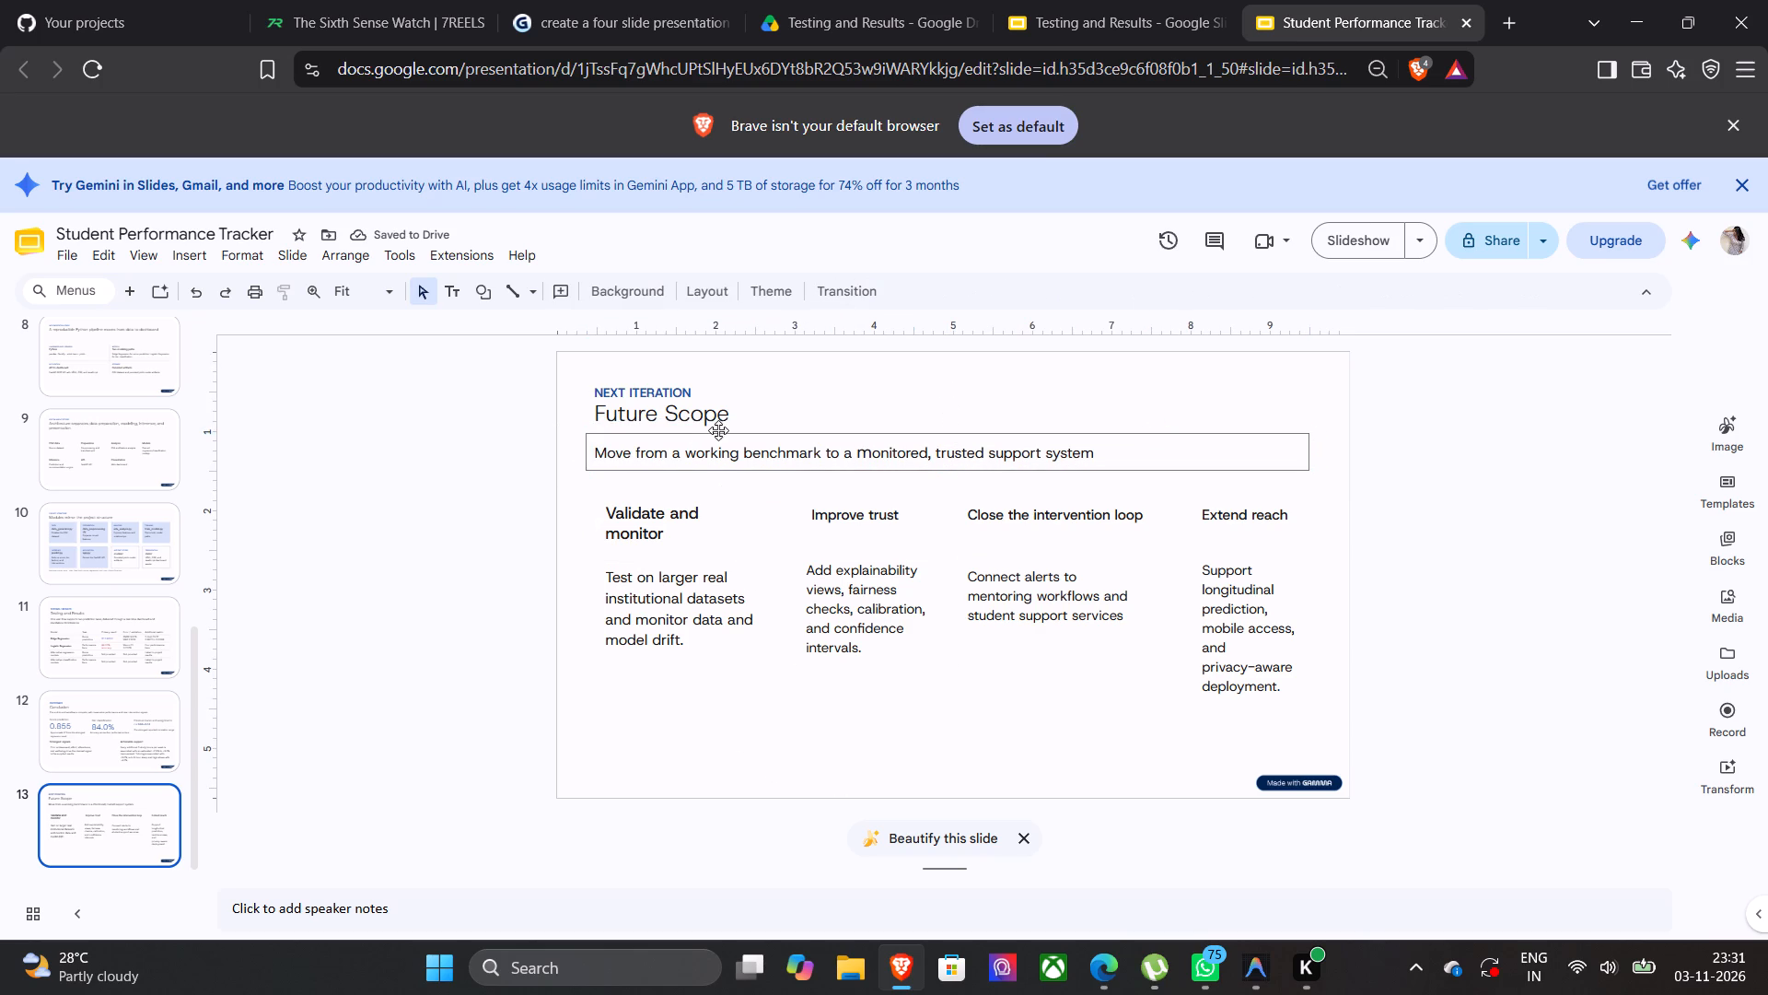
left_click(752, 414)
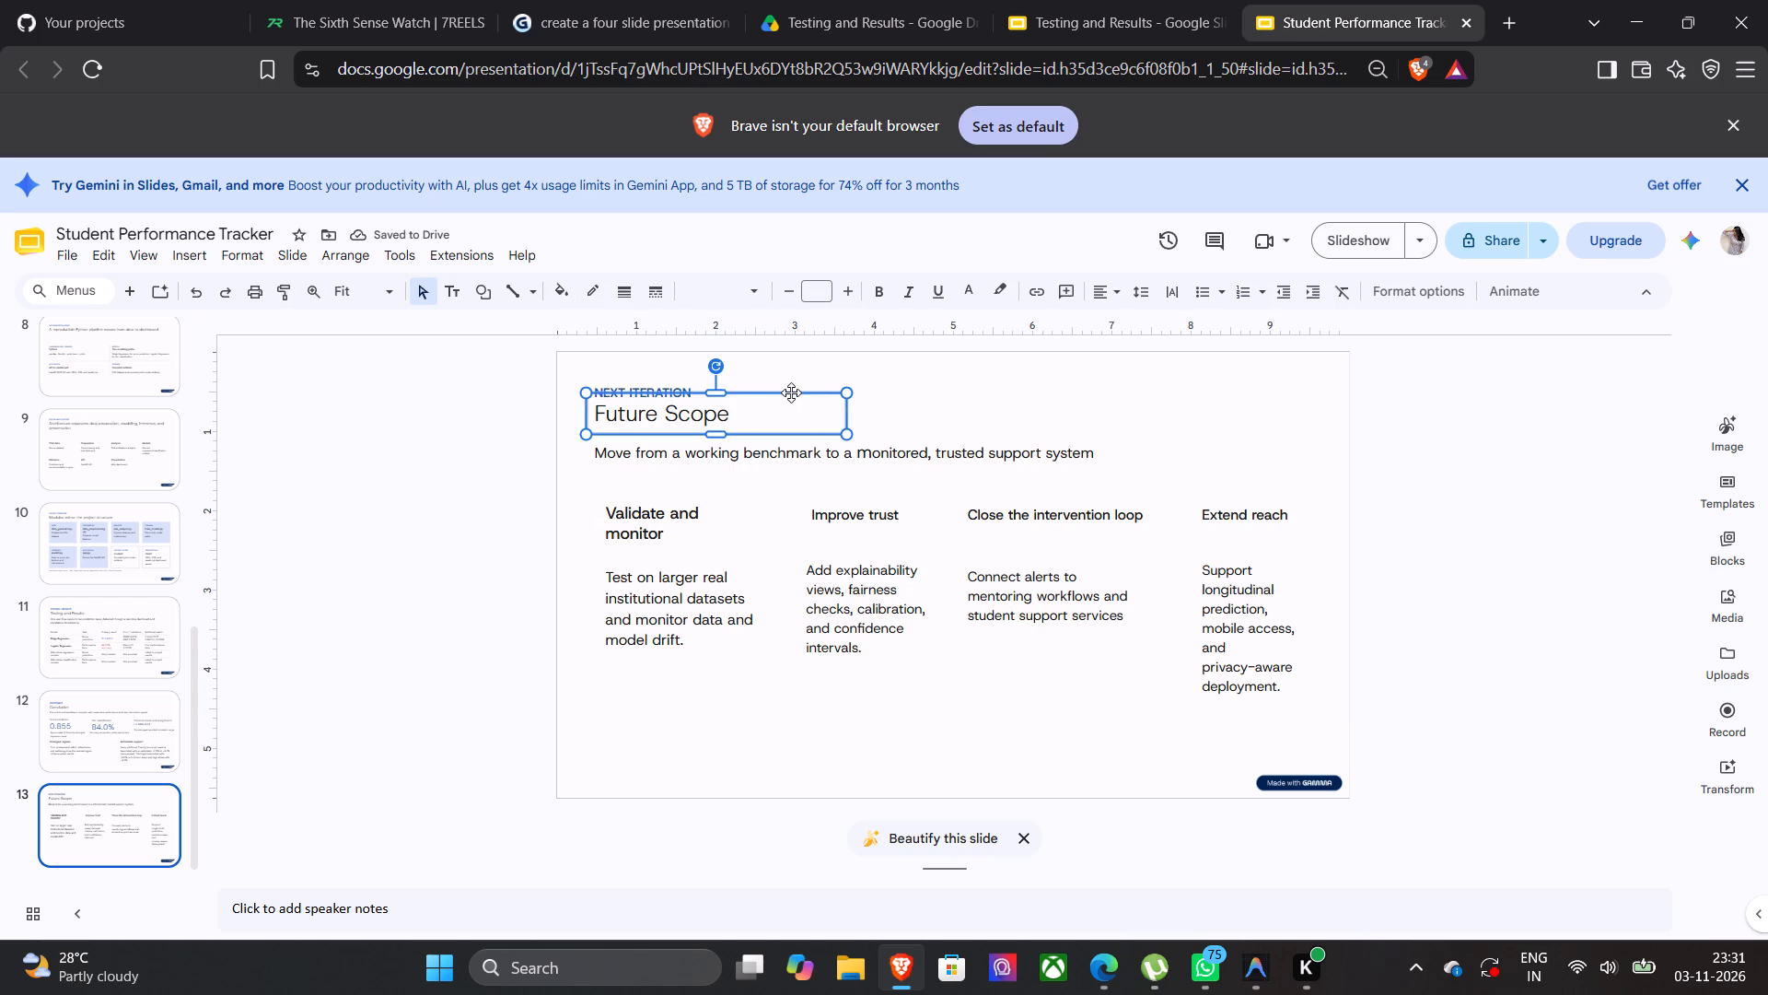
left_click_drag(791, 393, 791, 403)
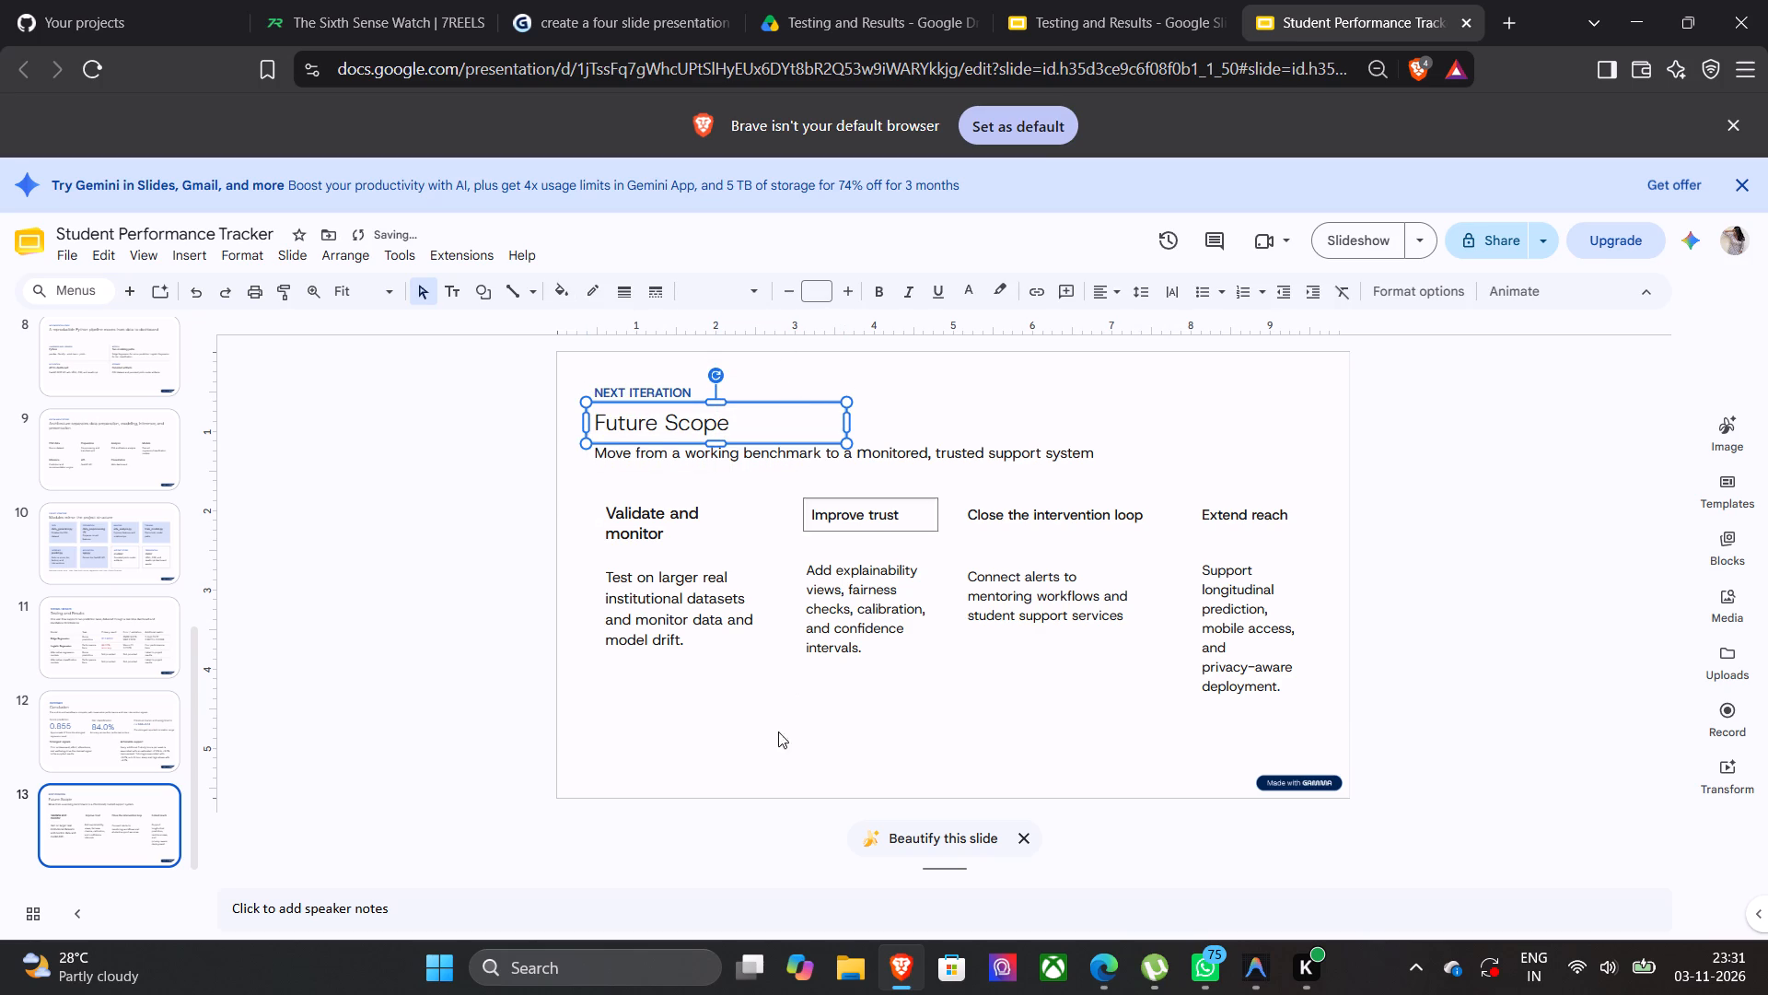
left_click(778, 796)
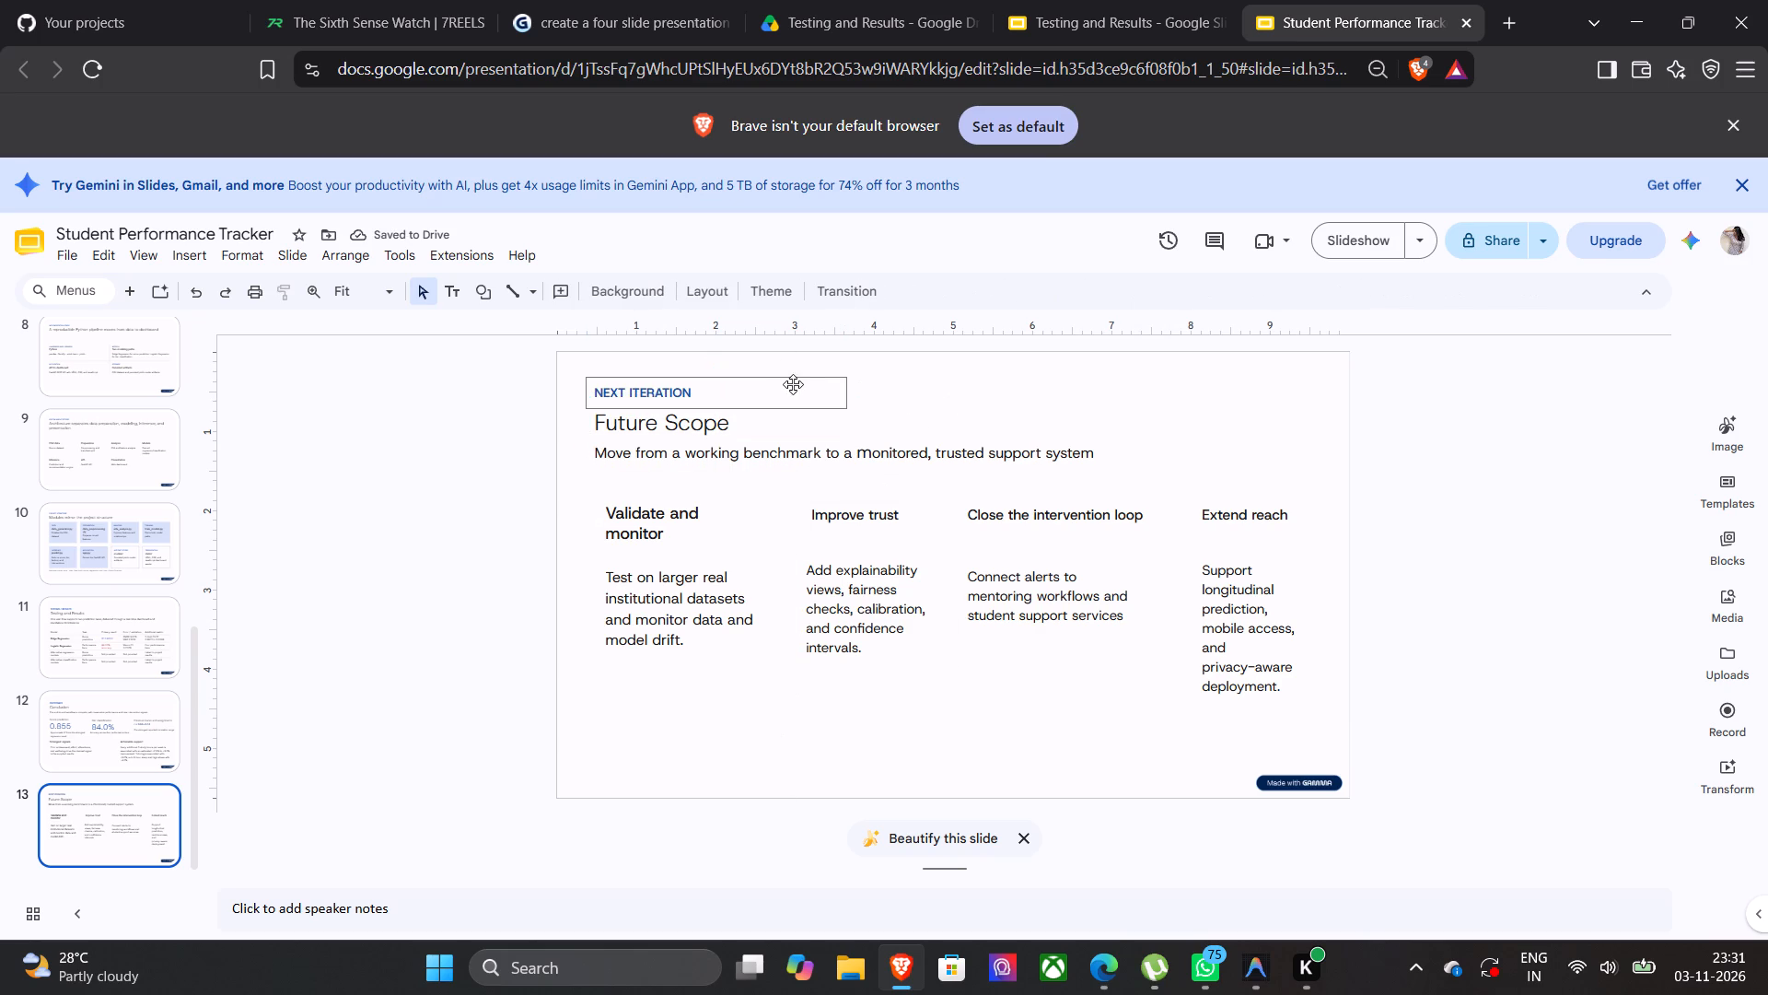
left_click(779, 391)
left_click_drag(779, 391, 781, 402)
left_click(769, 721)
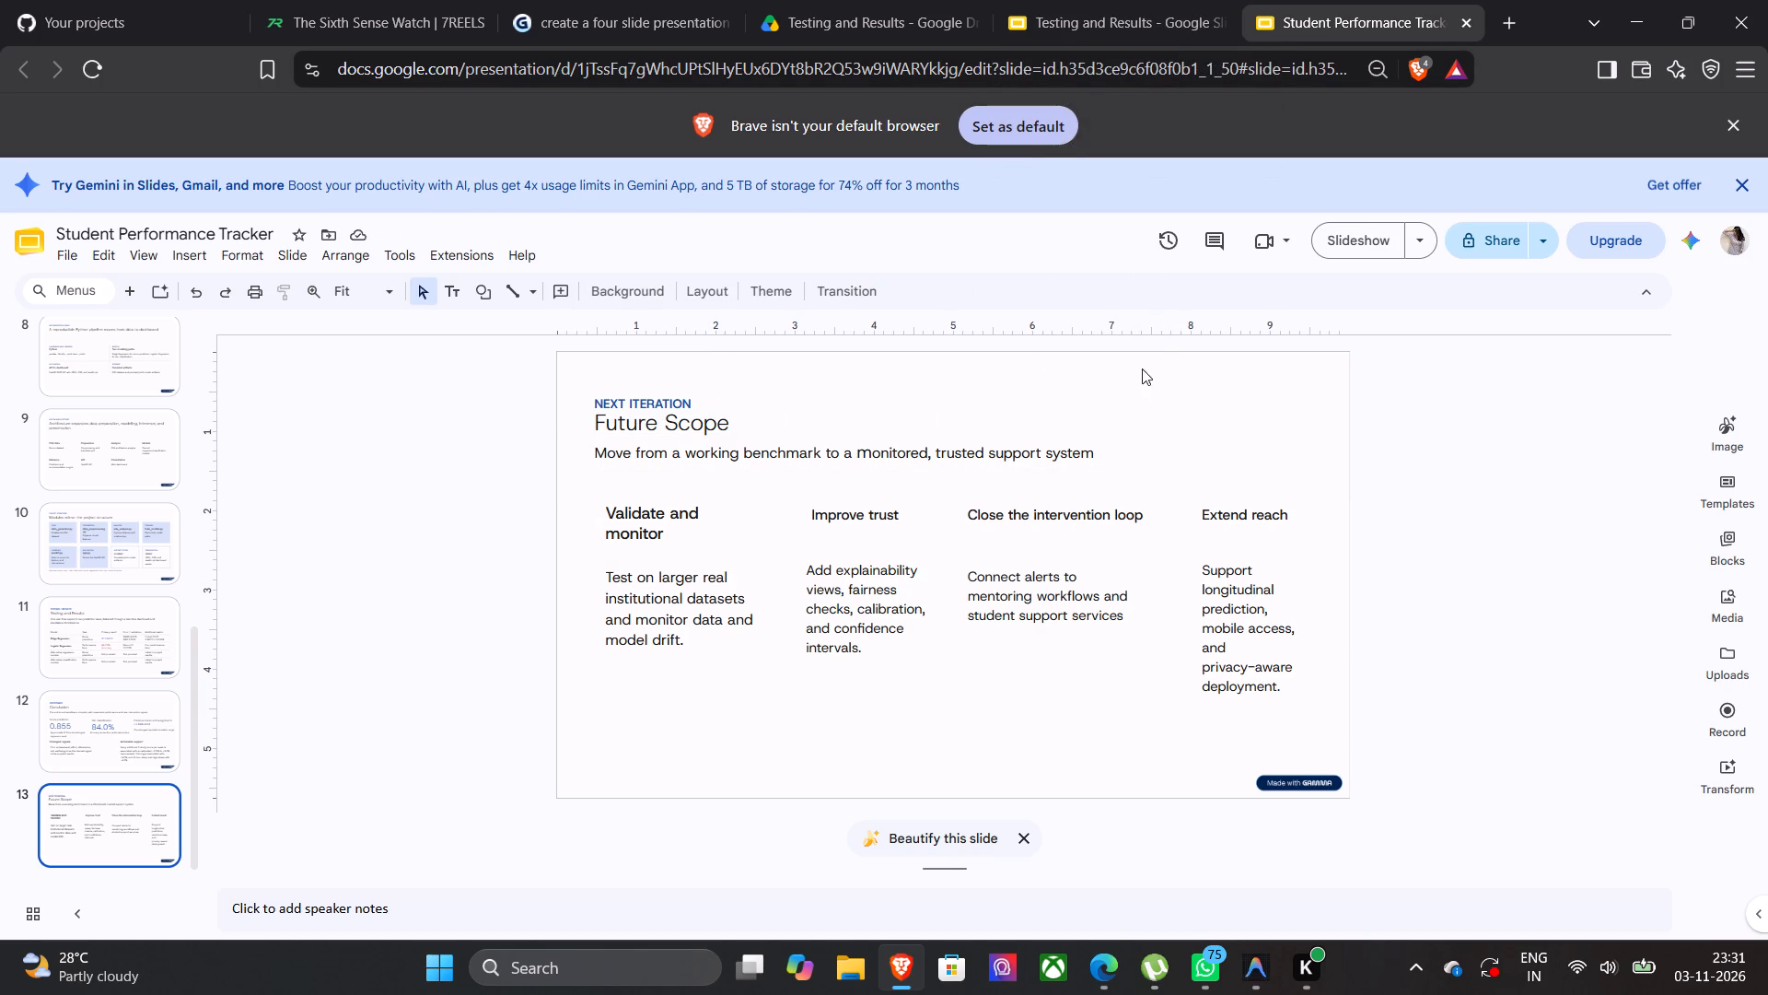
Copy the closing line "From prediction quality to responsible, usable intervention." from the Testing and Results deck onto the tracker deck's Future Scope slide.
left_click(1157, 25)
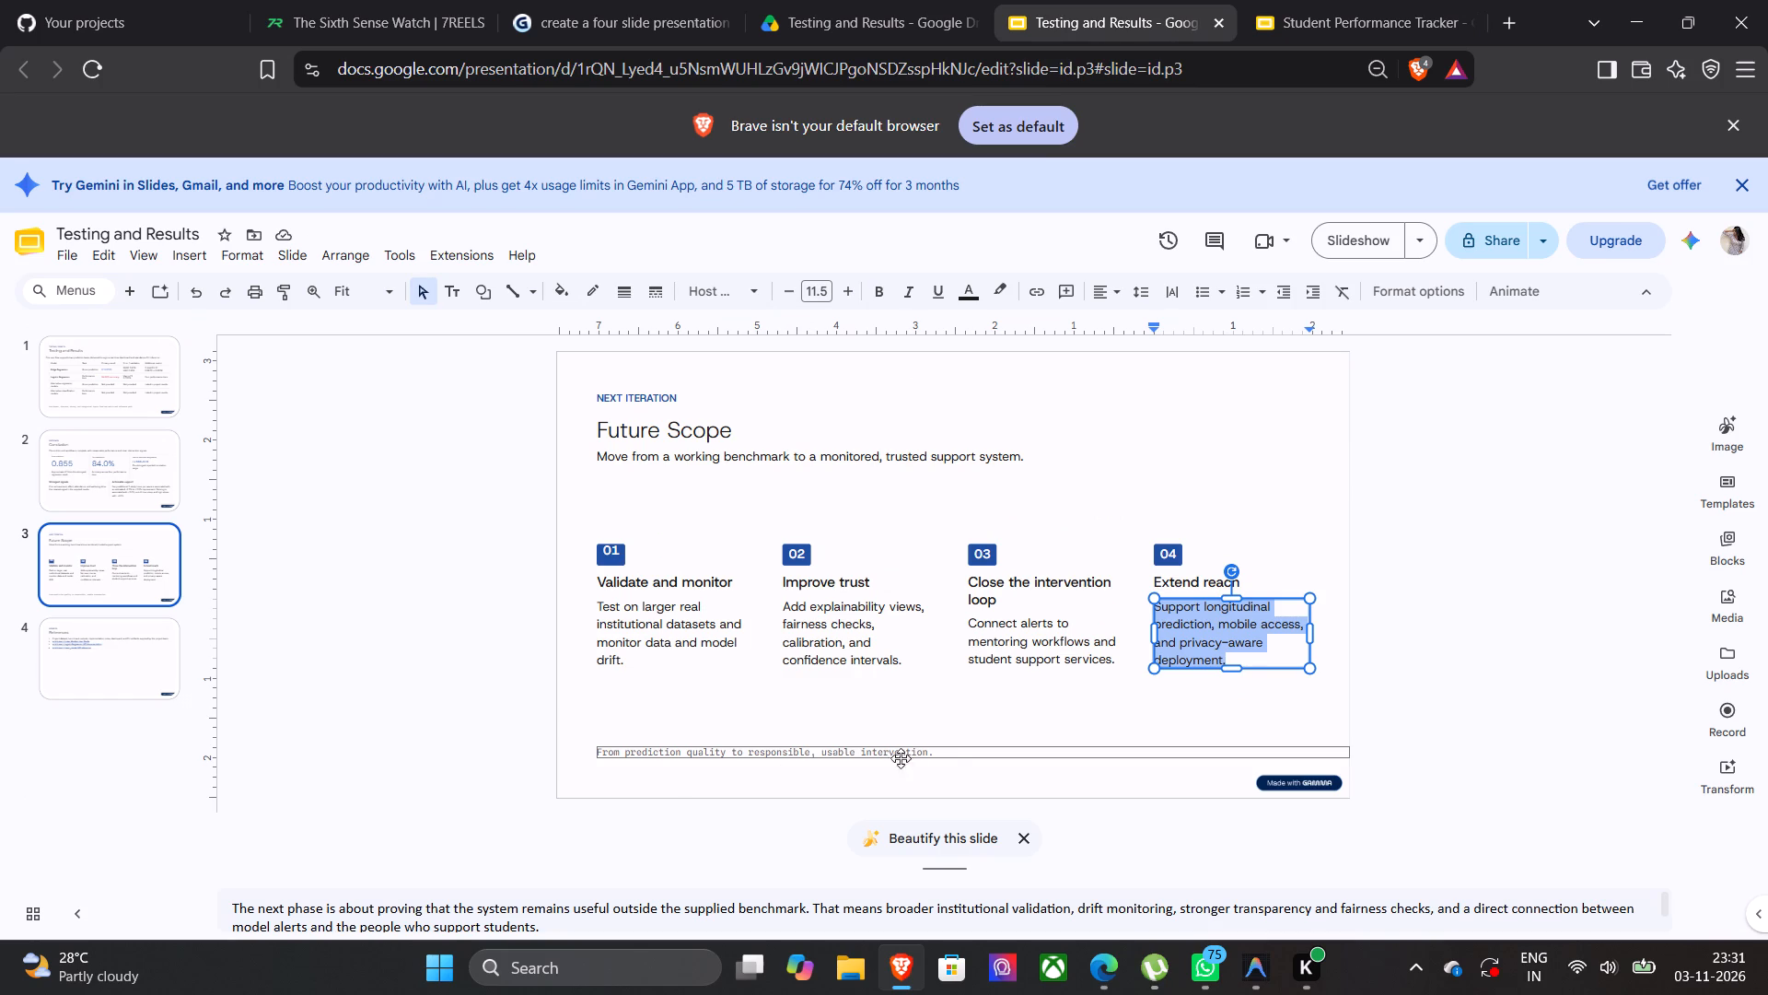
left_click(950, 754)
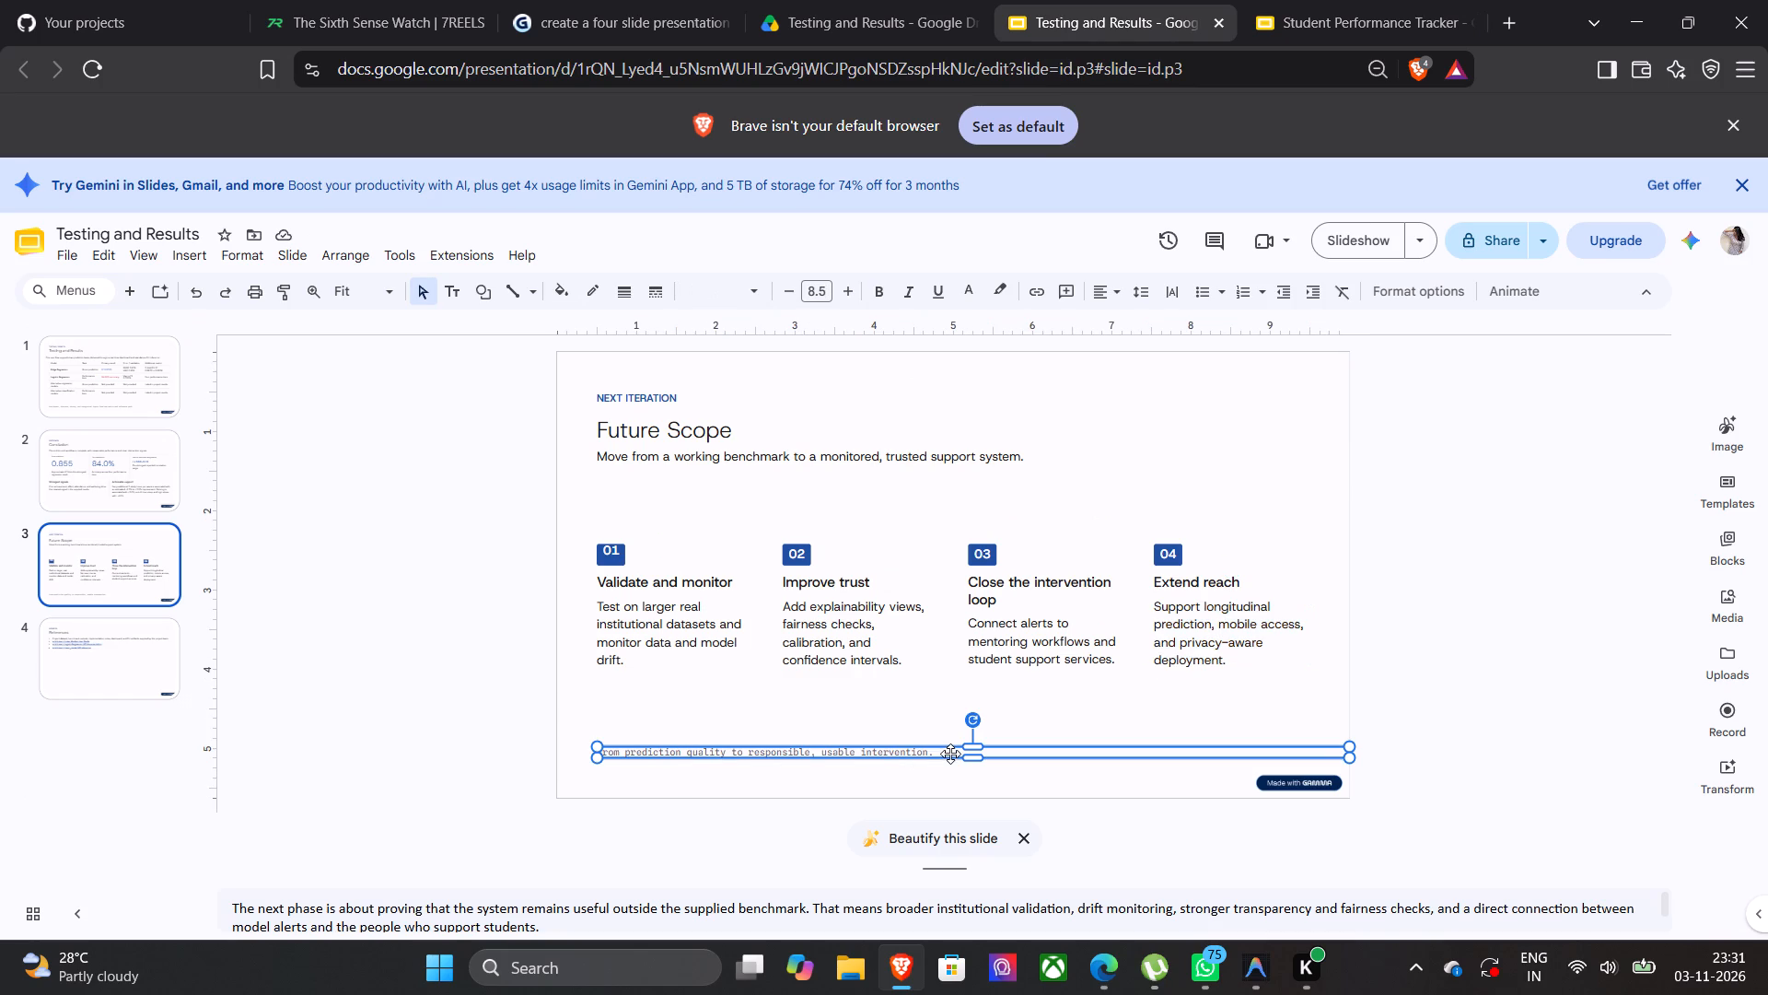
left_click_drag(933, 751, 686, 772)
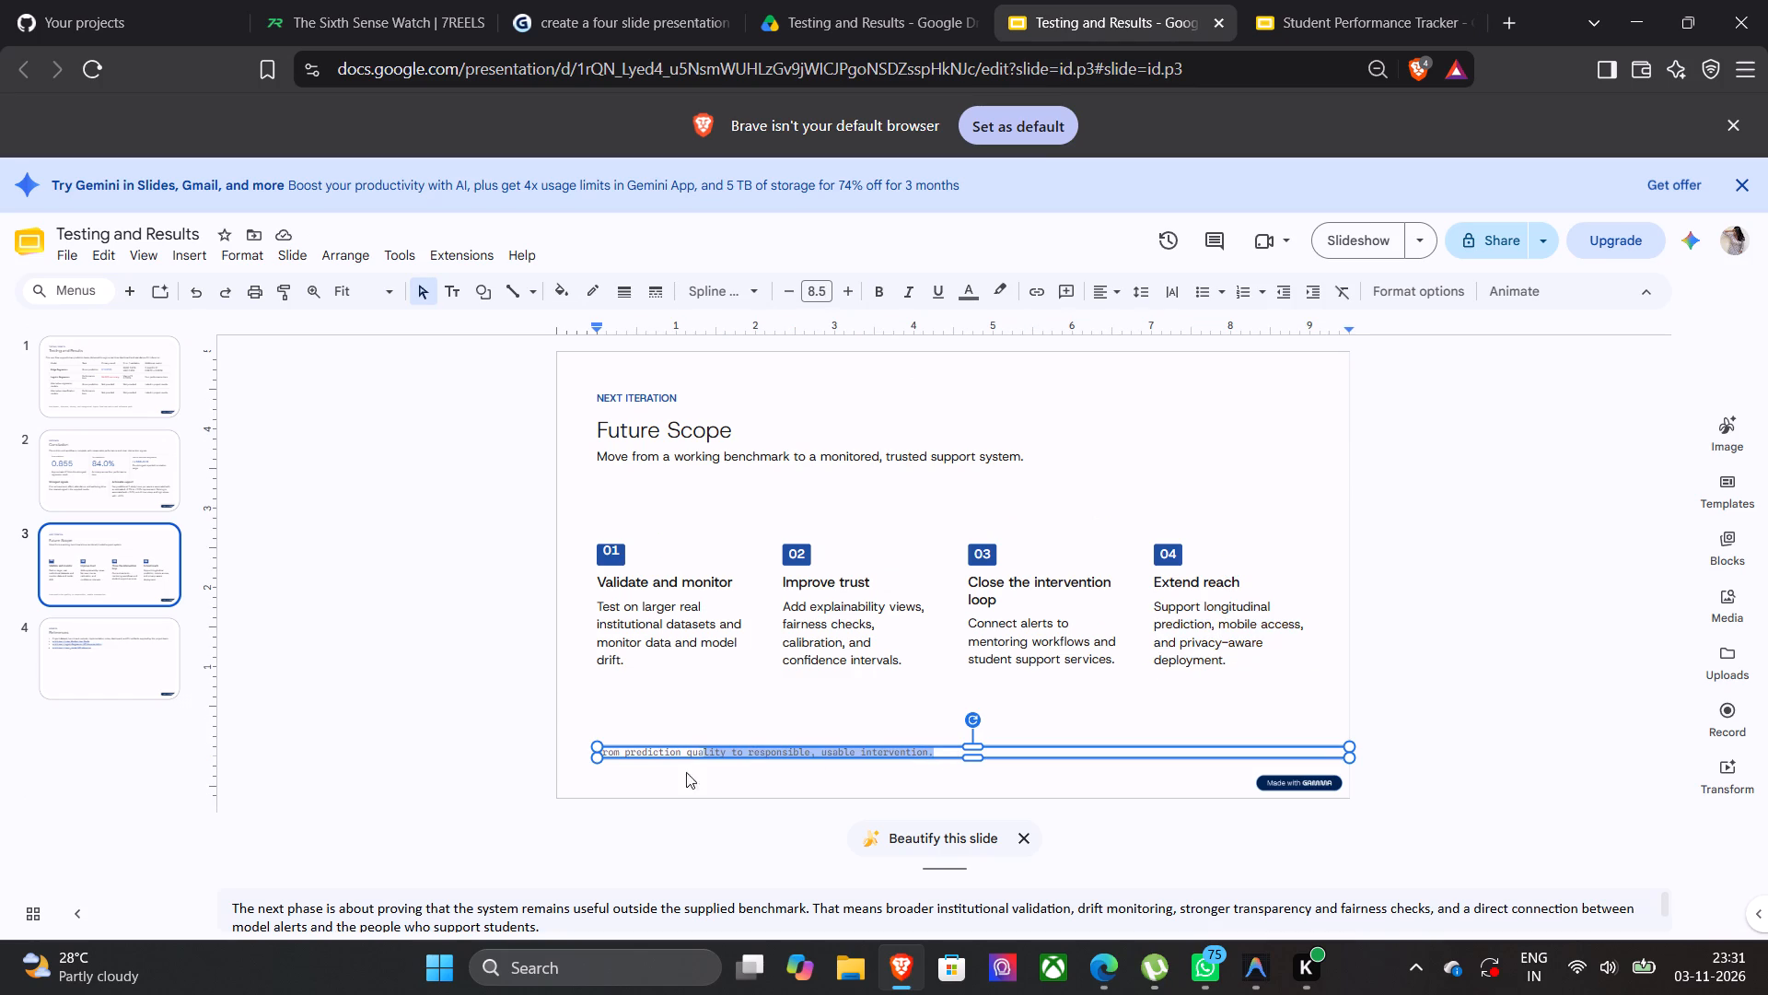
left_click_drag(686, 772, 598, 756)
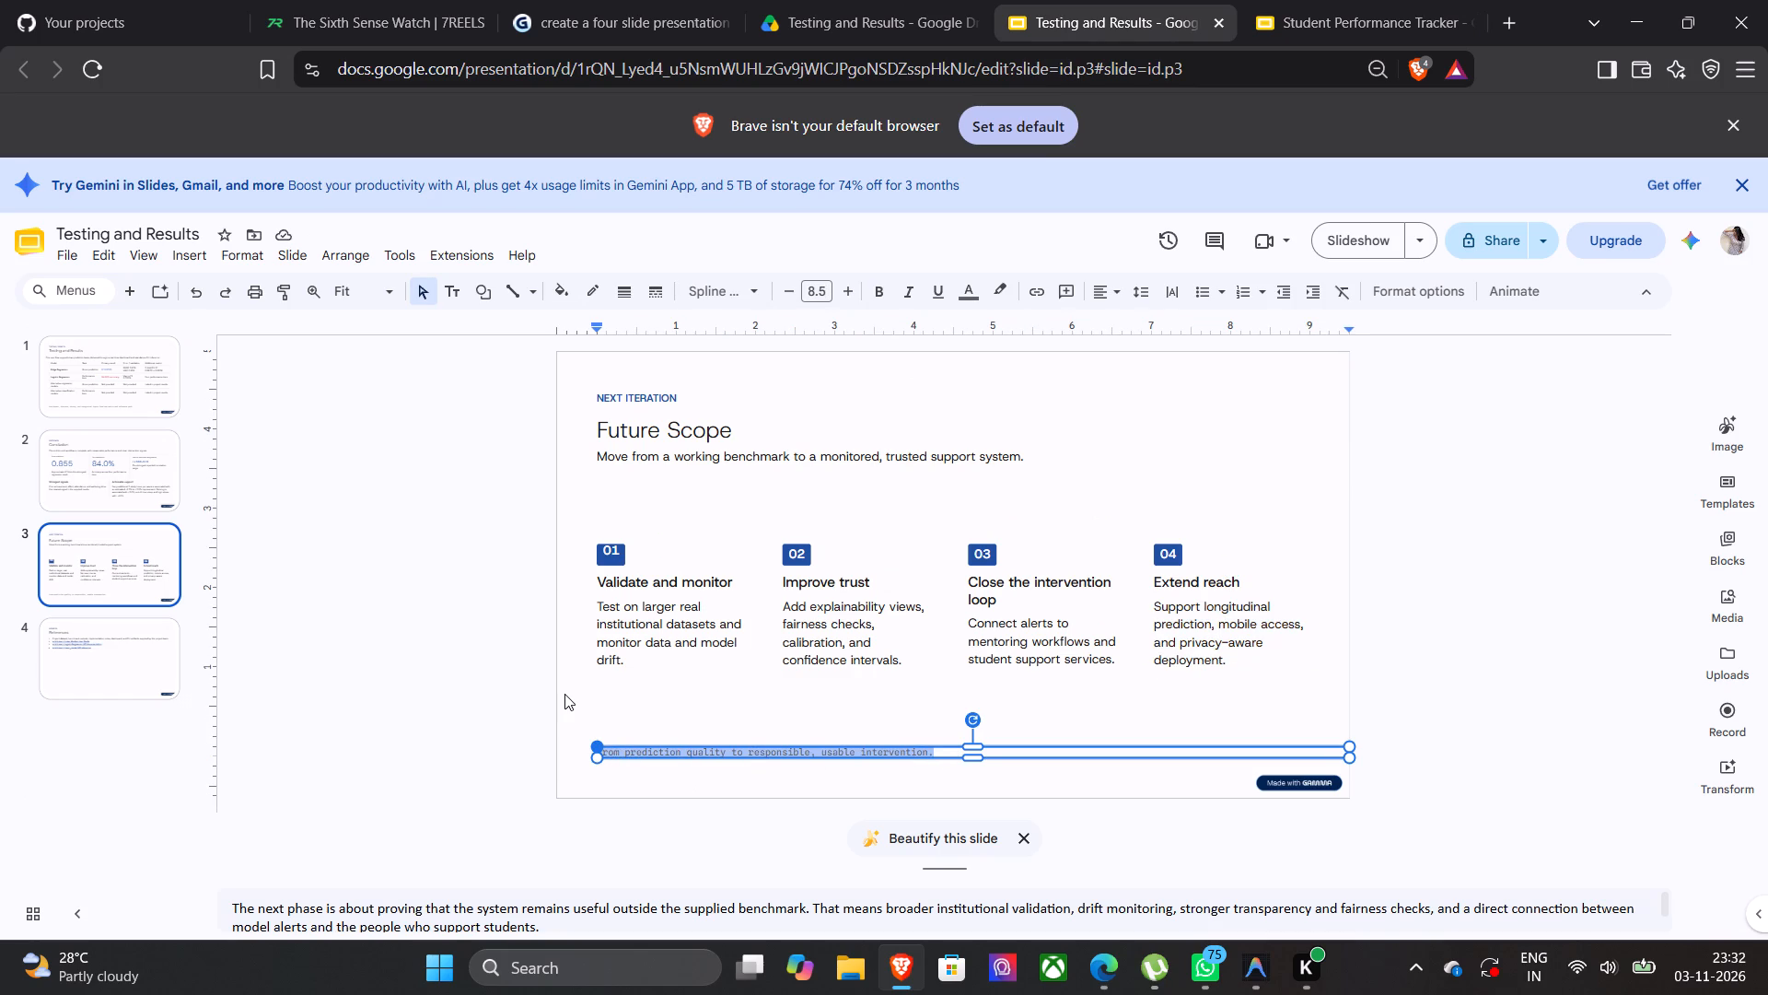
key("ctrl+c")
key("ctrl+v")
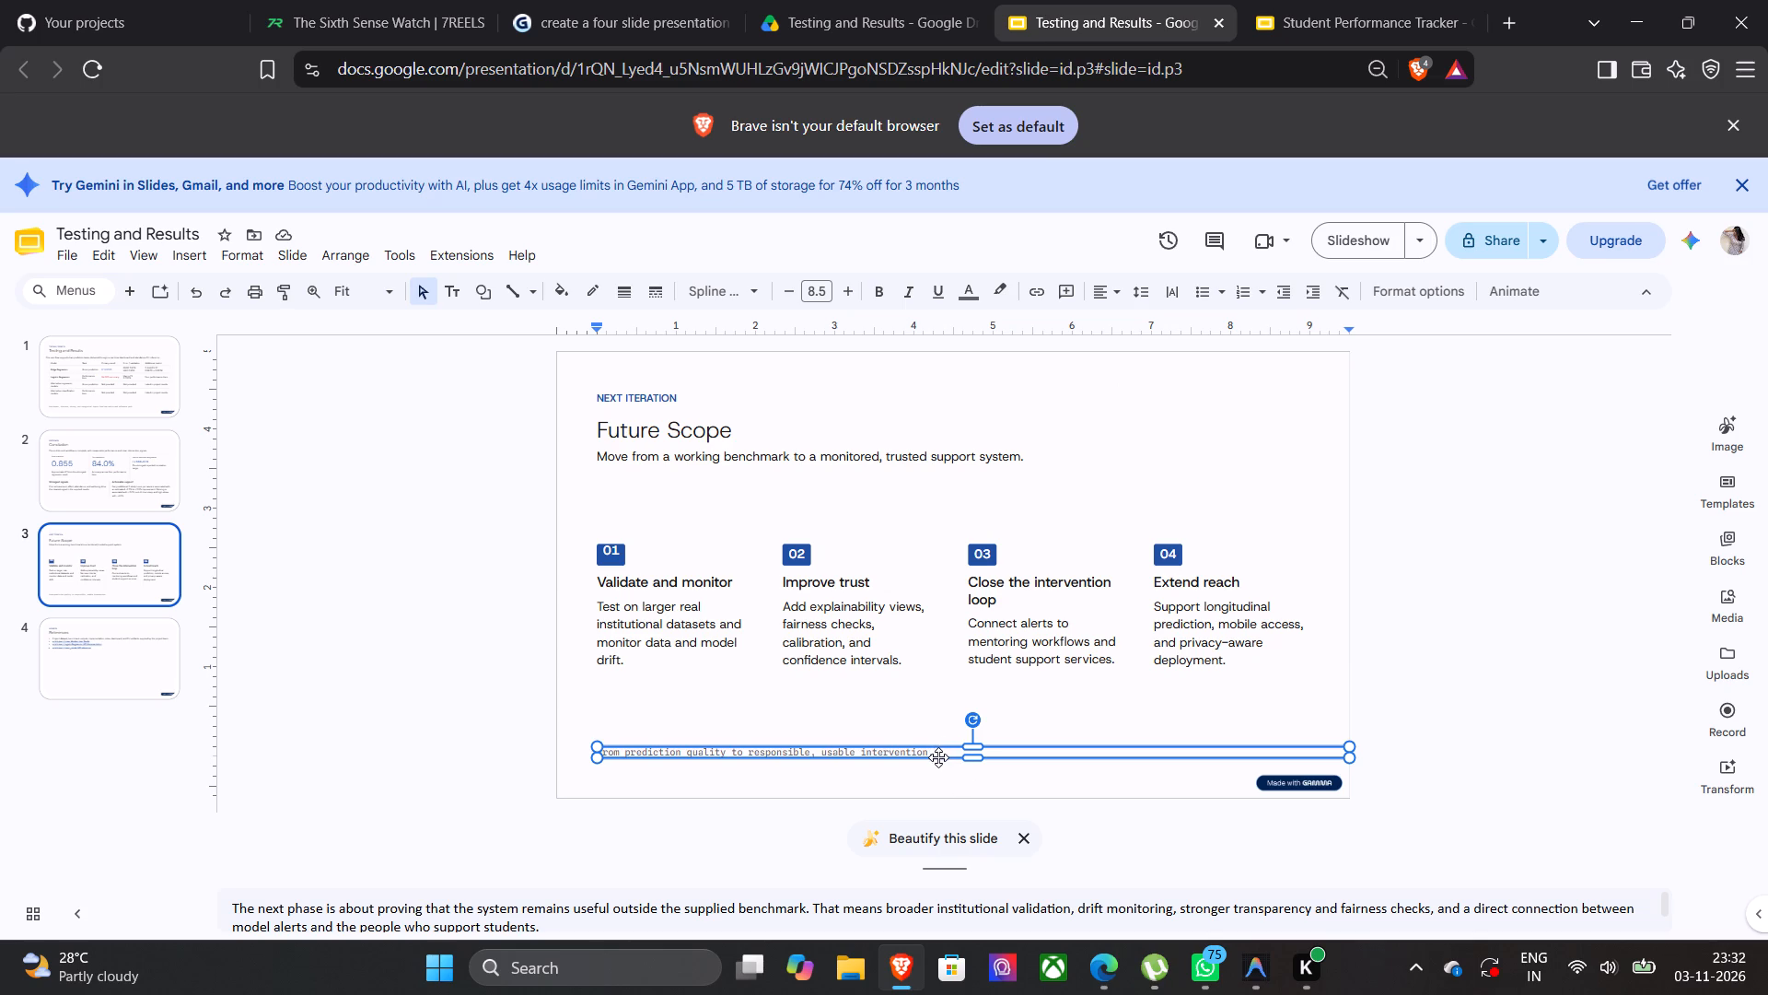
left_click_drag(935, 754, 569, 757)
key("ctrl+c")
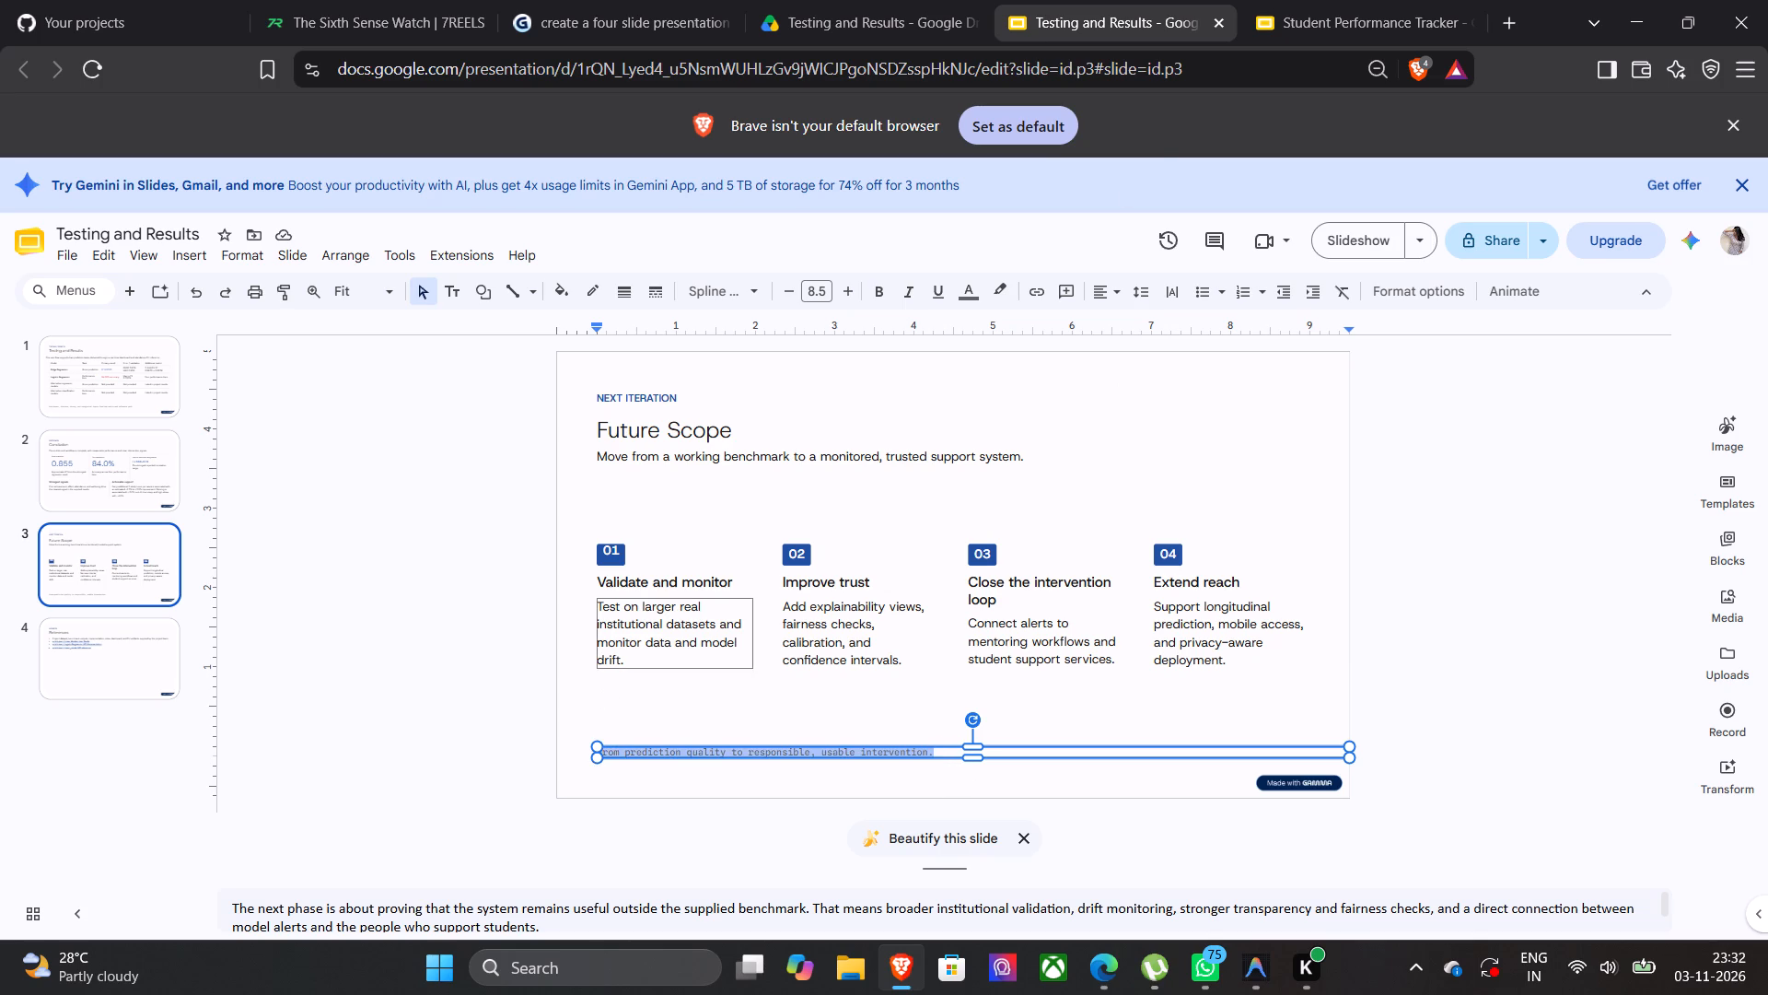
left_click(1297, 24)
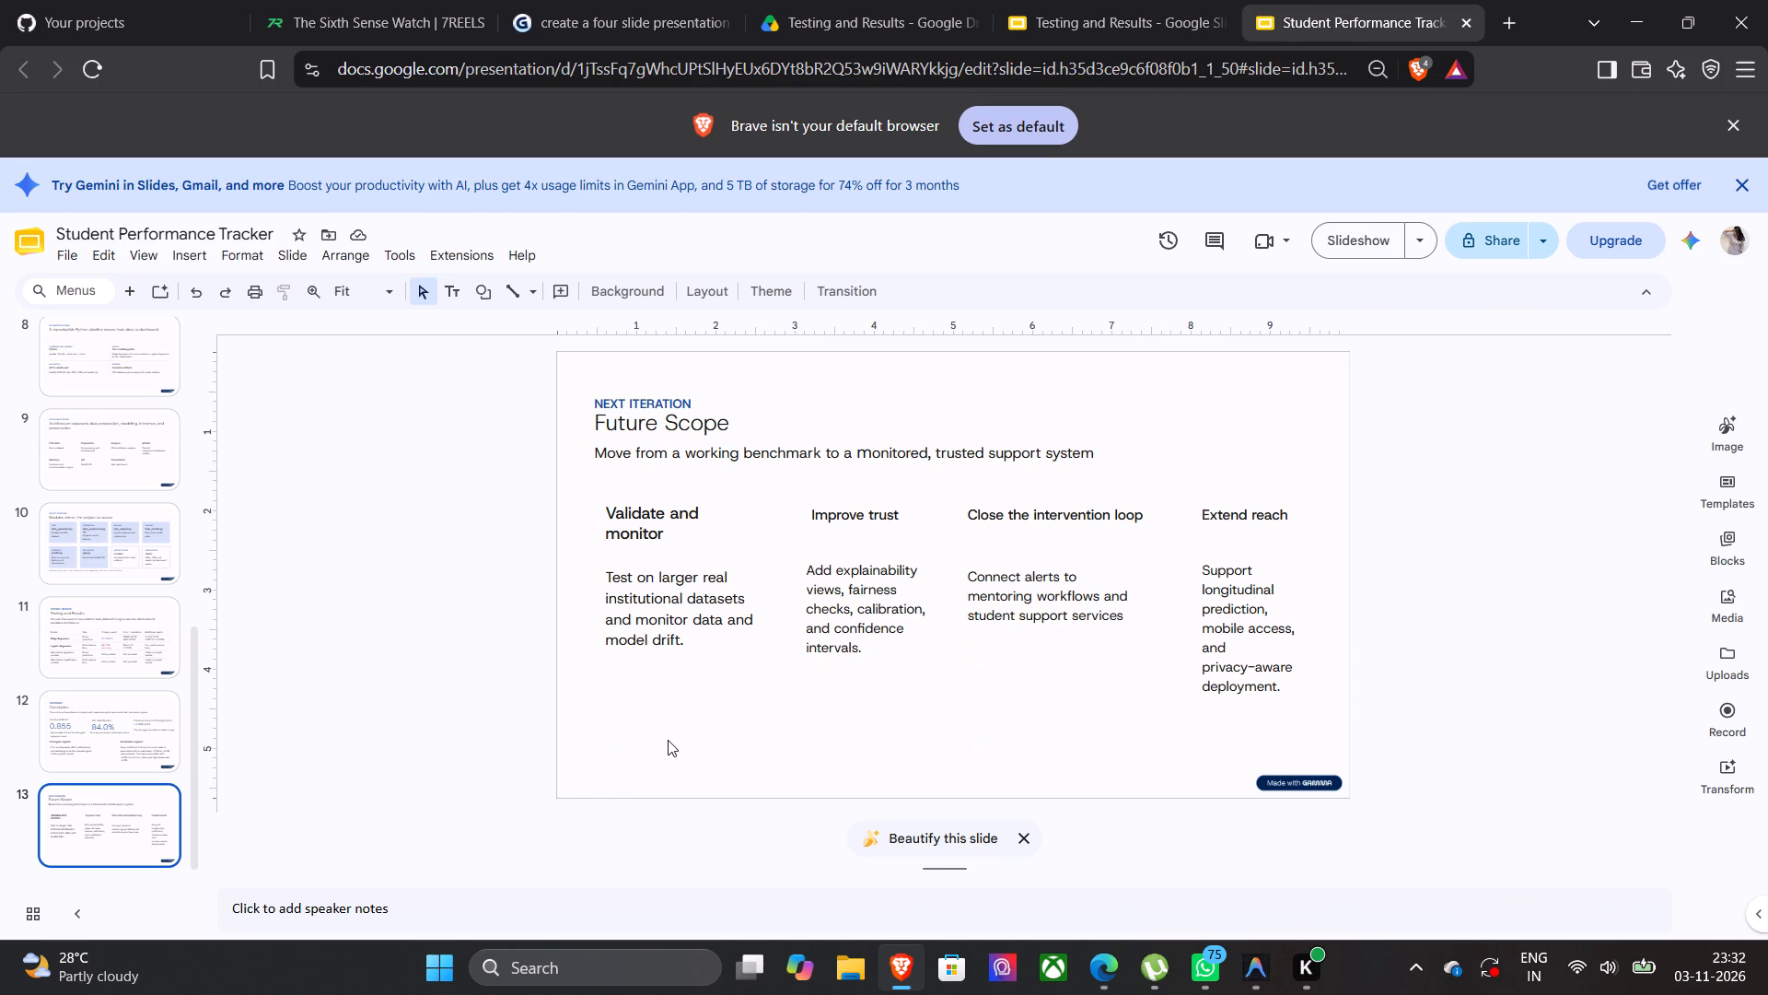
key("ctrl+v")
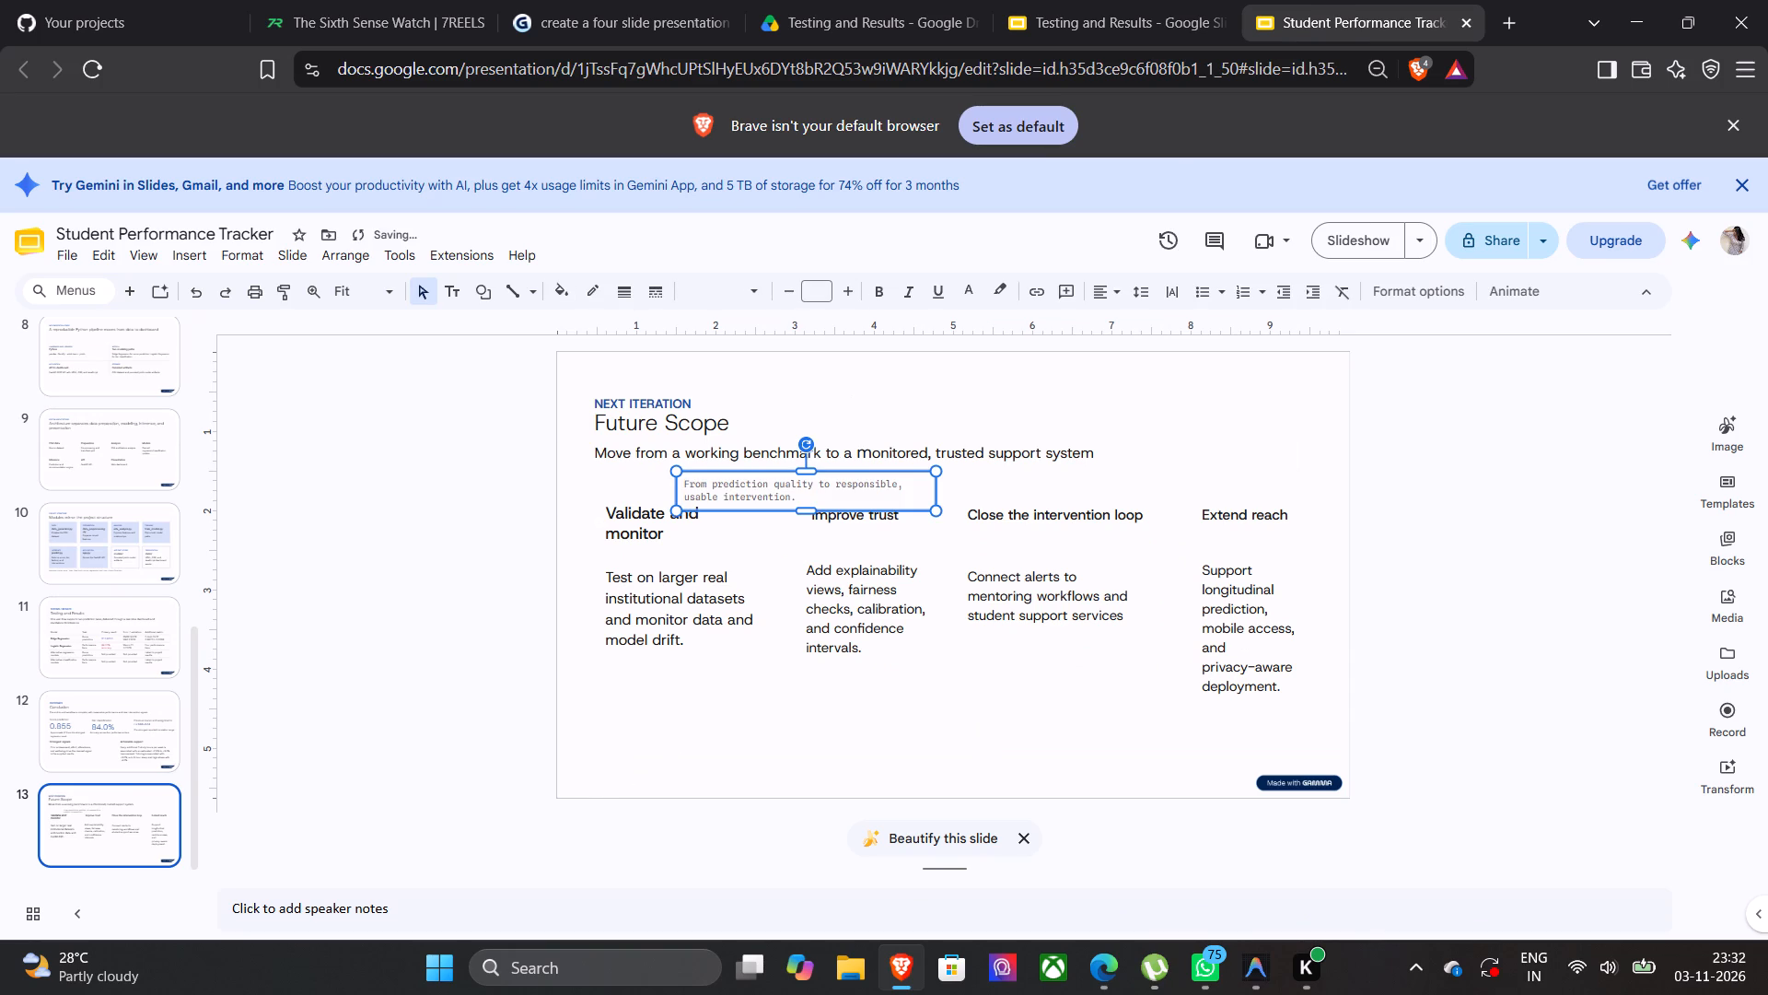
Place the pasted closing line below the four columns, left-aligned with them, and widen its box so the text fits on one line.
left_click_drag(902, 469, 870, 589)
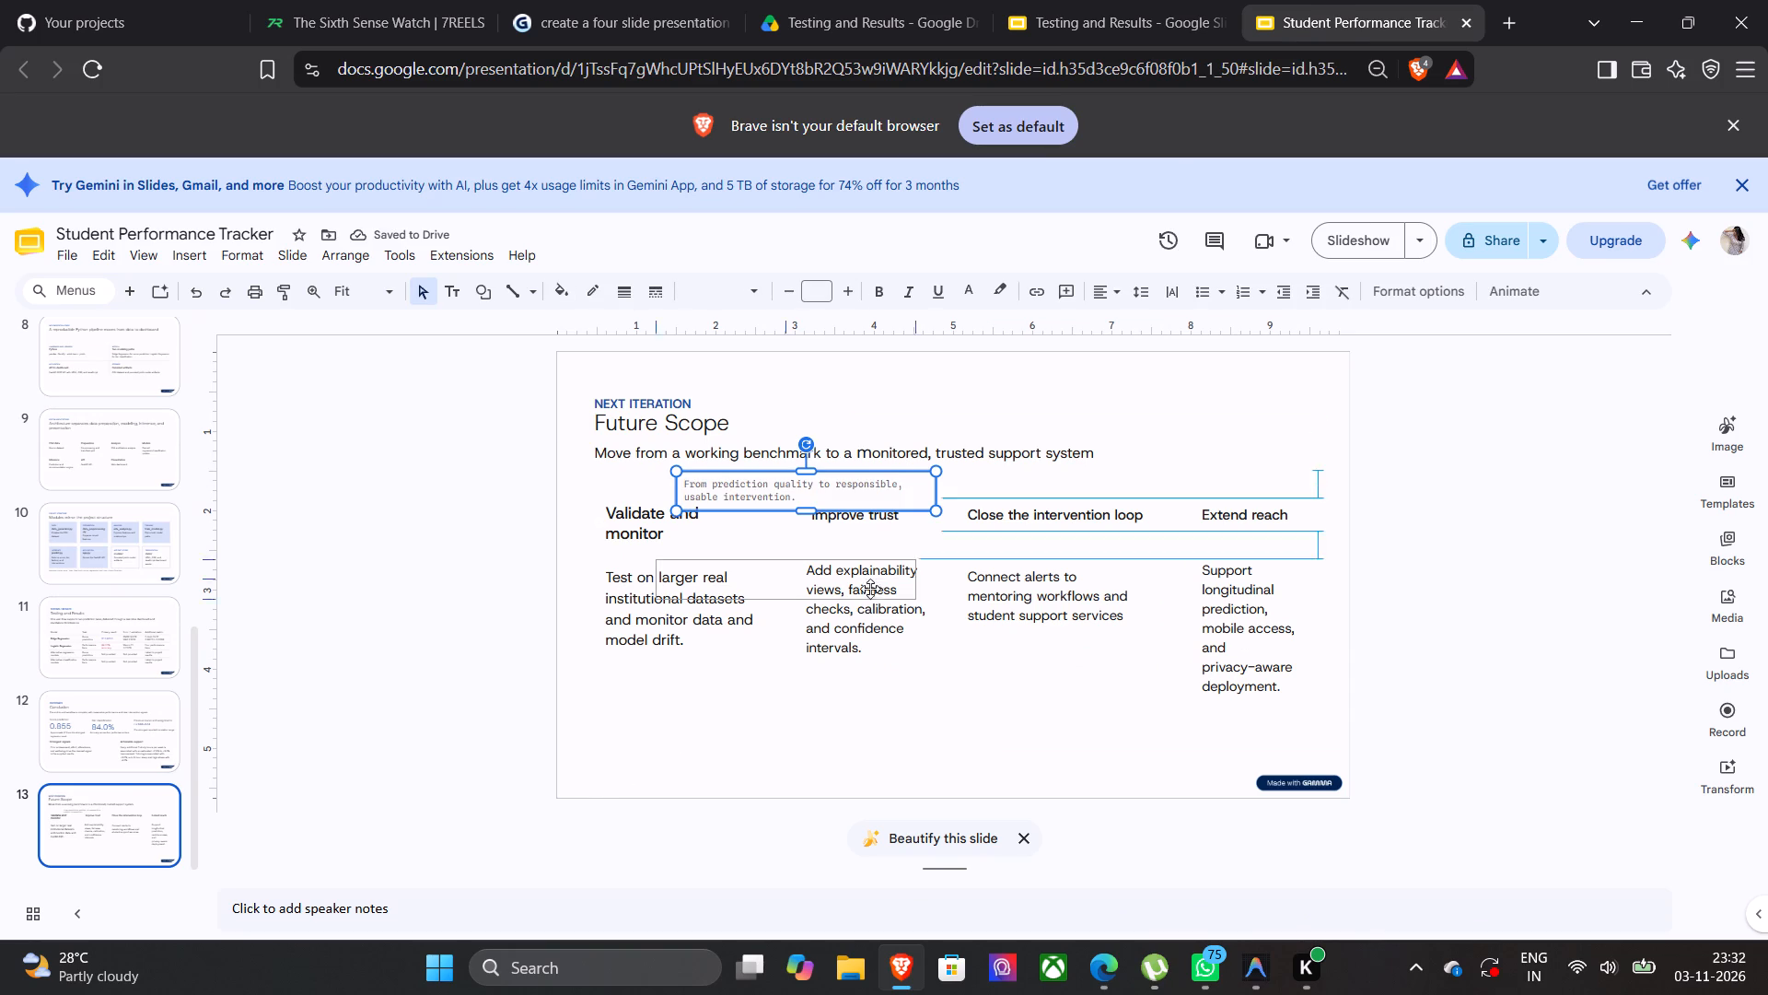
left_click_drag(870, 589, 823, 706)
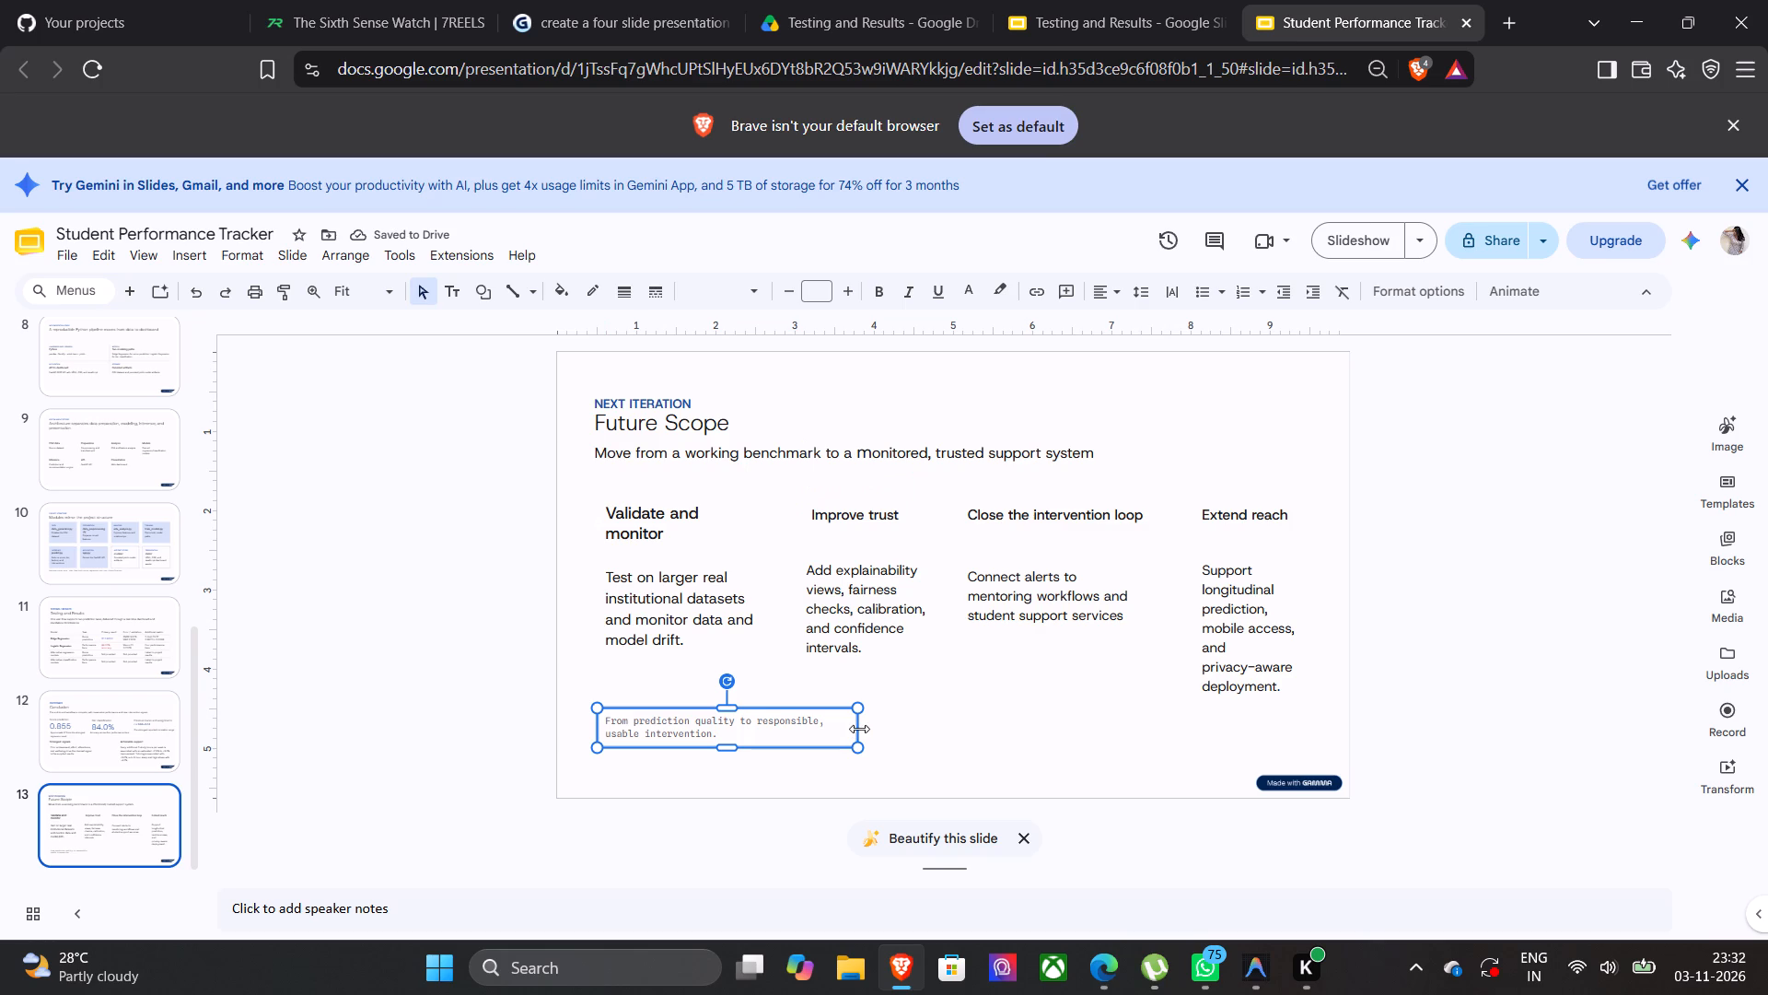
left_click_drag(859, 729, 1194, 752)
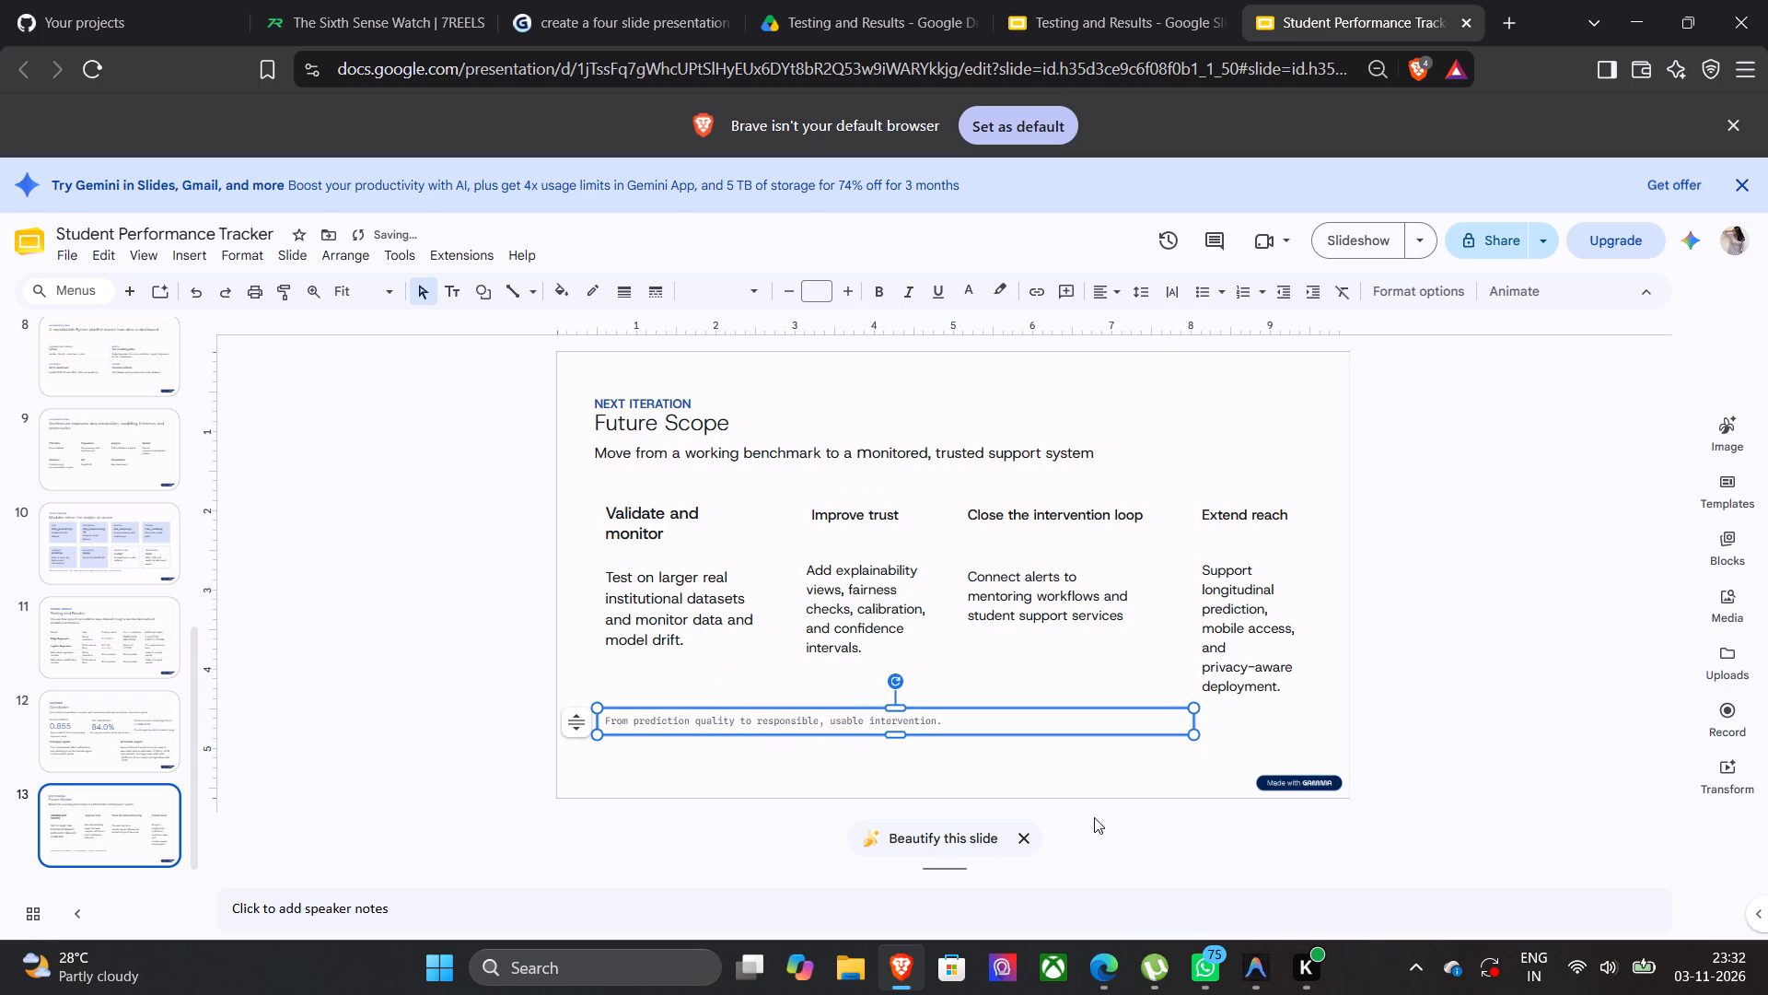
left_click(1005, 784)
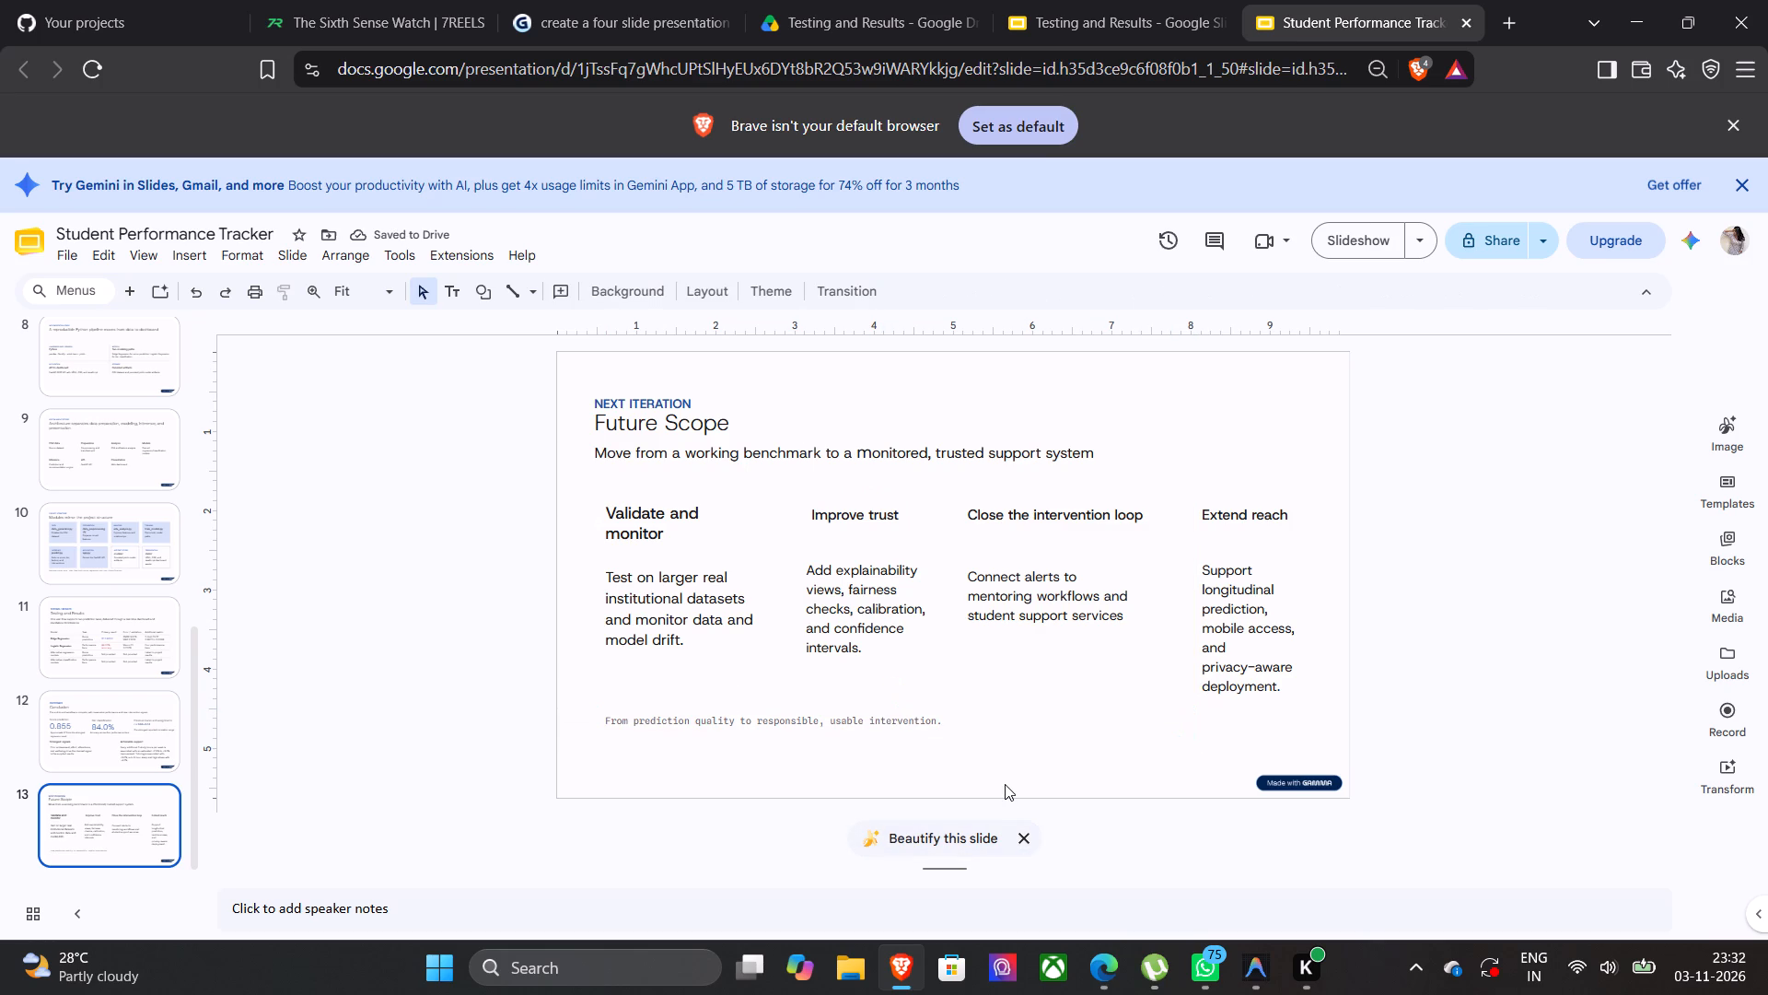
Enlarge the closing line's text by one size increment.
left_click(967, 728)
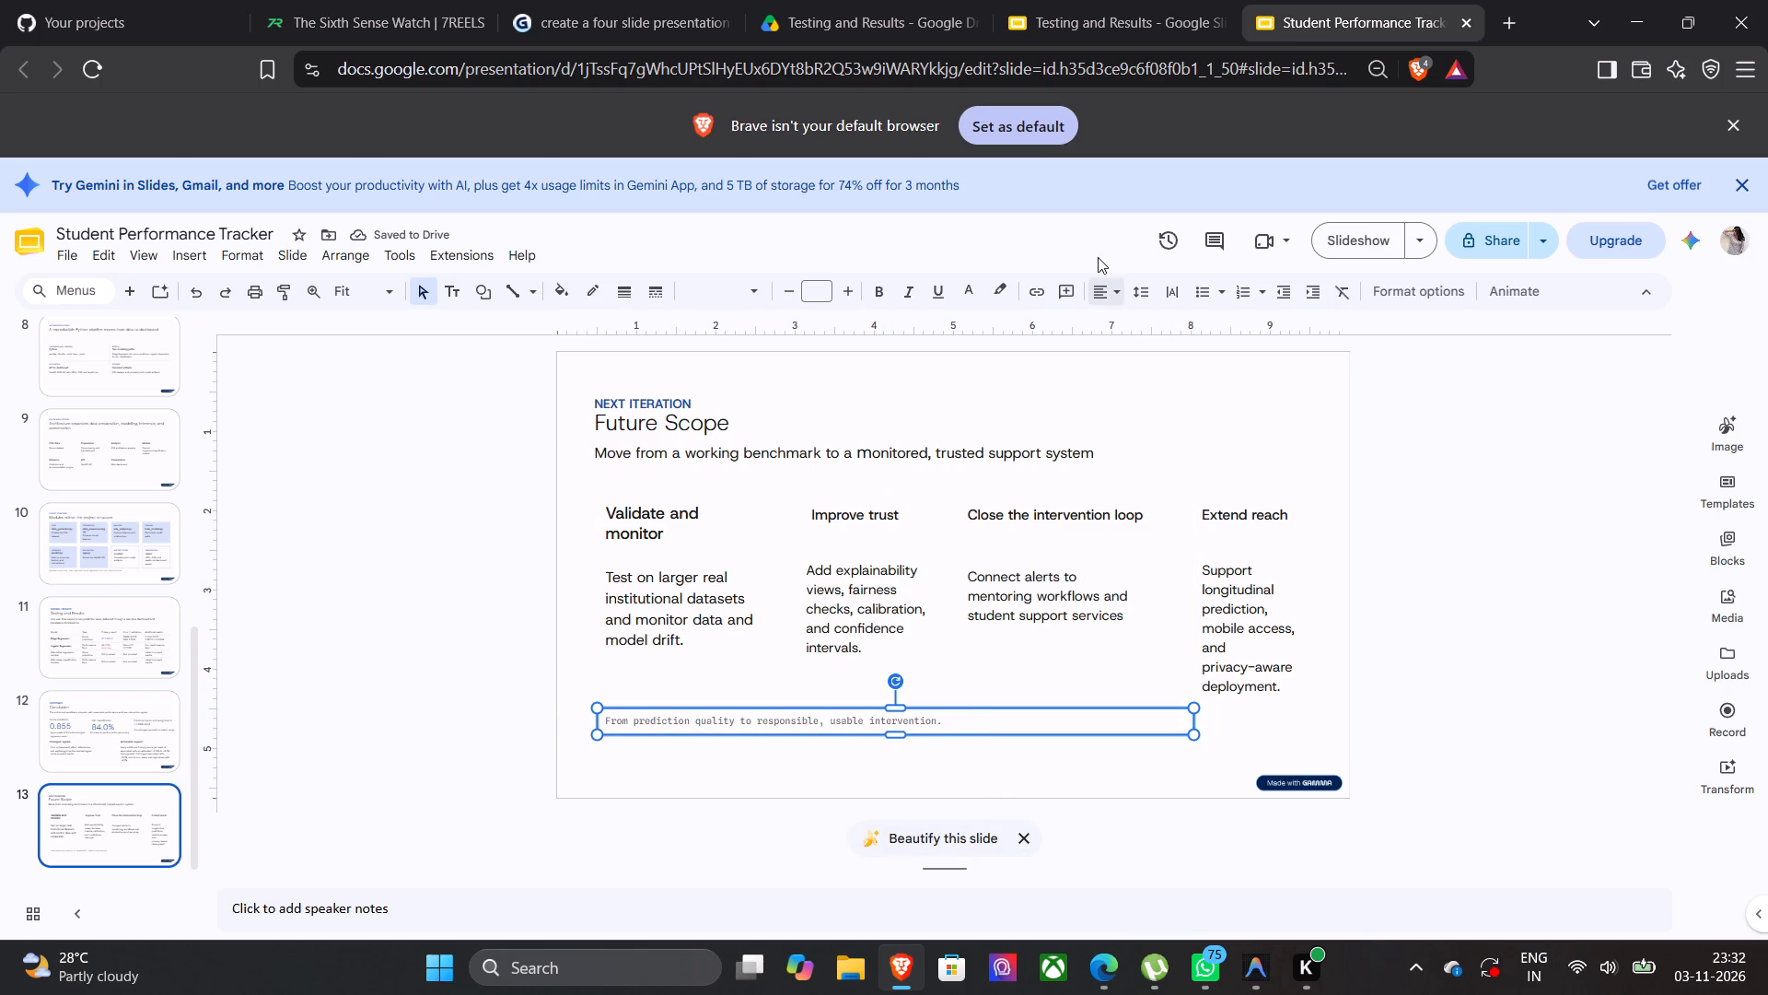
left_click(850, 285)
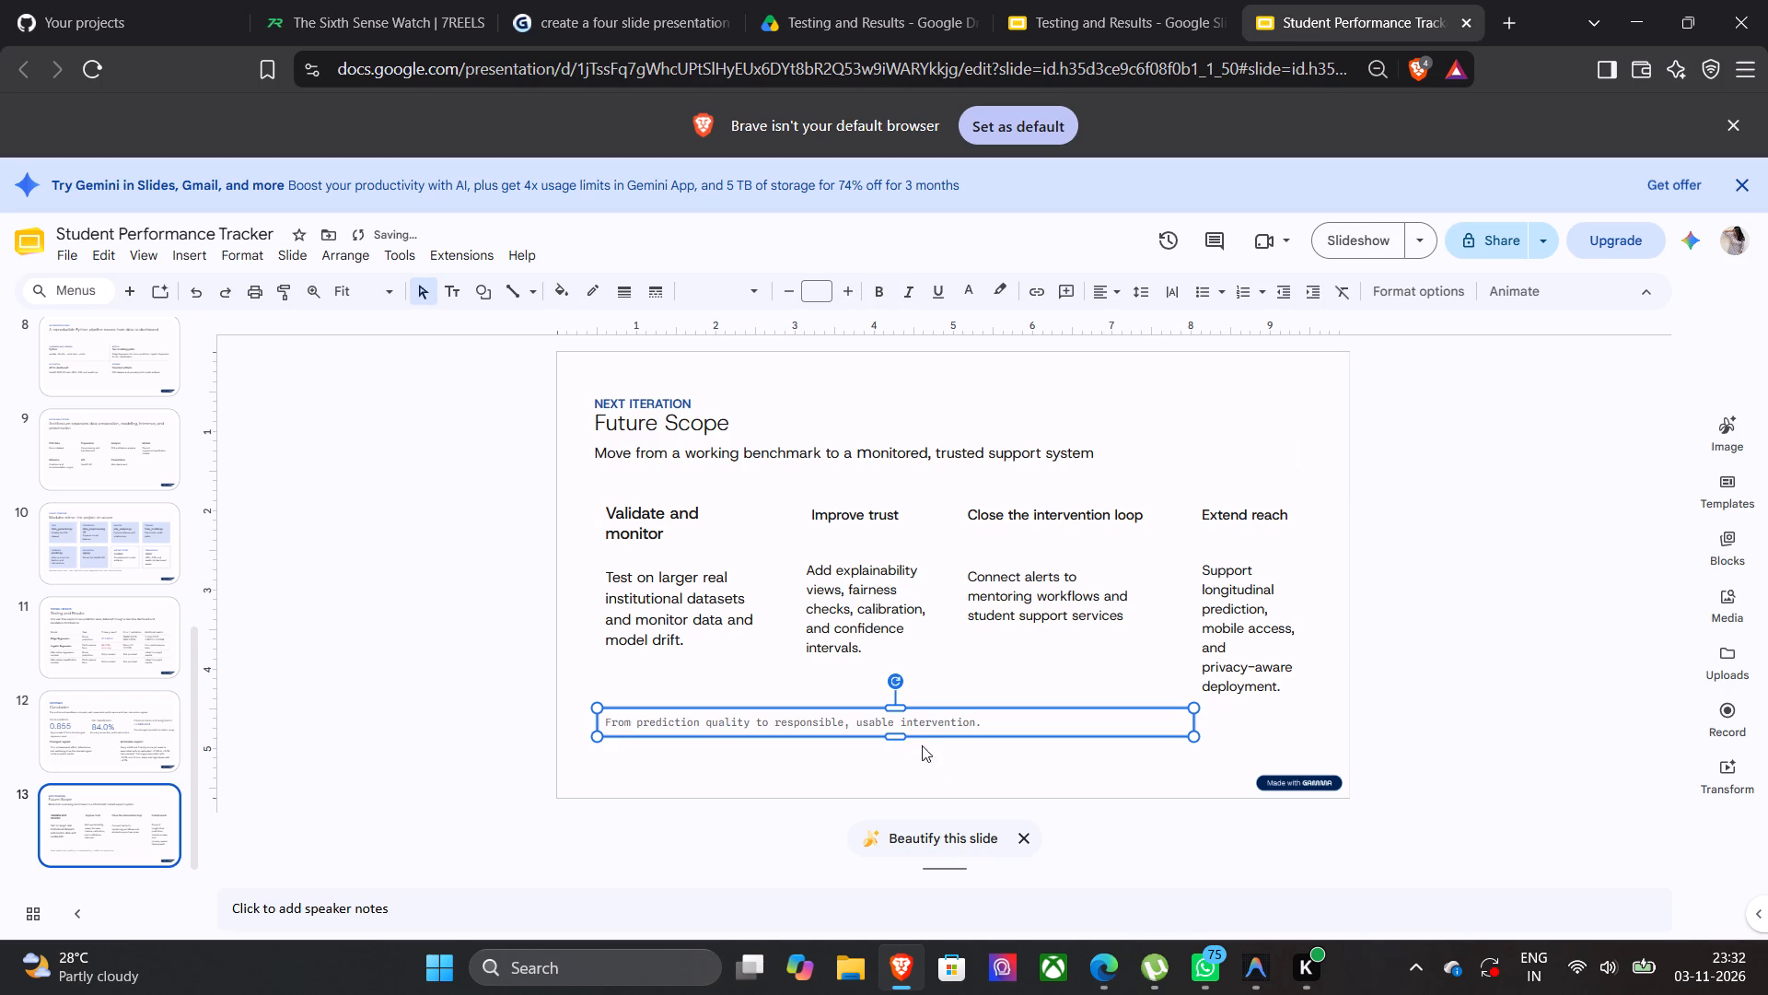
left_click(958, 772)
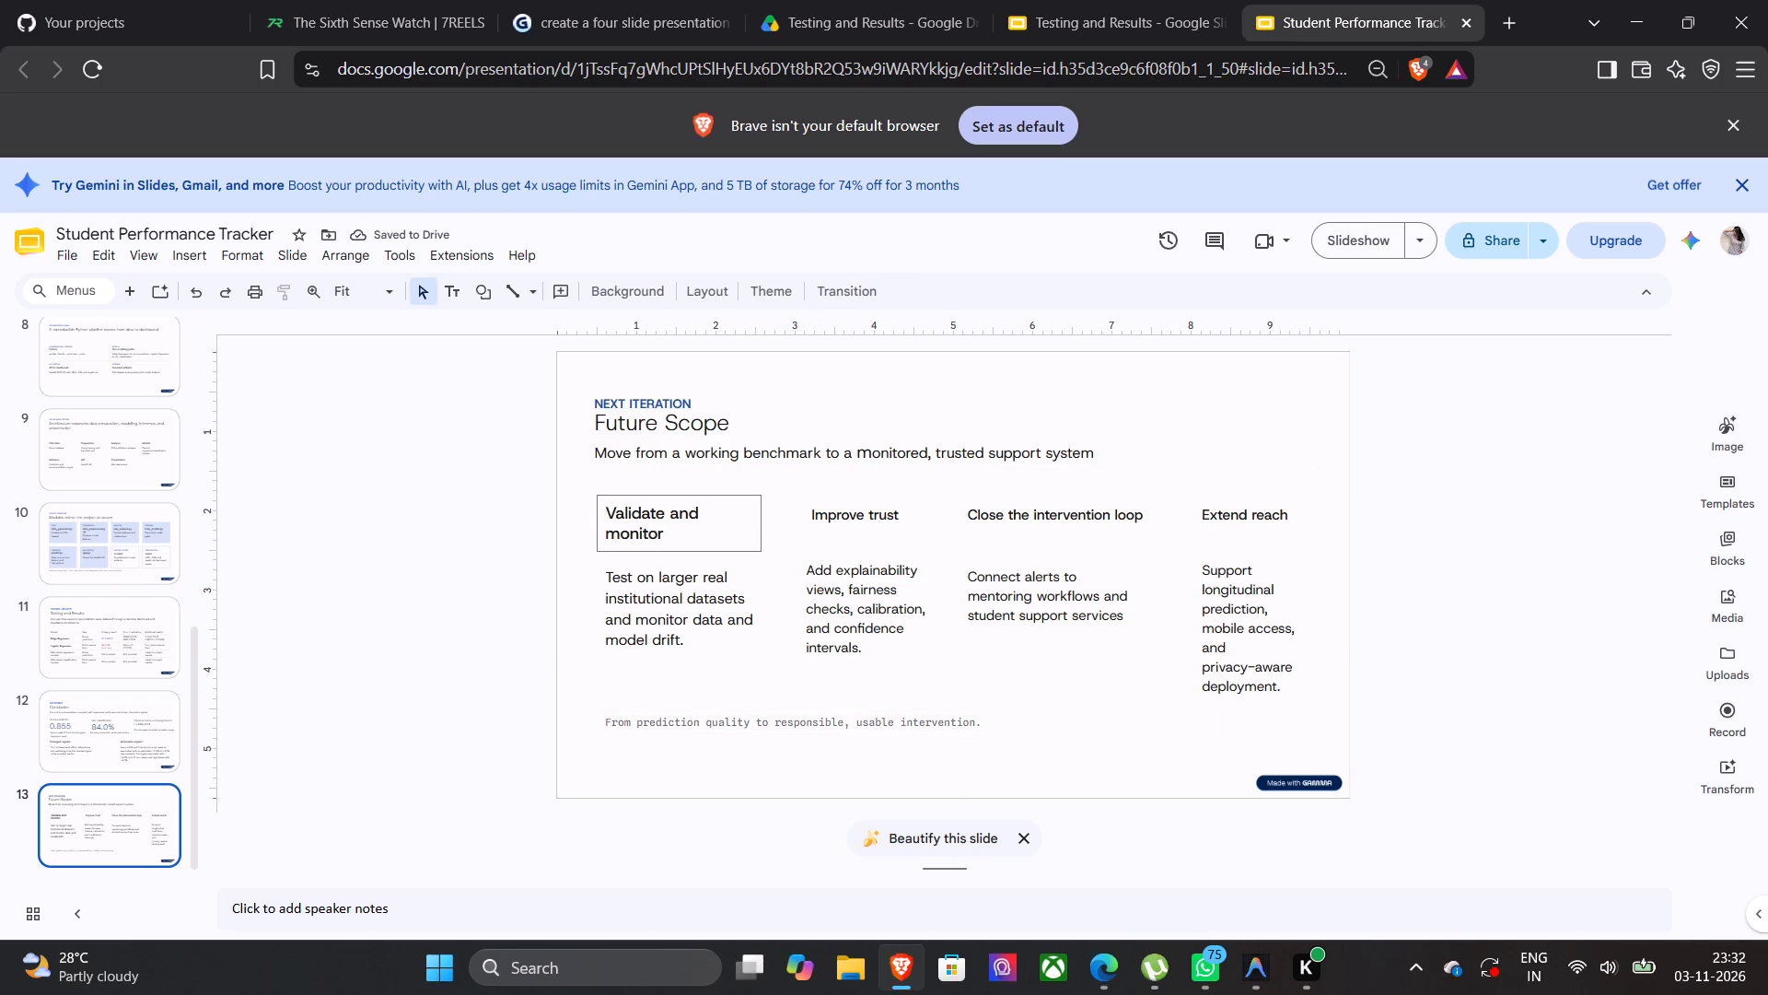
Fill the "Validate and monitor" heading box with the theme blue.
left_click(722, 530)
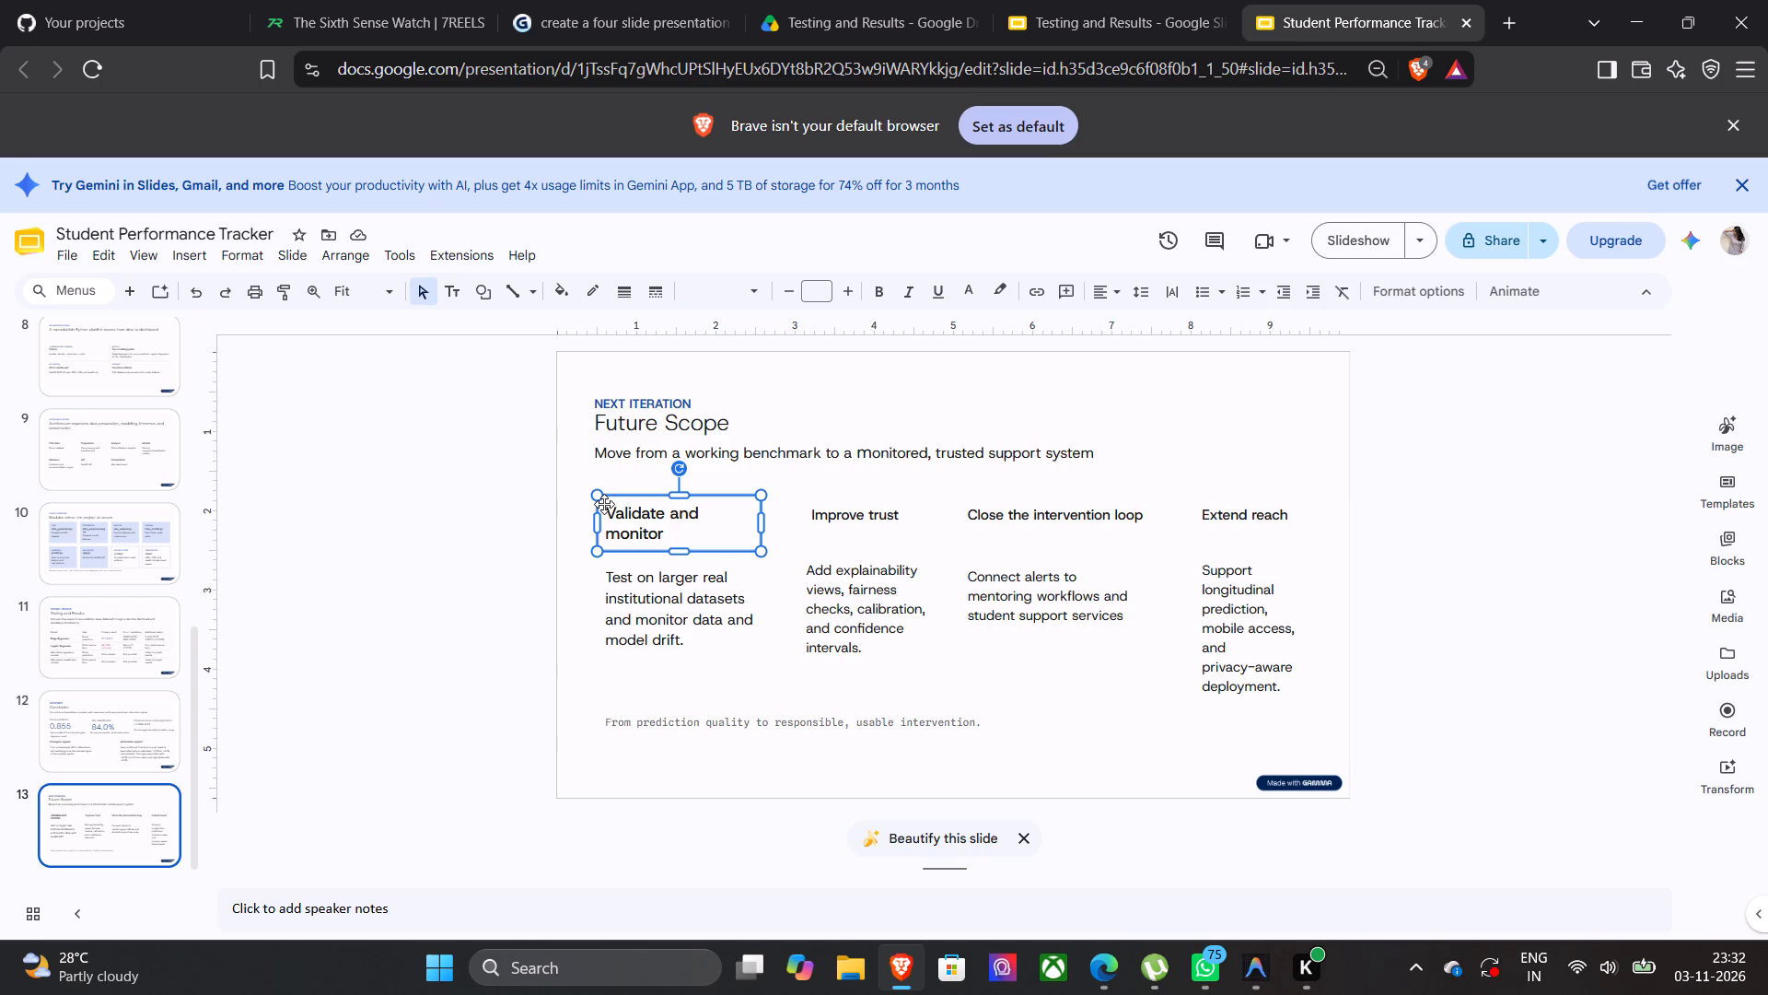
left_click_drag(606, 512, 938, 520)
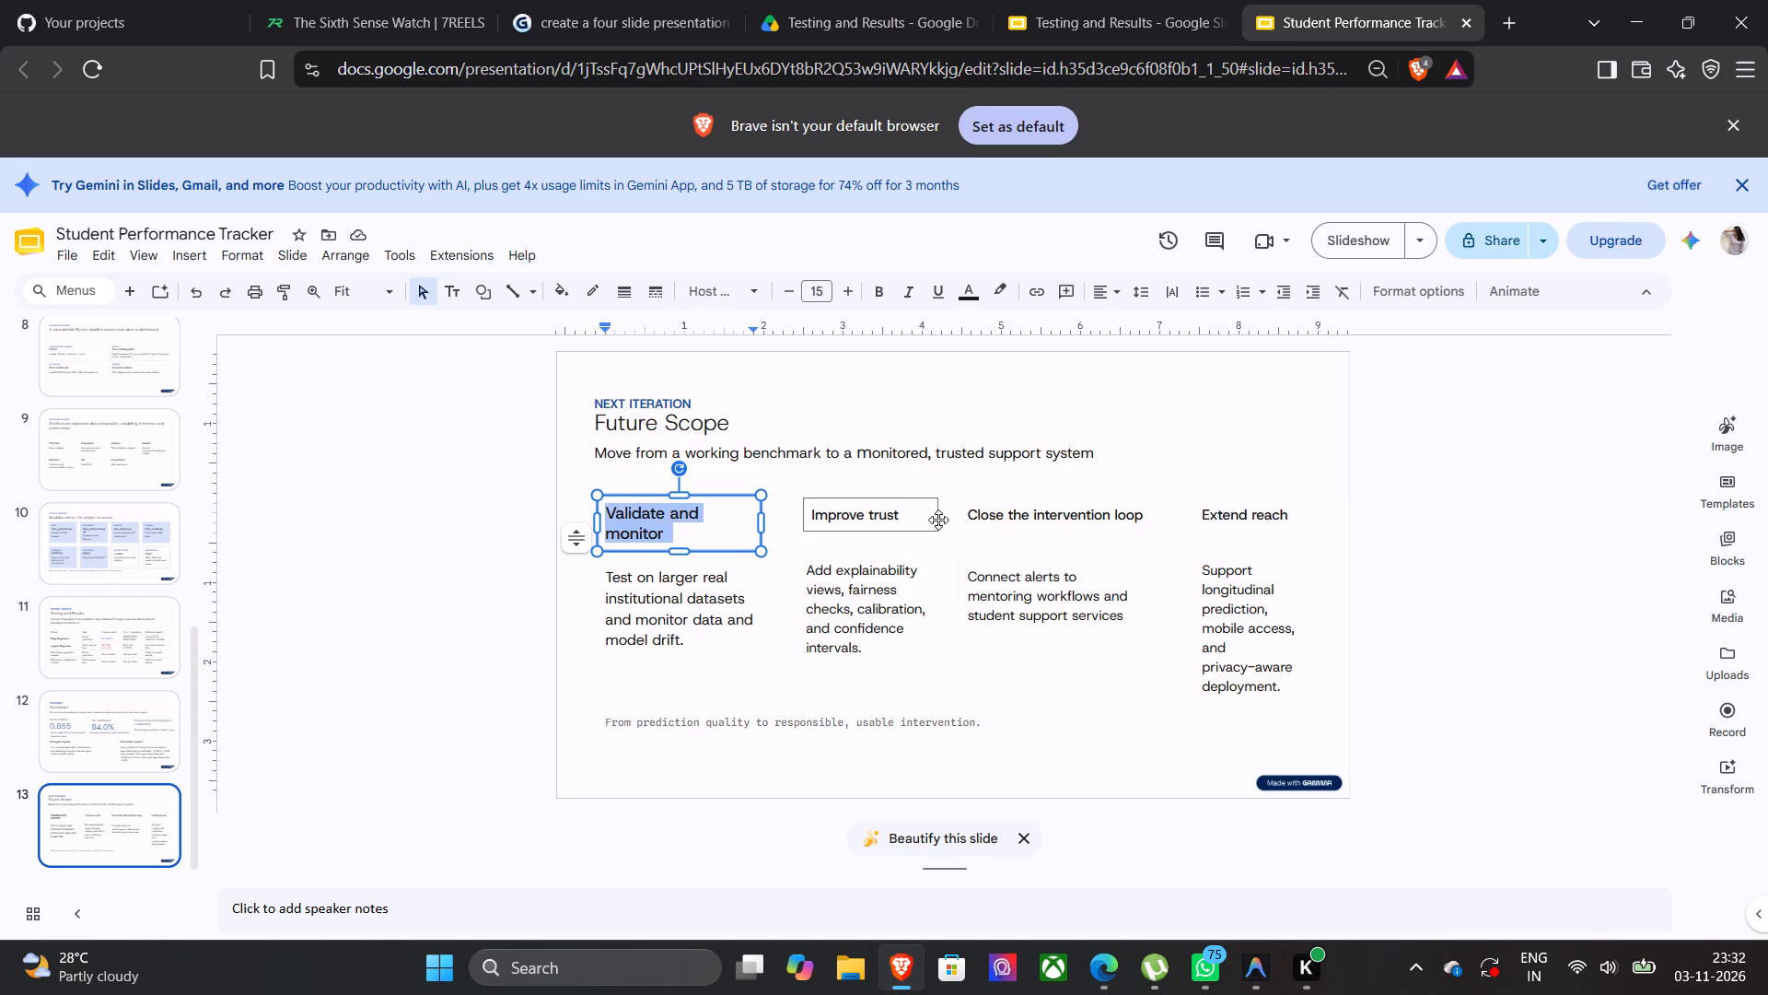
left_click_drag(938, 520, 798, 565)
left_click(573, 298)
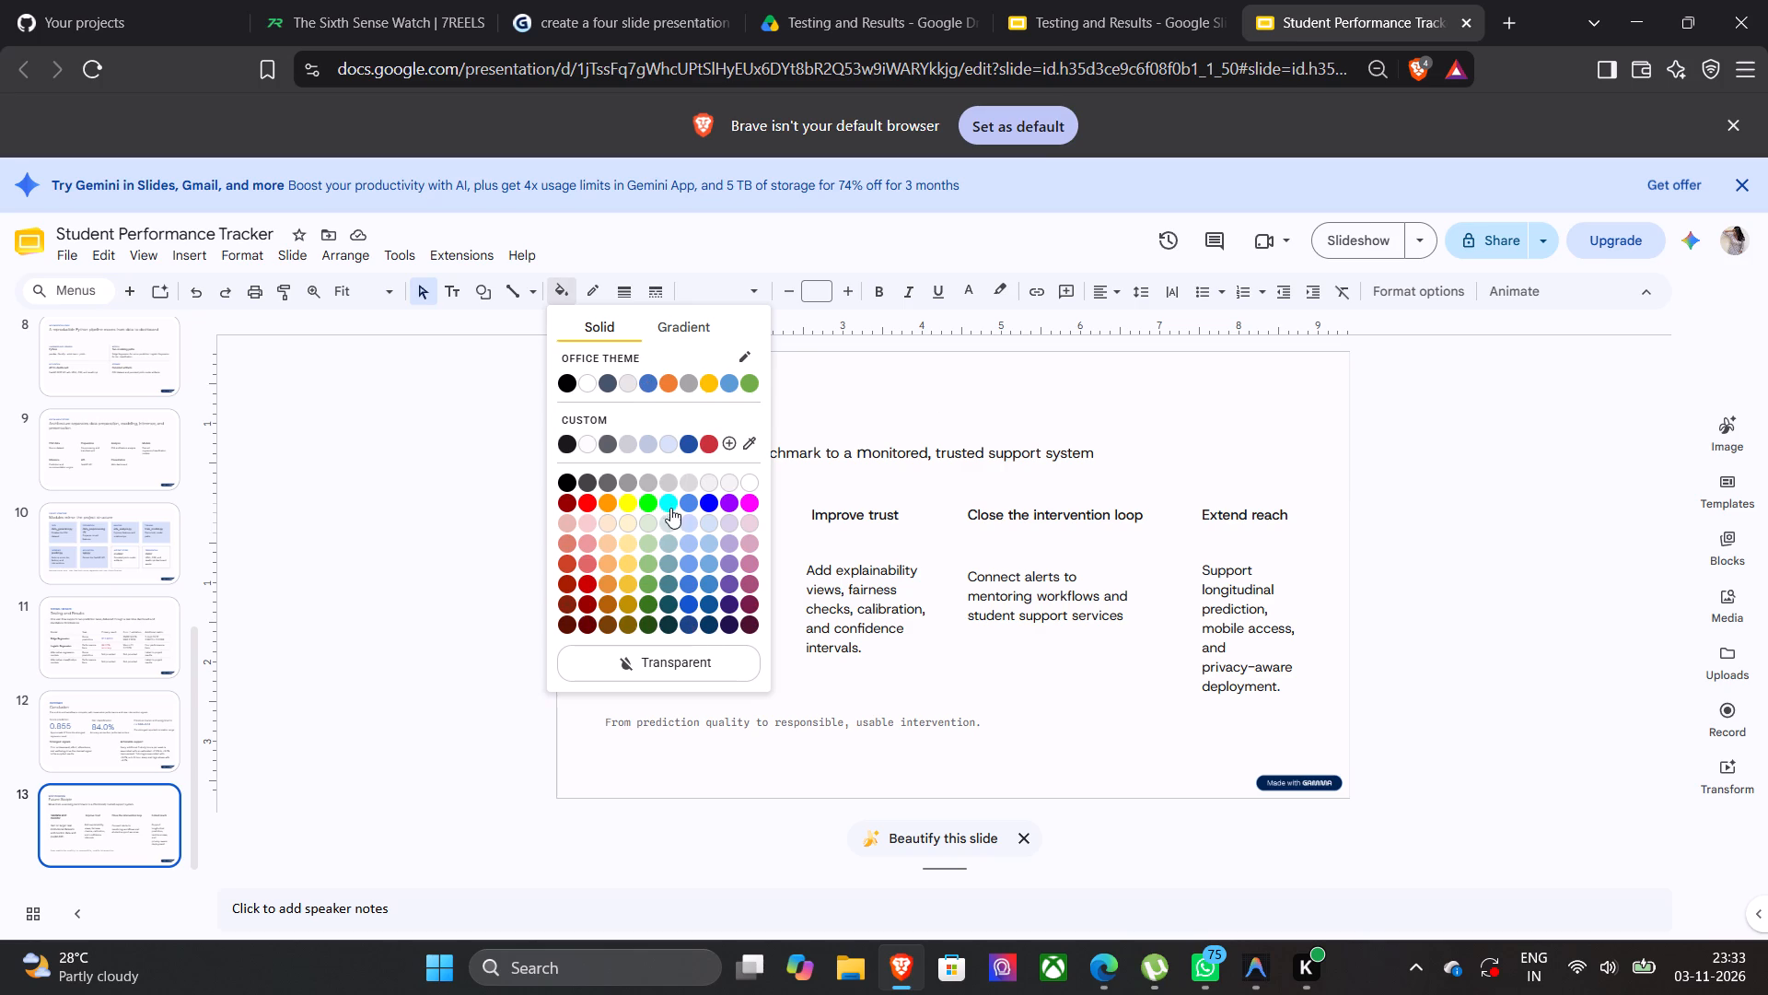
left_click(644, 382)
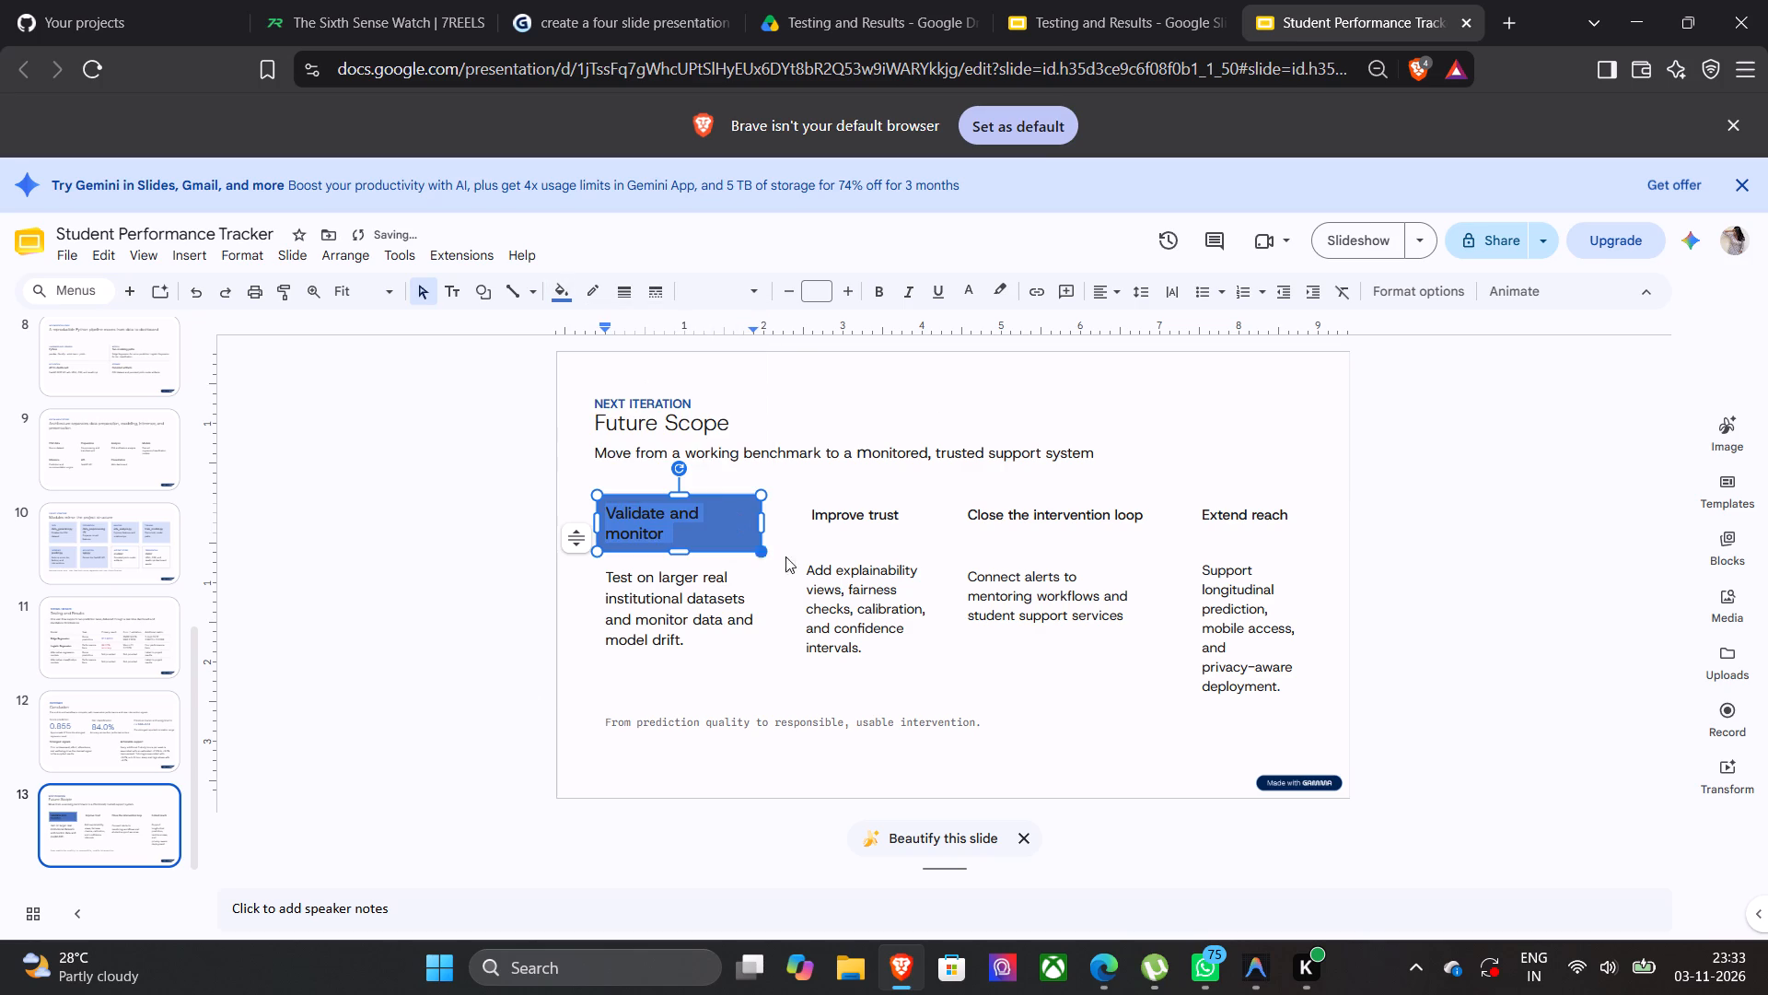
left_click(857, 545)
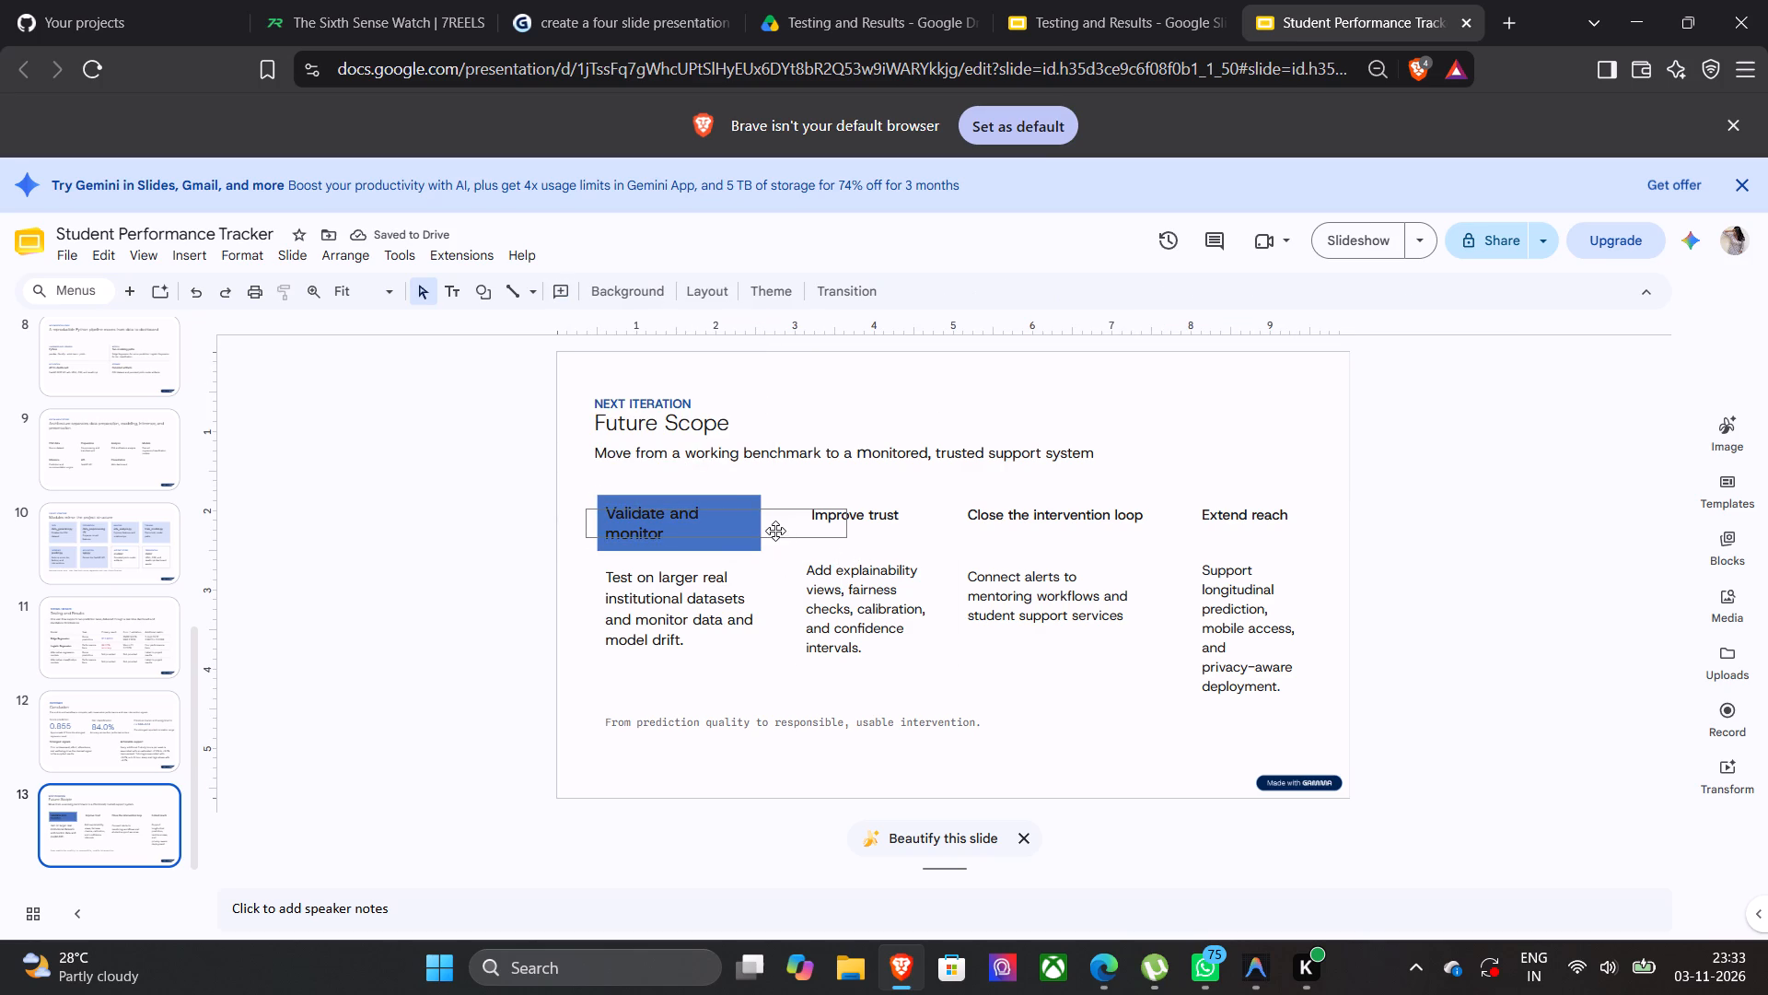
Set the "Validate and monitor" heading box's fill to white.
left_click(692, 532)
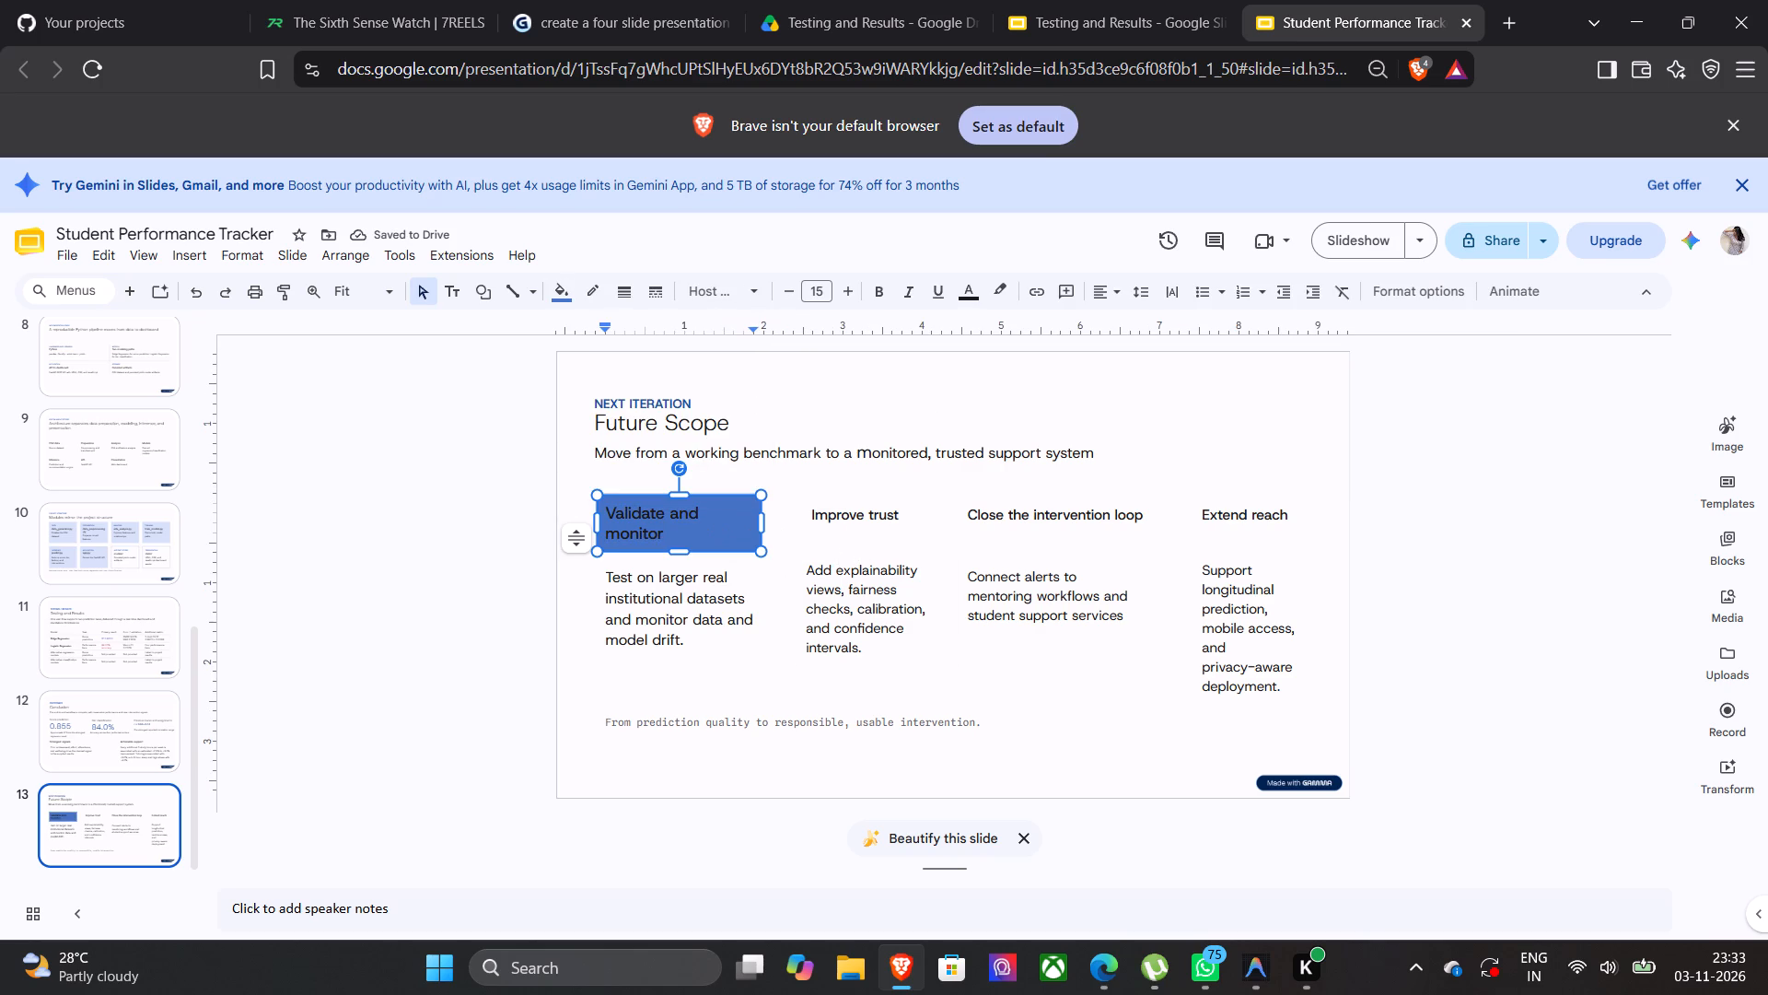
left_click_drag(663, 532, 599, 505)
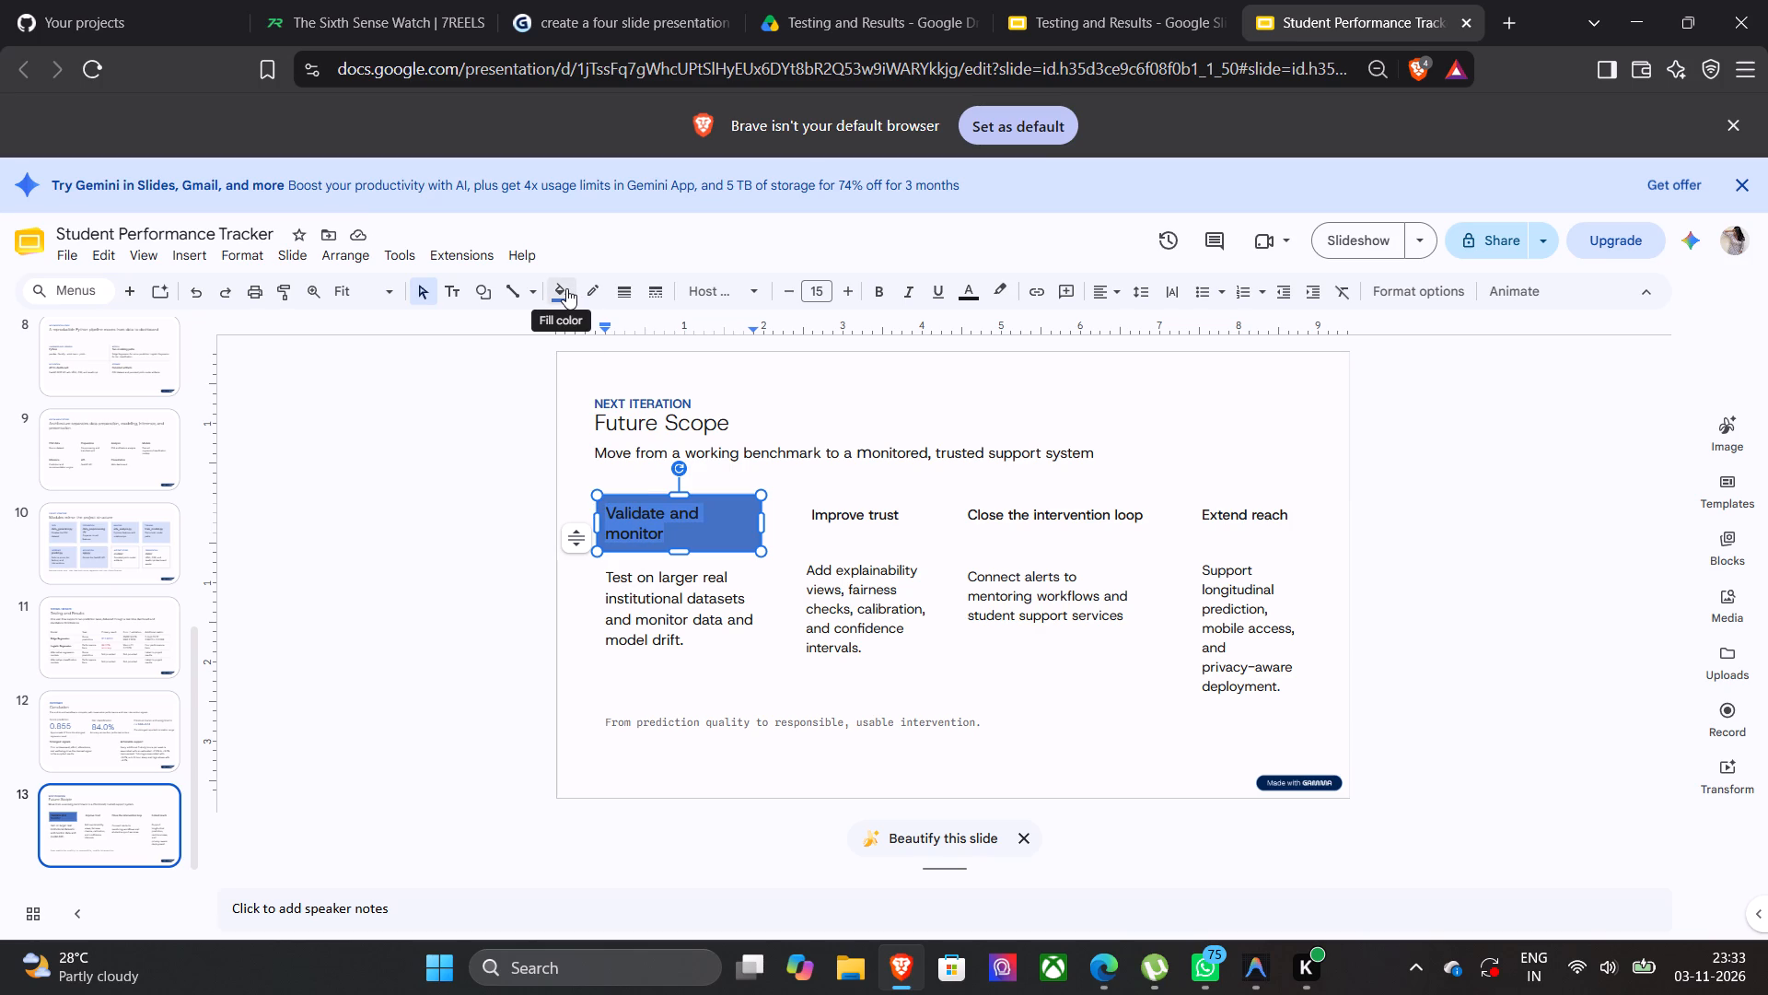
left_click(566, 288)
left_click(587, 380)
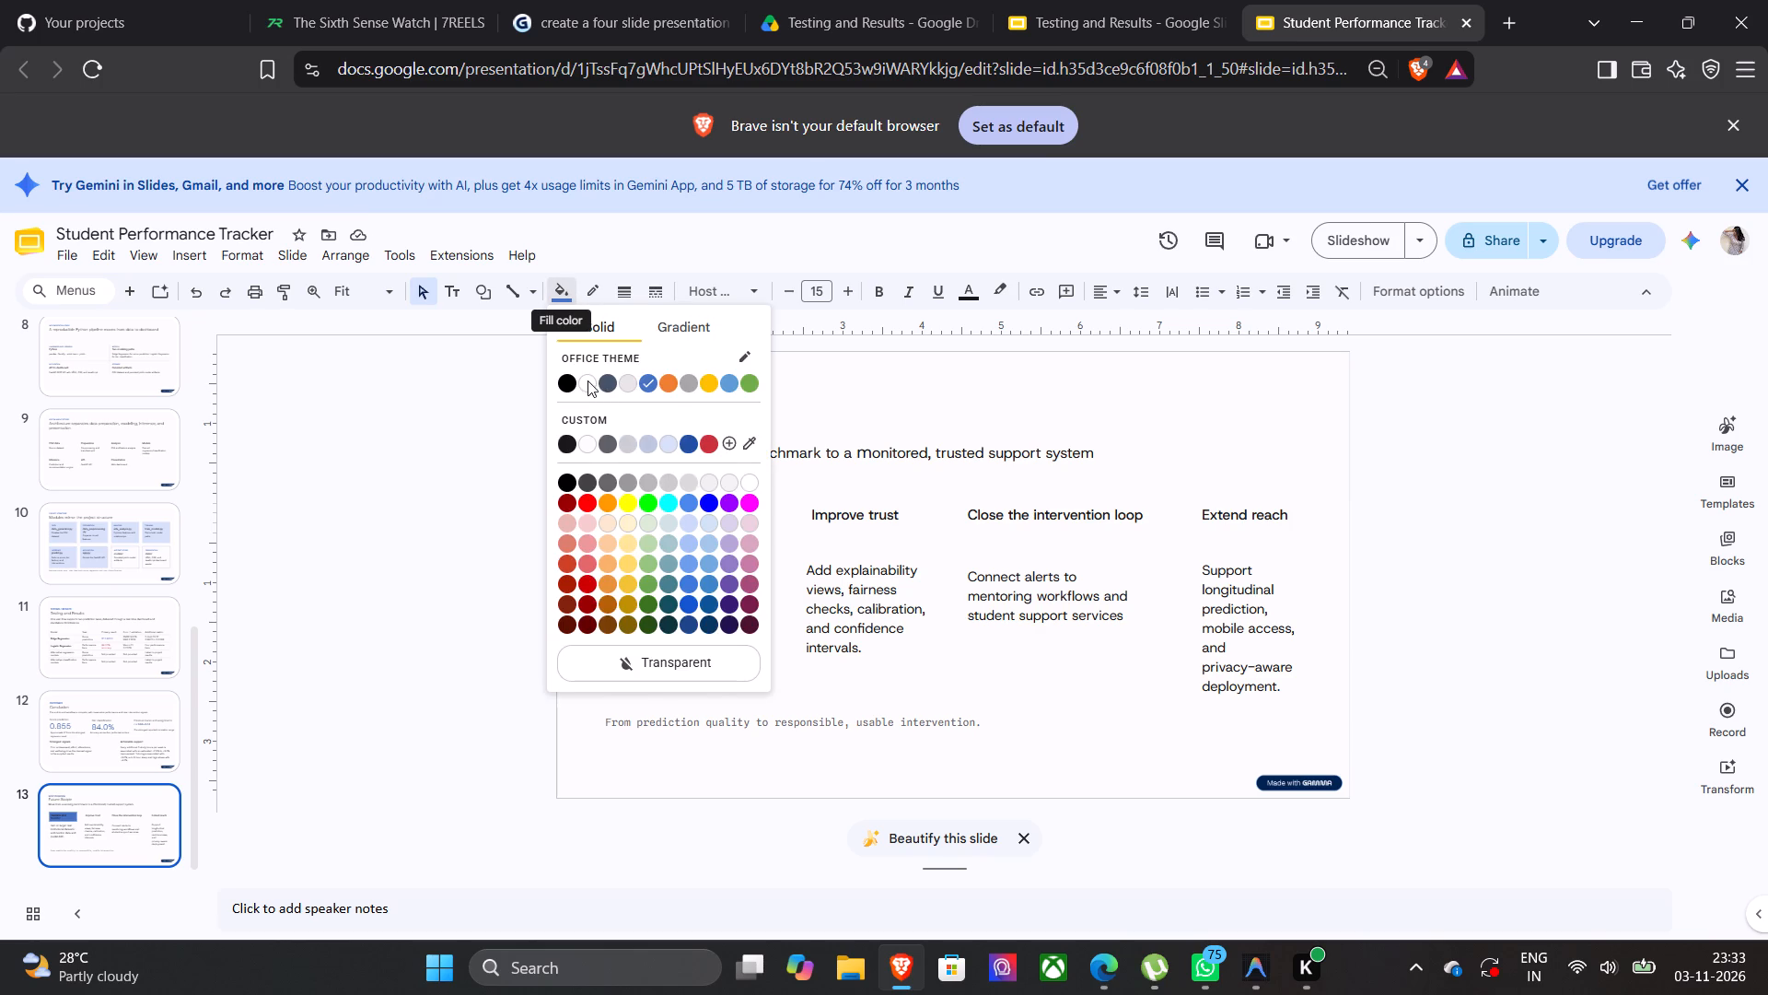
Colour the "Validate and monitor" heading text with the custom dark blue.
left_click(704, 537)
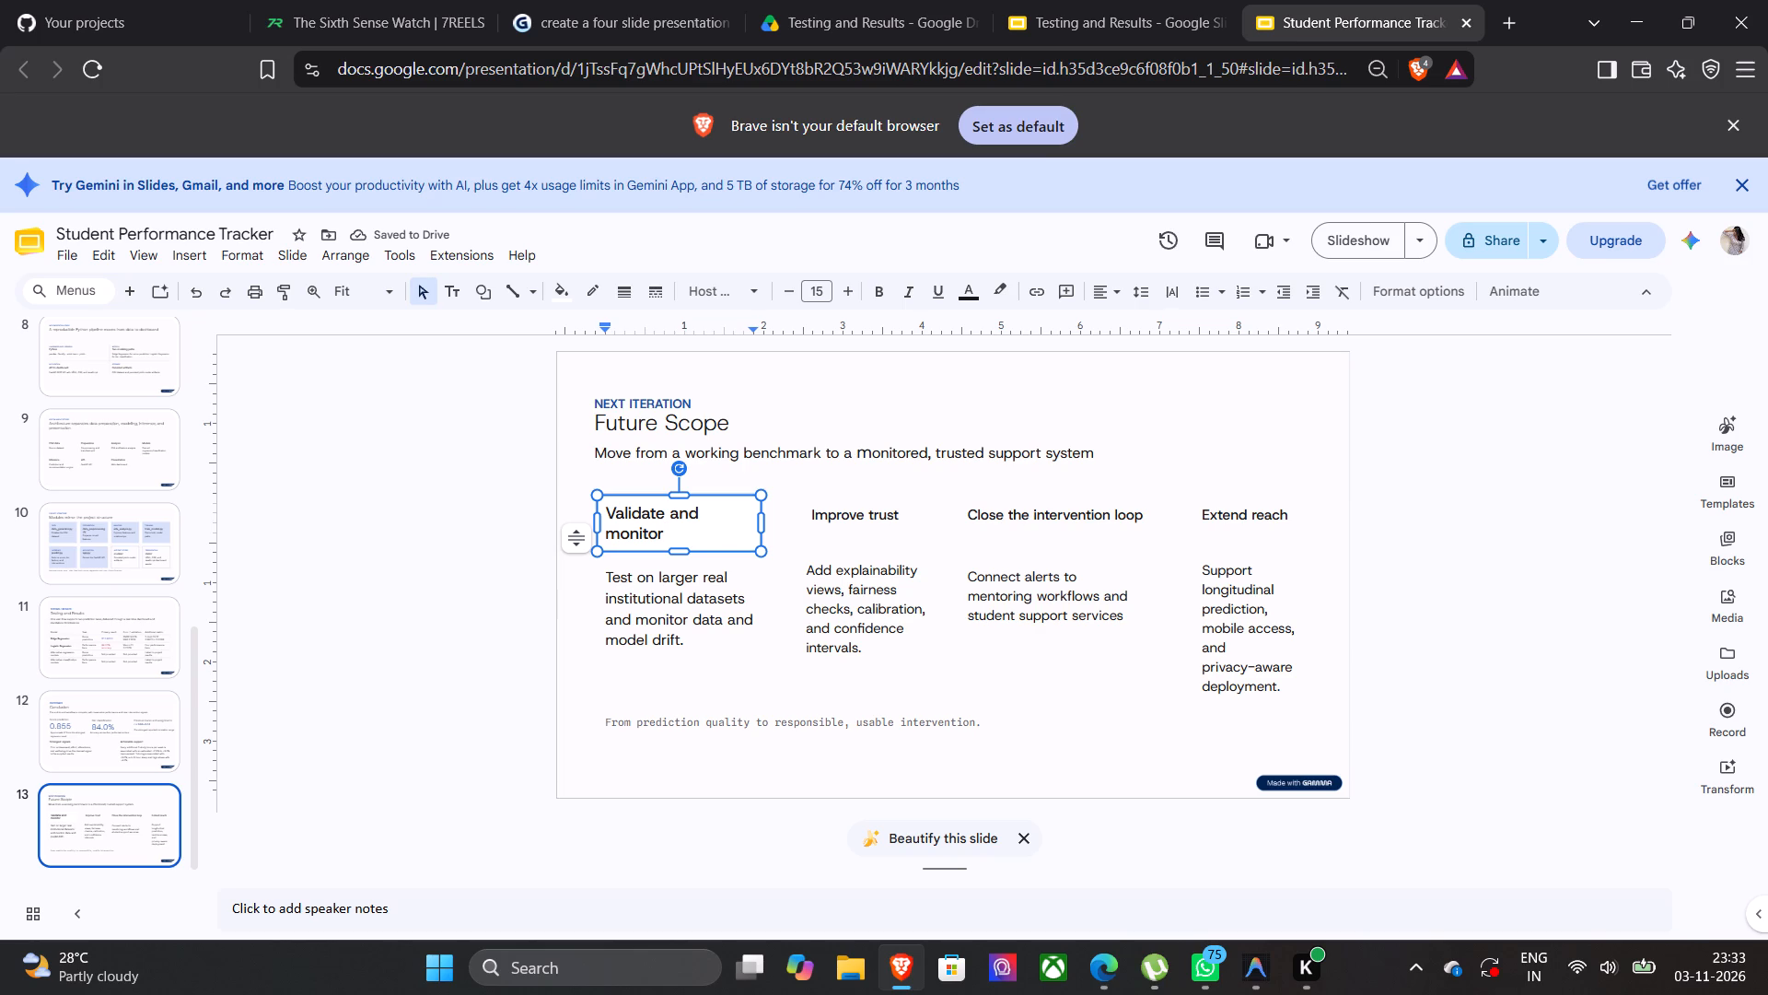
left_click_drag(608, 514, 661, 545)
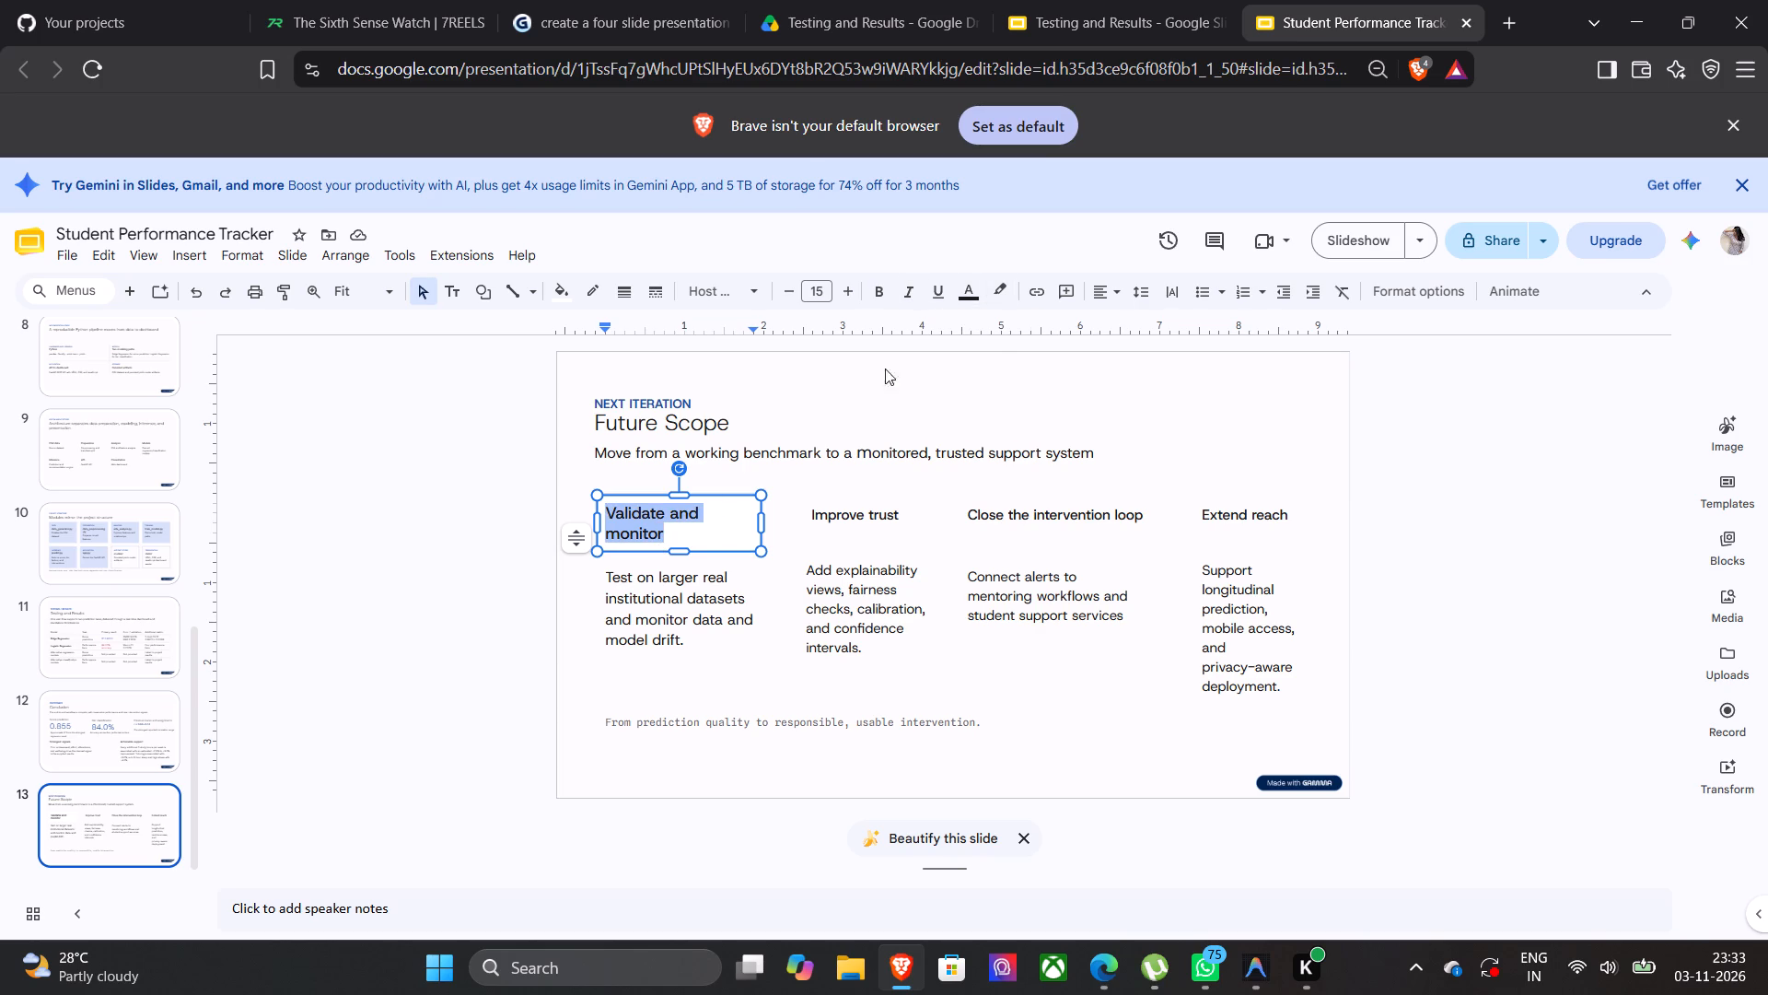
left_click(982, 303)
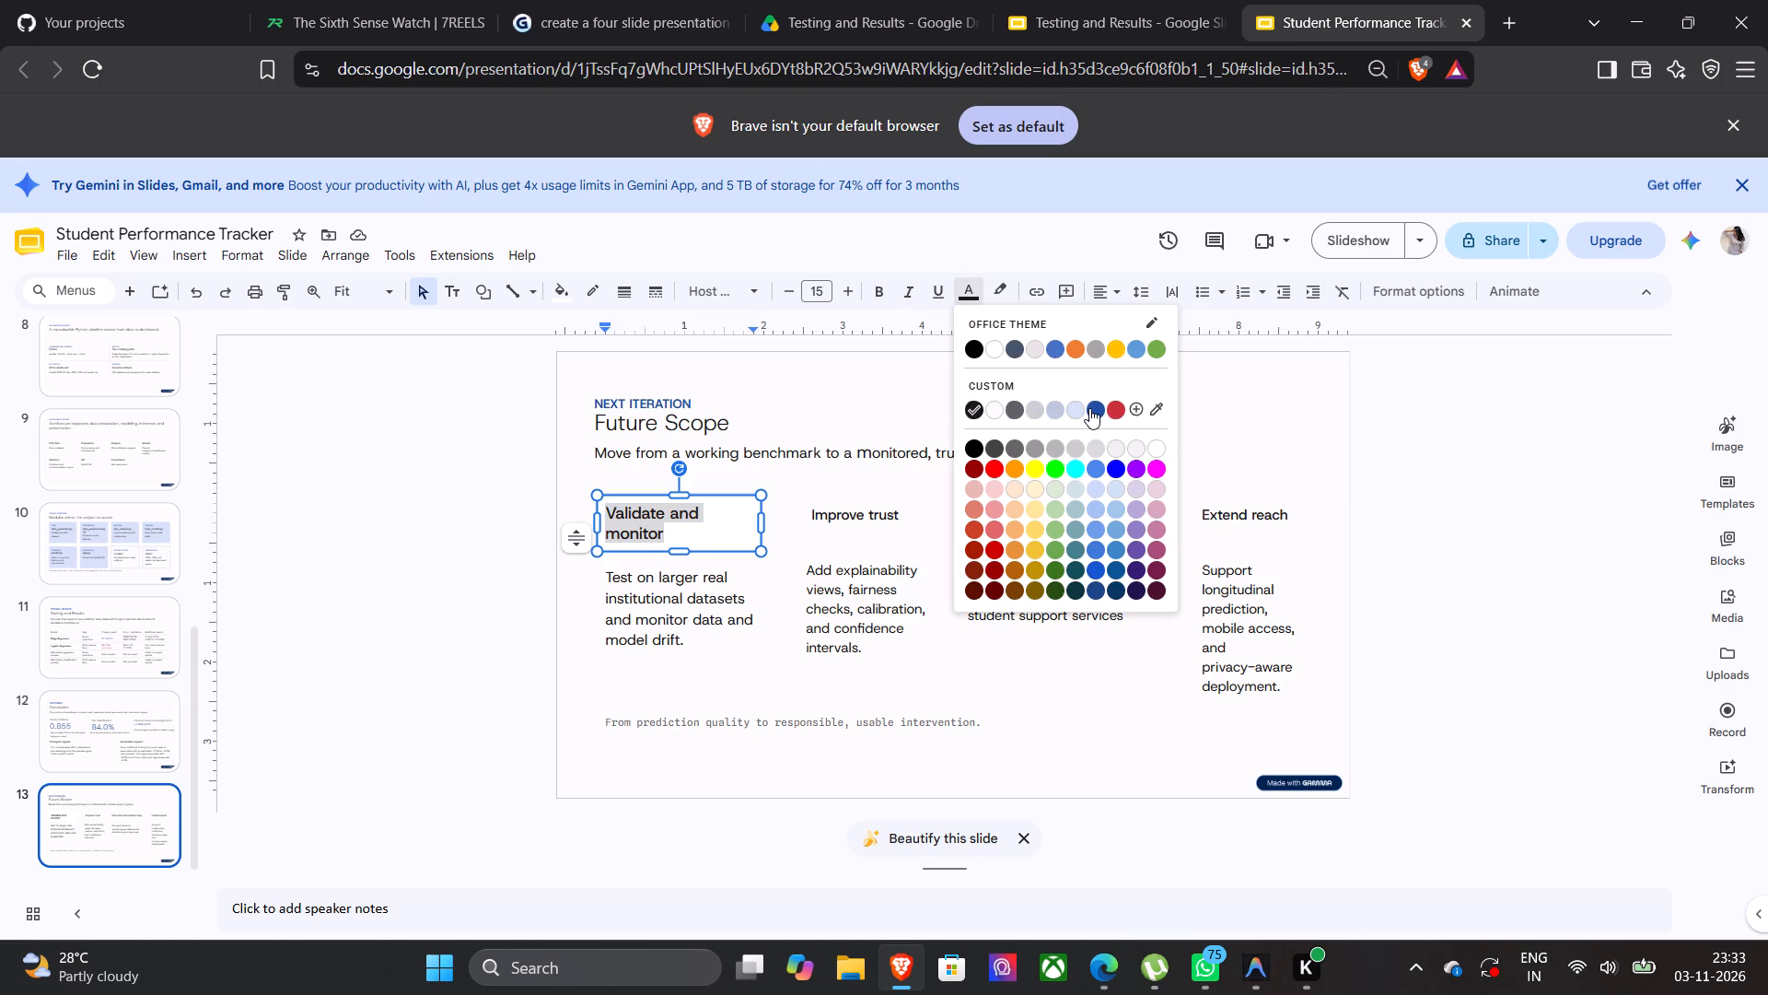
left_click(1089, 409)
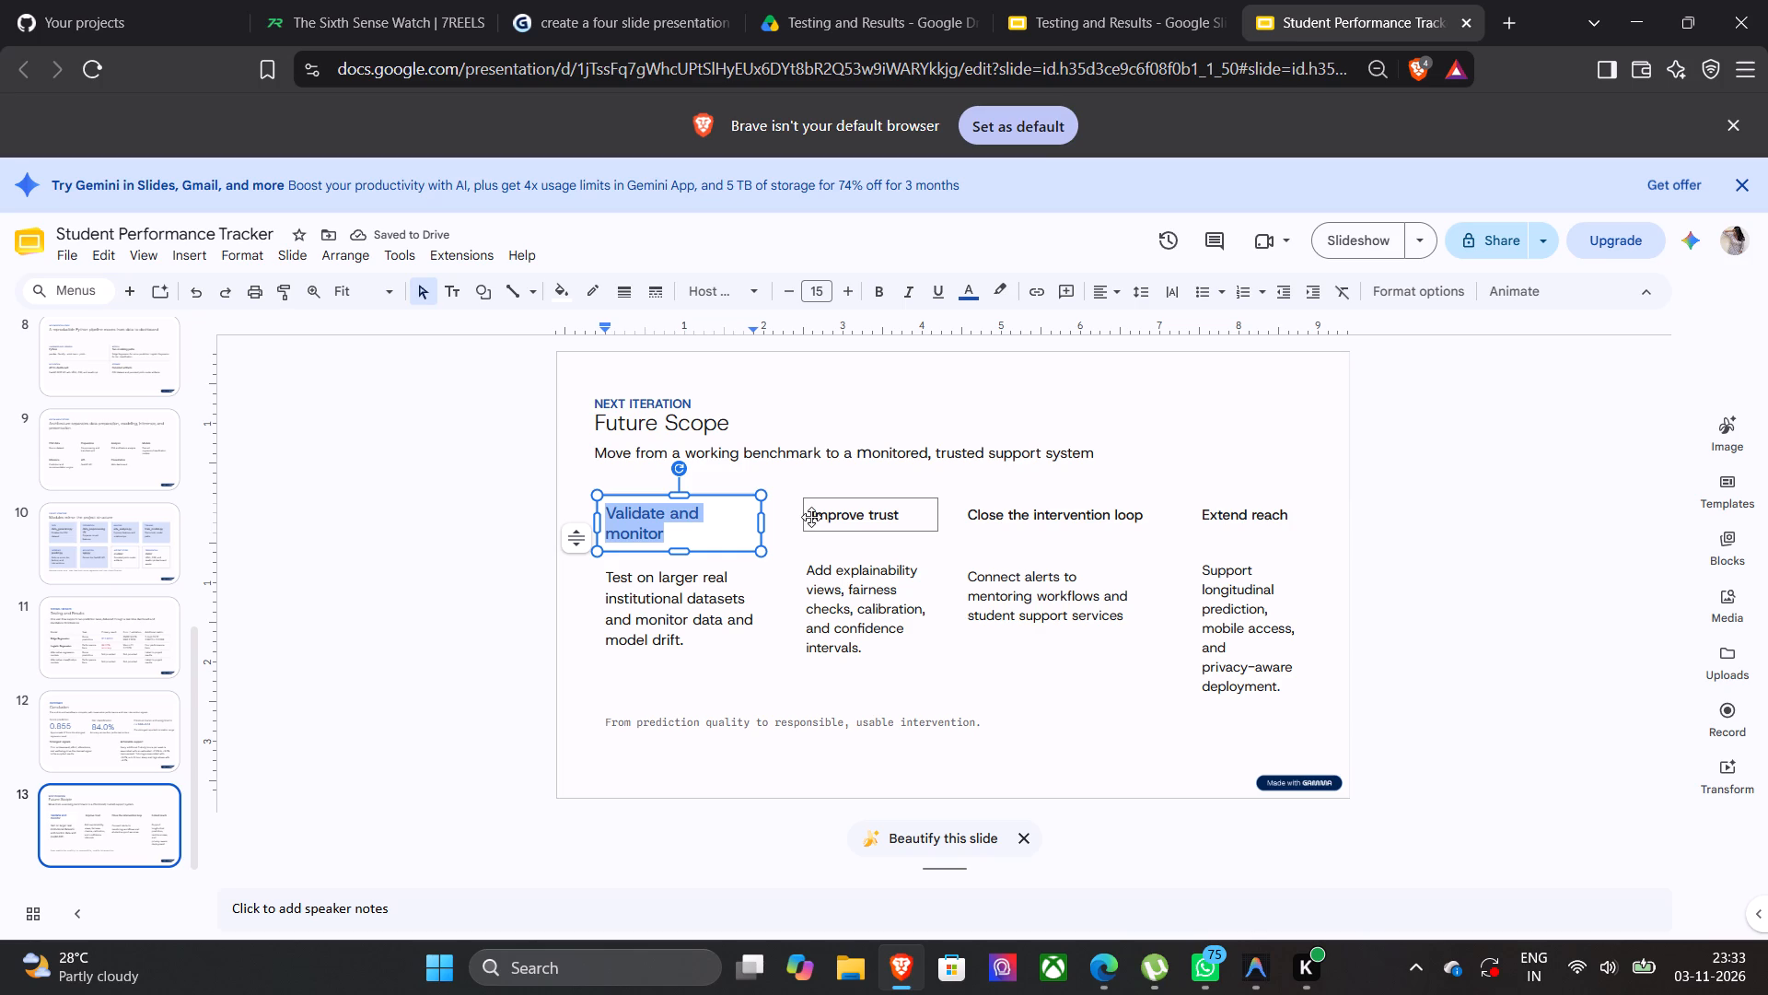
Colour the "Improve trust" heading text with the theme blue #4472c4.
left_click_drag(813, 517, 925, 509)
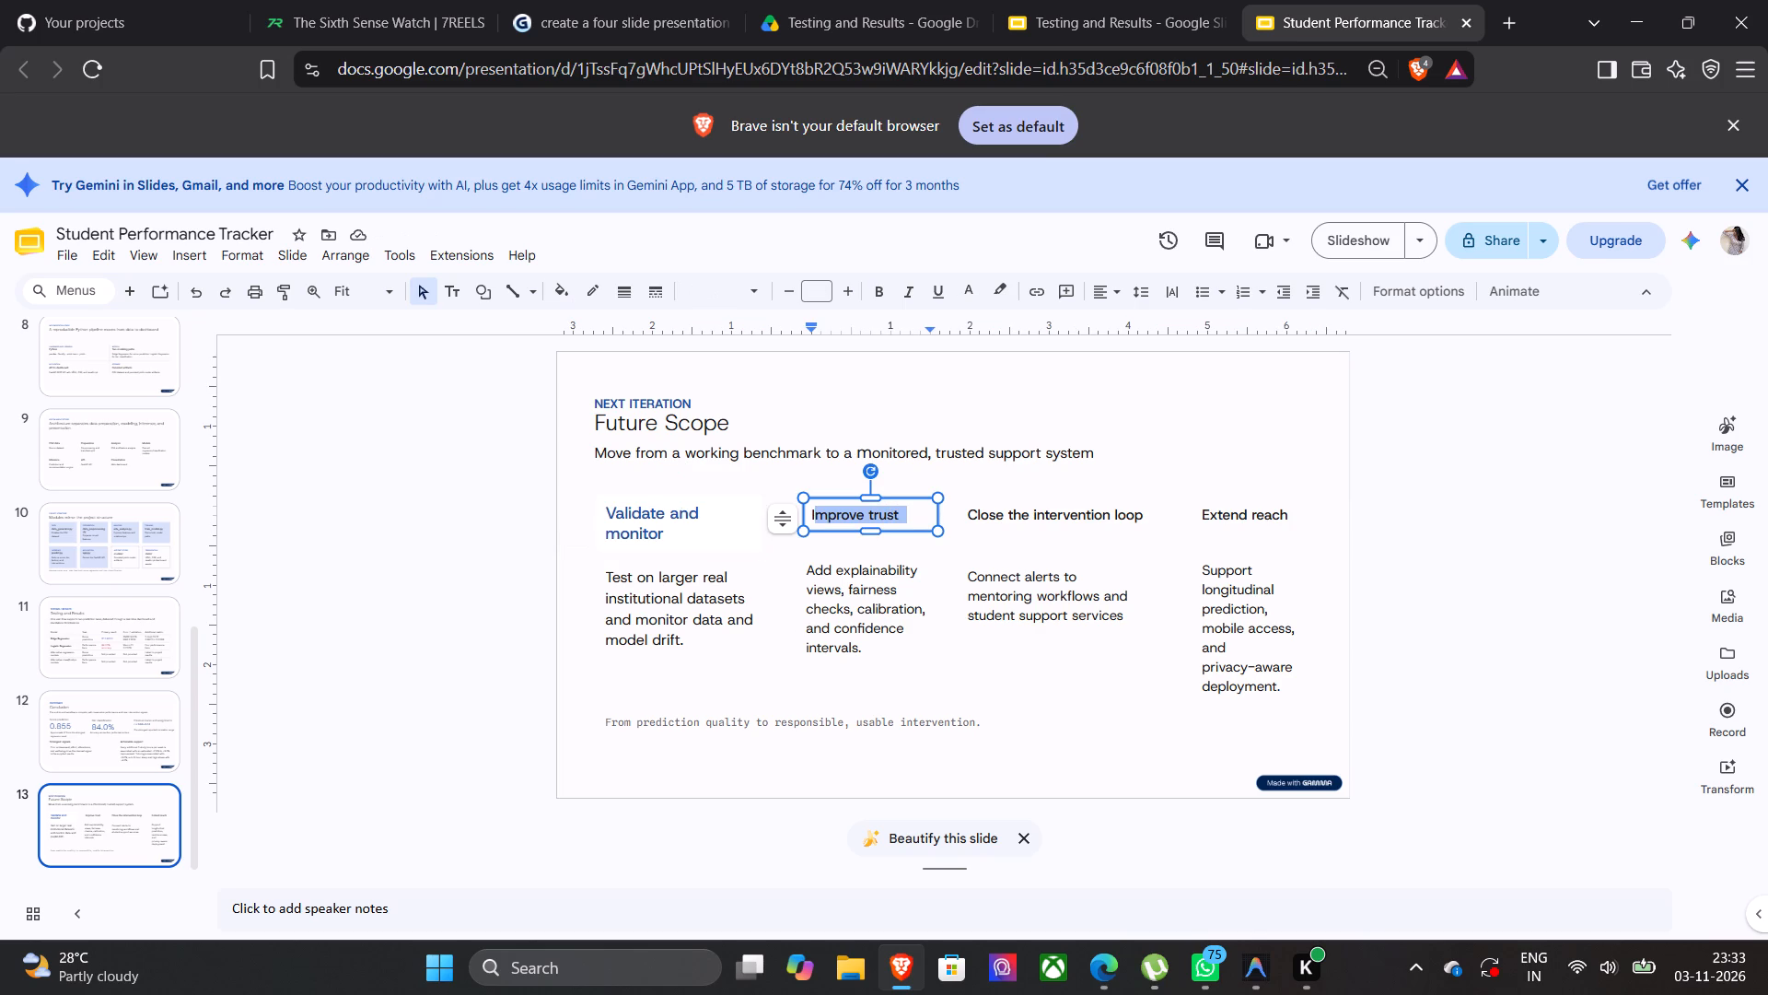
left_click(901, 511)
left_click_drag(901, 511, 795, 517)
left_click_drag(795, 517, 783, 517)
left_click_drag(955, 298, 1052, 352)
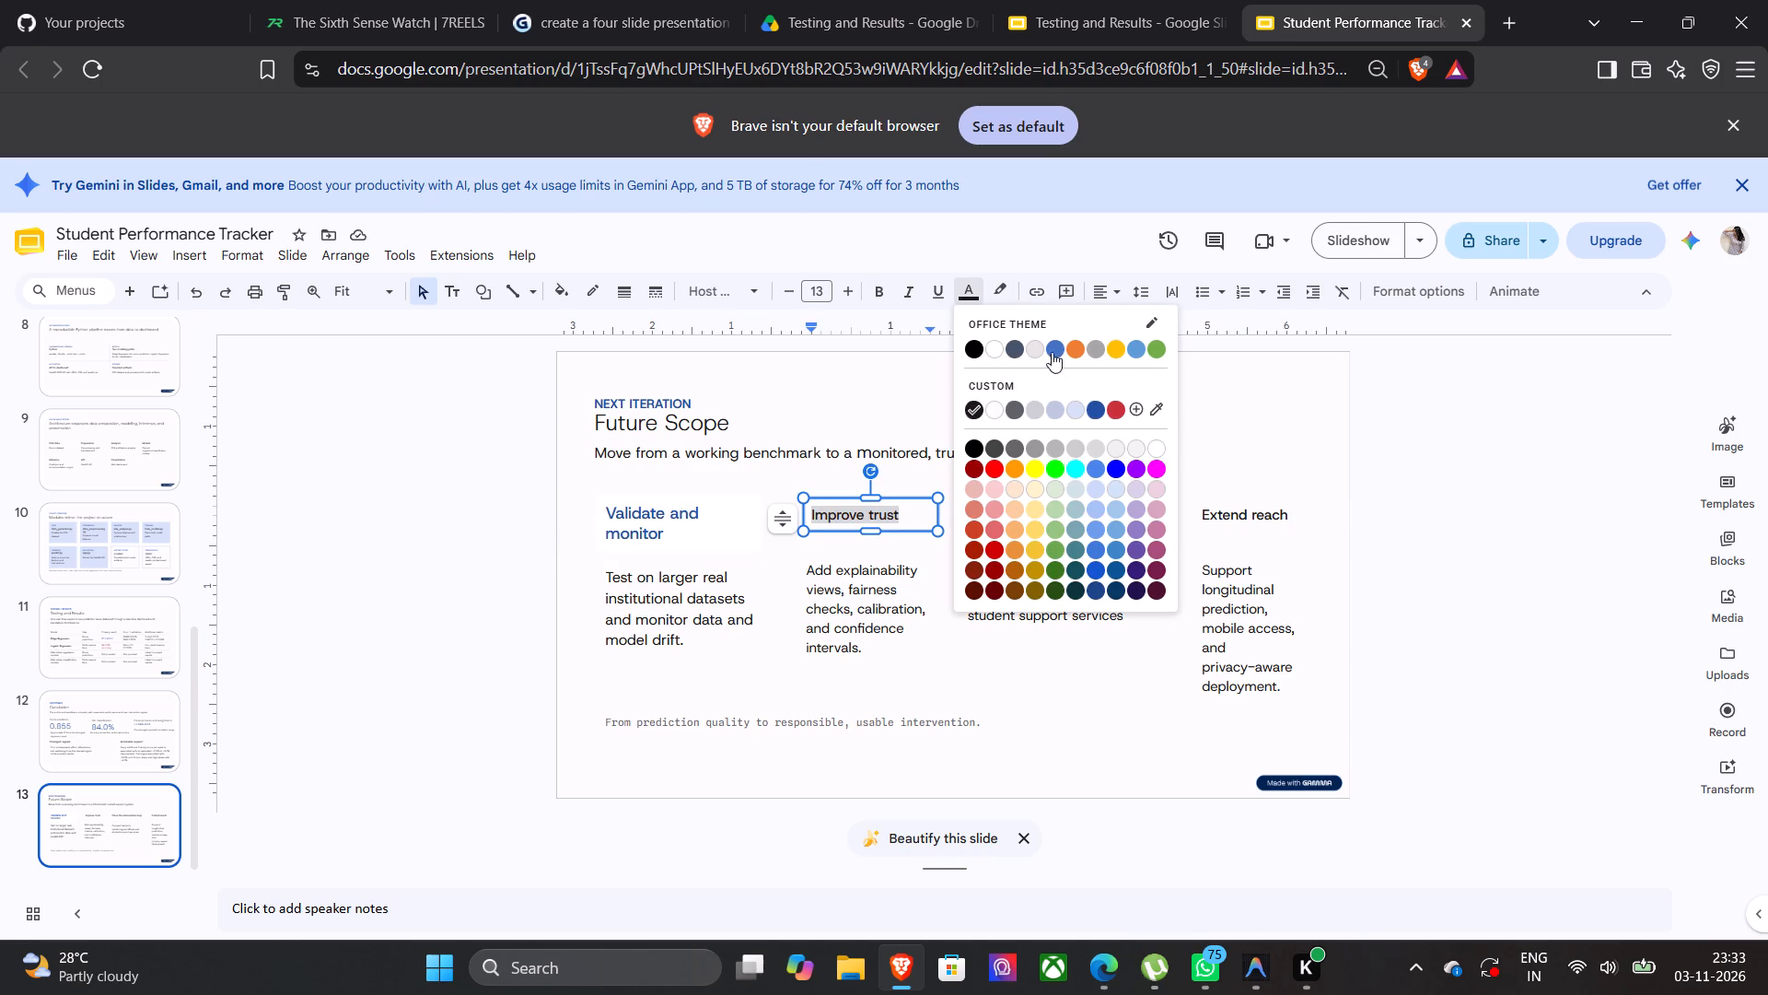
left_click_drag(1052, 352, 1061, 352)
left_click(1061, 352)
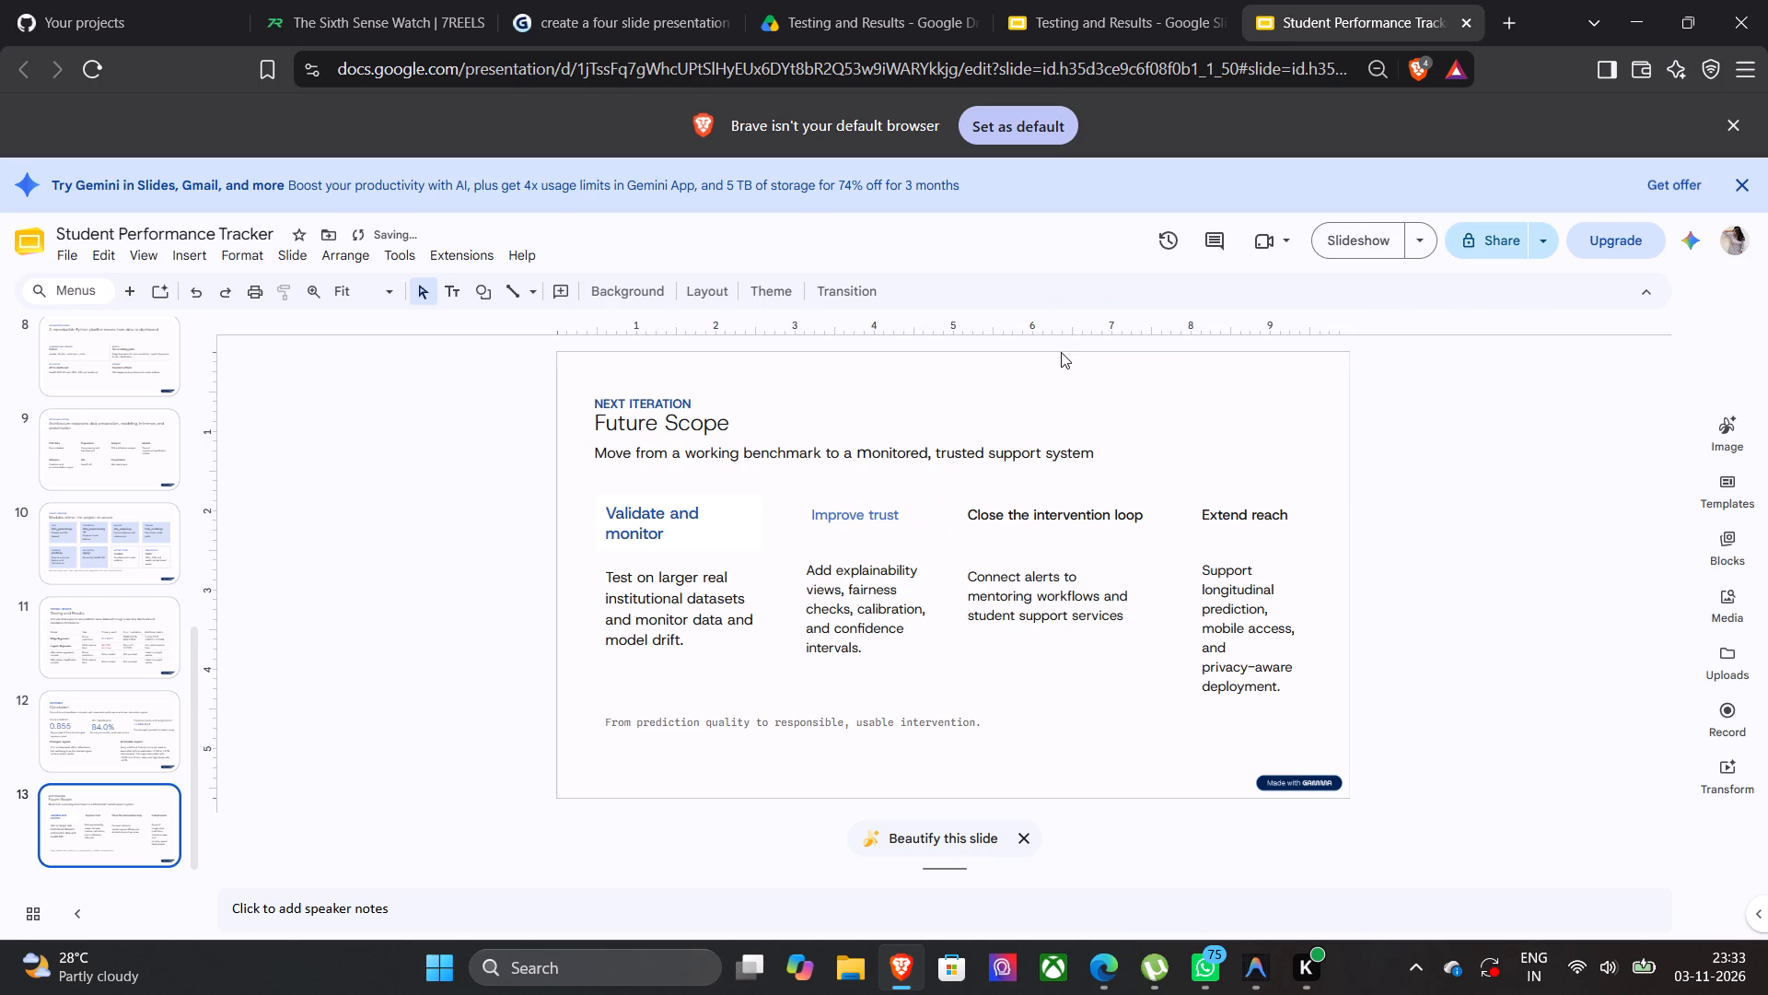
Colour the "Close the intervention loop" heading text with the theme blue #4472c4.
left_click(1150, 516)
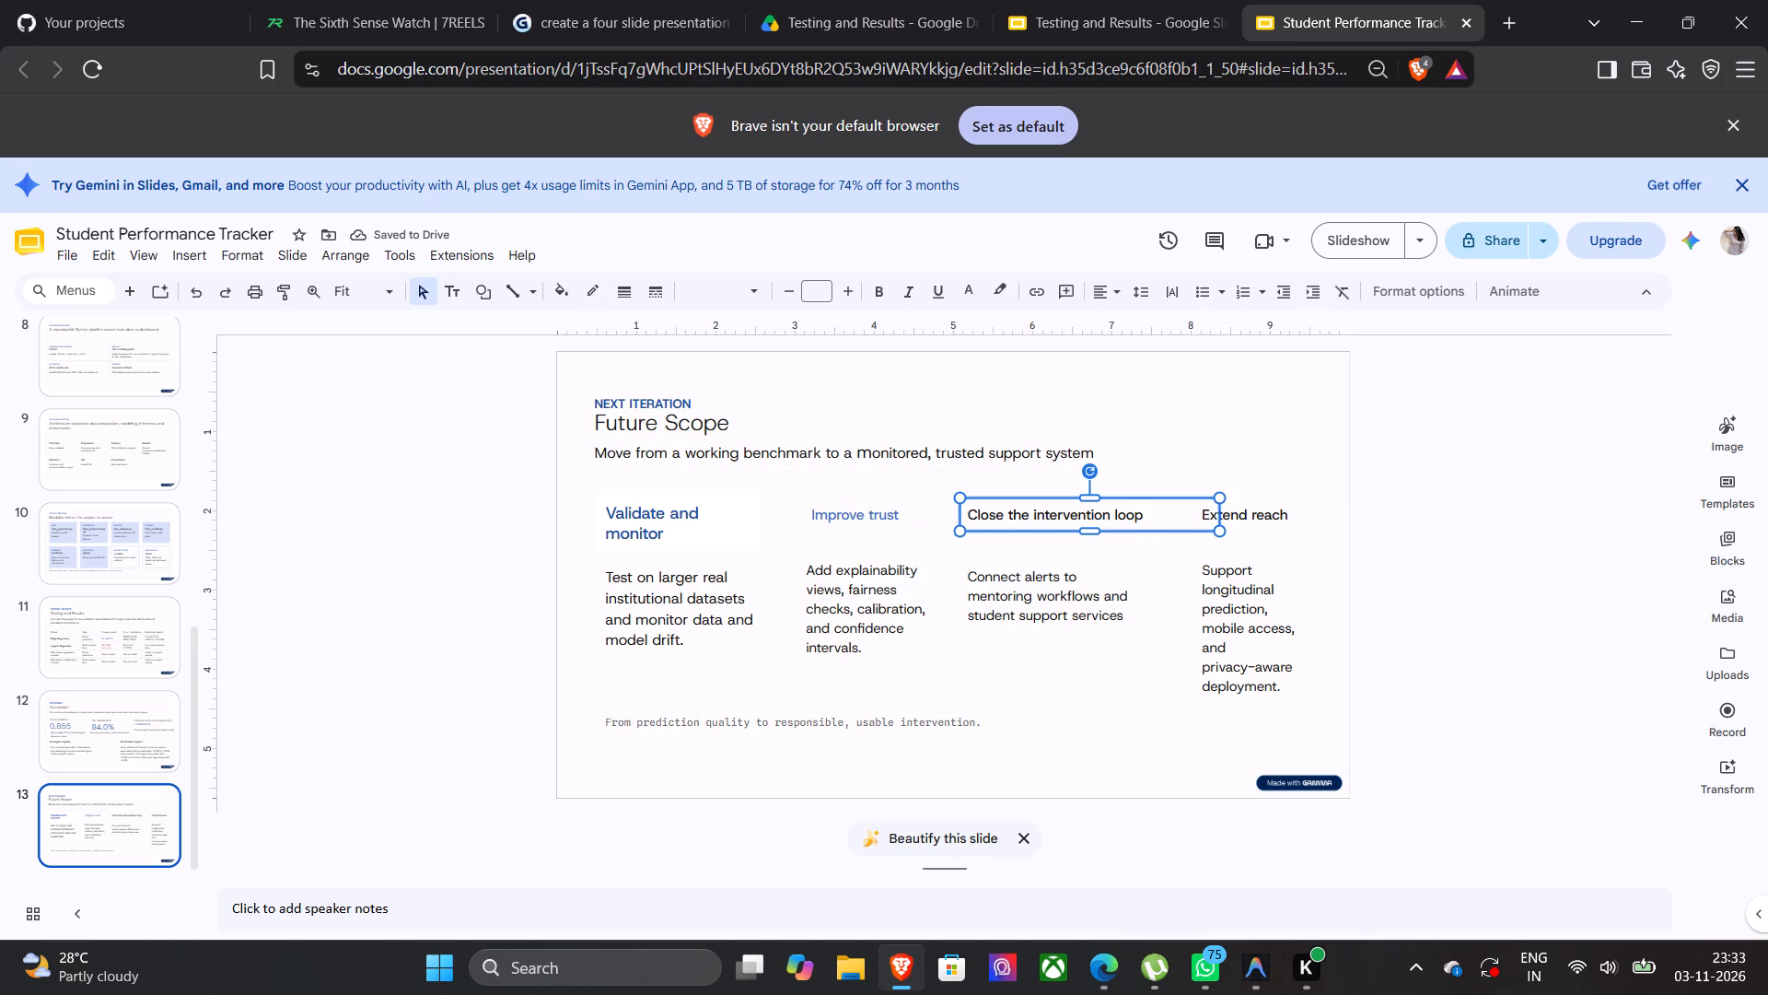
left_click_drag(1142, 514, 957, 509)
left_click(971, 305)
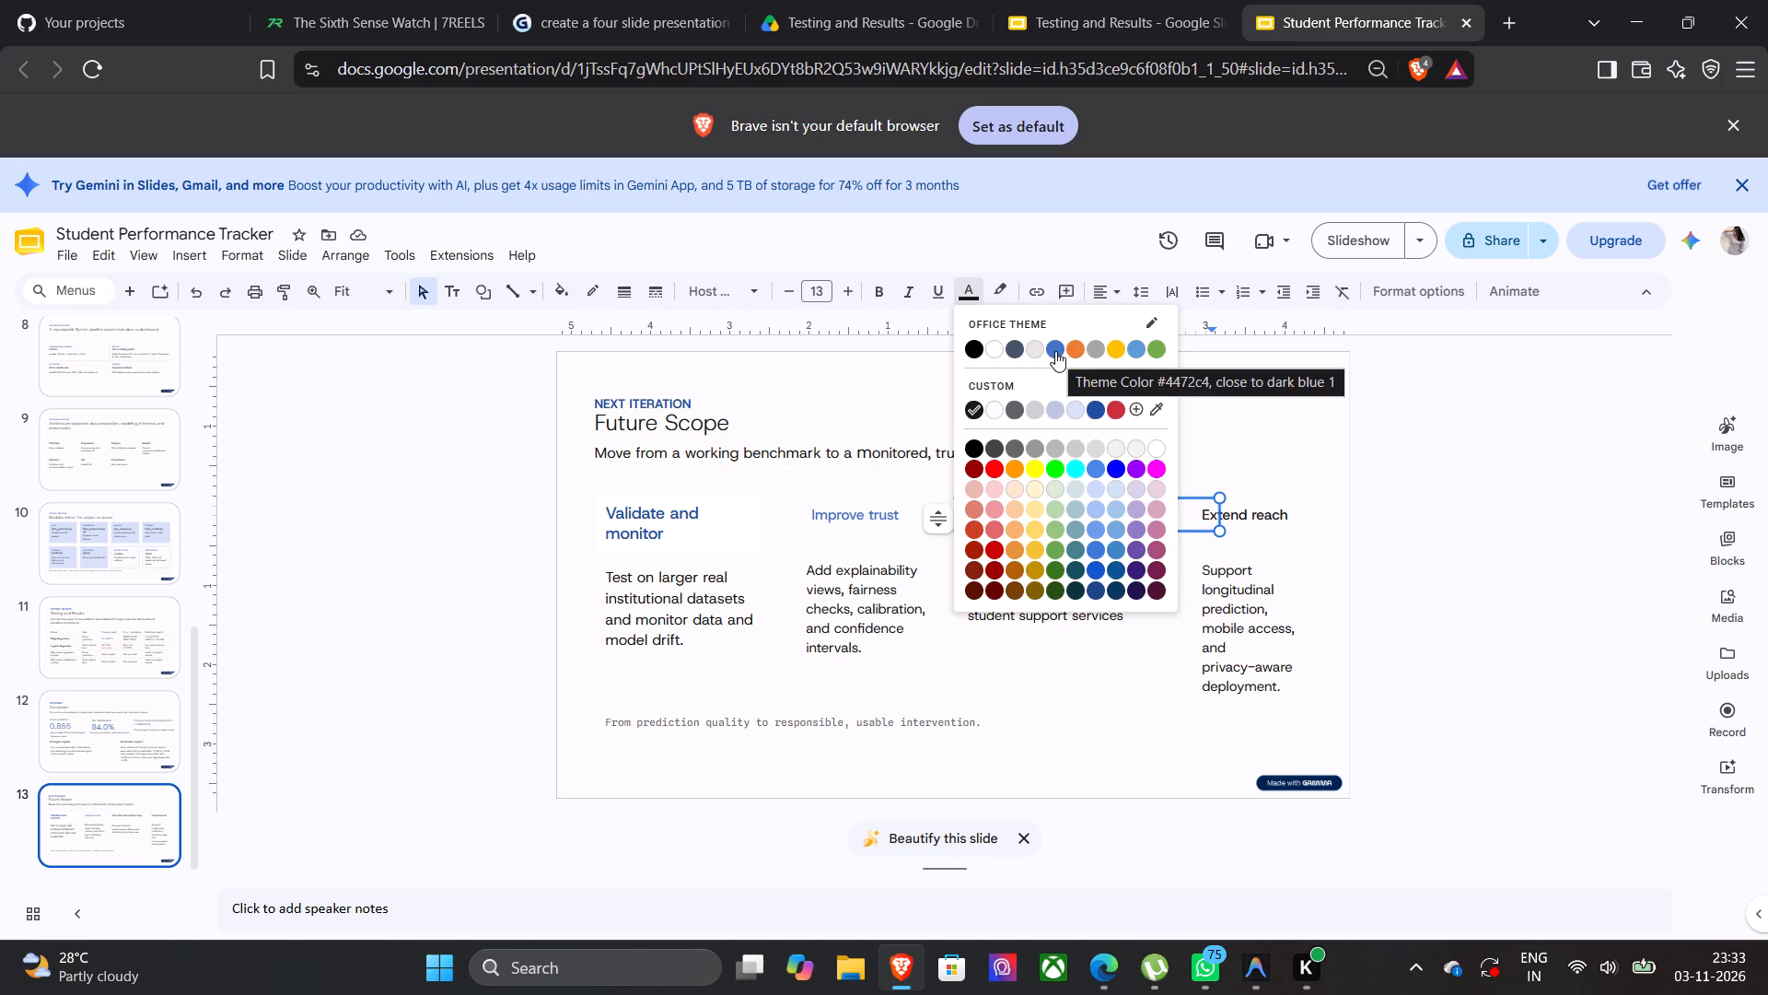
left_click(1055, 351)
Recolour the "Improve trust" heading text on the Future Scope slide with the custom dark blue.
left_click(1274, 515)
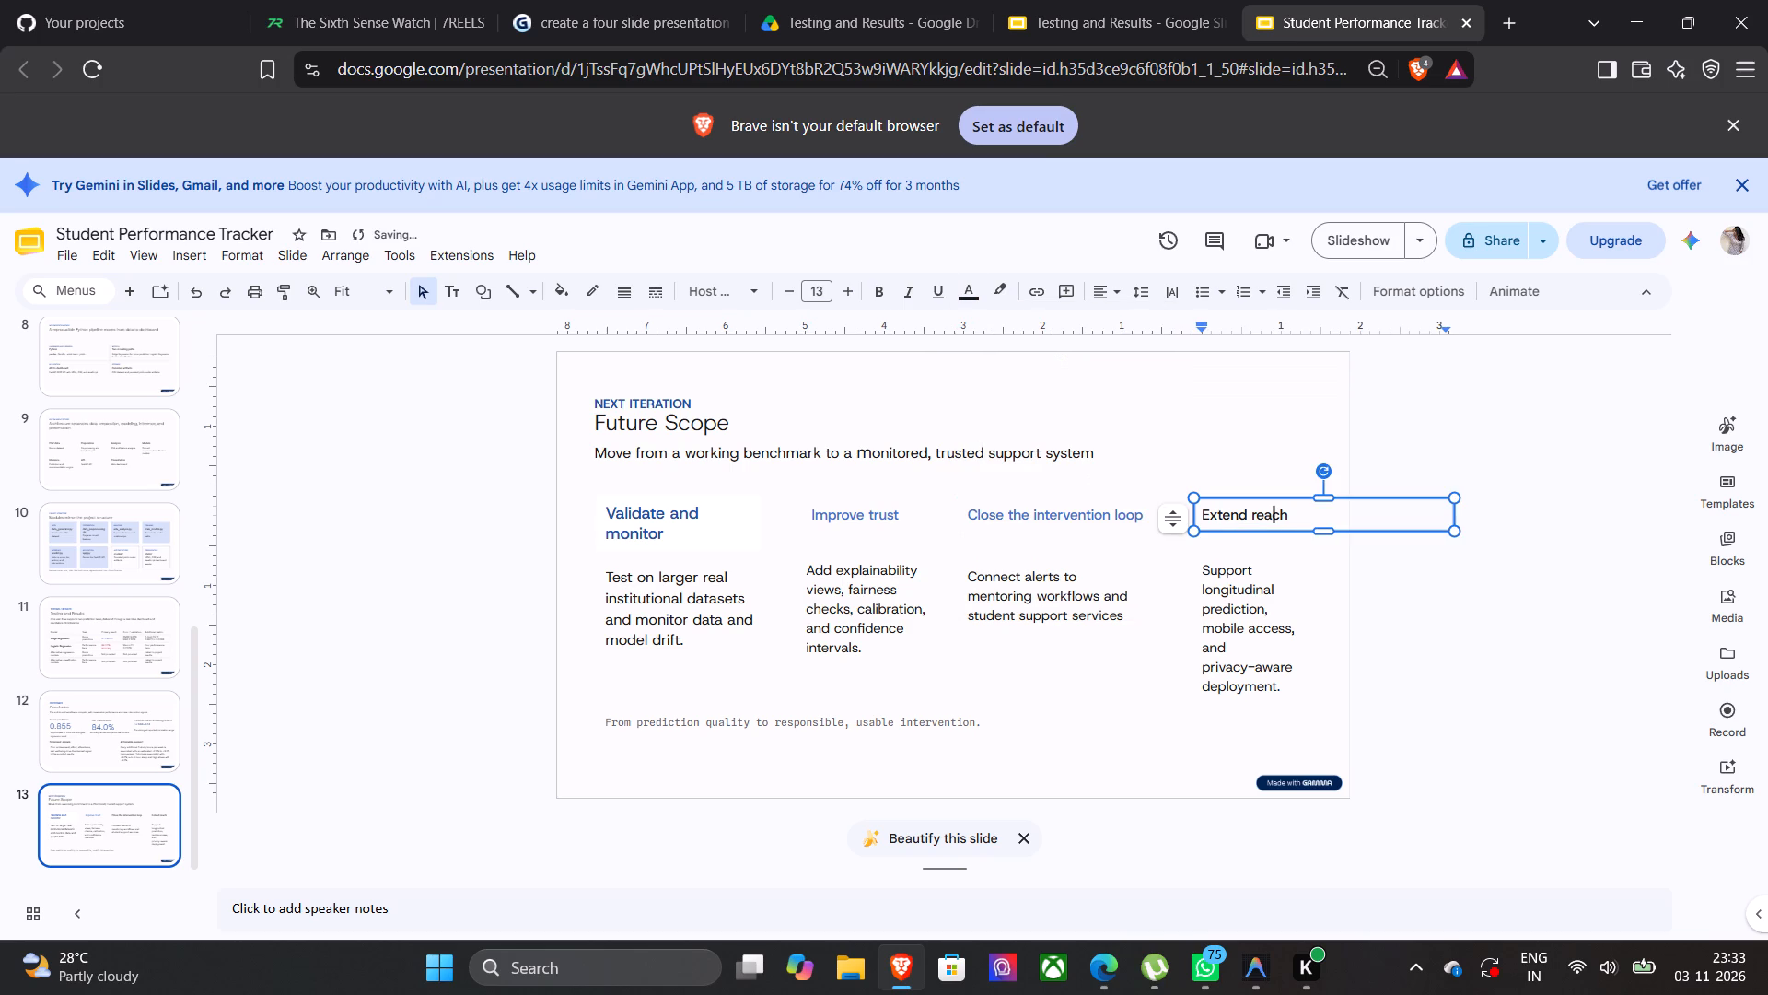
left_click(901, 517)
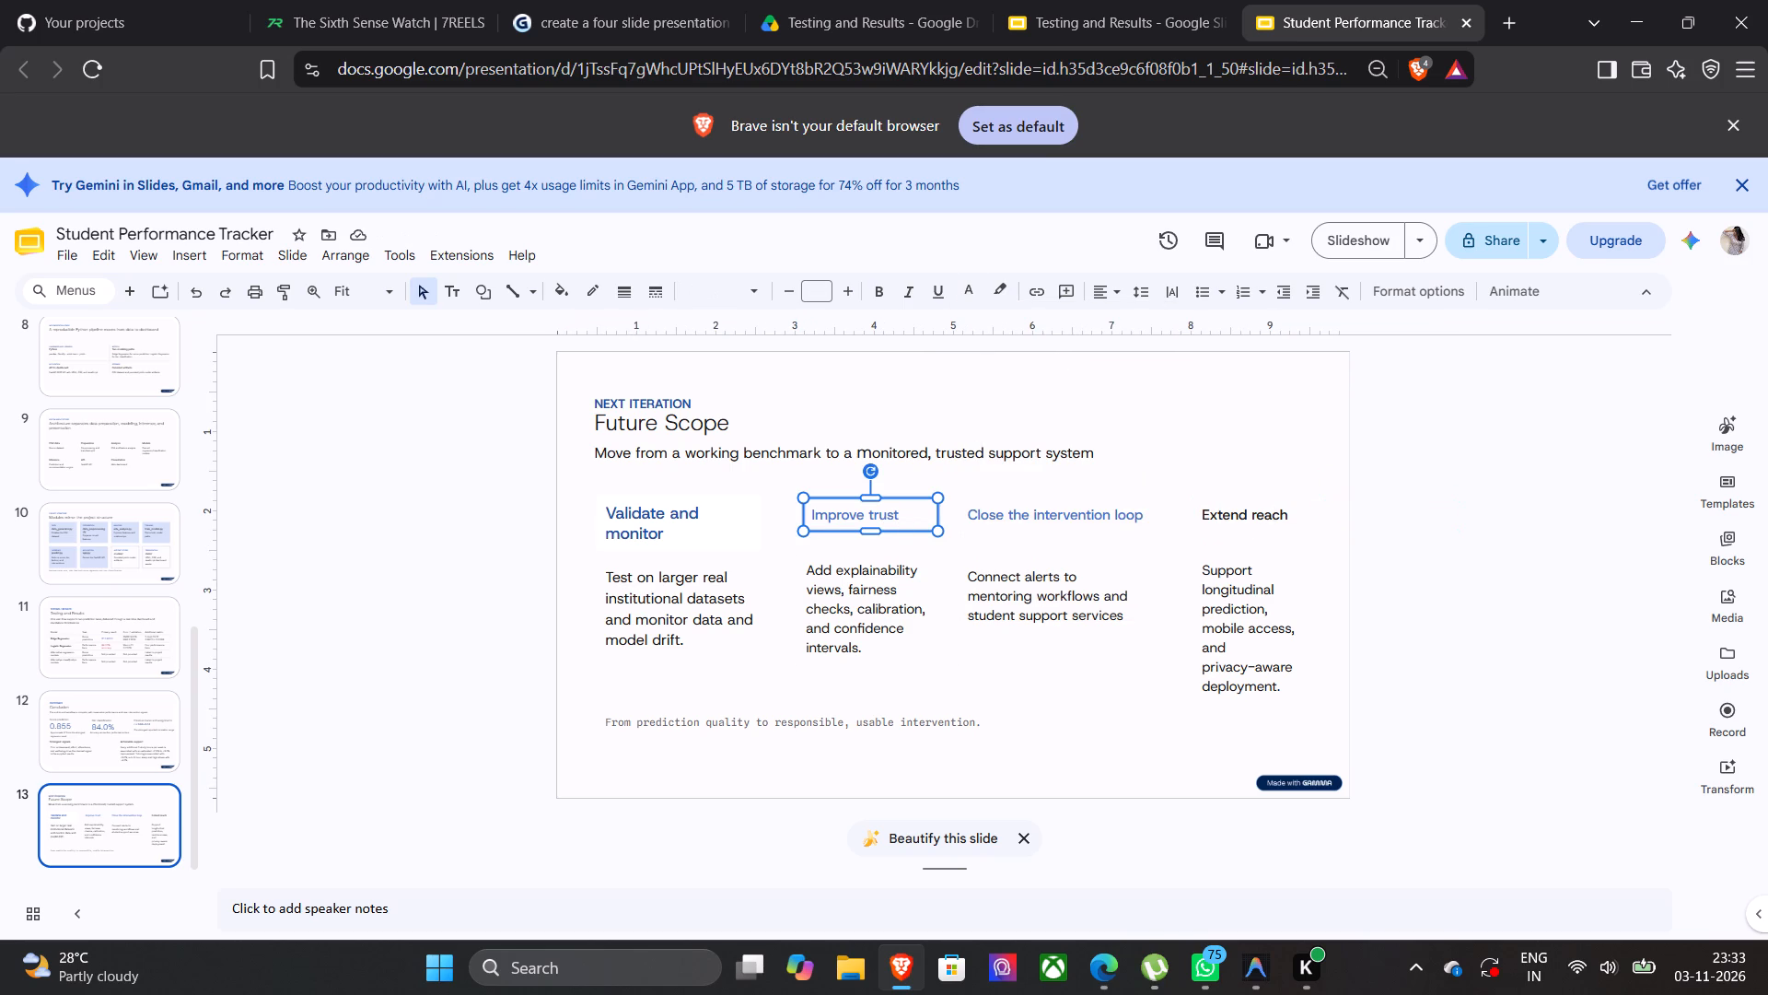
left_click_drag(896, 515, 804, 511)
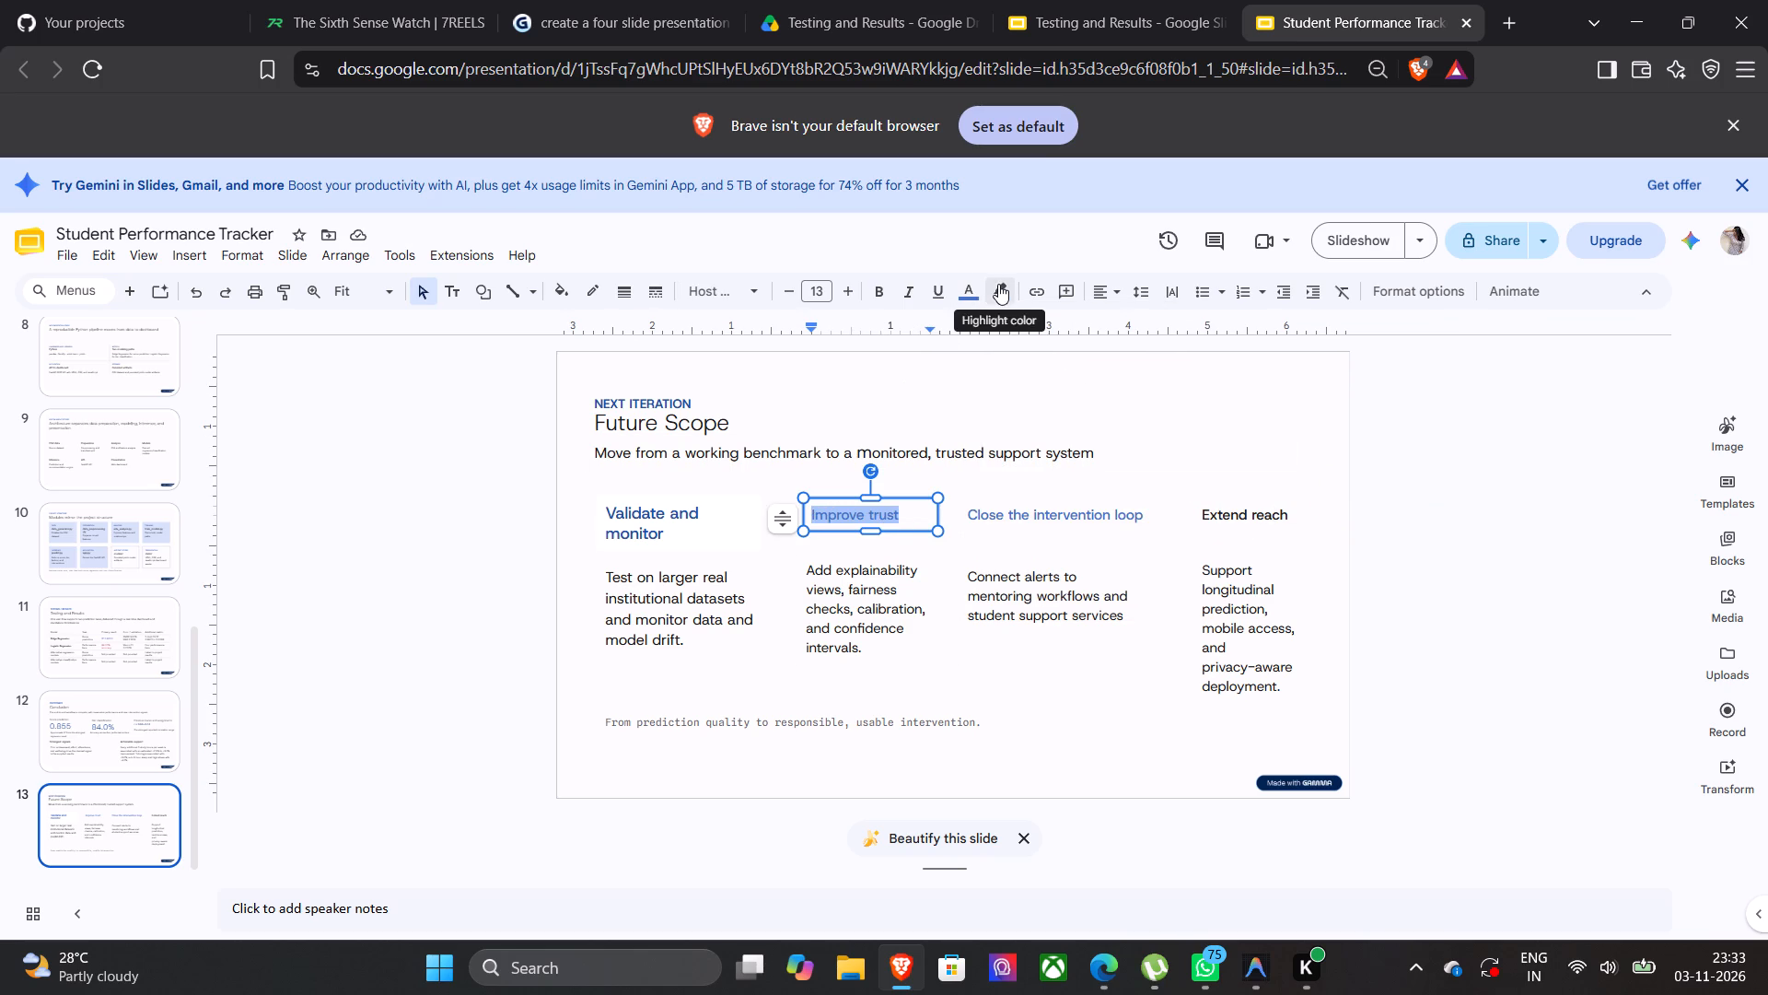
left_click(981, 281)
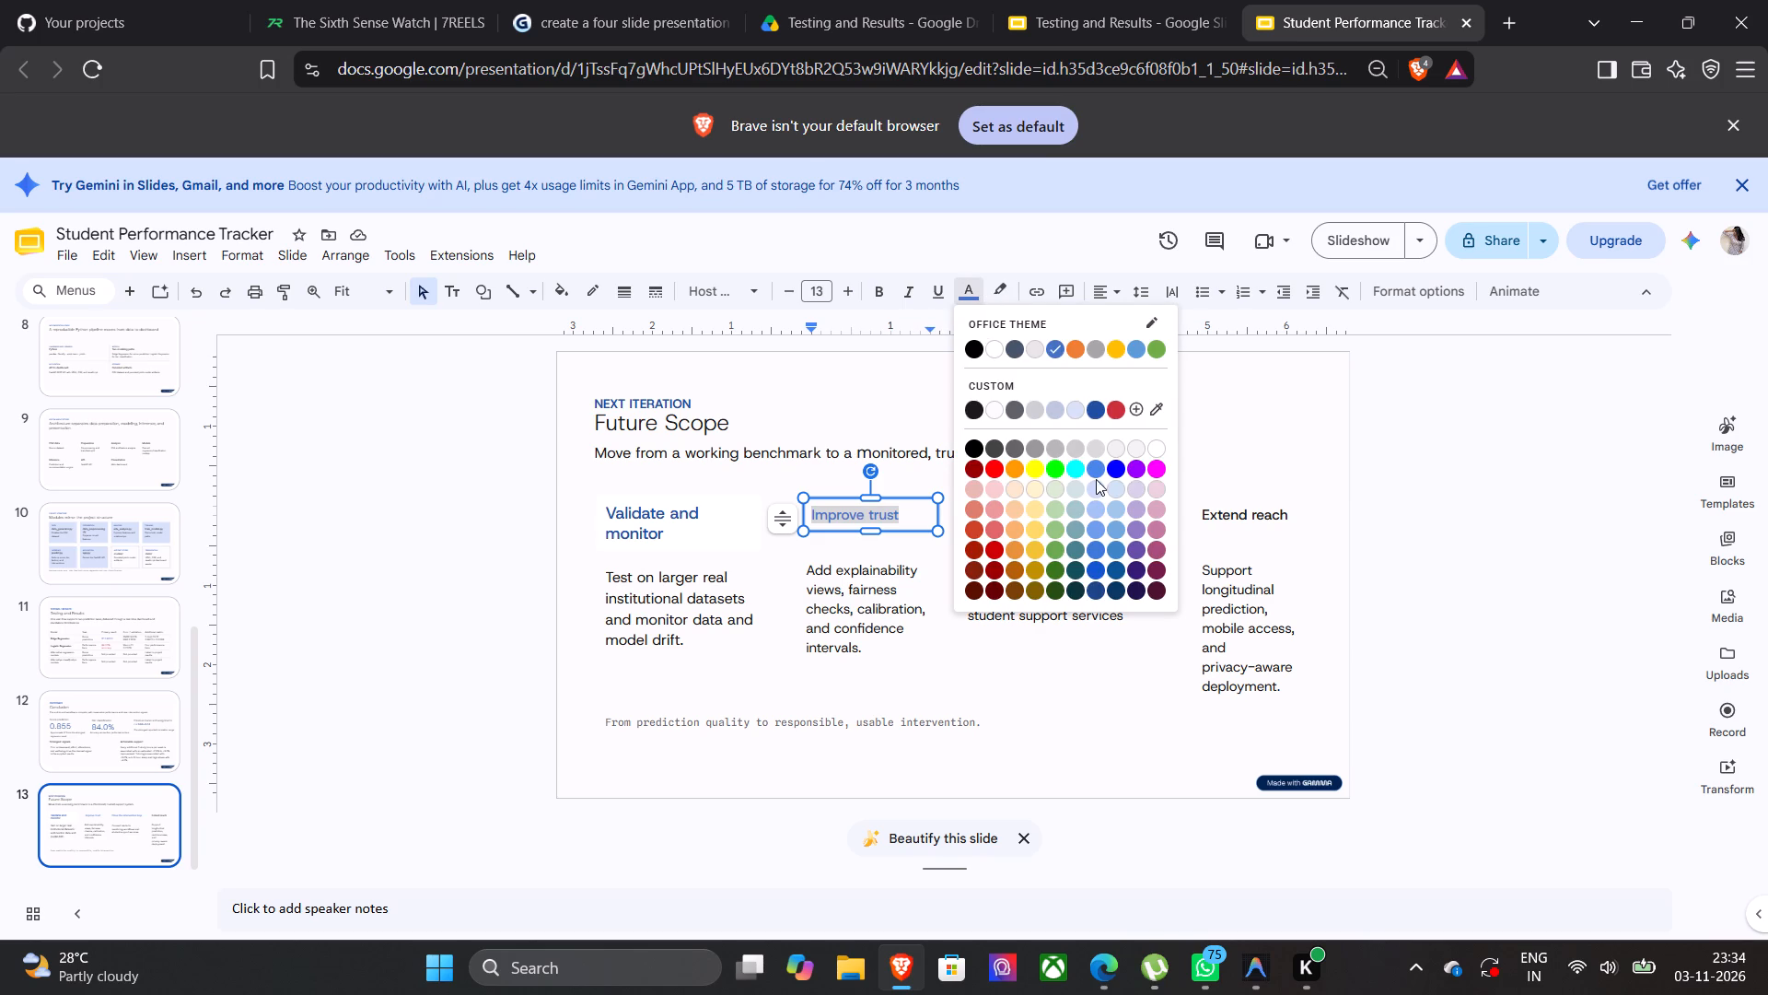
left_click(1094, 411)
Recolour the "Close the intervention loop" heading text with the custom dark blue.
left_click(1110, 525)
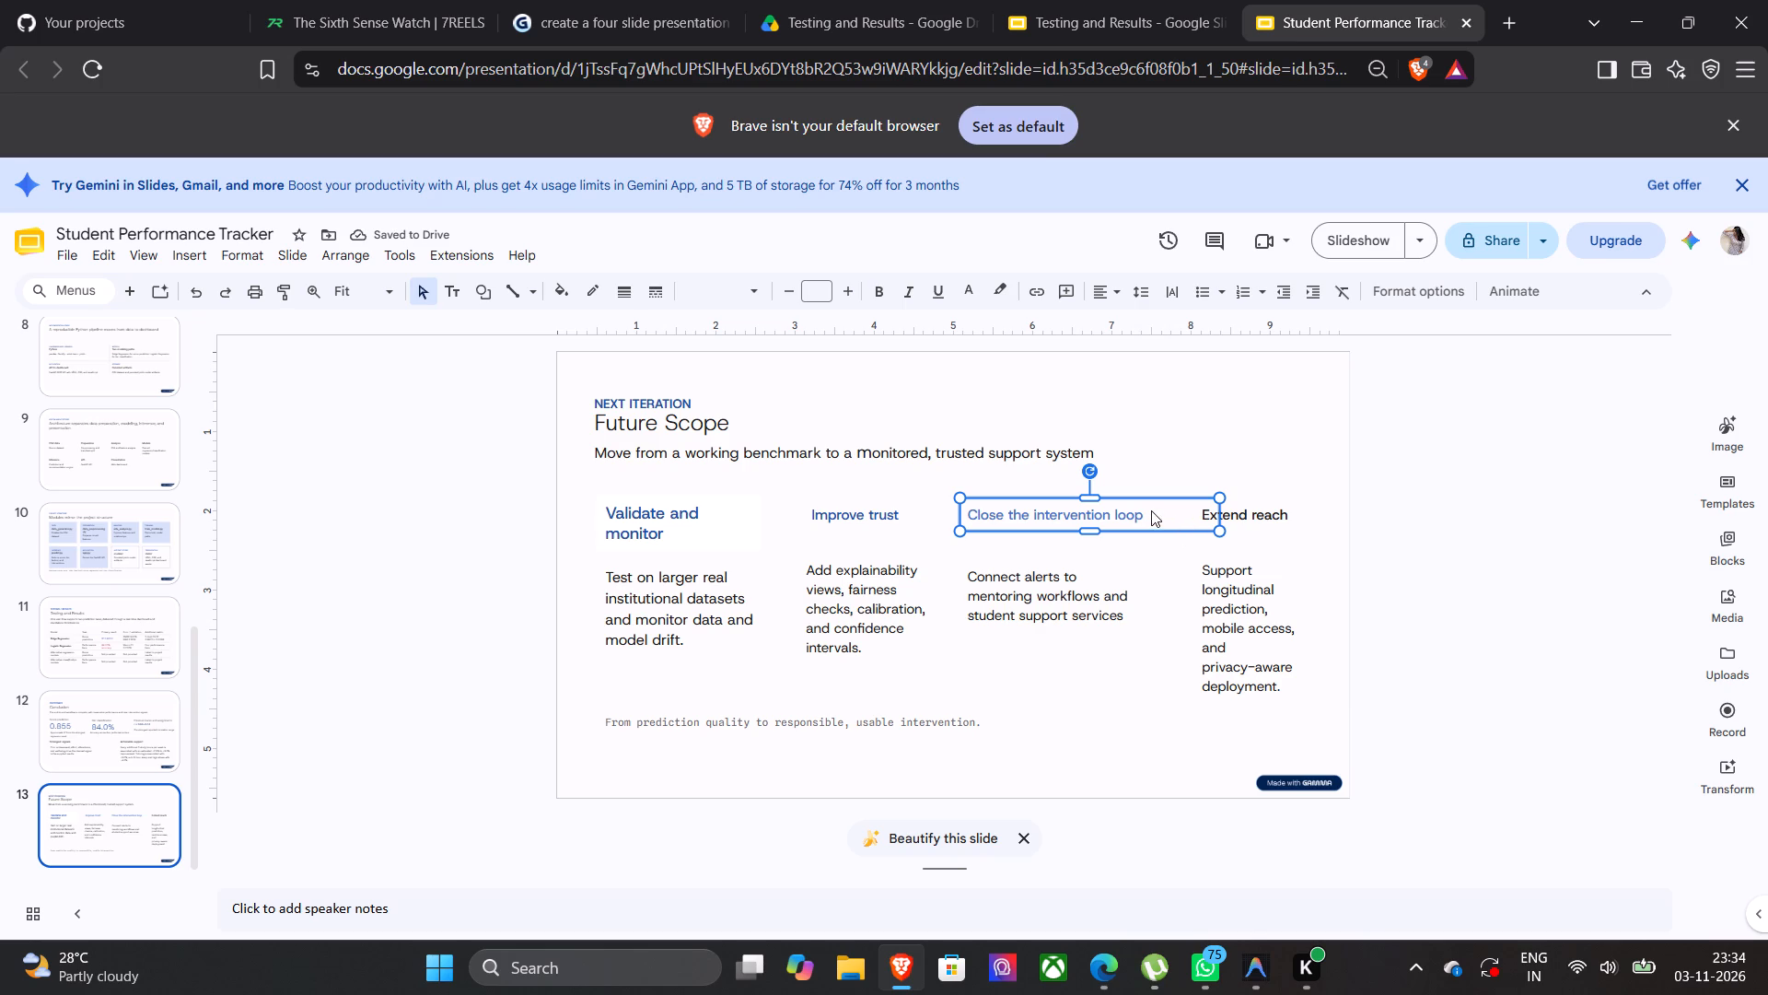
left_click_drag(1140, 516, 1038, 516)
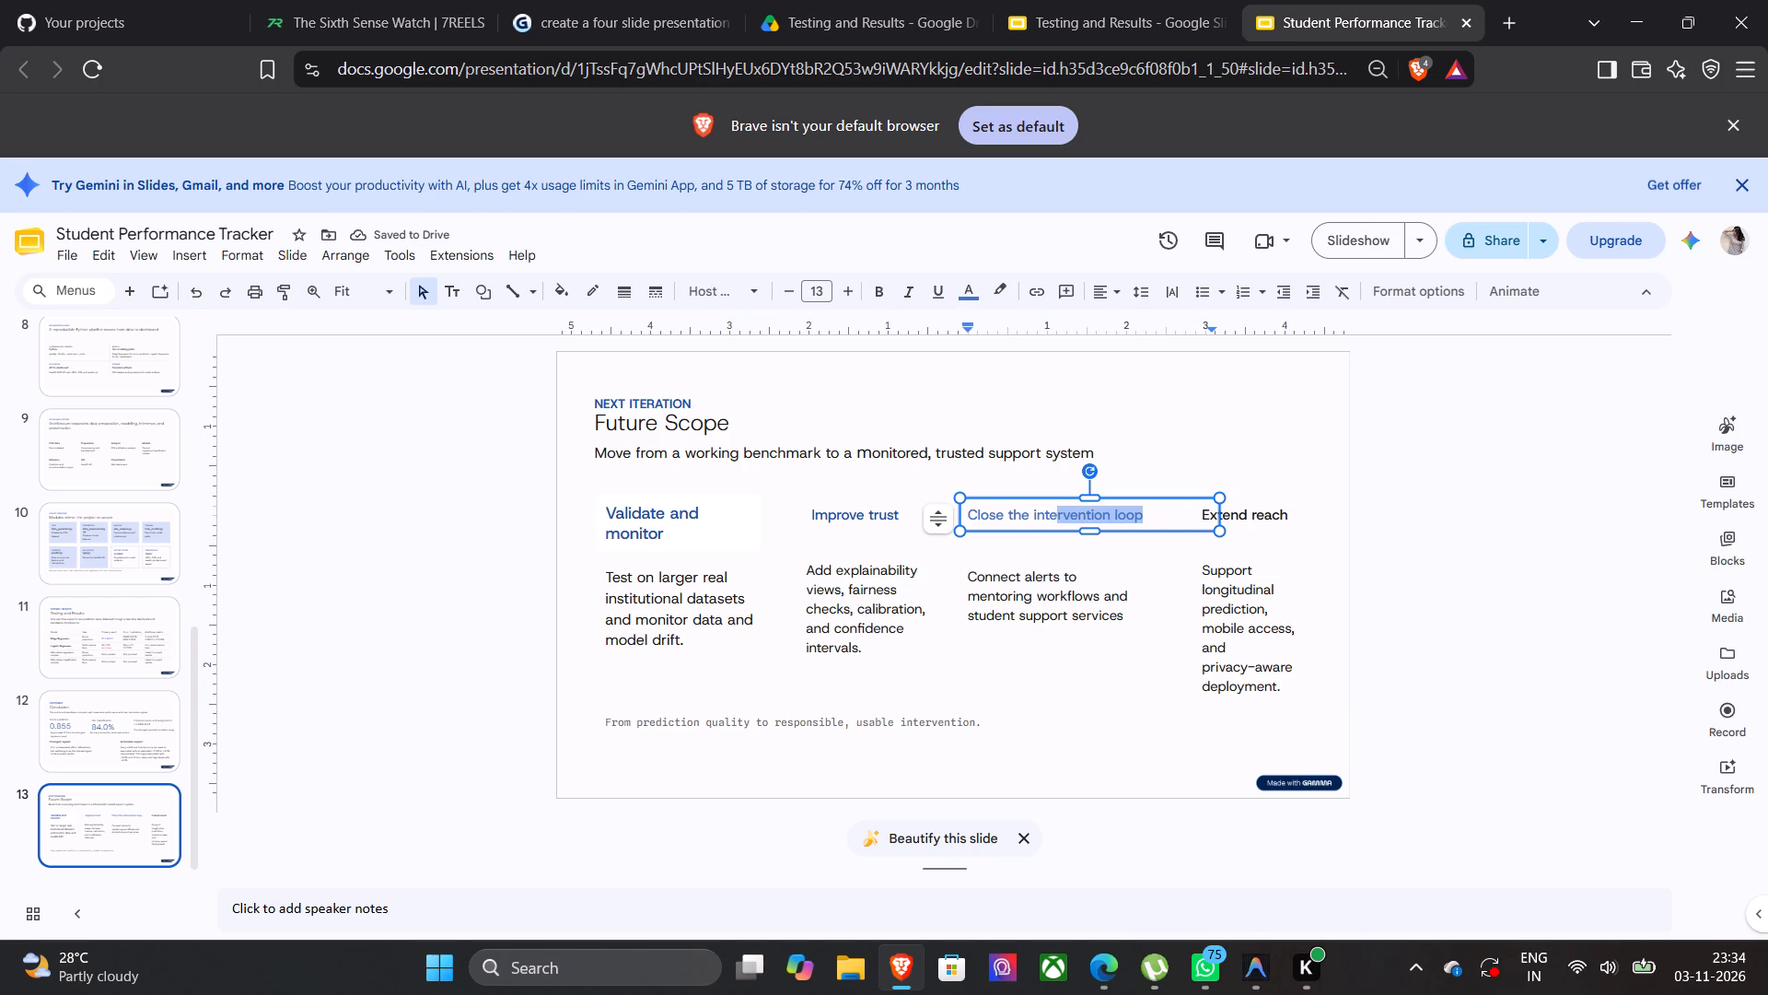
left_click_drag(1038, 516, 960, 524)
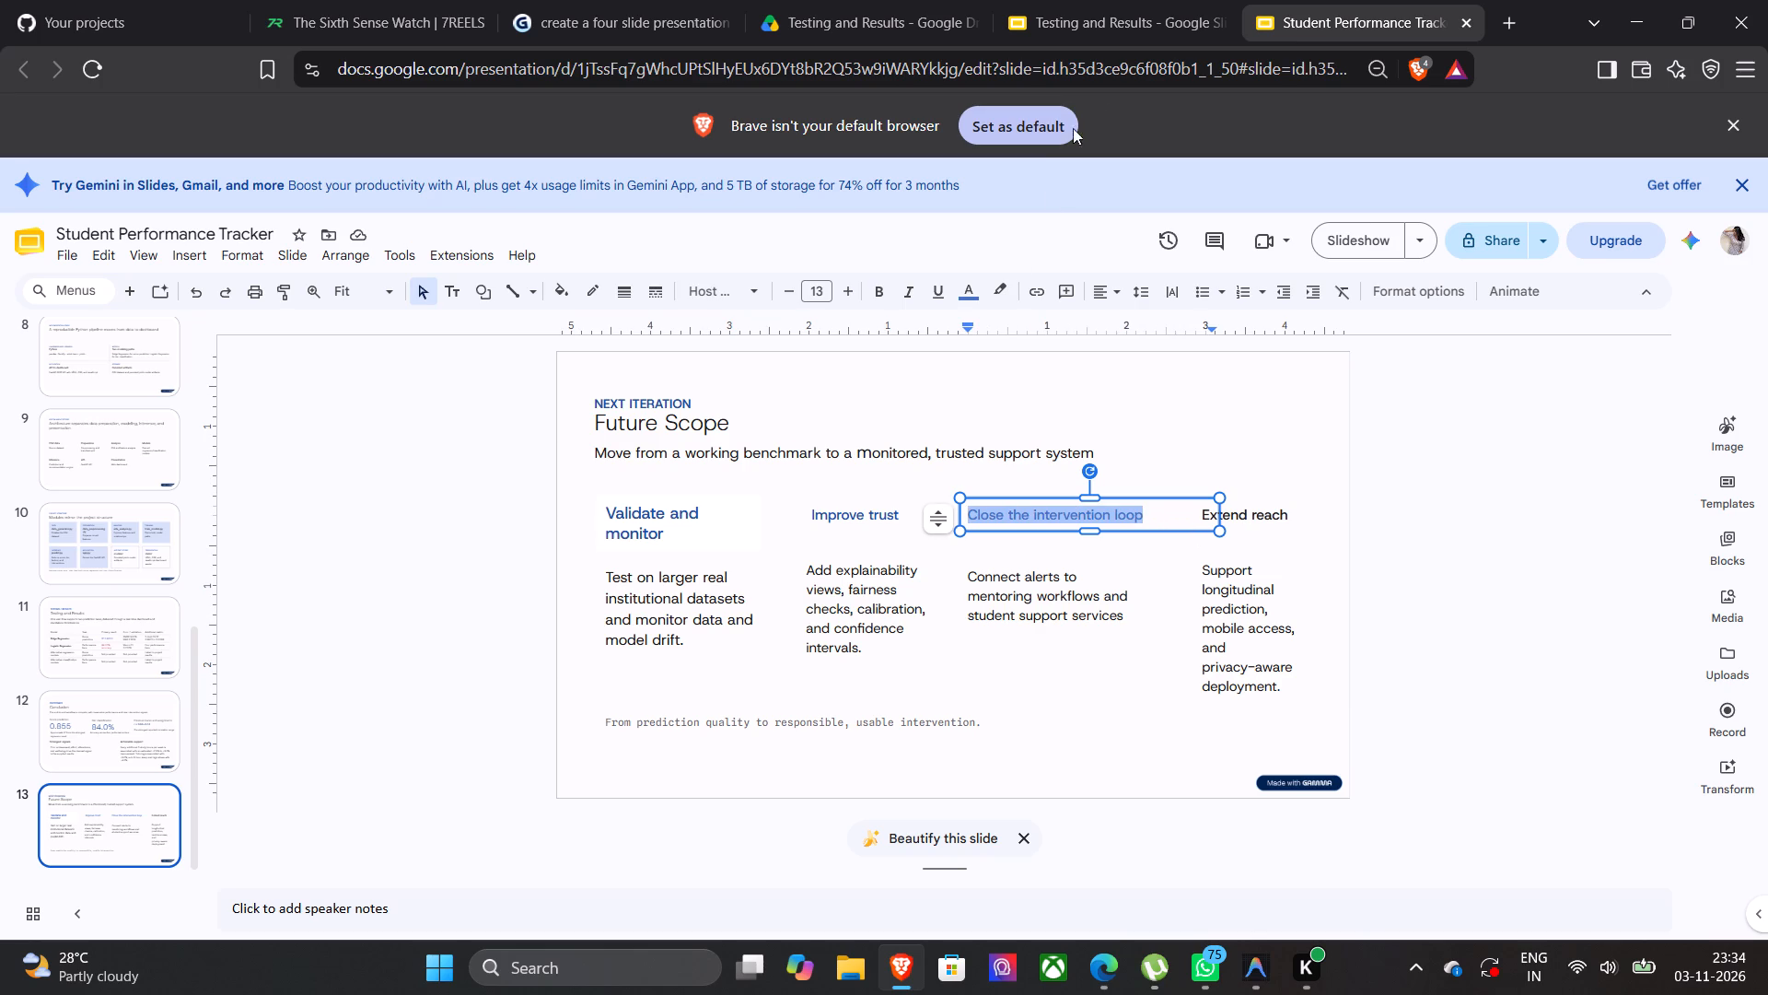
left_click(965, 296)
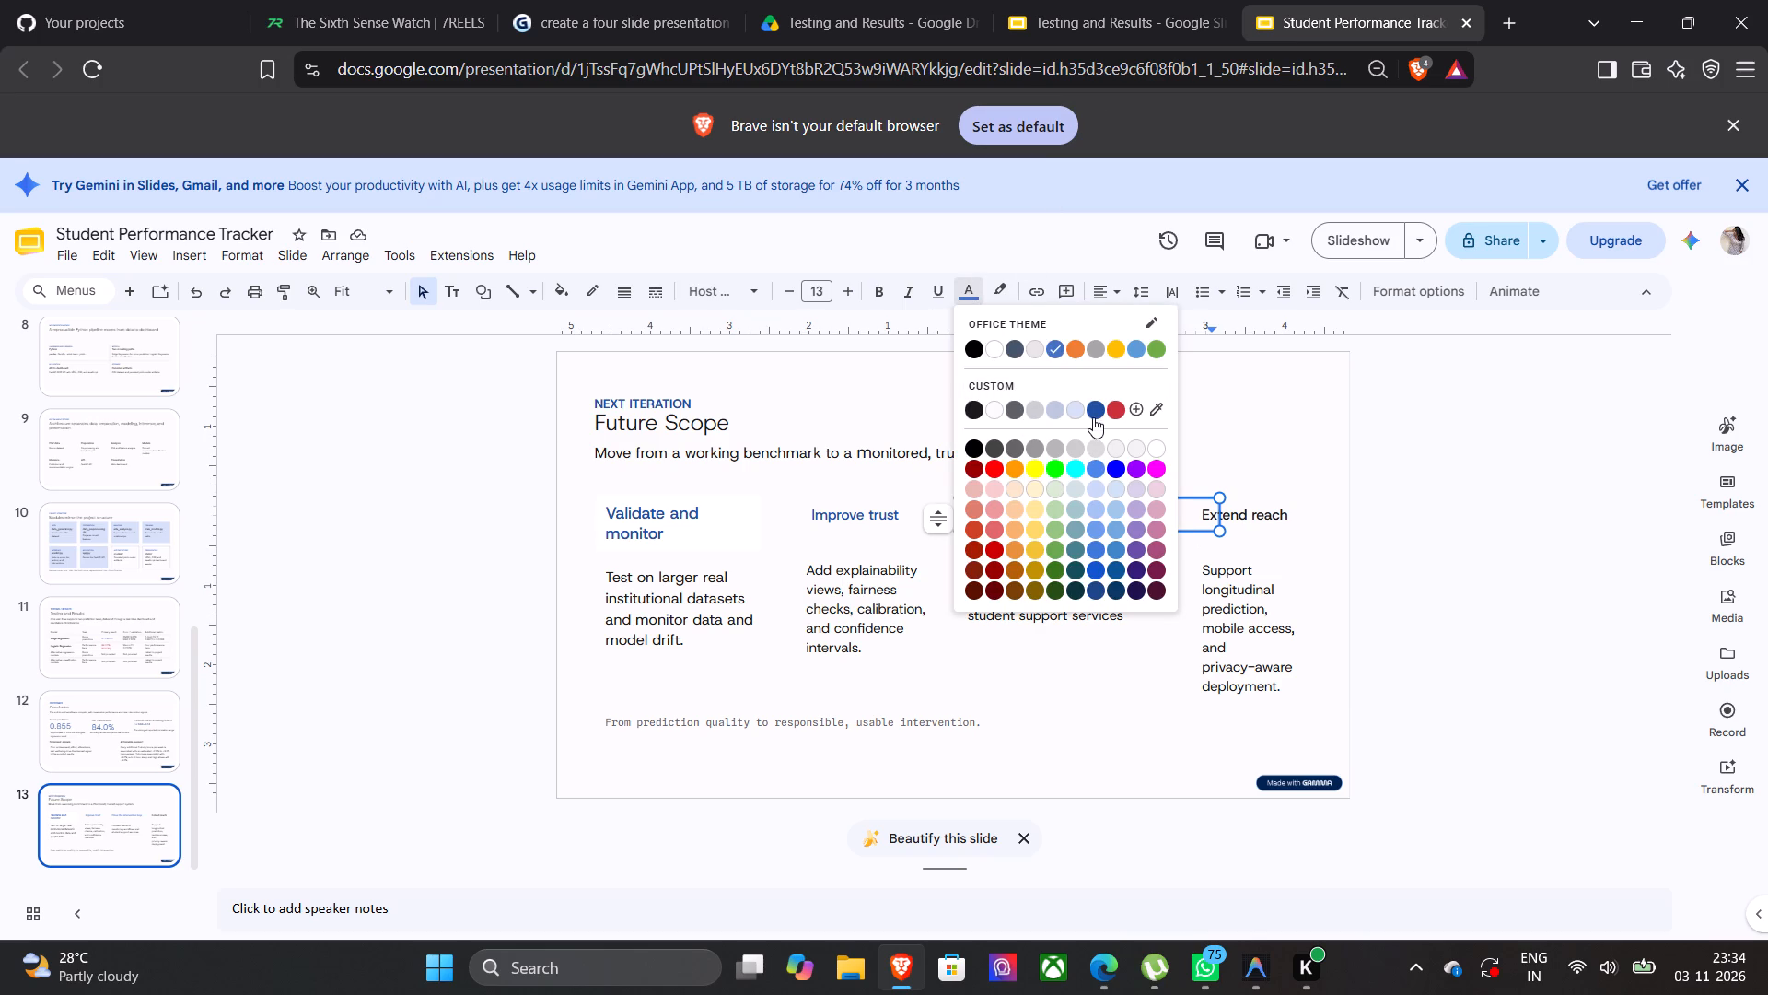
left_click(1093, 410)
Colour the "Extend reach" heading text with the custom dark blue.
left_click(1266, 530)
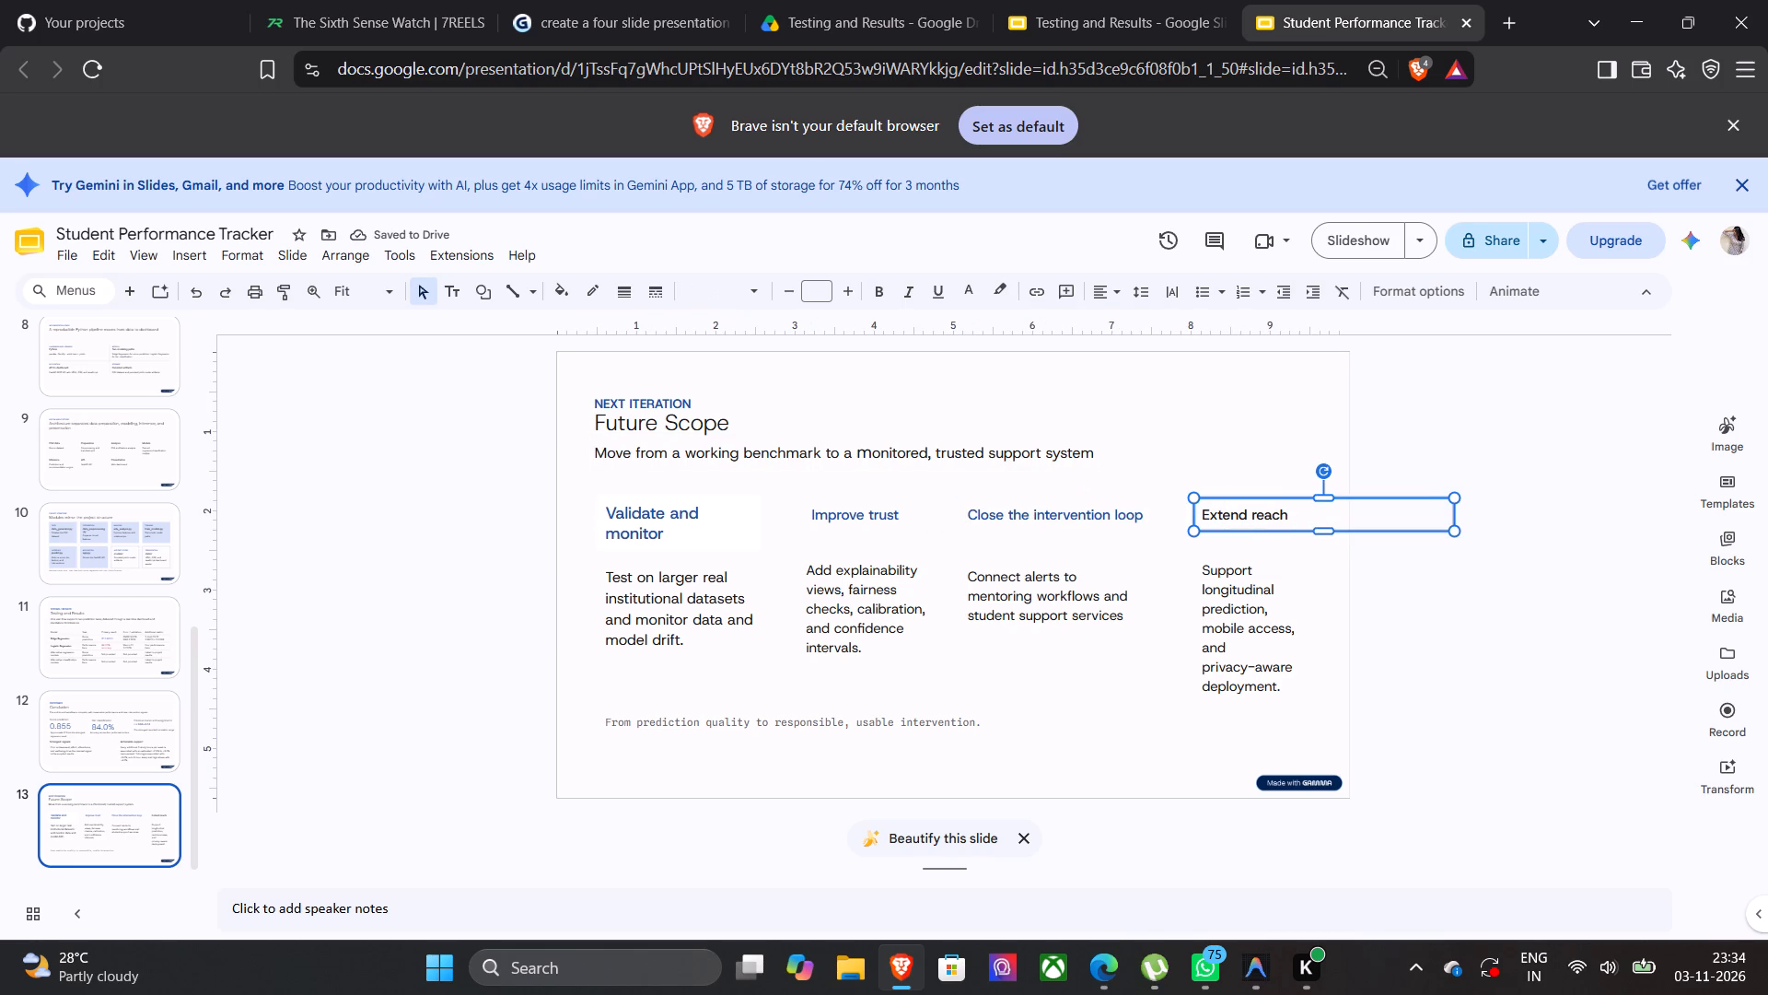
left_click_drag(1285, 517, 1197, 517)
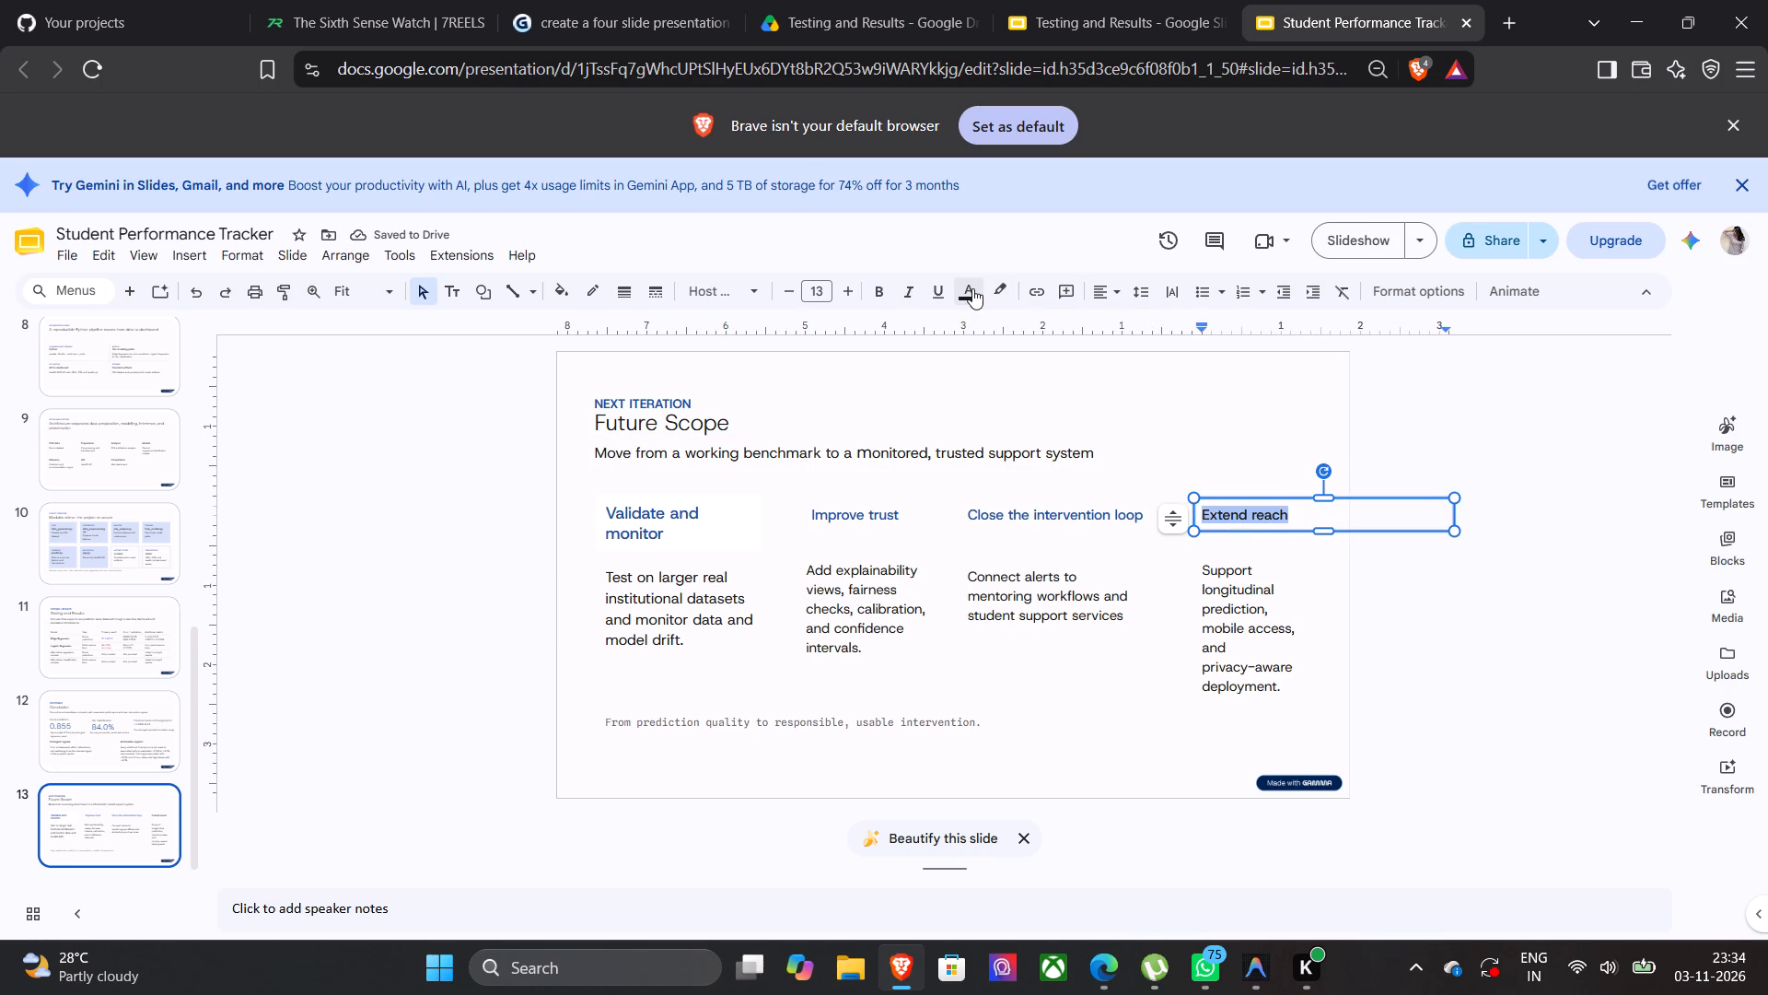
left_click(971, 288)
left_click(1097, 415)
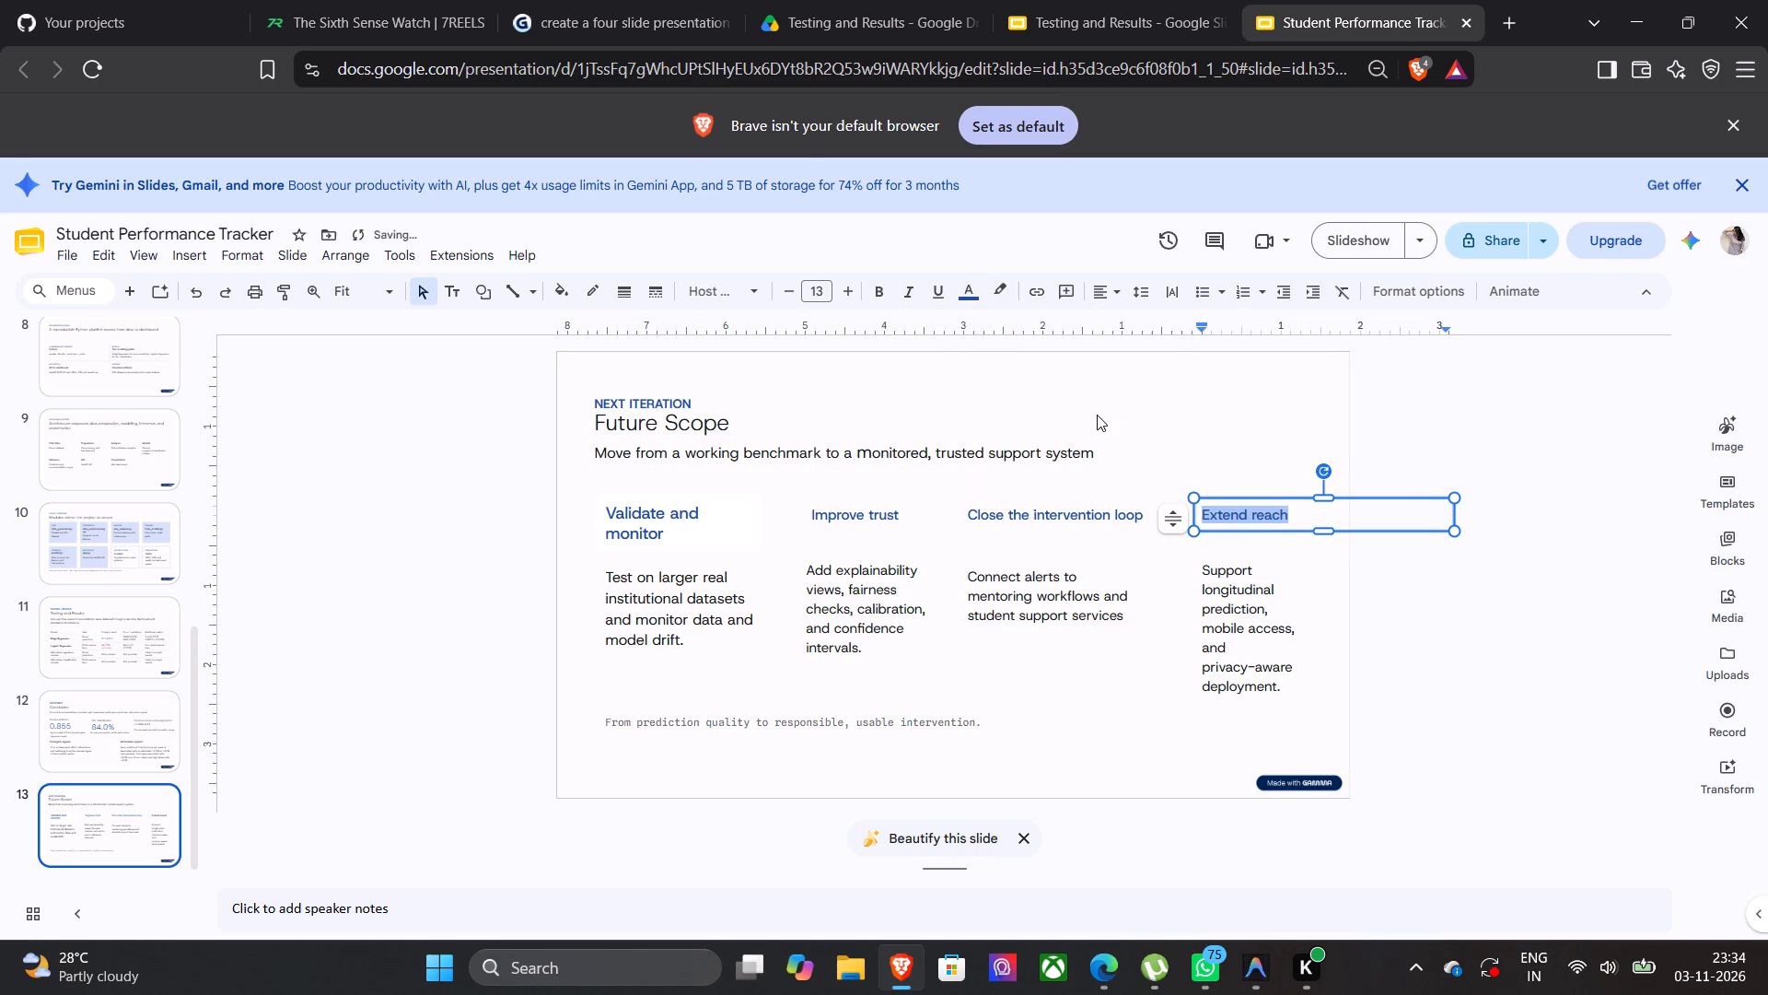
Increase the font size of the "Extend reach" and "Close the intervention loop" headings to 14.
left_click(852, 298)
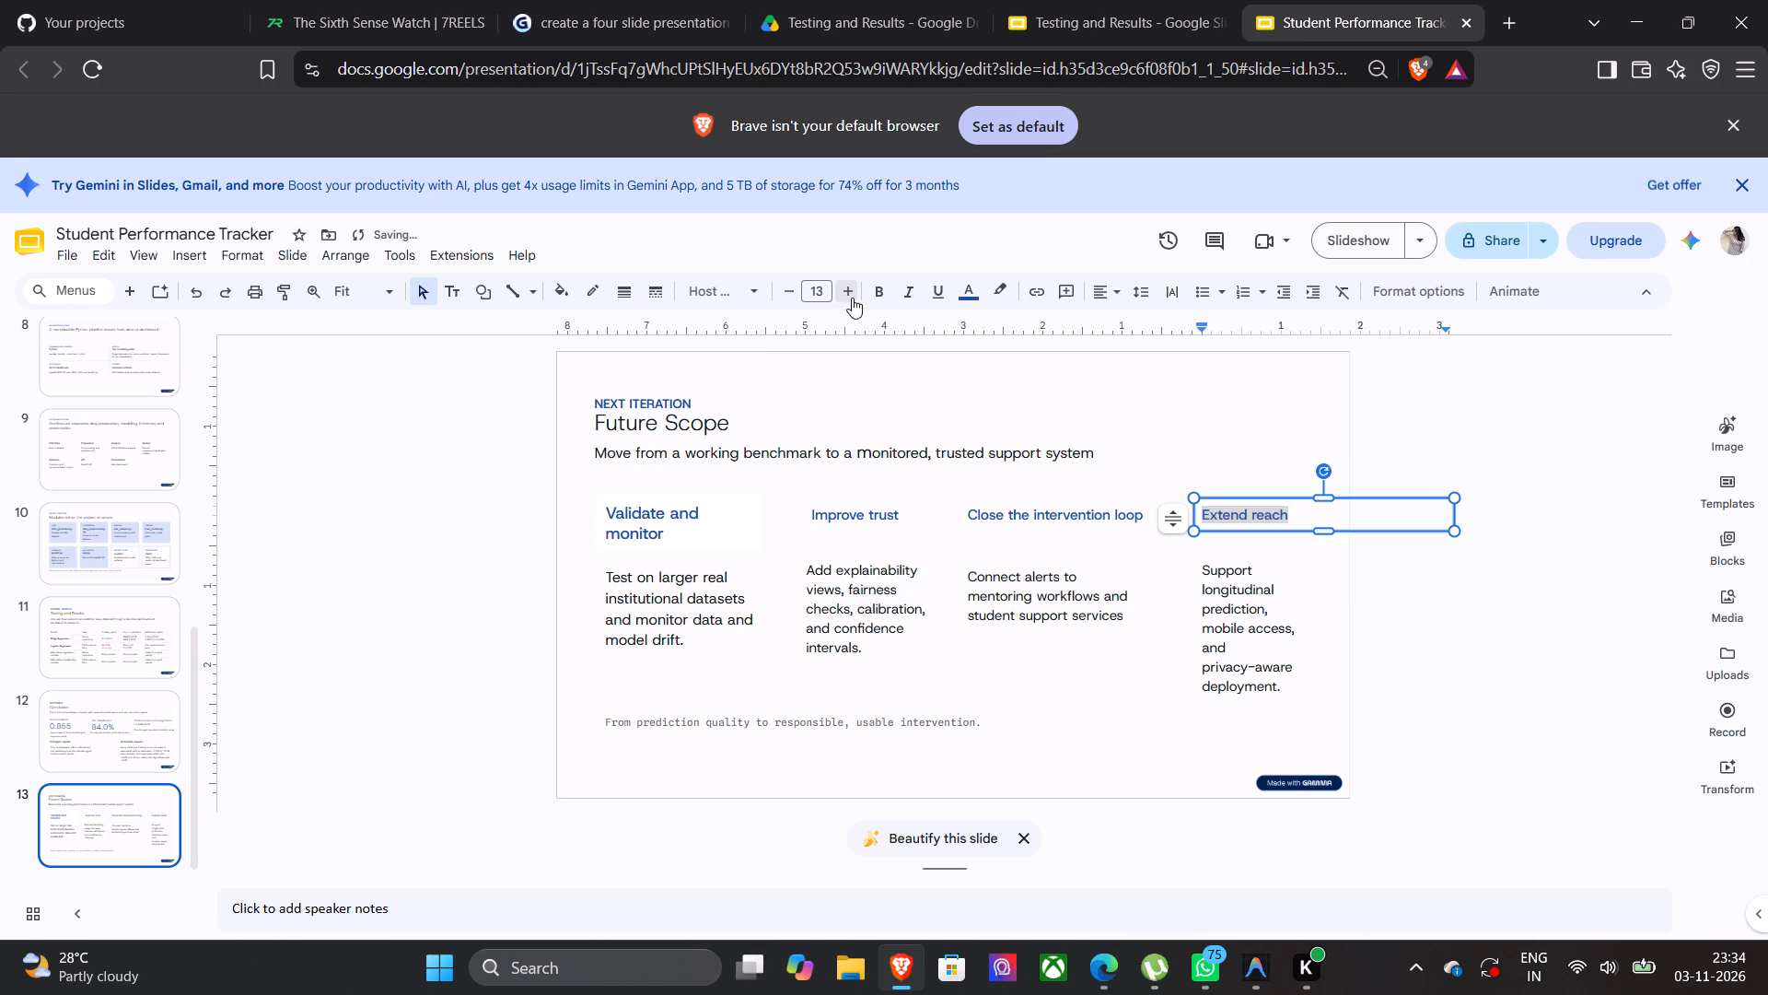
left_click(1140, 512)
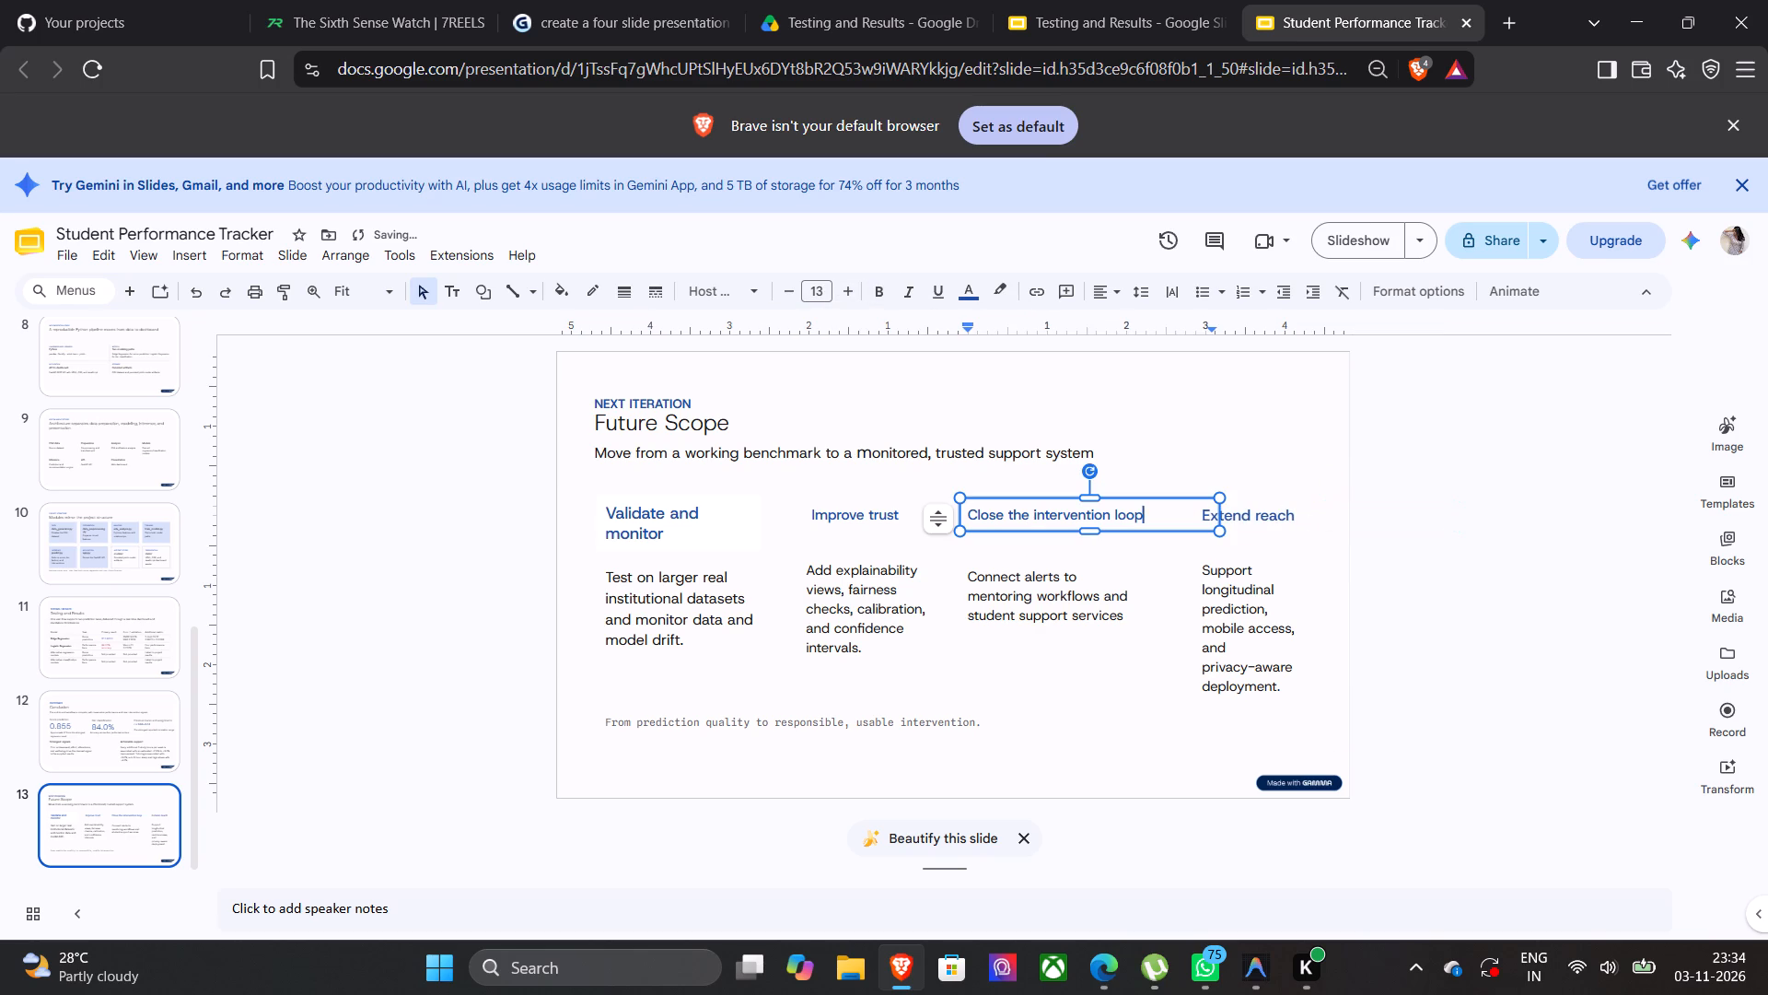
left_click(858, 298)
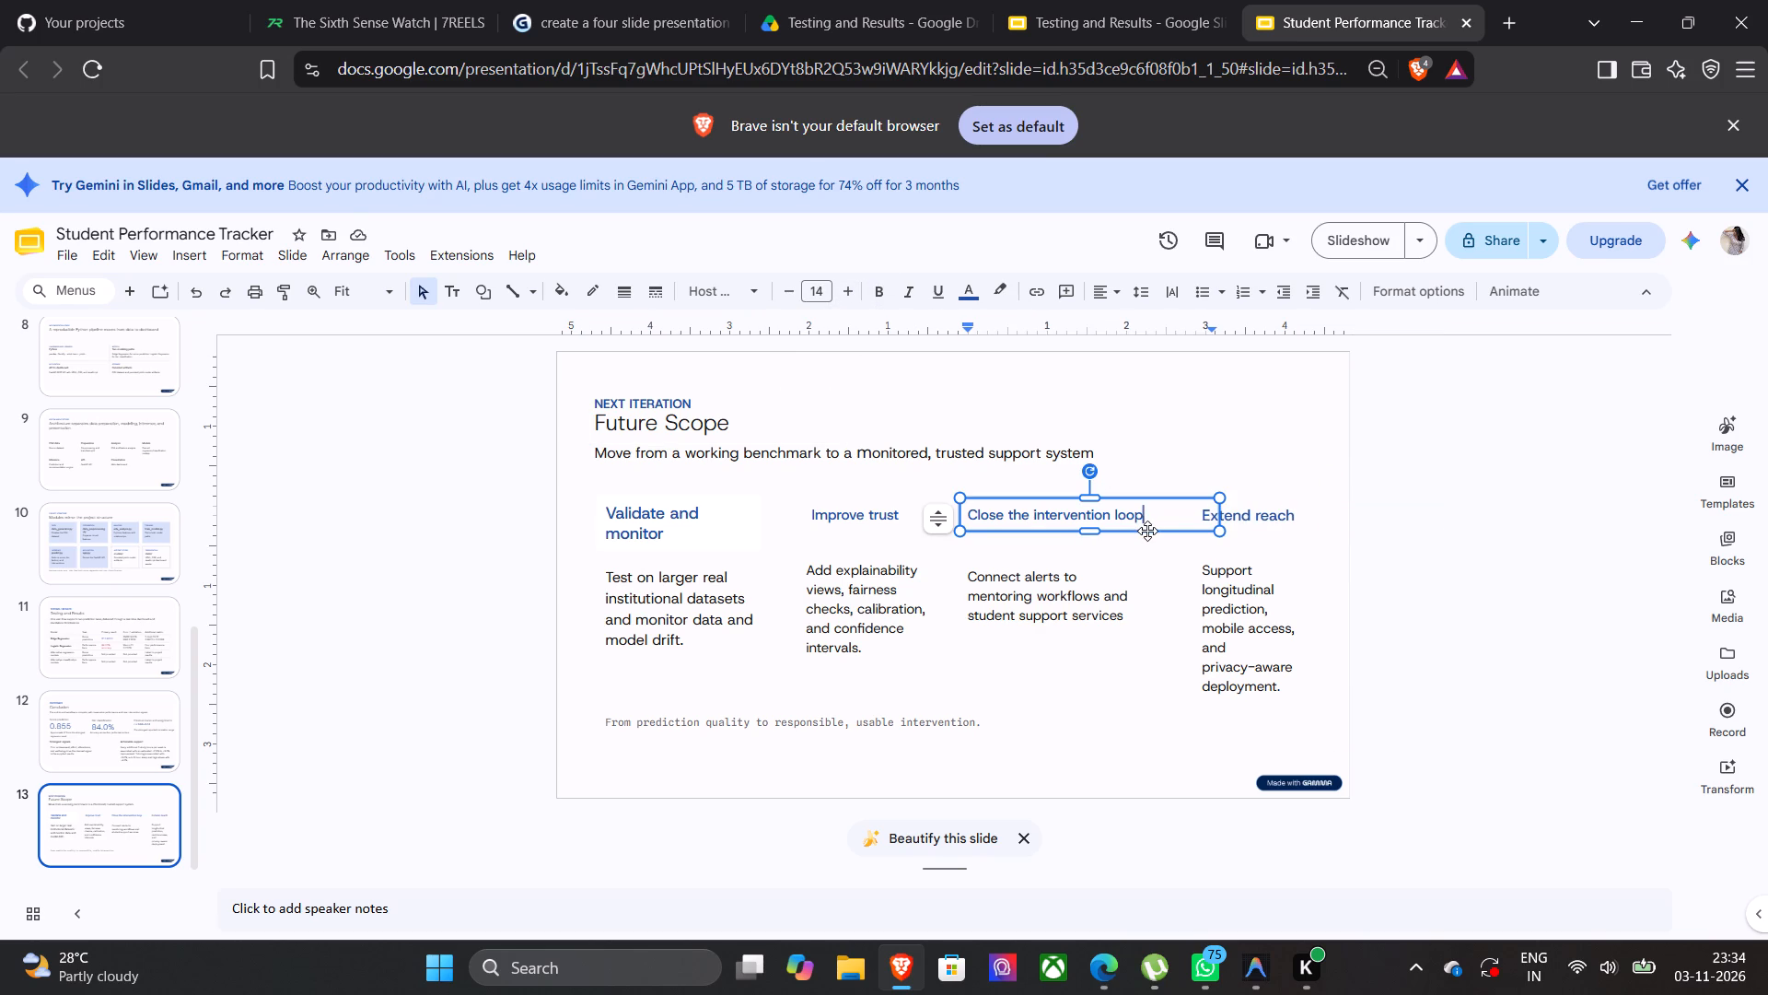
left_click(1147, 531)
left_click(845, 298)
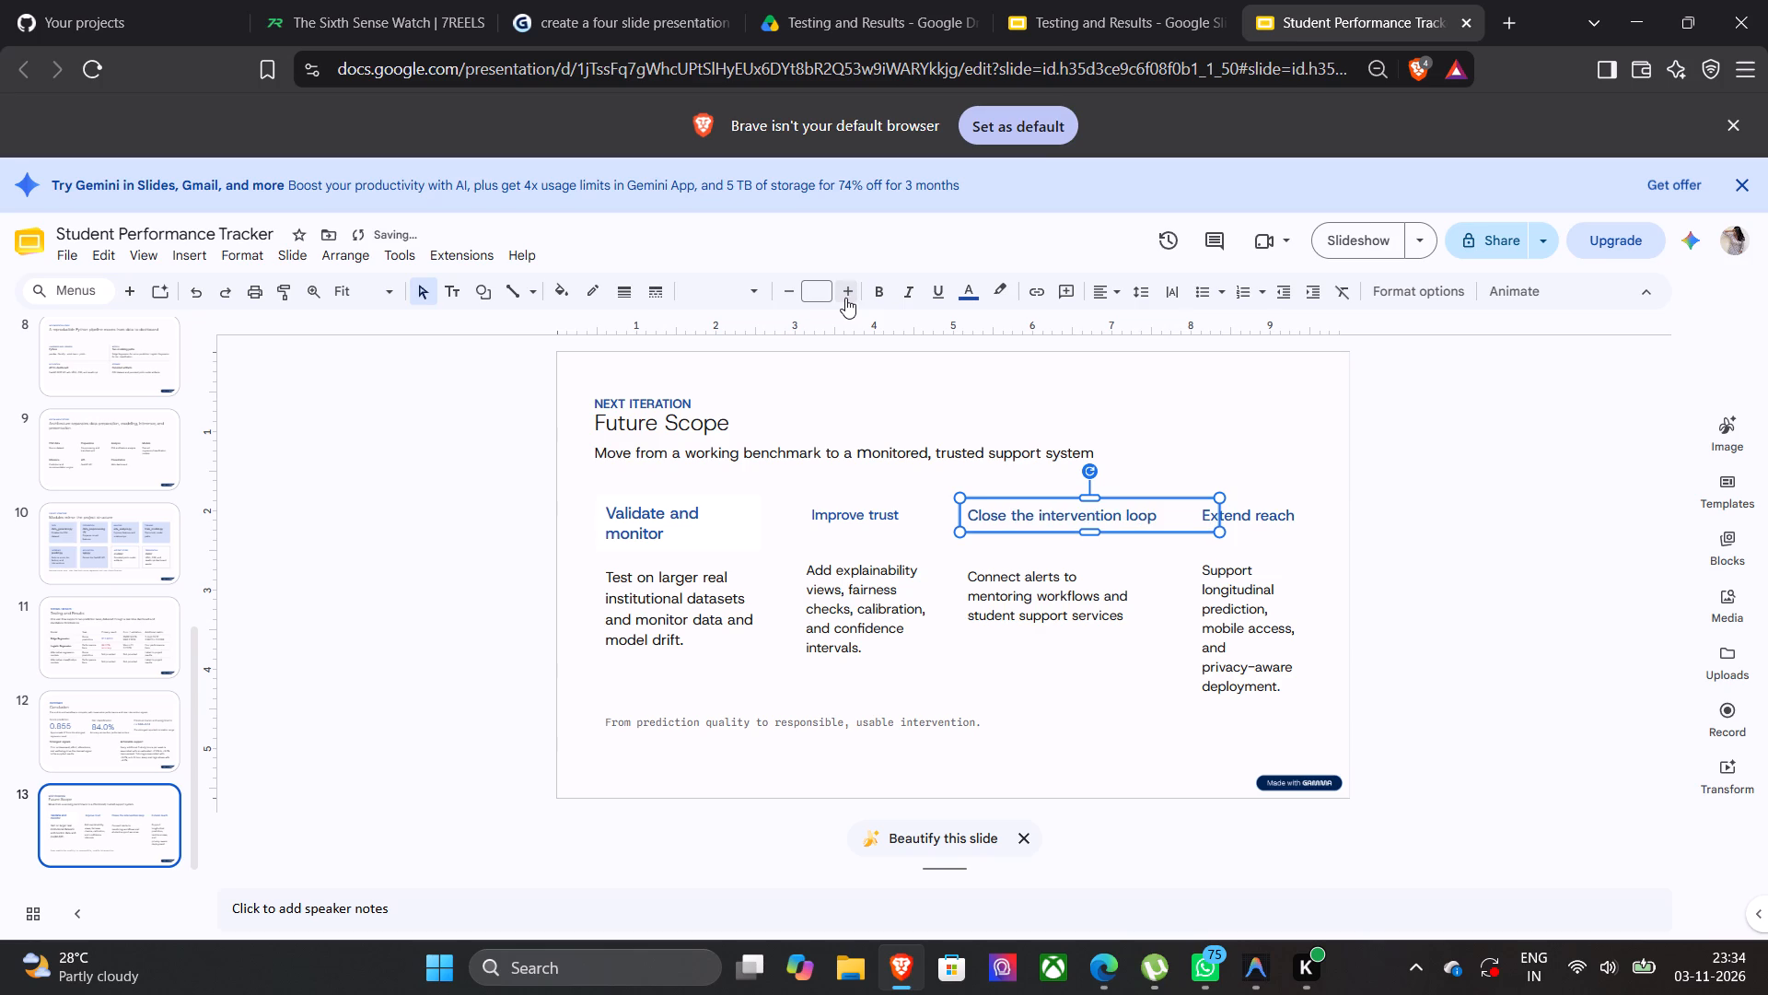
Increase the font size of the "Improve trust" heading to 15.
left_click(901, 527)
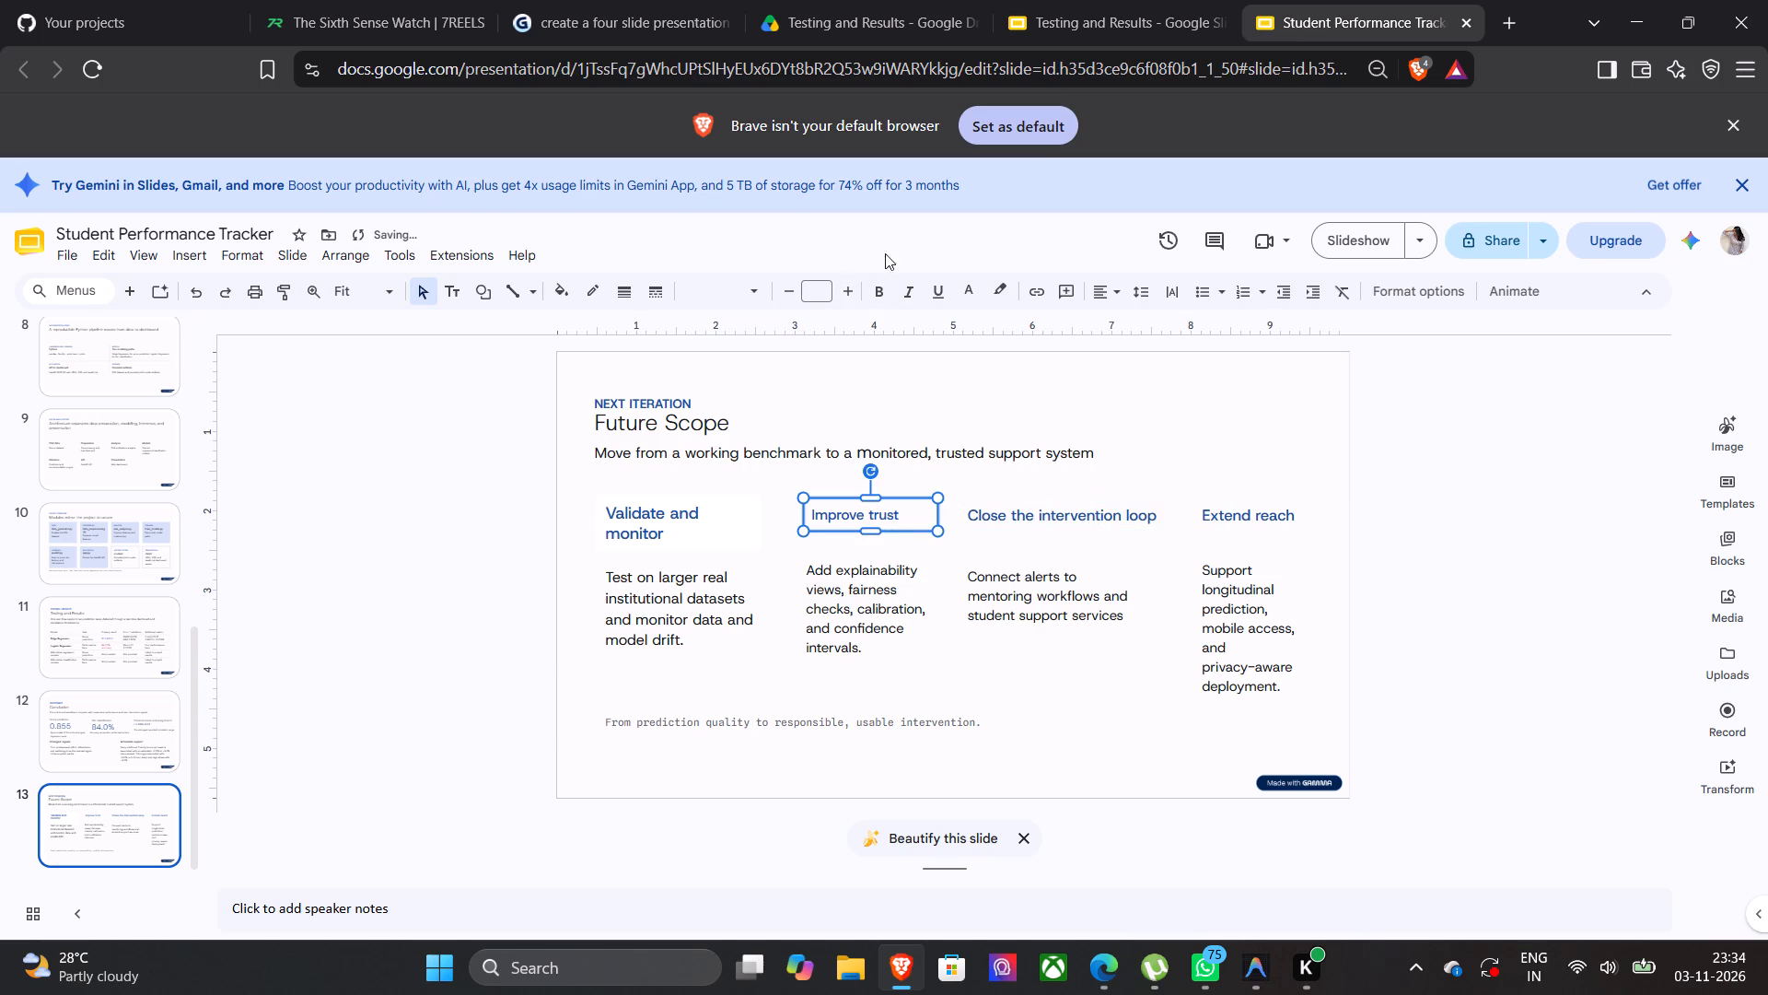
left_click(850, 287)
left_click(850, 287)
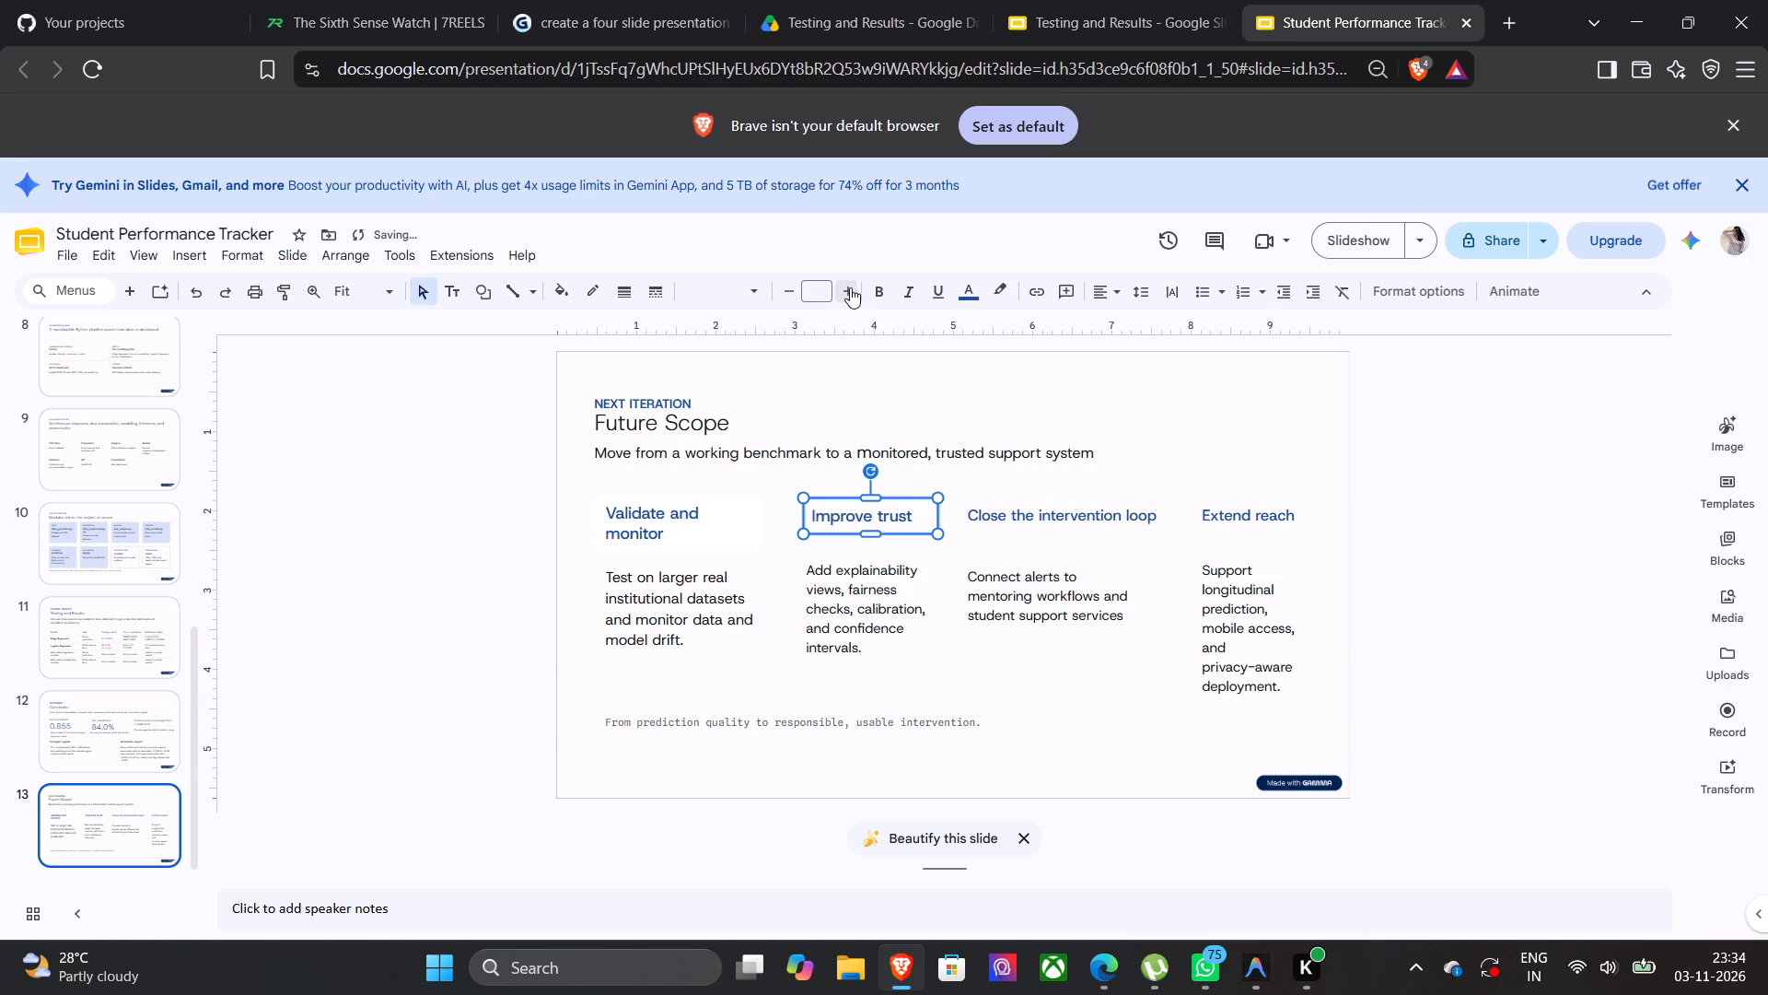
left_click(1076, 724)
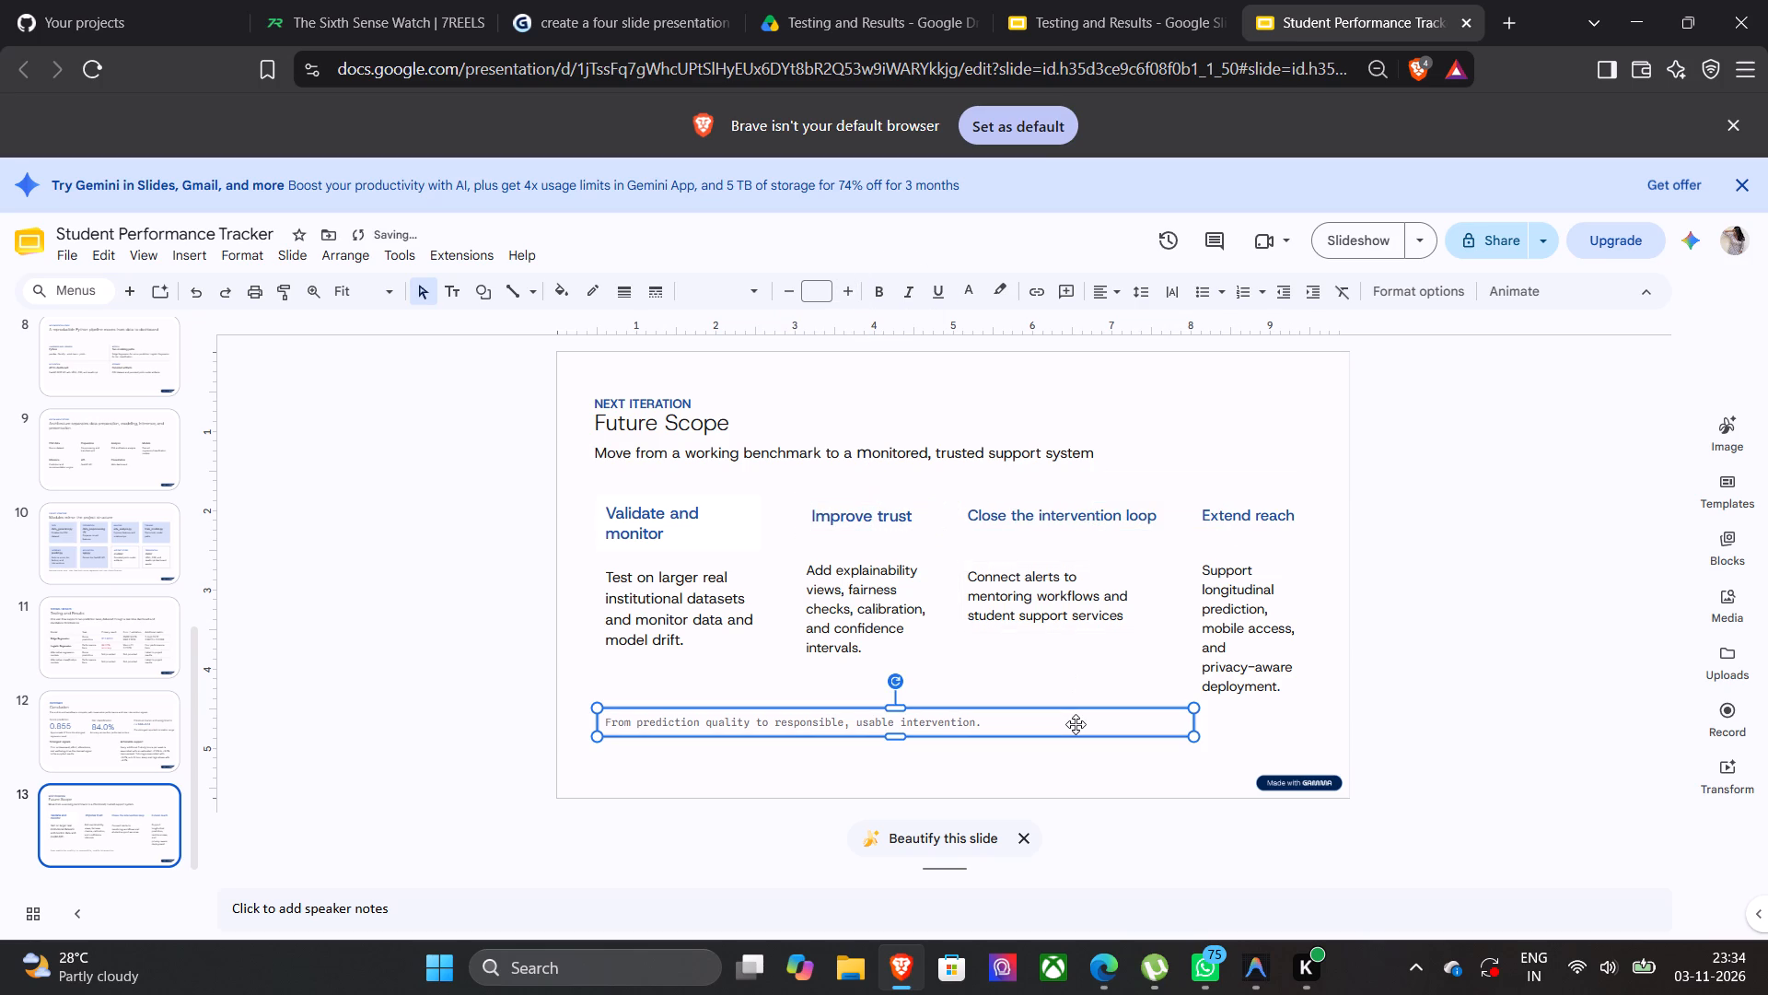
left_click(1043, 780)
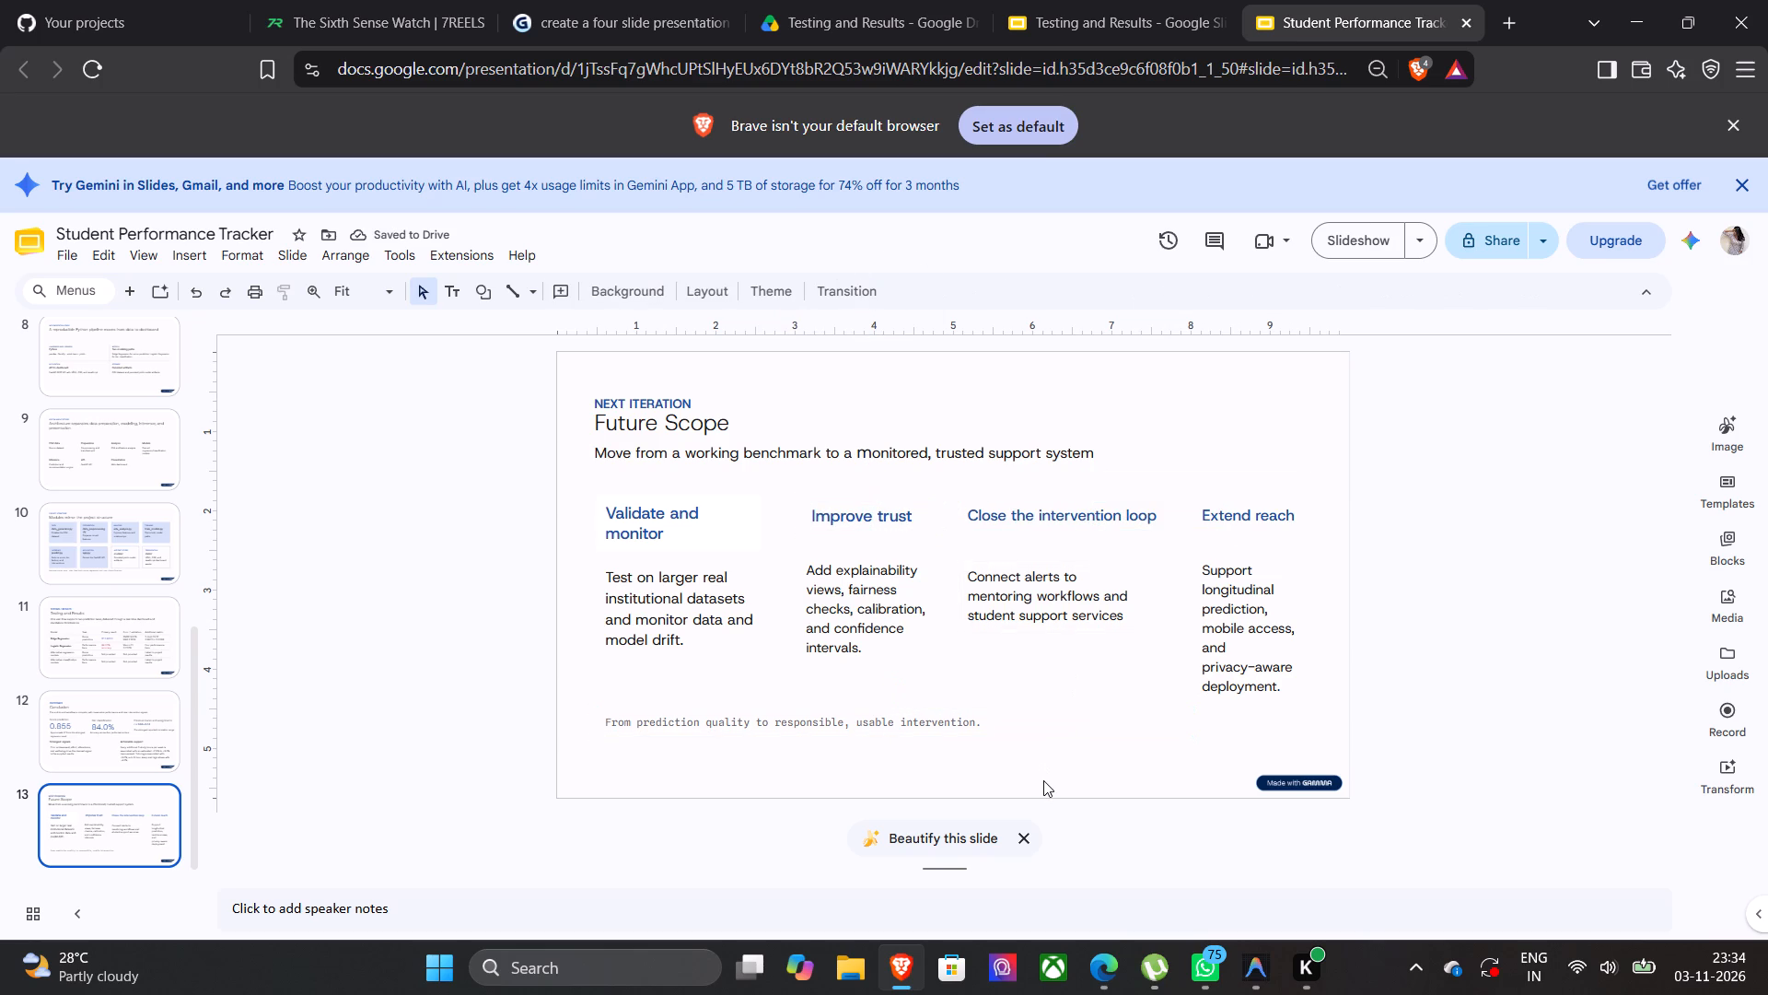
Move the "Improve trust" heading slightly down and line up its text with the left edge of its description.
left_click(810, 509)
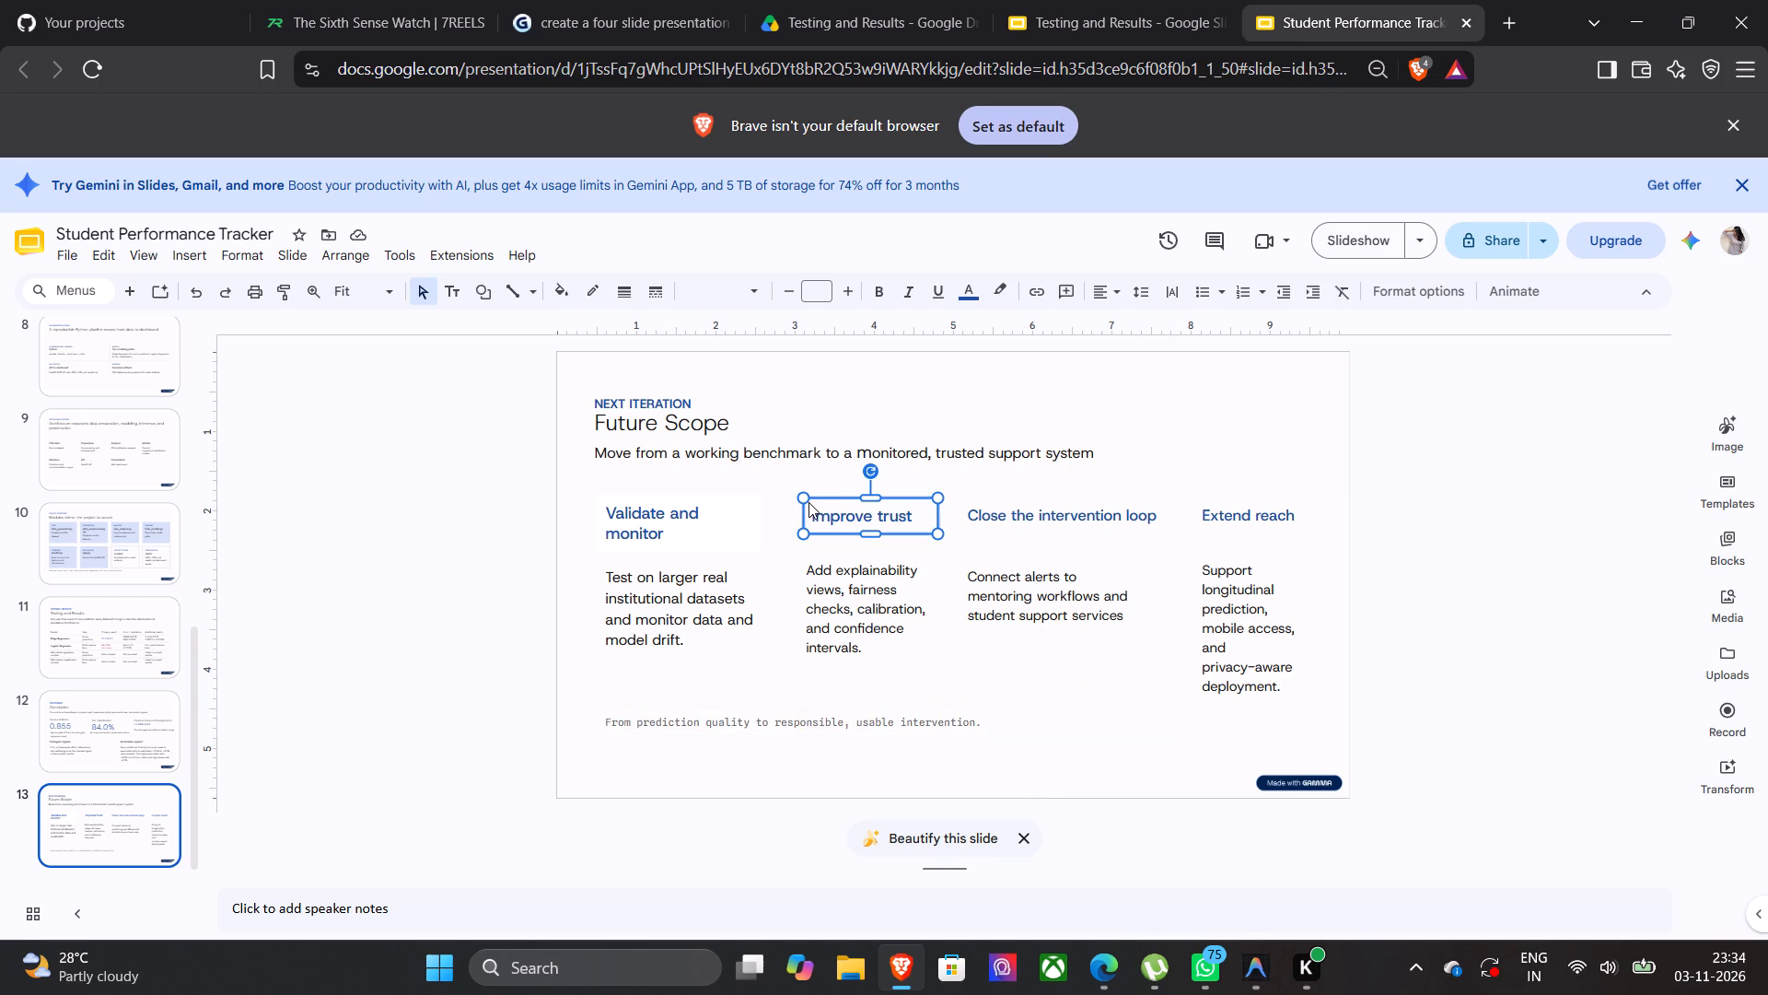
left_click(808, 504)
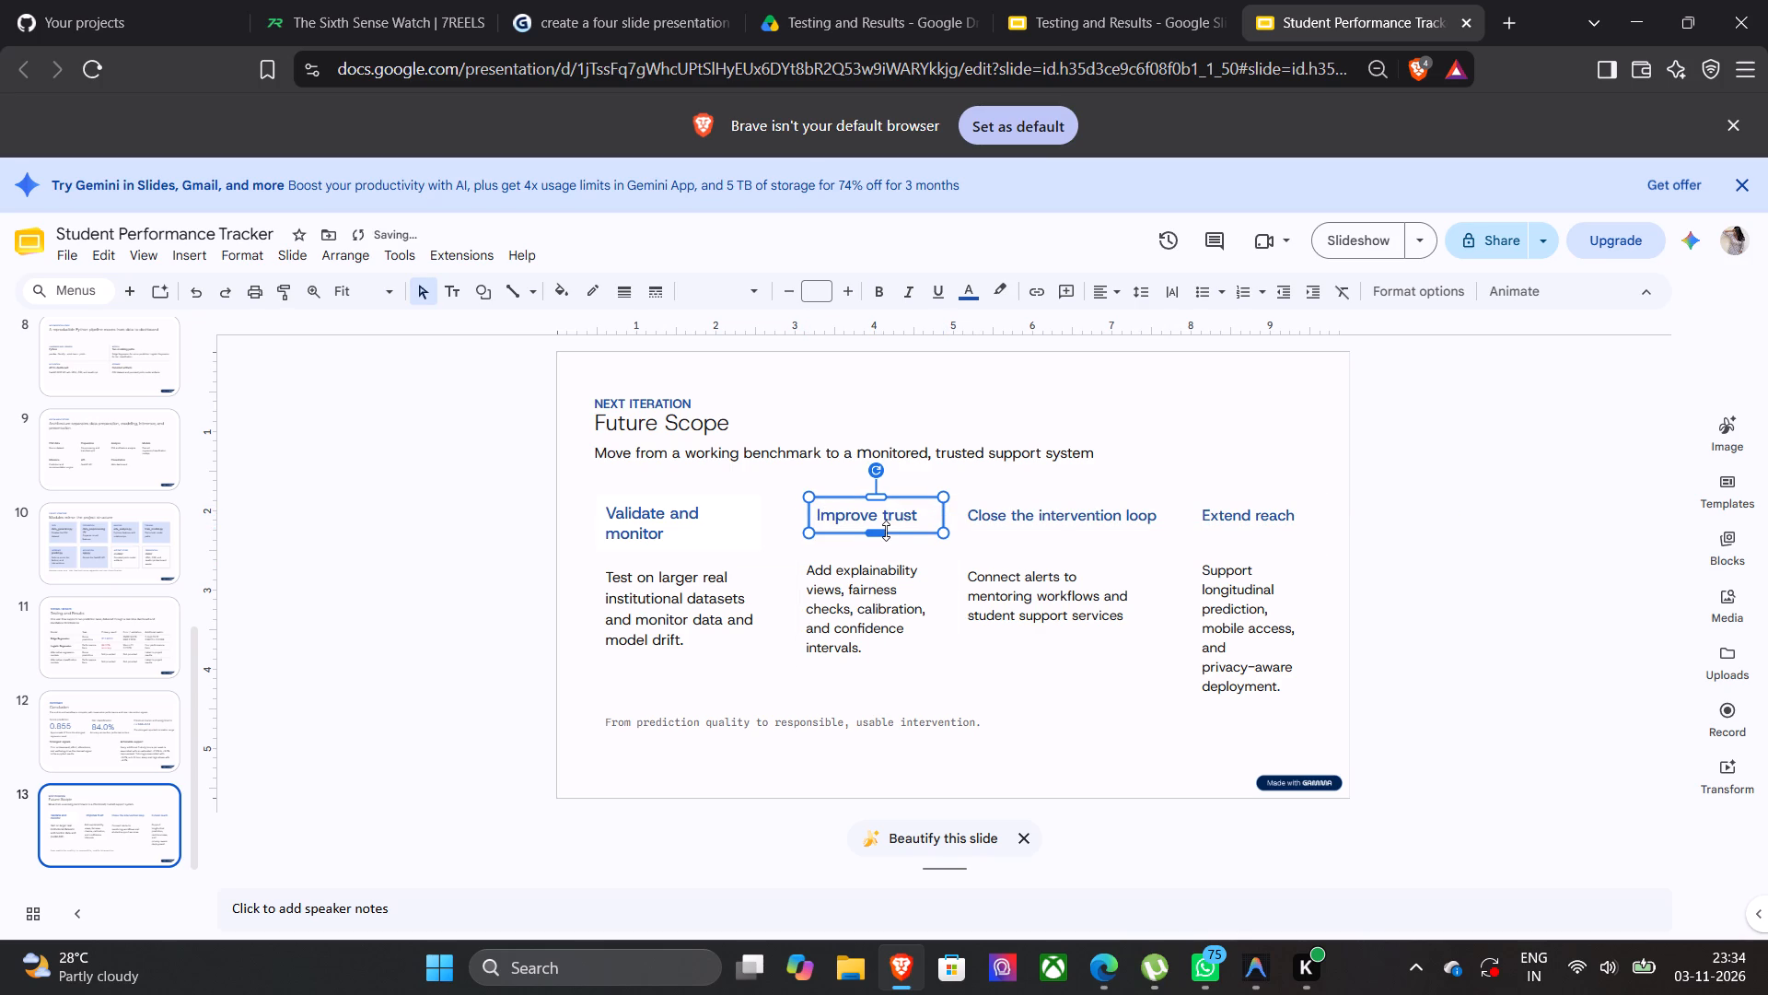
left_click_drag(913, 529, 911, 531)
left_click_drag(911, 531, 905, 535)
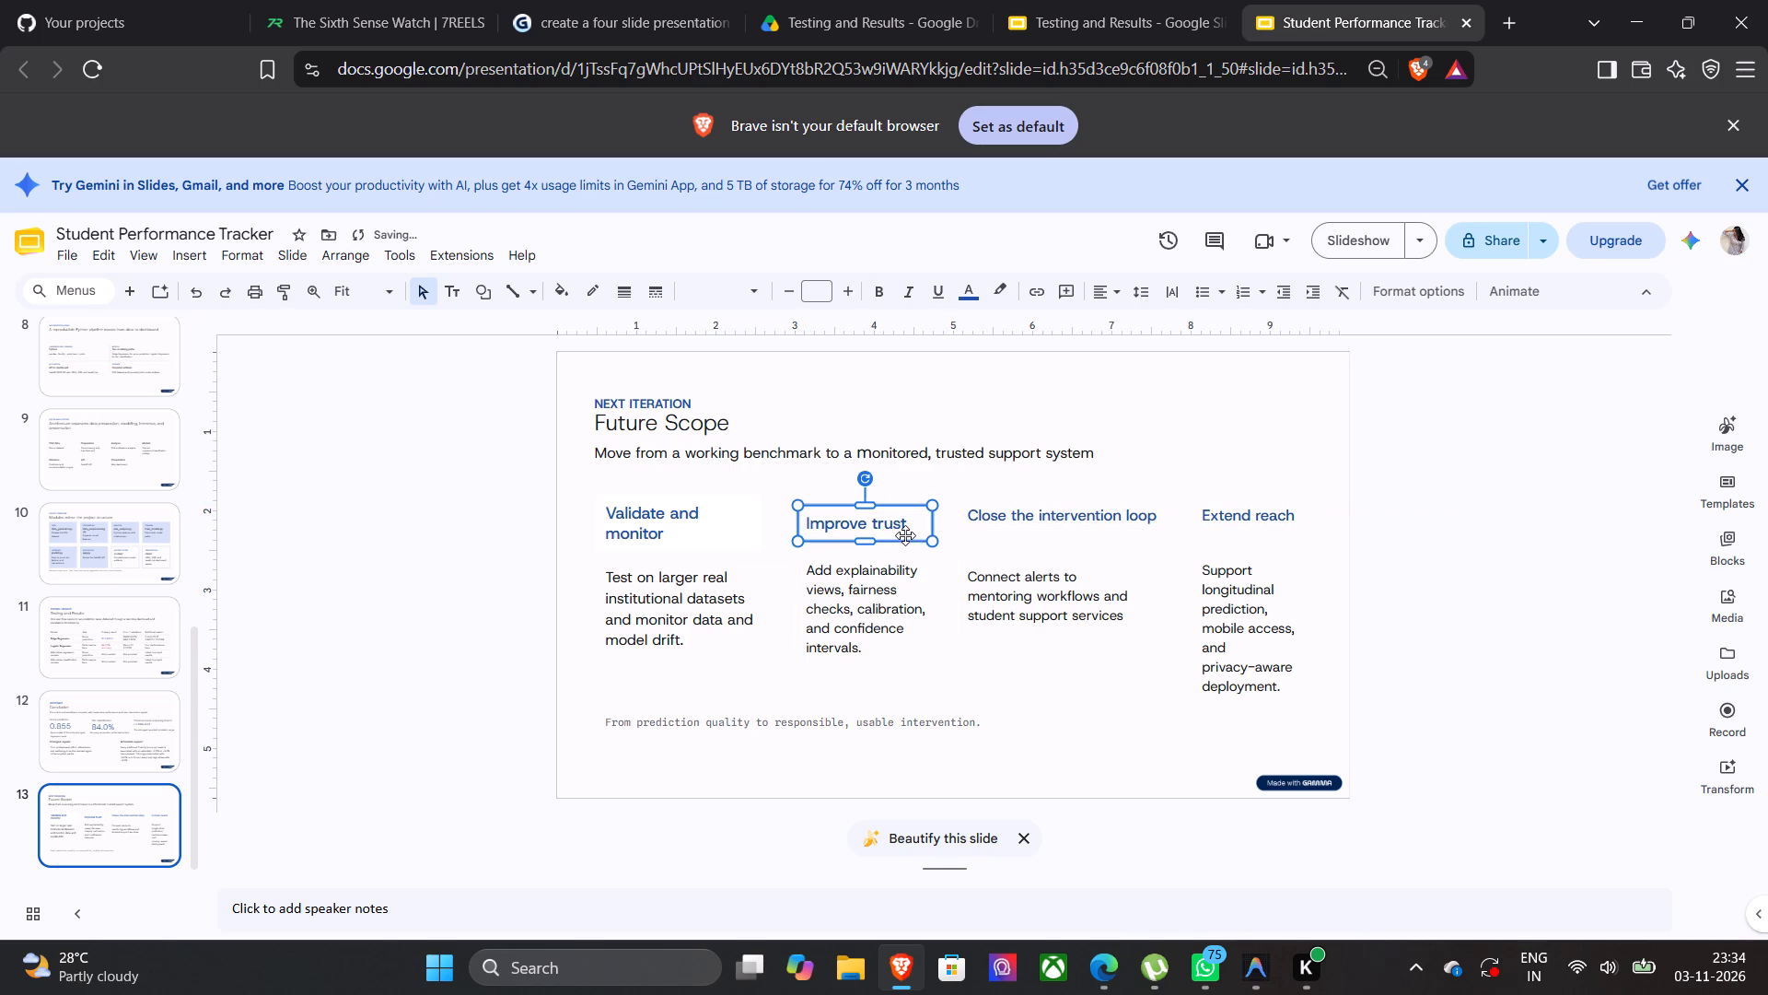
Move the "Close the intervention loop" and "Extend reach" headings down to align level with the "Improve trust" heading.
left_click(1030, 529)
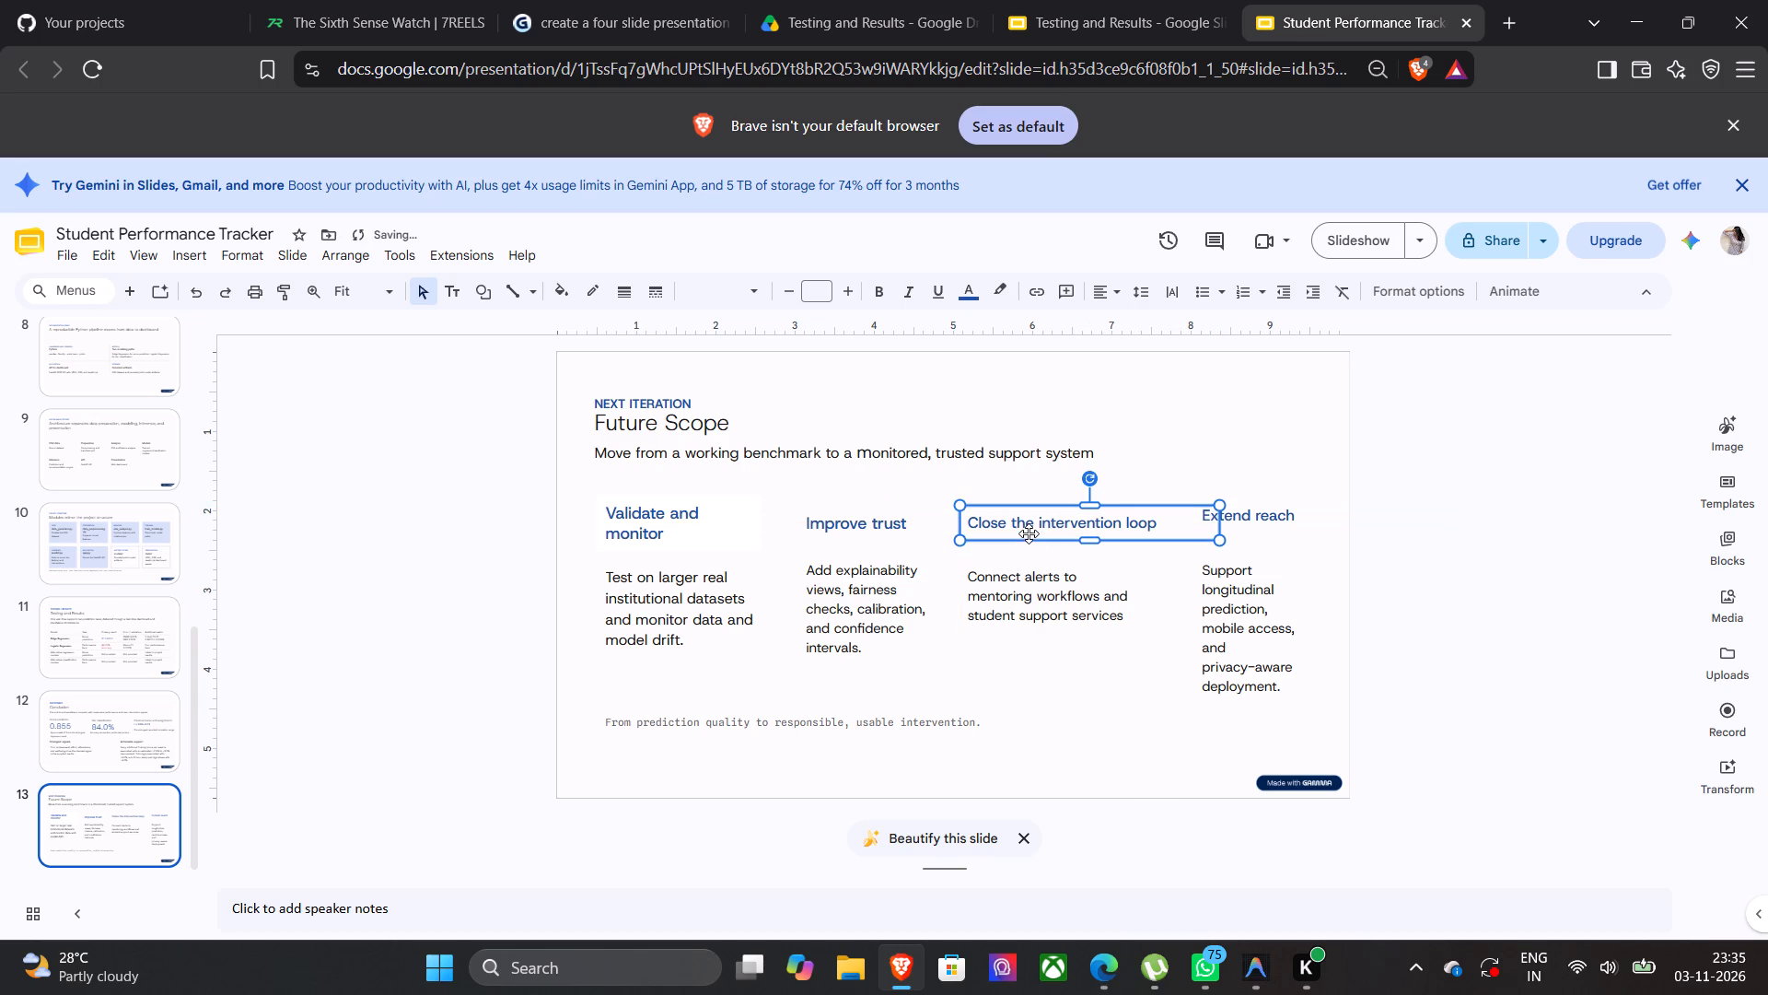
left_click(1265, 509)
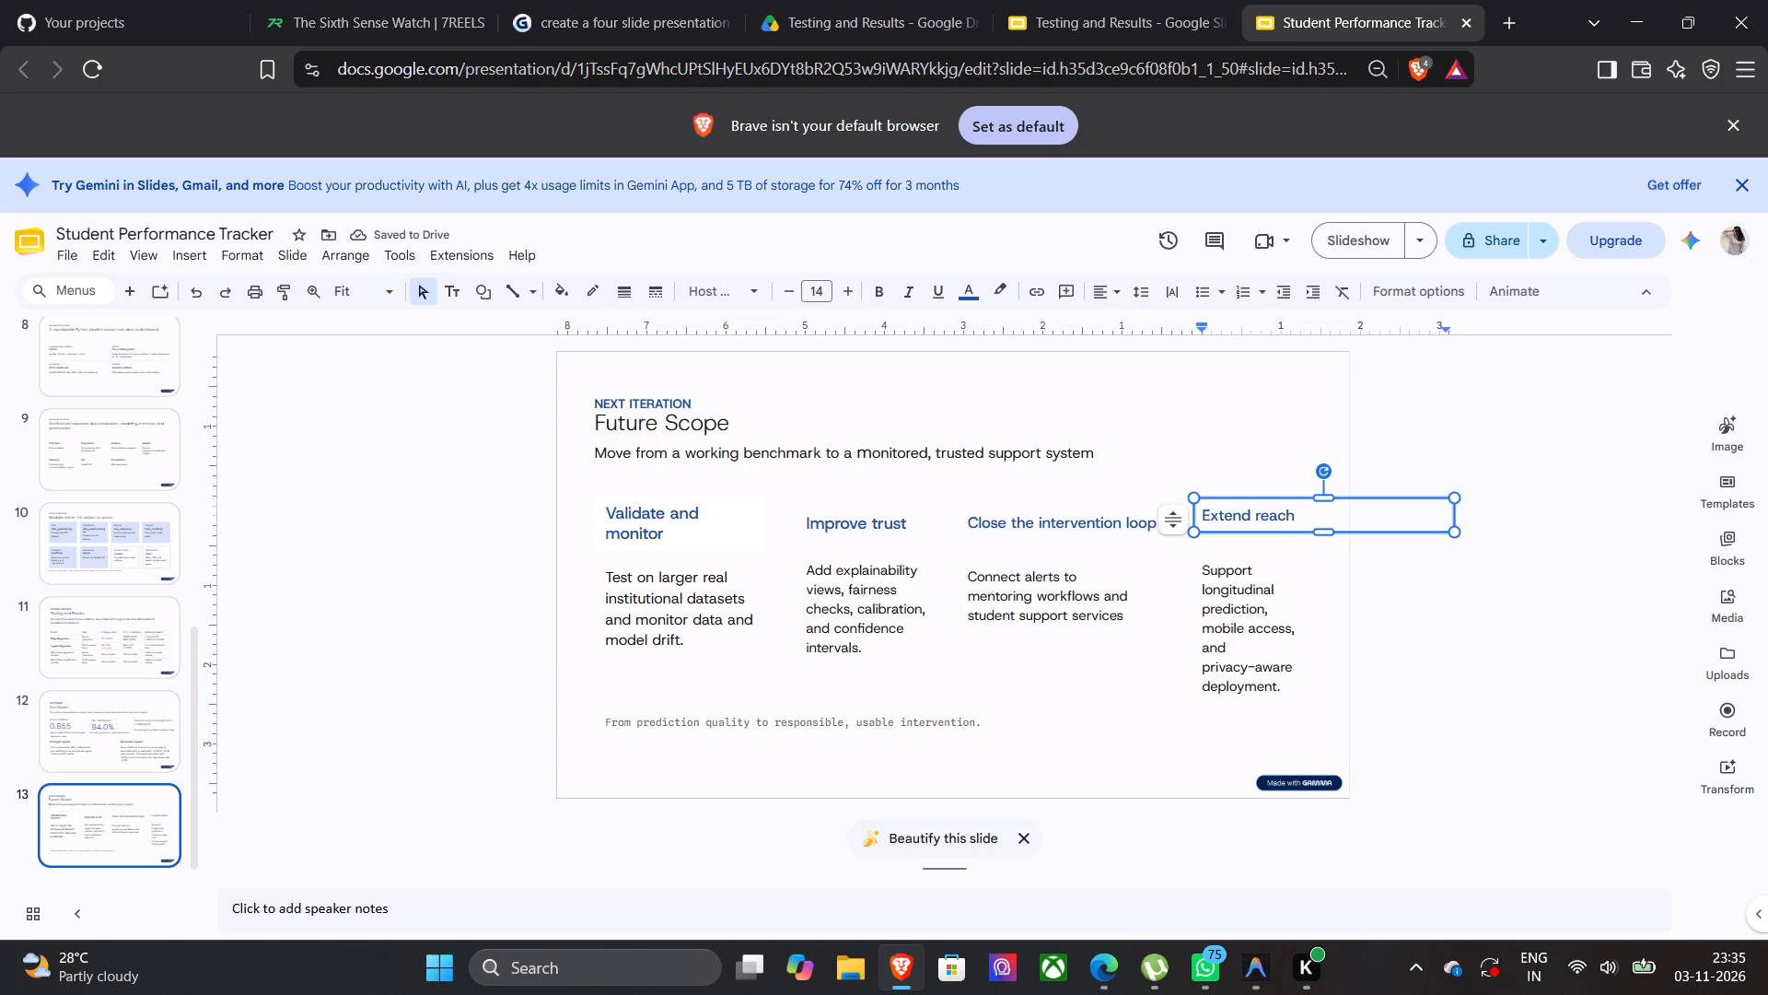
left_click(1292, 531)
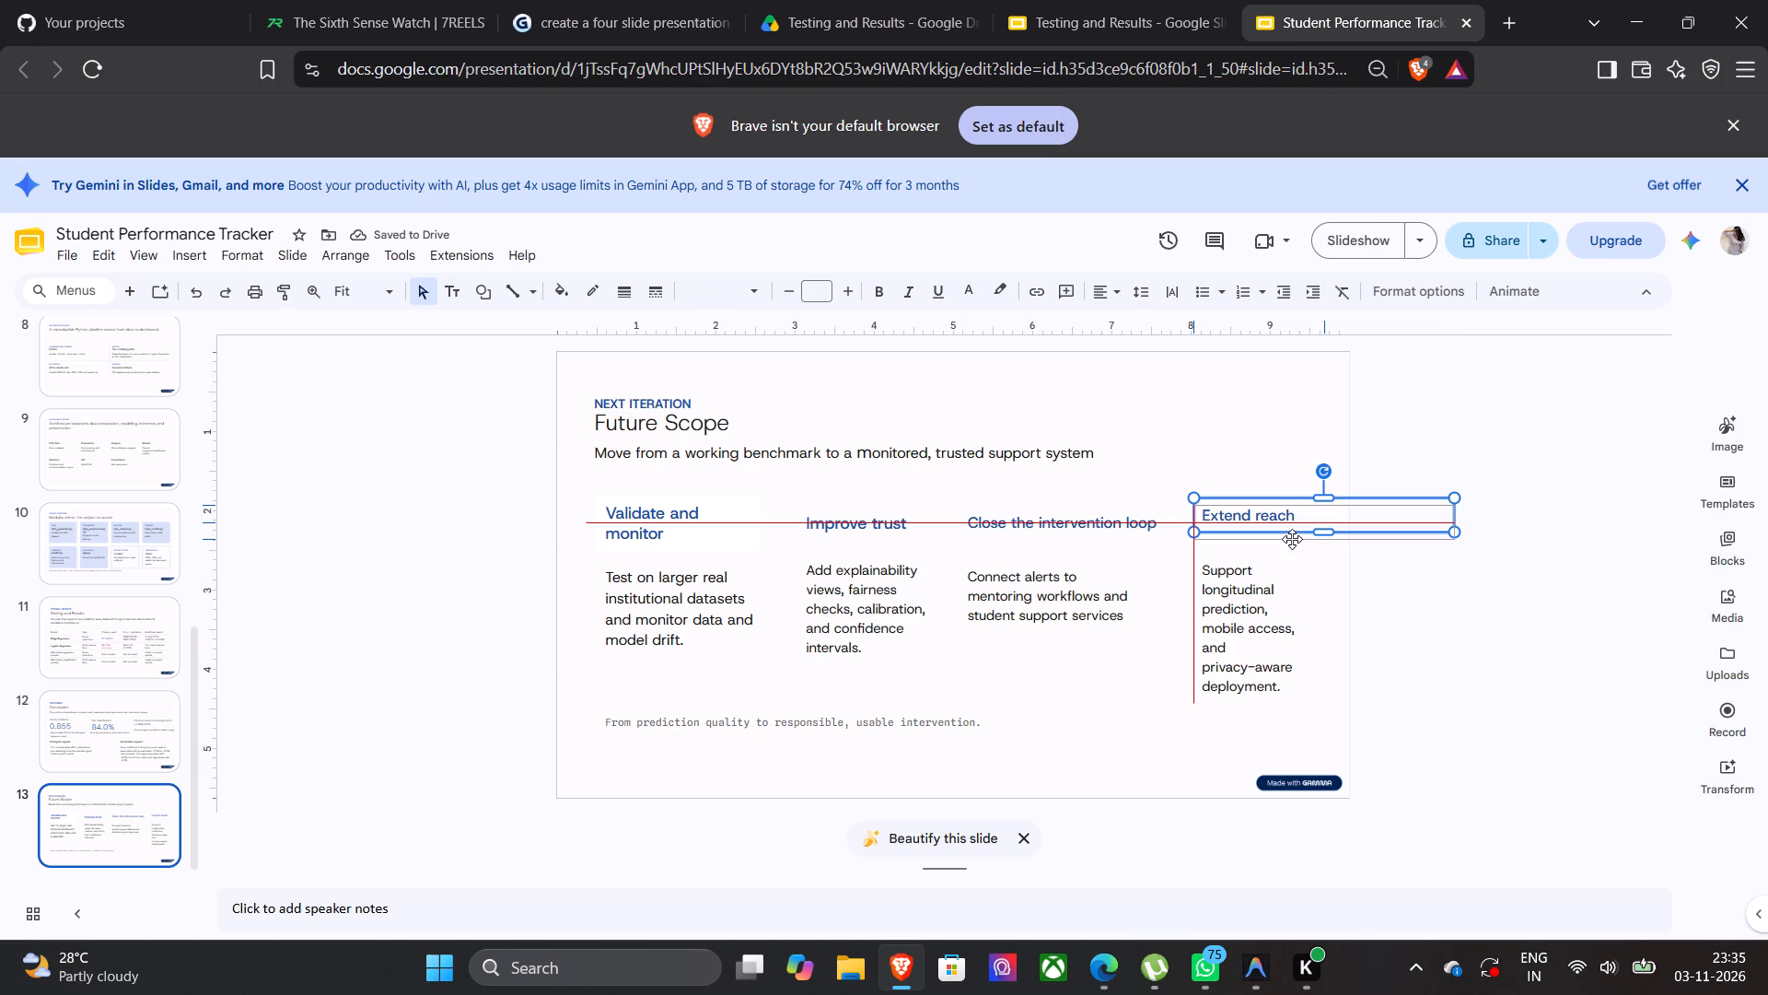
Set the "Improve trust" heading box's fill to white.
left_click(933, 526)
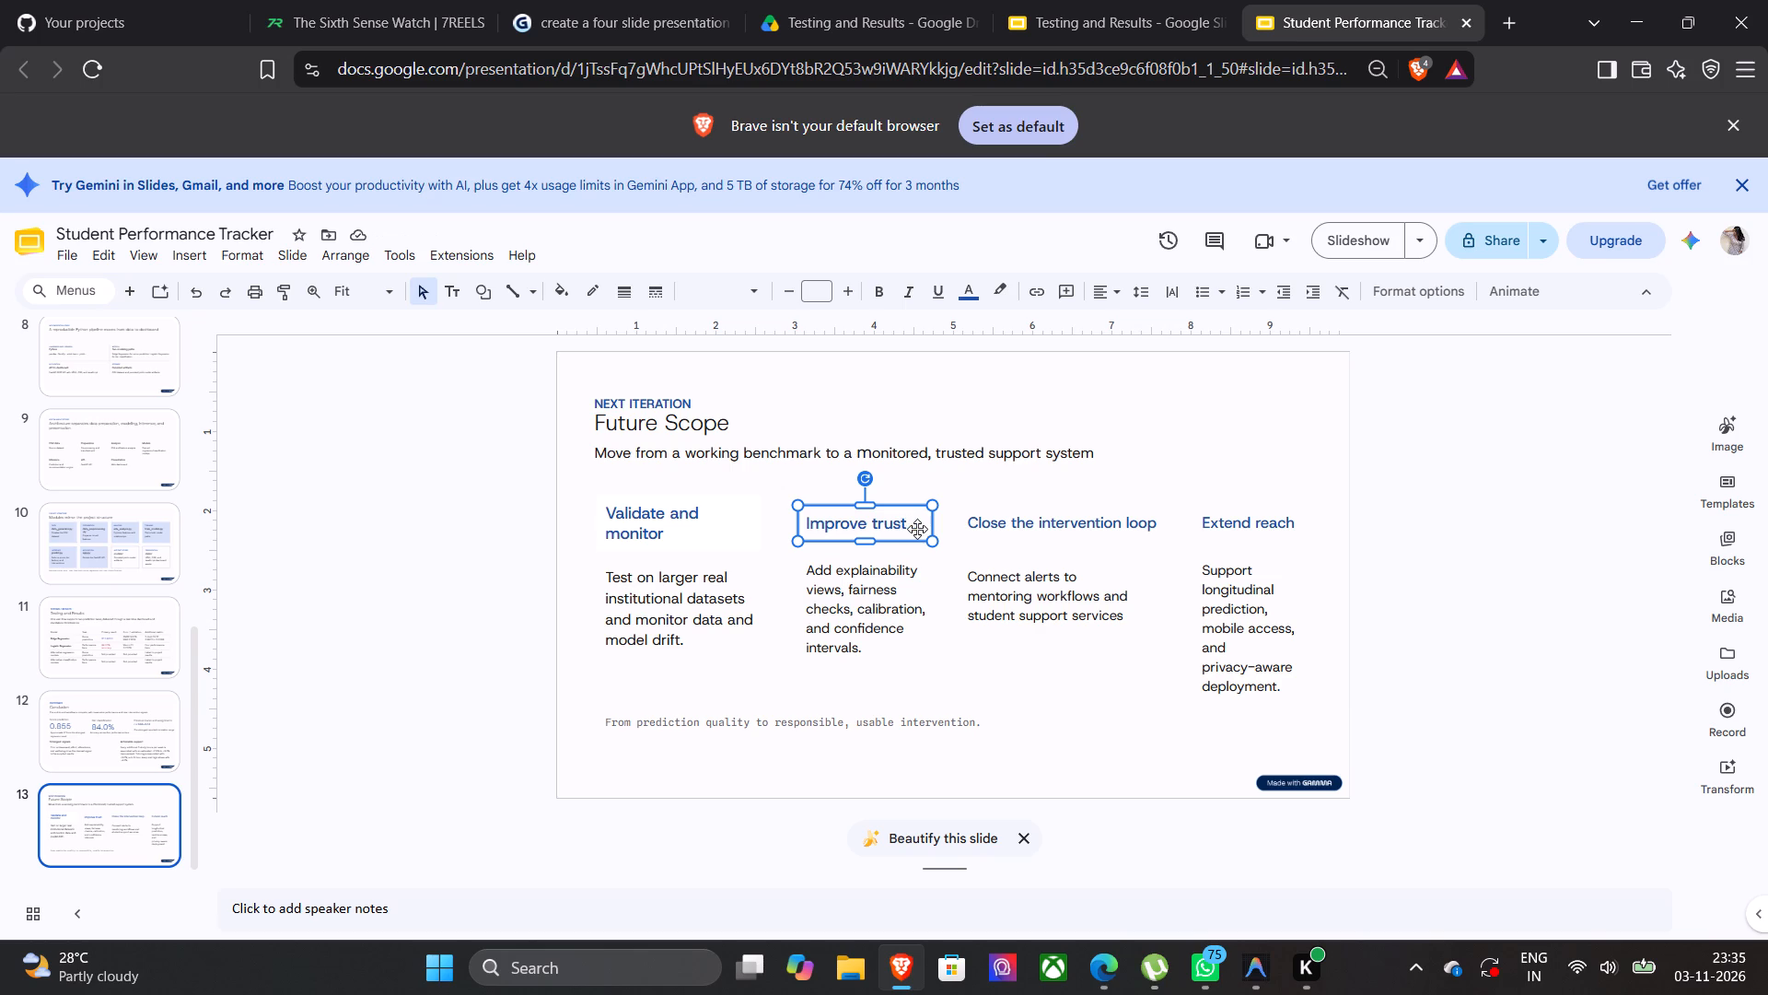
left_click_drag(905, 520, 831, 524)
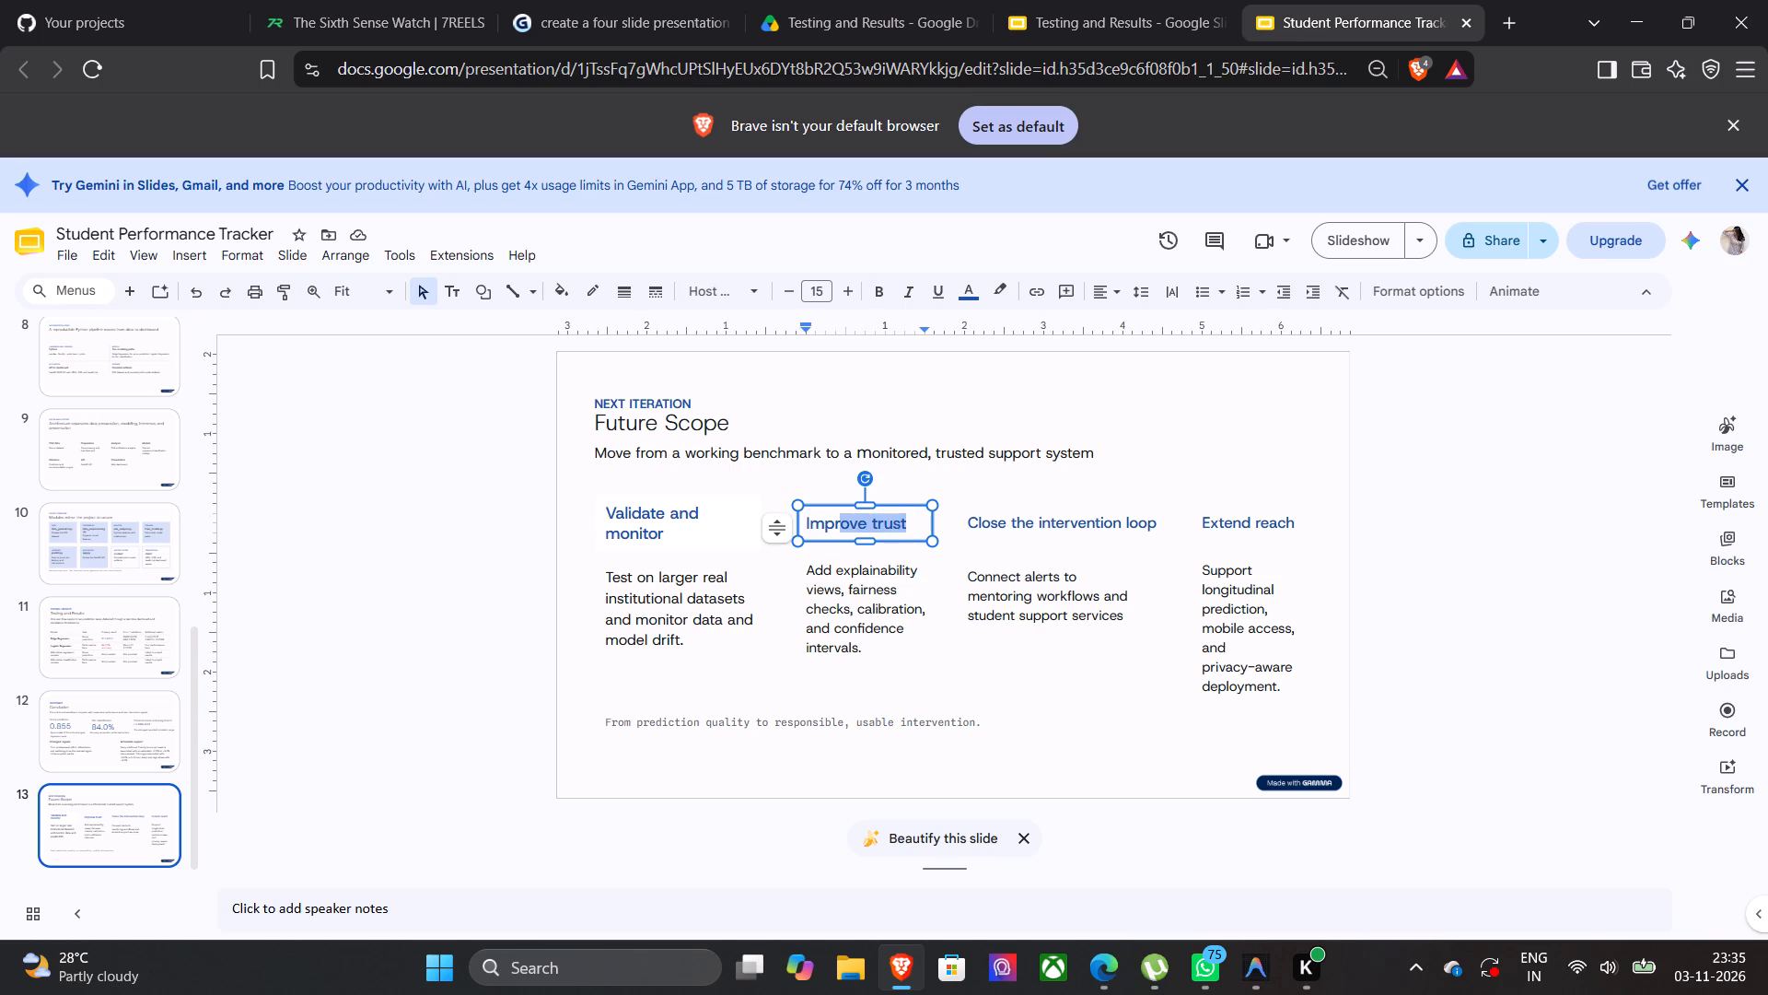
left_click_drag(831, 524, 797, 524)
left_click(558, 297)
left_click(583, 387)
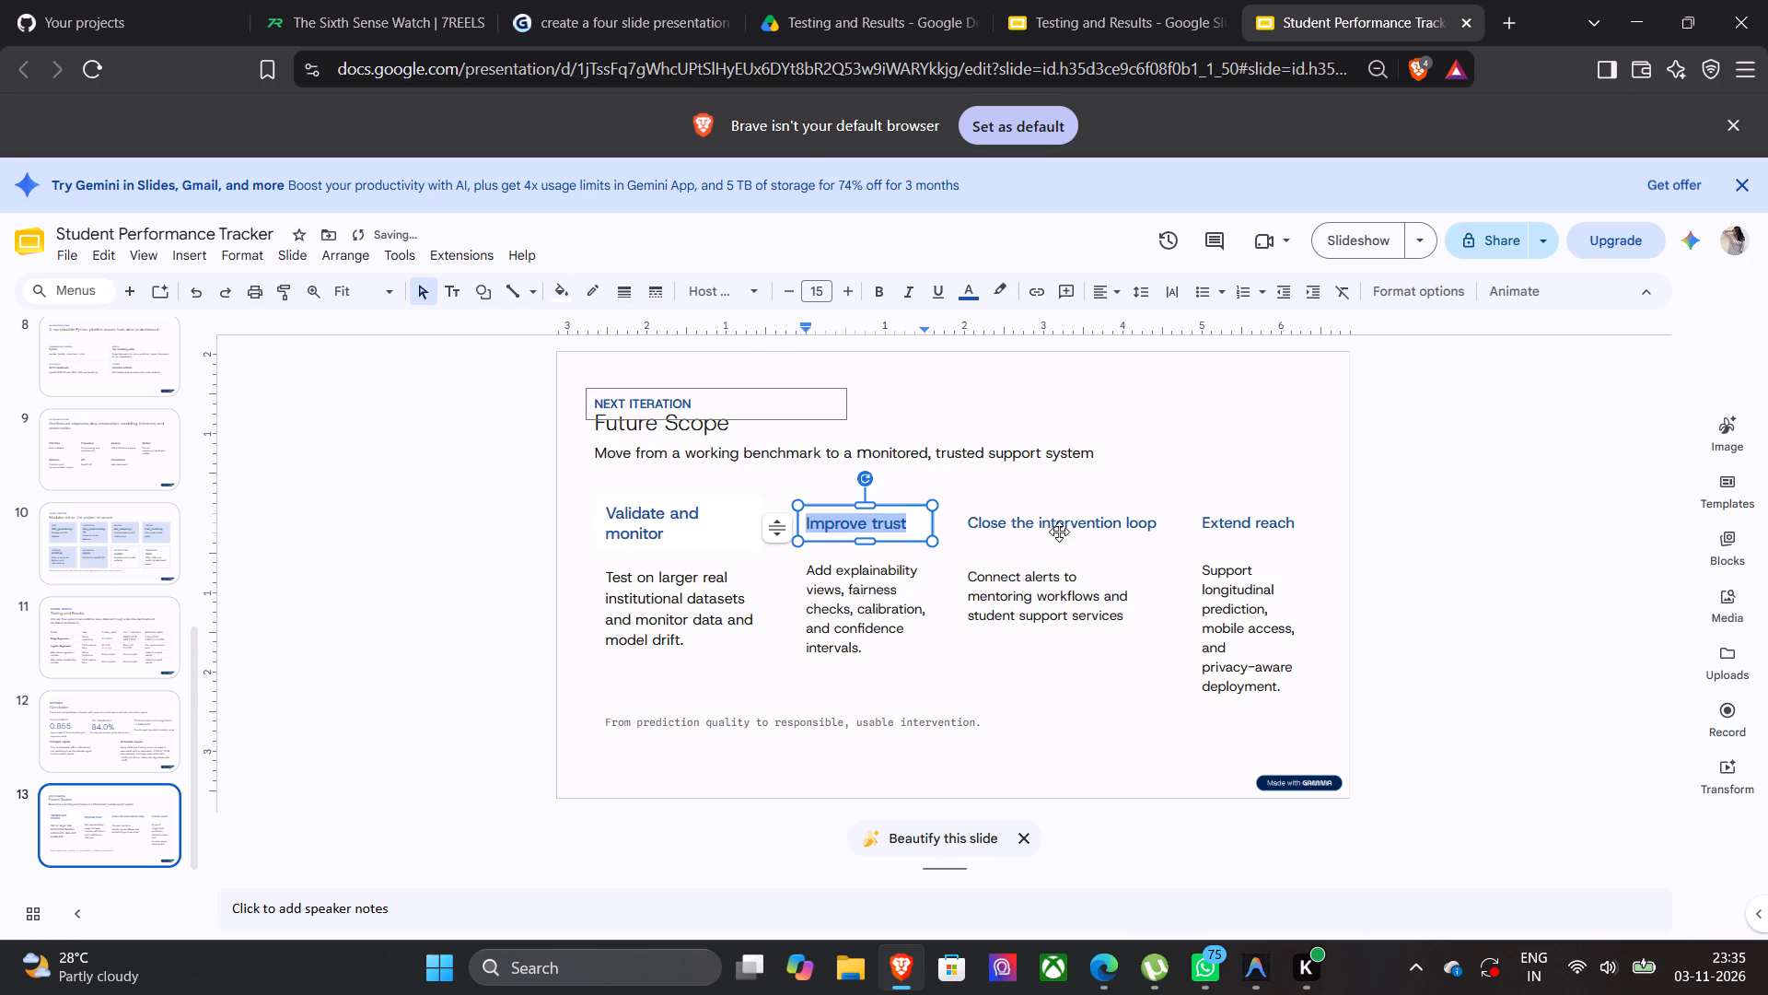
Set the "Close the intervention loop" heading box's fill to white.
left_click(1112, 540)
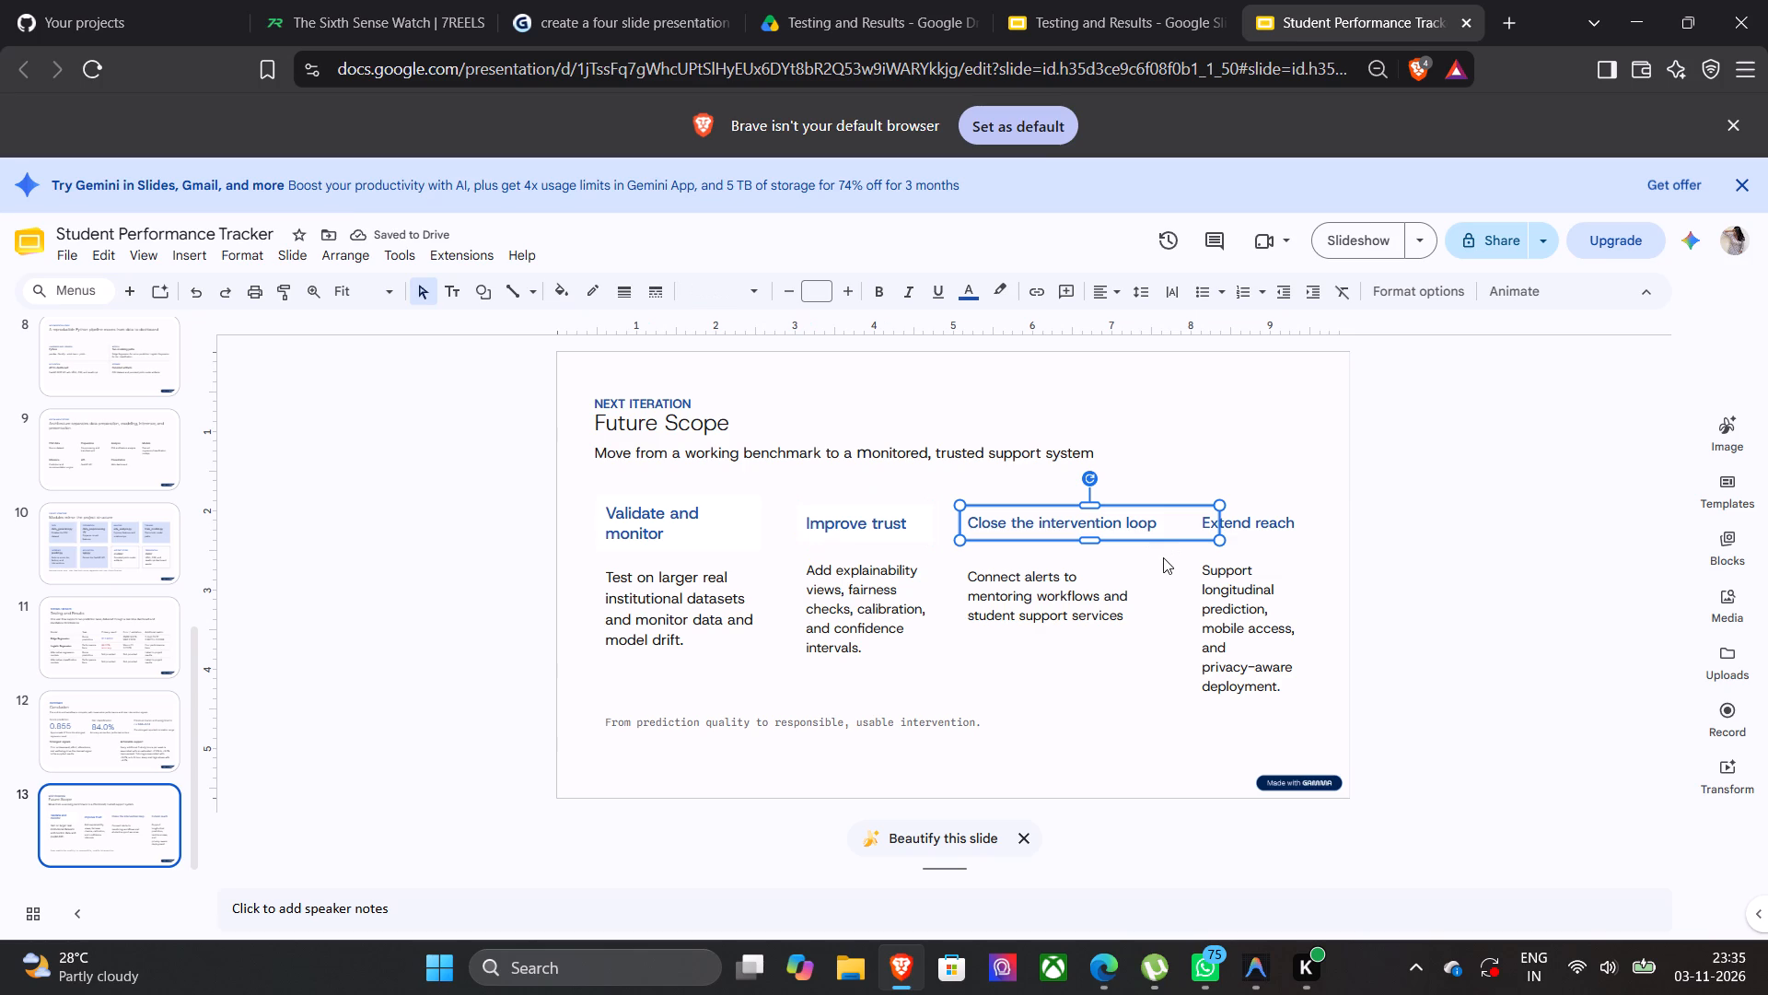
left_click_drag(1156, 529, 960, 529)
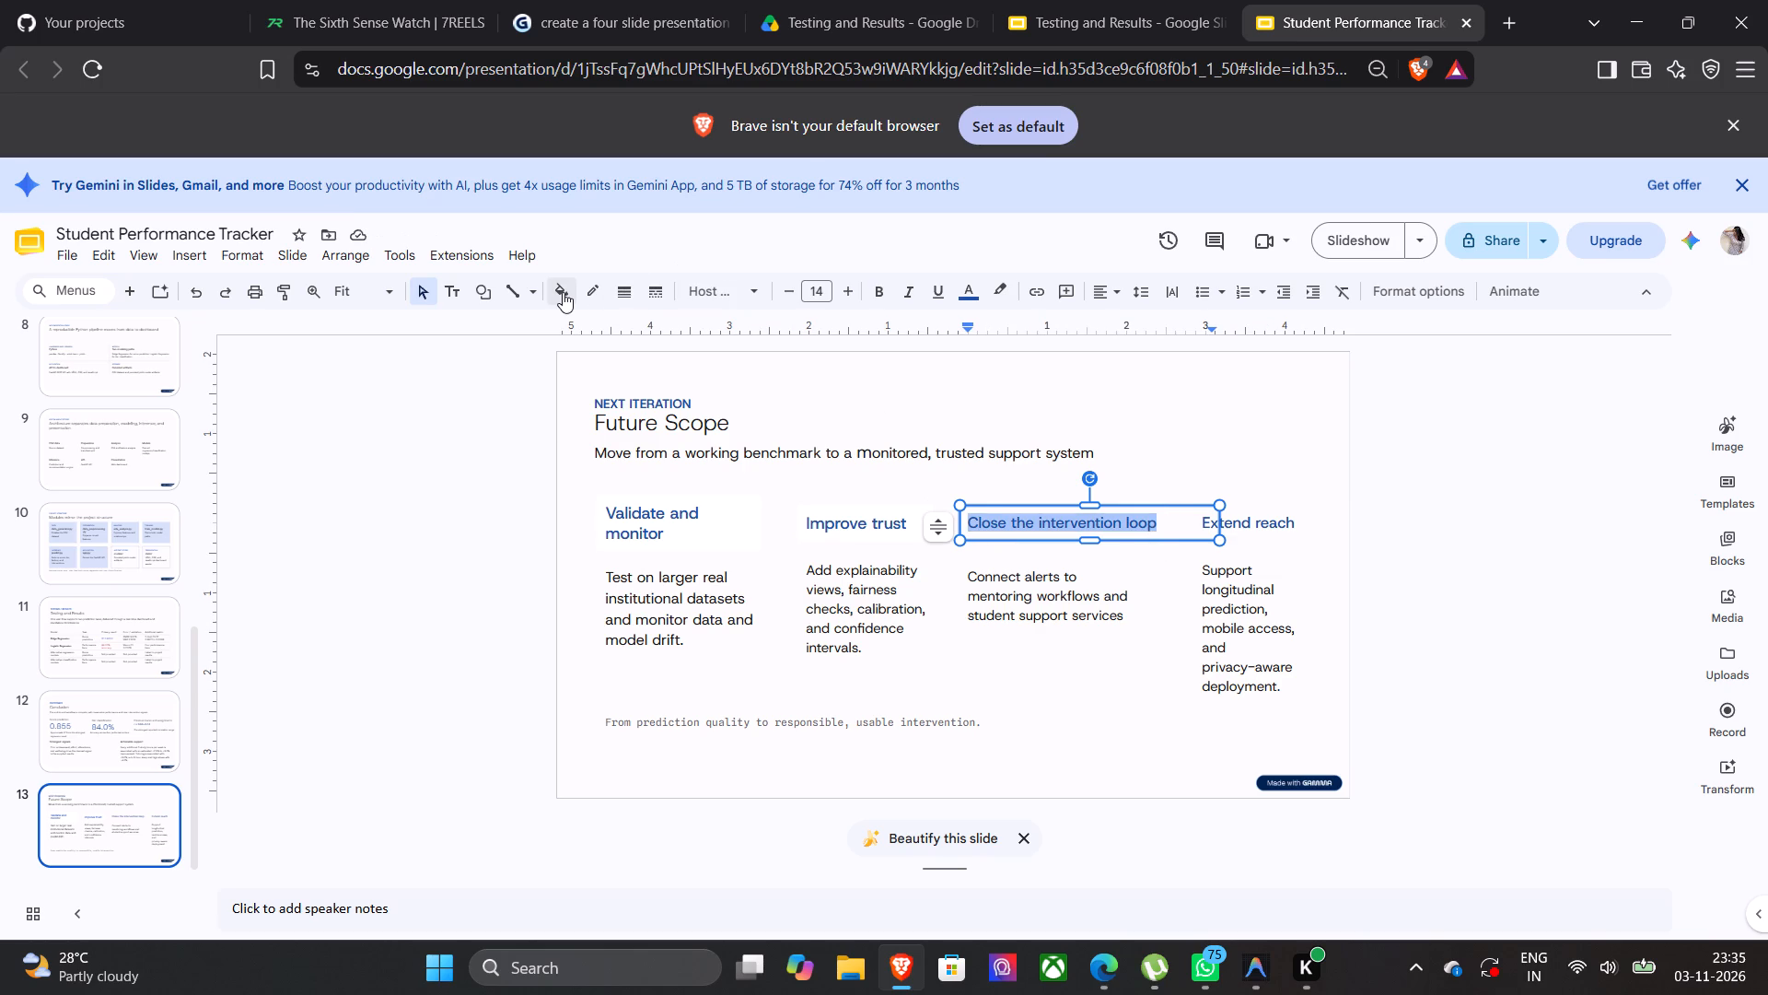
left_click(563, 292)
left_click(588, 379)
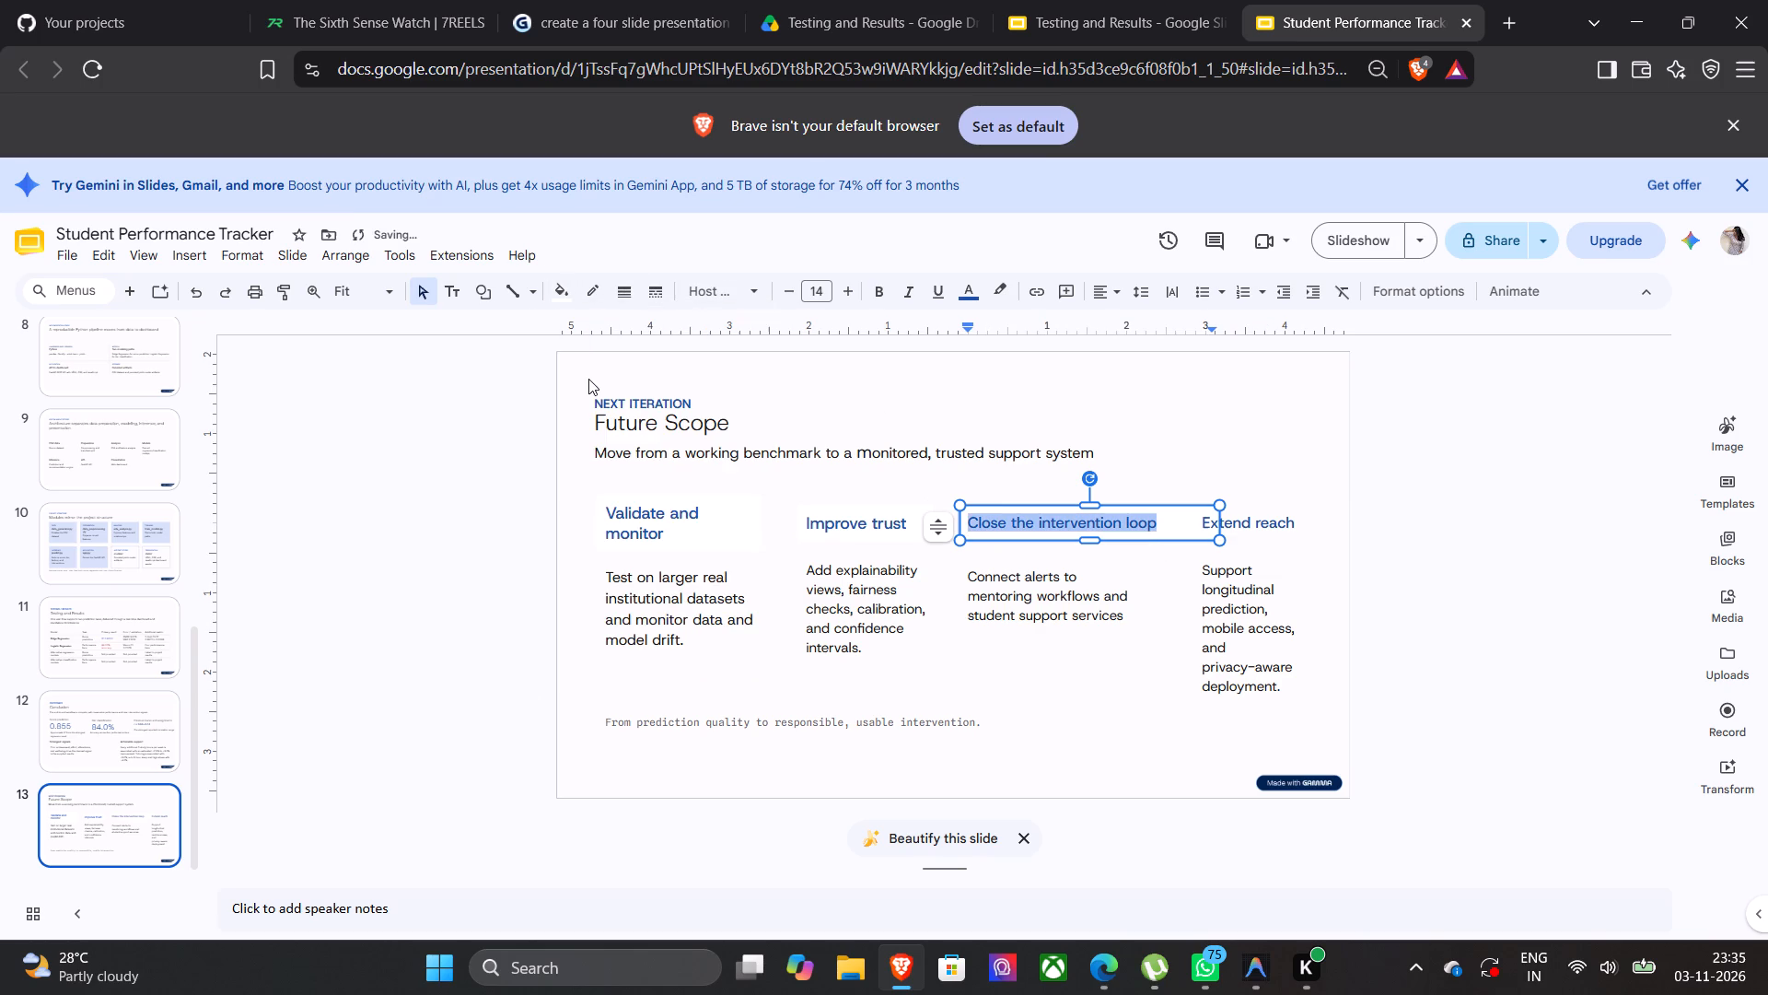
Set the "Extend reach" heading box's fill to white.
left_click(1301, 526)
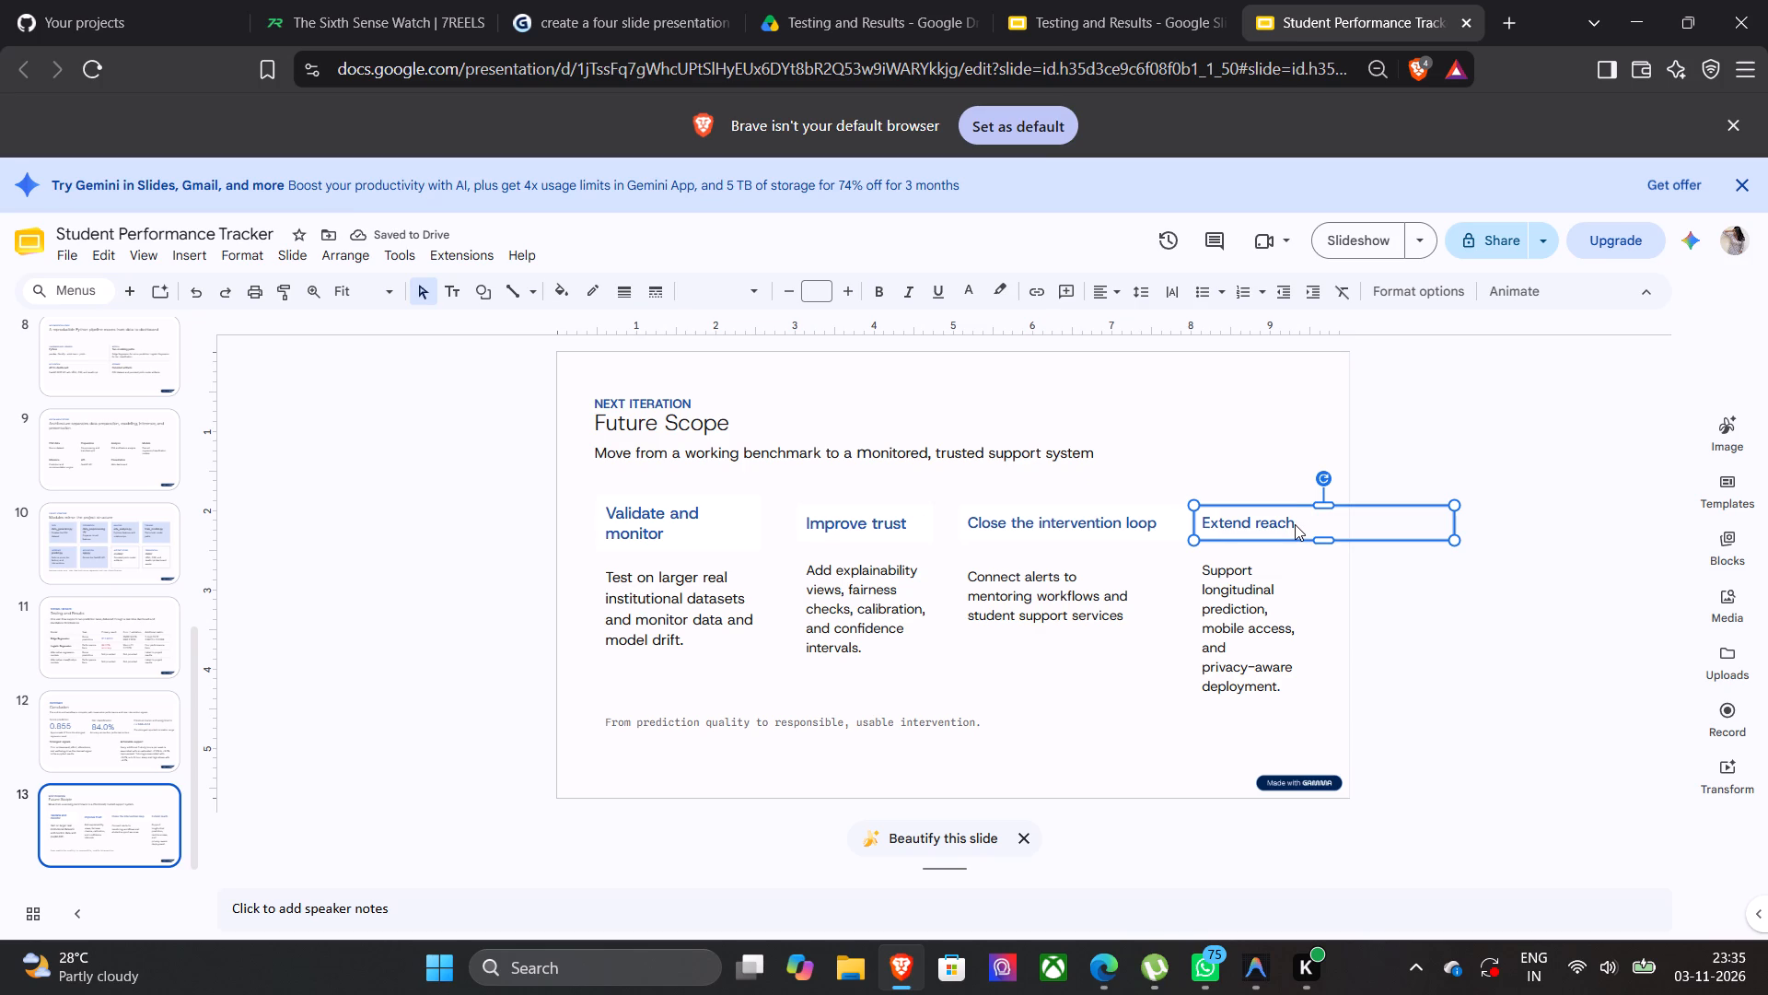
left_click_drag(1290, 524, 1151, 527)
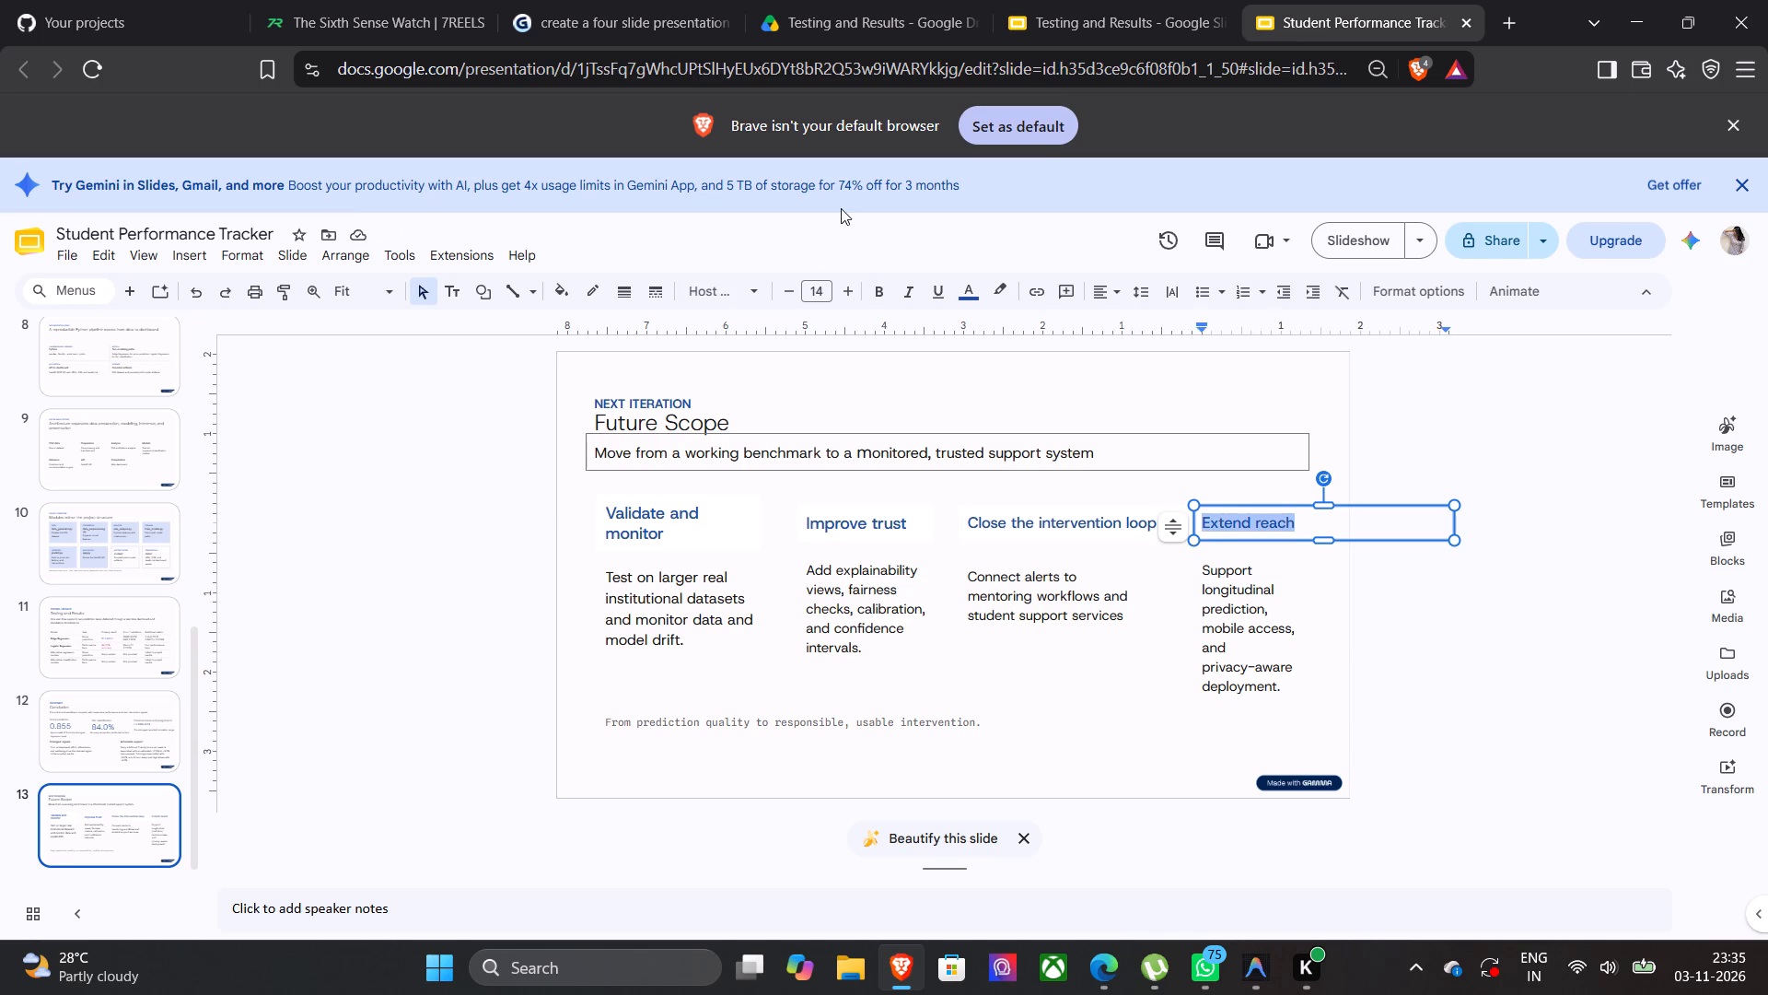
left_click_drag(558, 279, 591, 416)
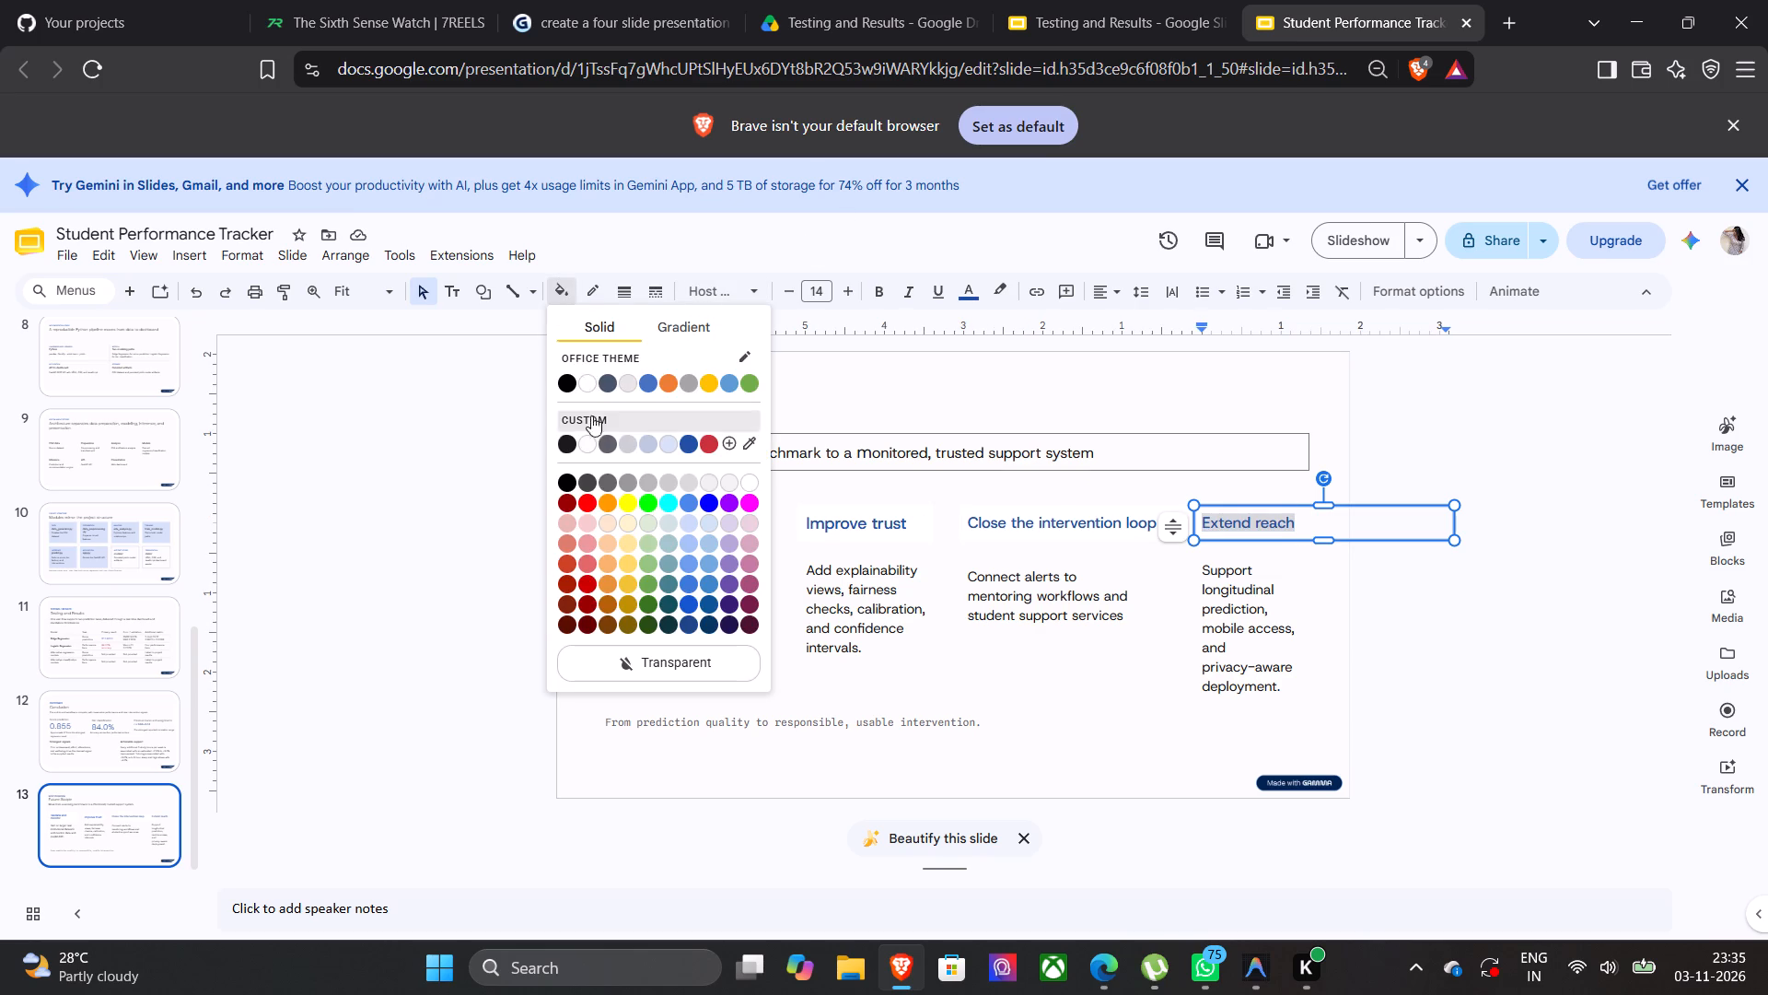
left_click_drag(591, 416, 595, 382)
left_click_drag(595, 382, 1150, 459)
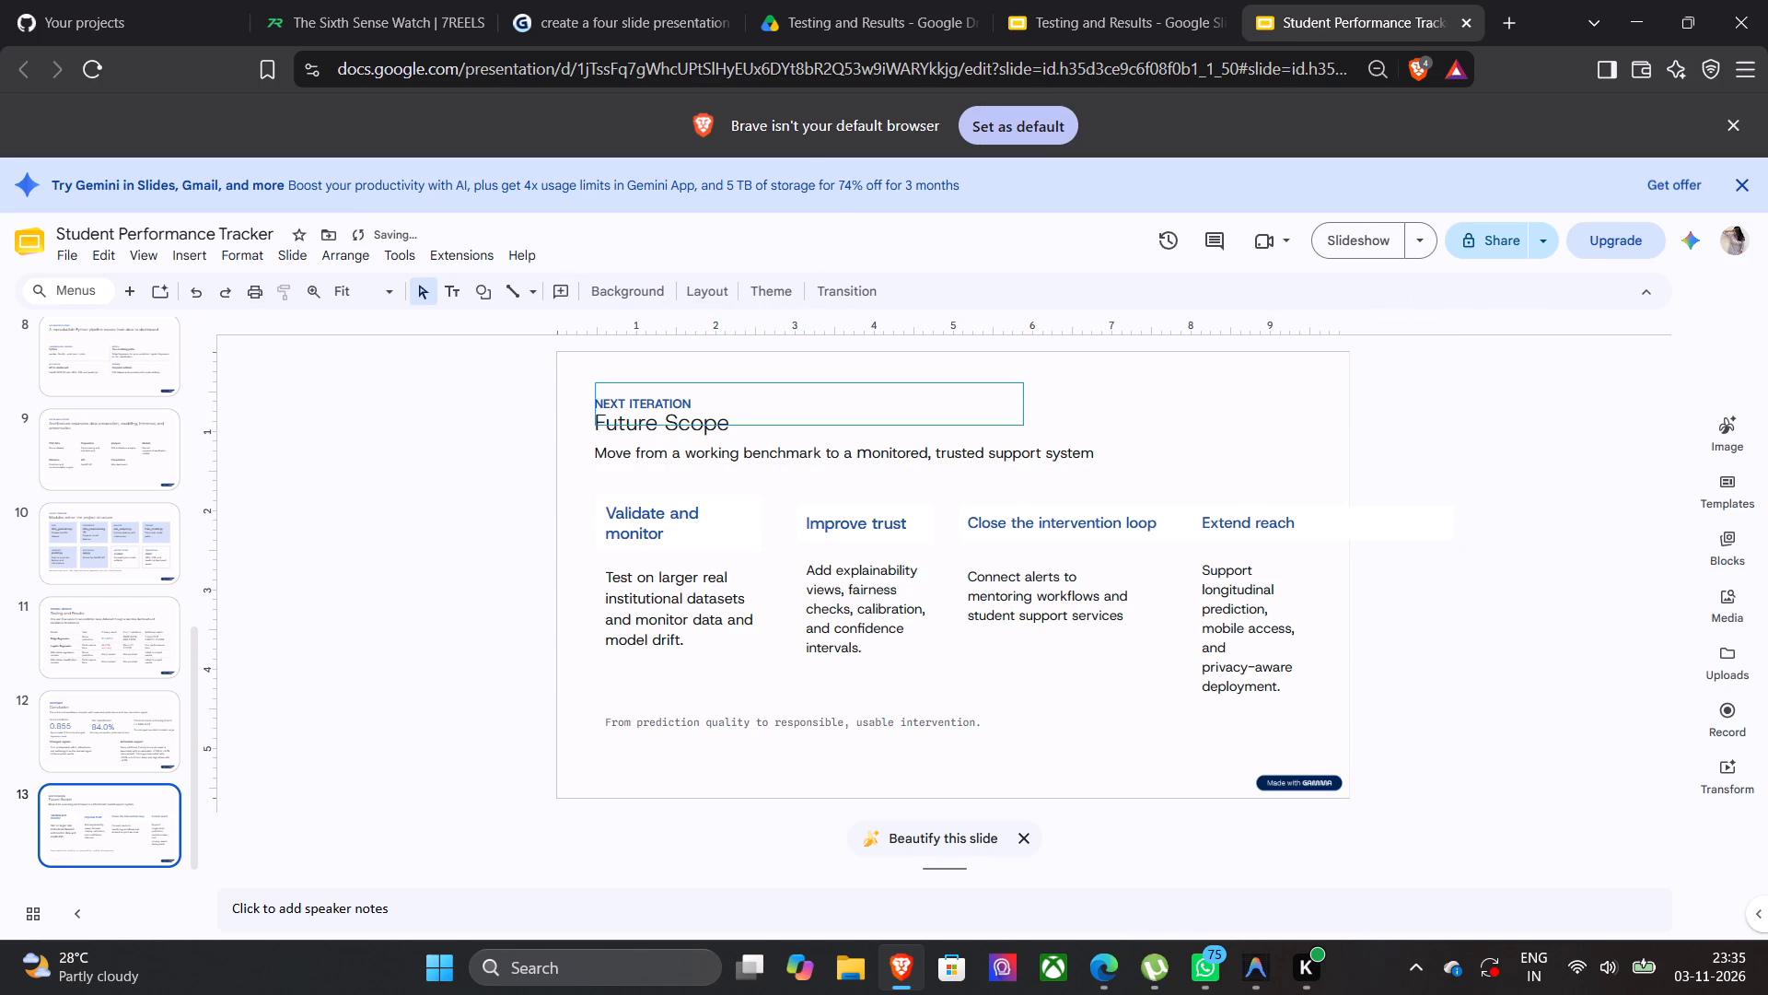
left_click_drag(1150, 459, 1236, 495)
left_click(1144, 781)
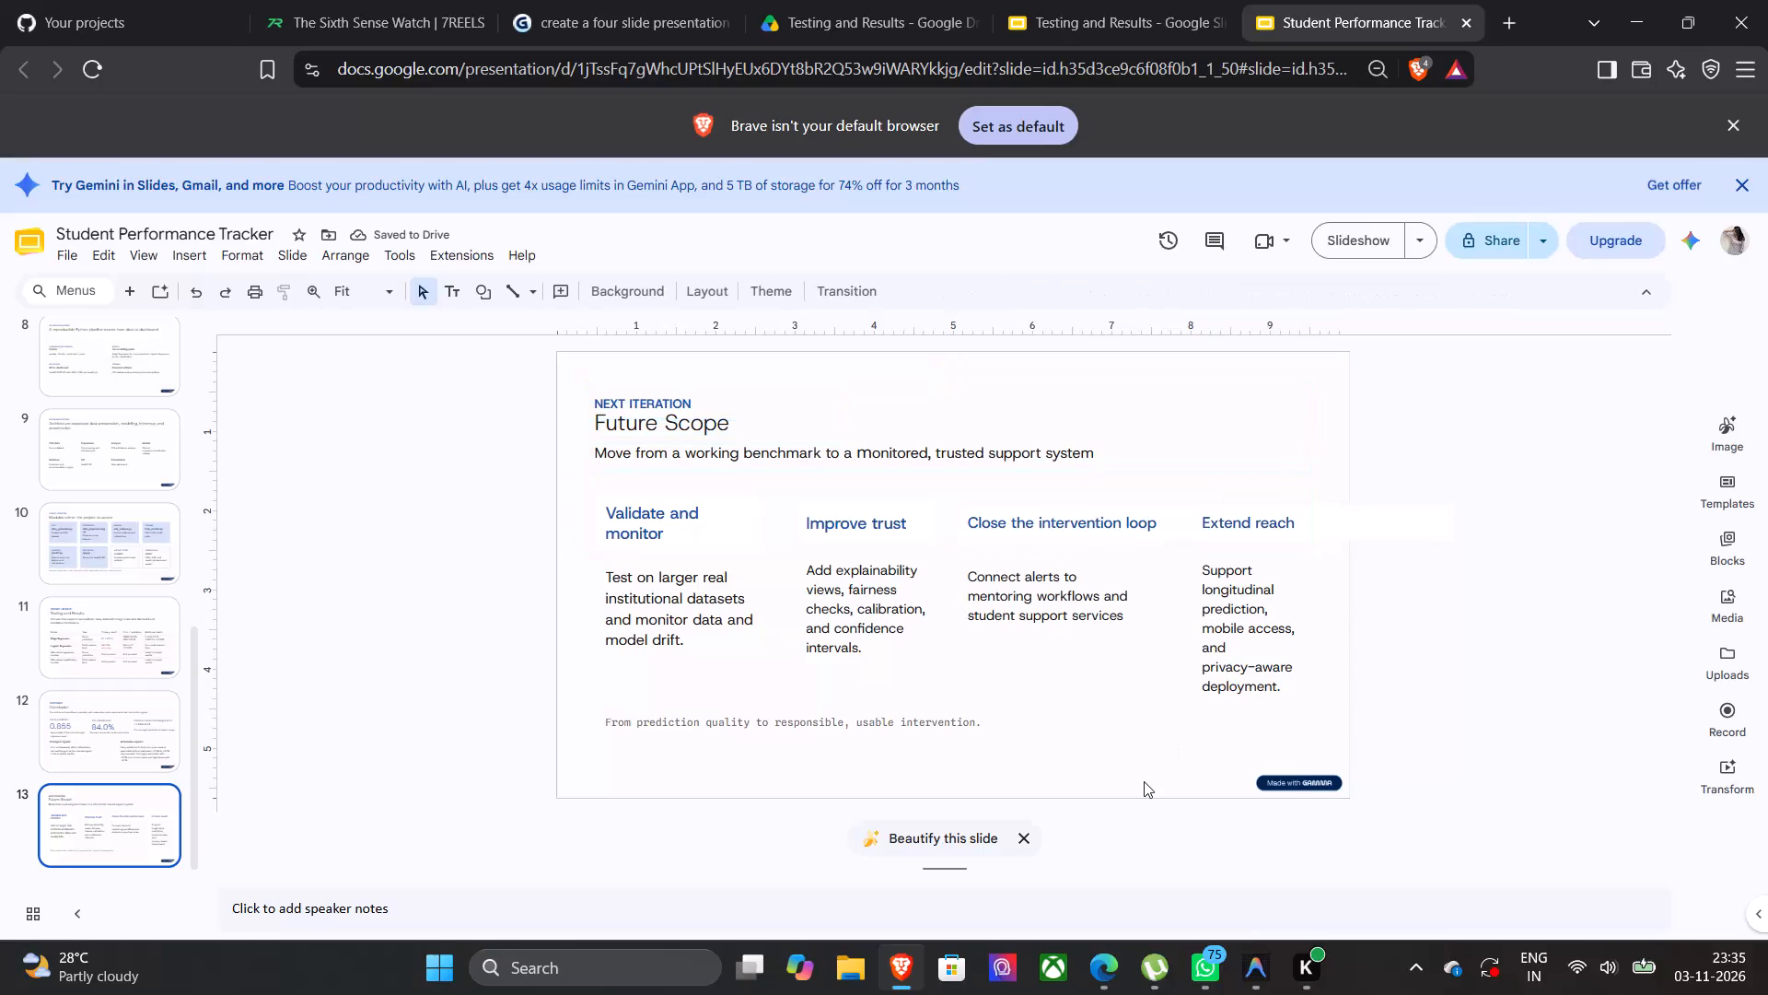
Narrow the "Extend reach" and "Close the intervention loop" heading boxes so each fits closely around its text.
left_click(1406, 537)
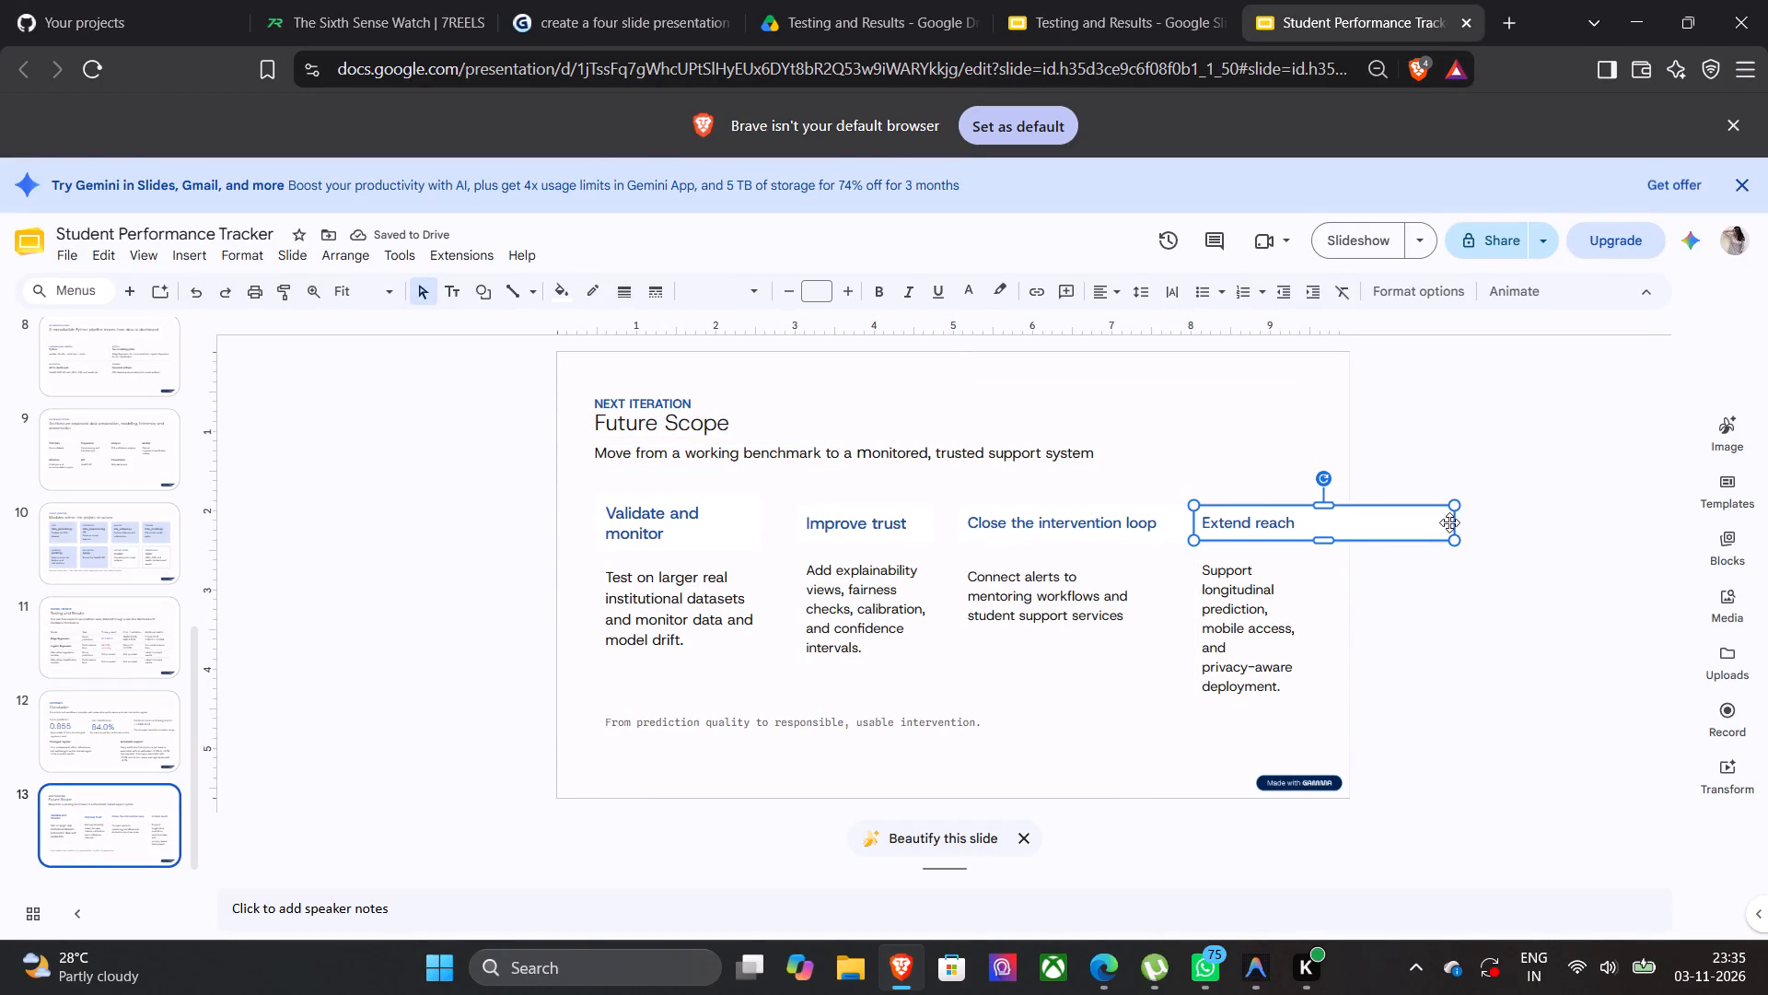
left_click_drag(1454, 522, 1320, 539)
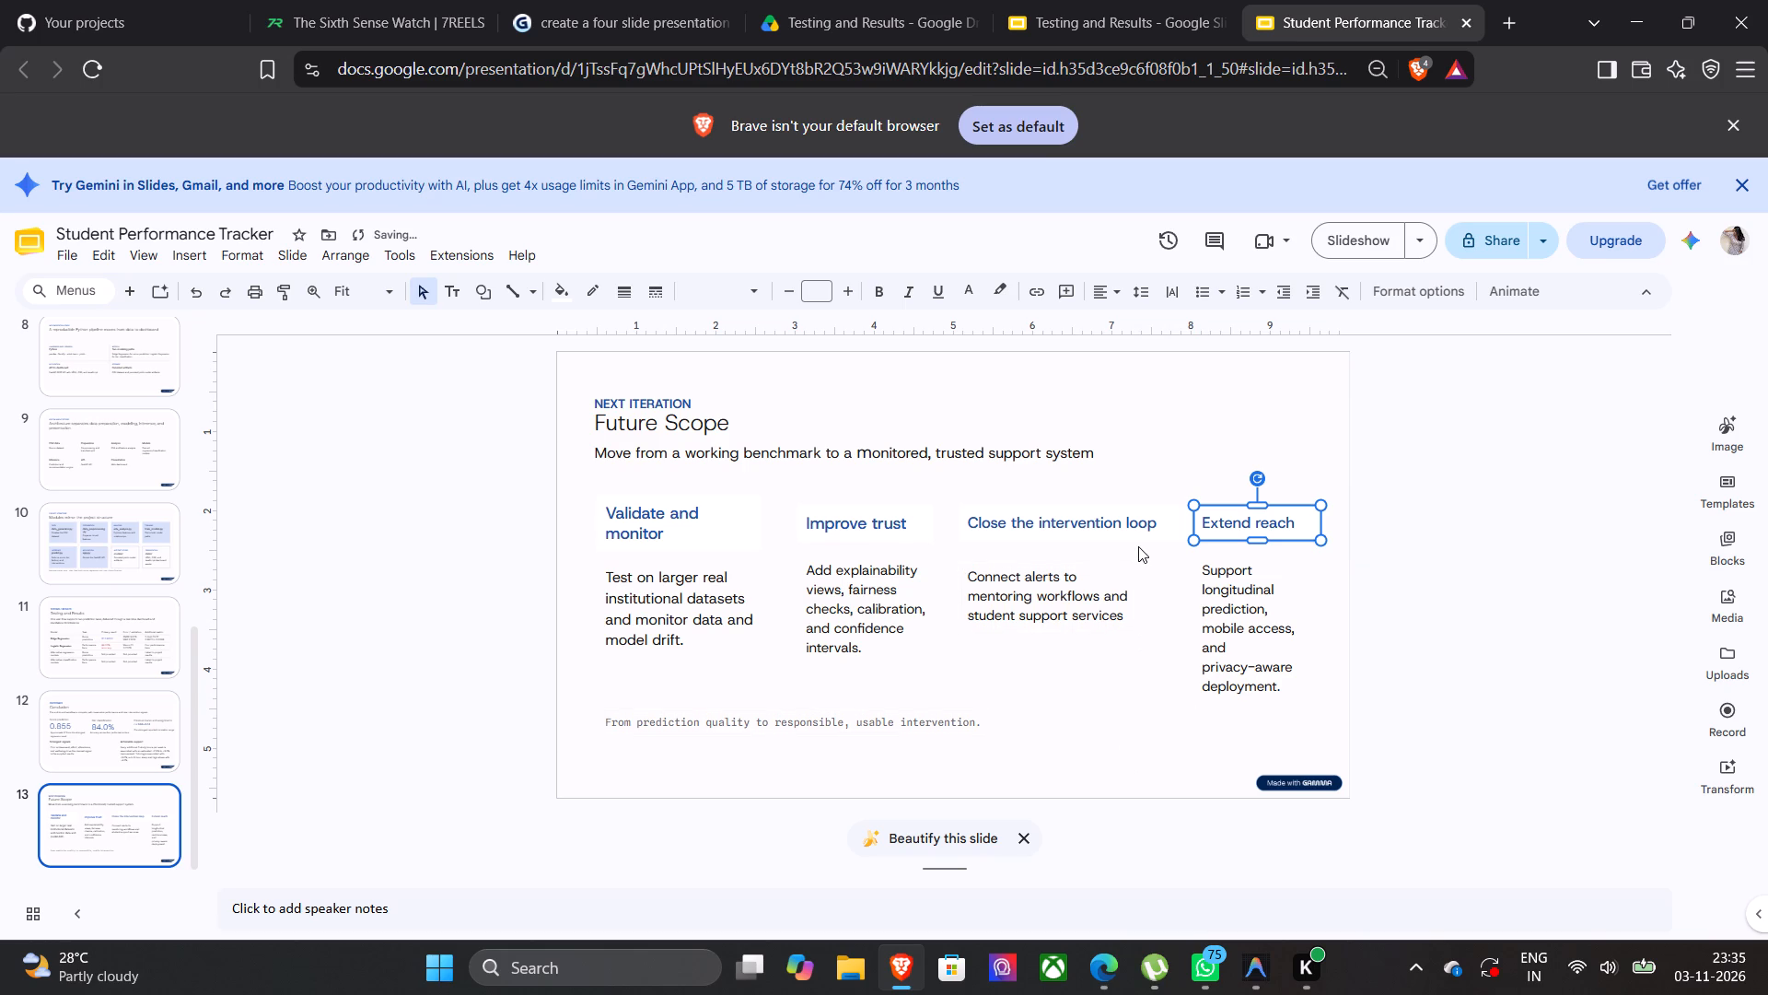
left_click(1141, 536)
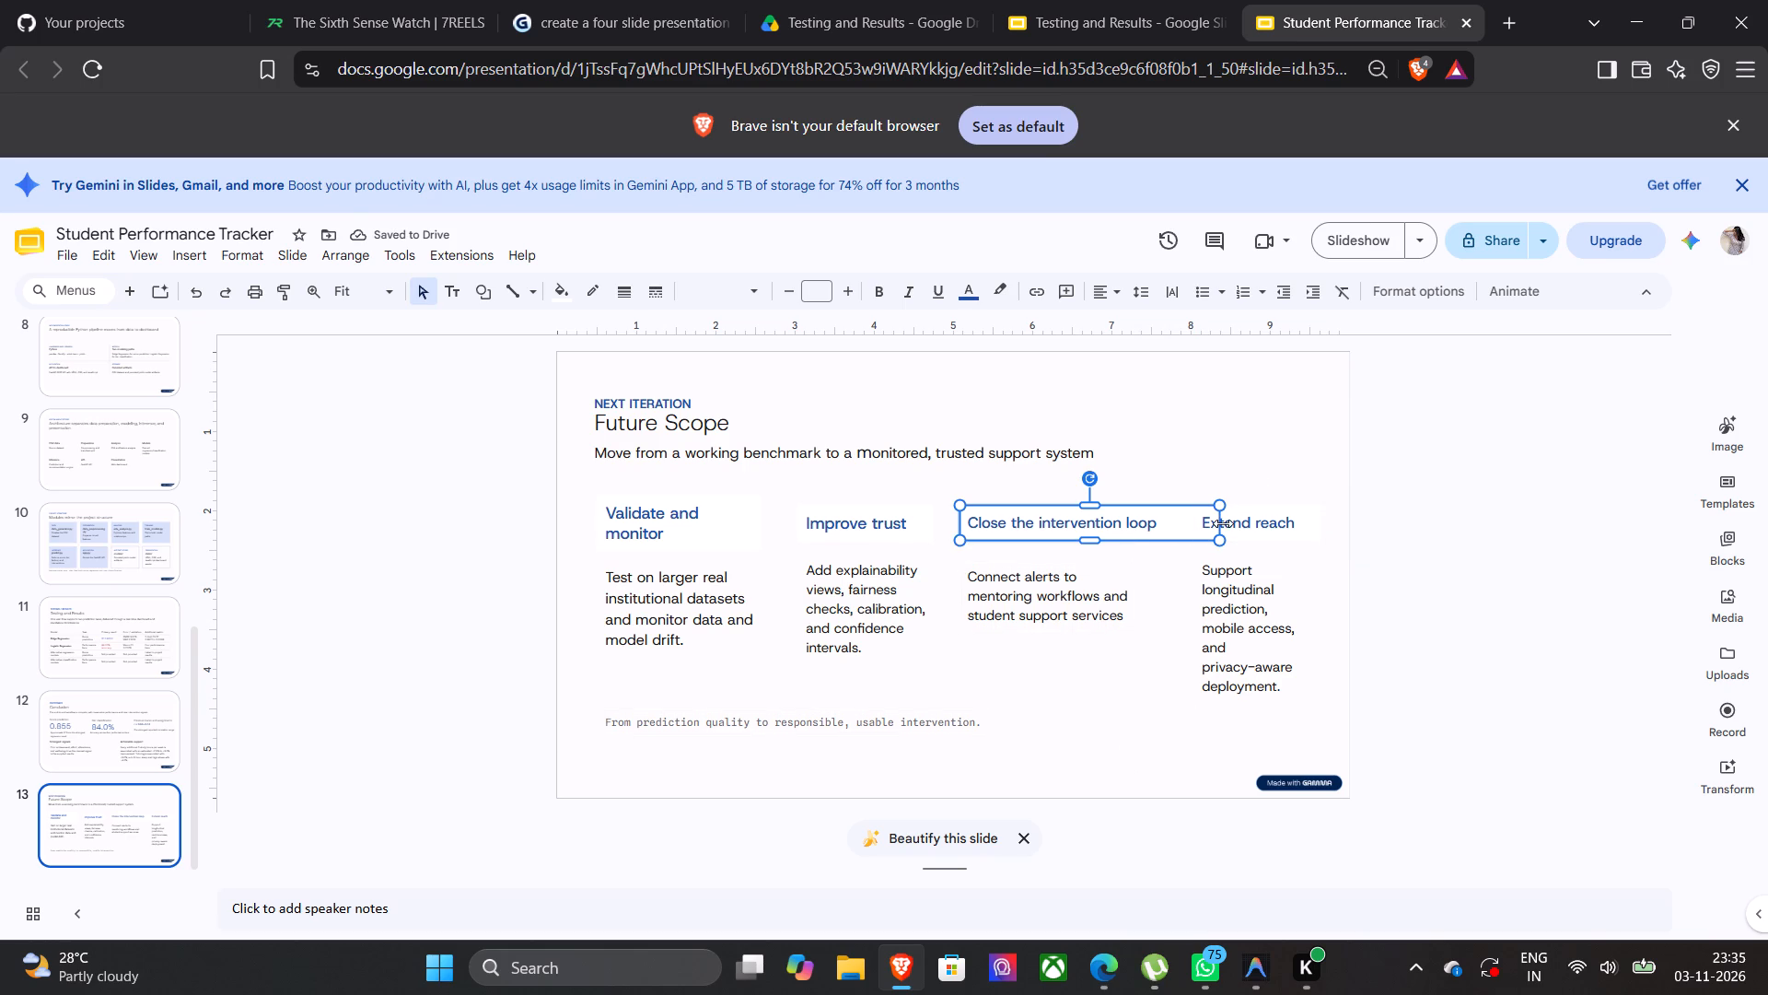
left_click_drag(1223, 523, 1166, 544)
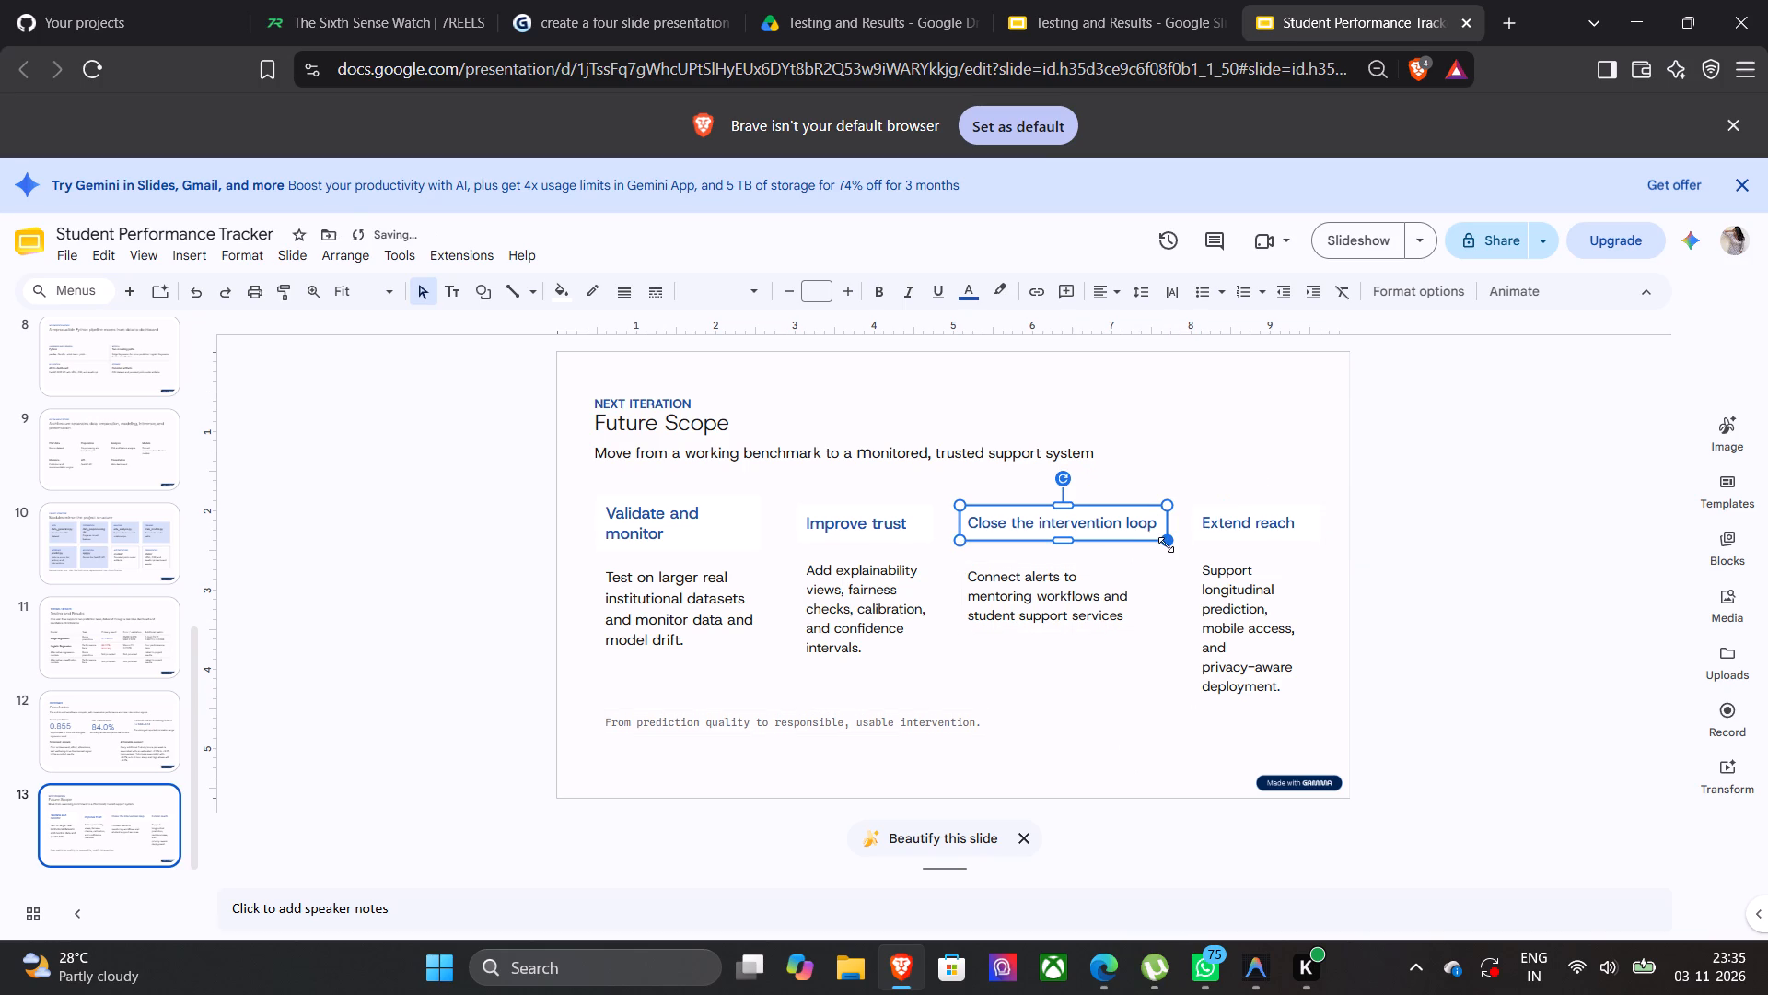
left_click(1101, 758)
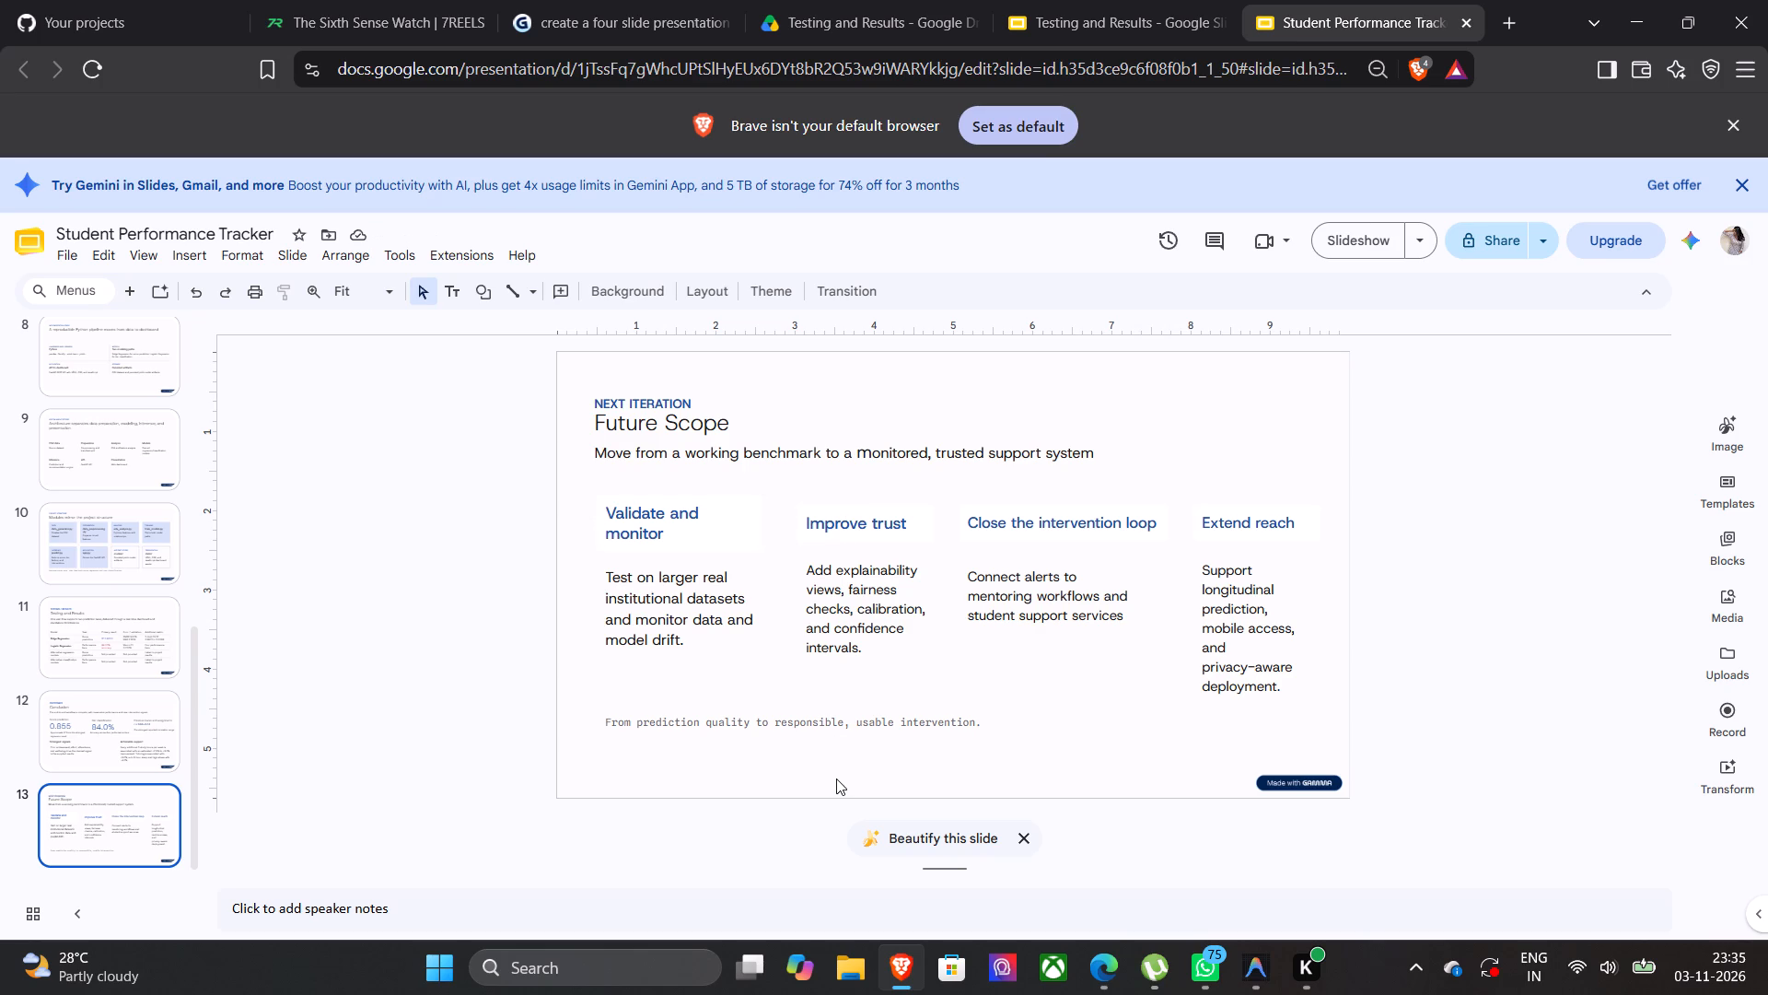
Add a blank slide after the Future Scope slide.
scroll(118, 679, "down", 1)
left_click(134, 298)
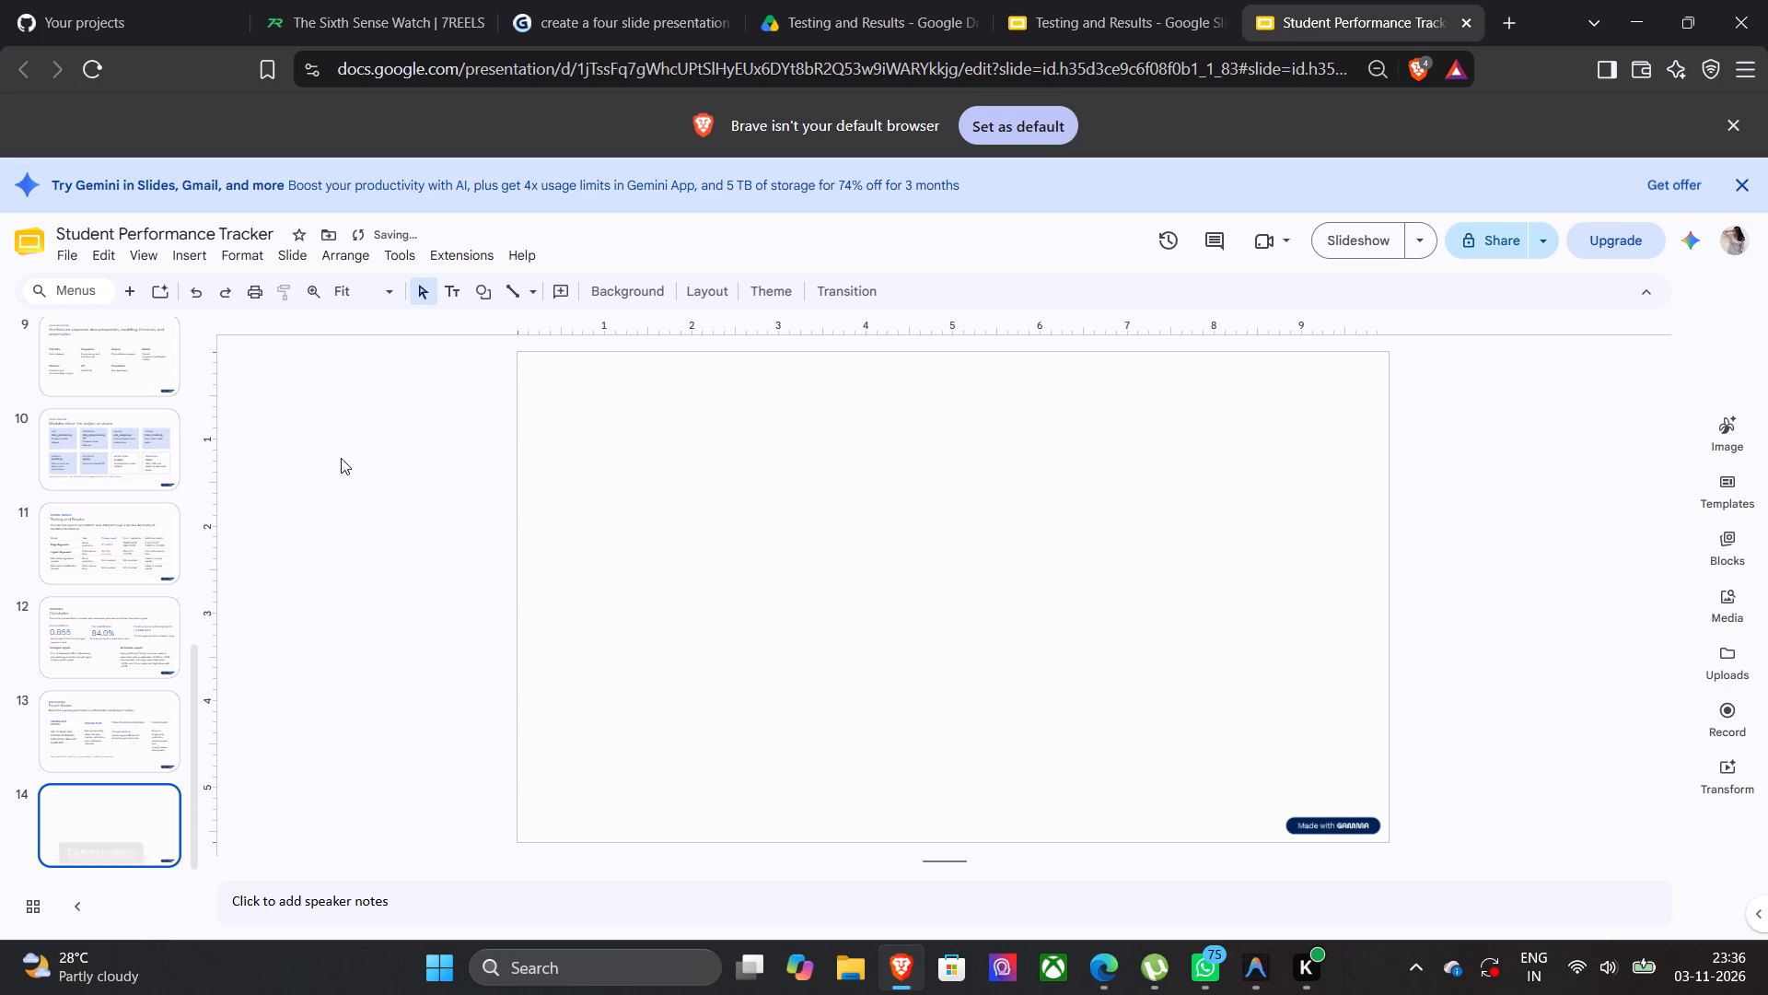
Copy the "SOURCES" label from the Testing and Results deck's References slide onto the new slide, placing it near the slide's upper-left corner.
left_click(1134, 9)
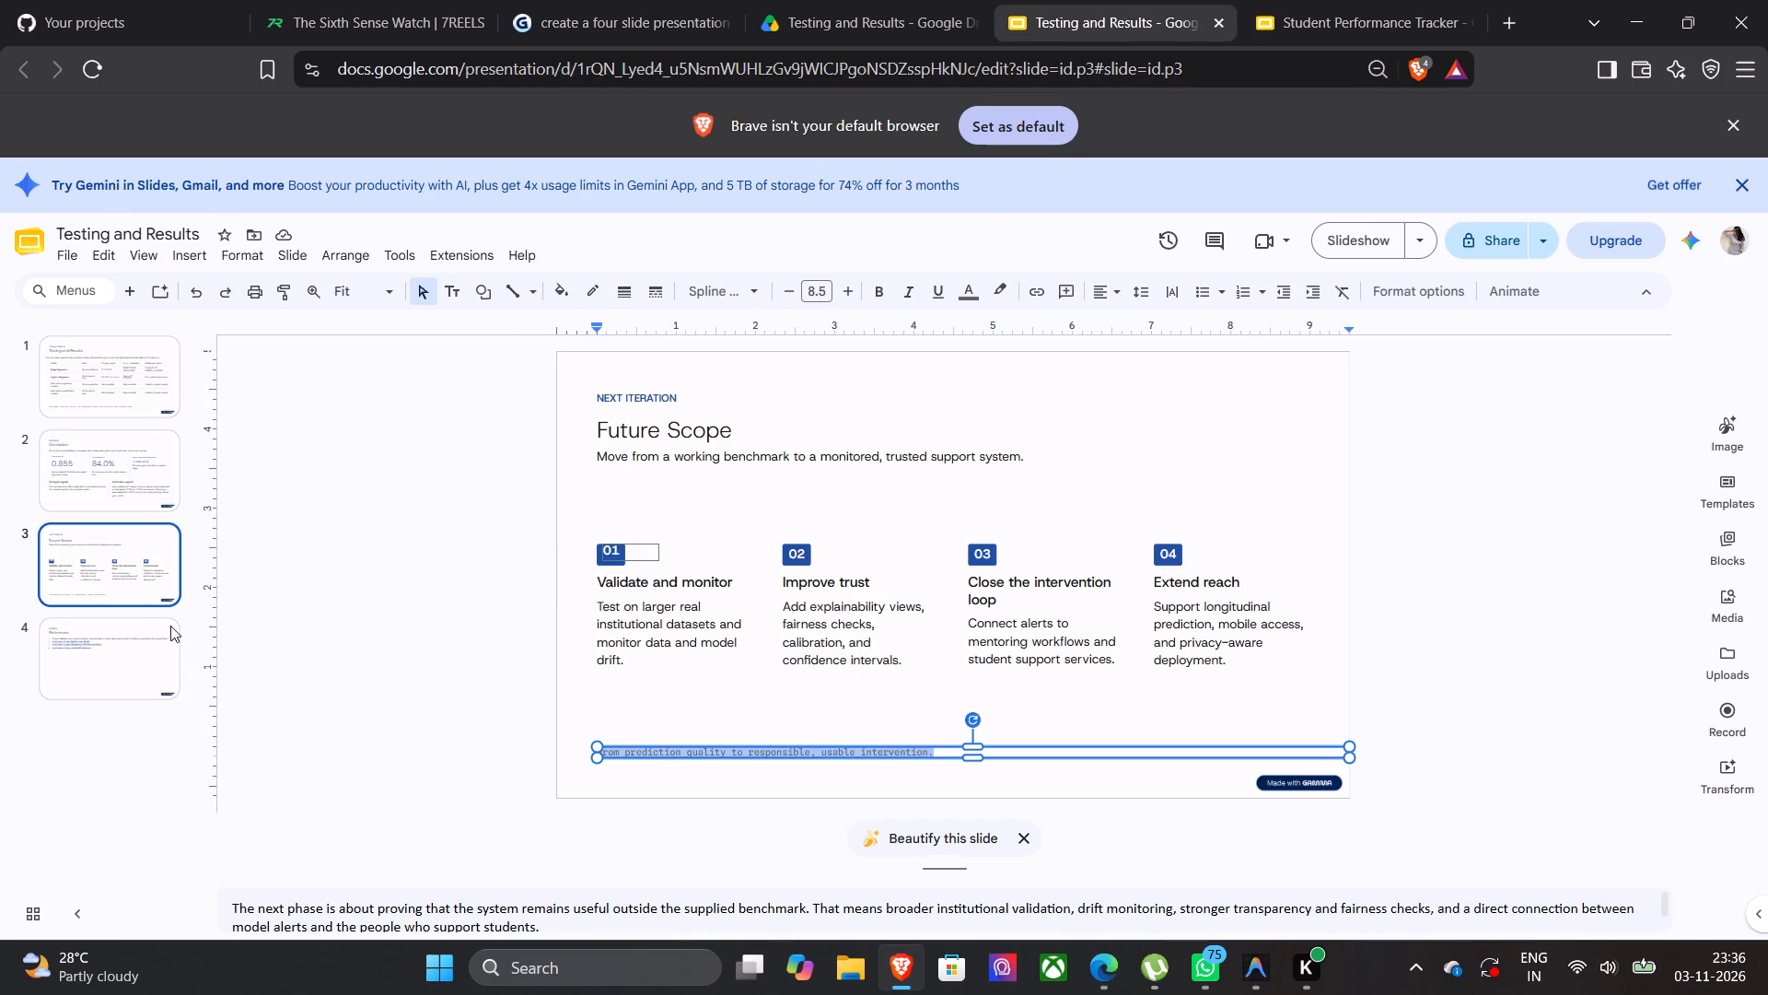
left_click(90, 655)
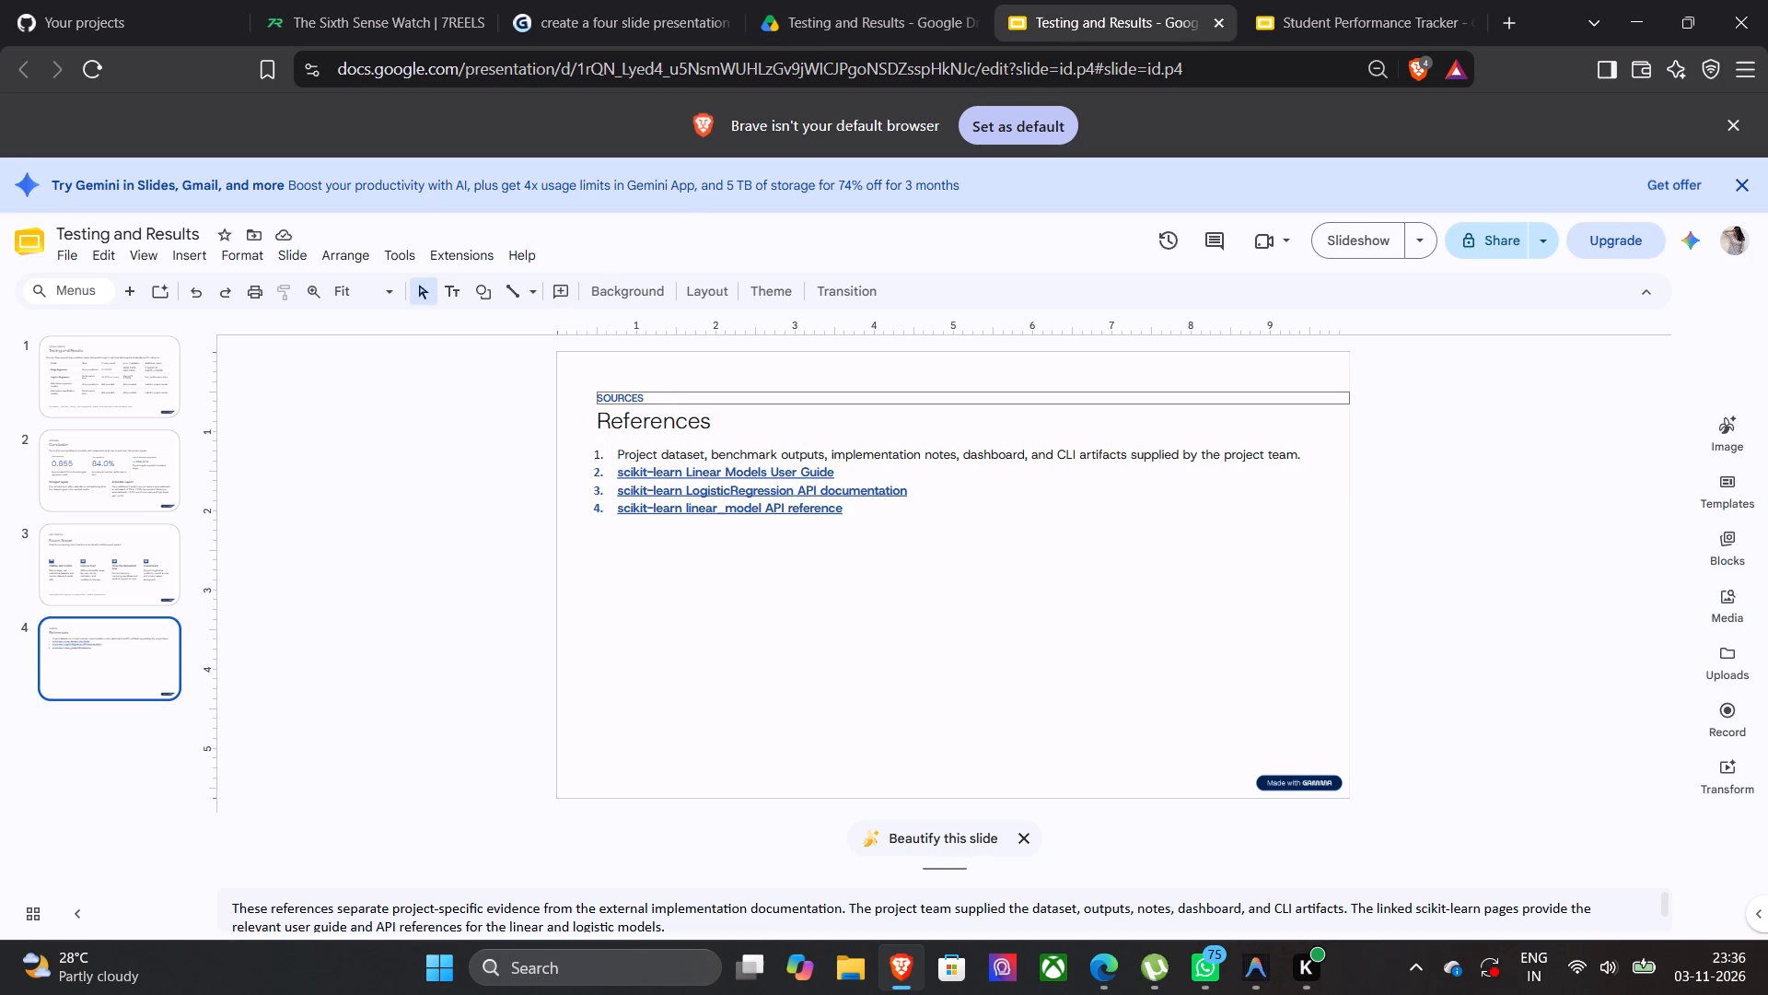
left_click_drag(641, 400, 550, 397)
key("ctrl+c")
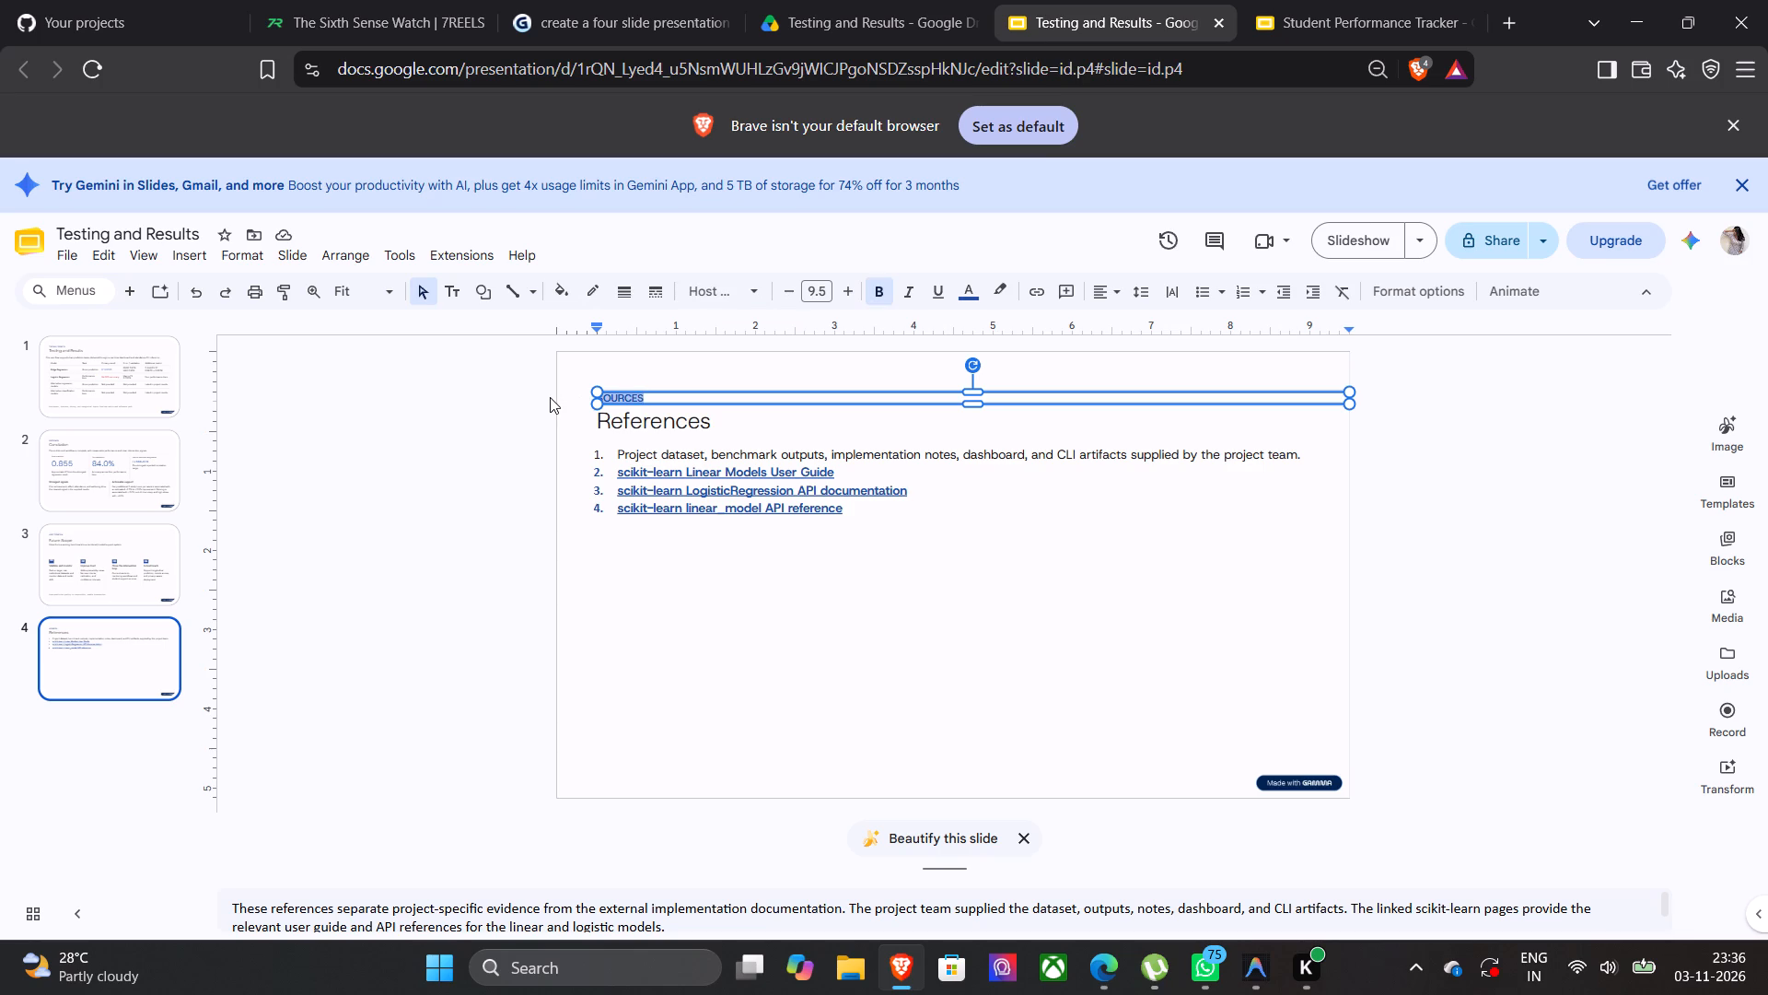
left_click(1301, 2)
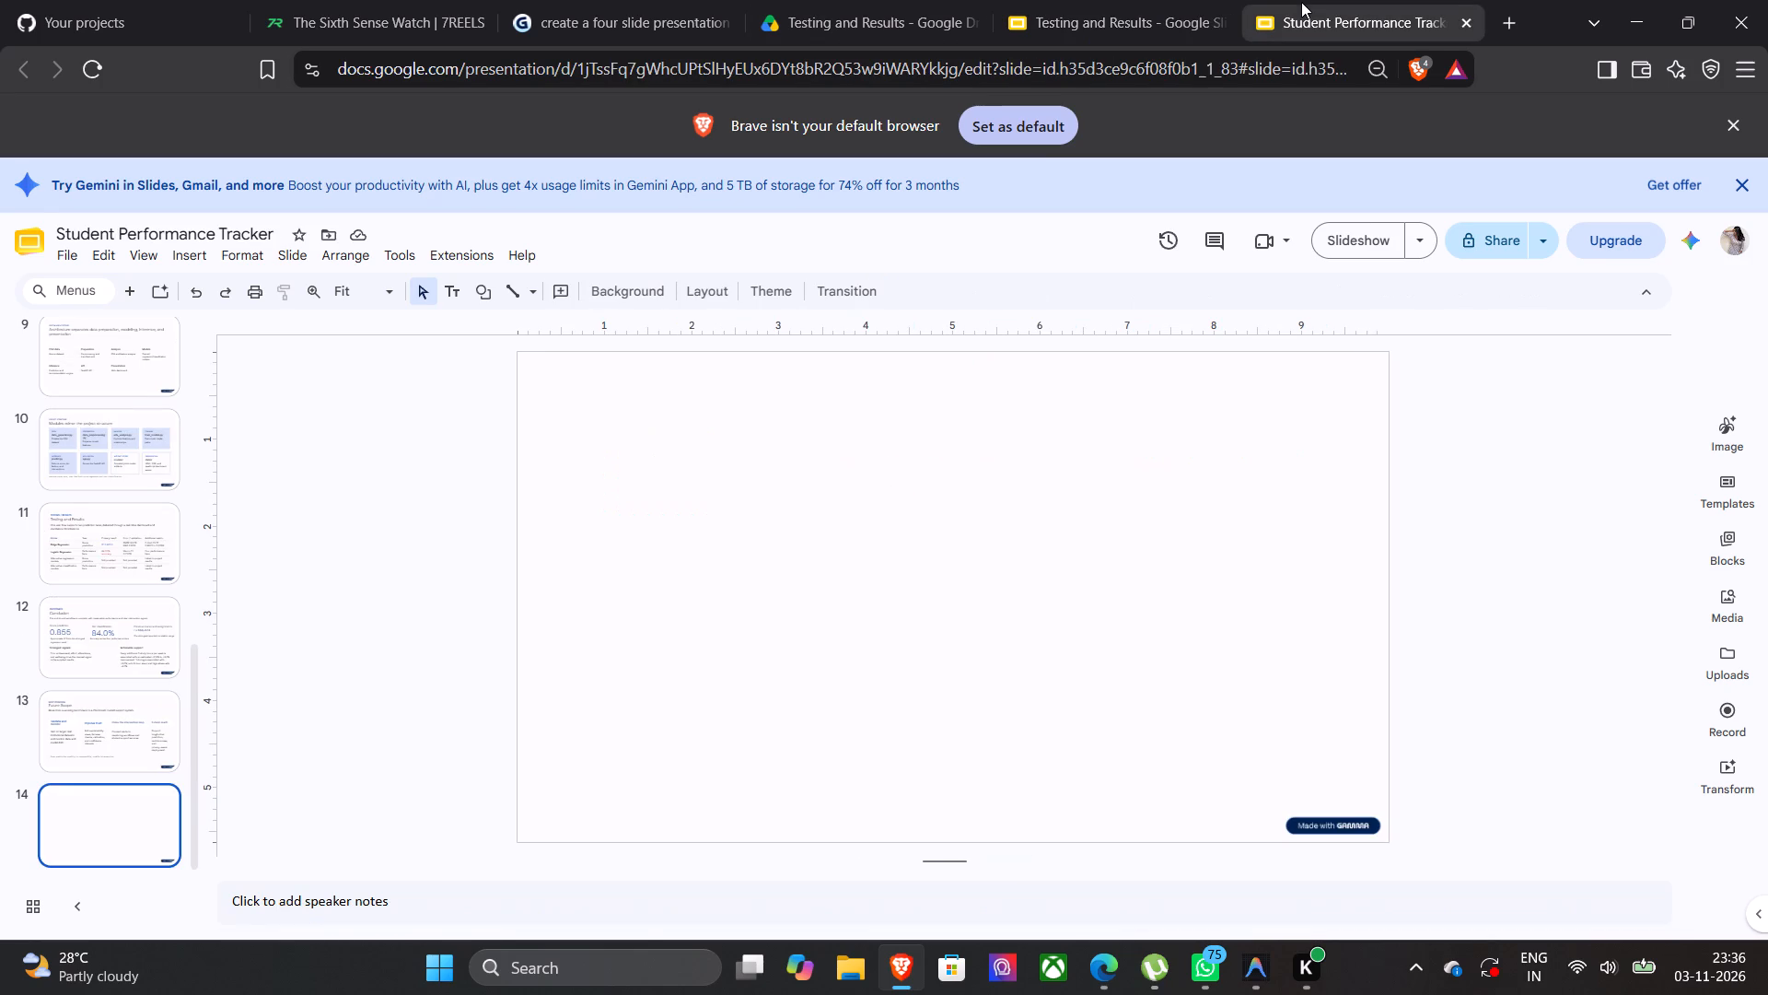
left_click(845, 544)
key("ctrl+v")
left_click_drag(722, 380, 758, 425)
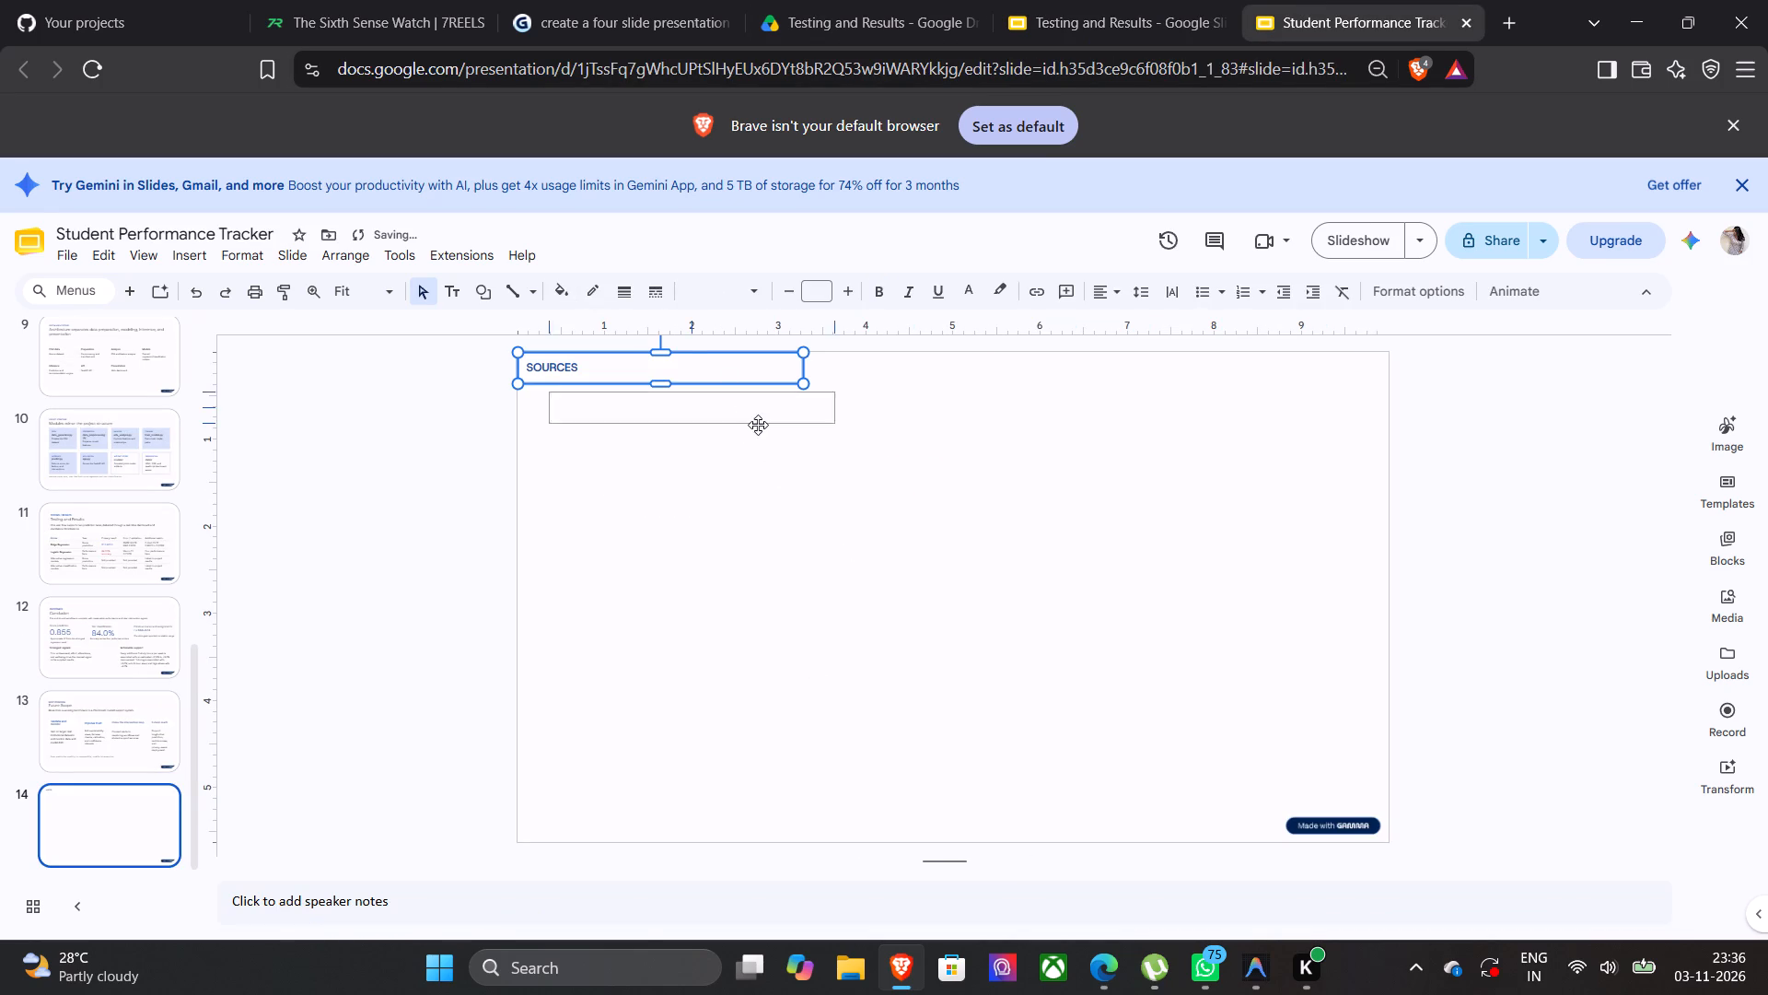
left_click_drag(758, 425, 765, 431)
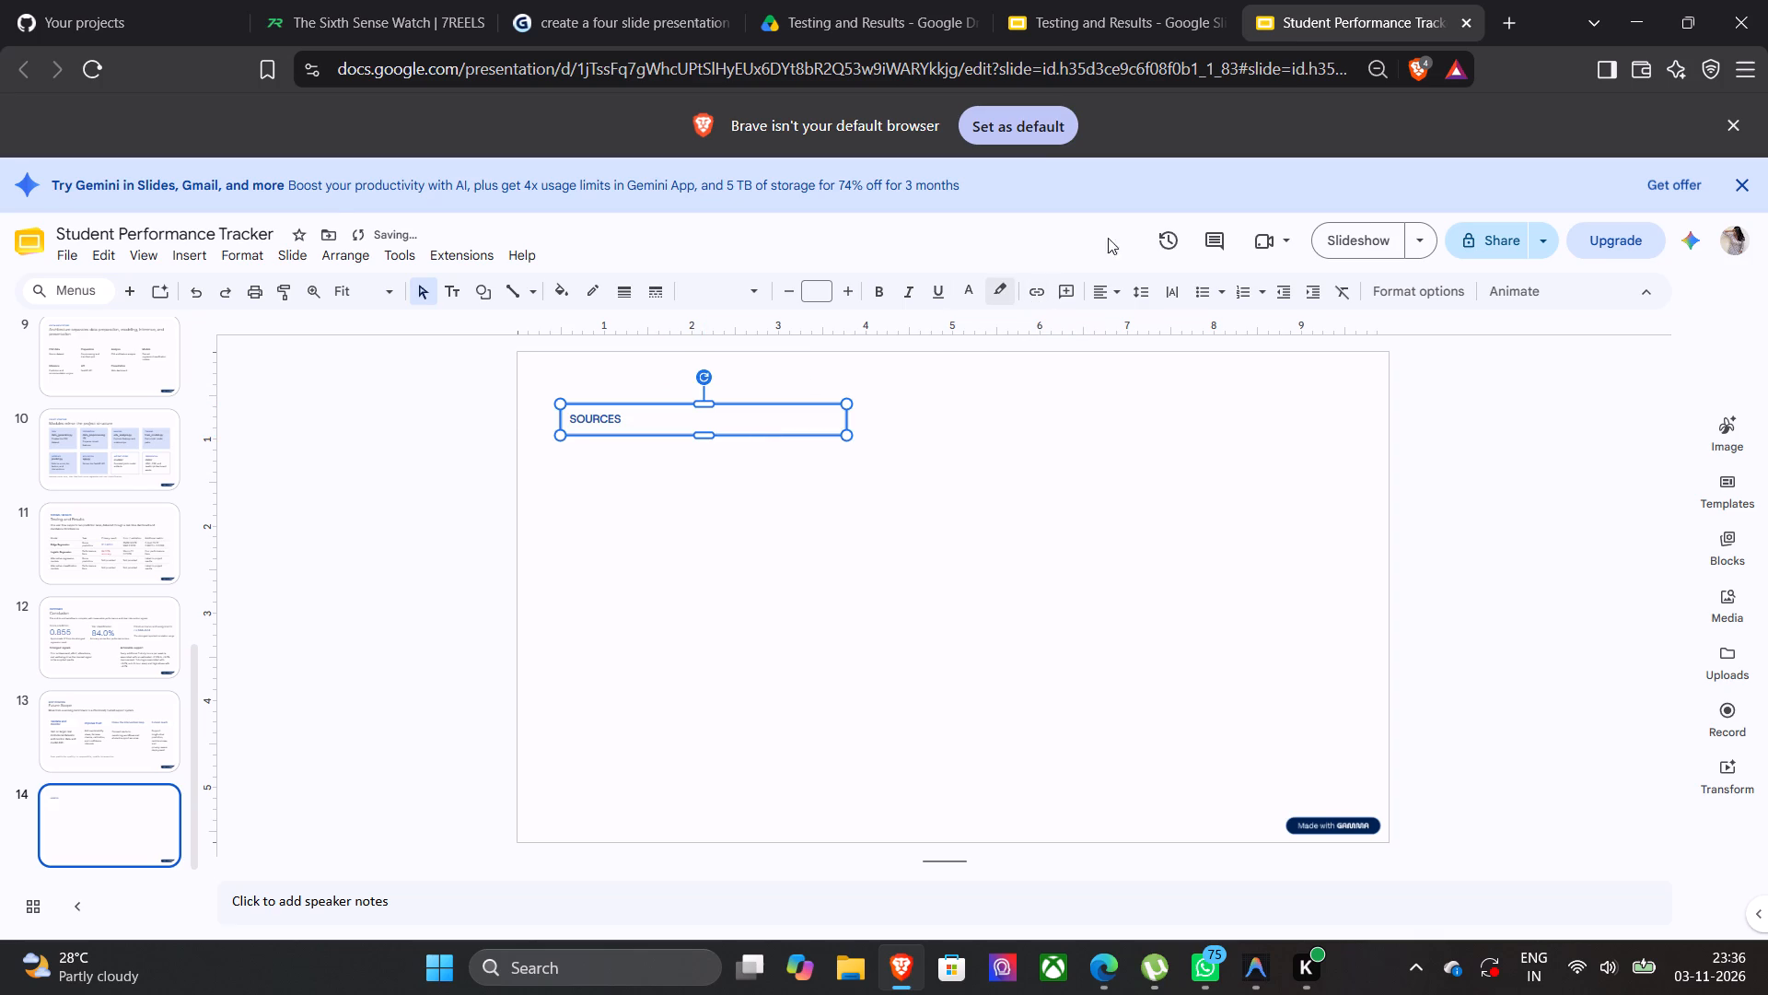
Copy the "References" title from the Testing and Results deck onto the new slide, directly below "SOURCES" with their text left-aligned.
left_click(1148, 36)
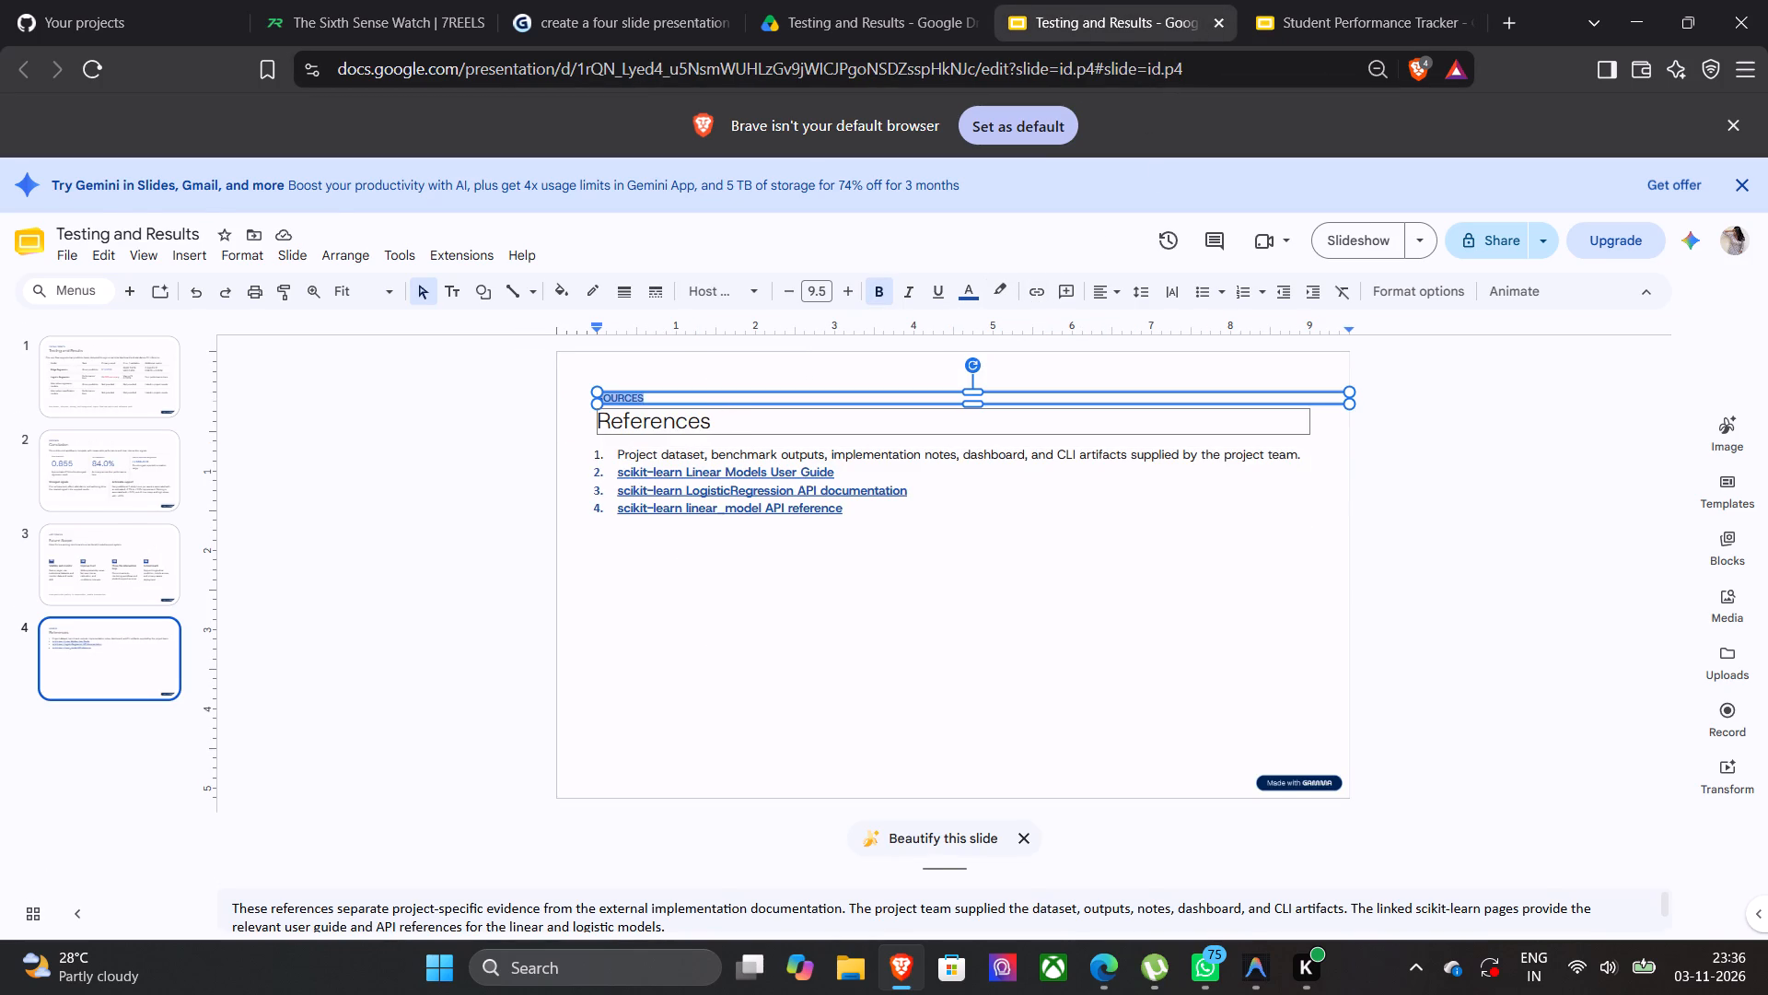
left_click_drag(710, 426, 553, 425)
key("ctrl+c")
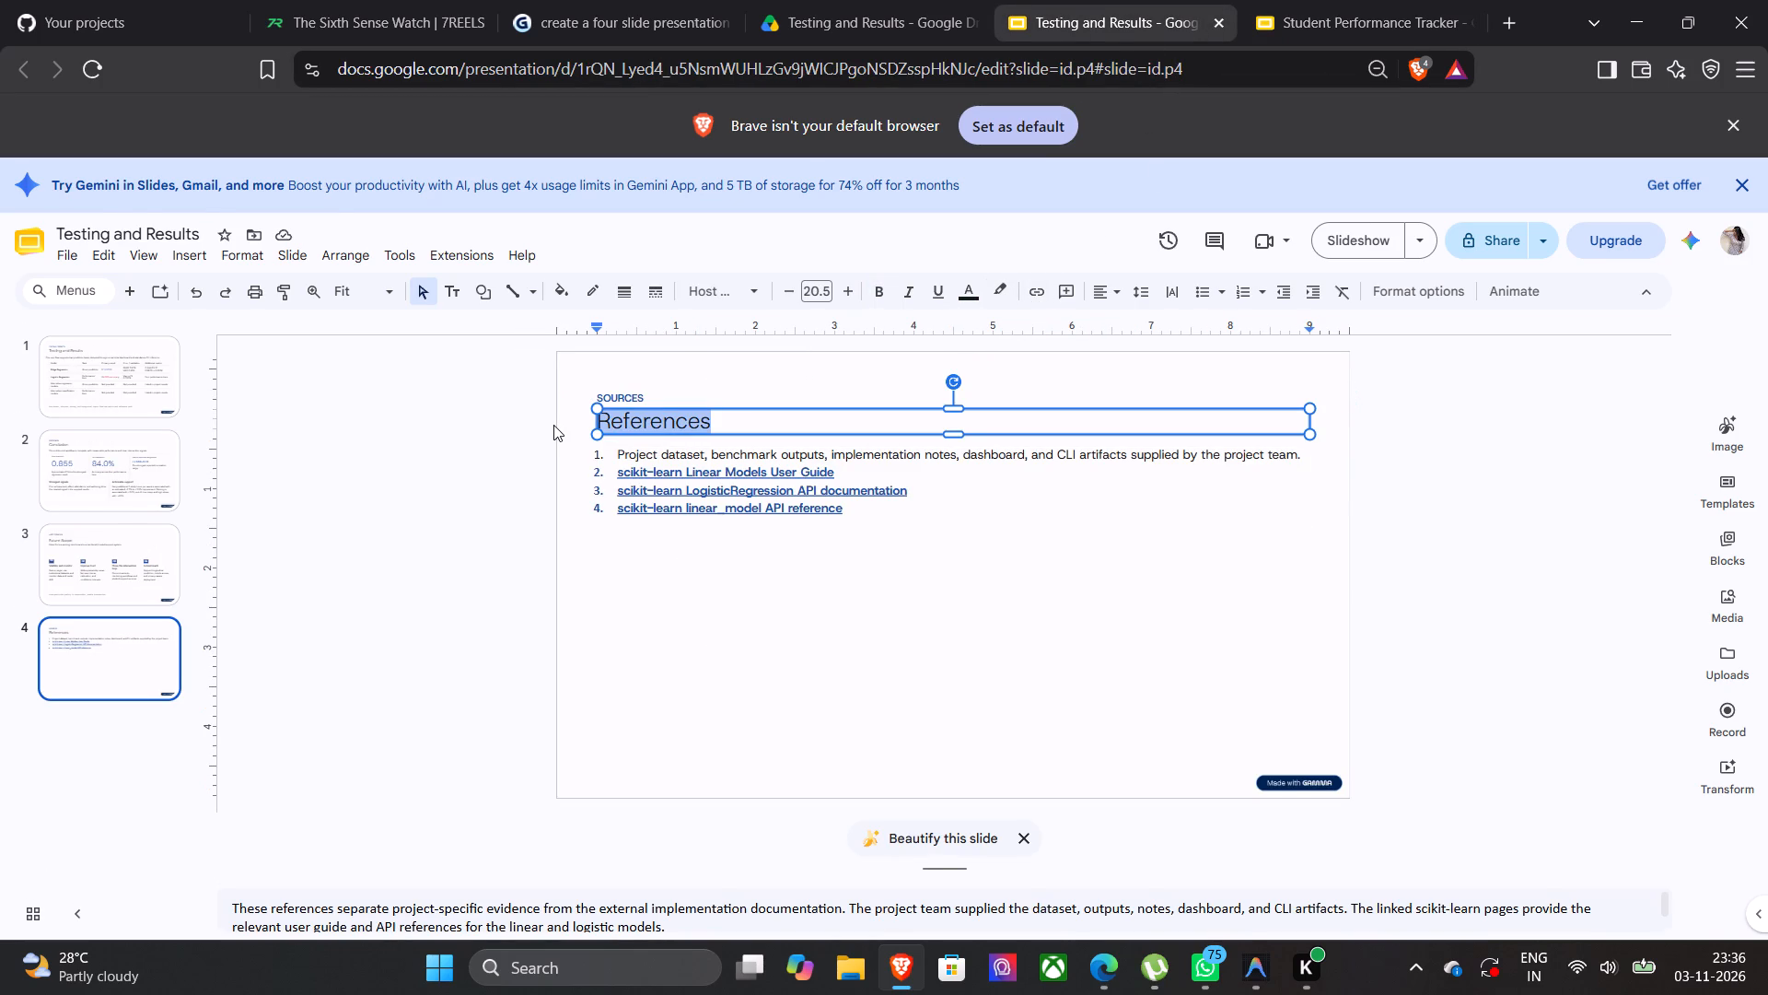
left_click(1353, 29)
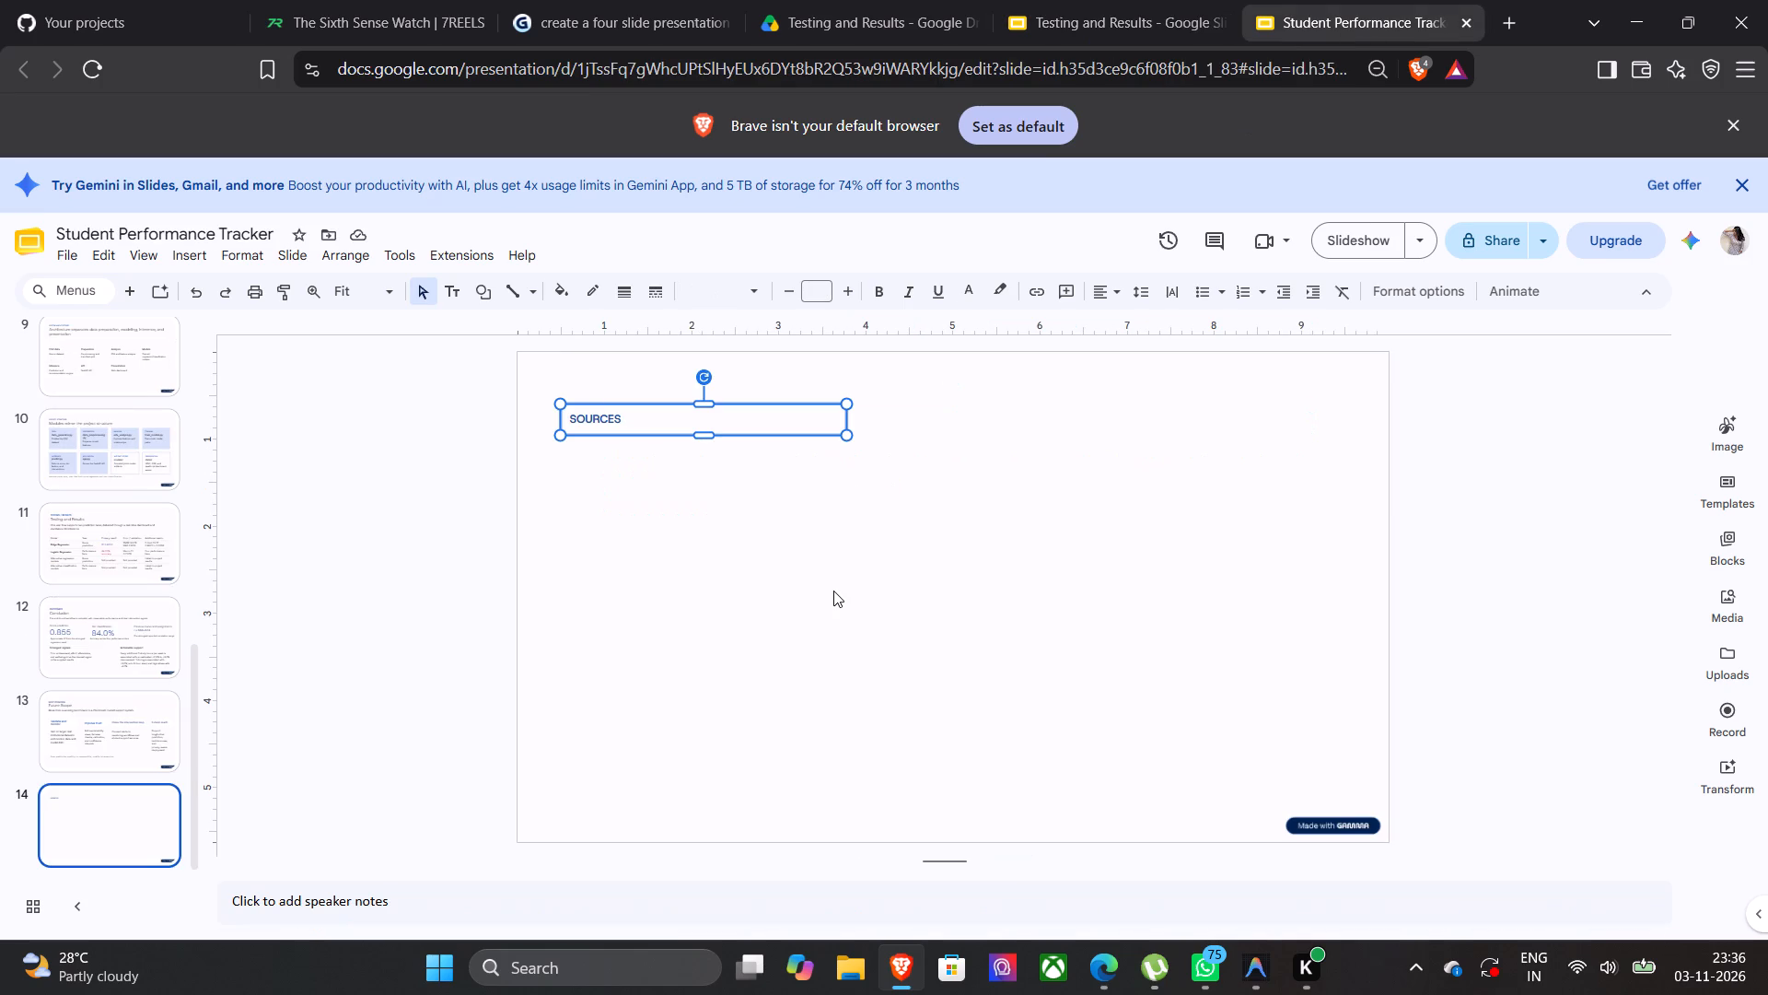
left_click(833, 591)
key("ctrl+v")
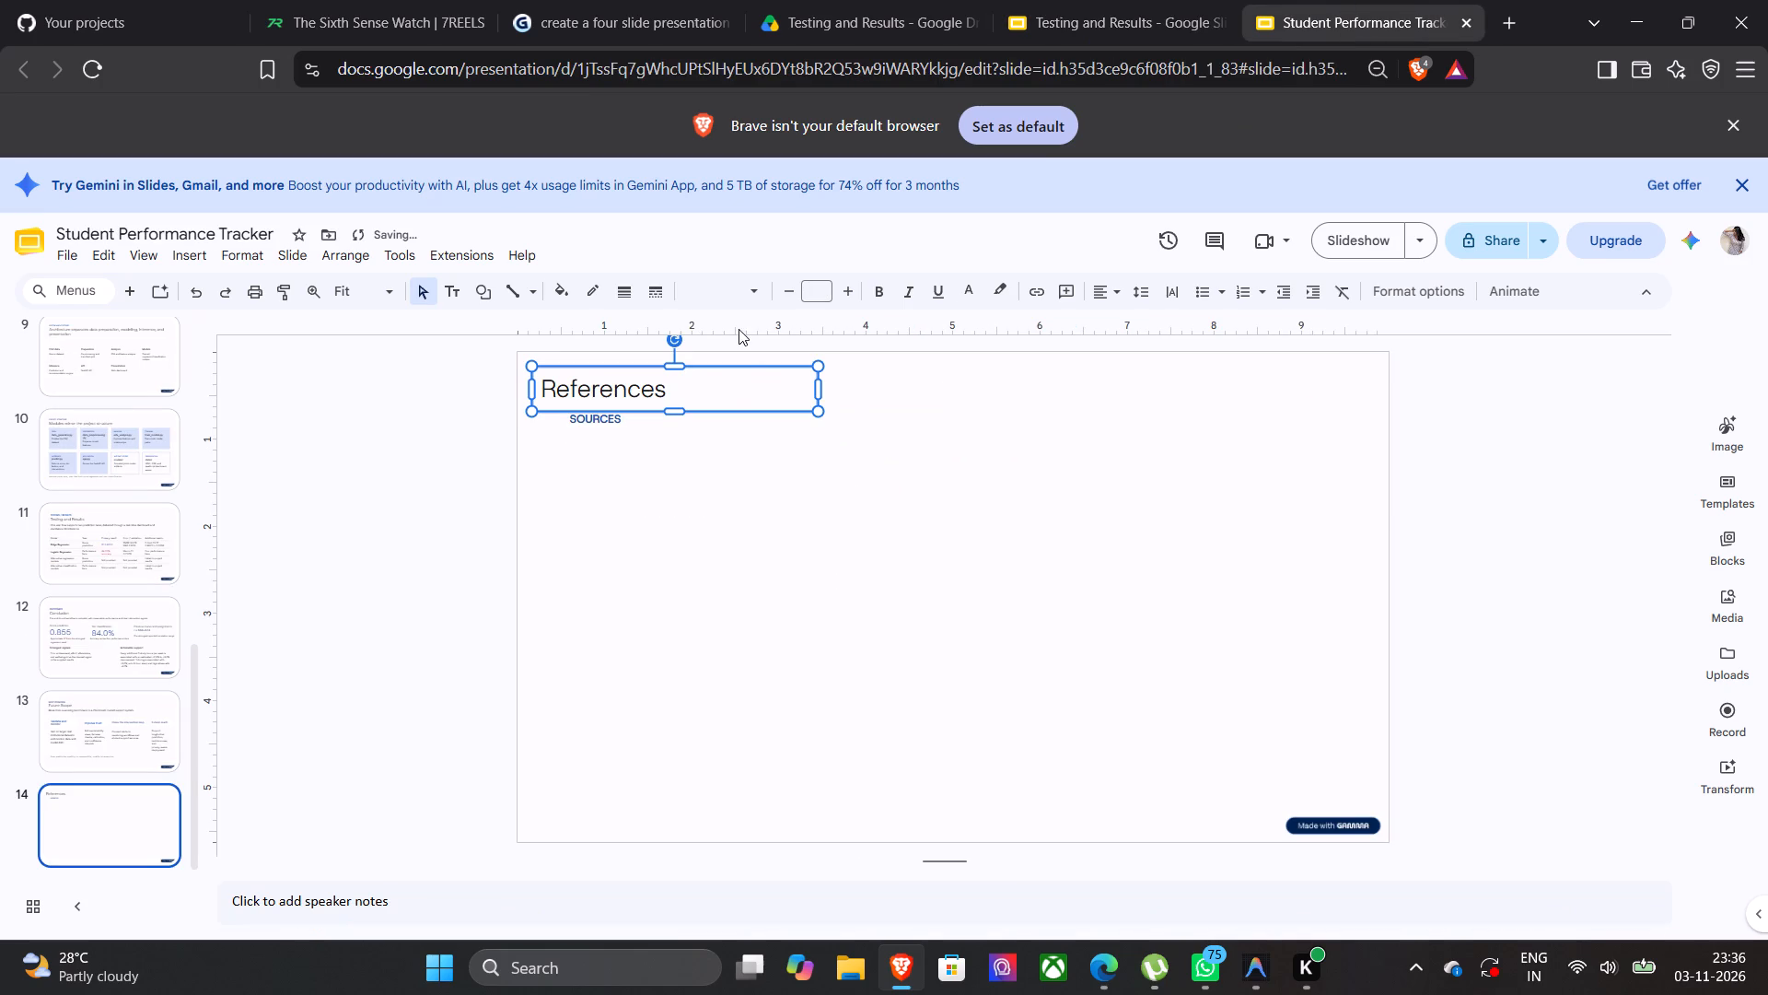
left_click_drag(748, 386, 768, 453)
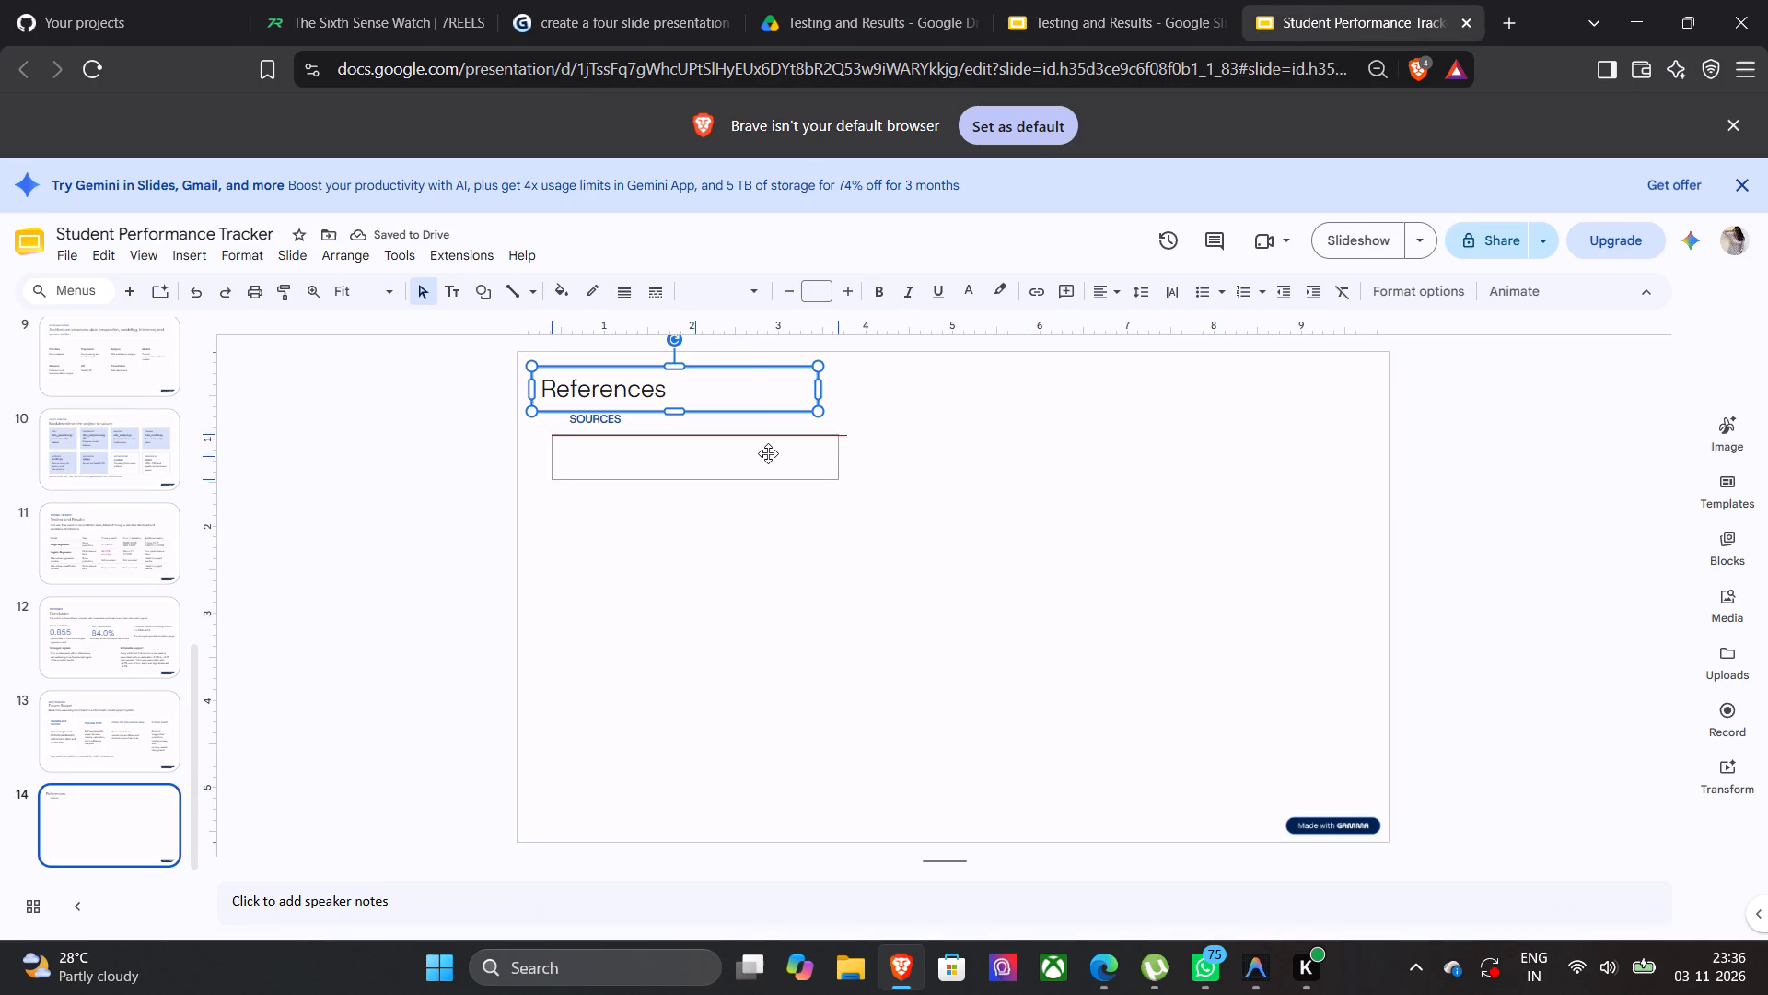
left_click_drag(768, 453, 784, 453)
left_click_drag(784, 453, 780, 453)
left_click(699, 537)
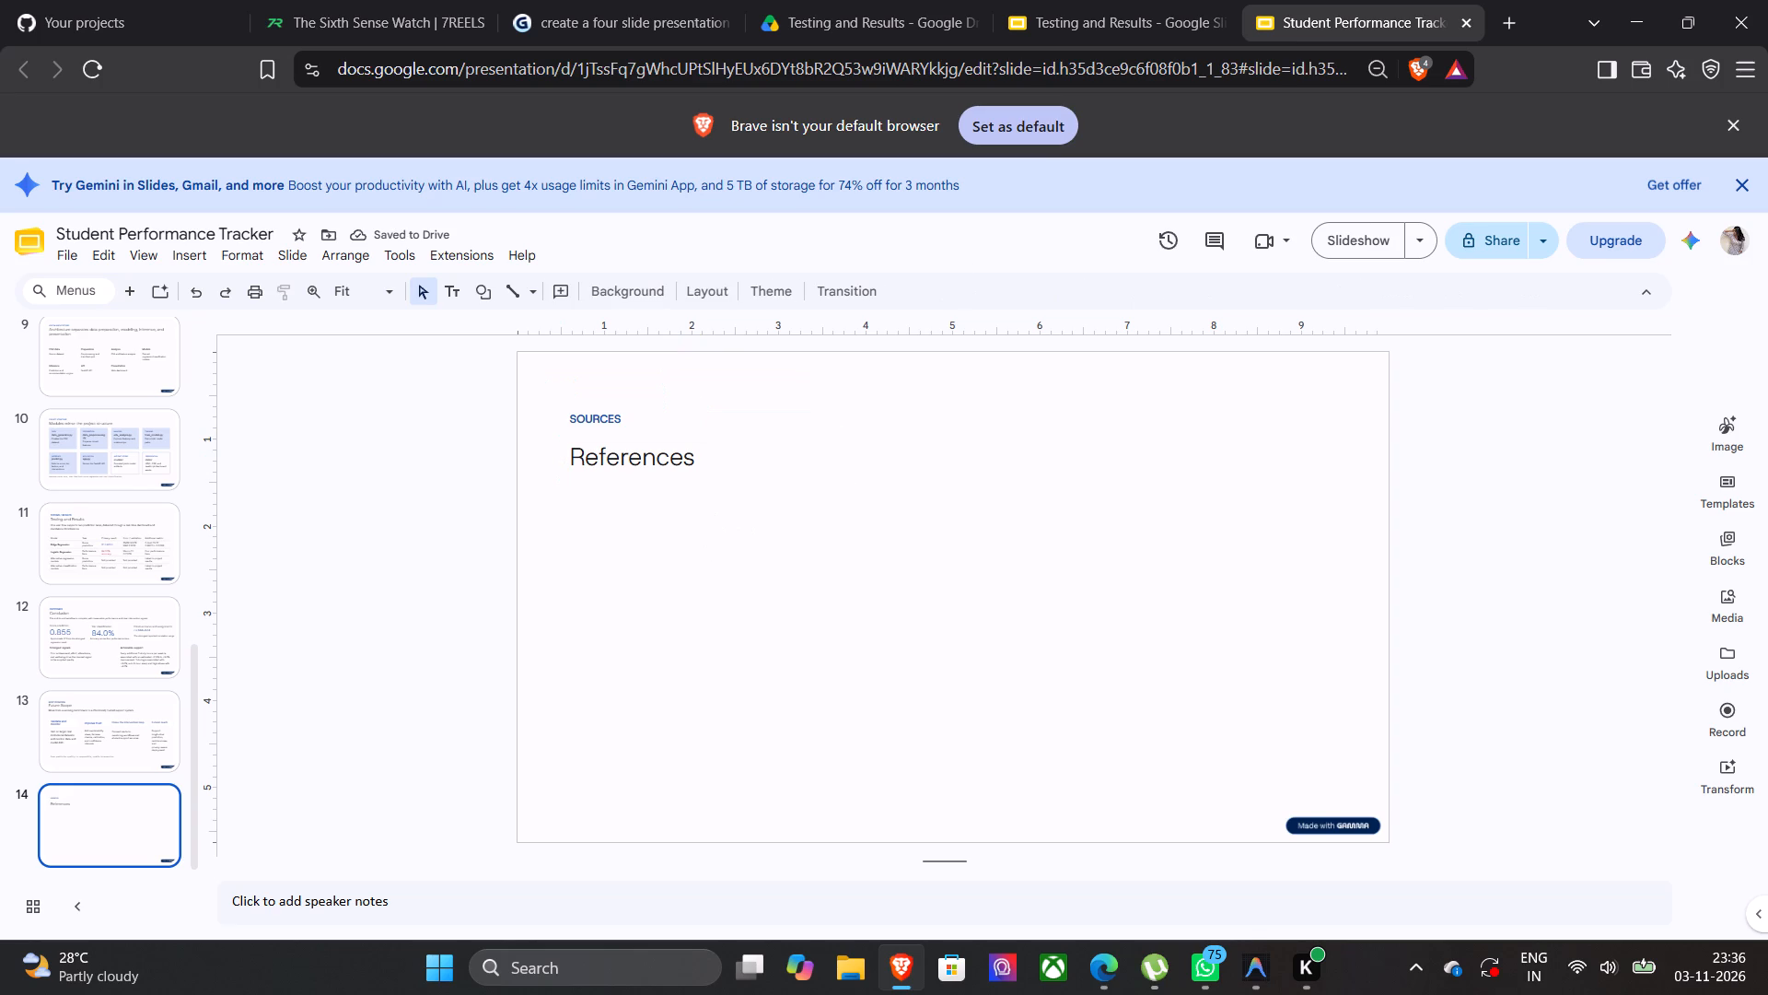
Copy the four-item numbered reference list from the Testing and Results deck and place it directly below the "References" title on the new slide.
left_click(1126, 30)
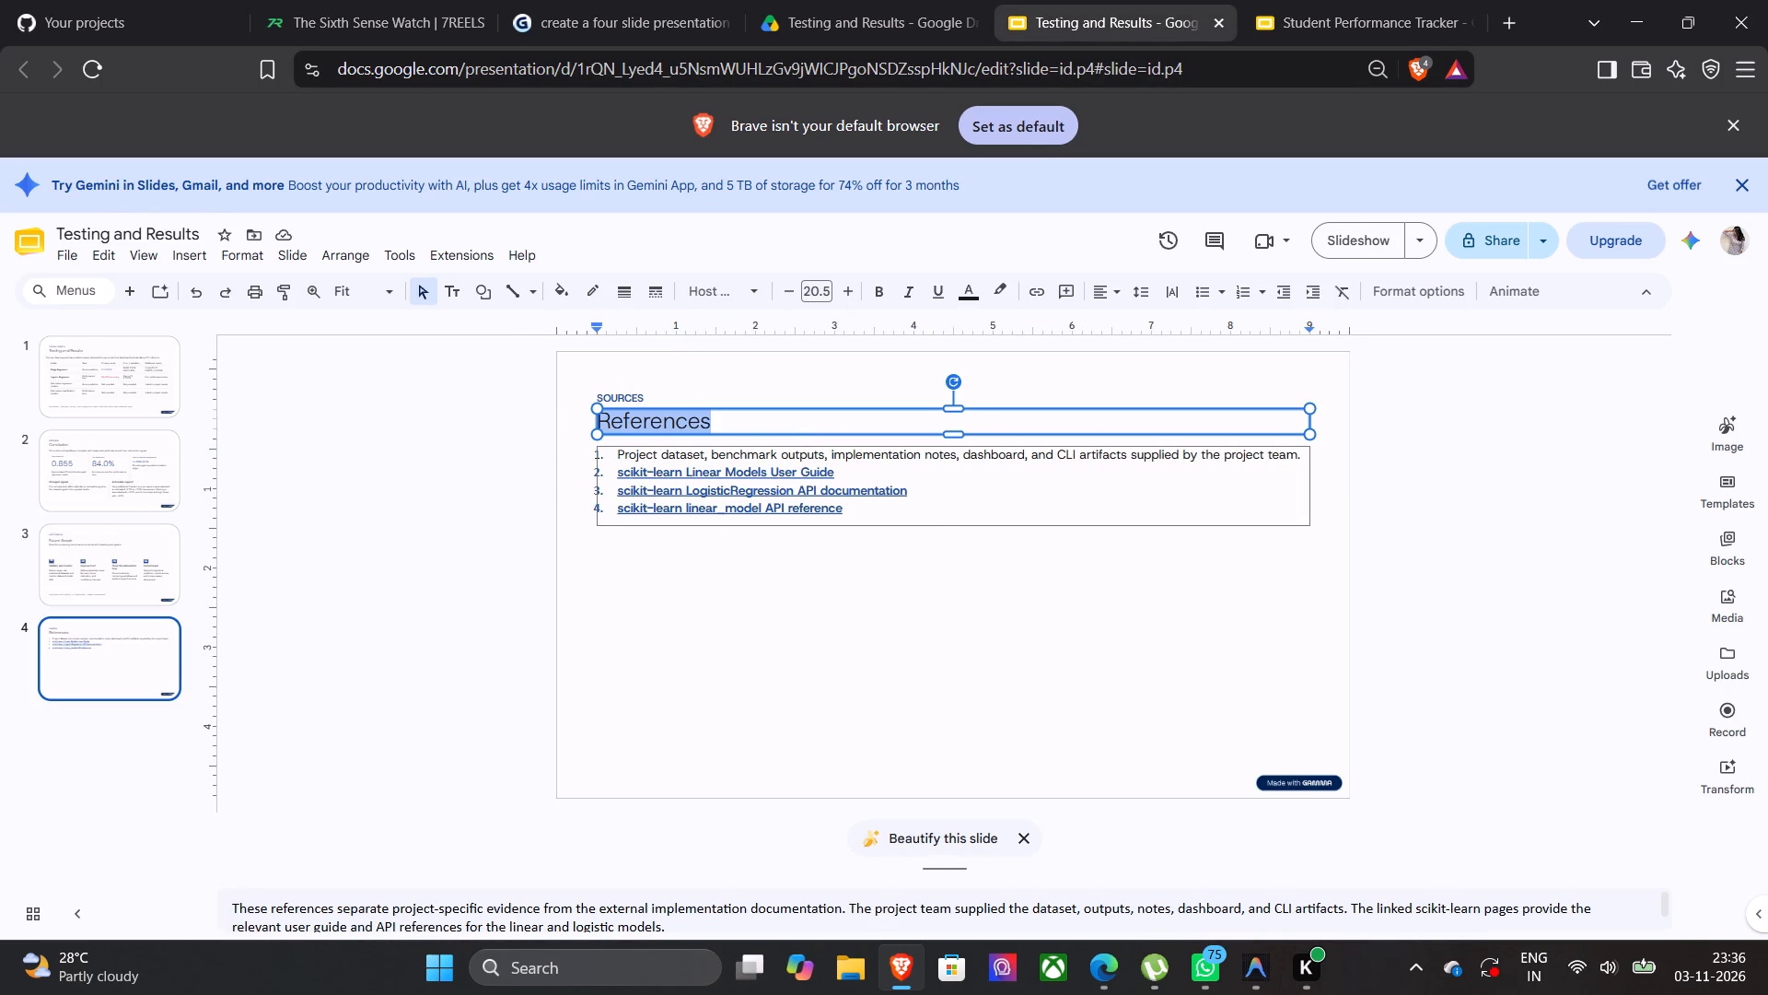
left_click(604, 458)
left_click_drag(851, 511, 717, 512)
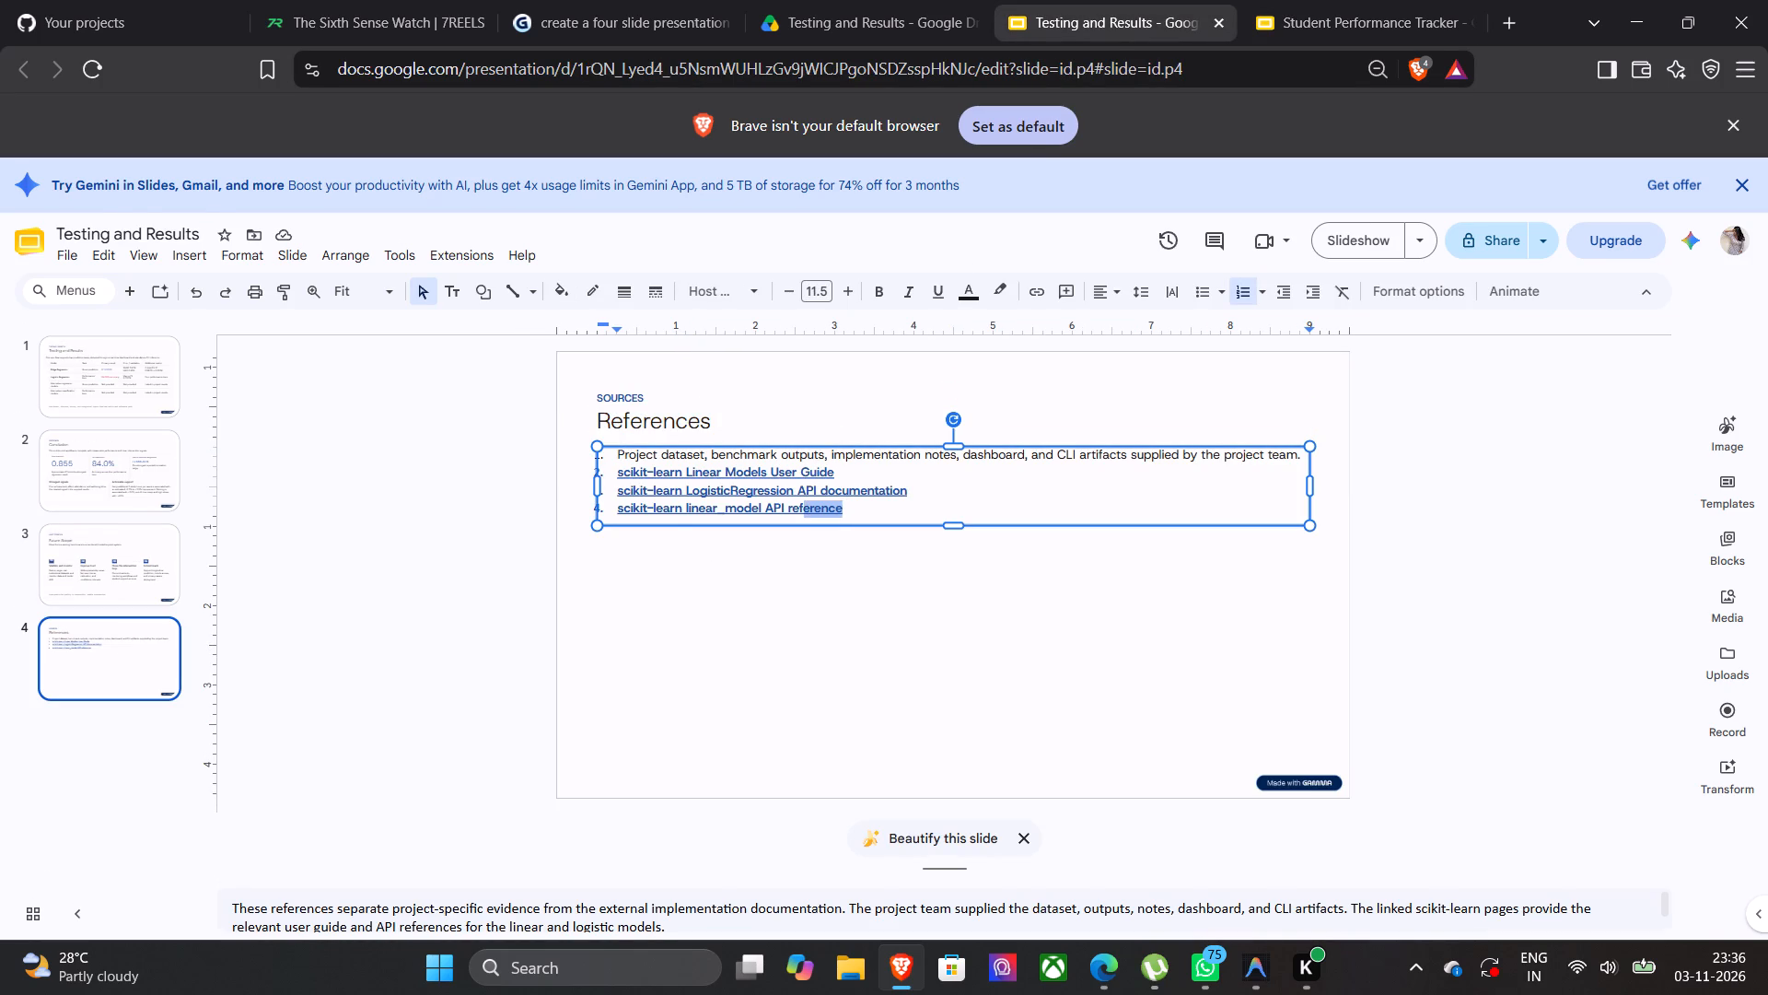
left_click_drag(717, 512, 564, 440)
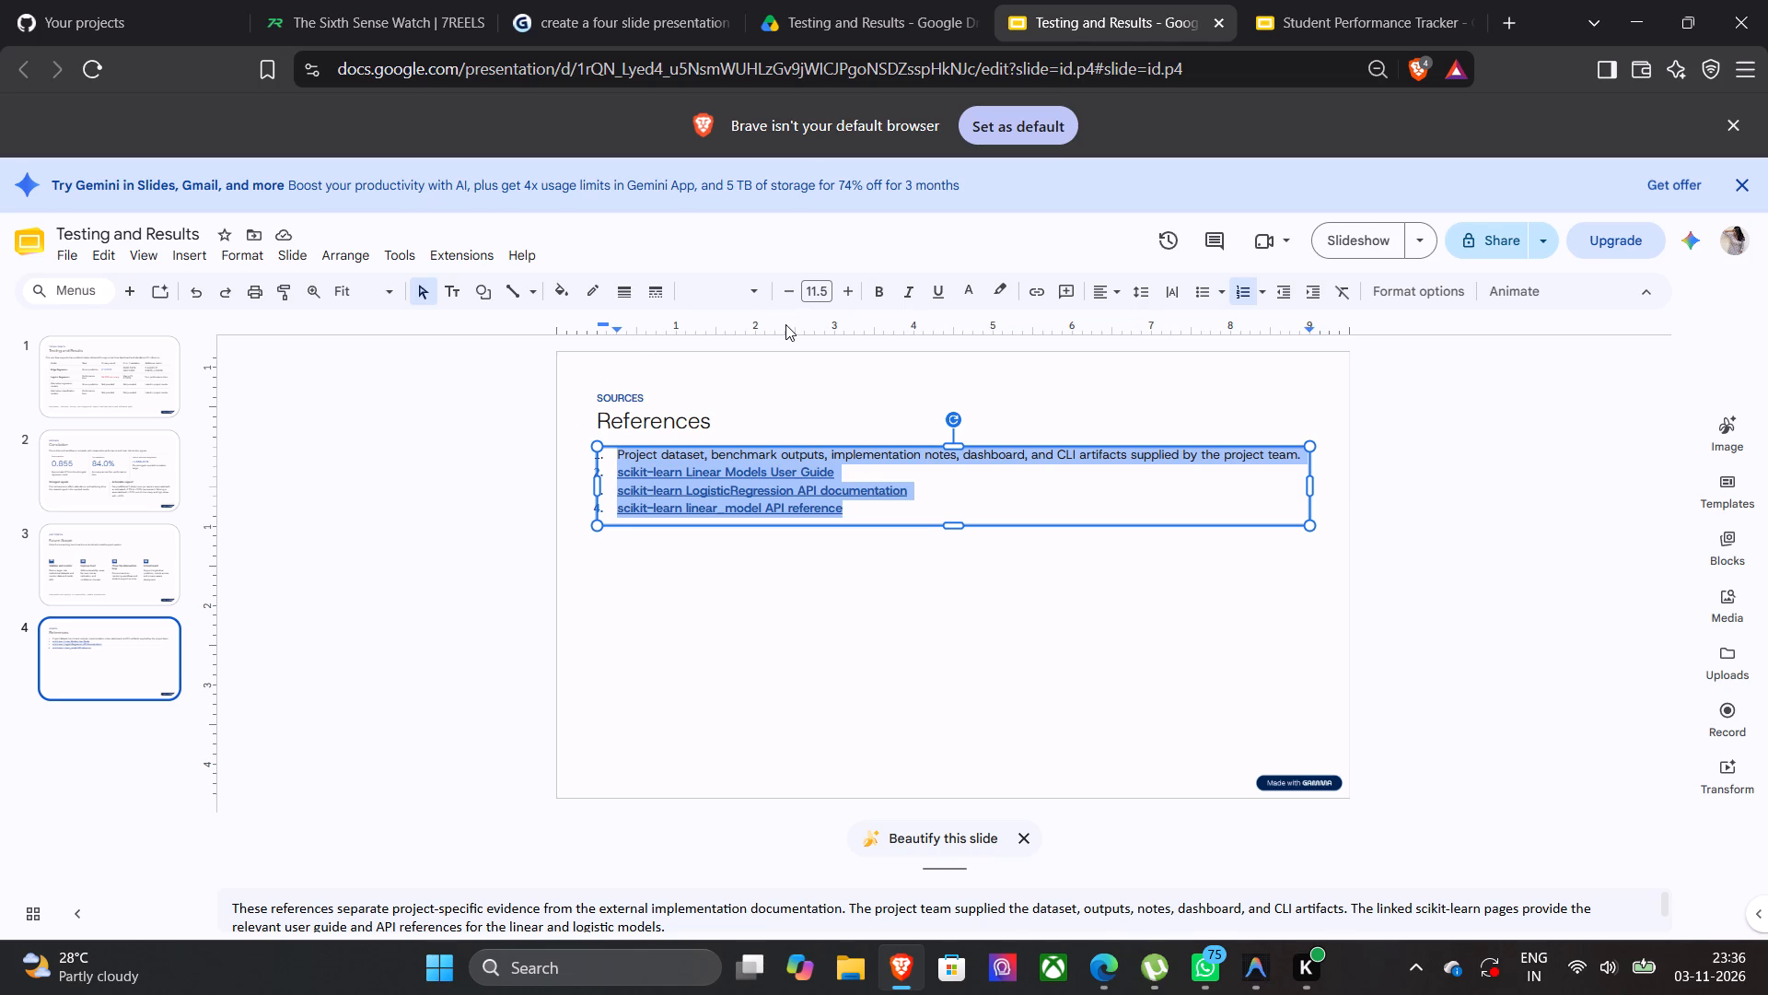
key("ctrl+c")
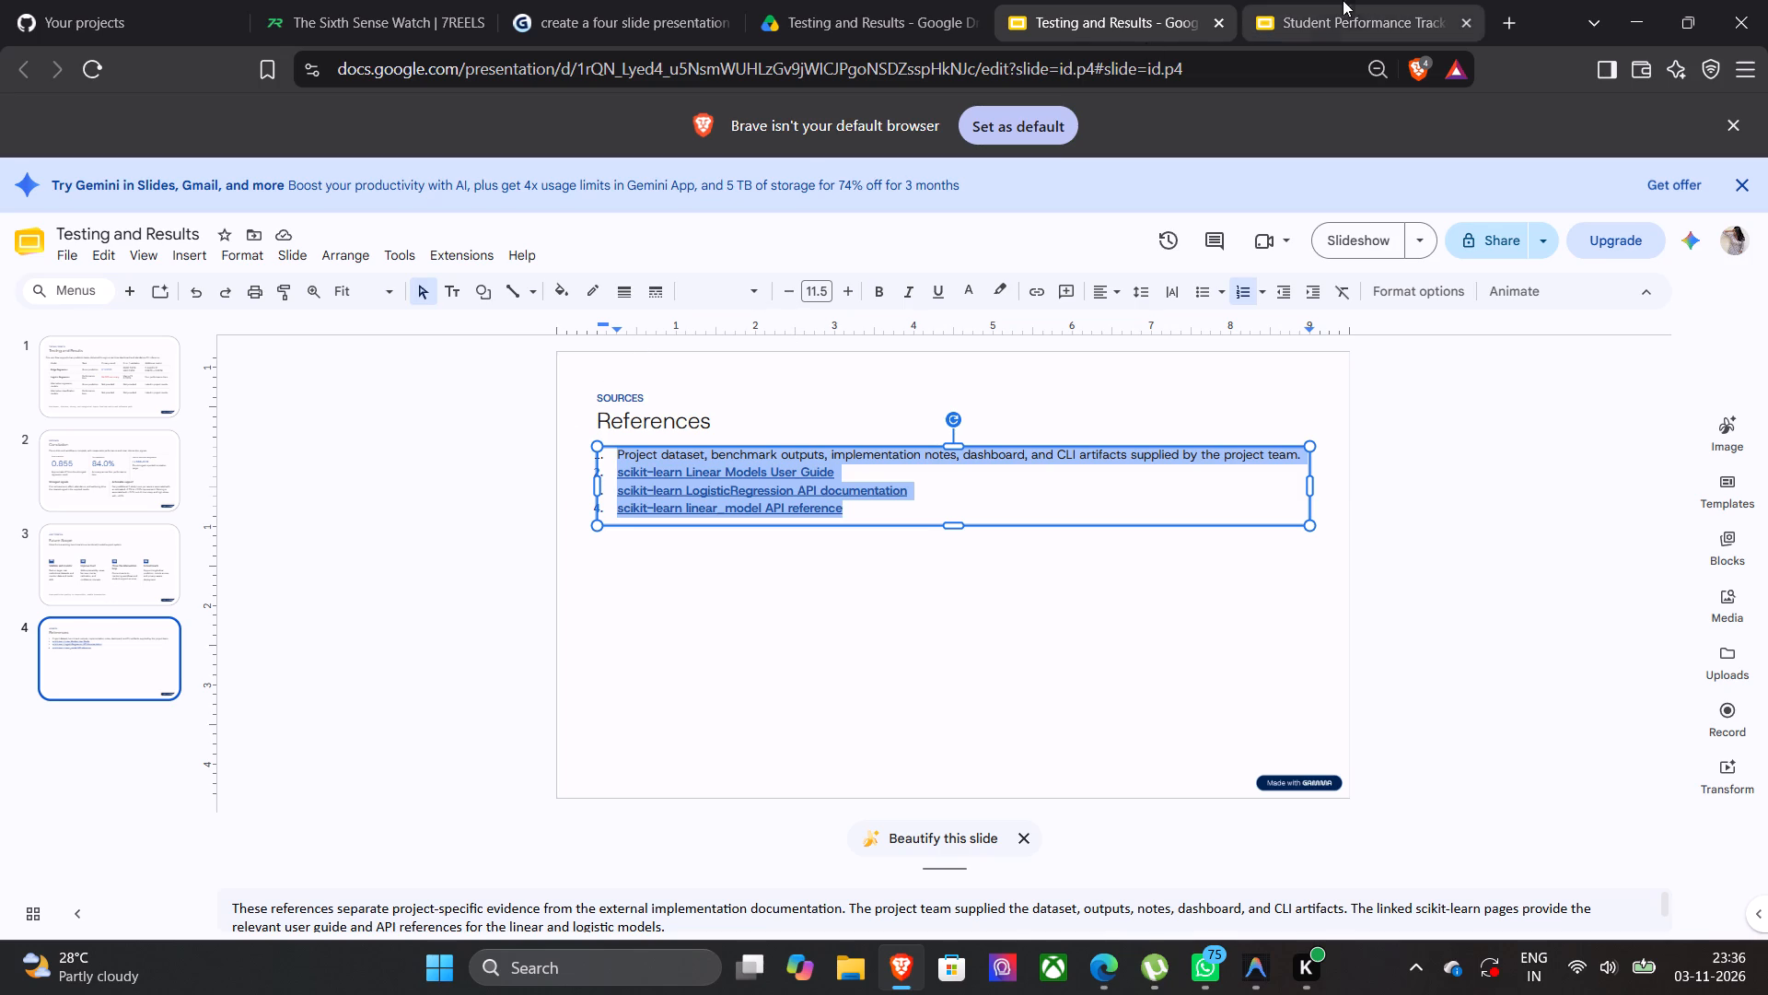
left_click(1353, 14)
left_click(851, 557)
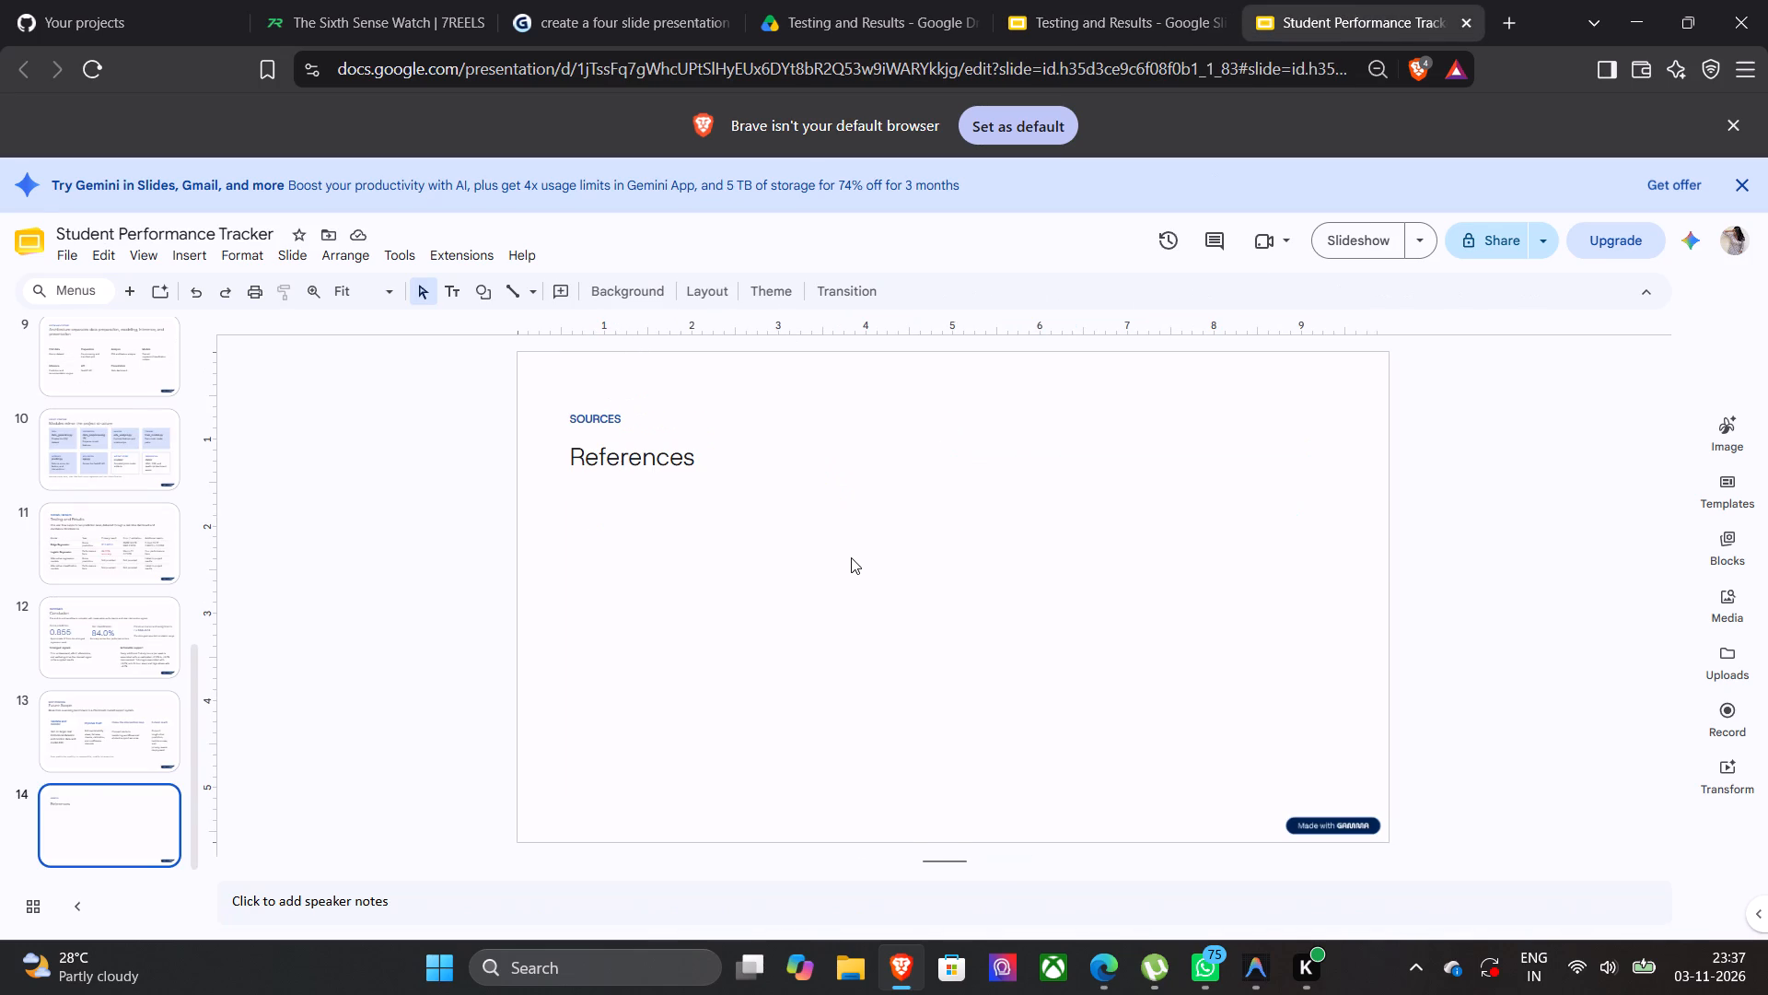
key("ctrl+v")
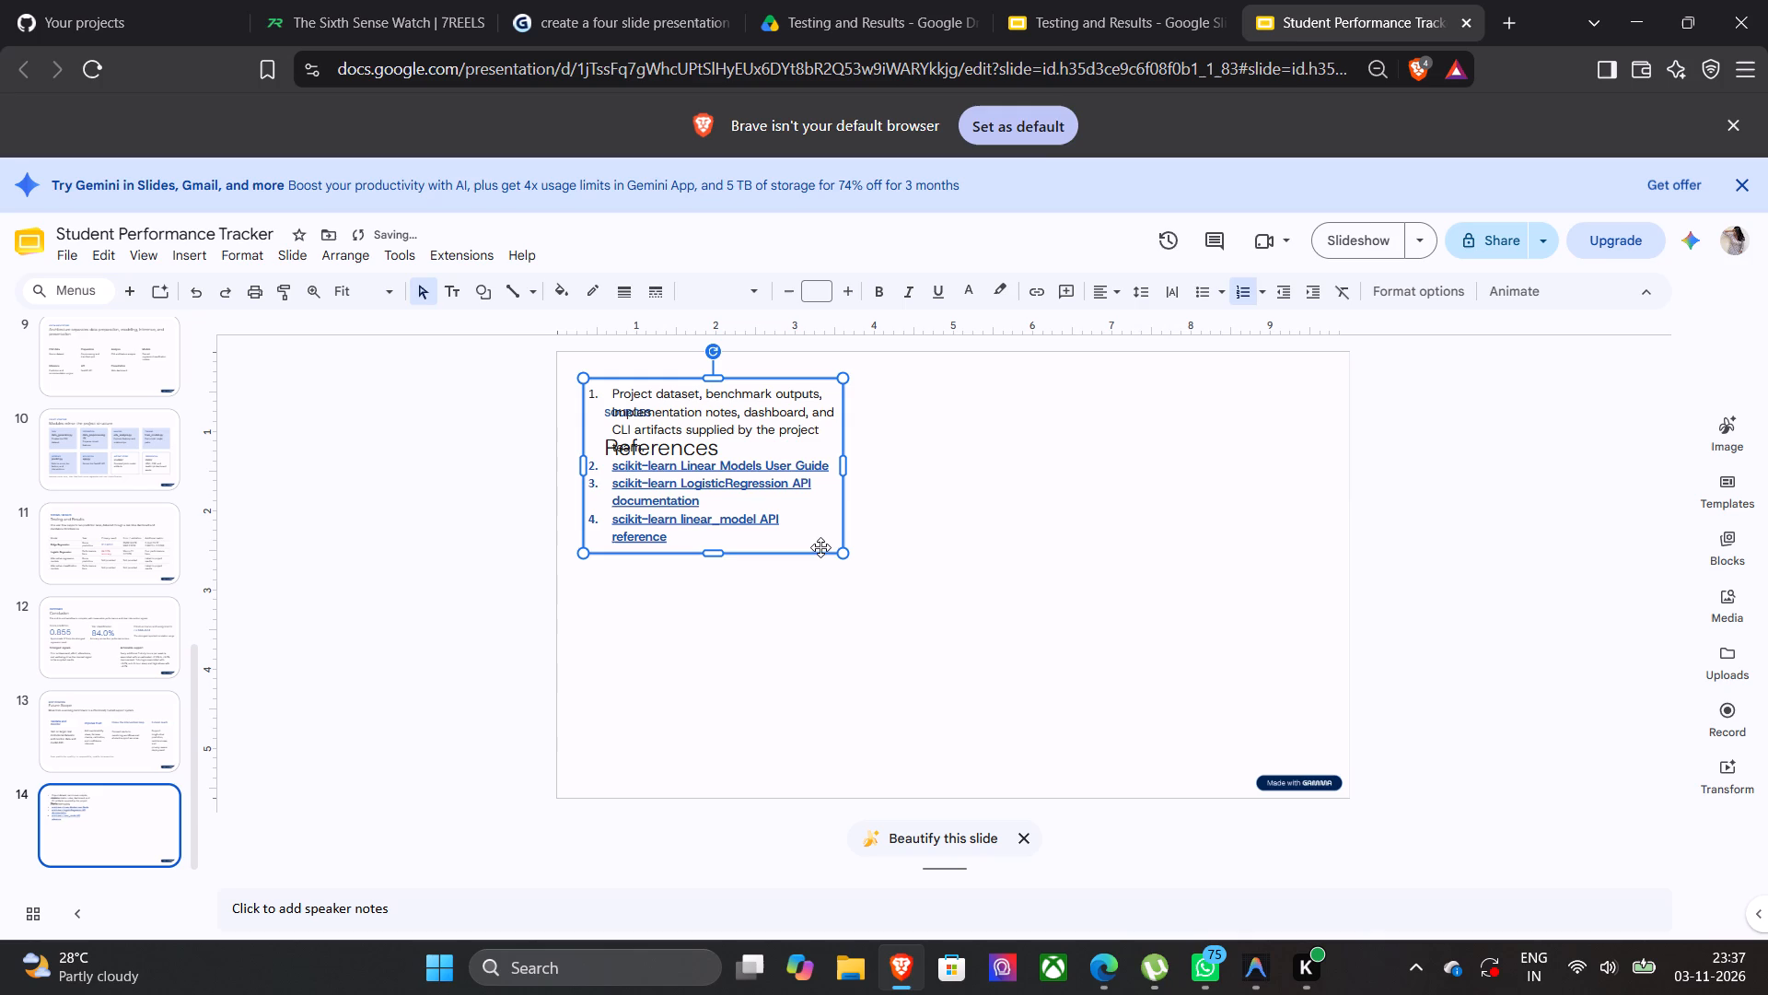
left_click_drag(820, 547, 835, 646)
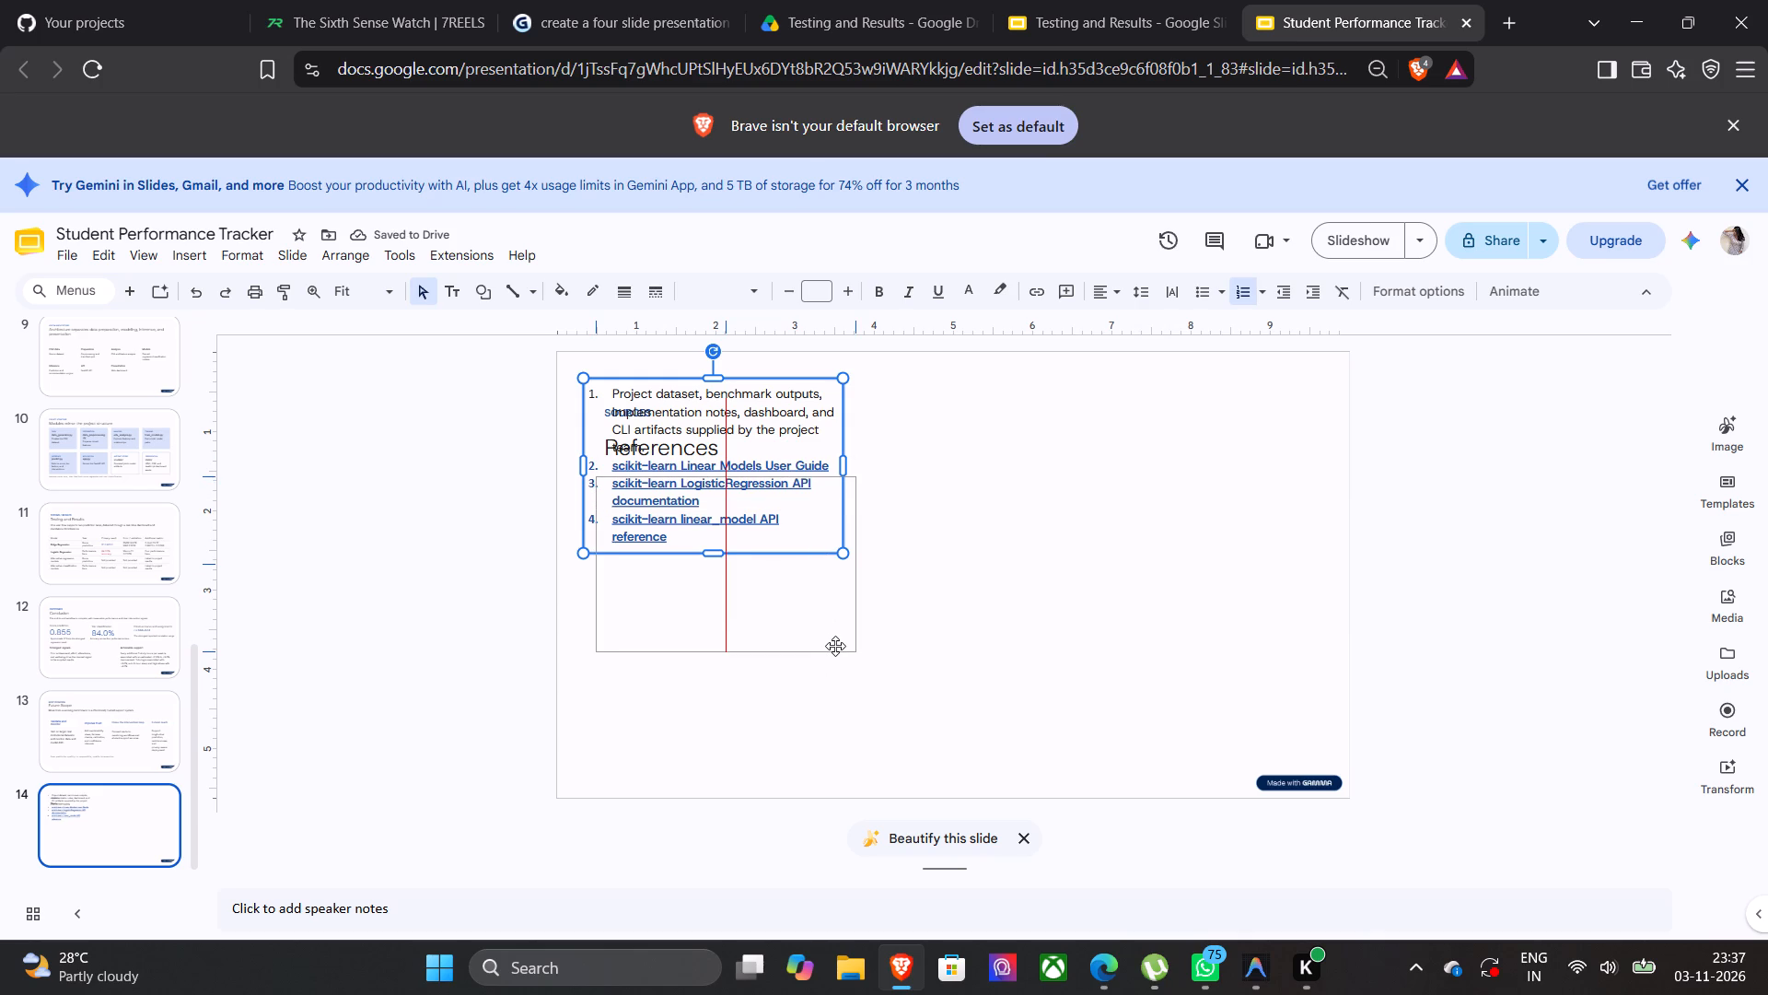
left_click_drag(835, 646, 843, 645)
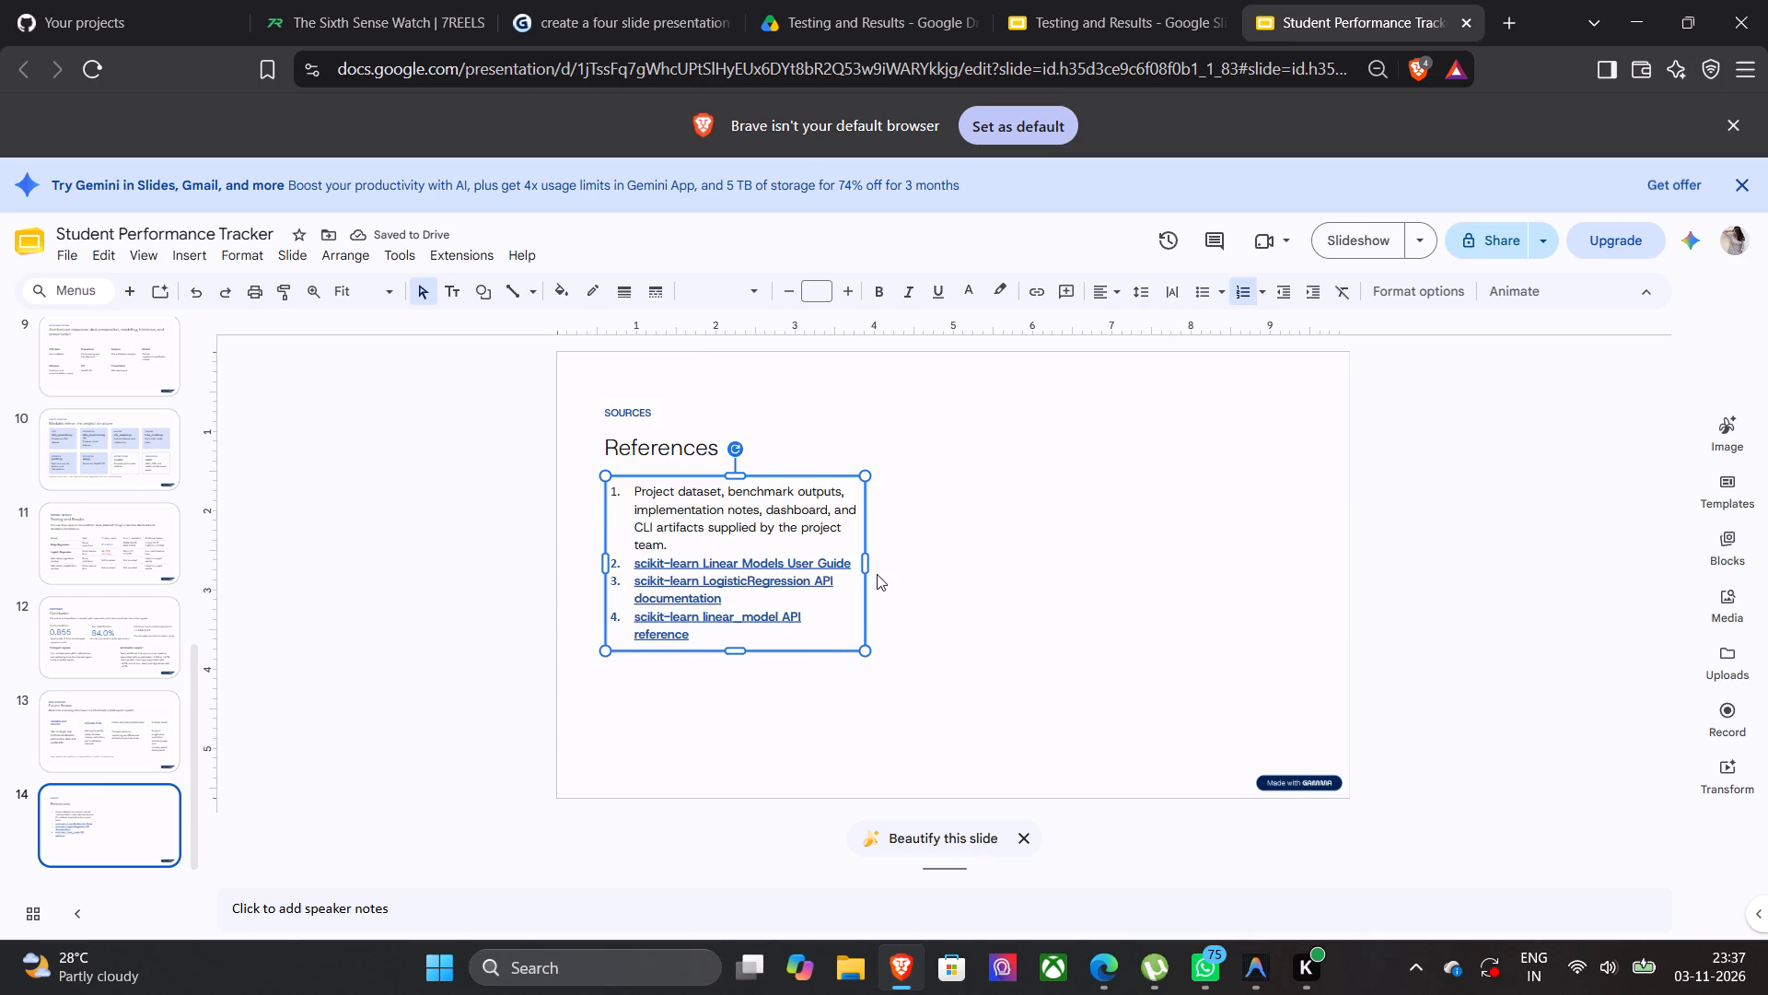
Widen the reference list box across the slide until its right edge reaches about the 9 mark on the ruler.
left_click_drag(868, 567, 1269, 585)
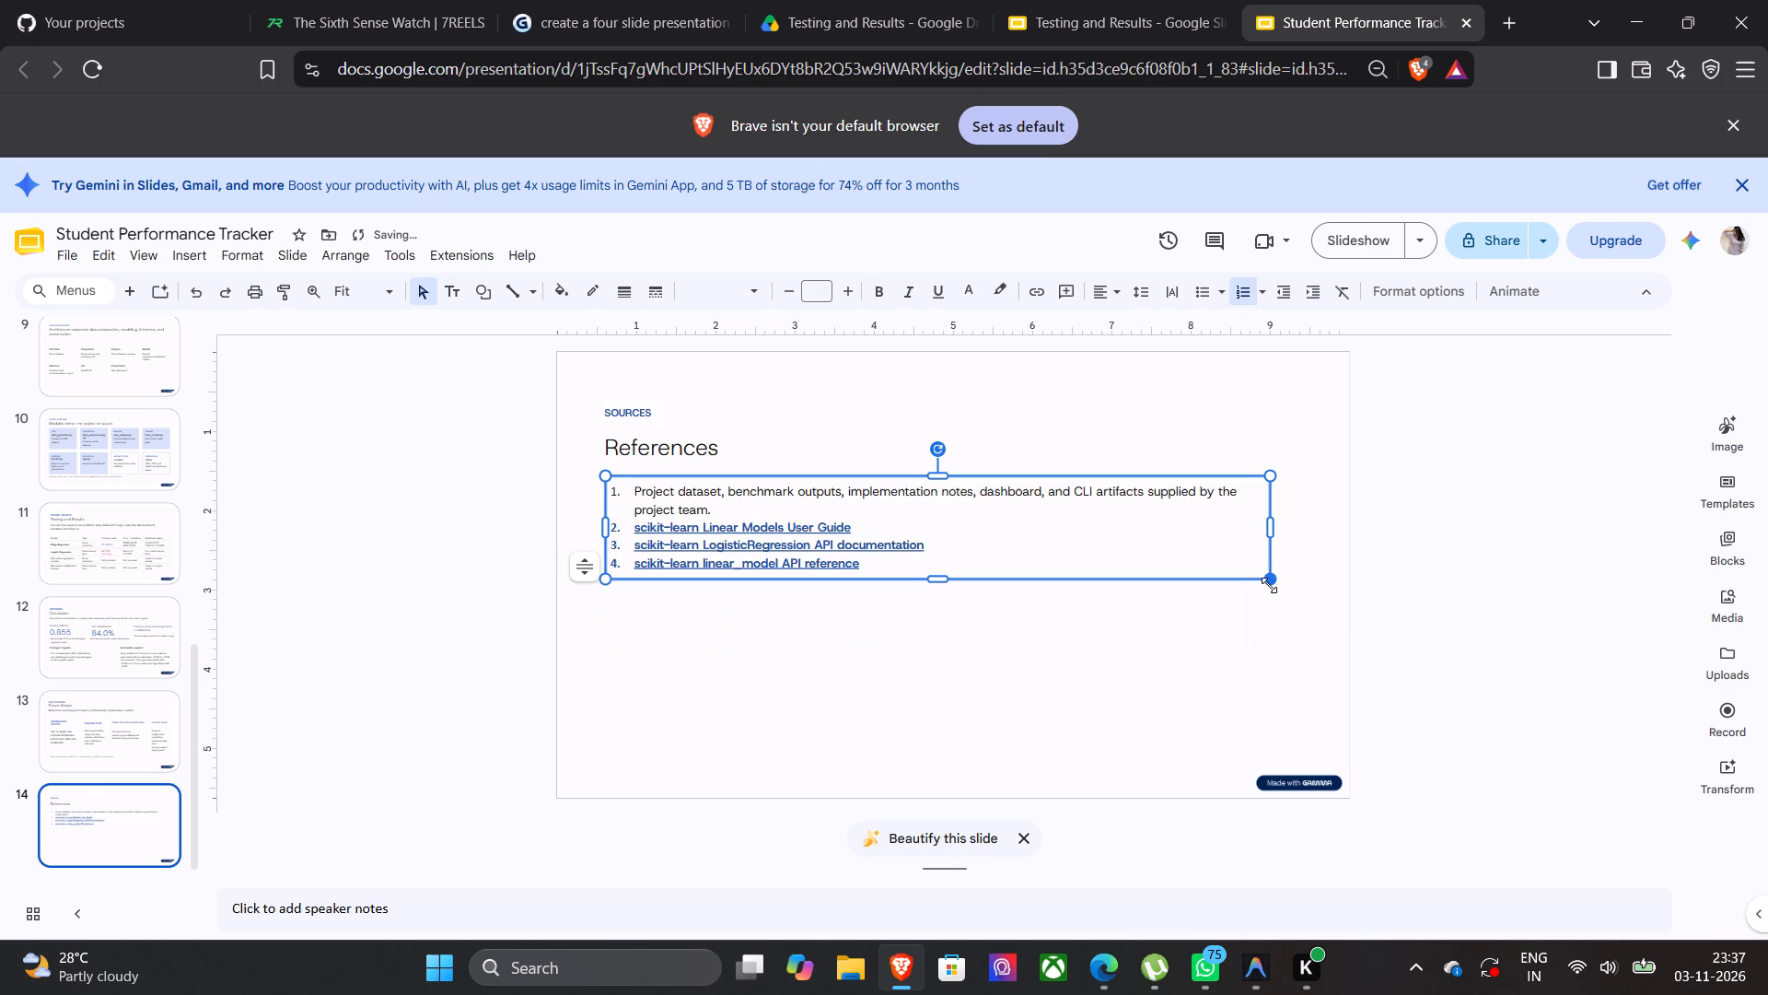
Increase the reference list's text by three font-size increments and nudge its box slightly left beneath the "References" title.
left_click_drag(941, 580, 939, 646)
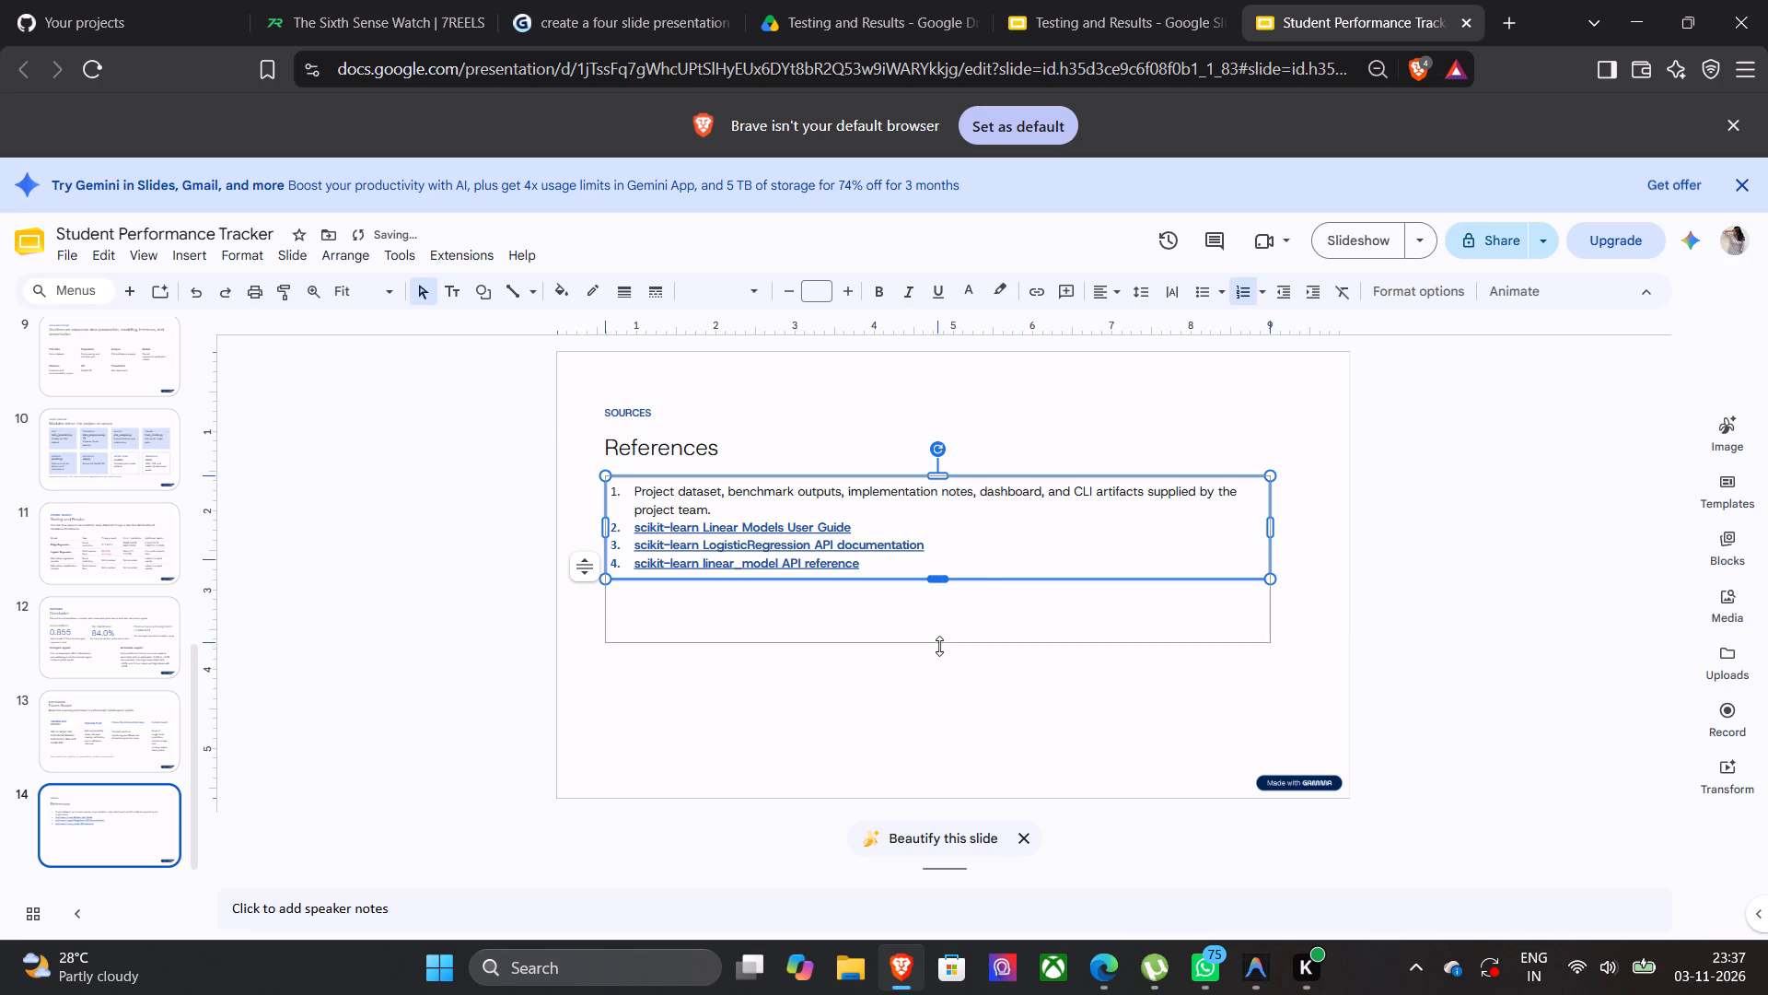
left_click_drag(939, 646, 939, 647)
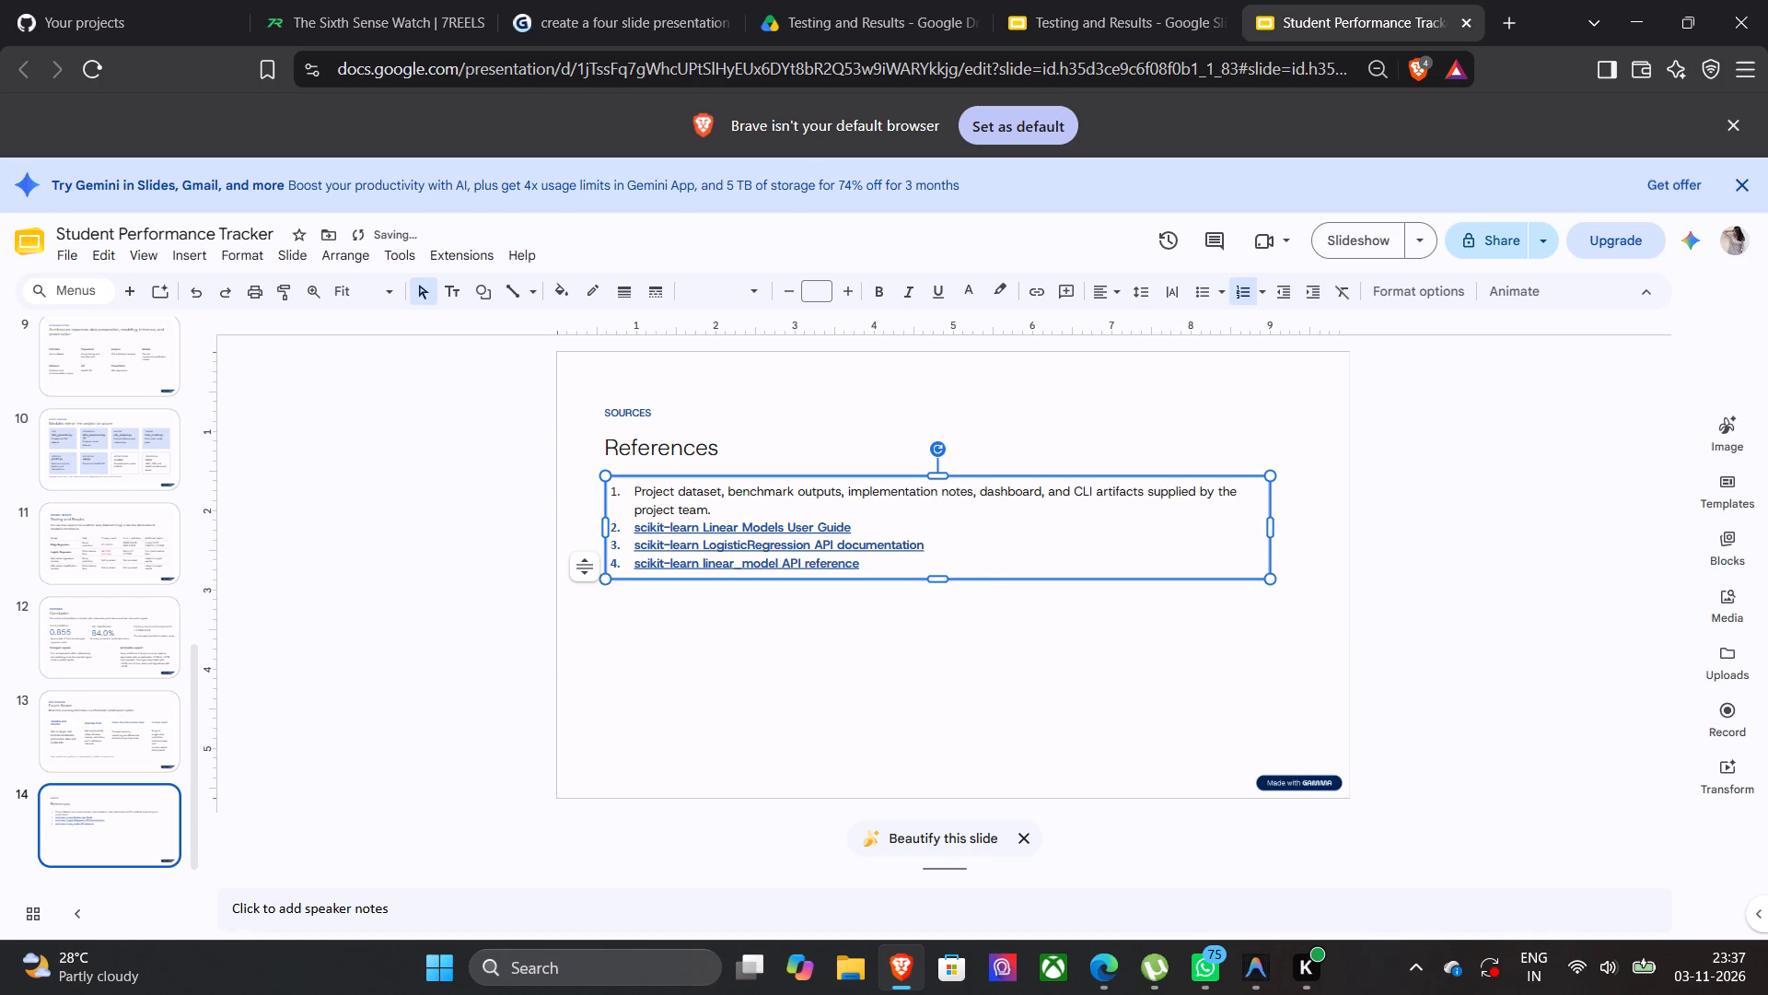
left_click(853, 295)
left_click(853, 295)
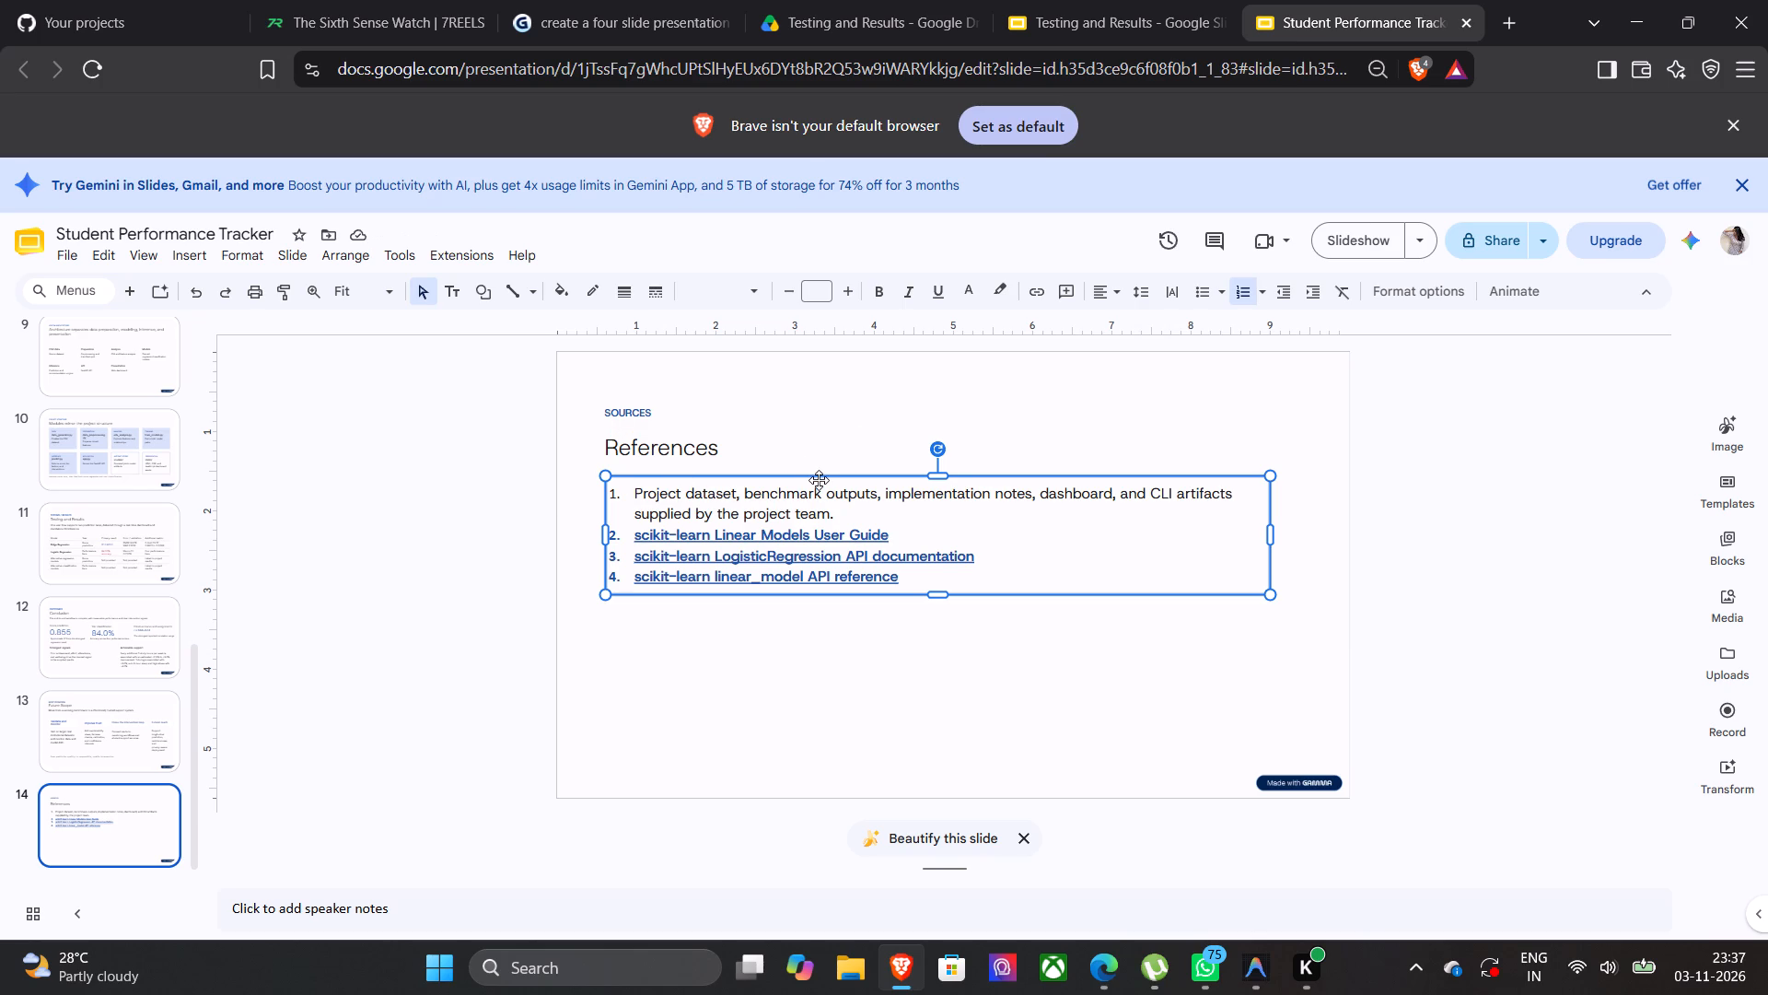
left_click_drag(819, 480, 809, 481)
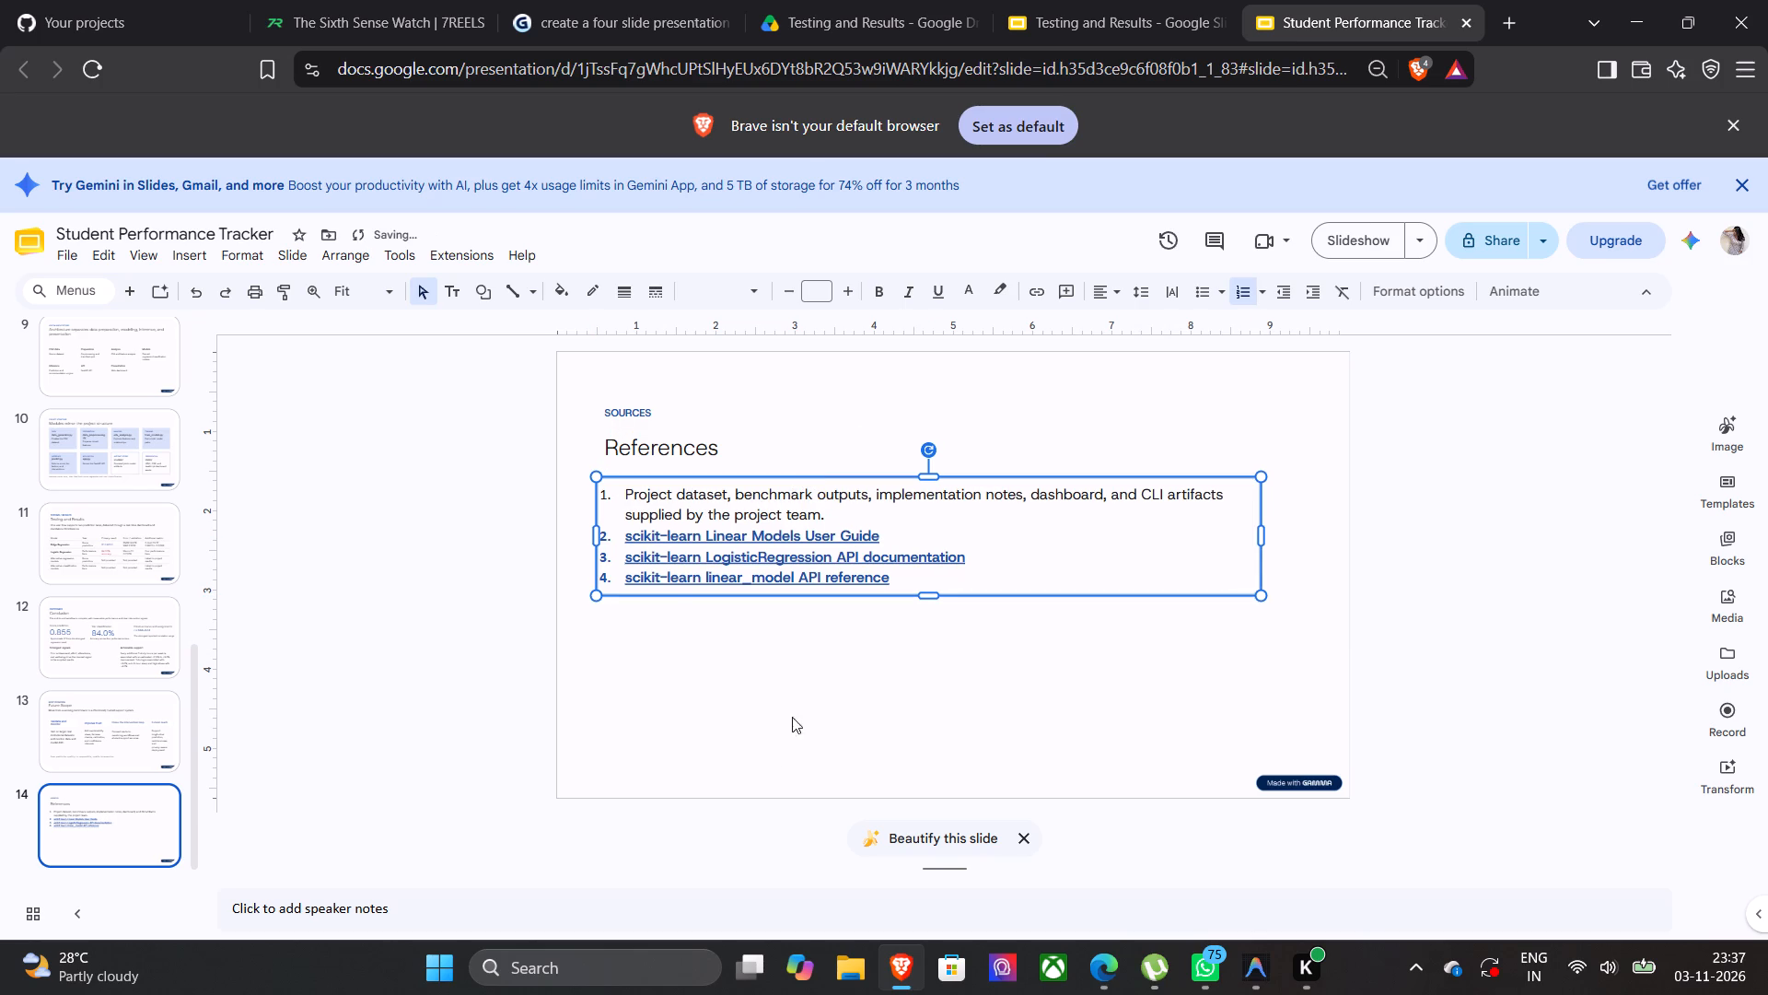
left_click(856, 290)
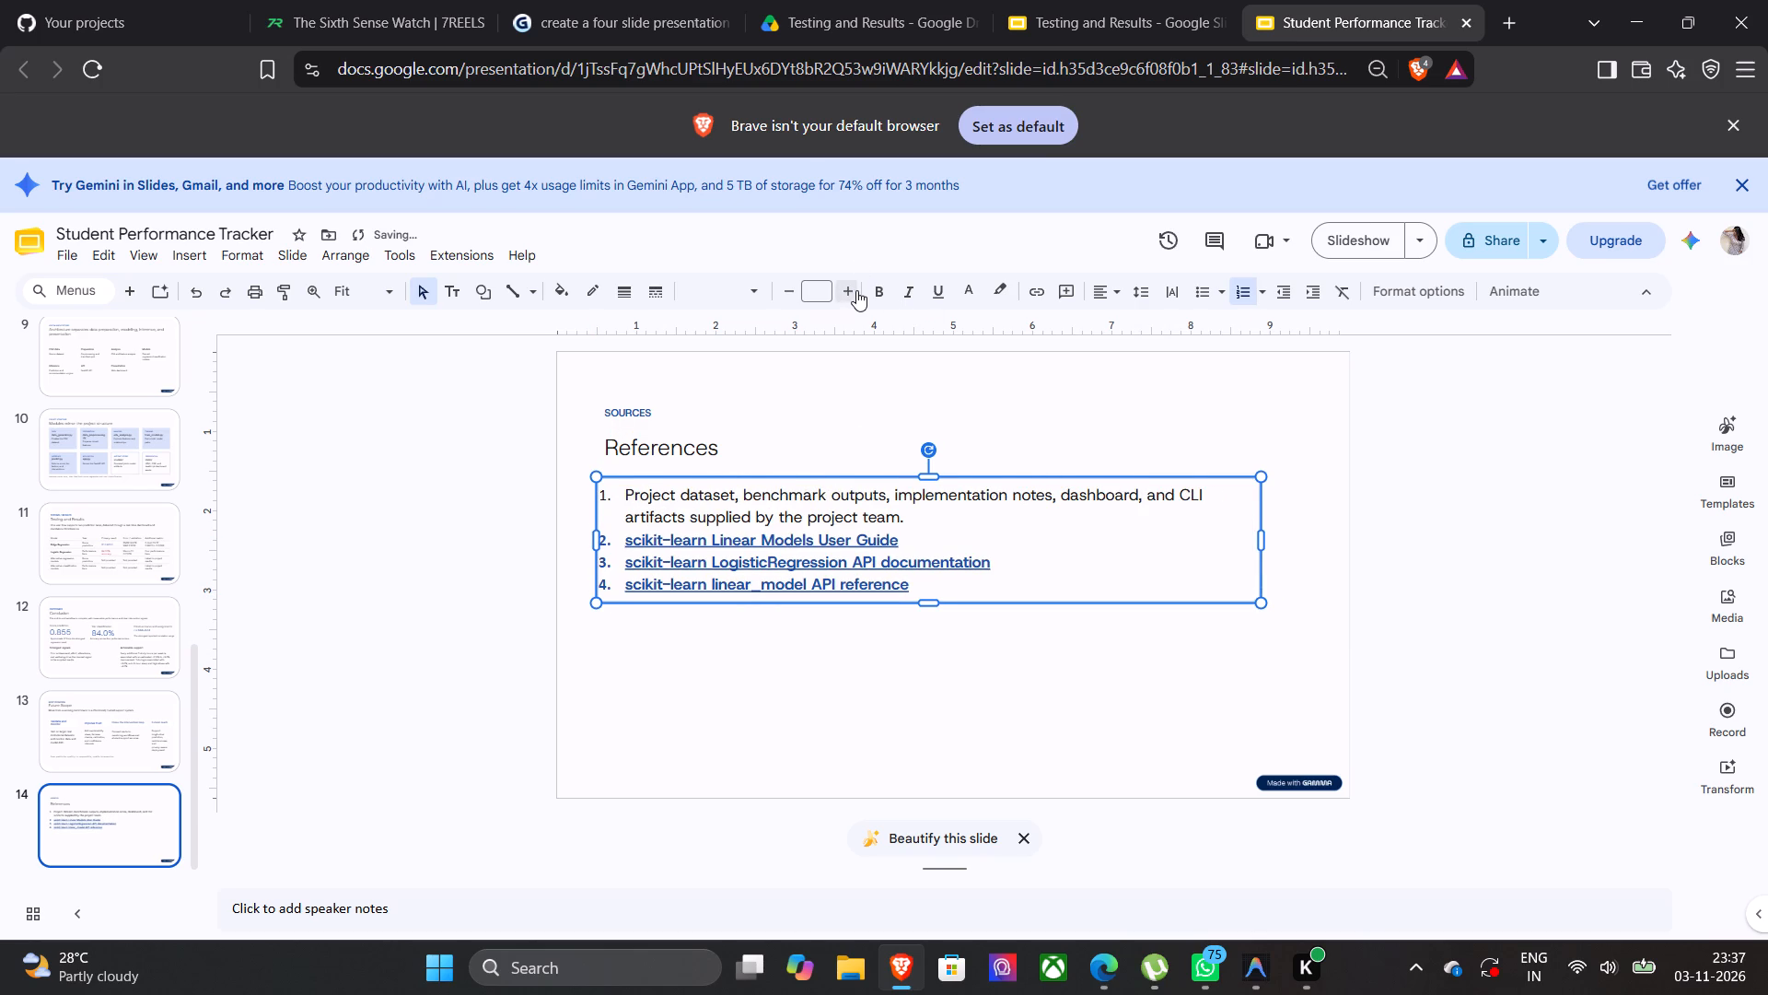
Increase the font size of the "References" title and the "SOURCES" label by one increment each.
left_click(733, 464)
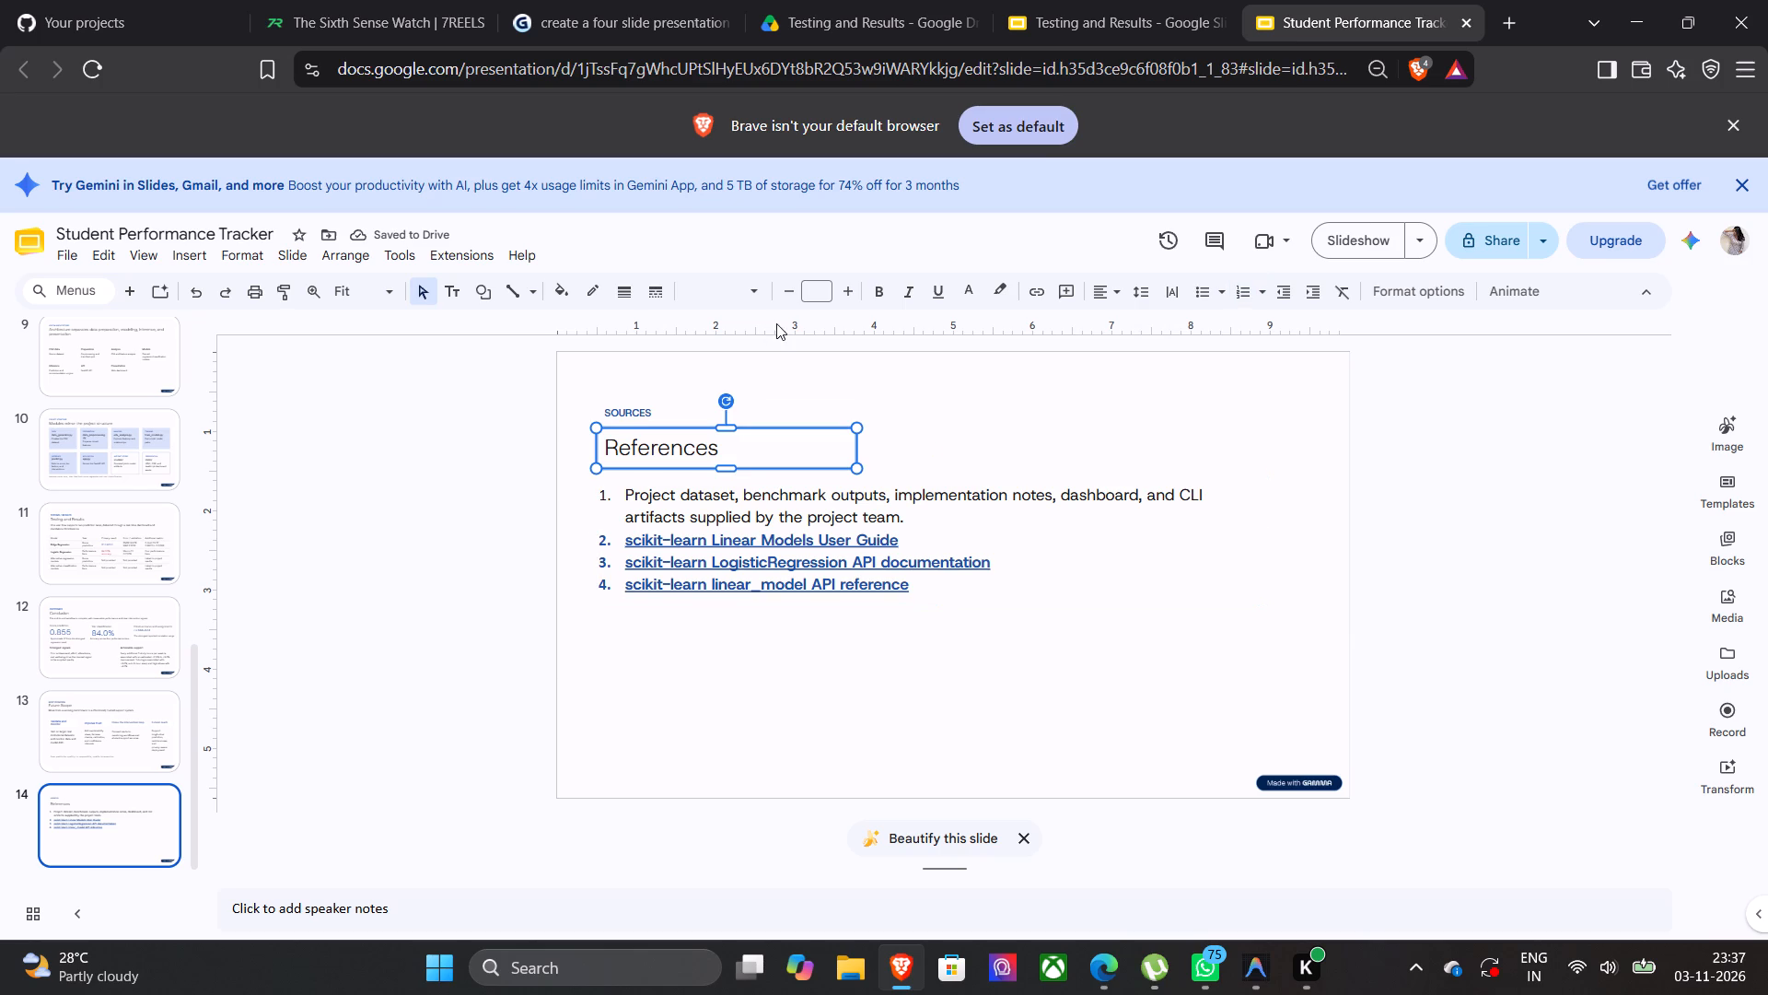
left_click(851, 288)
left_click(668, 402)
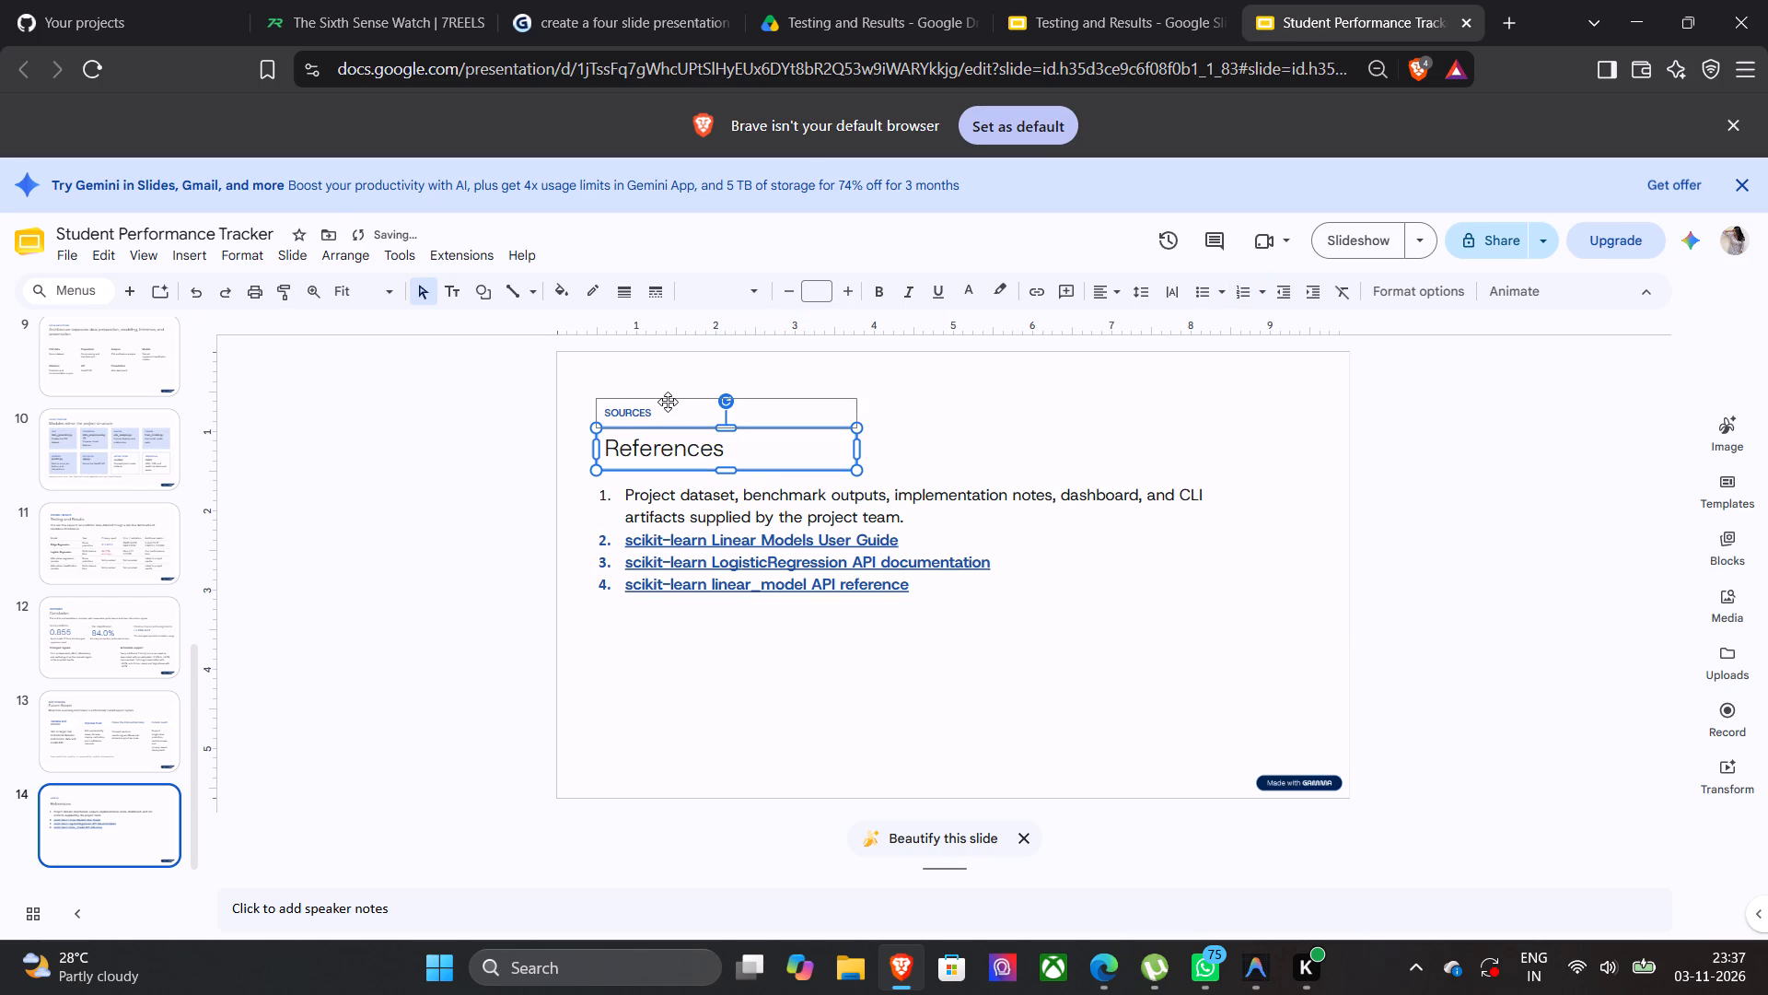
left_click(846, 294)
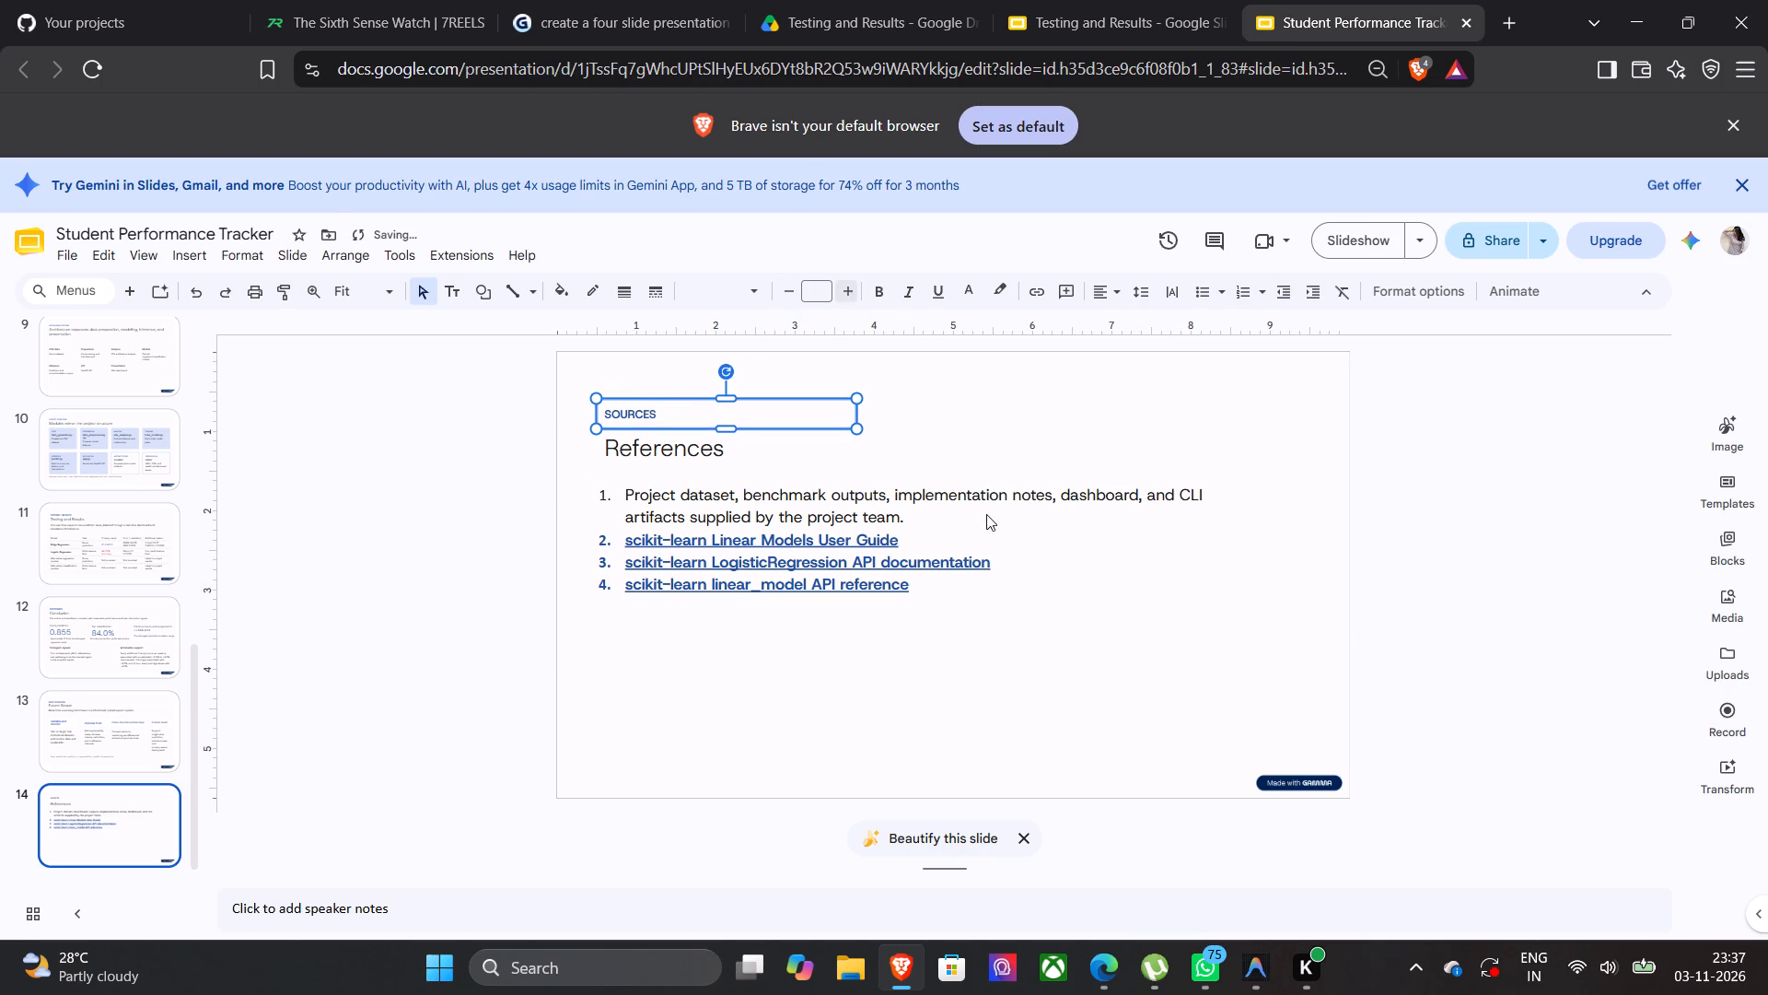
left_click(1026, 703)
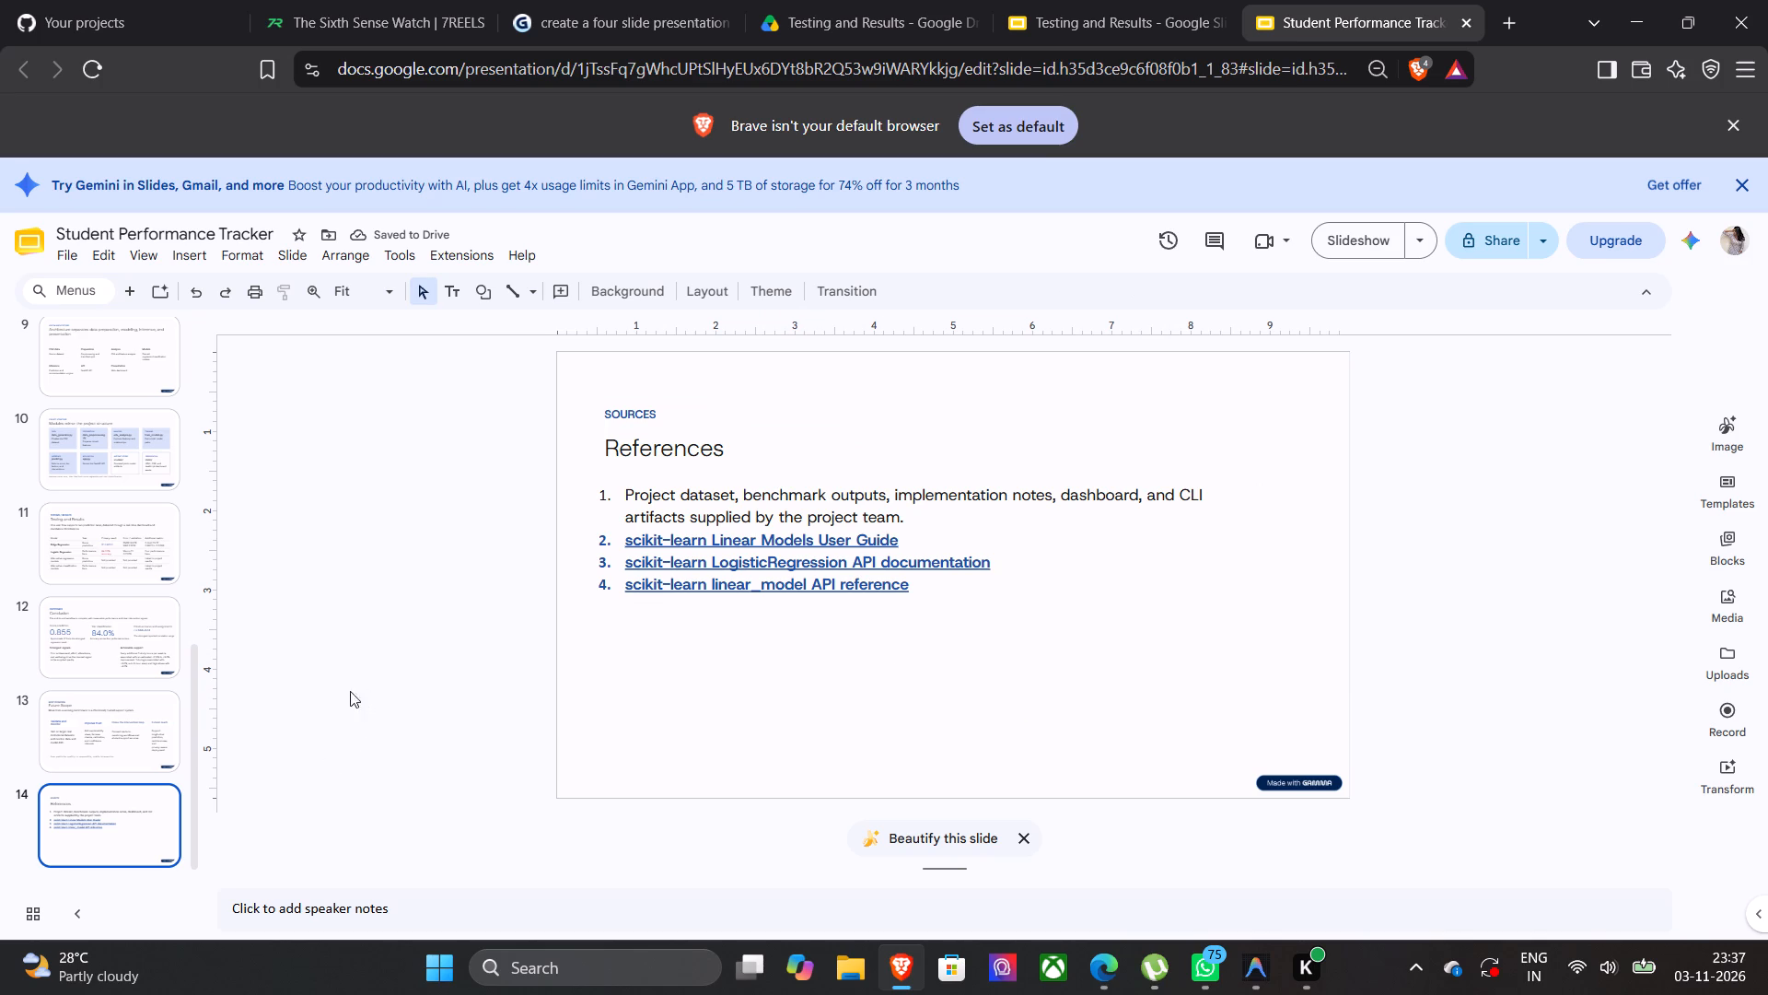
On the opening title slide, set the "BCA · MACHINE LEARNING" label's font size to 11.5.
scroll(54, 748, "up", 9)
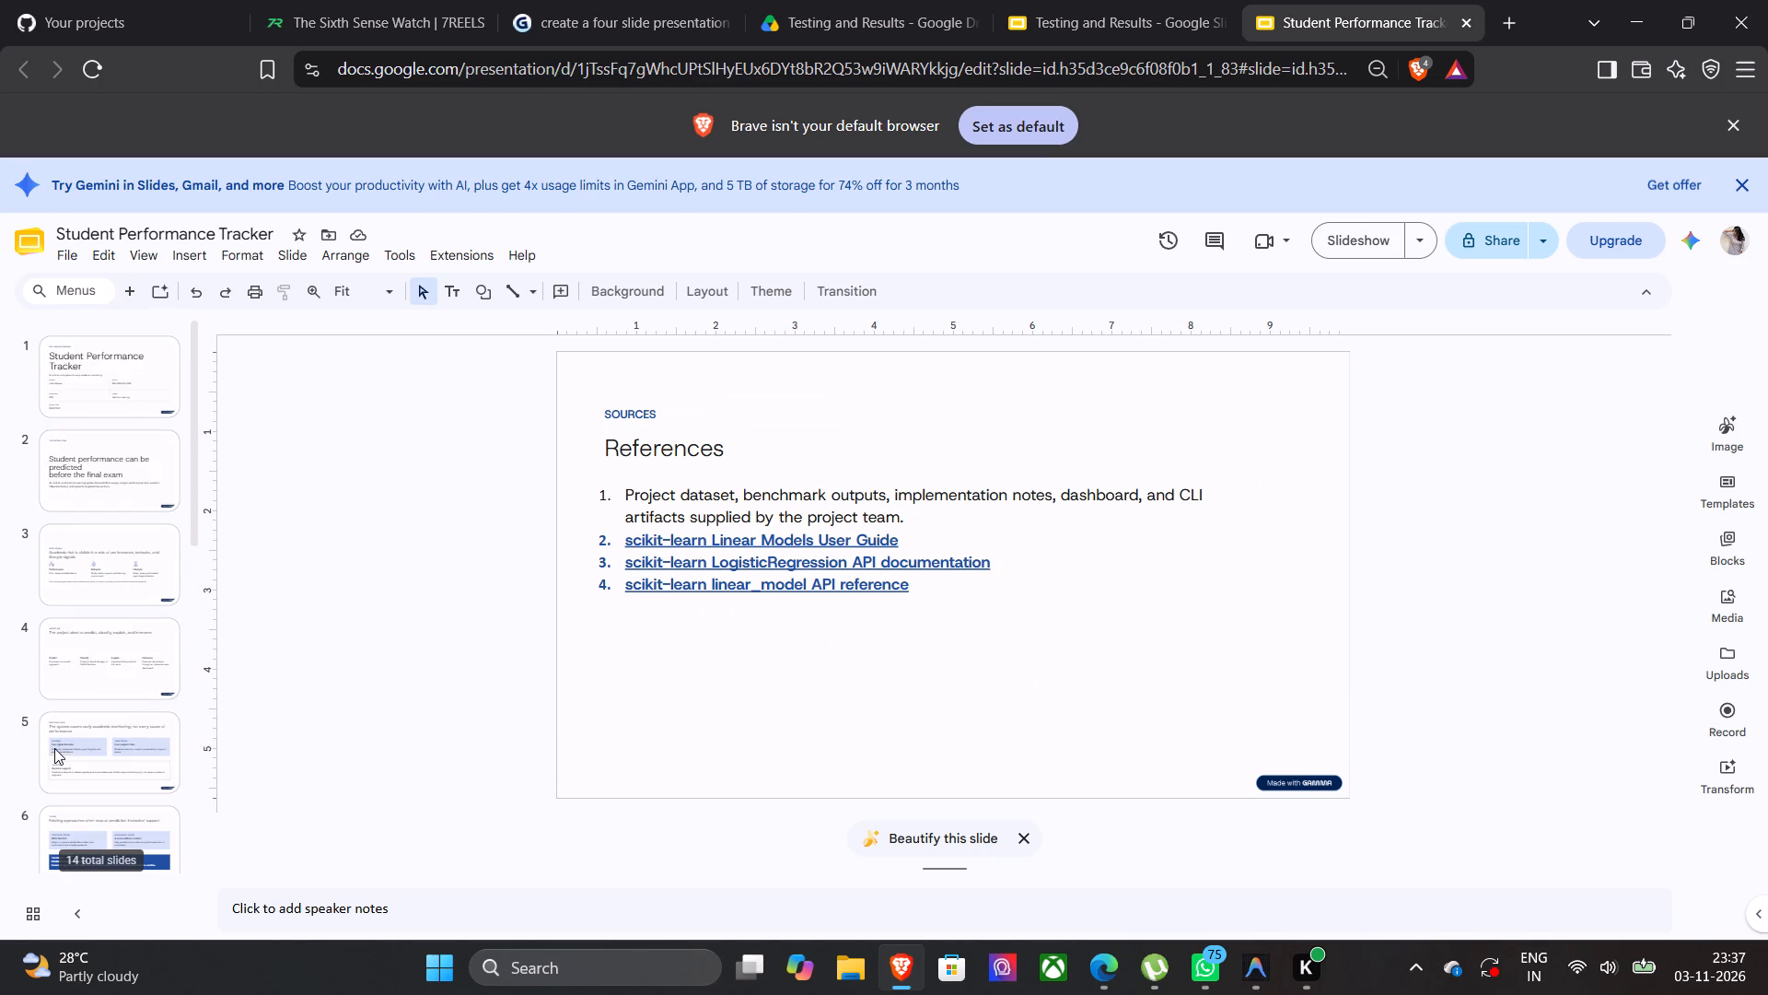
left_click(103, 378)
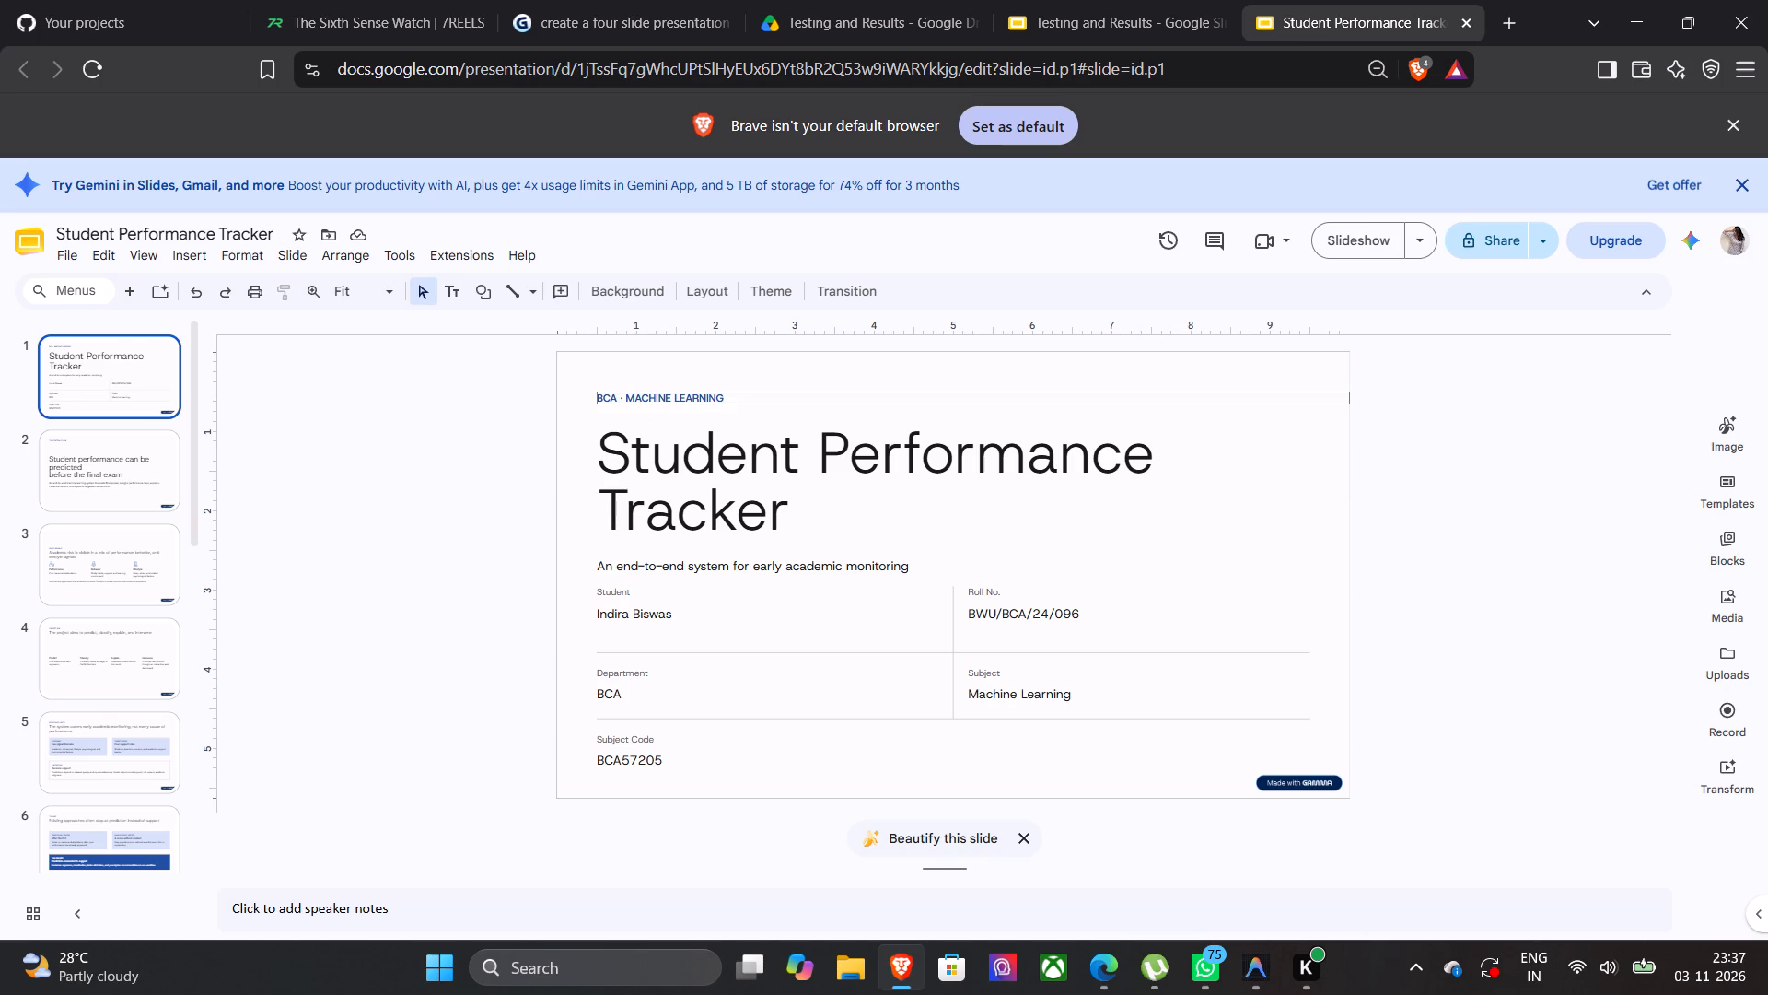
left_click(727, 397)
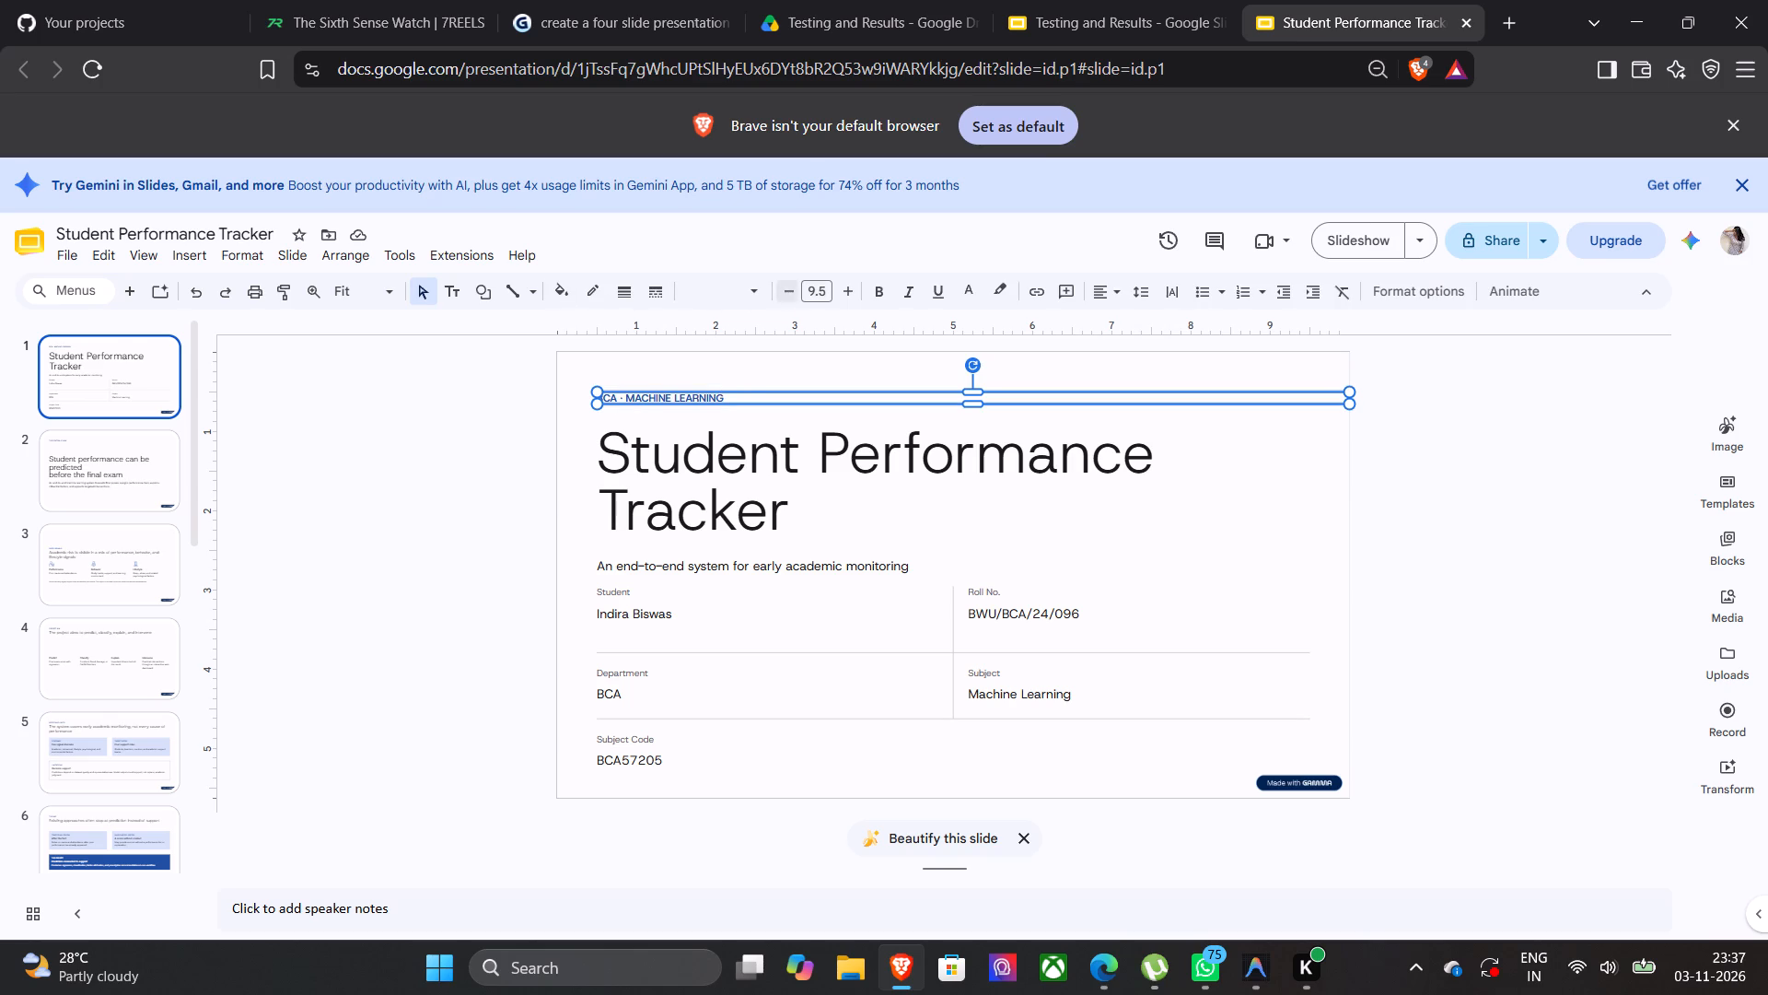
left_click(851, 298)
left_click(851, 298)
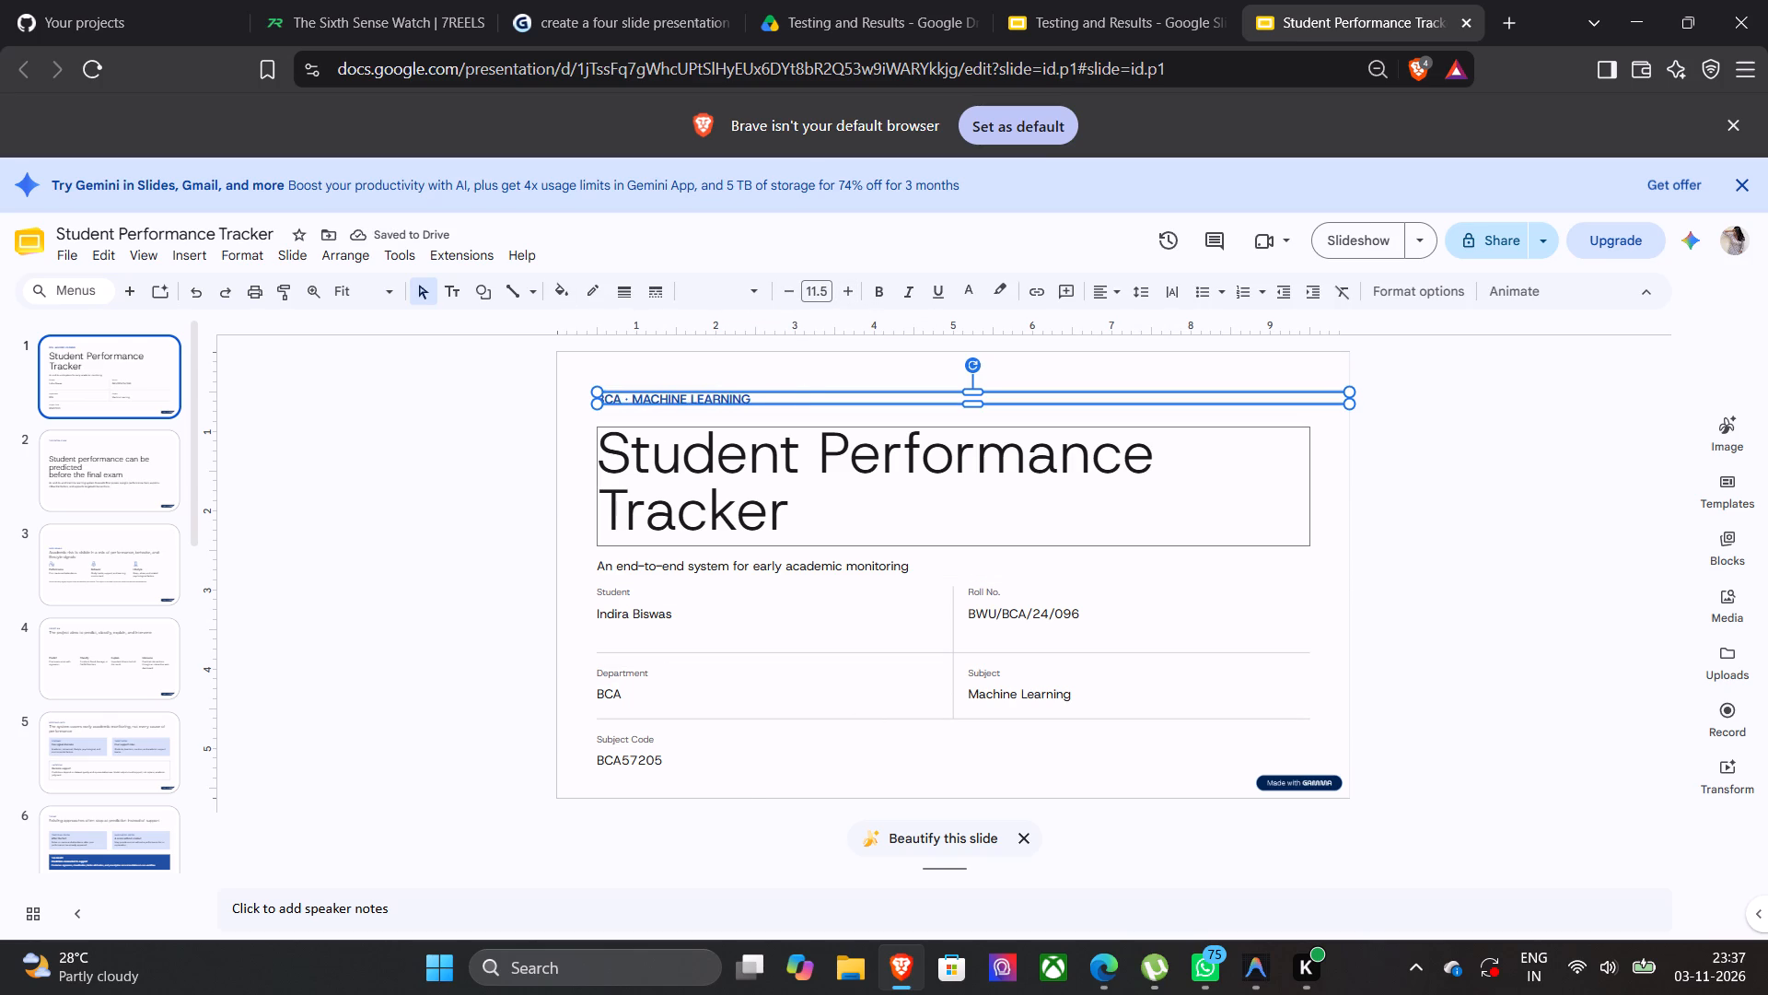
left_click(1146, 778)
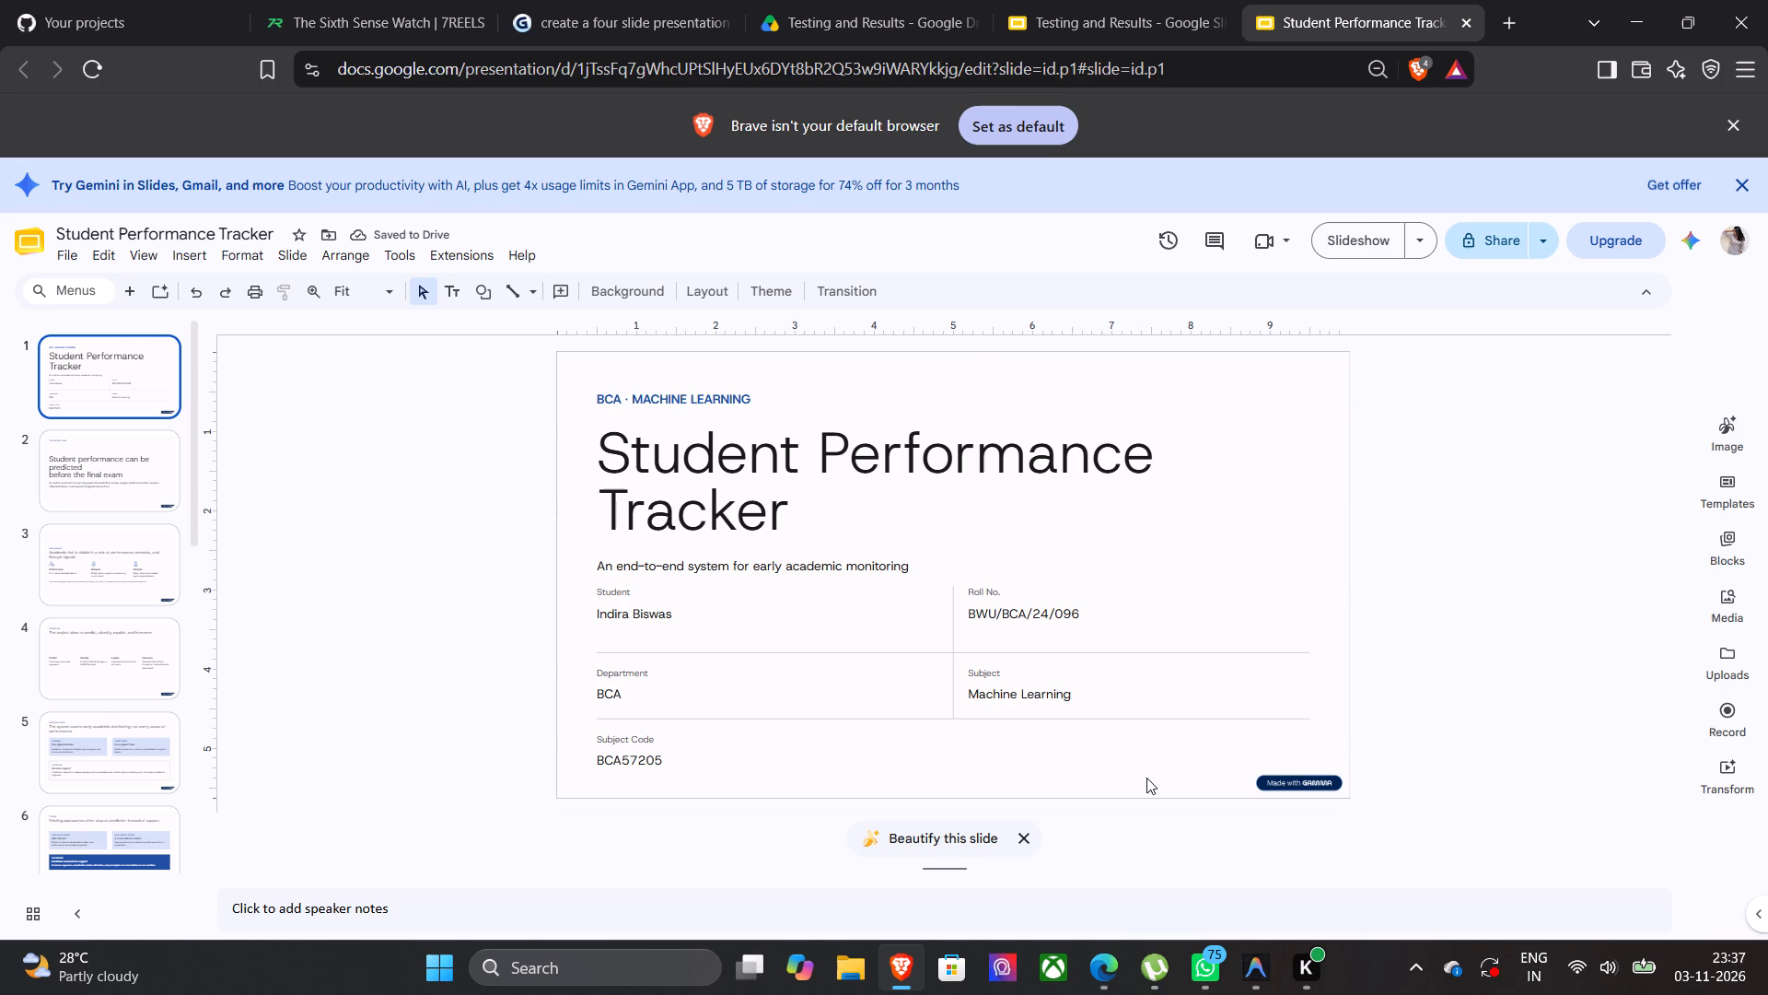
Reposition the "BCA · MACHINE LEARNING" label nearer the slide's top edge, leaving a clear gap above the title and keeping its left edge near the title's.
left_click(754, 397)
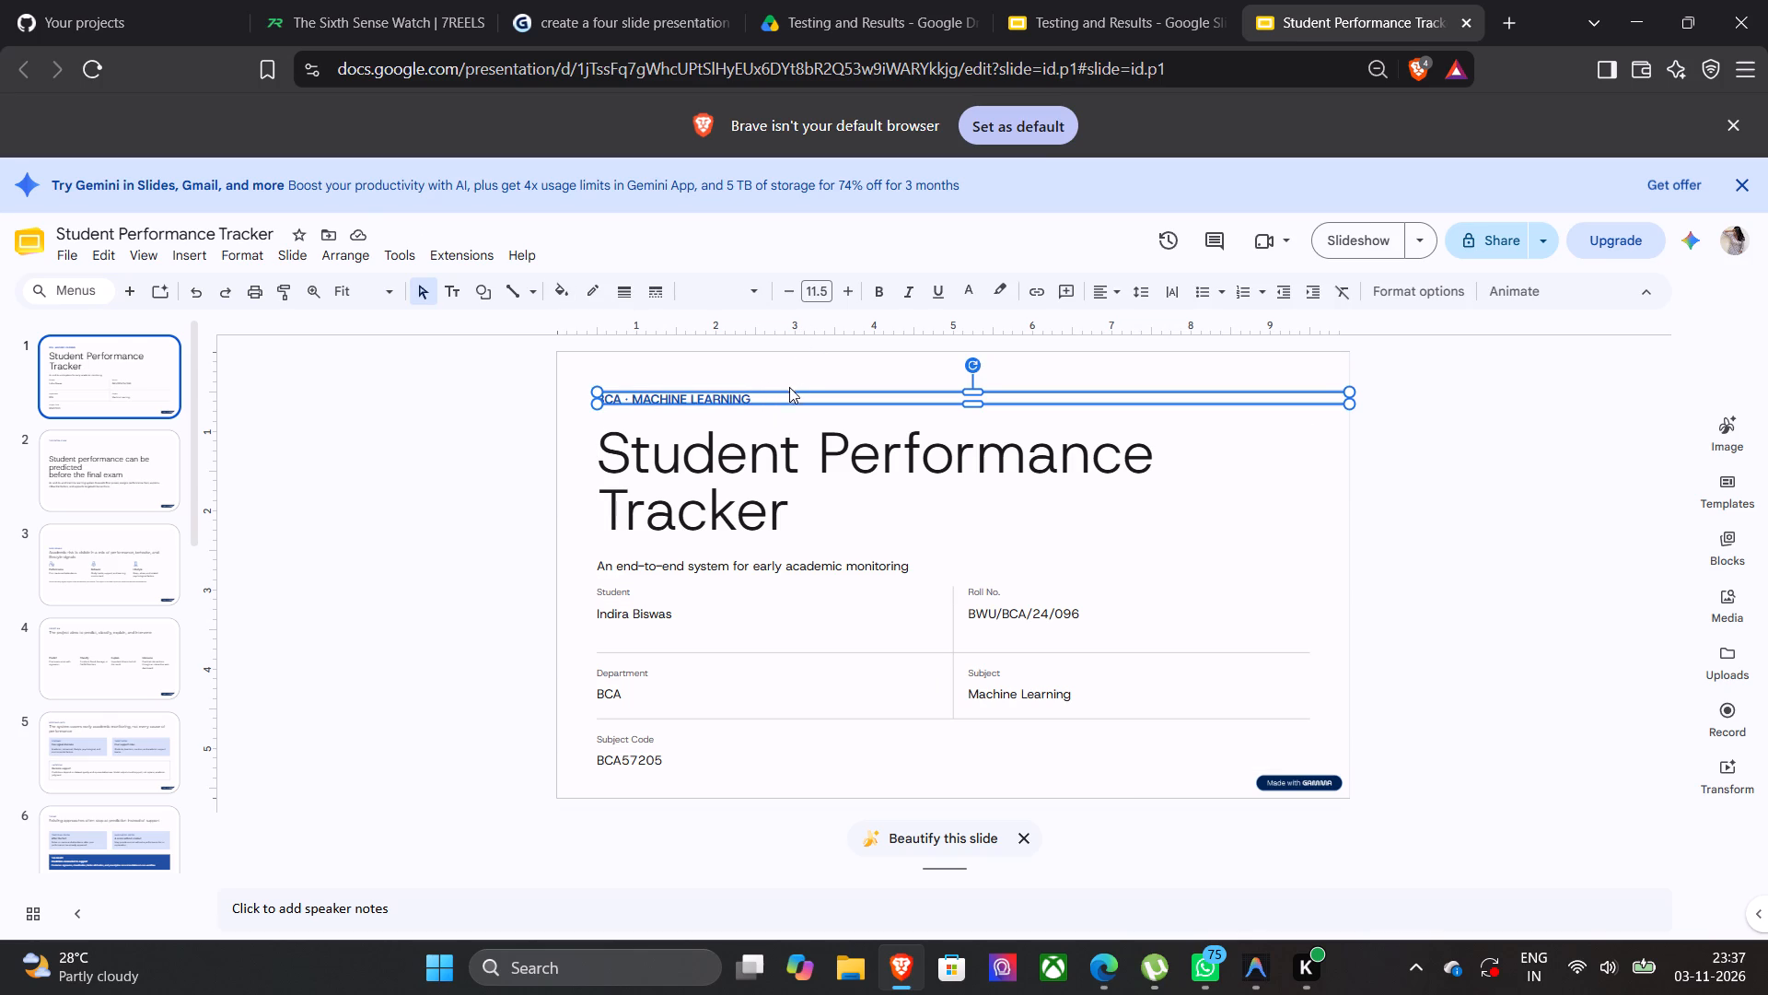
left_click(790, 393)
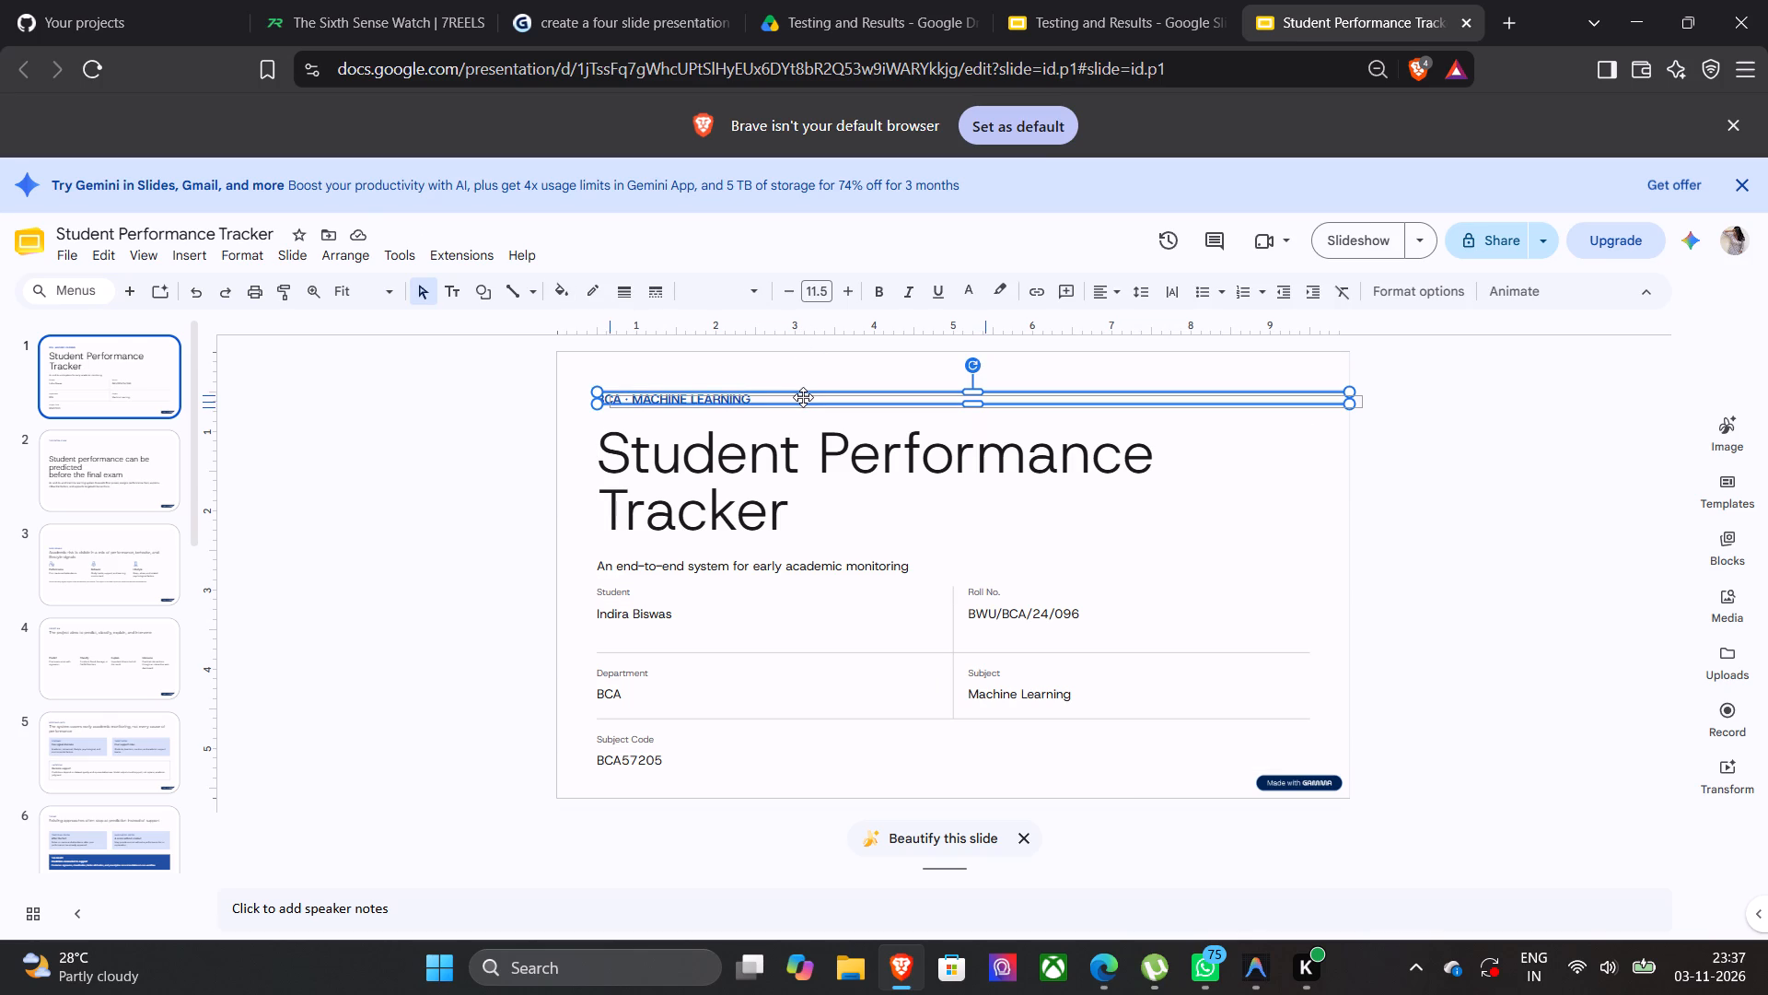
left_click(581, 526)
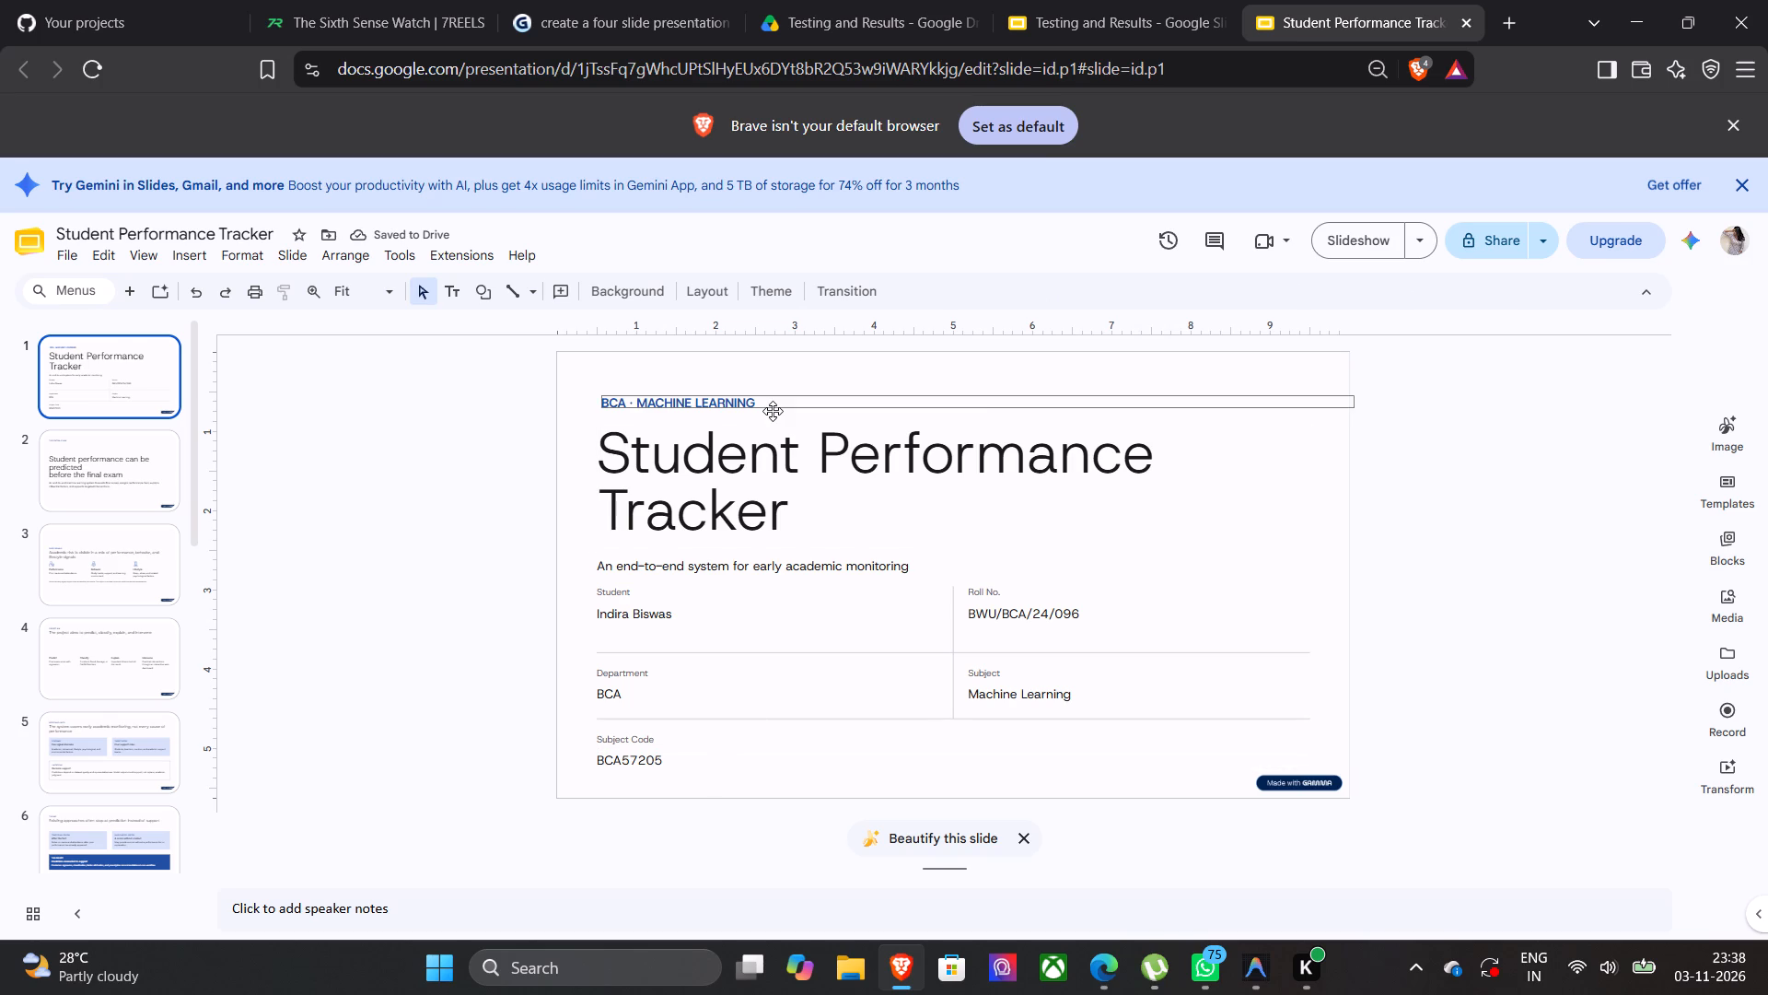
left_click(773, 411)
left_click(773, 411)
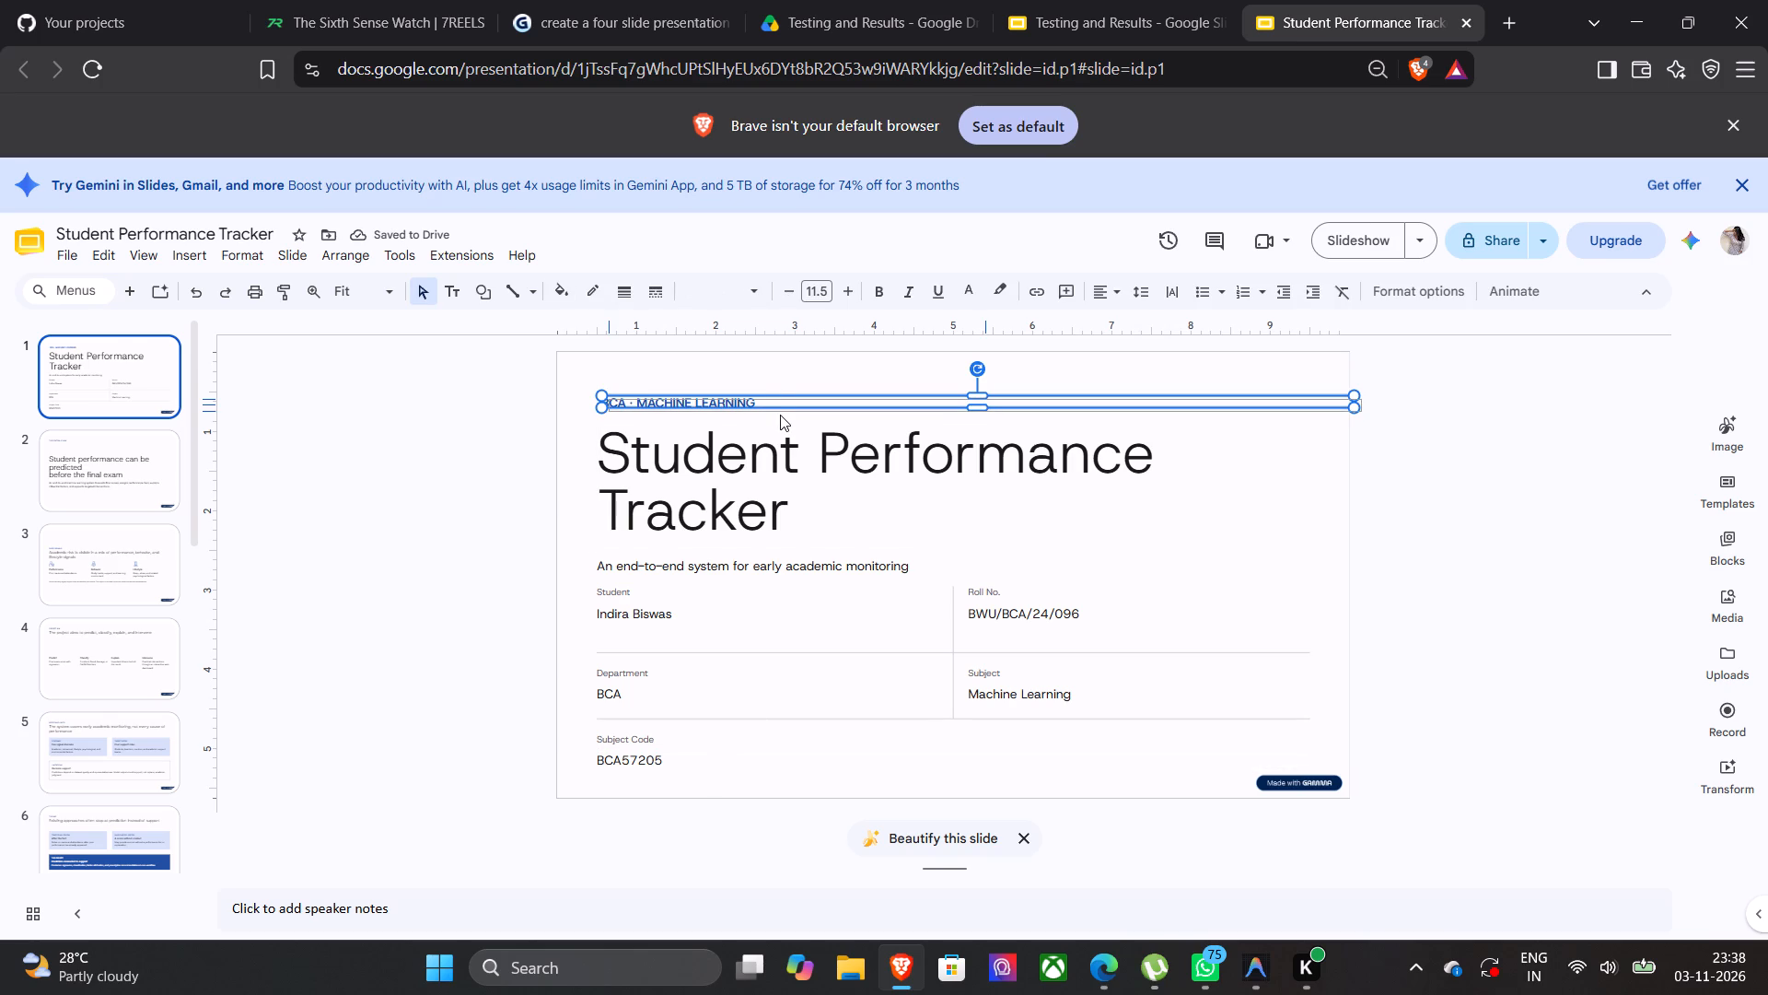
left_click(578, 545)
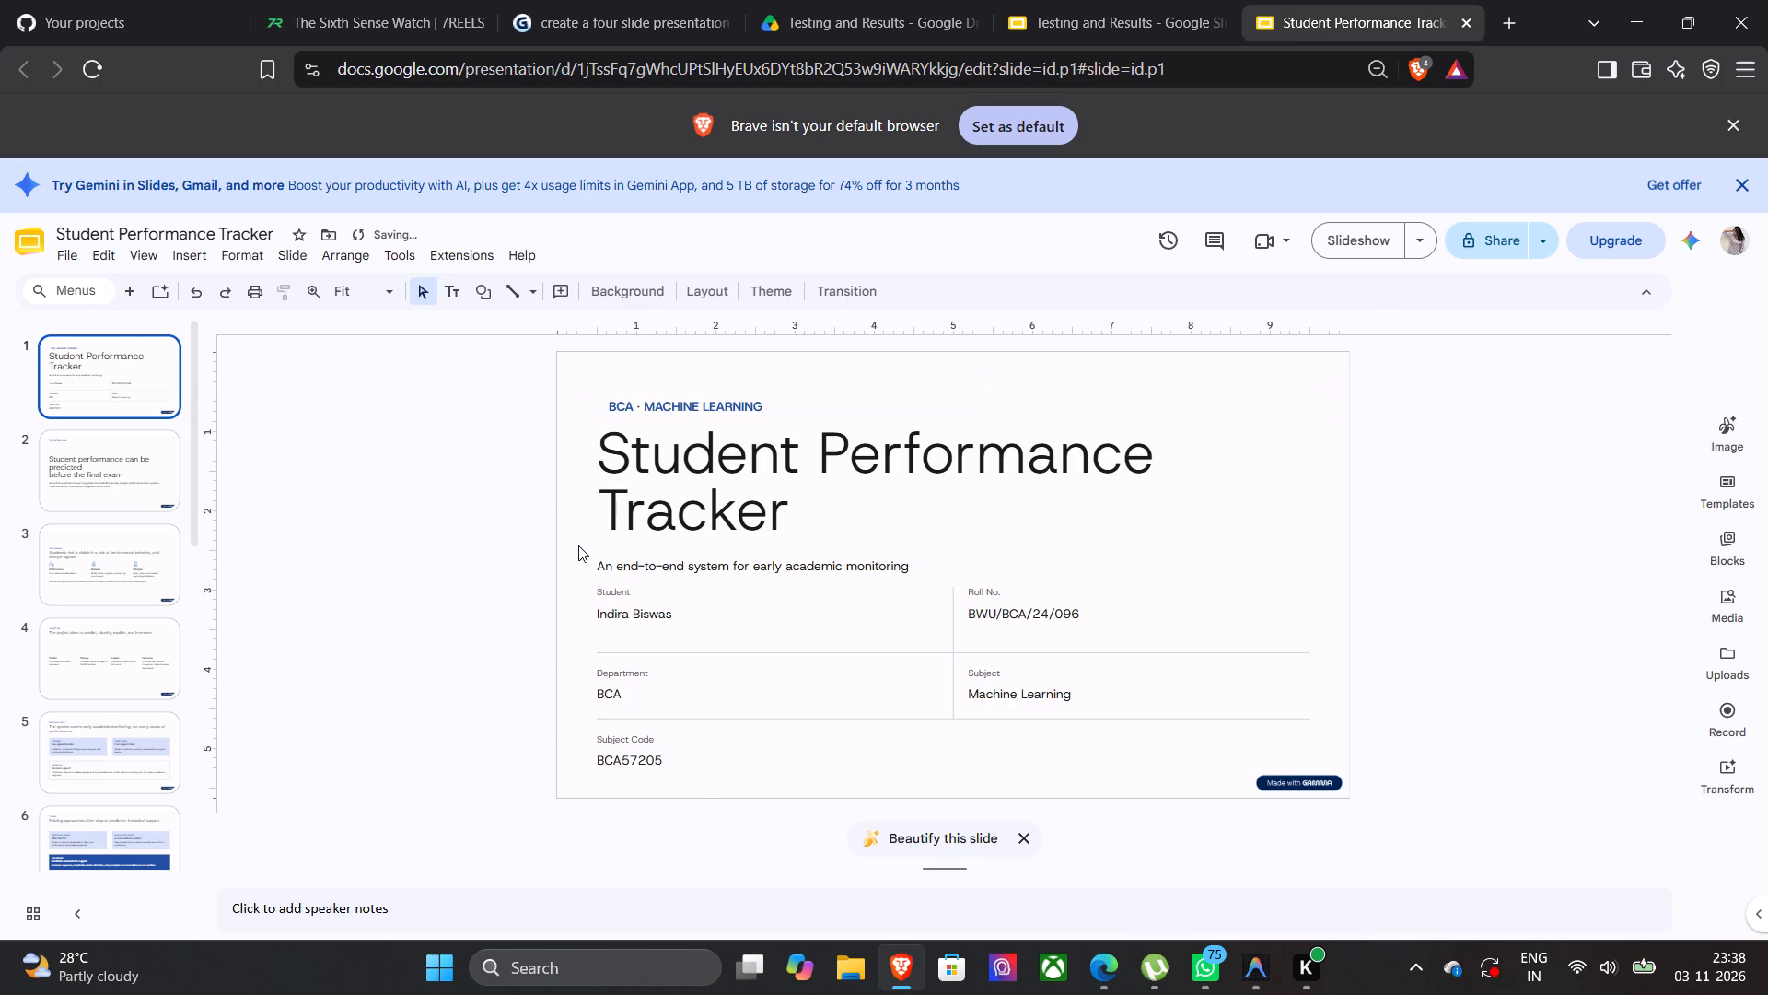
left_click(820, 409)
left_click(820, 409)
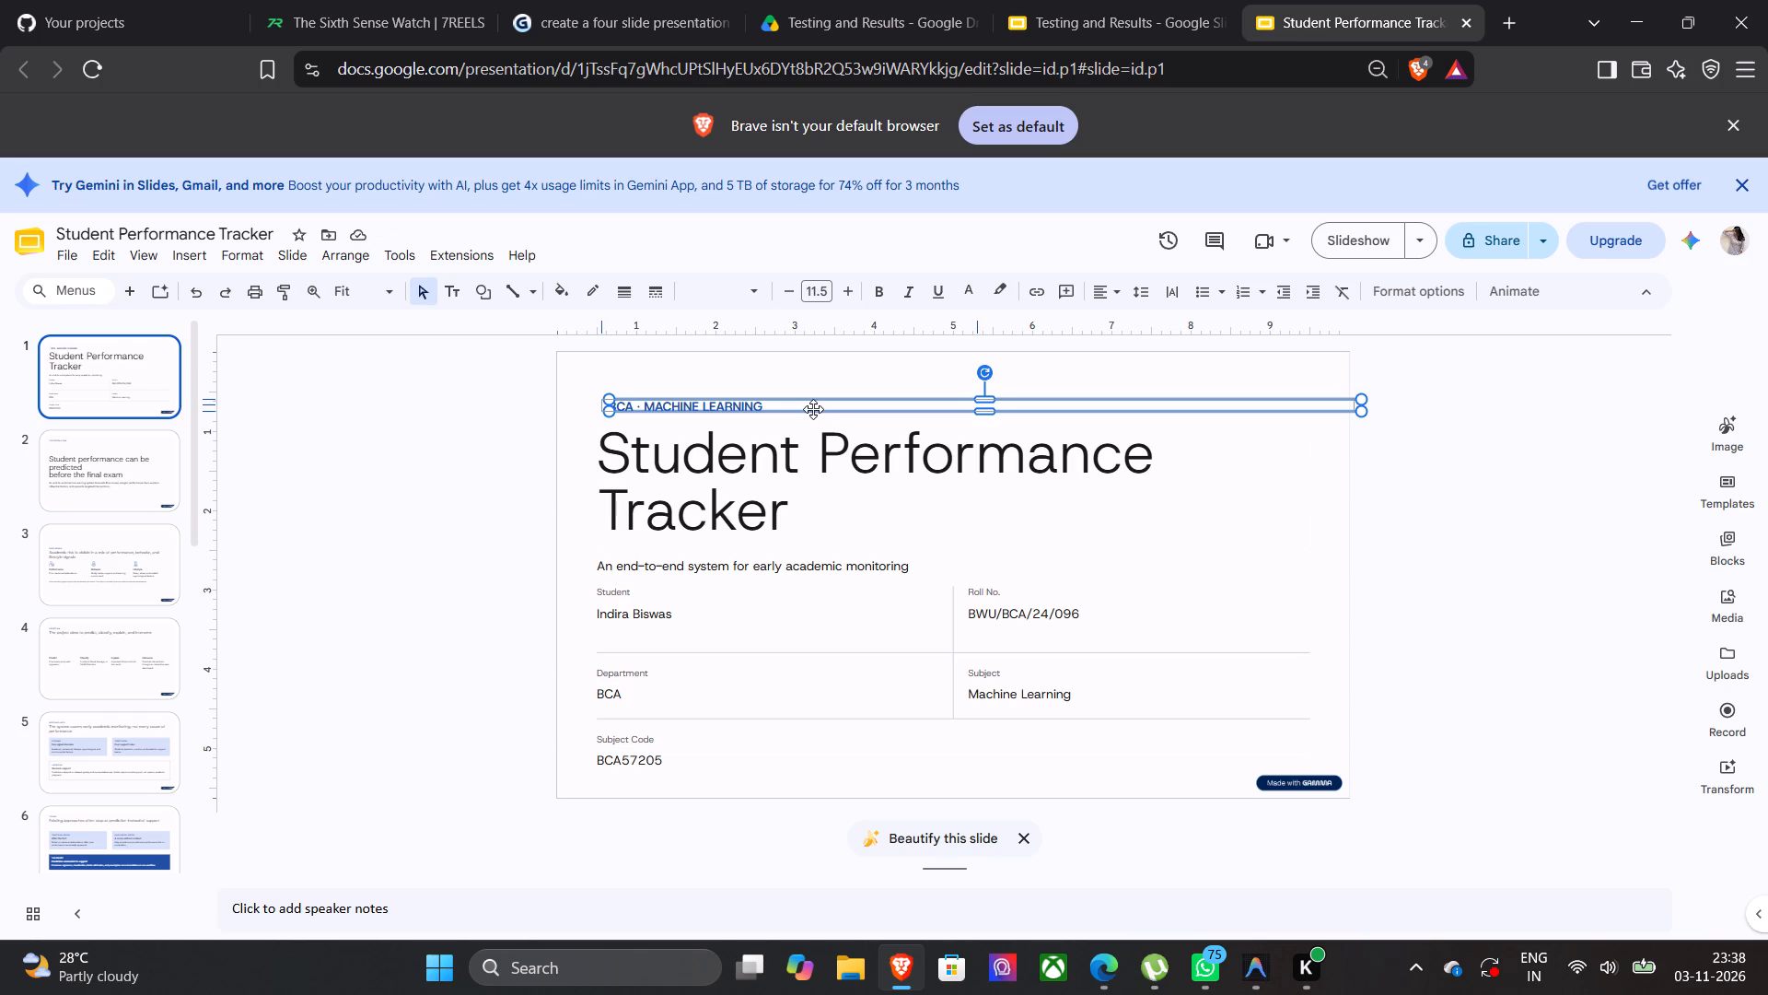
left_click(839, 792)
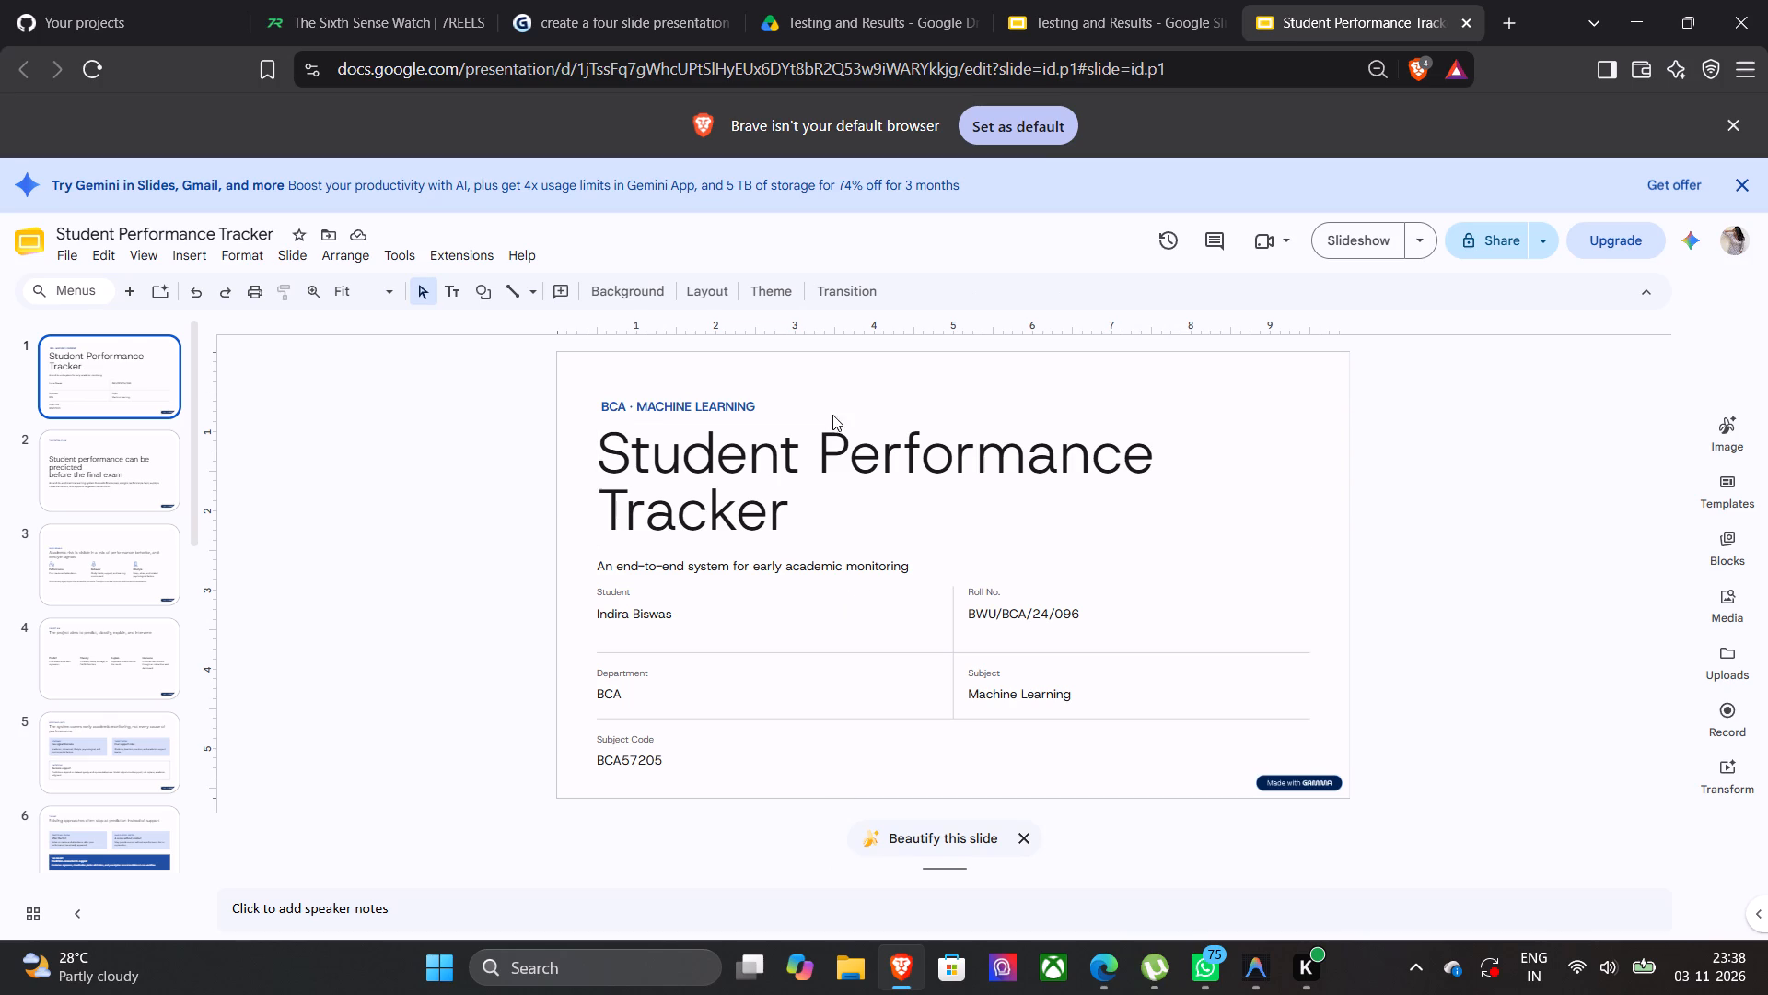
left_click_drag(822, 412, 822, 392)
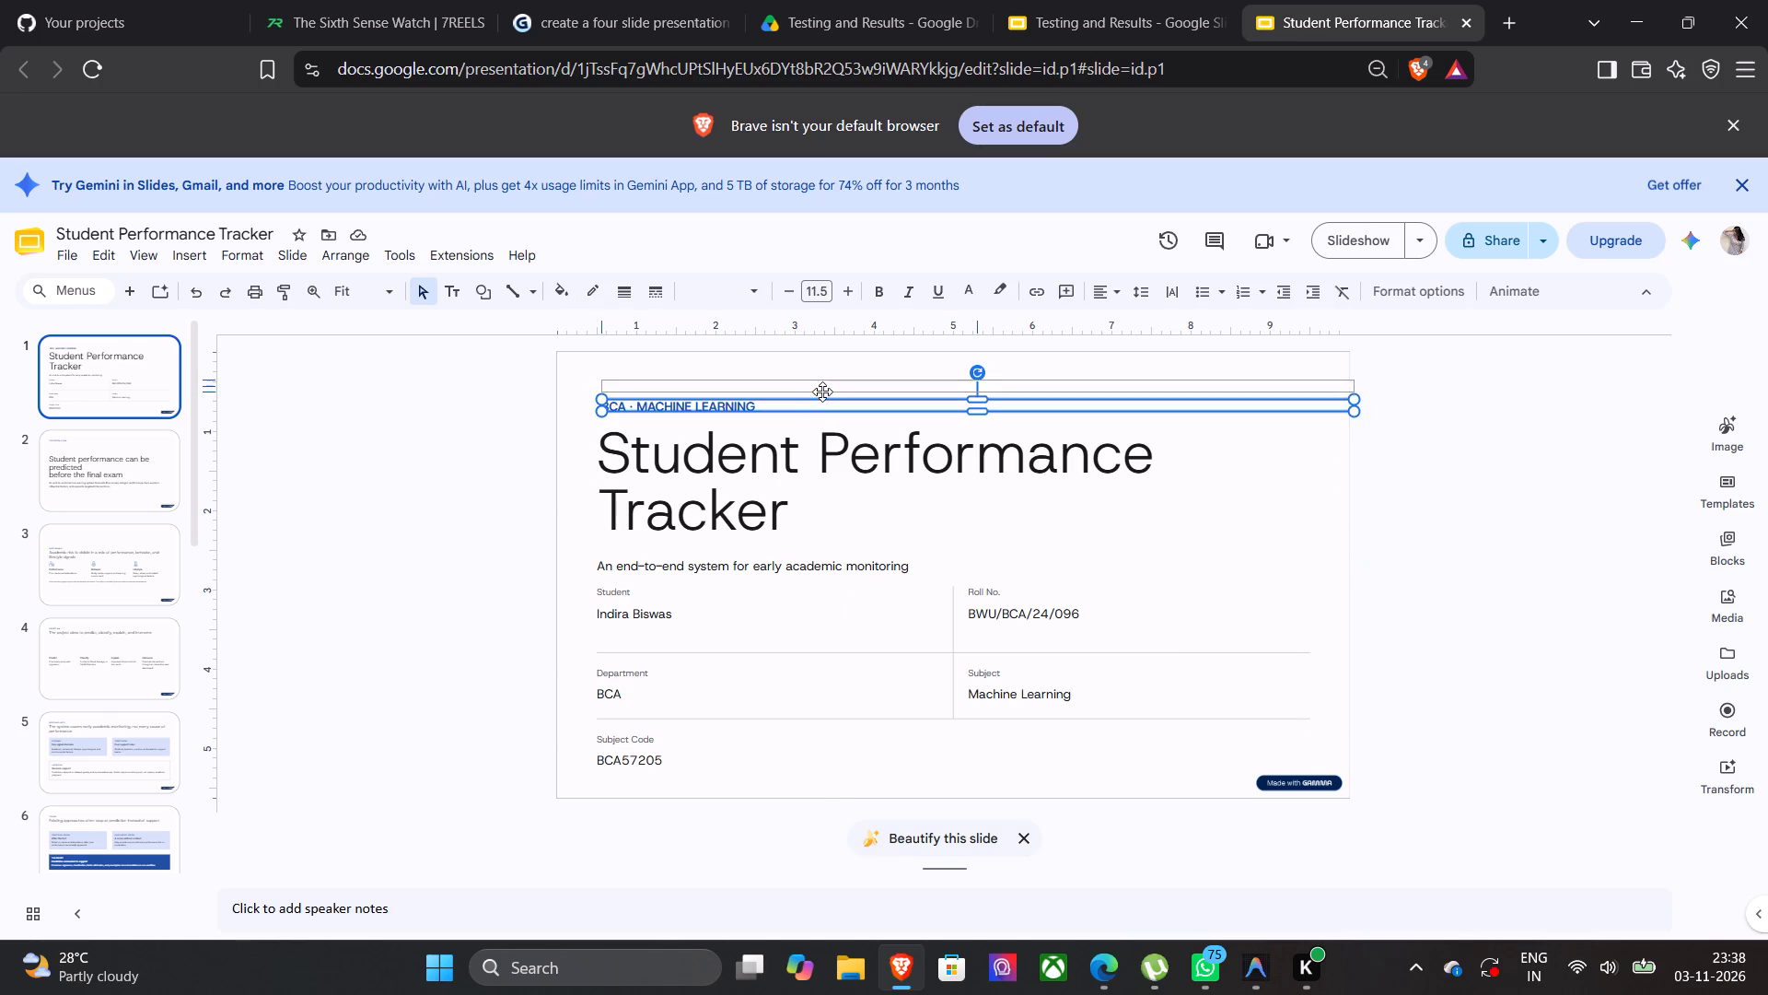
left_click_drag(822, 392, 823, 389)
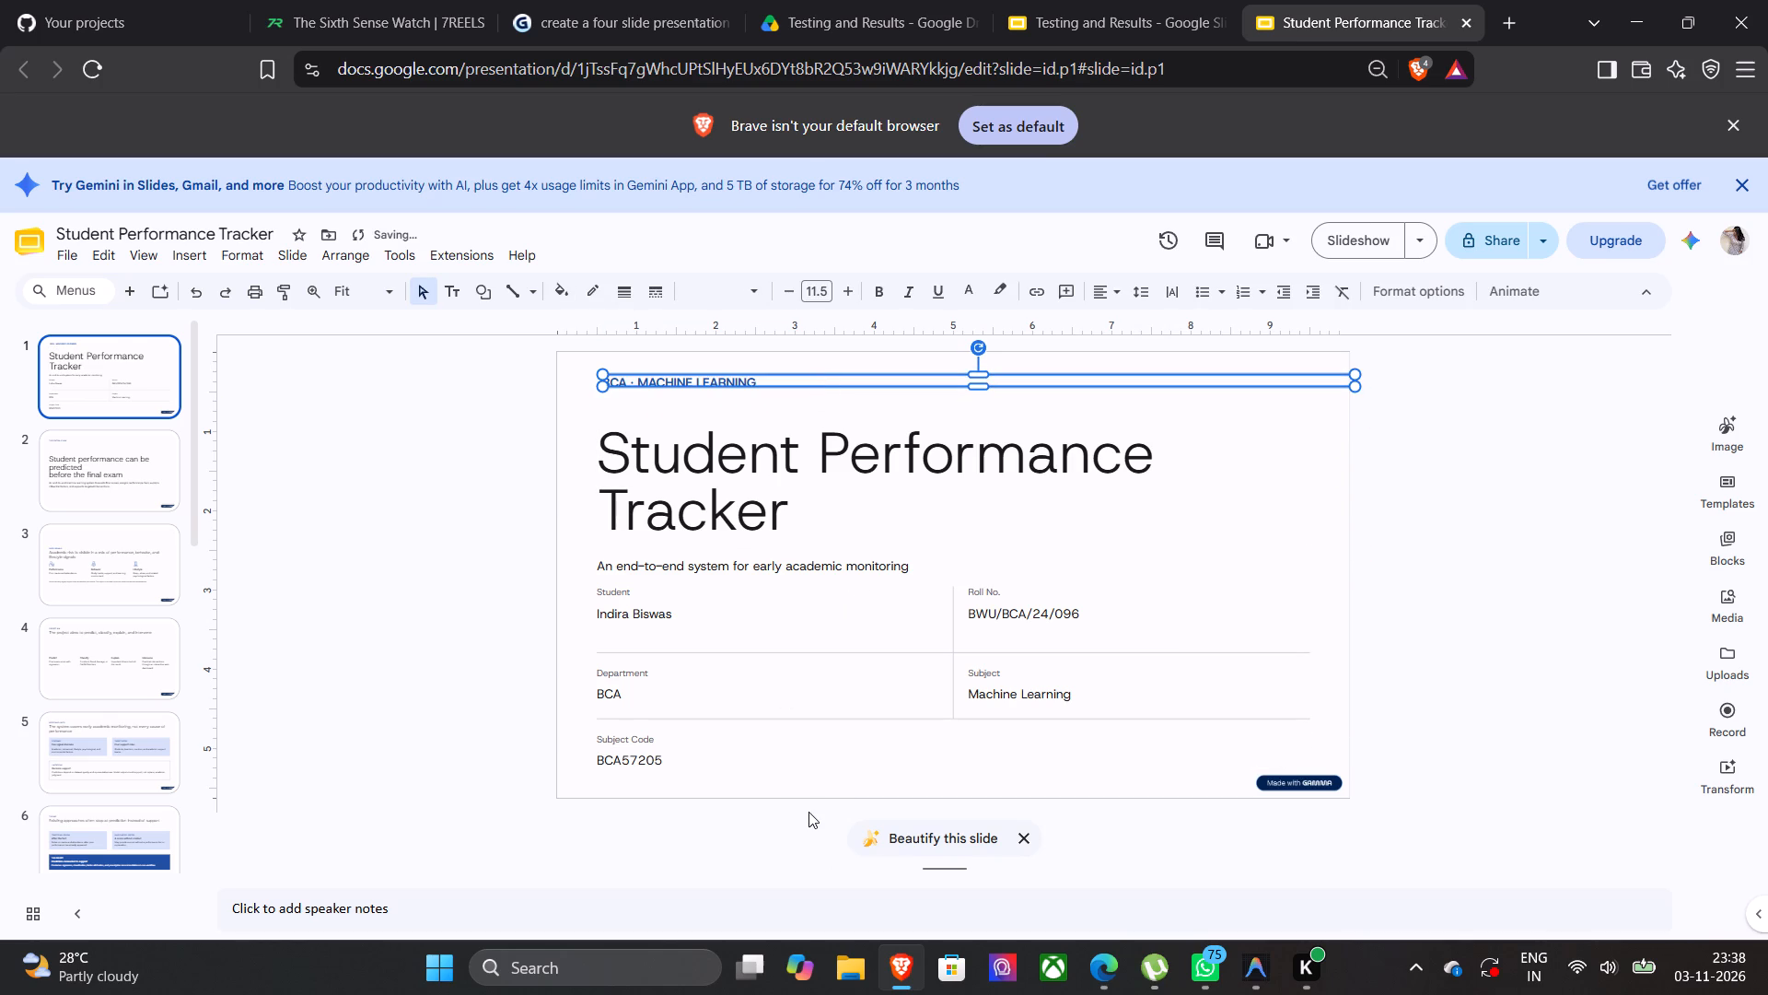
left_click(816, 770)
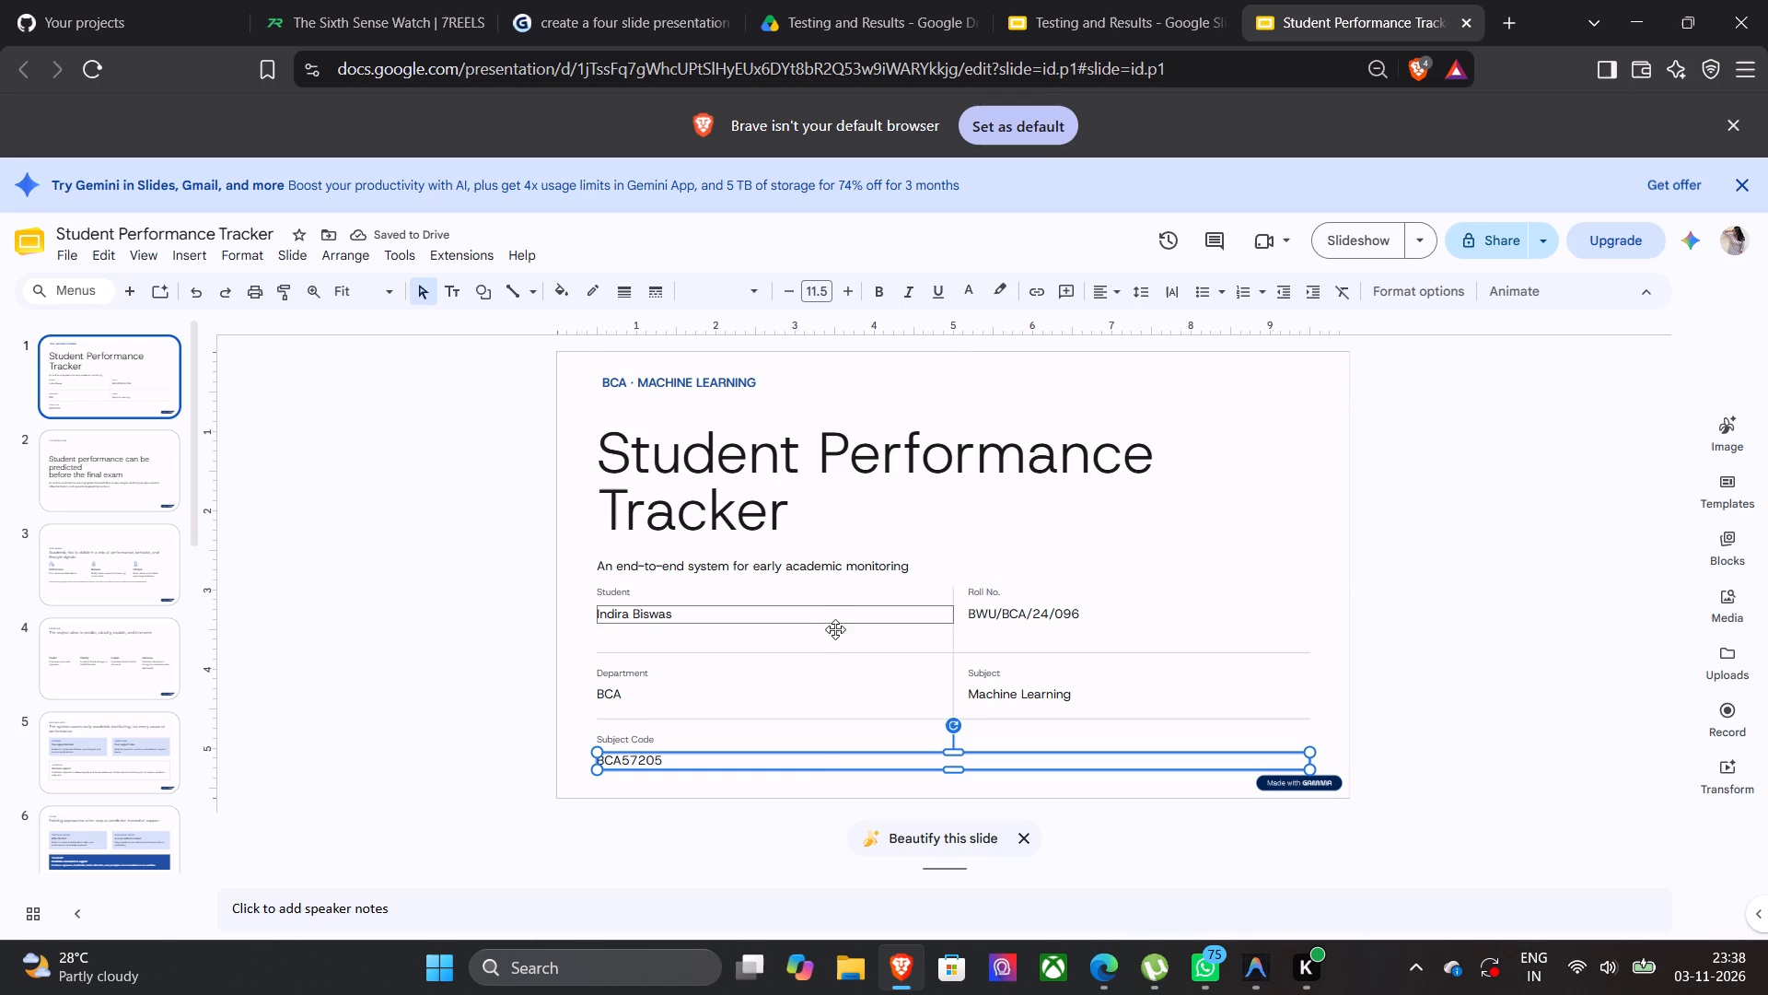
left_click(172, 474)
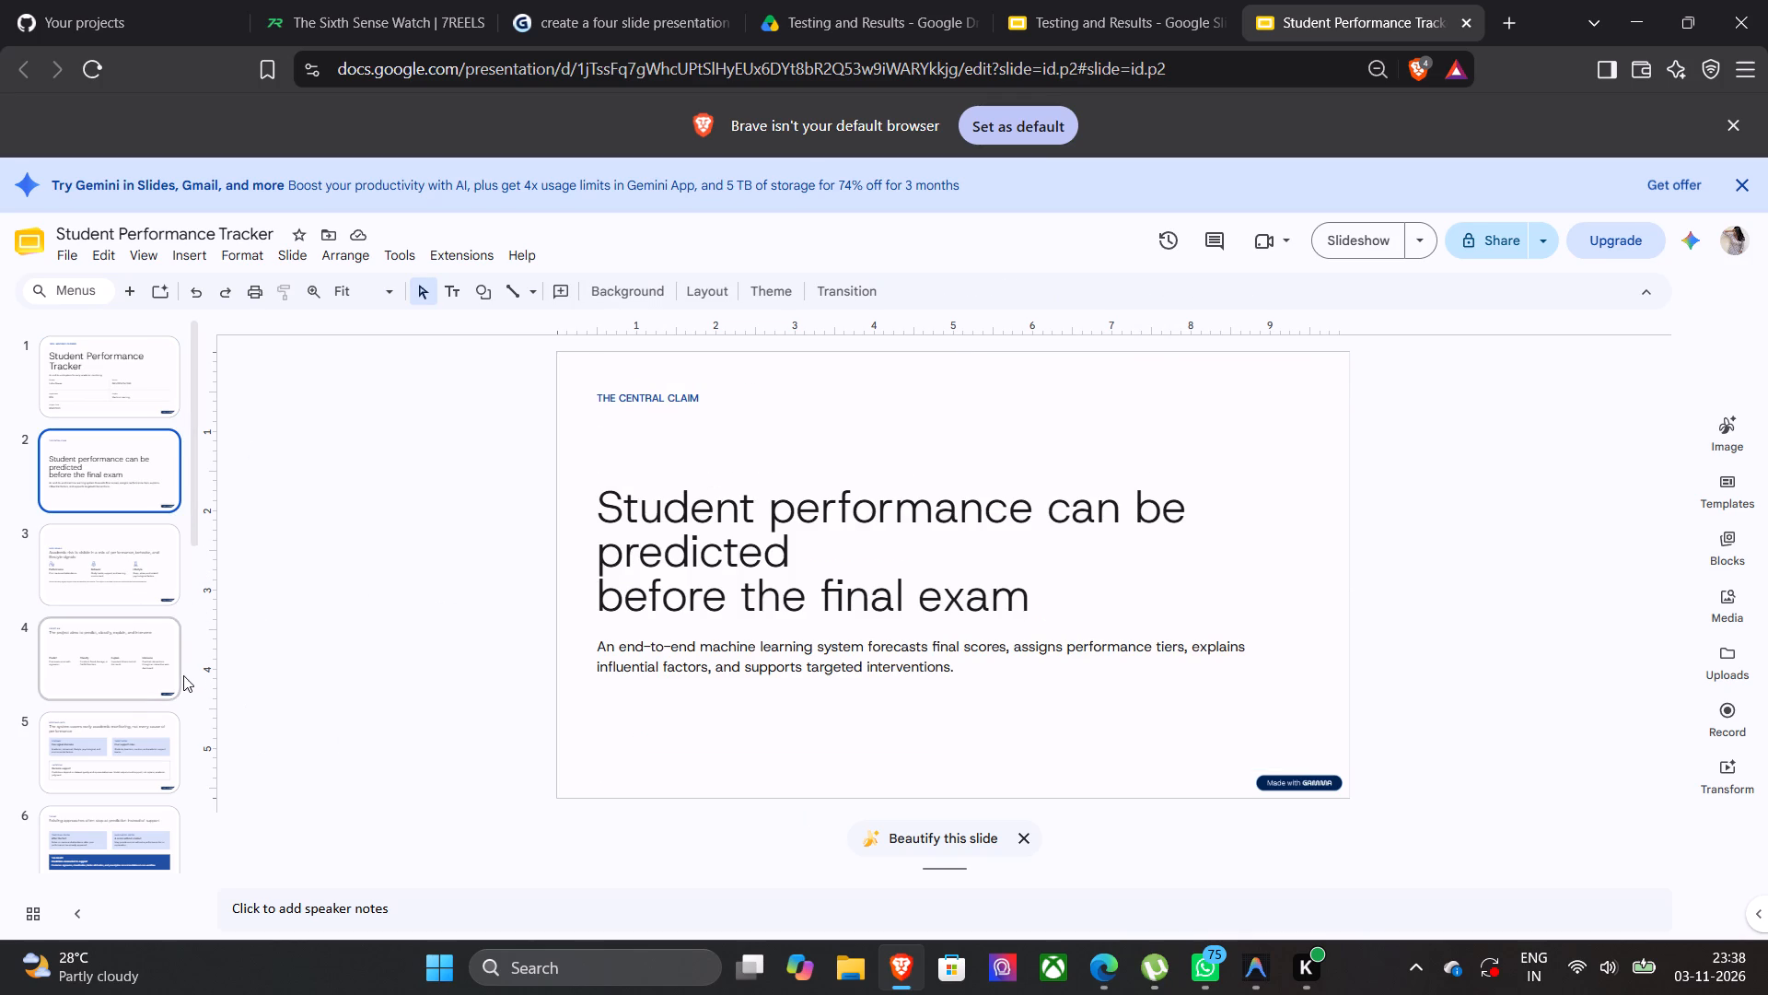
left_click(147, 576)
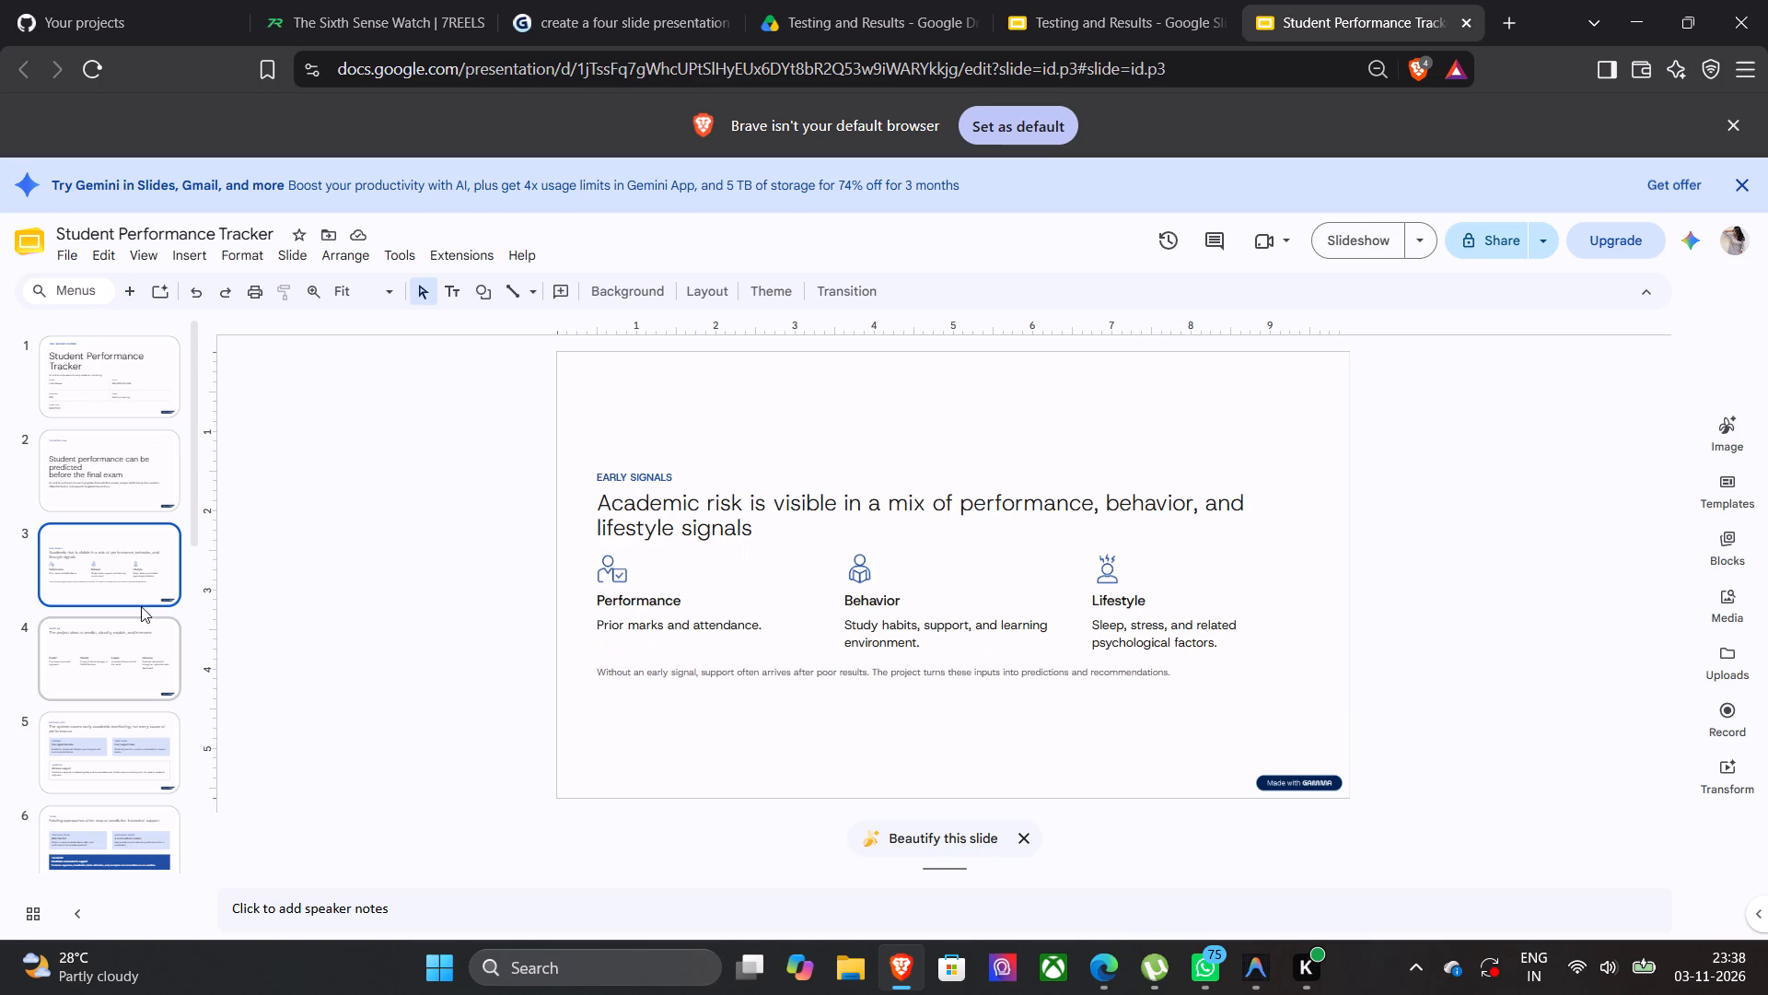
left_click(141, 650)
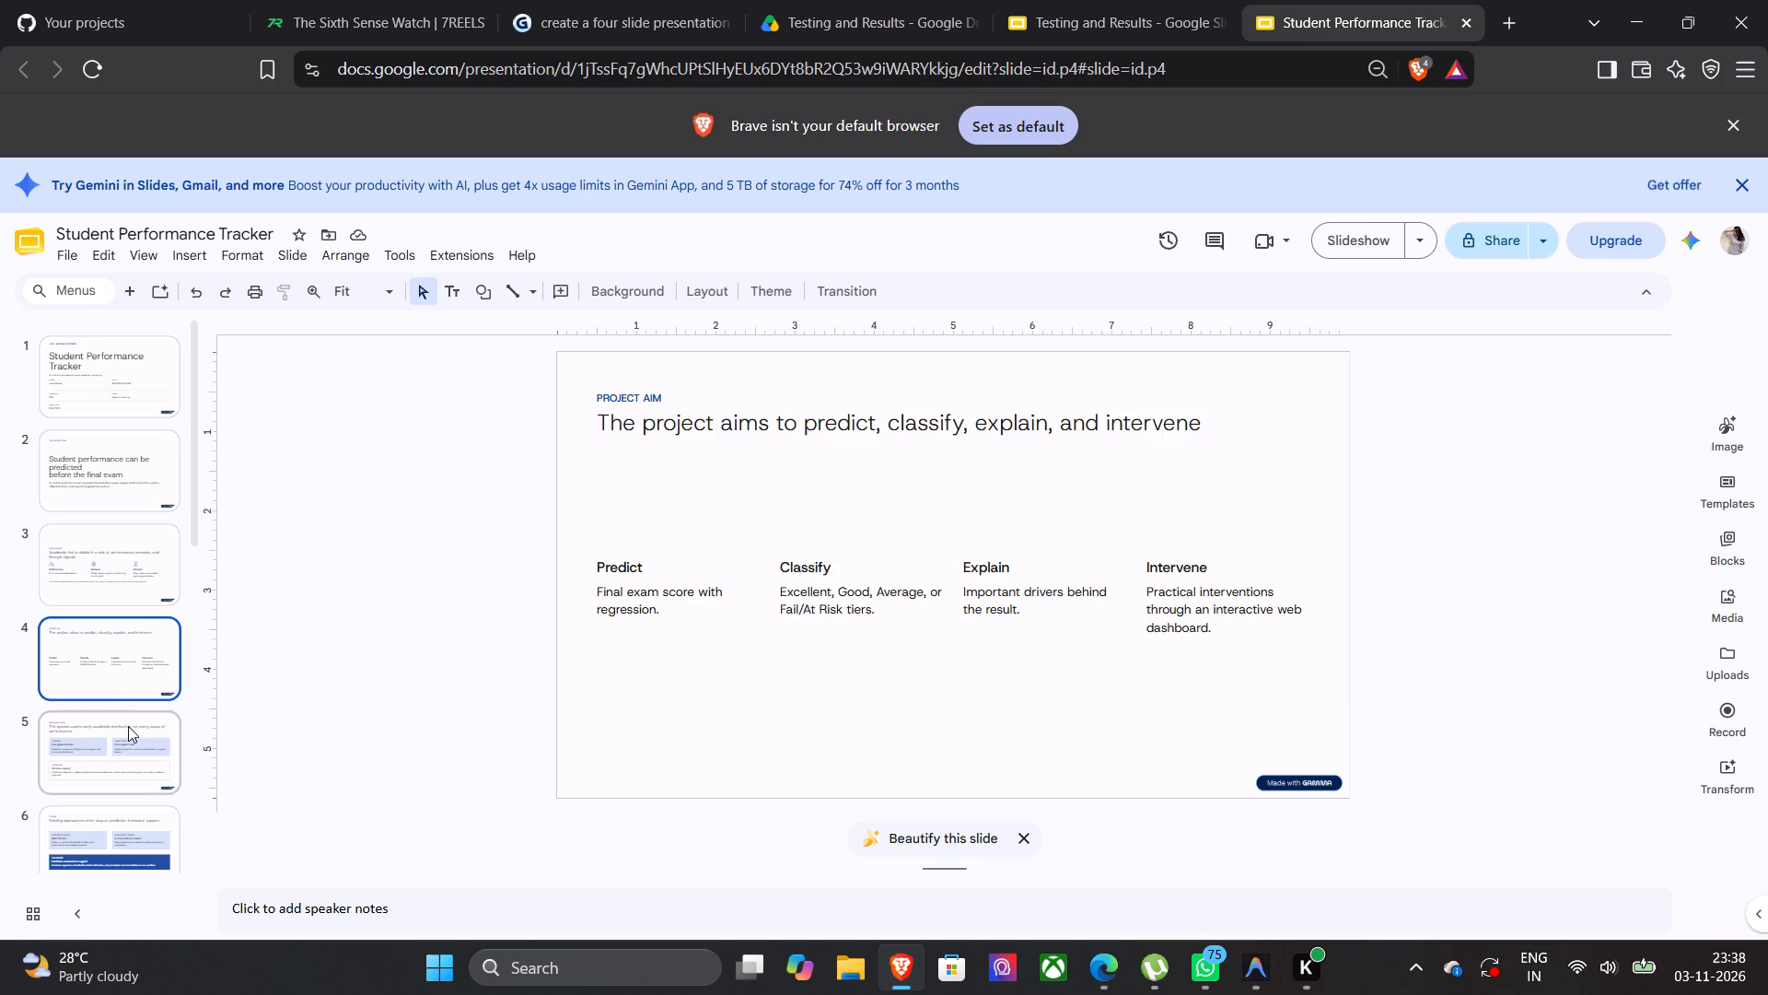
left_click(128, 726)
scroll(131, 642, "down", 2)
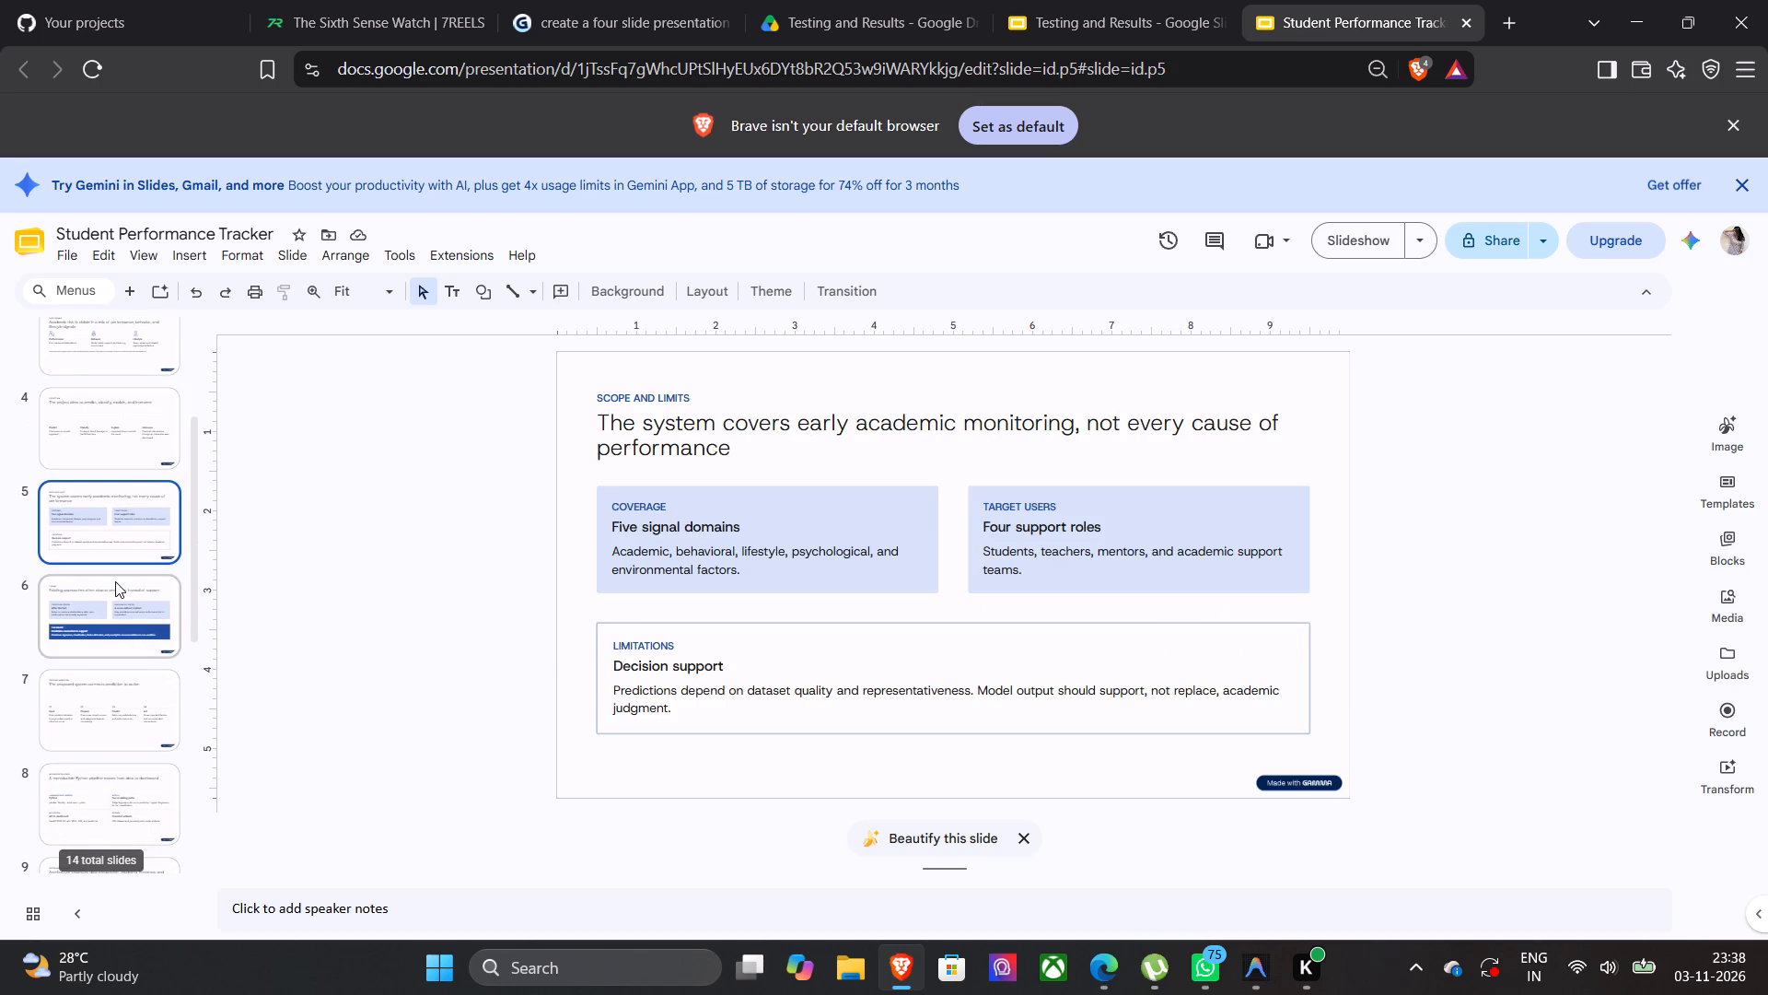
left_click(115, 581)
scroll(132, 653, "down", 2)
left_click(131, 669)
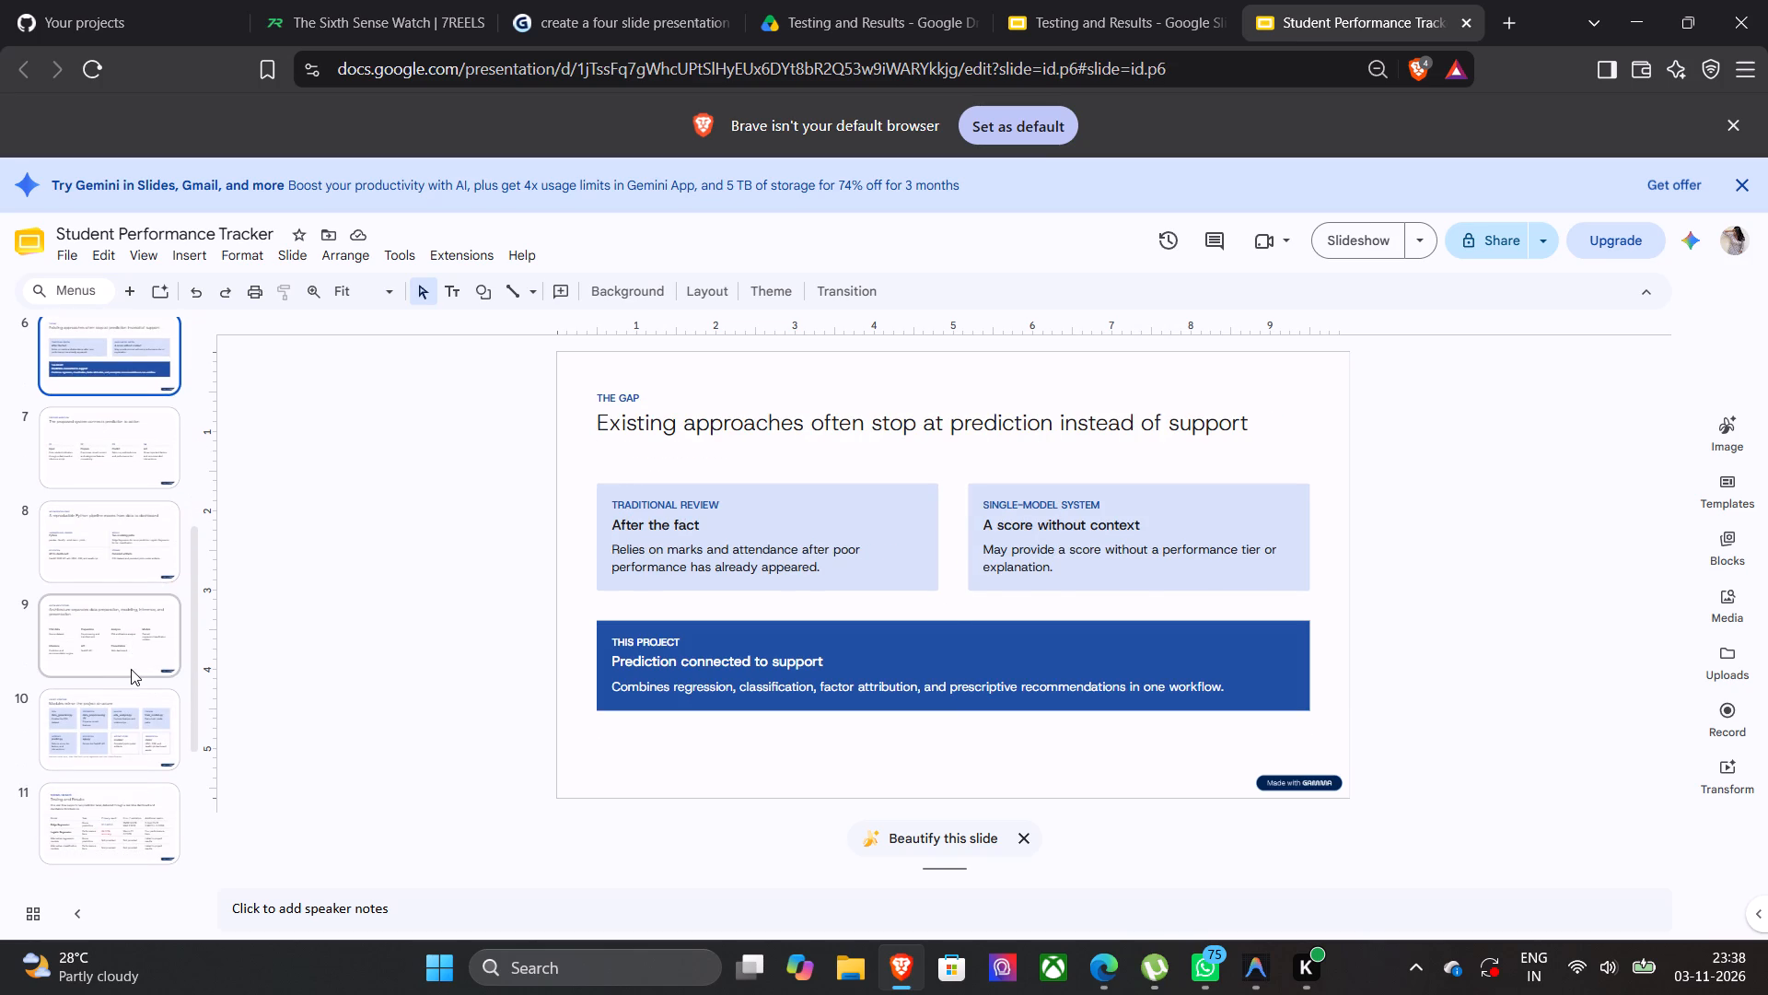
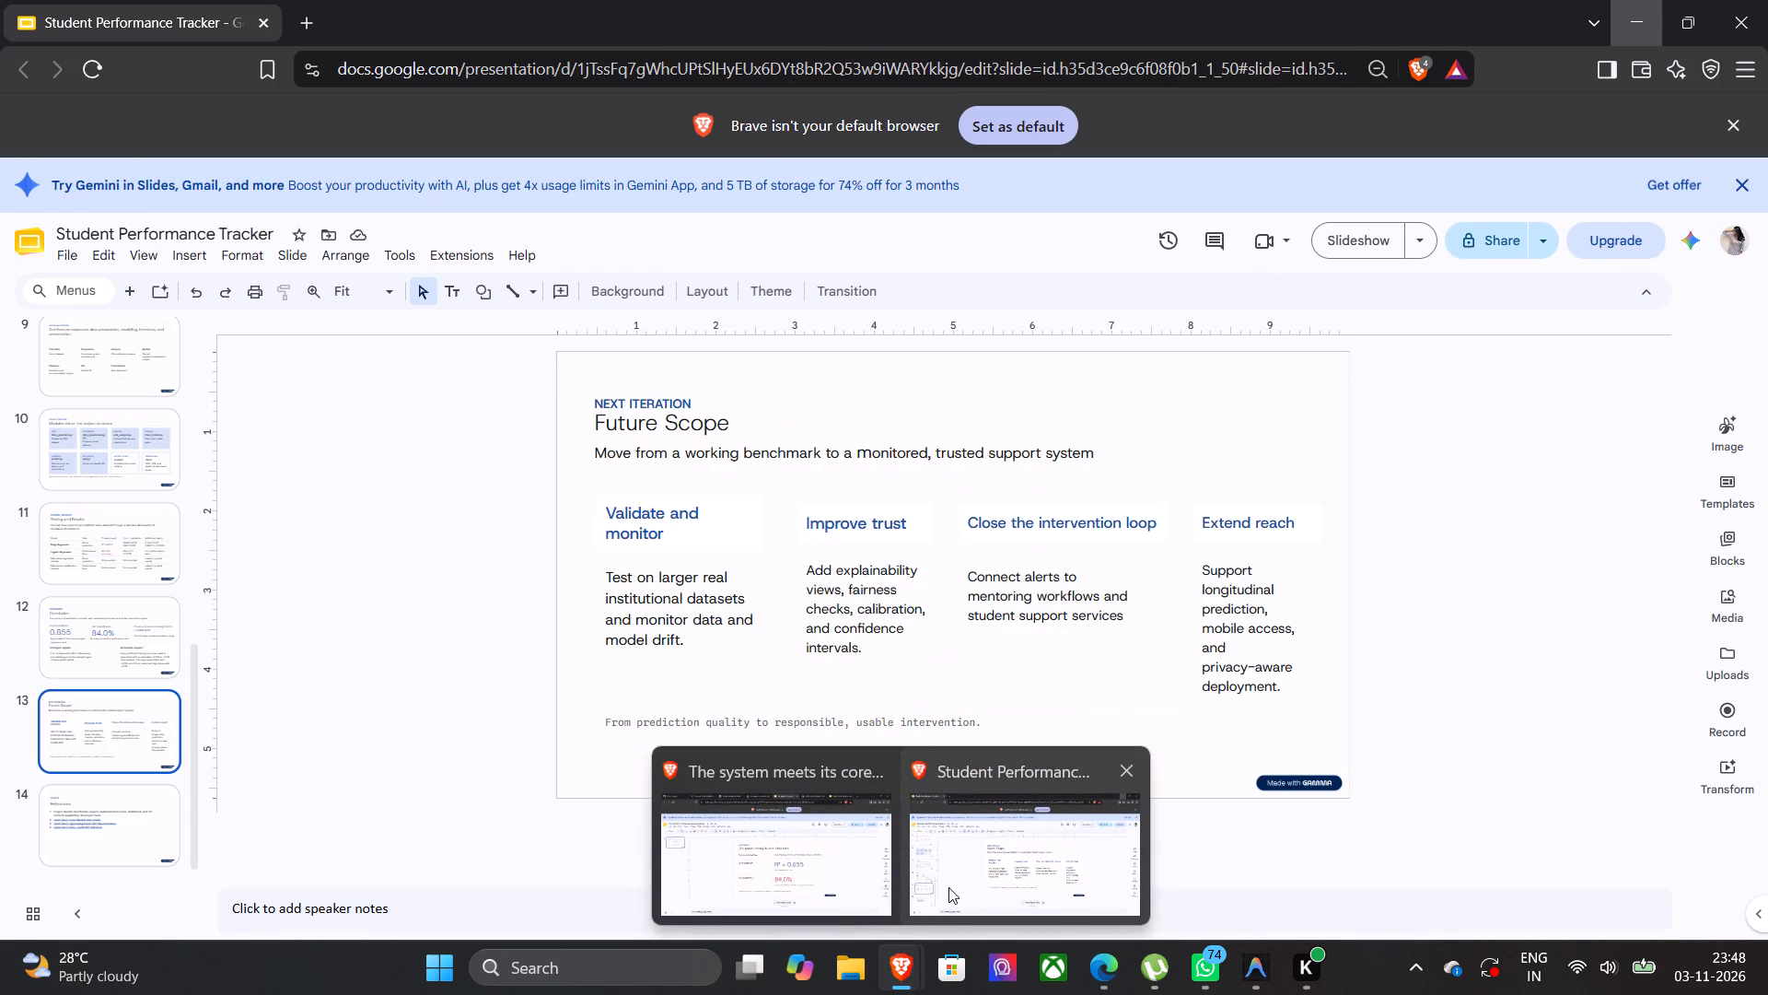
Compare the Conclusion and Future Scope slides in the Student Performance Tracker deck with the core objectives slide in its separate presentation.
left_click(948, 887)
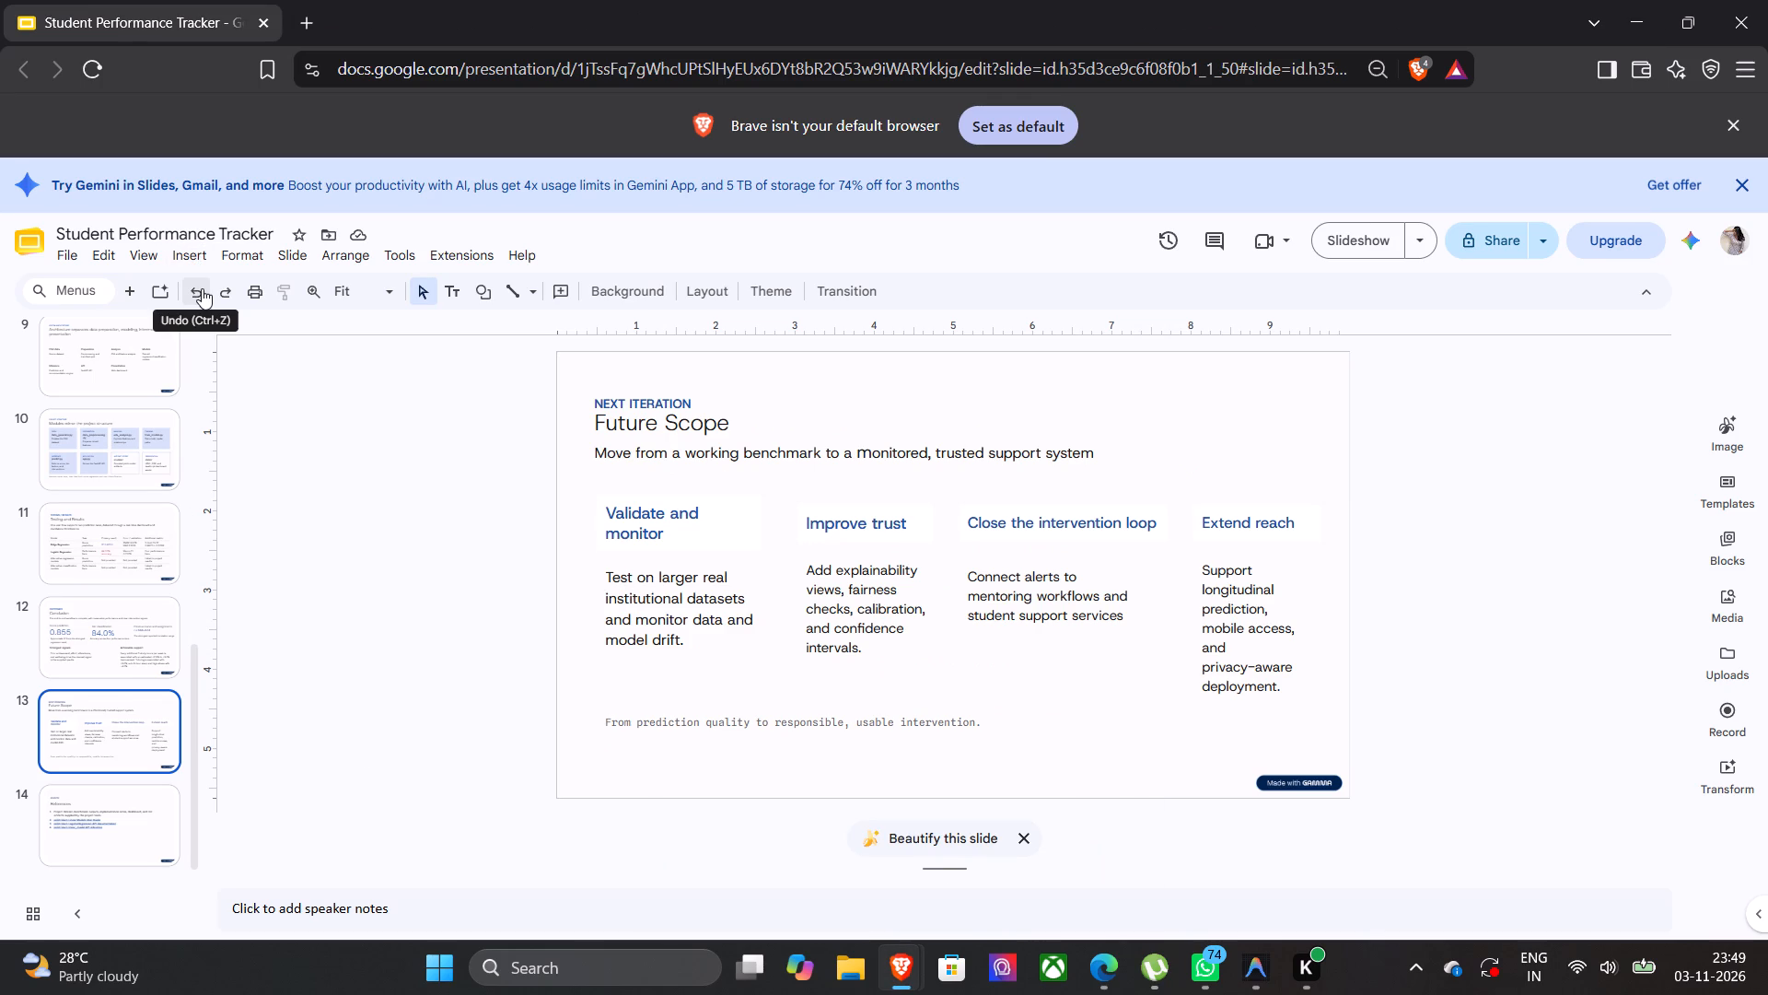
left_click(124, 637)
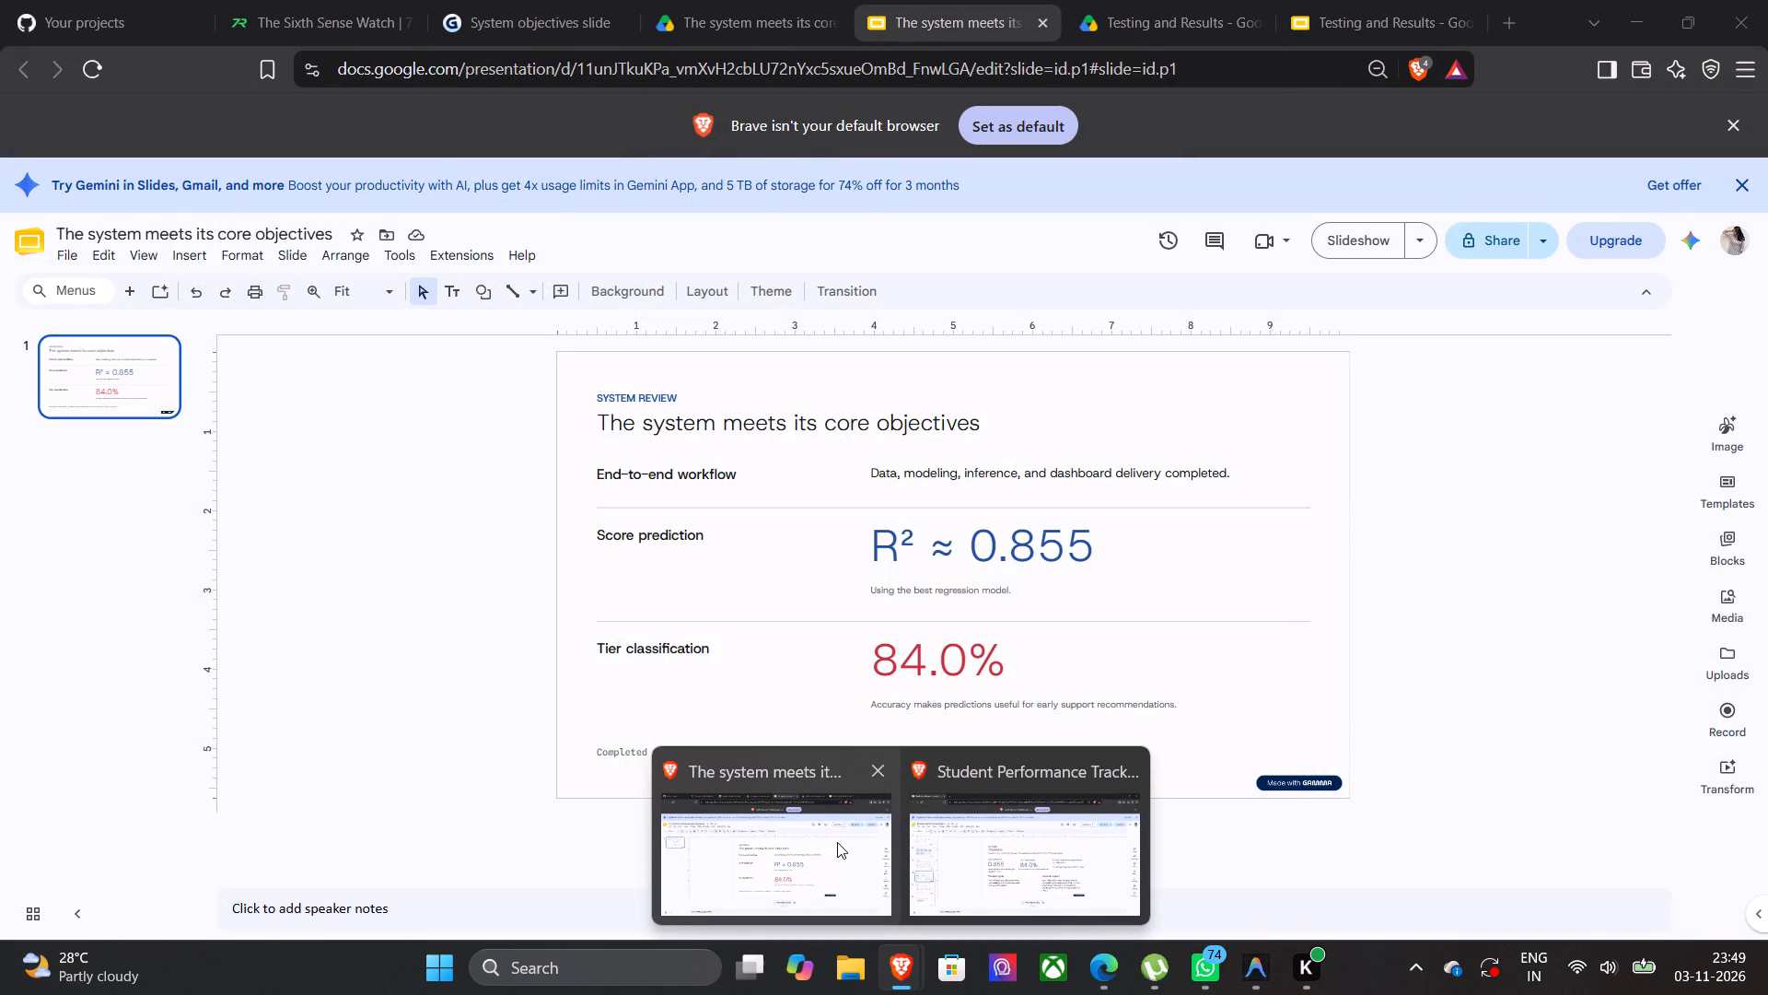
left_click(933, 842)
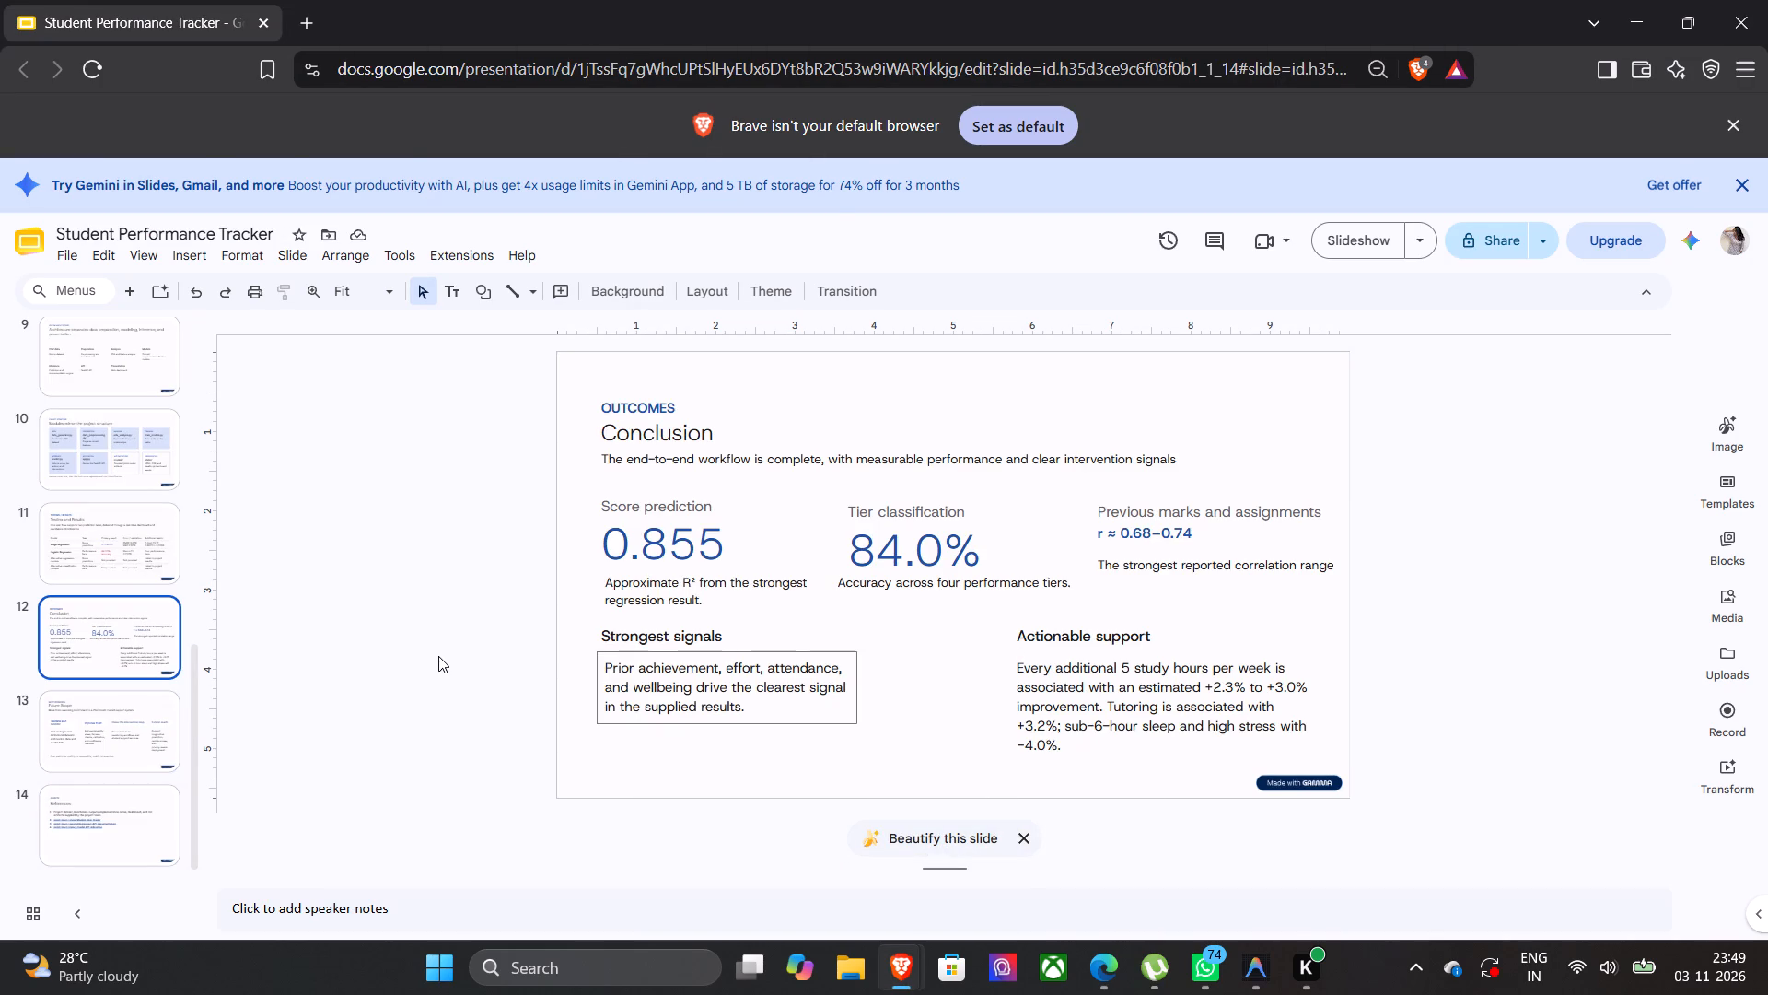
left_click(158, 707)
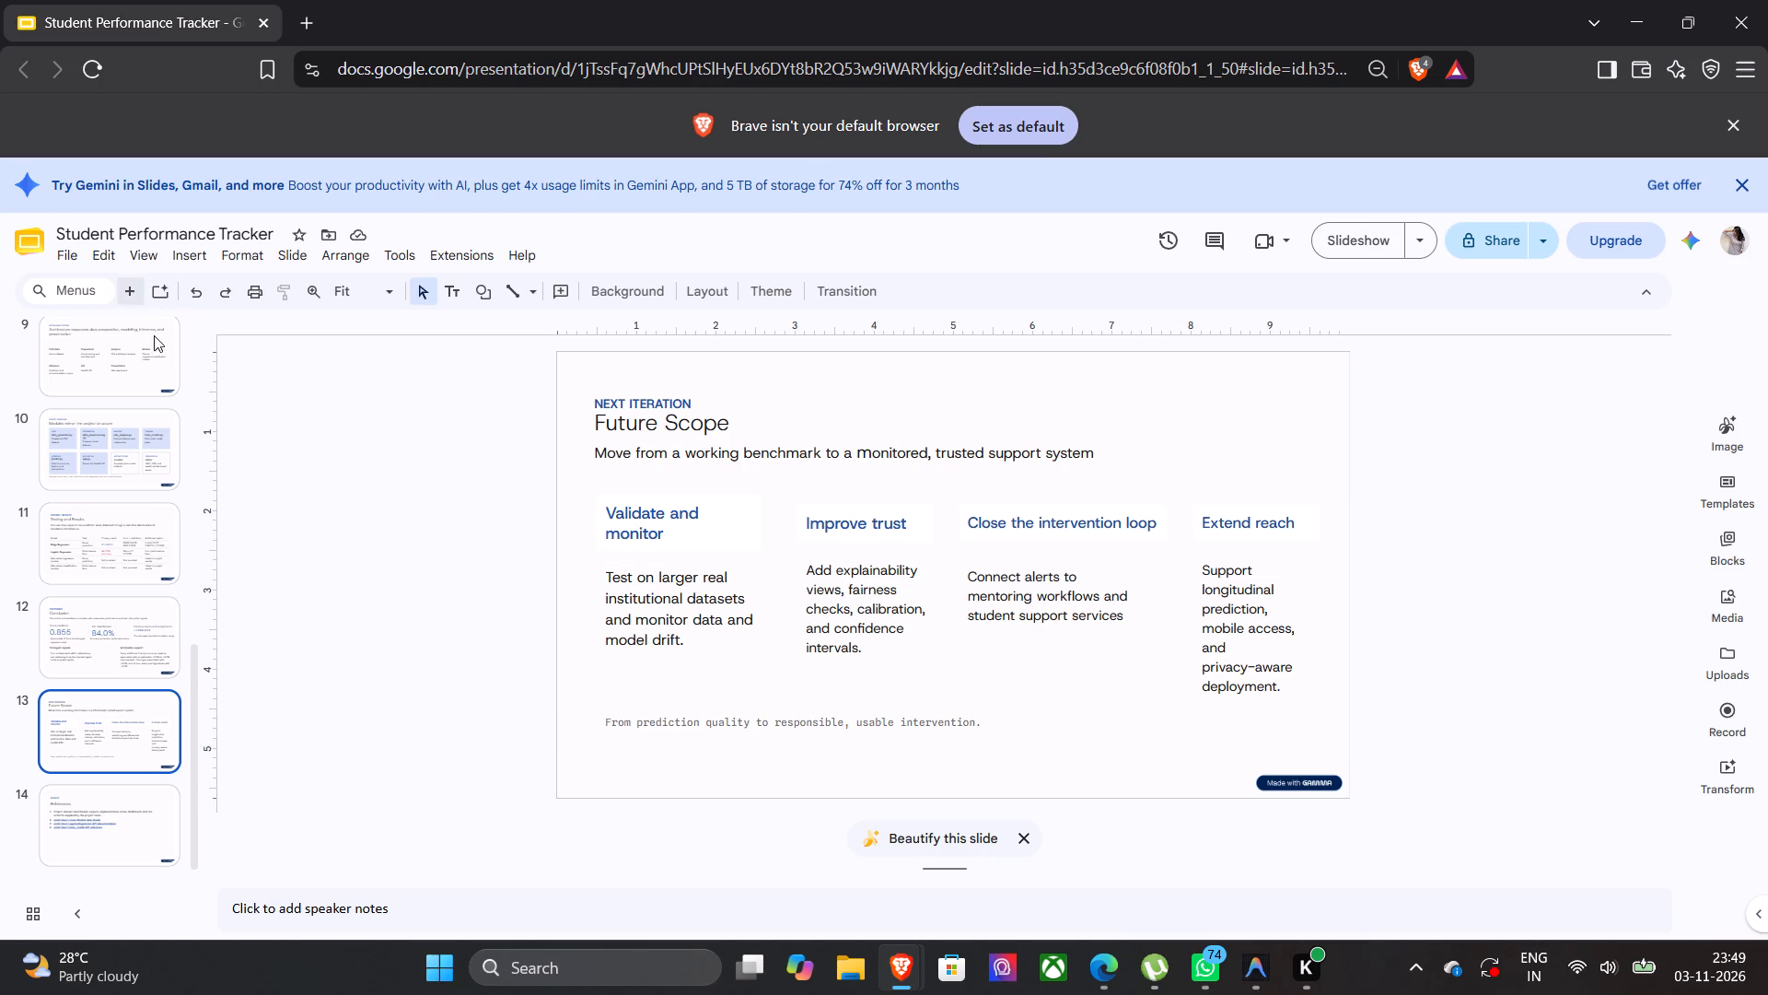
left_click(145, 628)
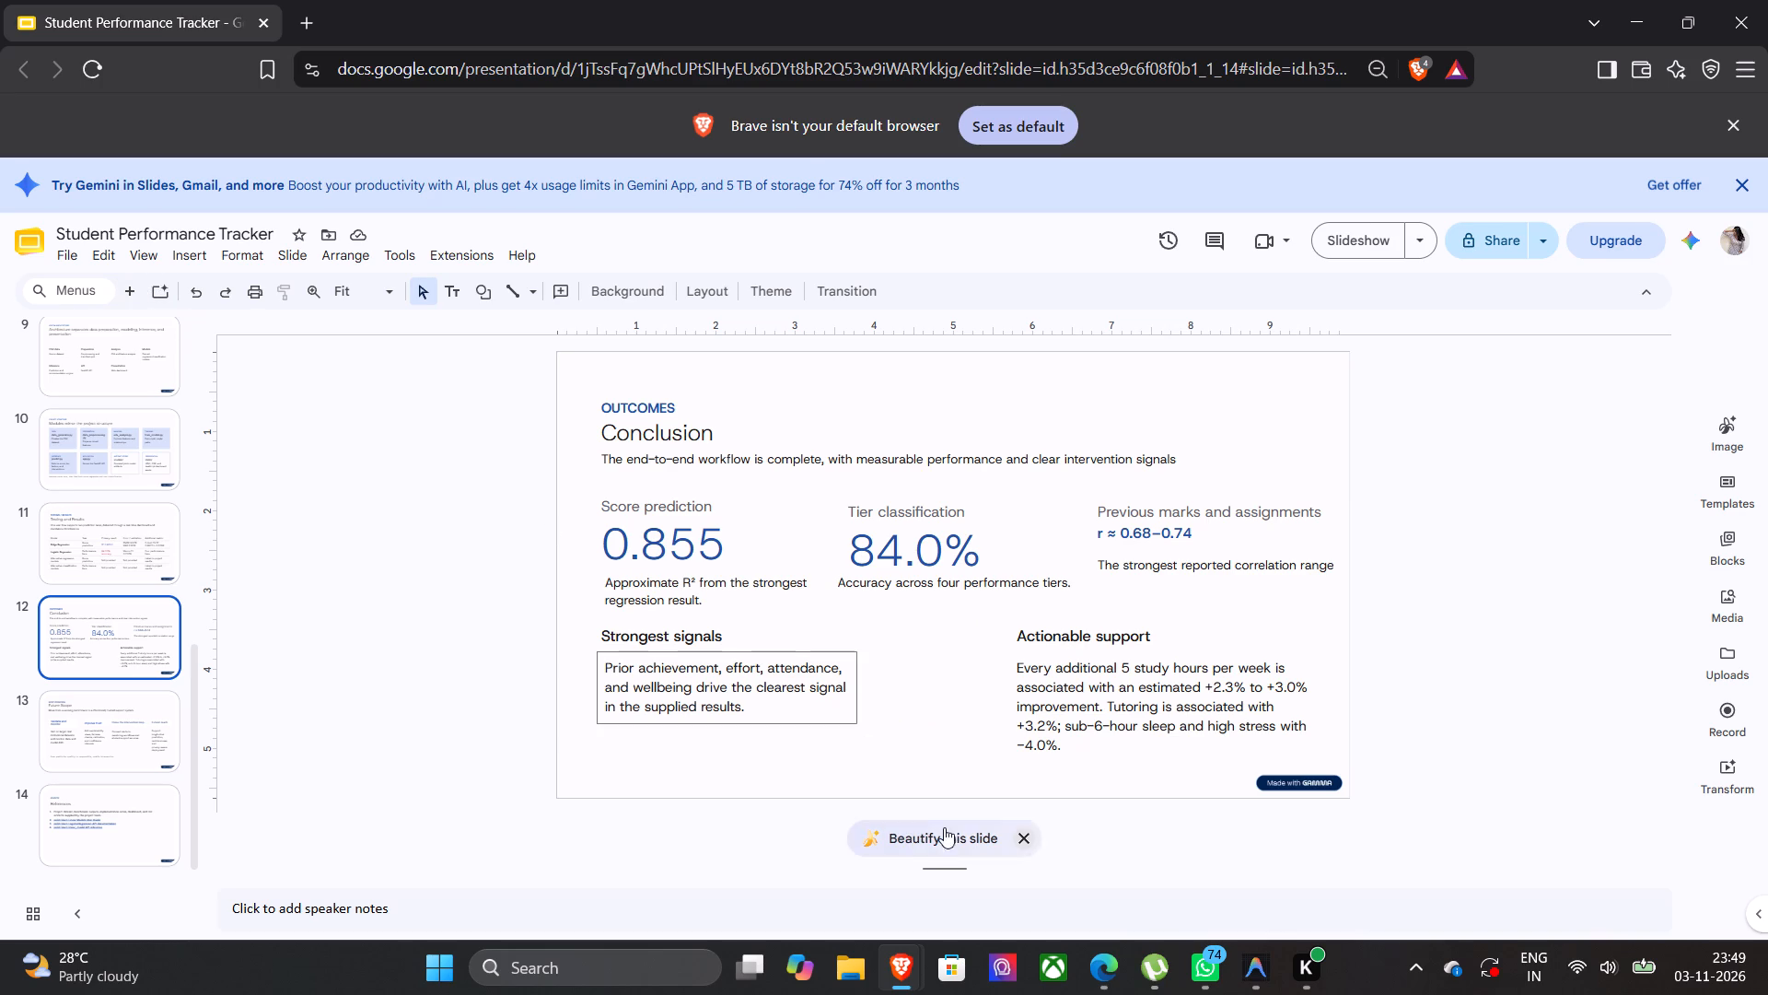
left_click(993, 825)
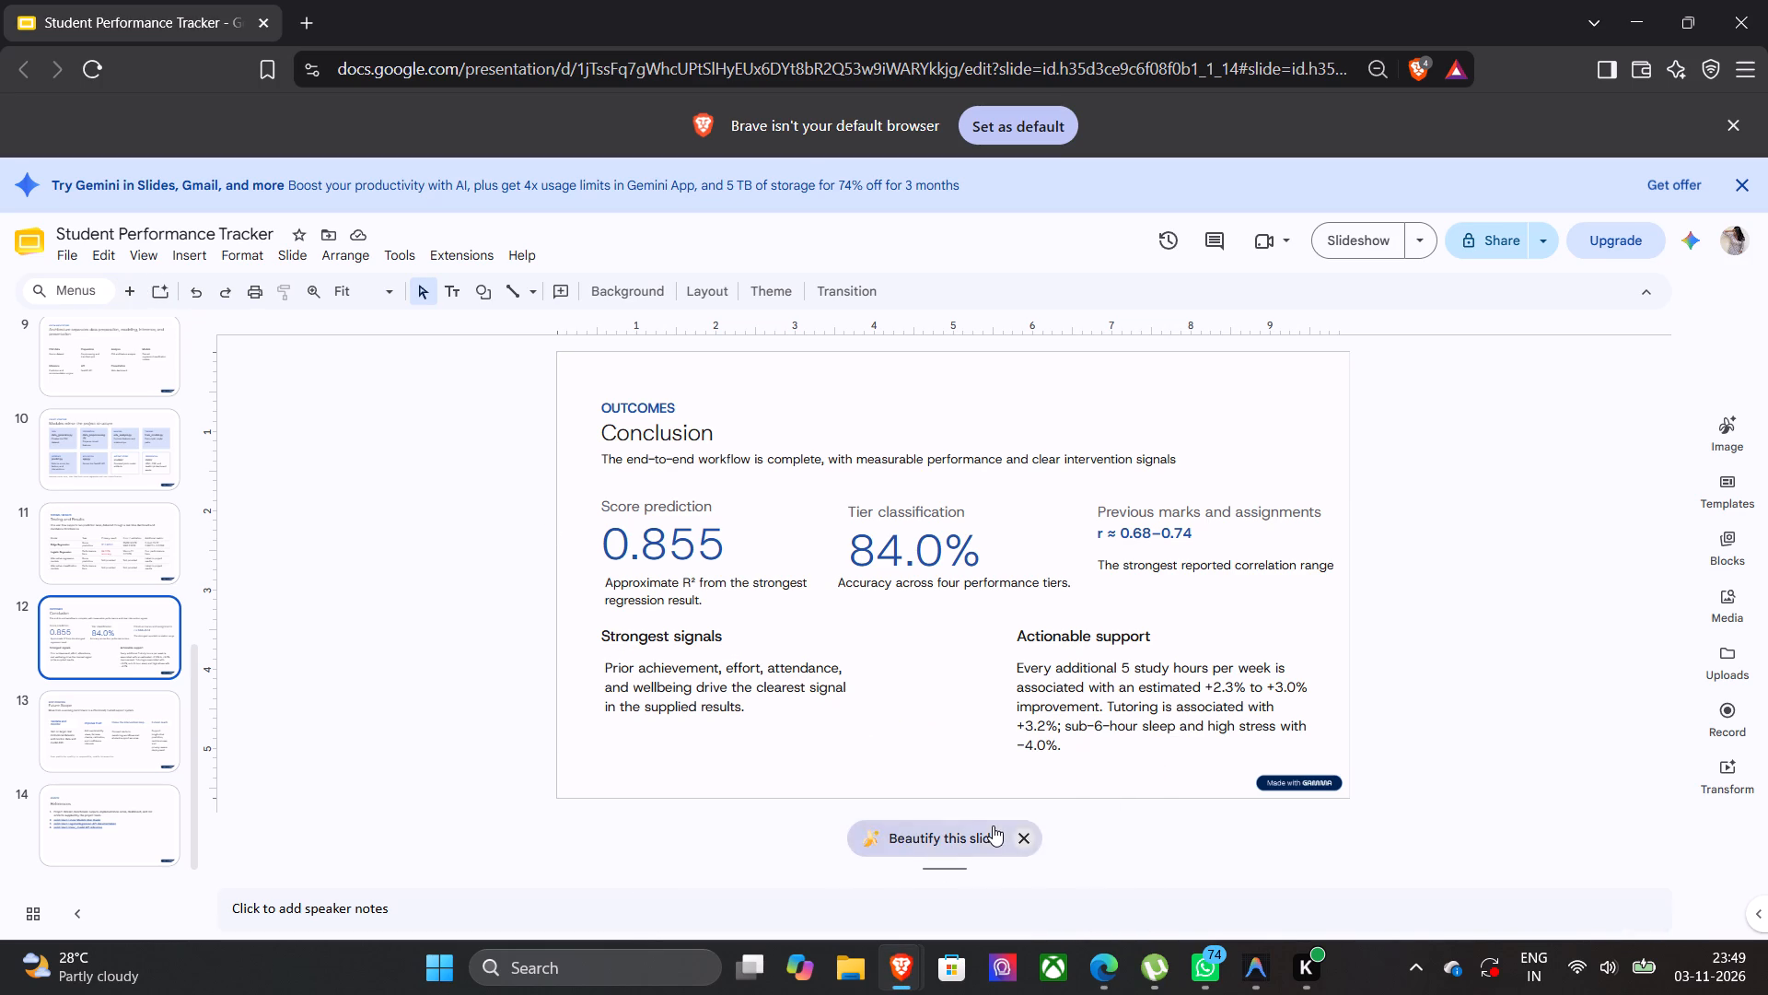
left_click(871, 898)
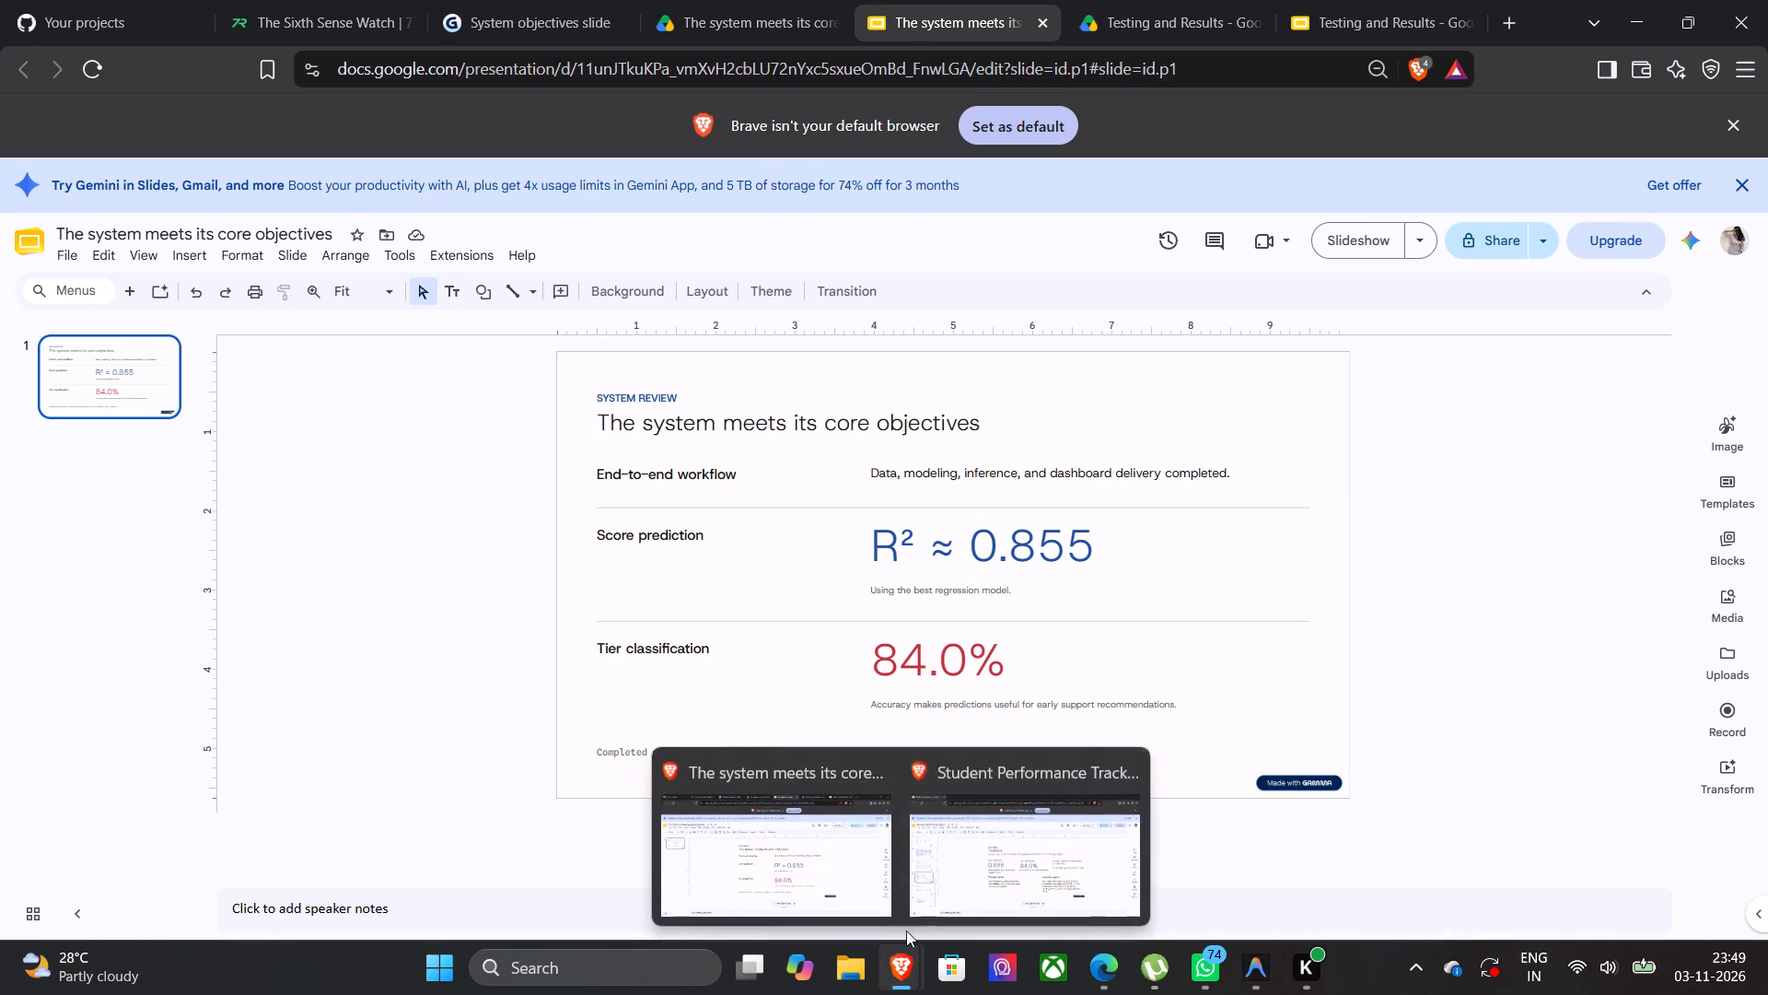
left_click(951, 881)
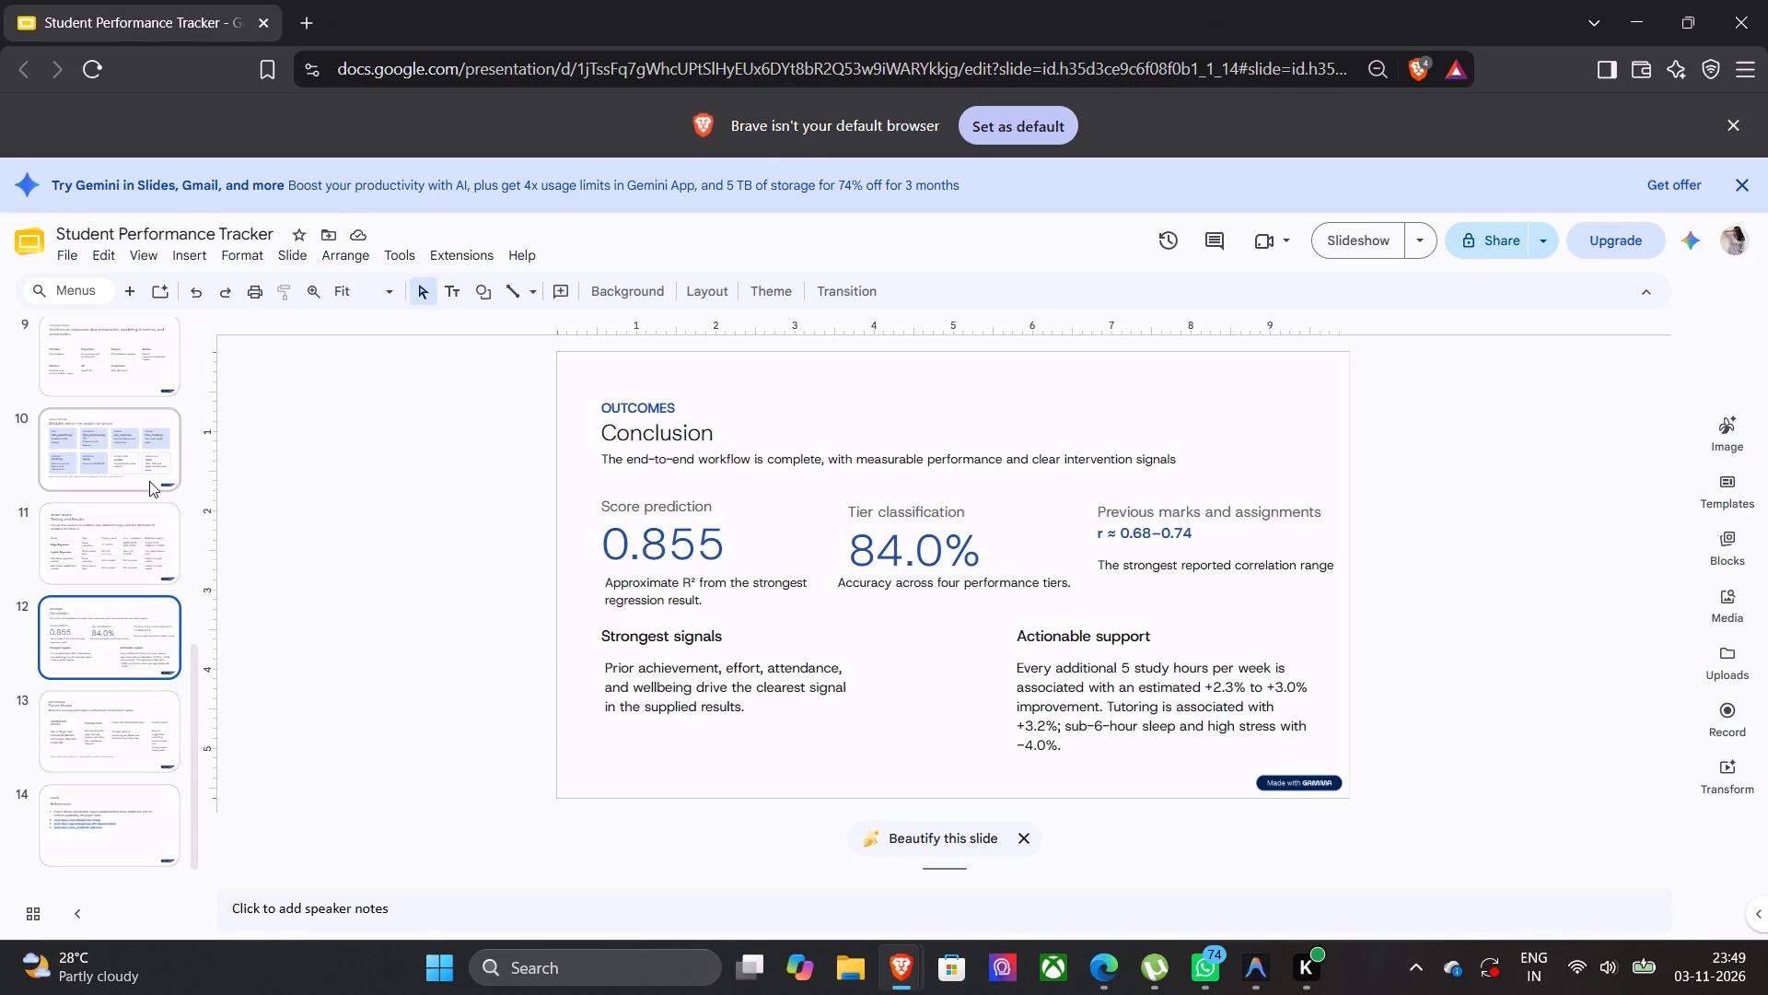
Add a new blank slide directly after the Testing and Results slide in the Student Performance Tracker deck.
left_click(146, 519)
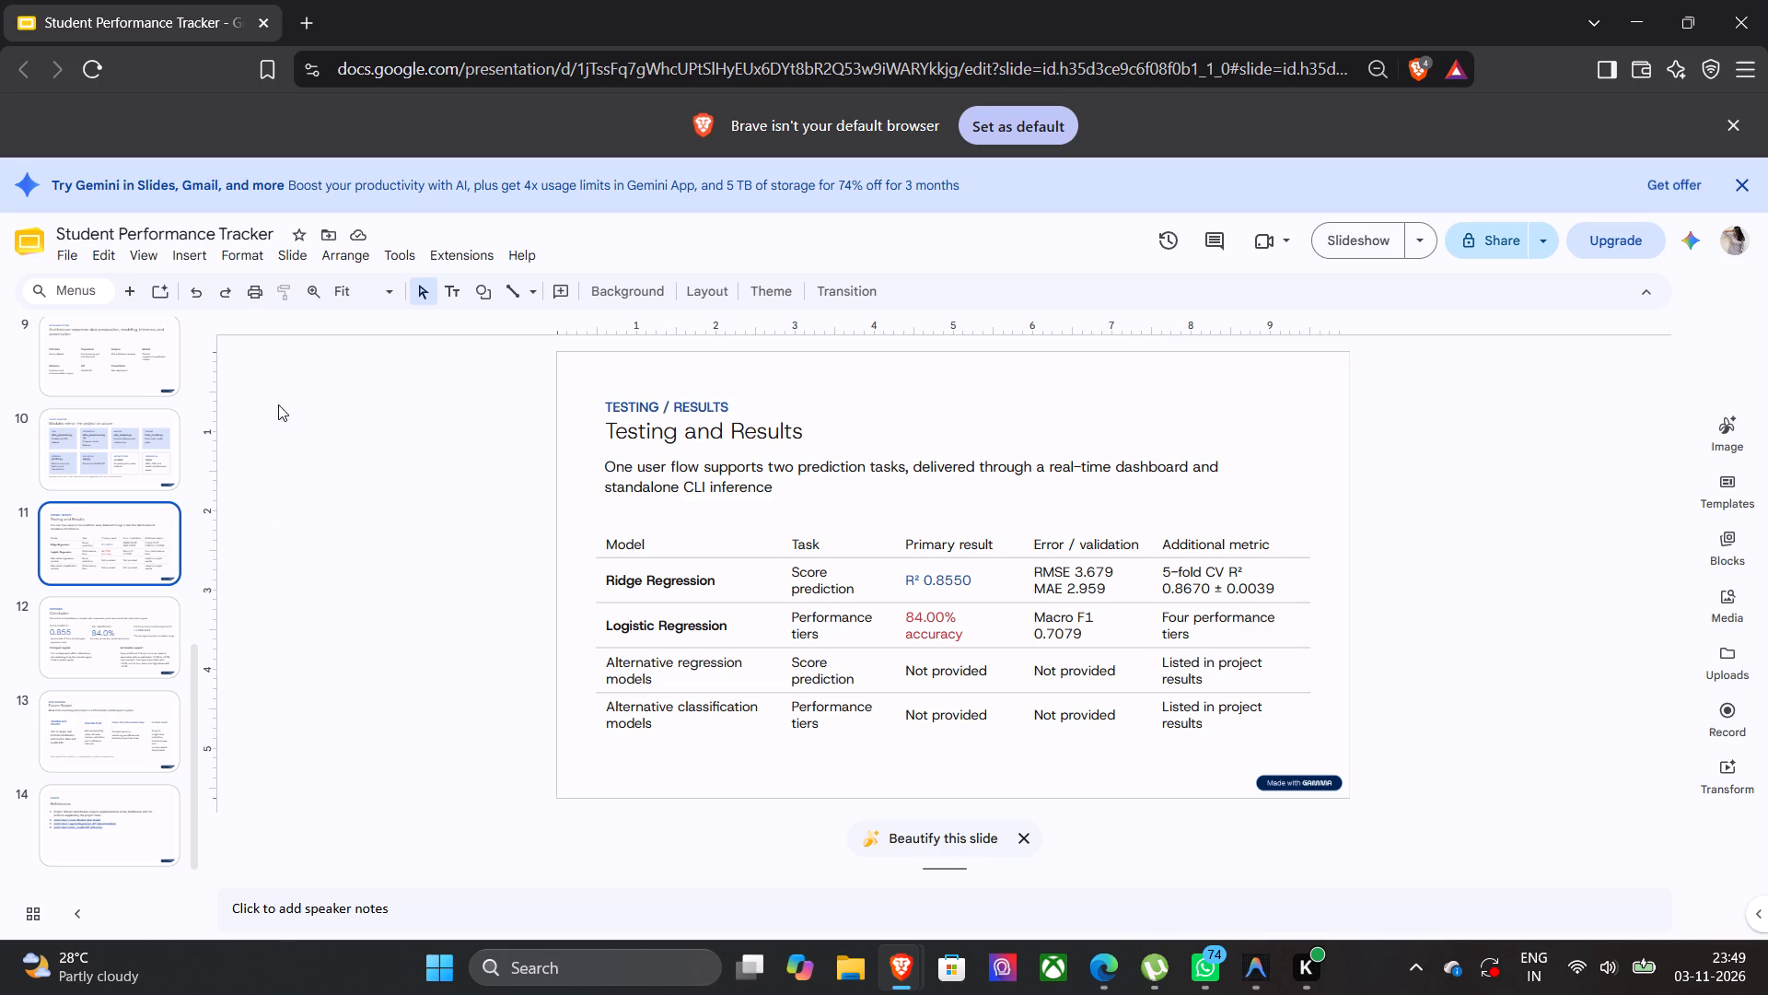
left_click(134, 292)
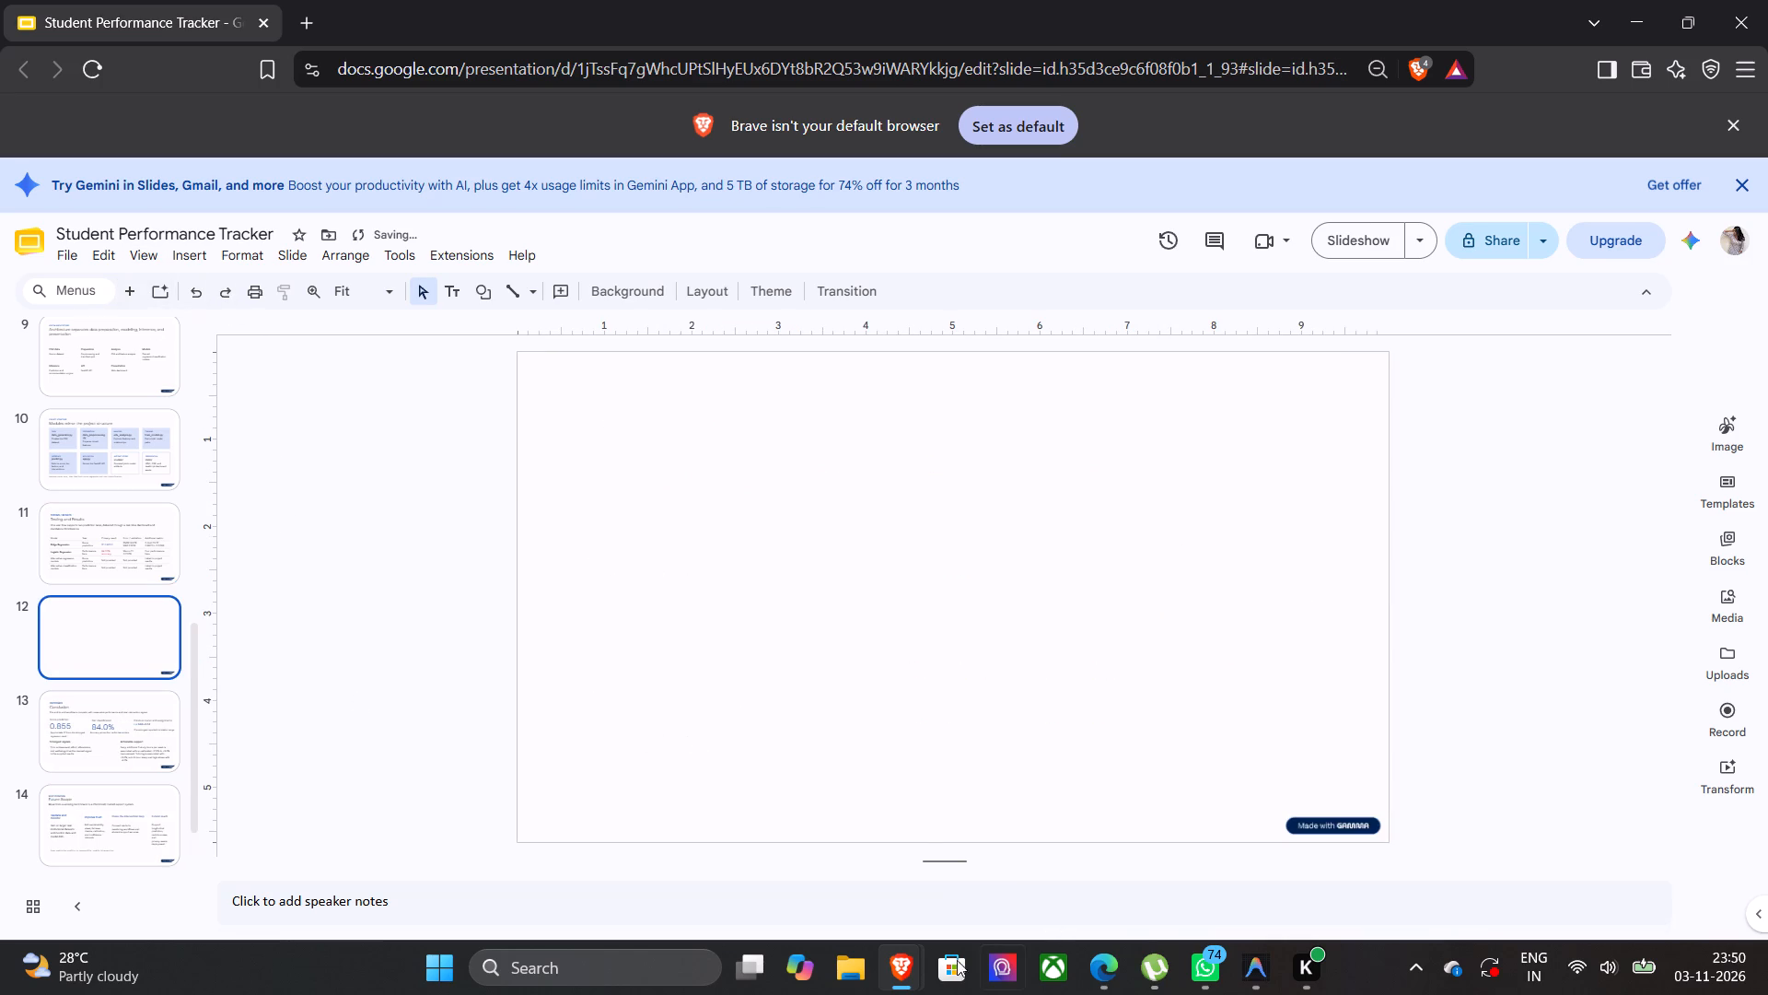
left_click(960, 867)
Copy the "SYSTEM REVIEW" label from the core objectives presentation onto the new blank slide and place it near the slide's upper-left corner.
left_click(841, 851)
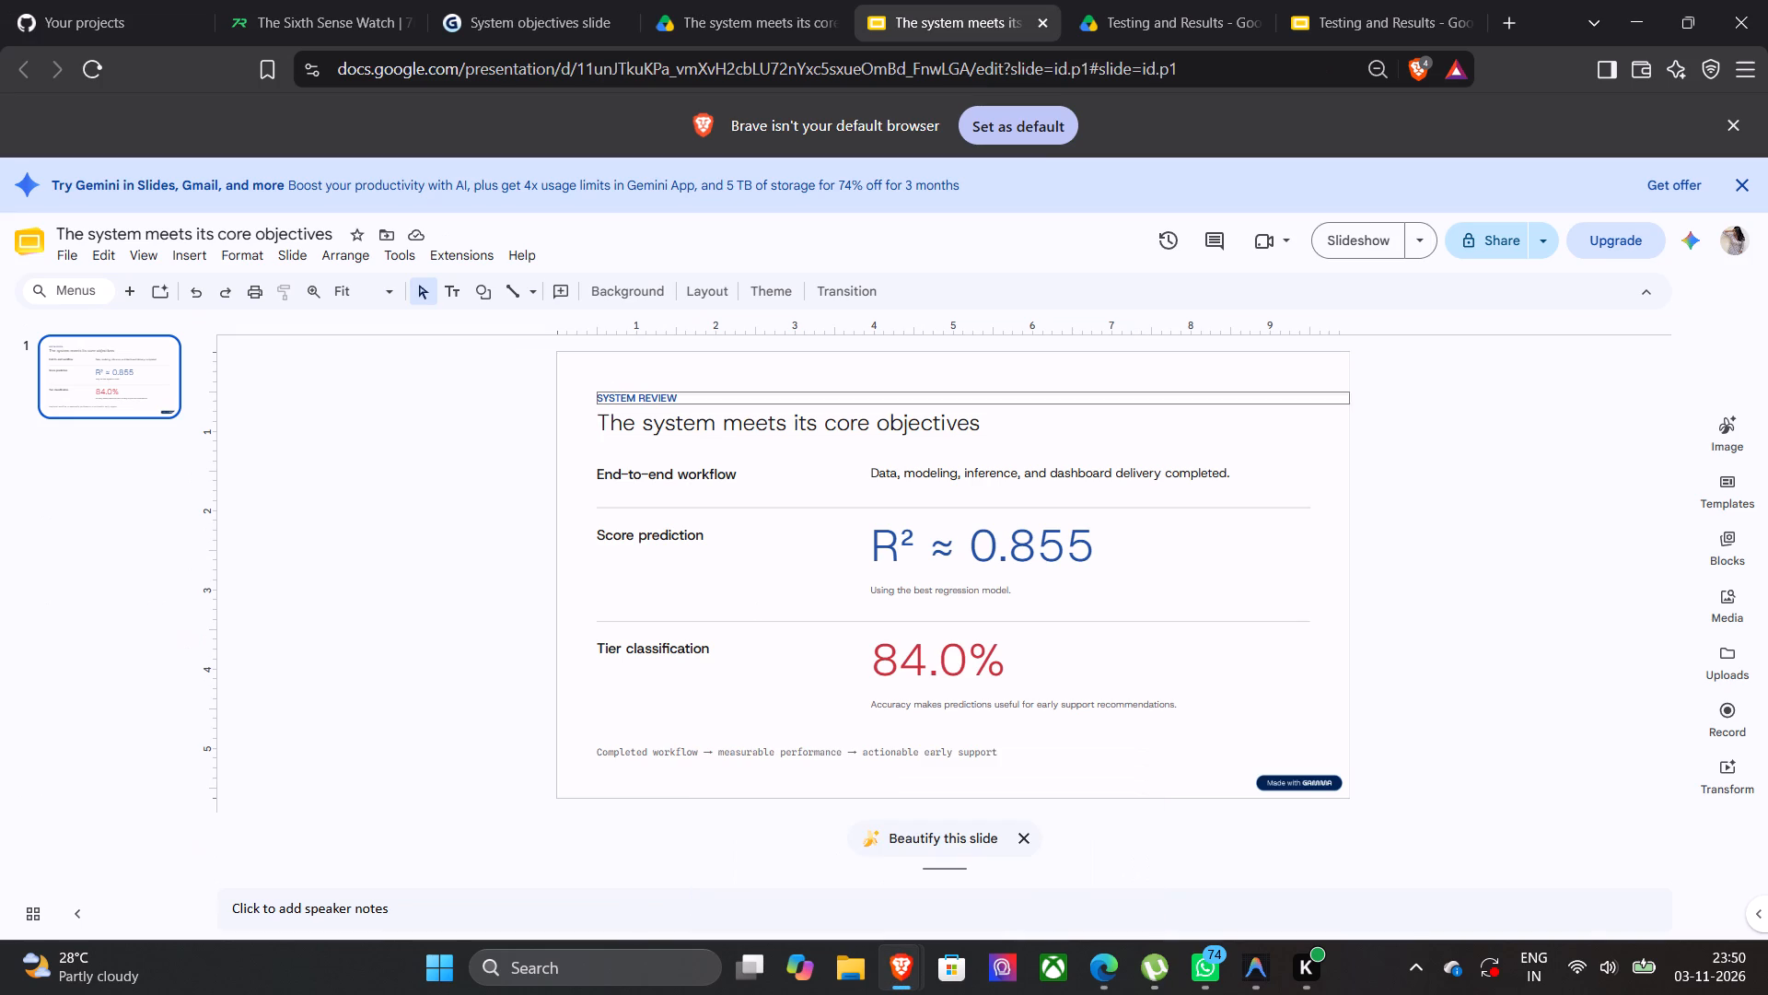
left_click(683, 397)
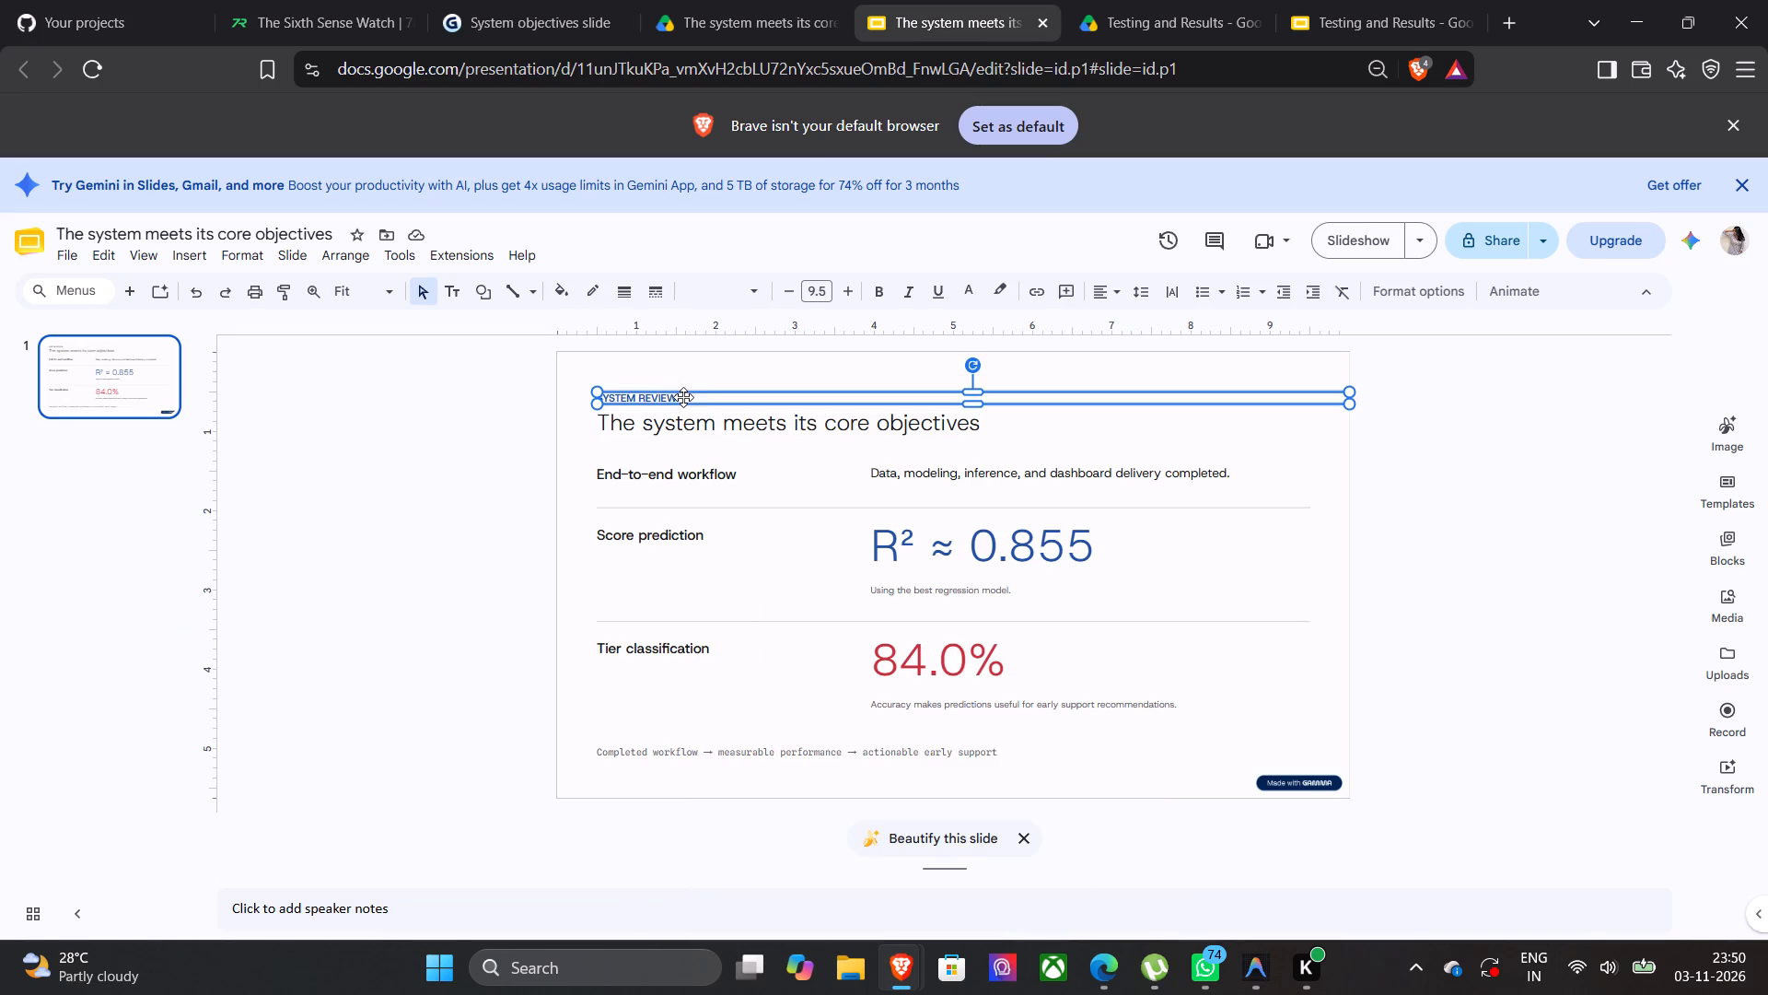
left_click_drag(677, 398, 578, 399)
key("ctrl+c")
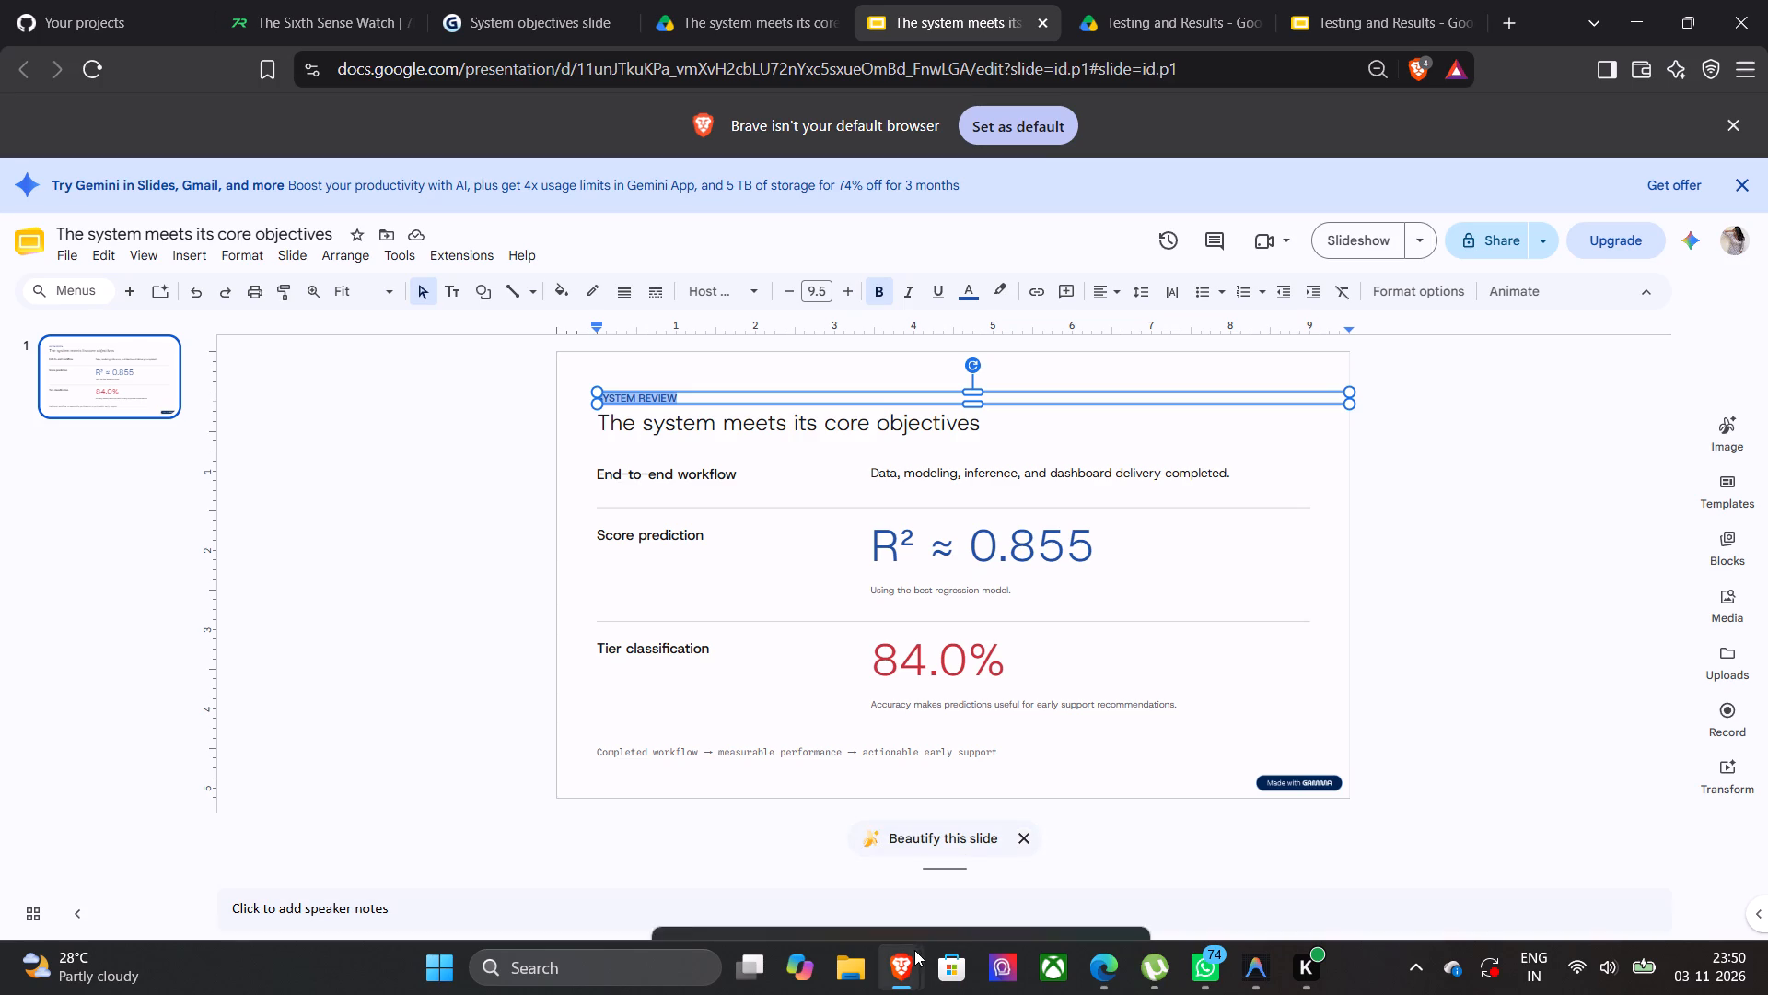
left_click(942, 885)
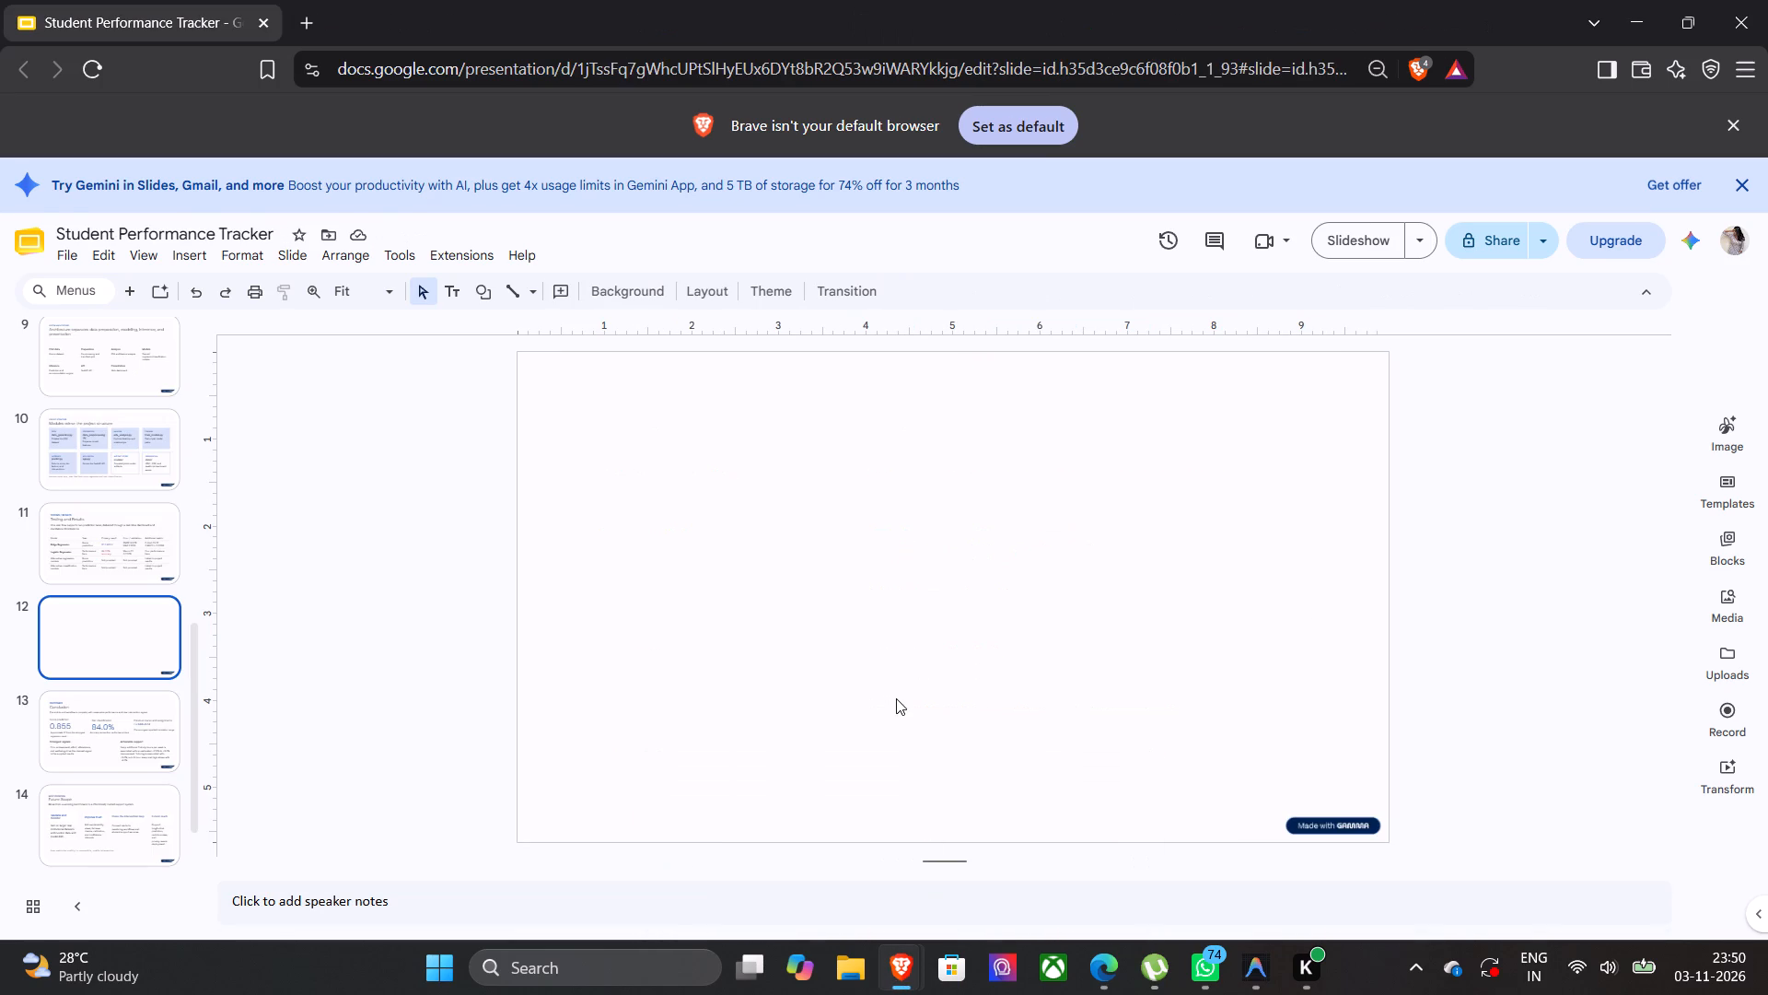
key("ctrl+v")
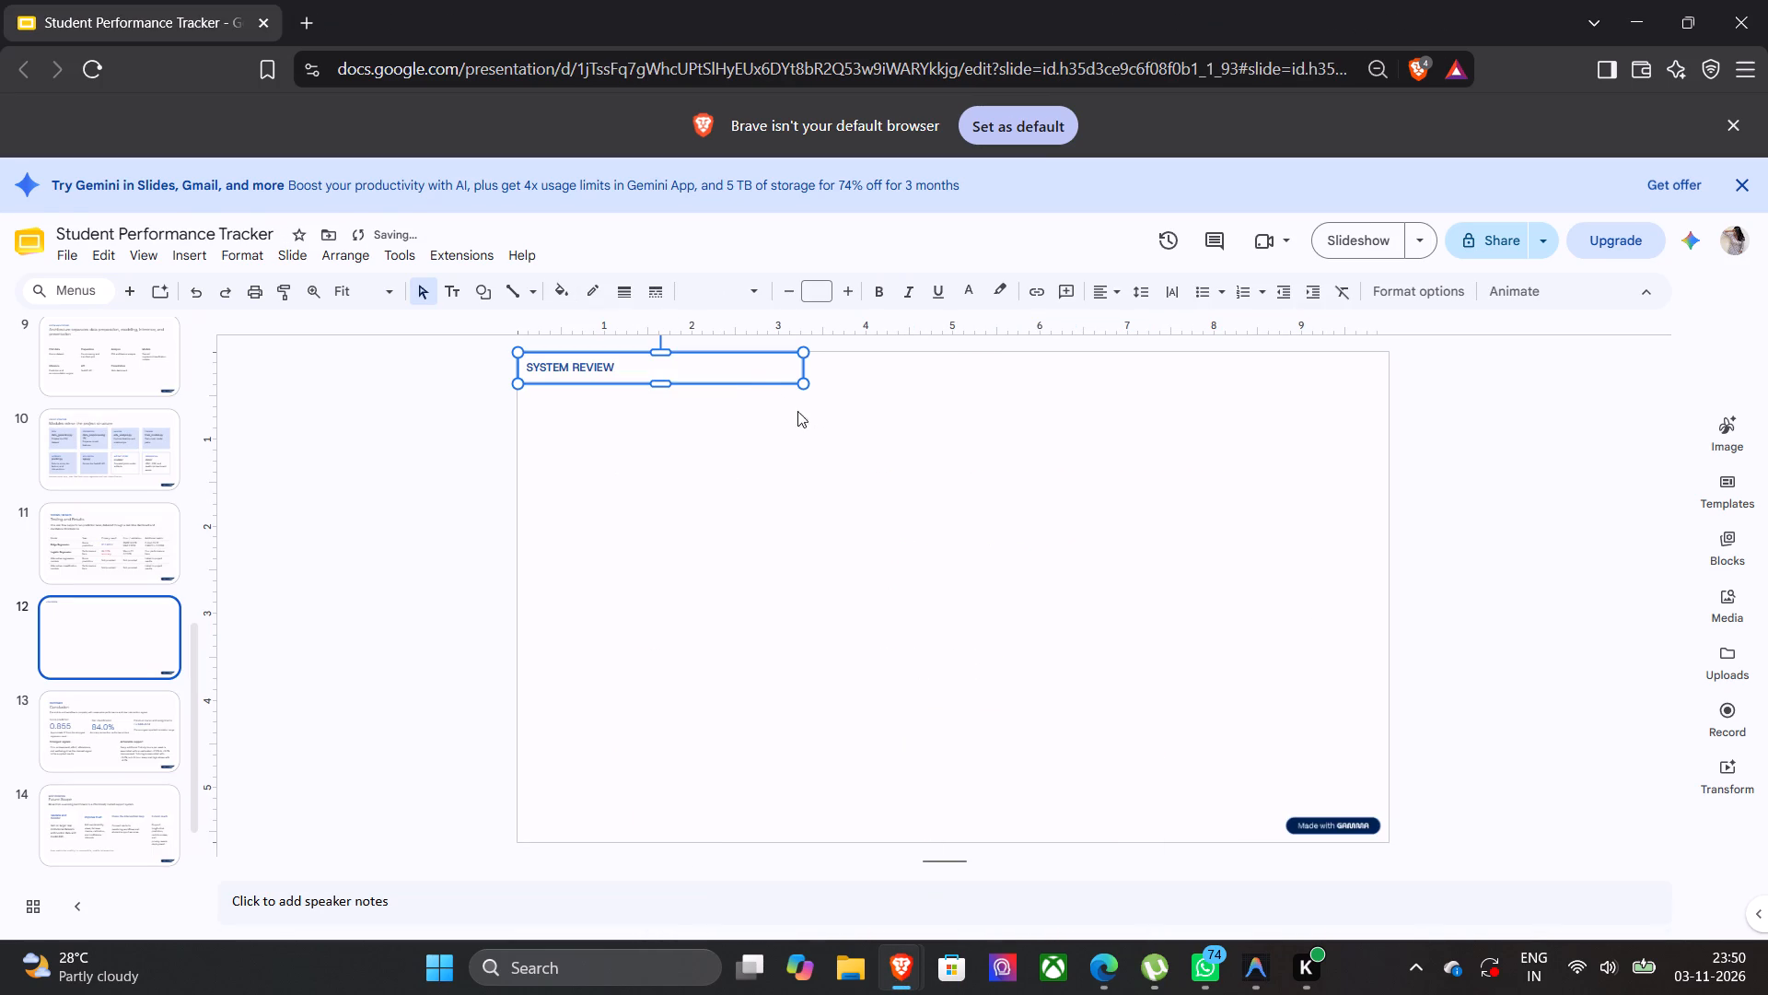
left_click_drag(762, 379, 790, 400)
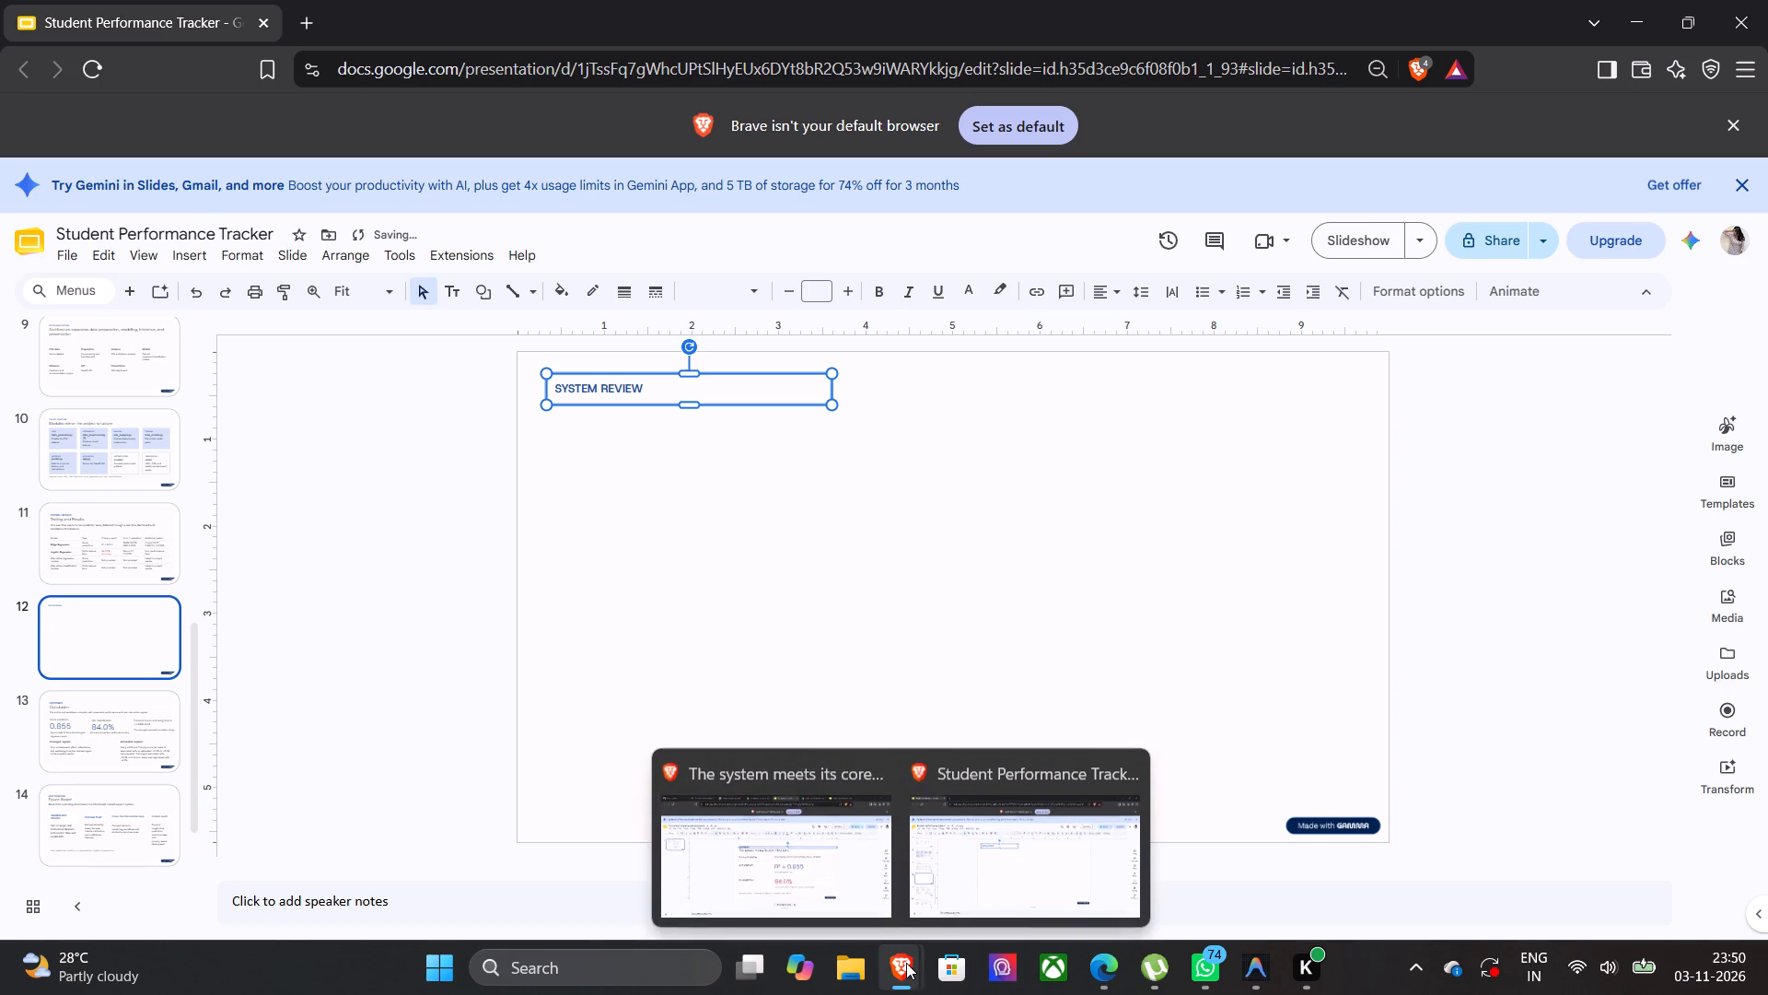
Copy the heading "The system meets its core objectives" onto the new slide as a separate text box, aligned just below the SYSTEM REVIEW label.
left_click(865, 888)
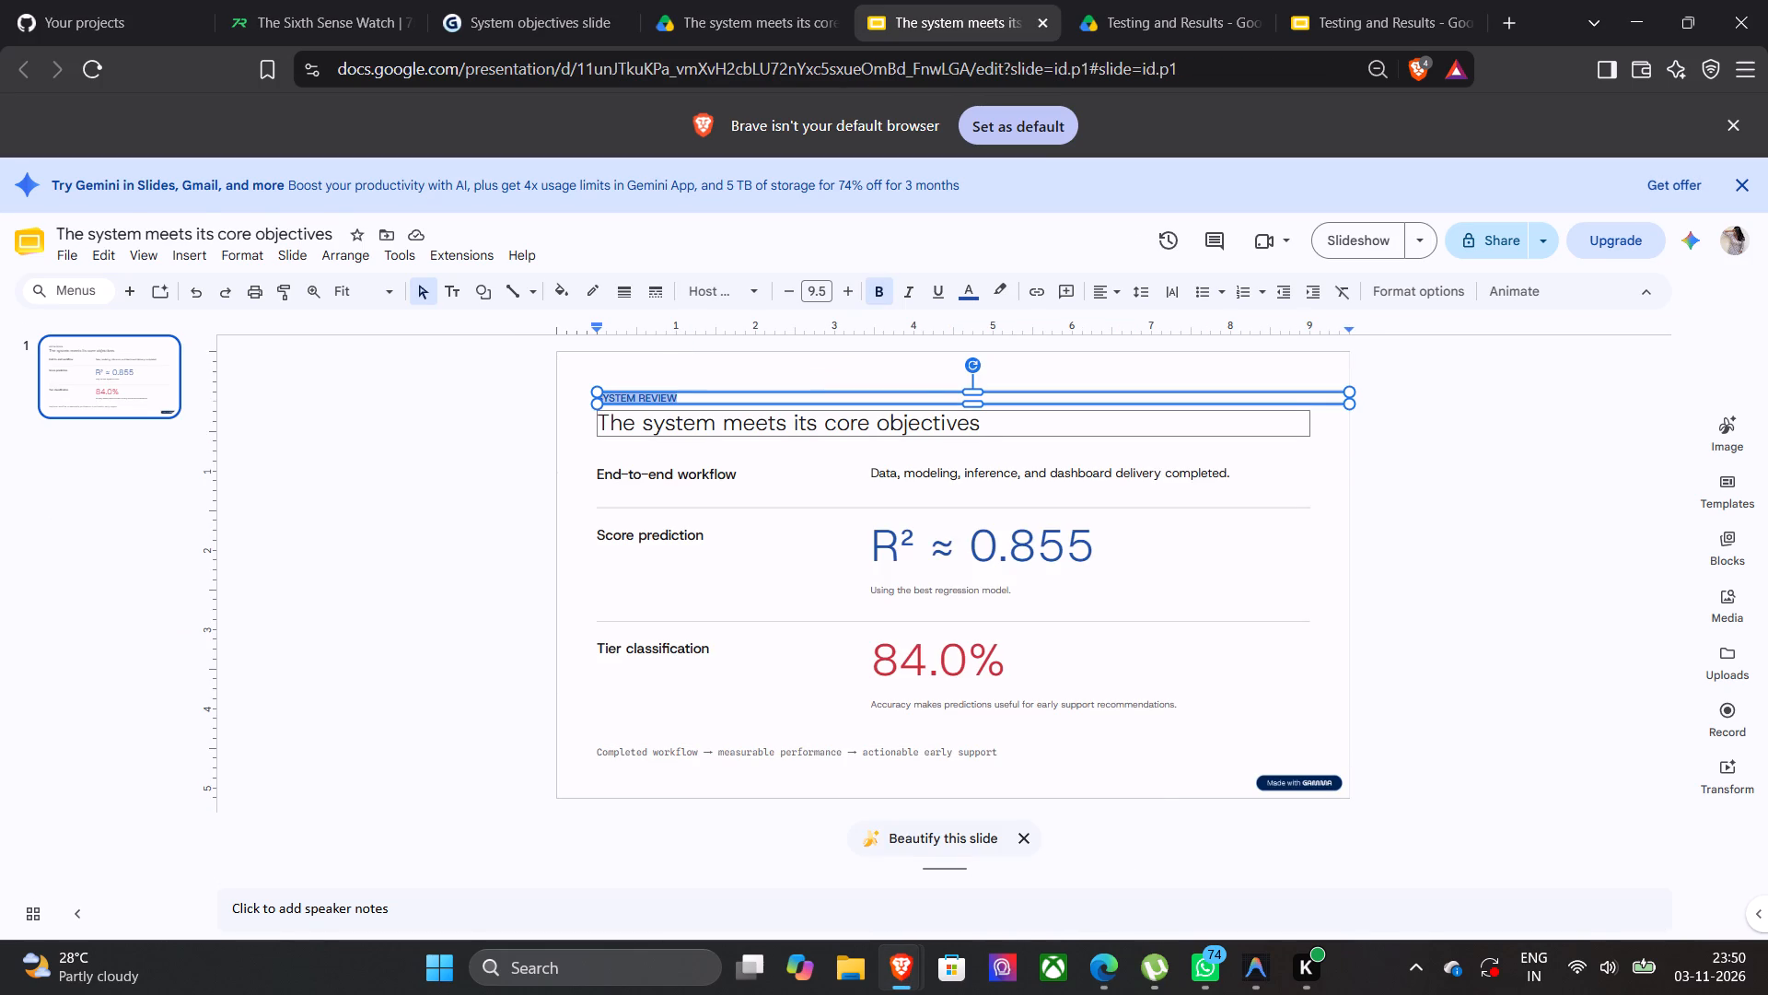
left_click(988, 425)
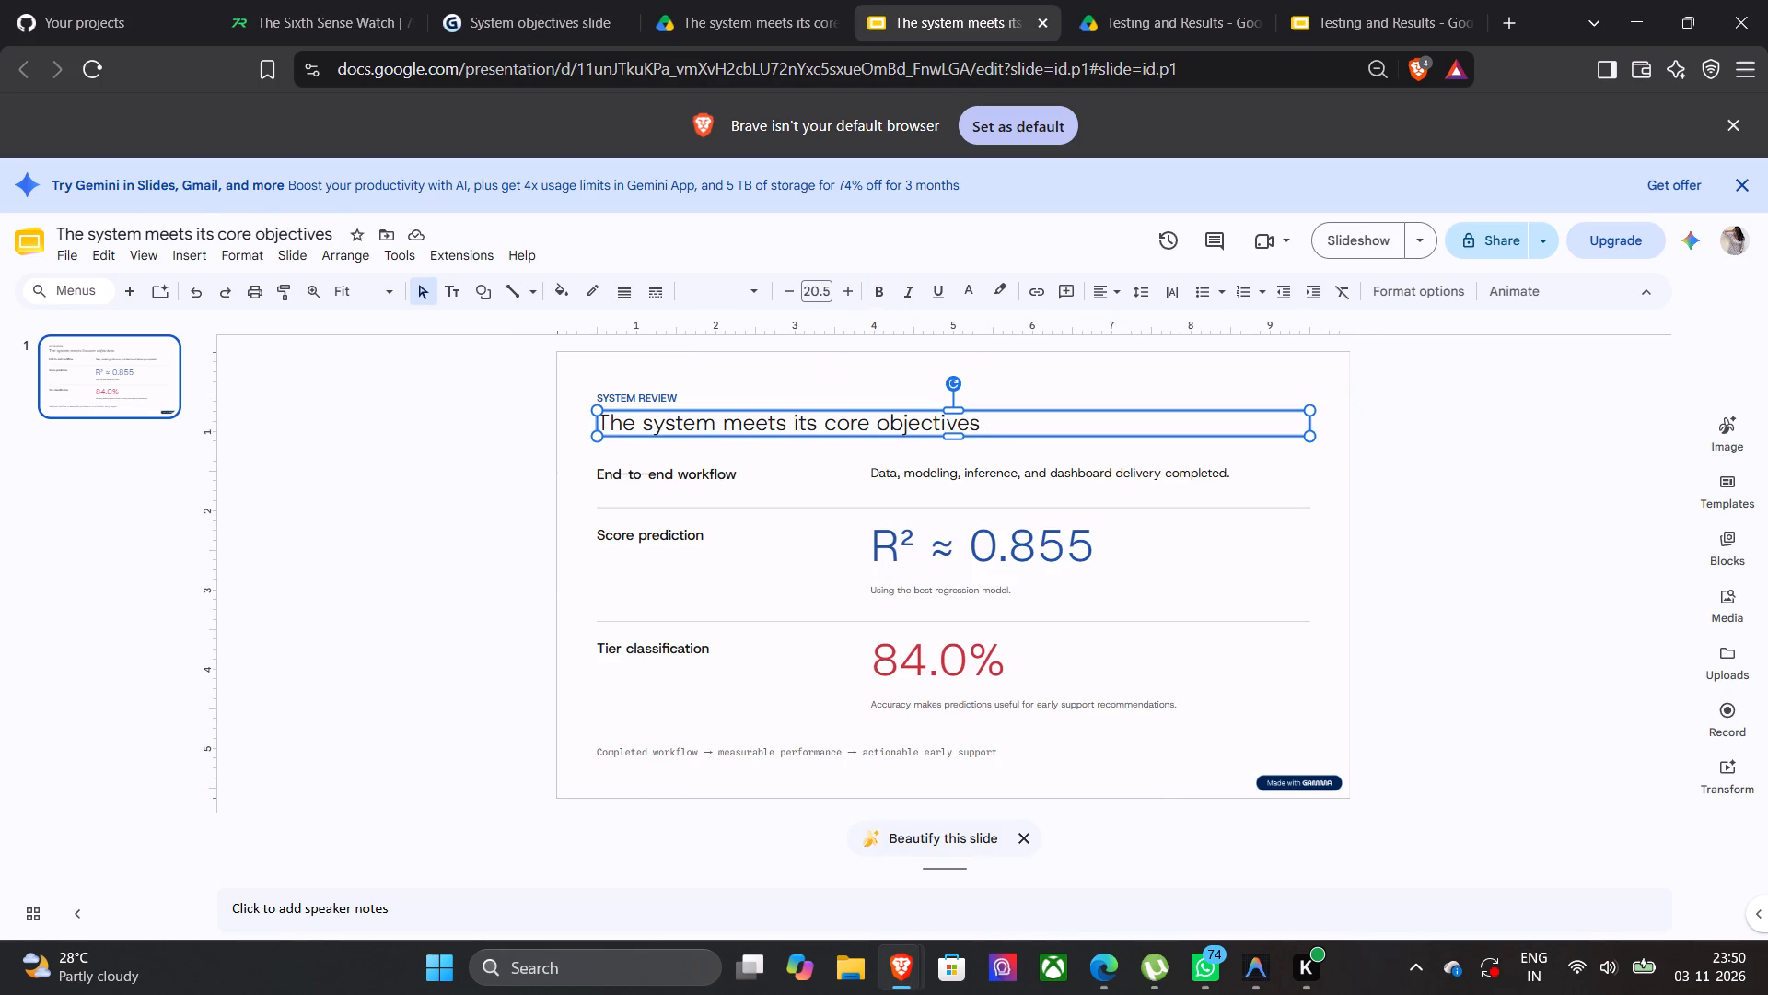
left_click_drag(980, 421, 589, 417)
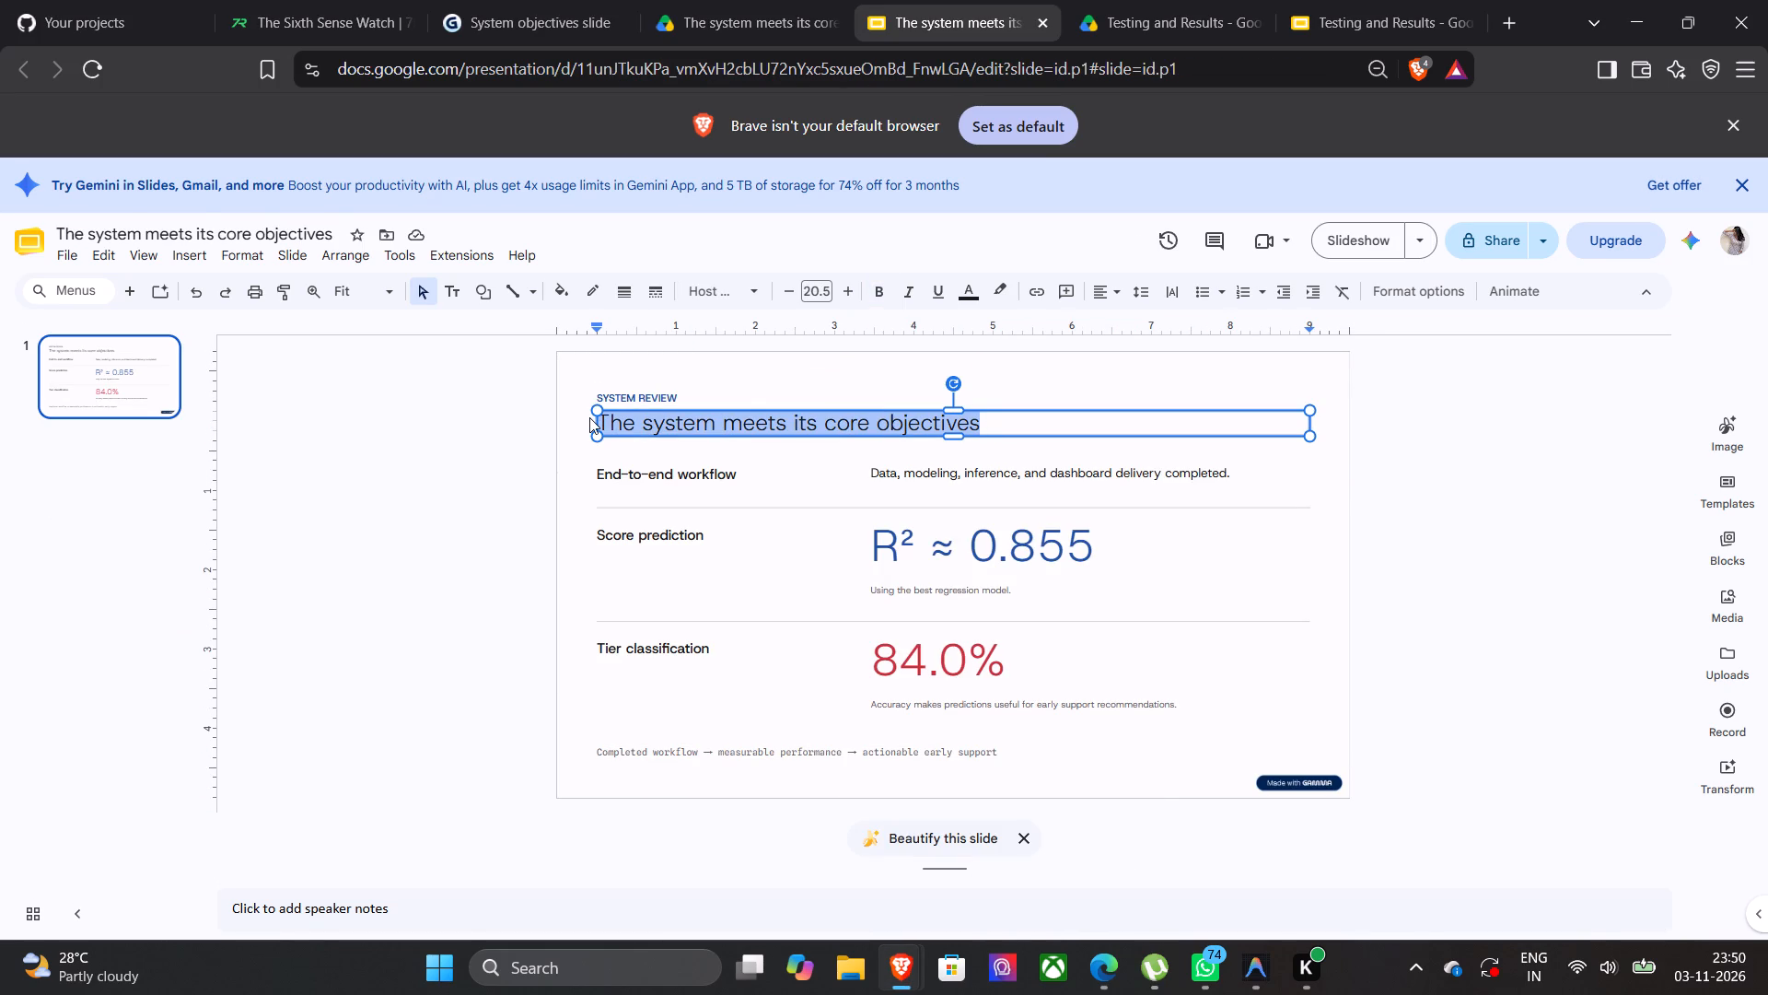
key("ctrl+c")
left_click(975, 849)
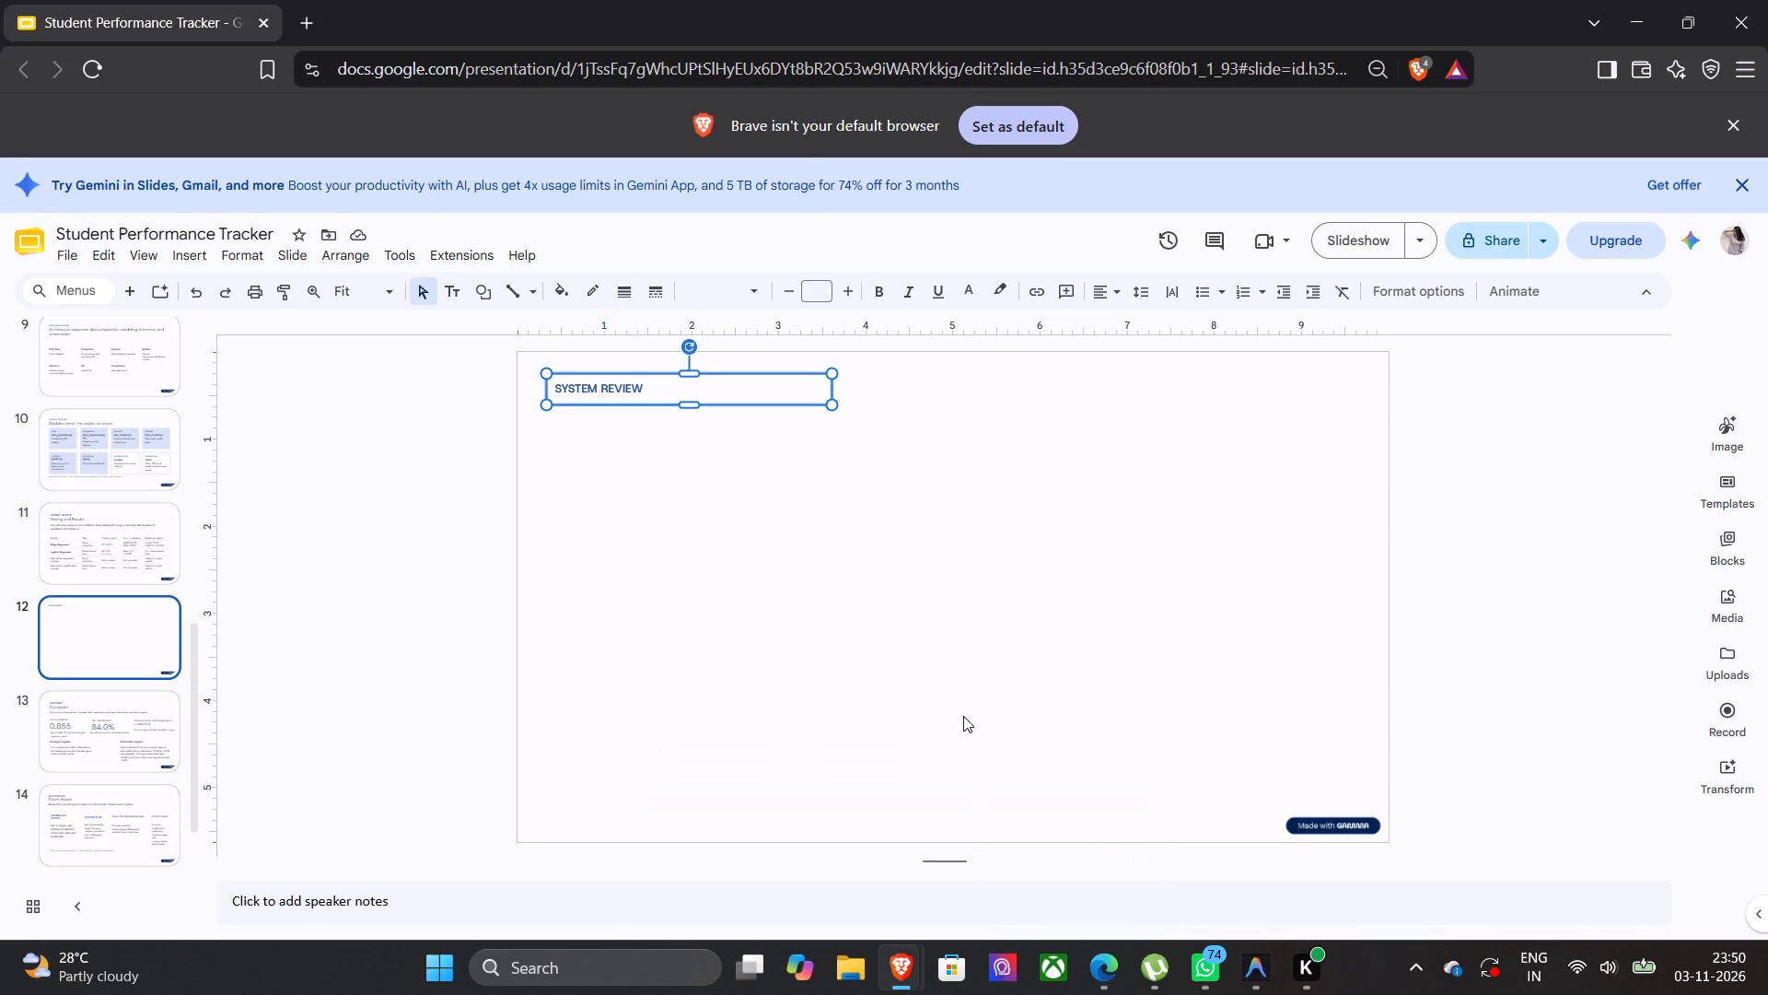
key("ctrl+v")
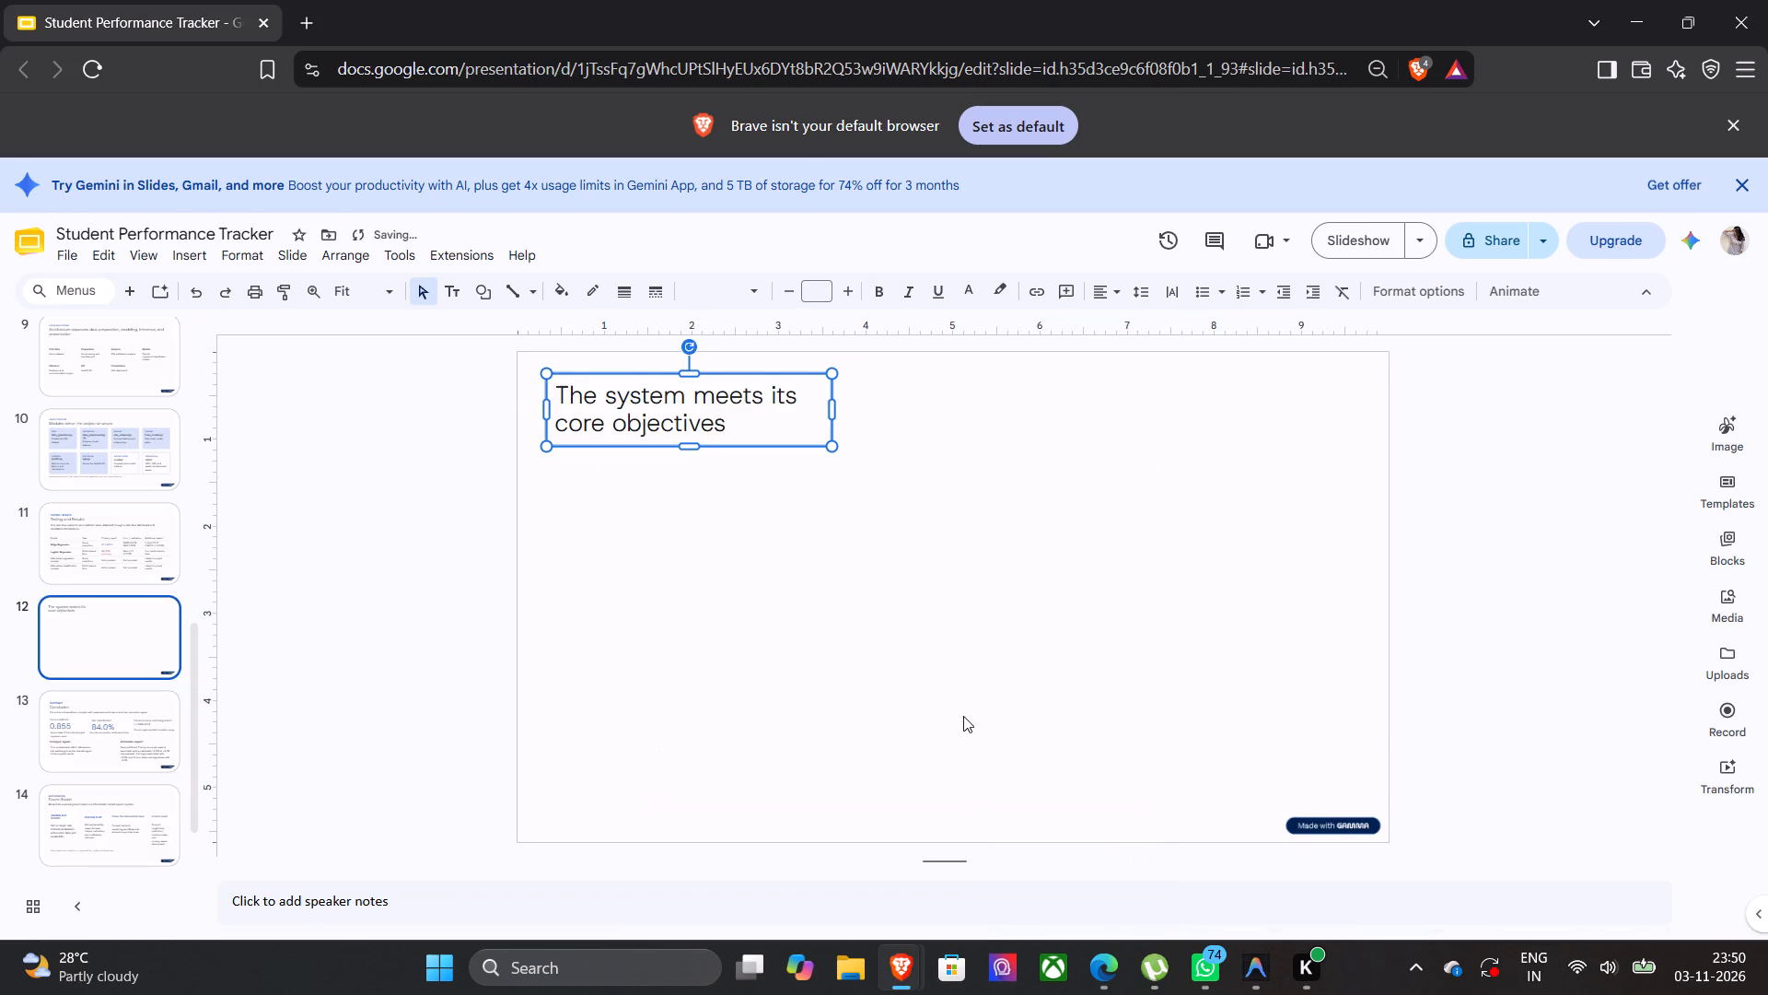
key("ctrl+z")
left_click(838, 672)
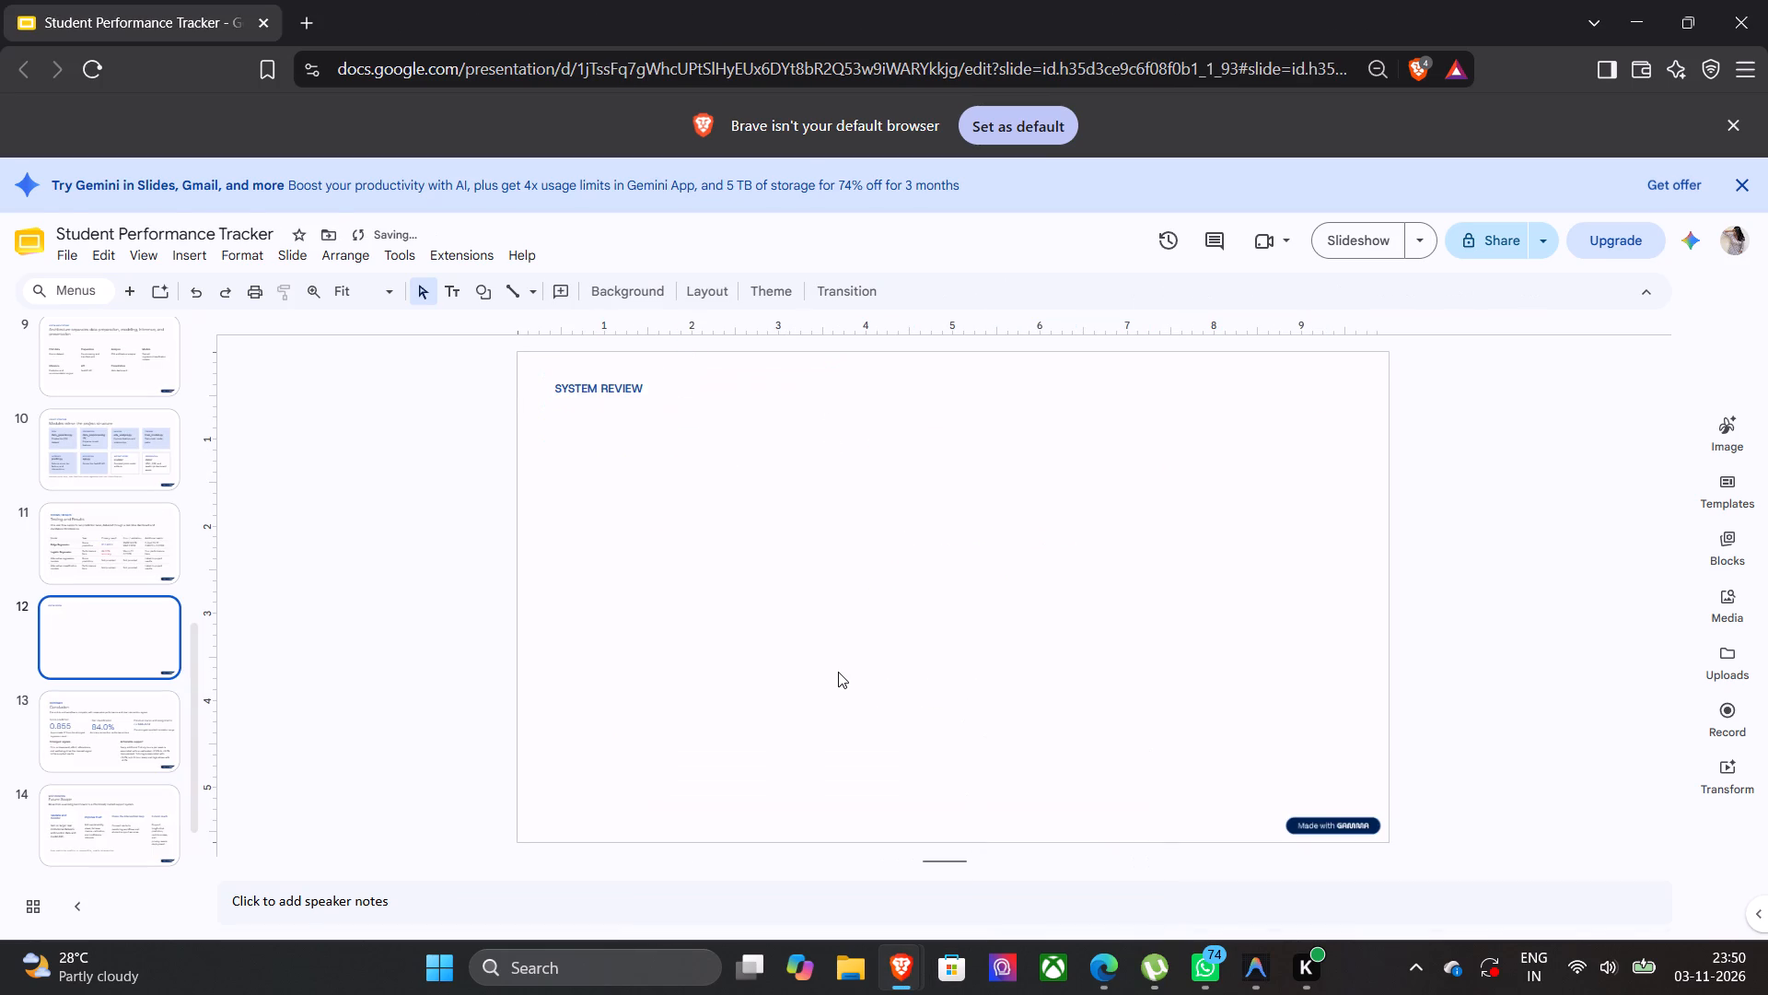
key("ctrl+v")
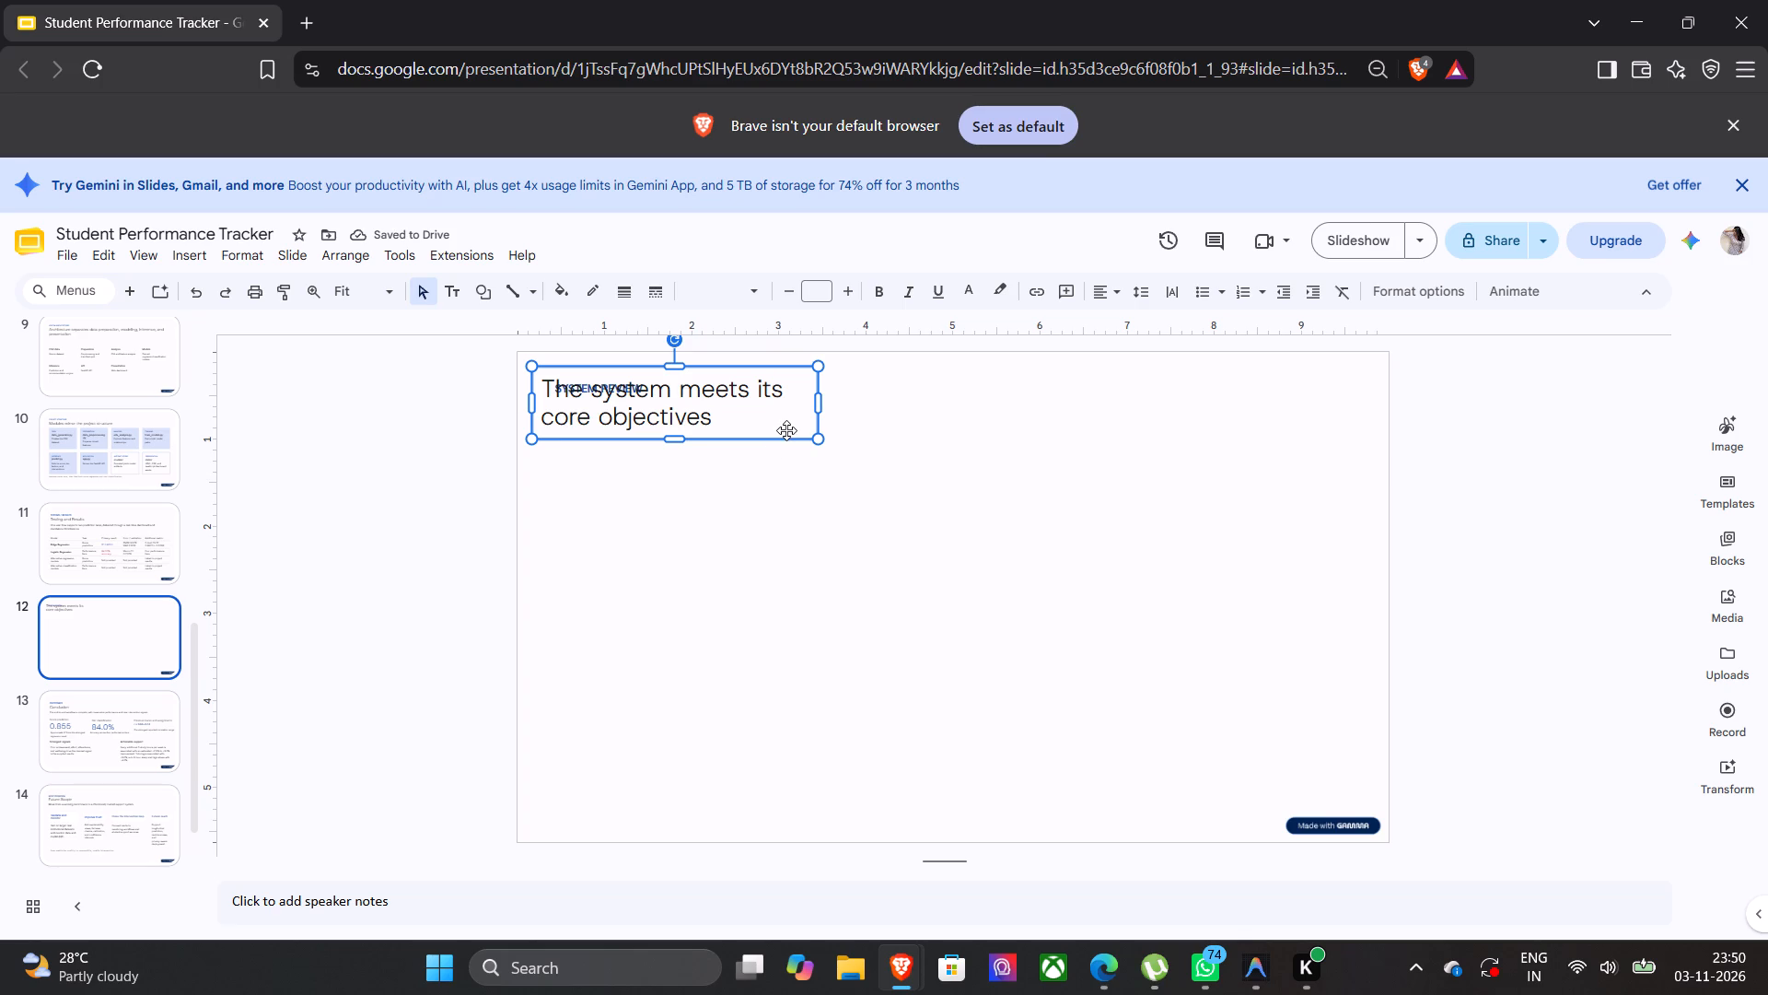
left_click_drag(786, 430, 796, 467)
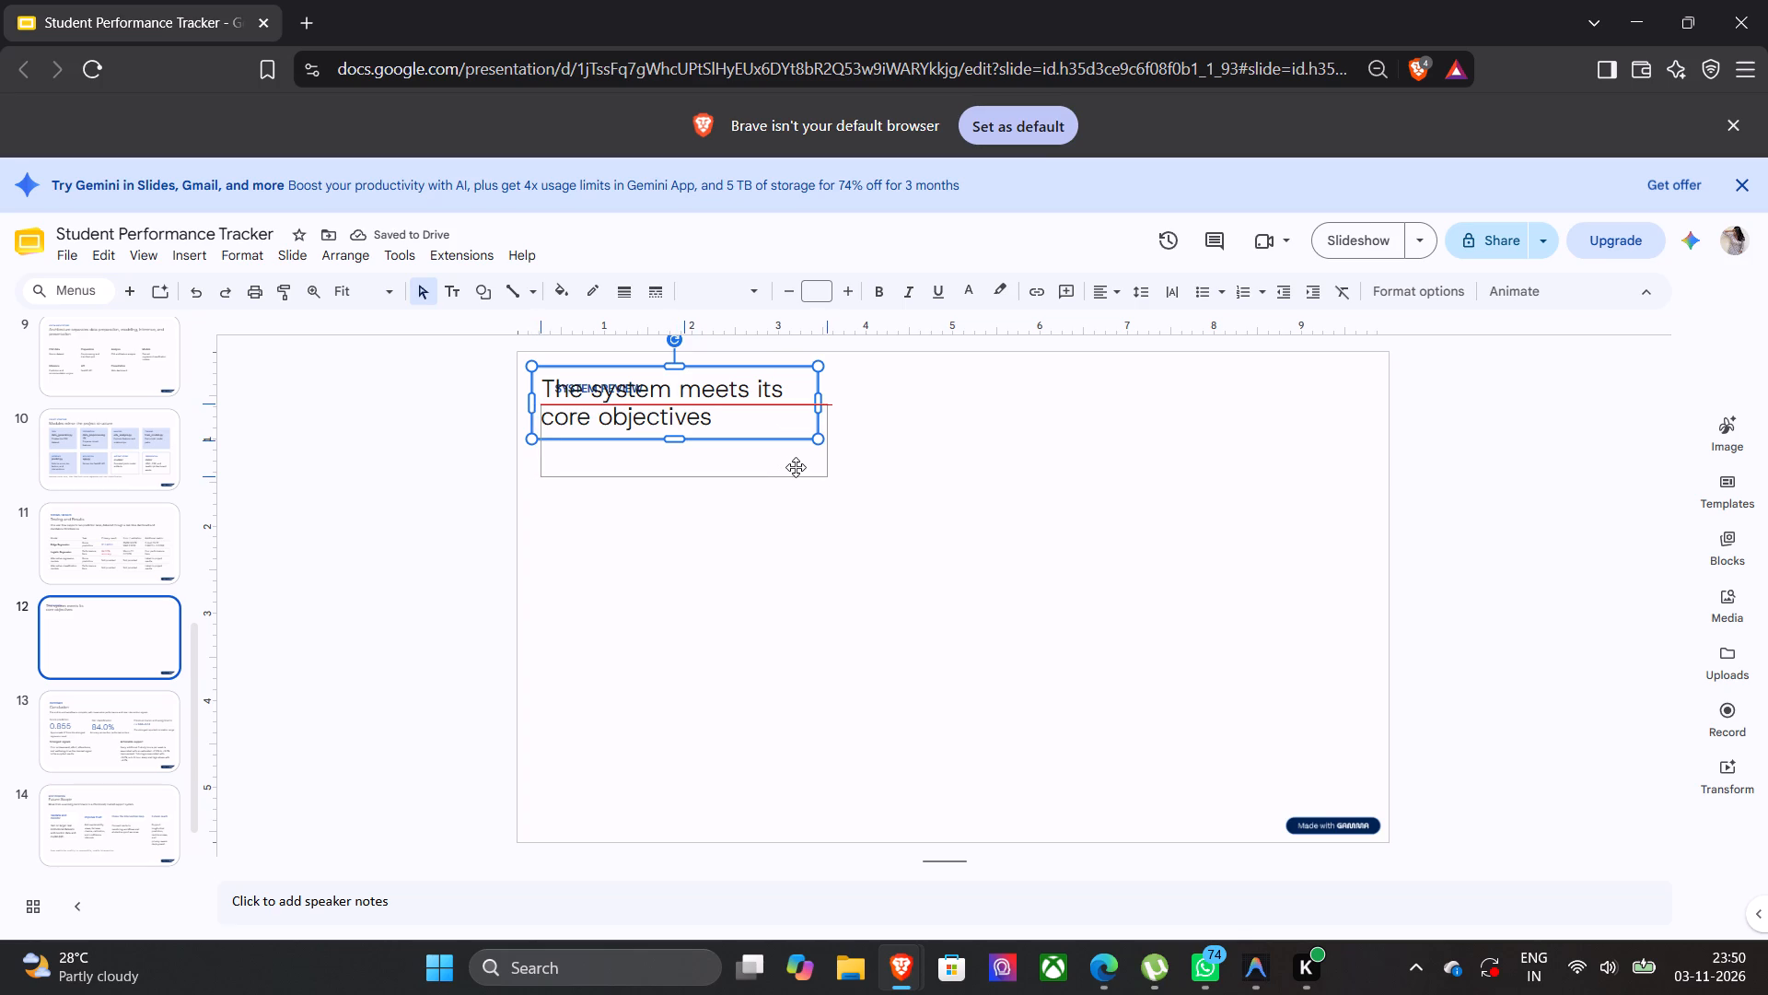
left_click_drag(796, 467, 798, 467)
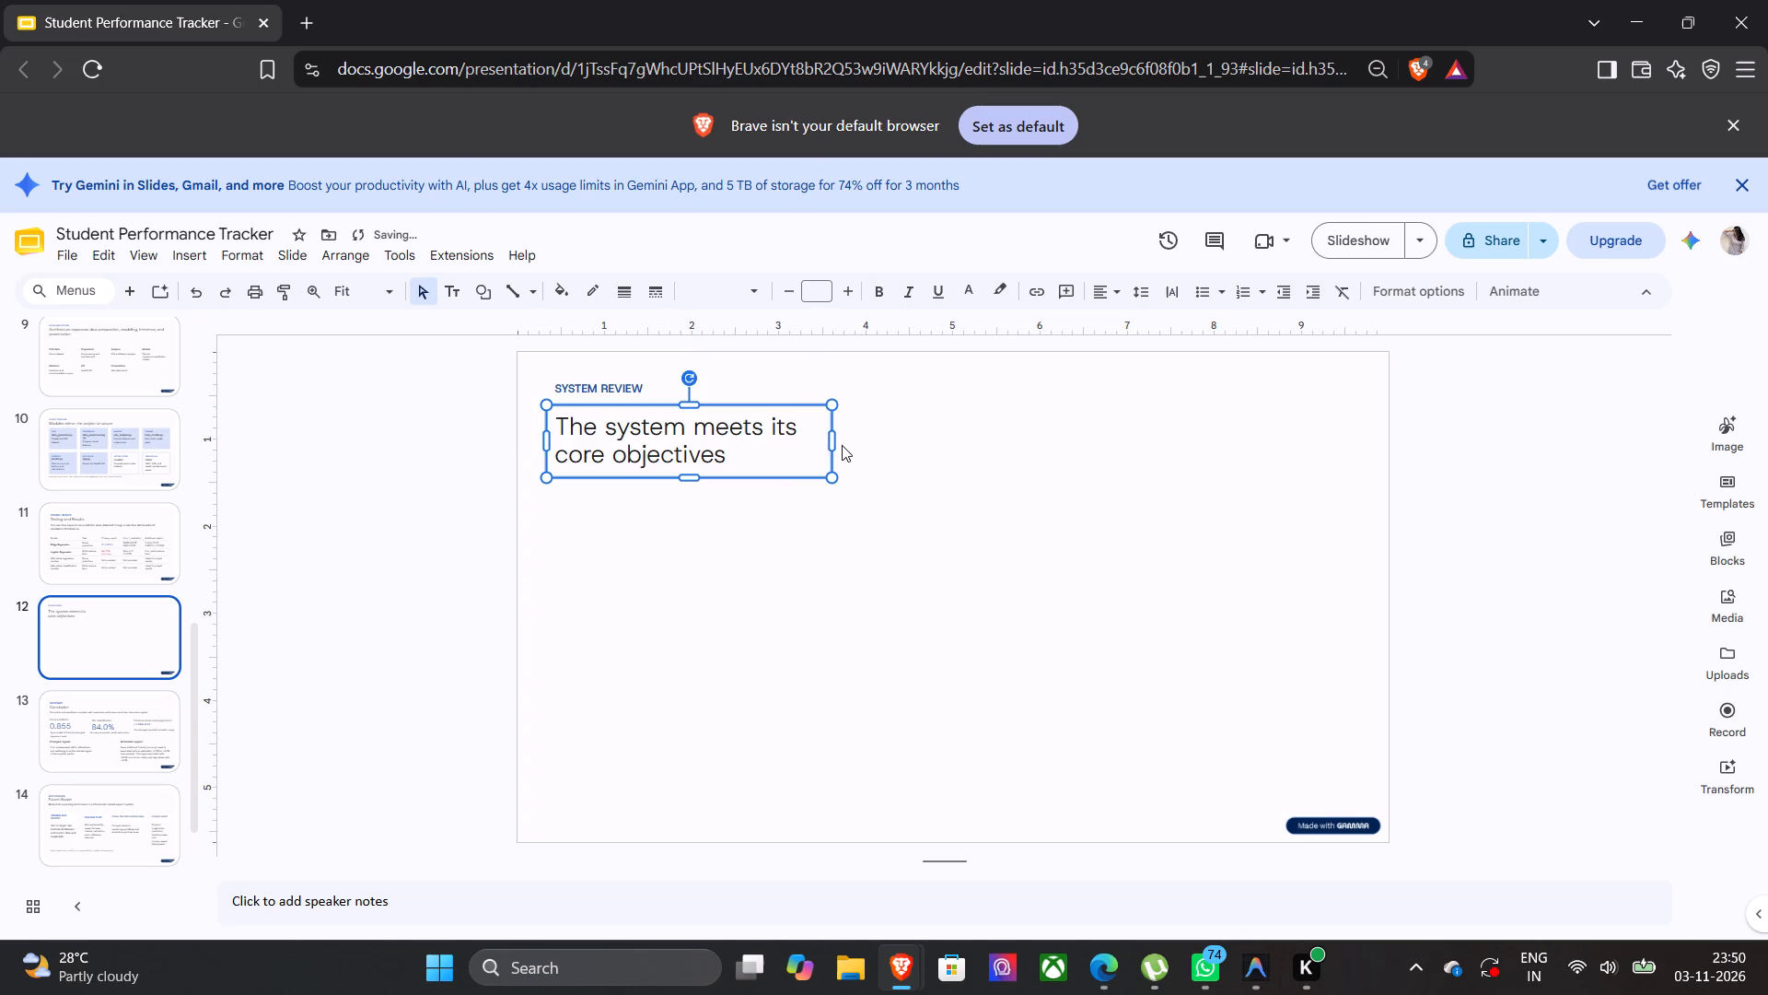
Widen the heading's text box until "The system meets its core objectives" fits on one line.
left_click_drag(832, 439, 1047, 458)
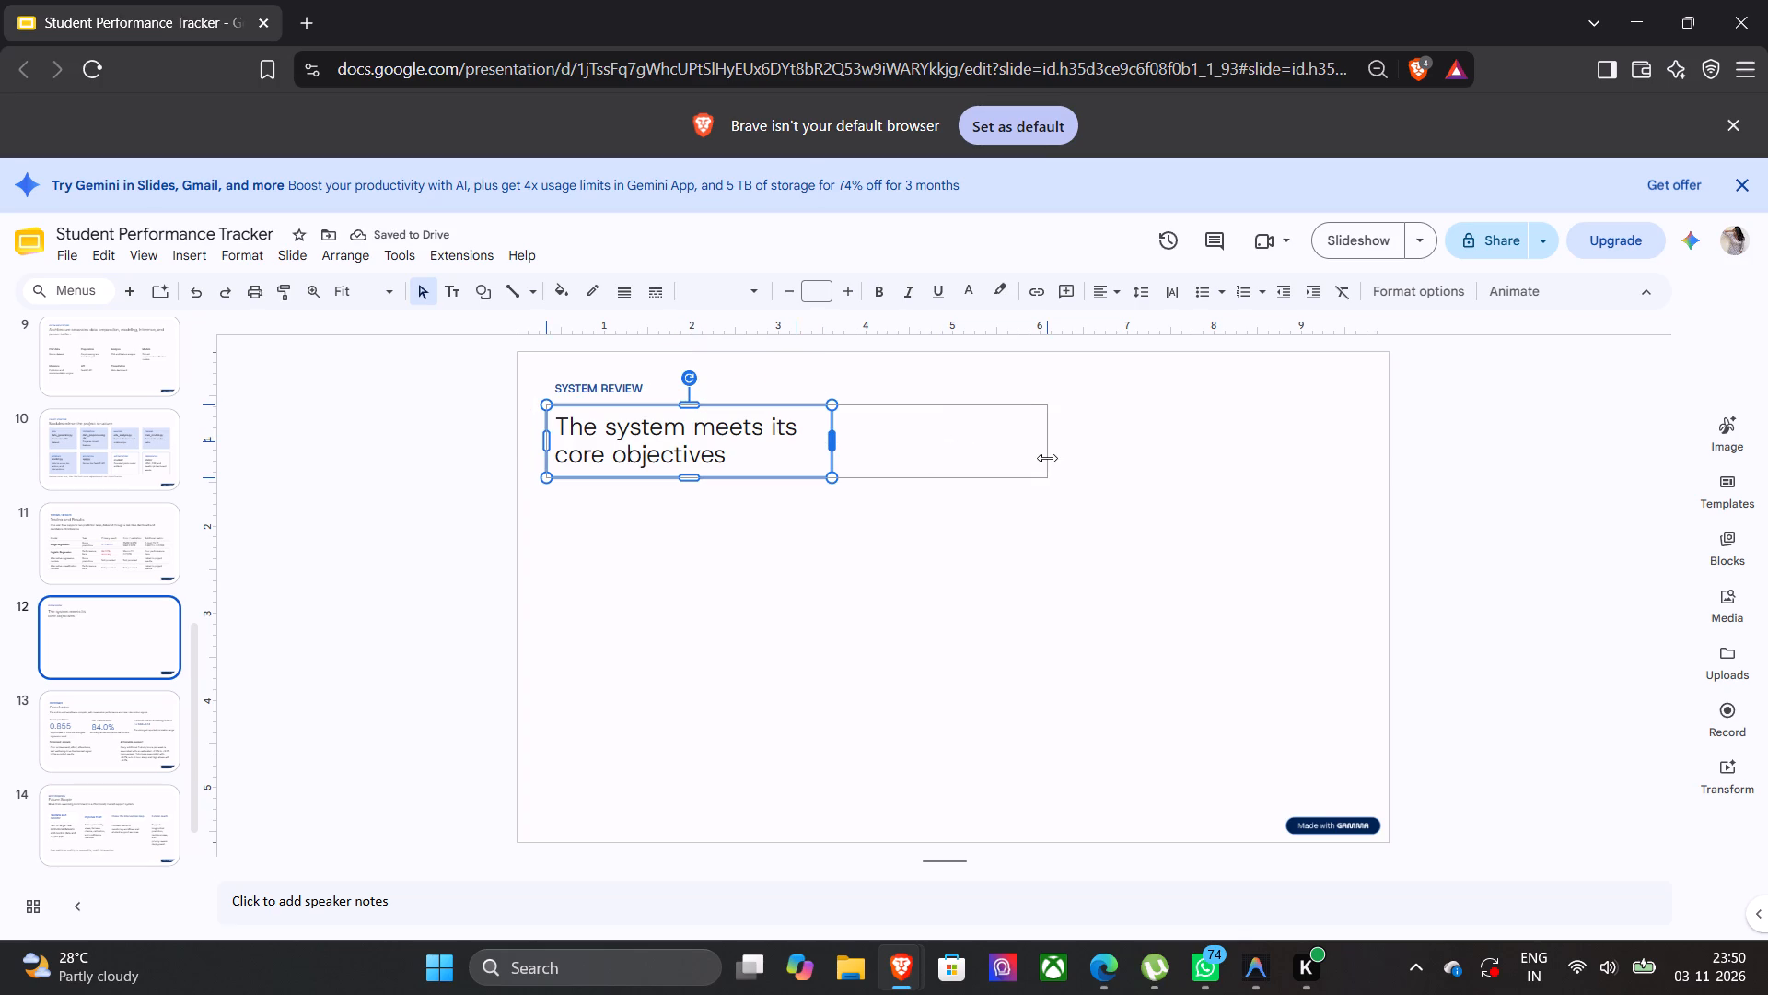
left_click_drag(1047, 458, 951, 440)
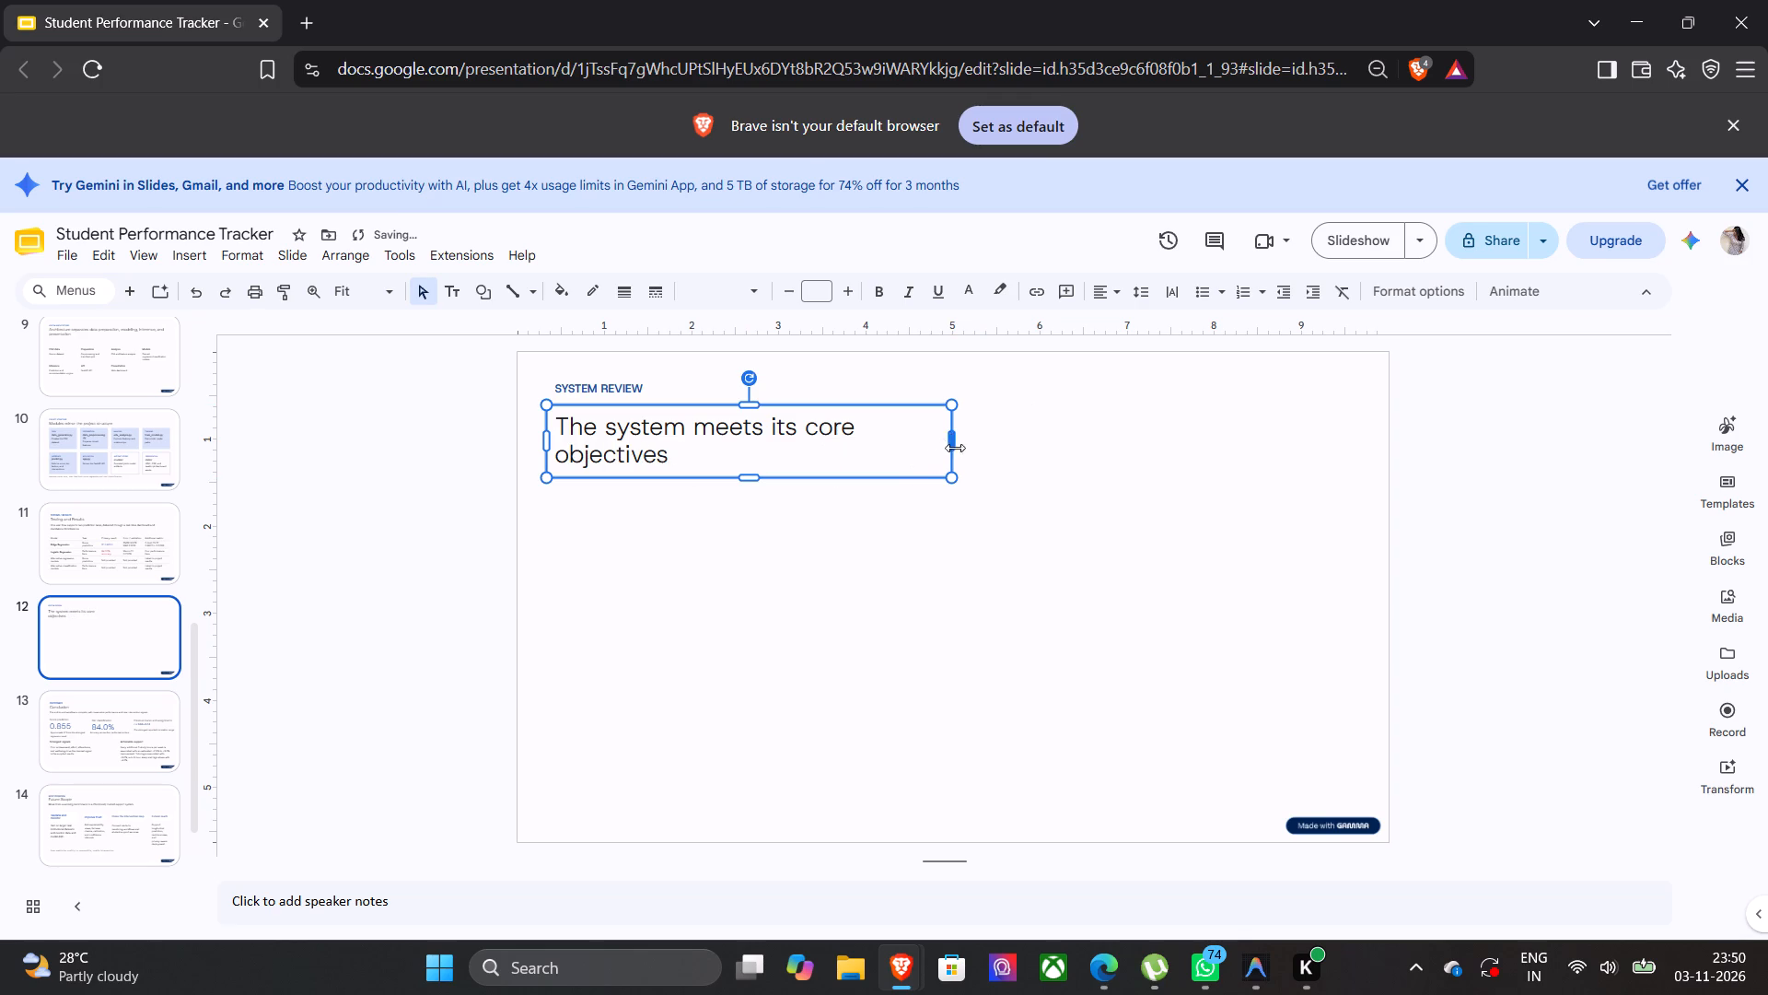
left_click_drag(948, 444, 1036, 447)
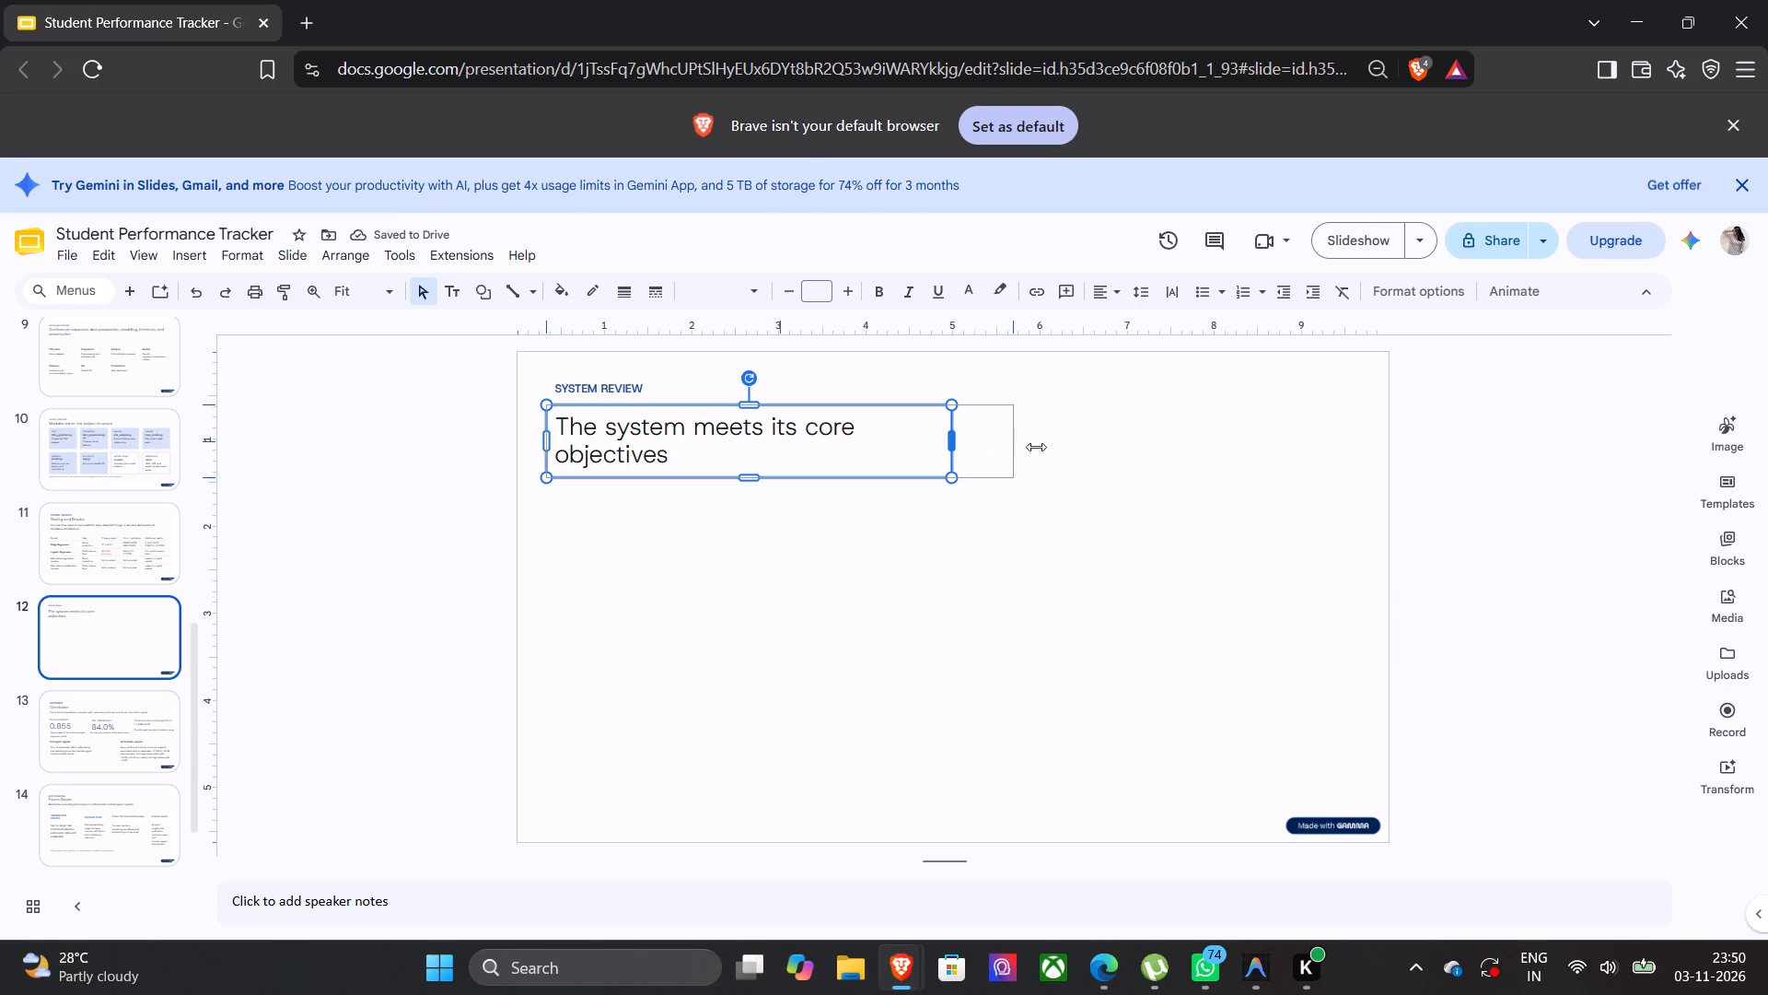
left_click_drag(1036, 447, 1096, 447)
left_click(925, 549)
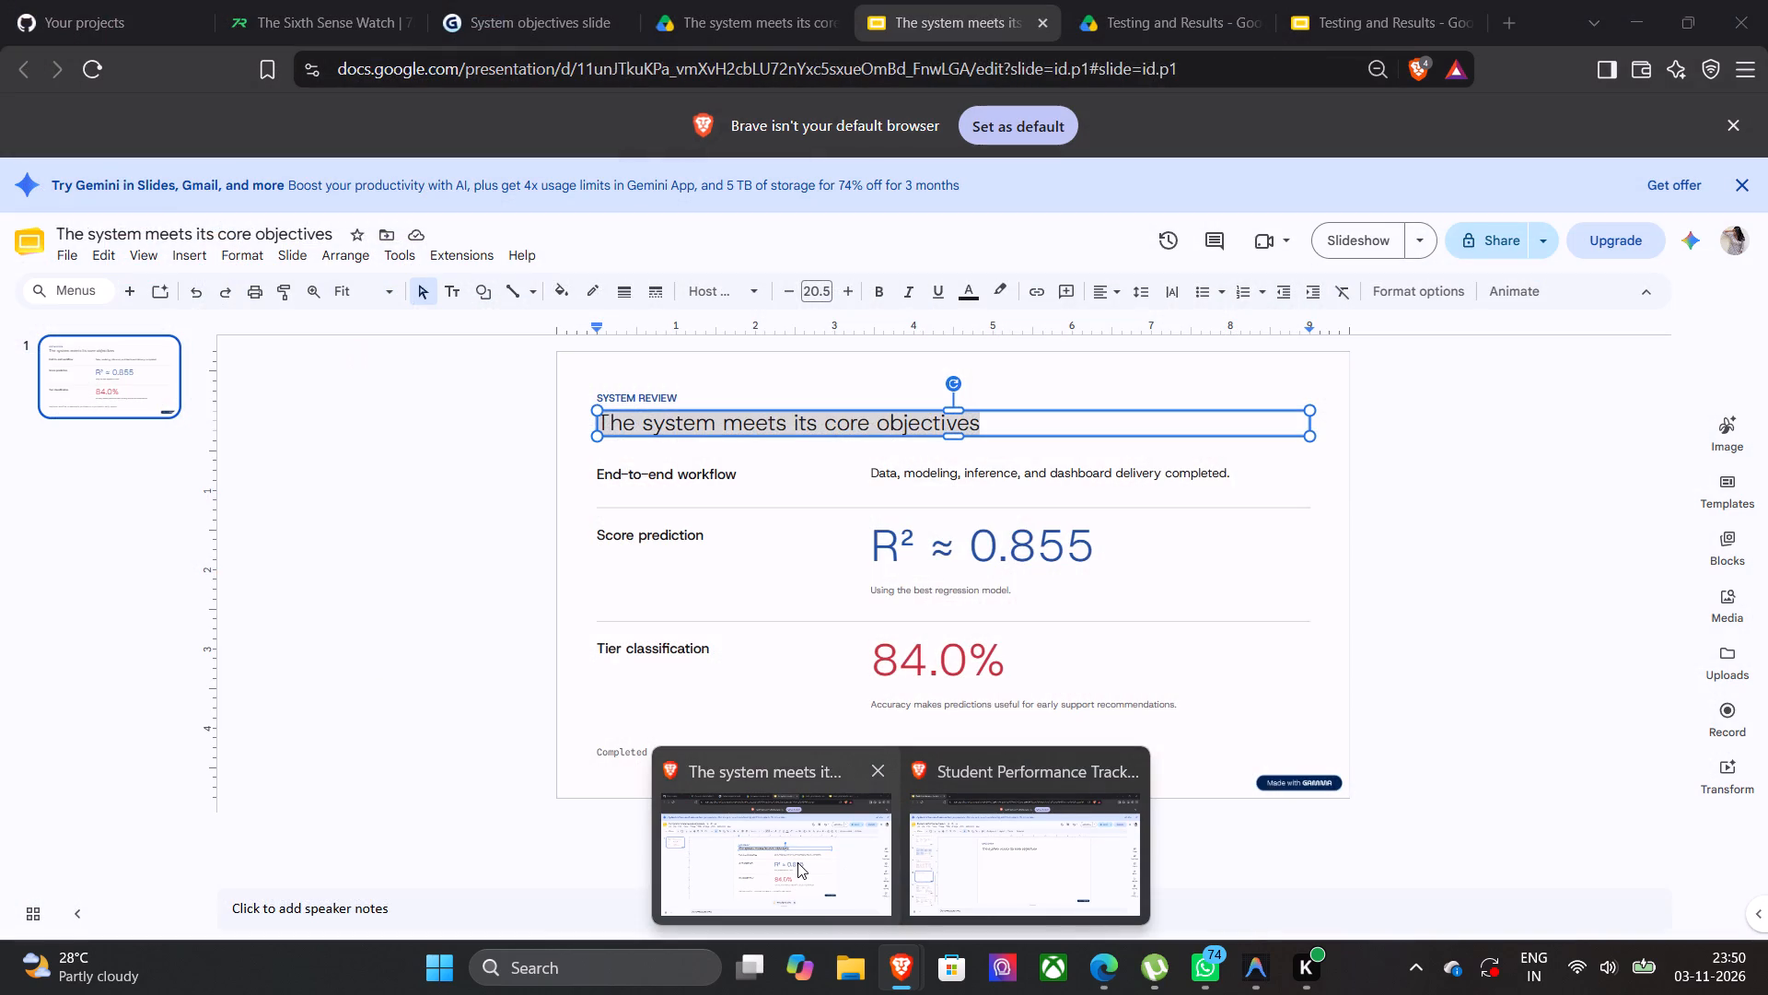
Copy the label "End-to-end workflow" from the core objectives presentation onto the new slide and place it just below the heading.
left_click(797, 862)
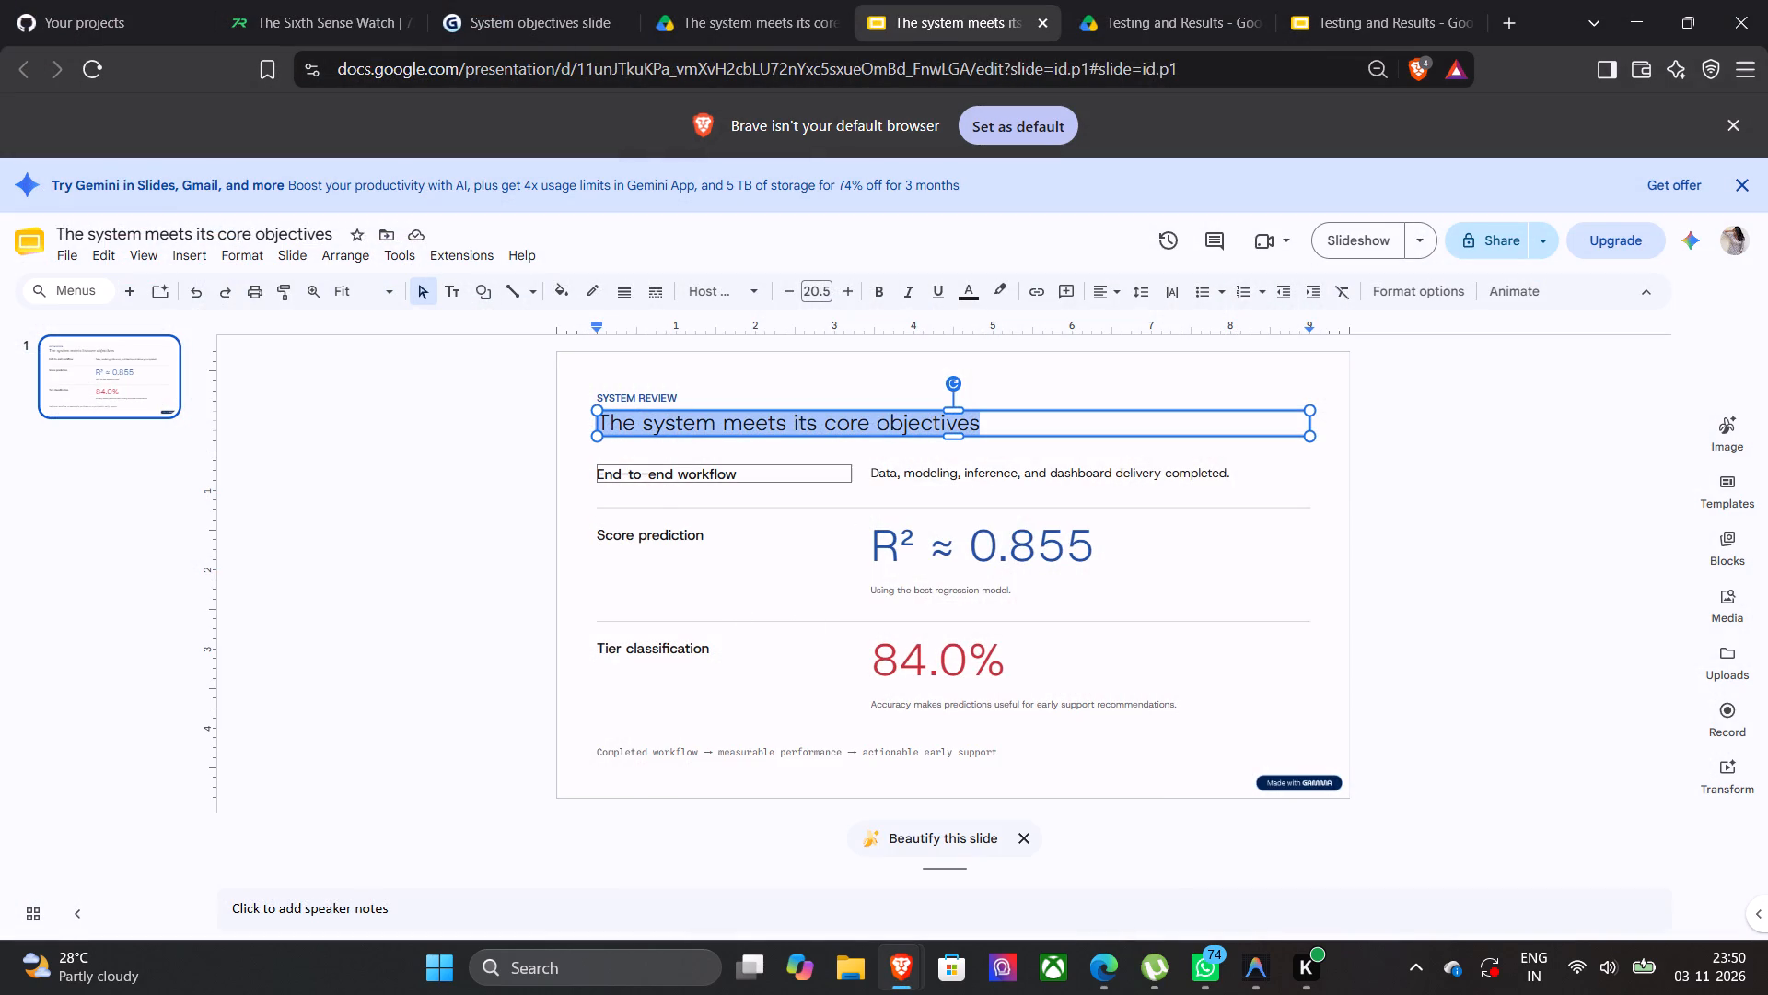
left_click(736, 471)
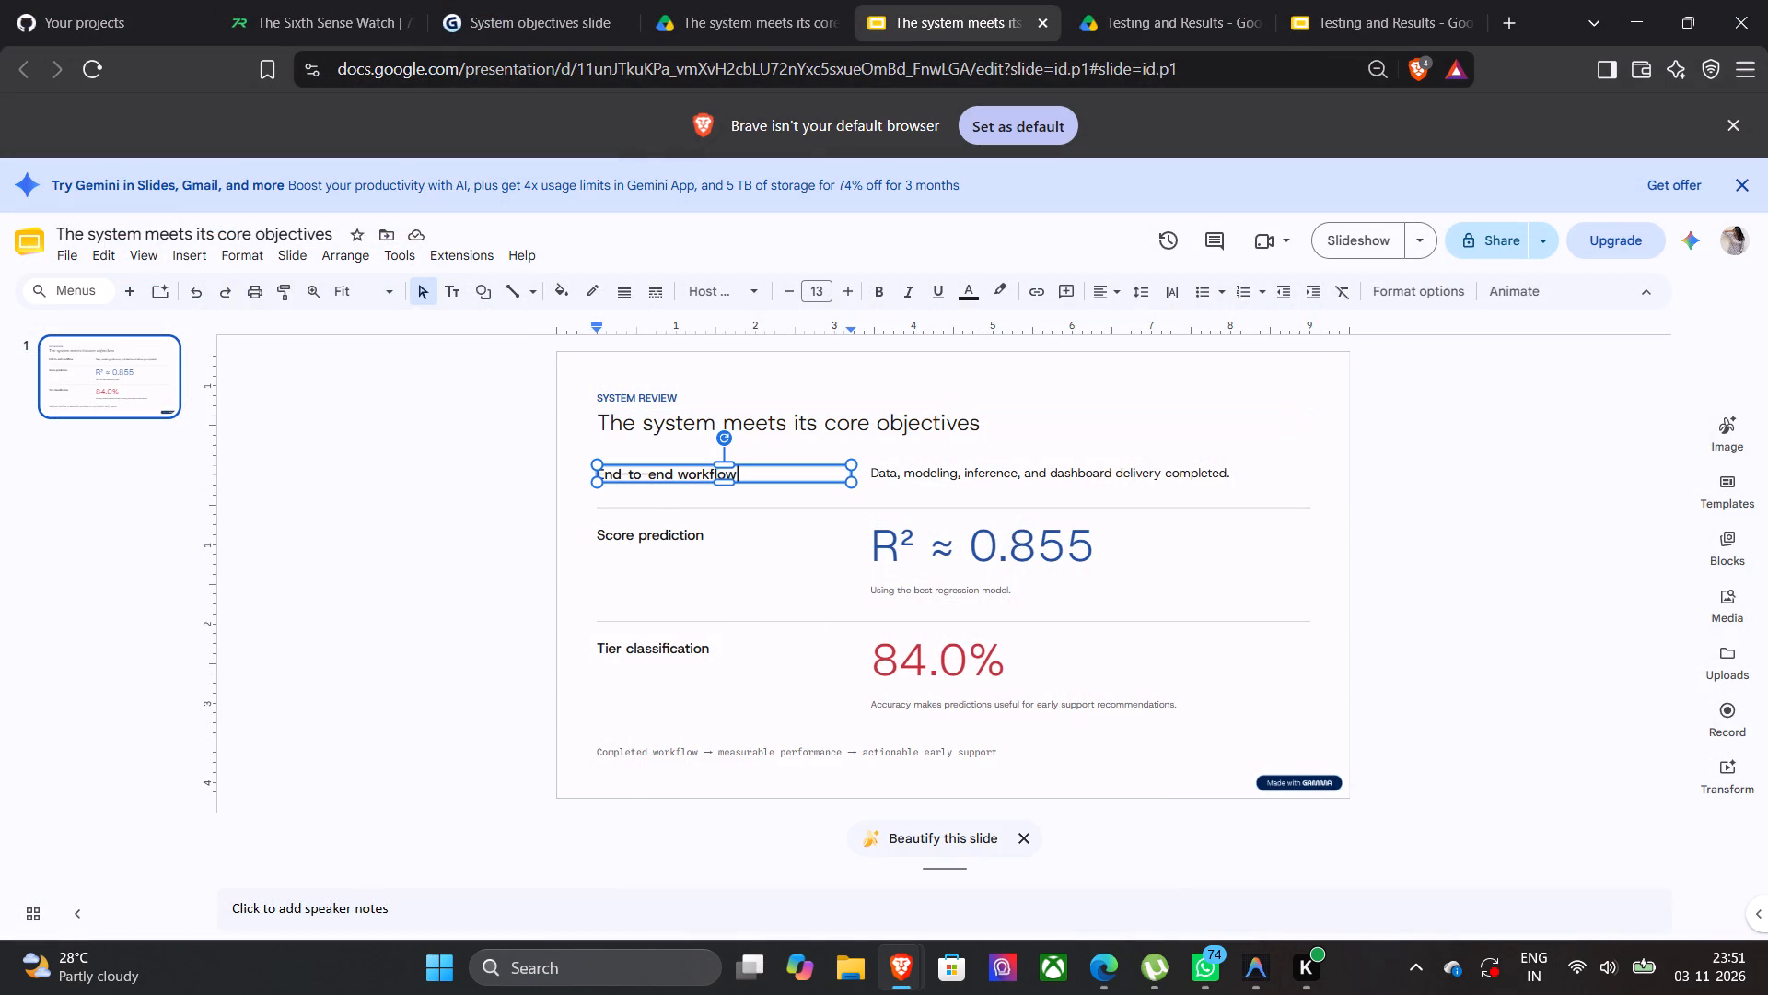
left_click_drag(736, 471, 554, 495)
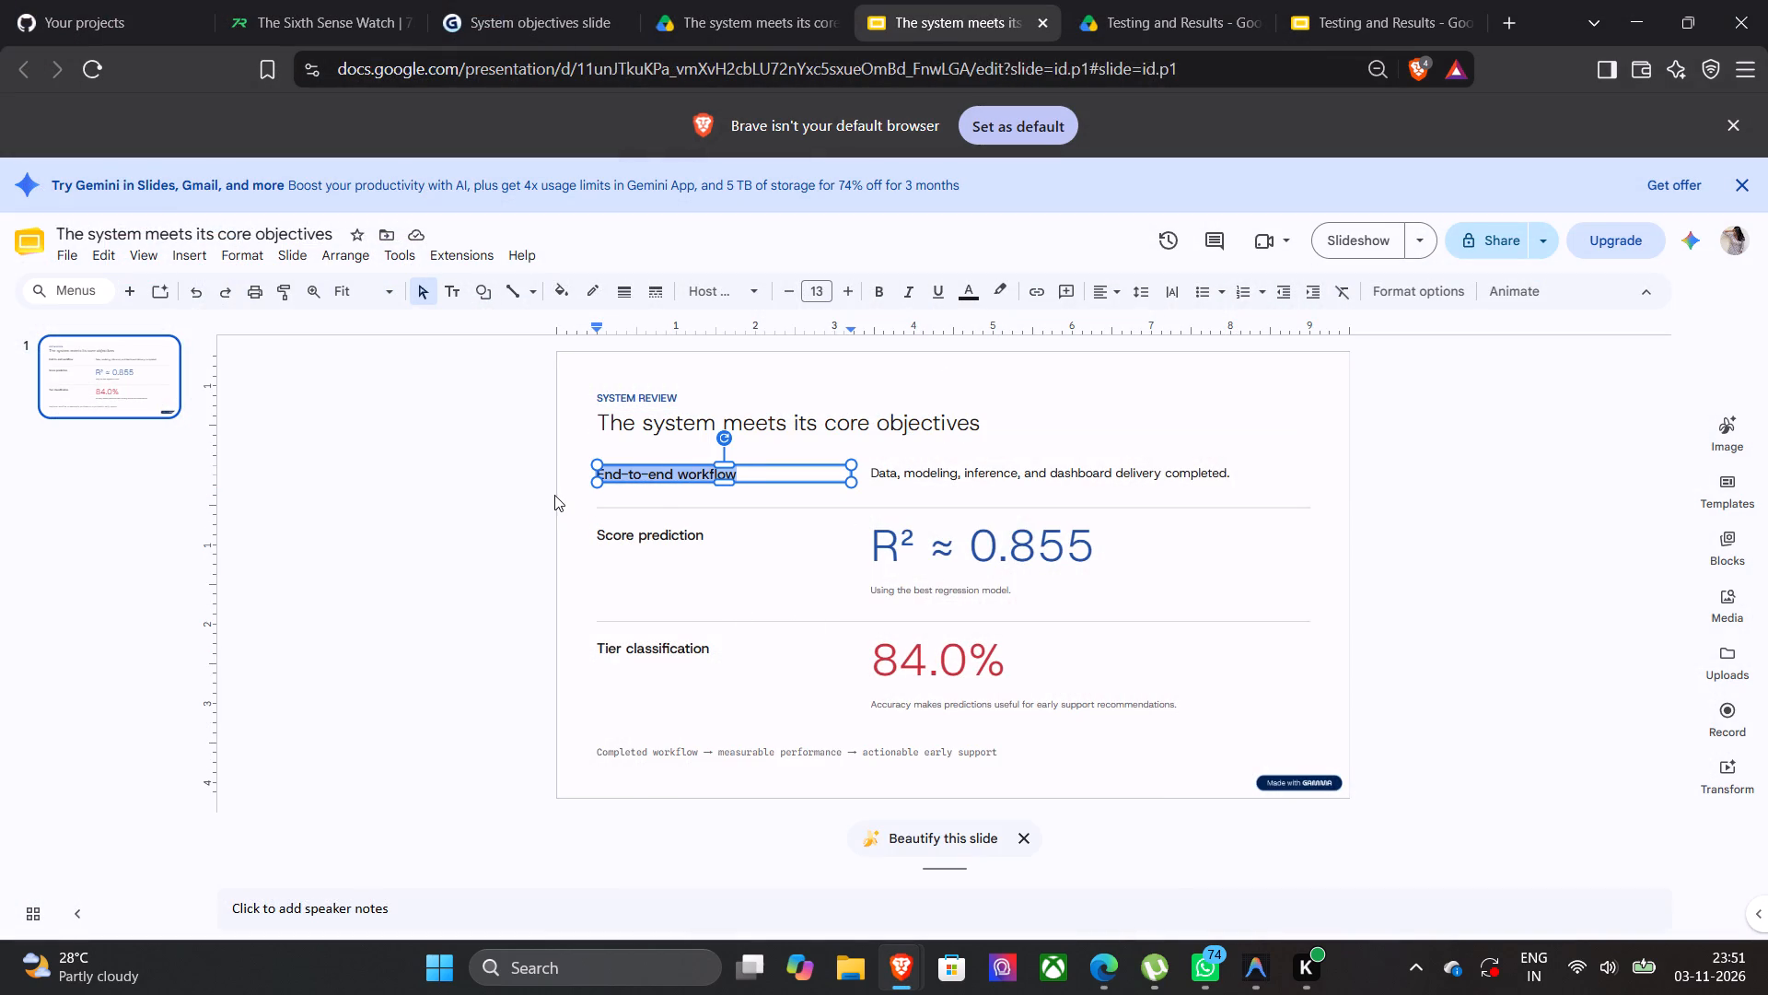
key("ctrl+c")
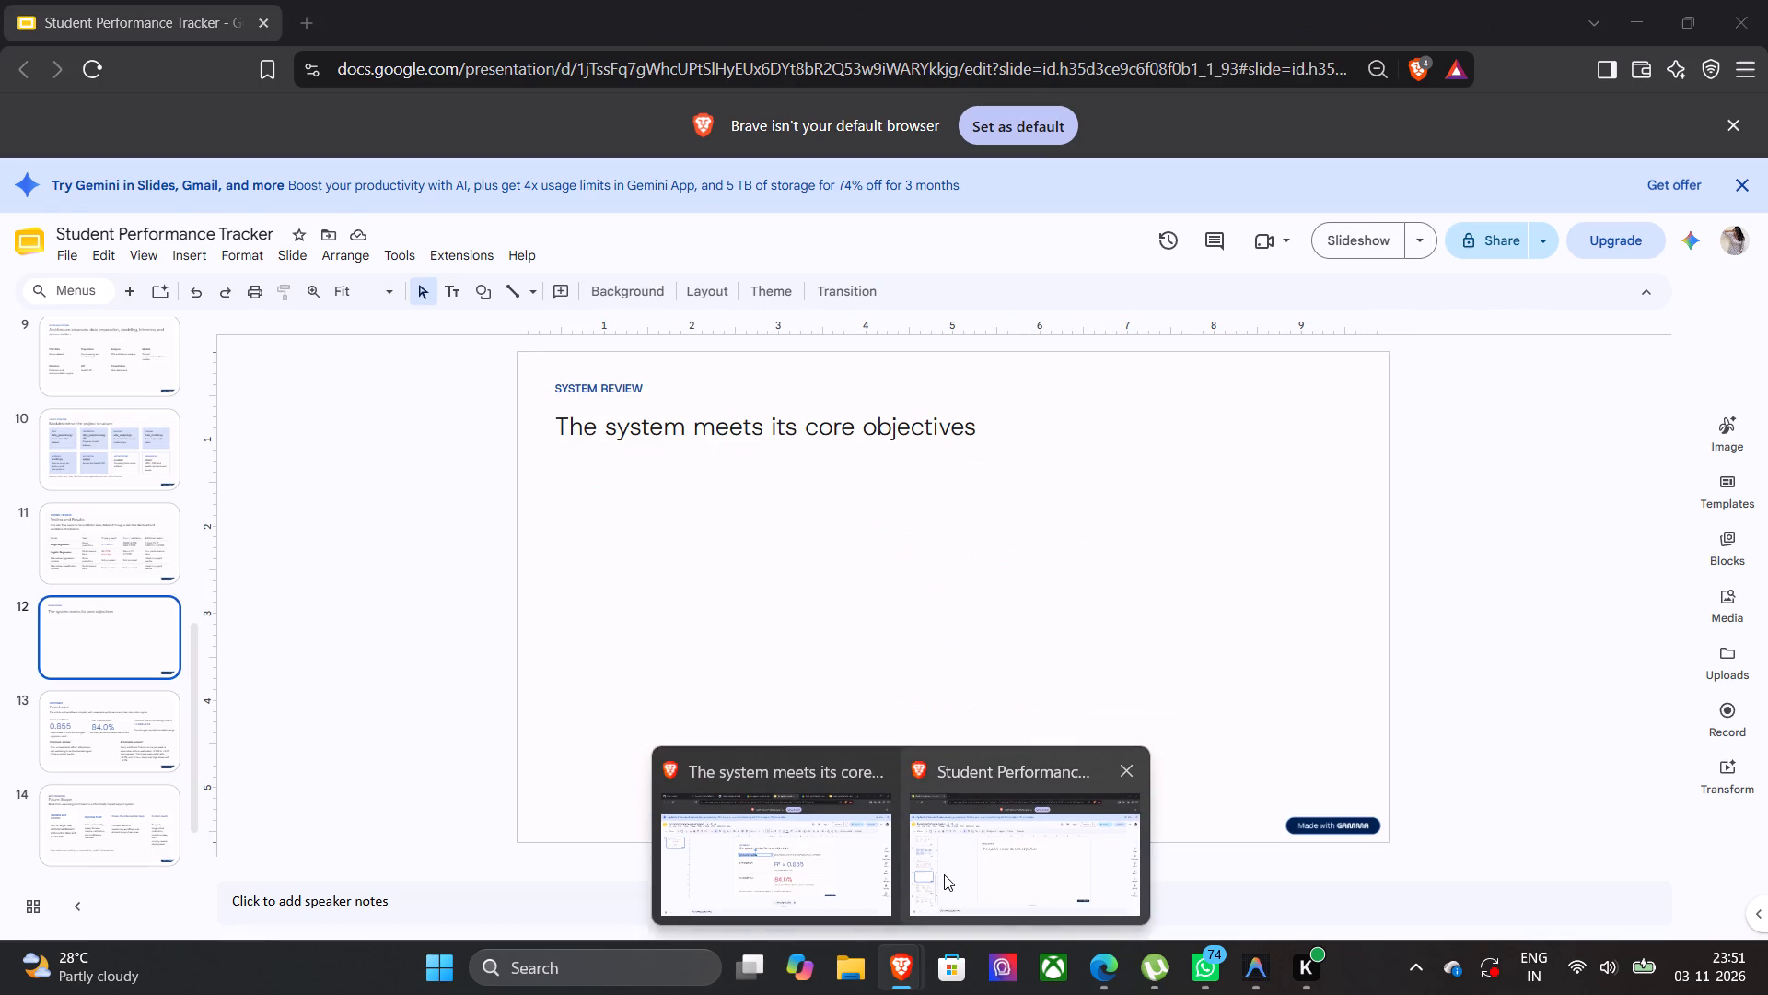
left_click(944, 874)
left_click(897, 574)
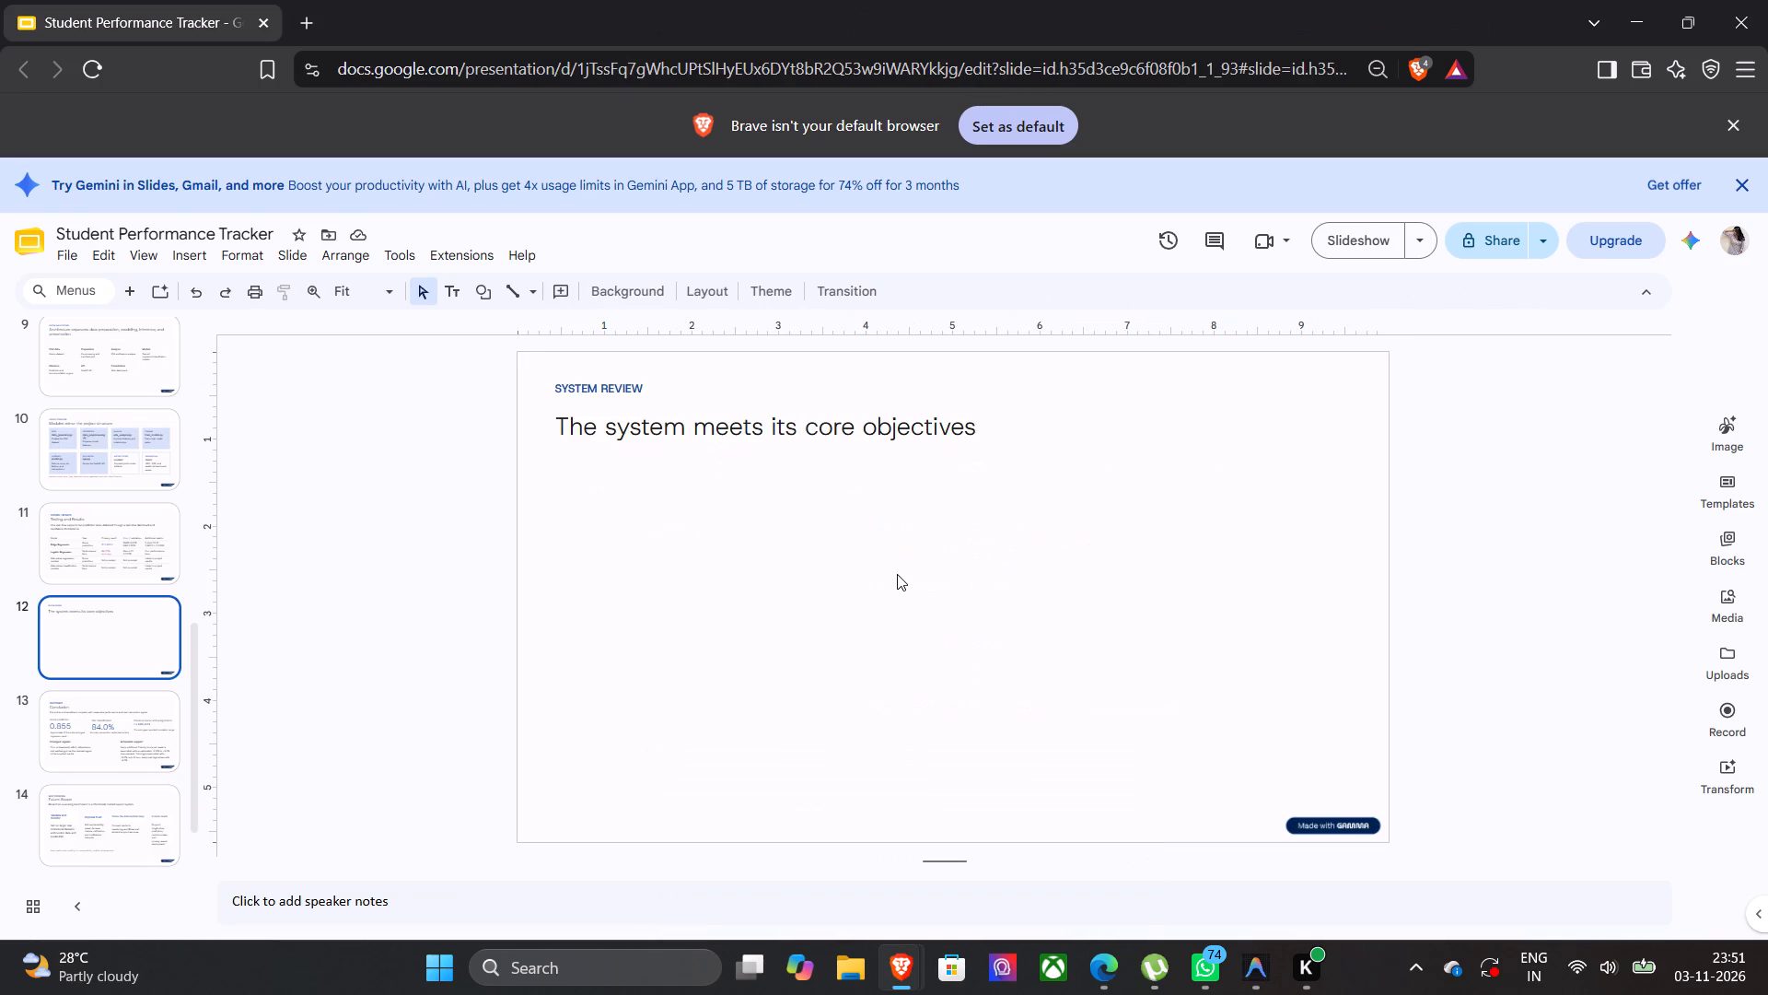
key("ctrl+v")
left_click_drag(809, 393, 820, 460)
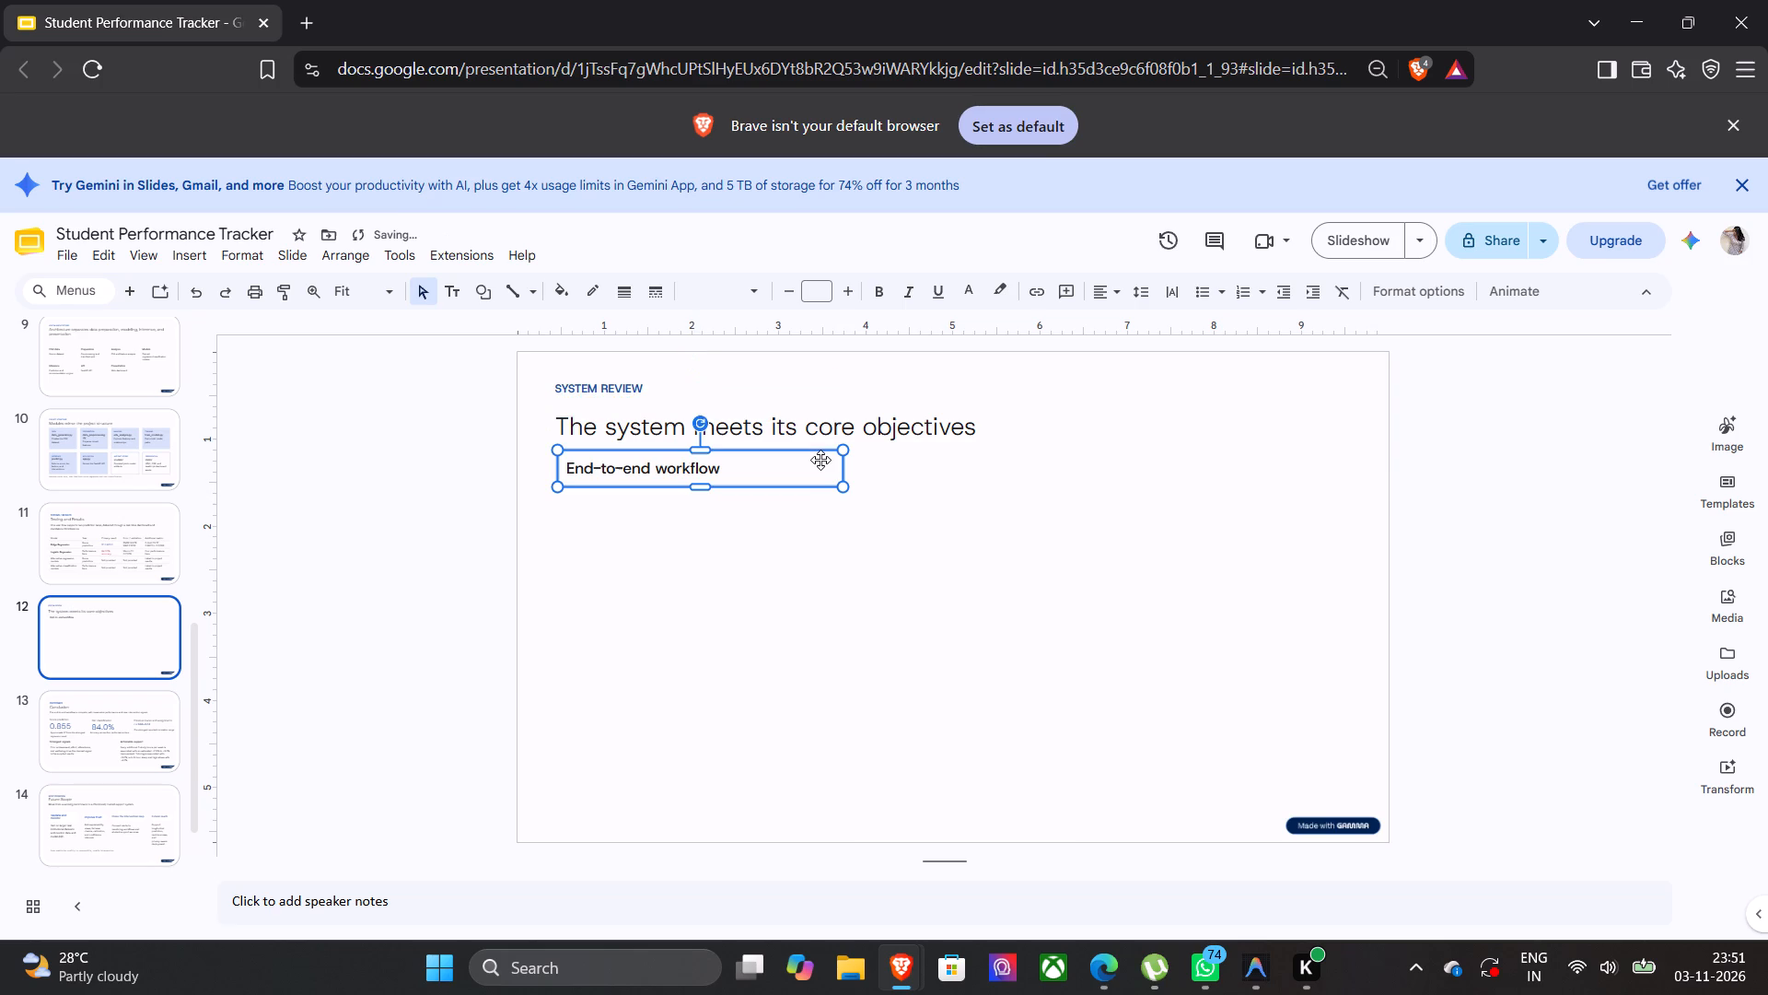
left_click(855, 613)
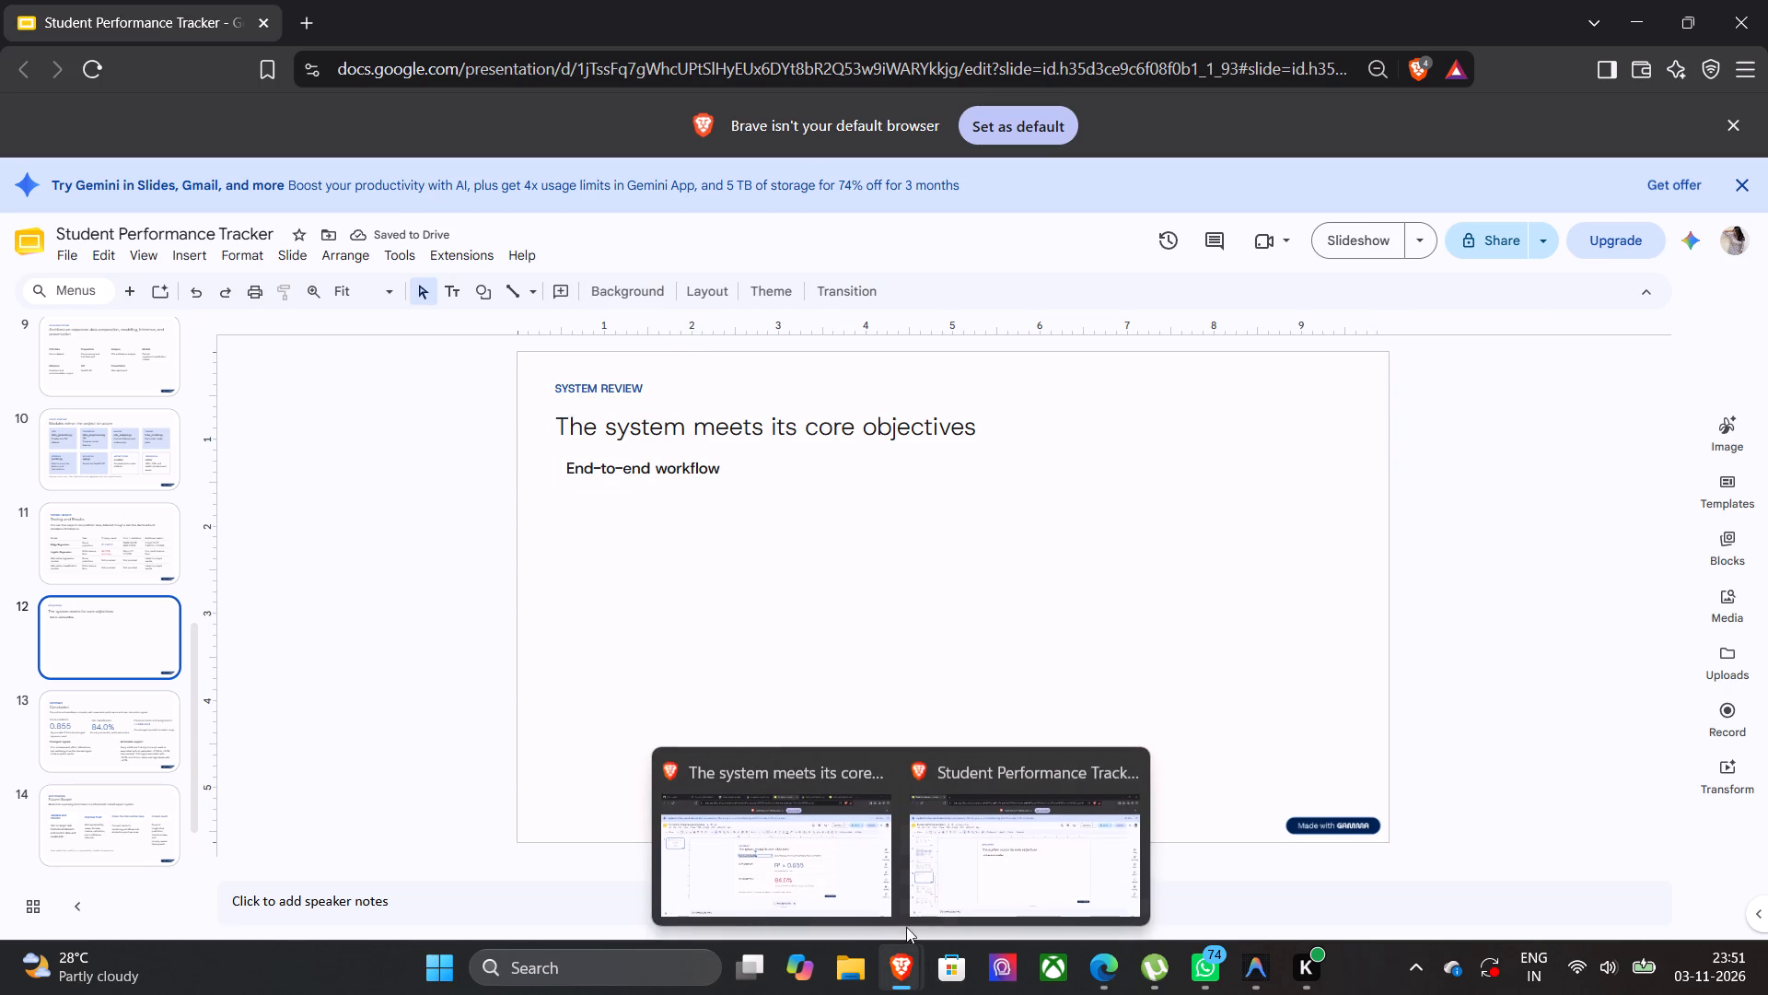
Copy "Data, modeling, inference, and dashboard delivery completed" onto the new slide and place it level with End-to-end workflow, in the slide's right half.
left_click(837, 865)
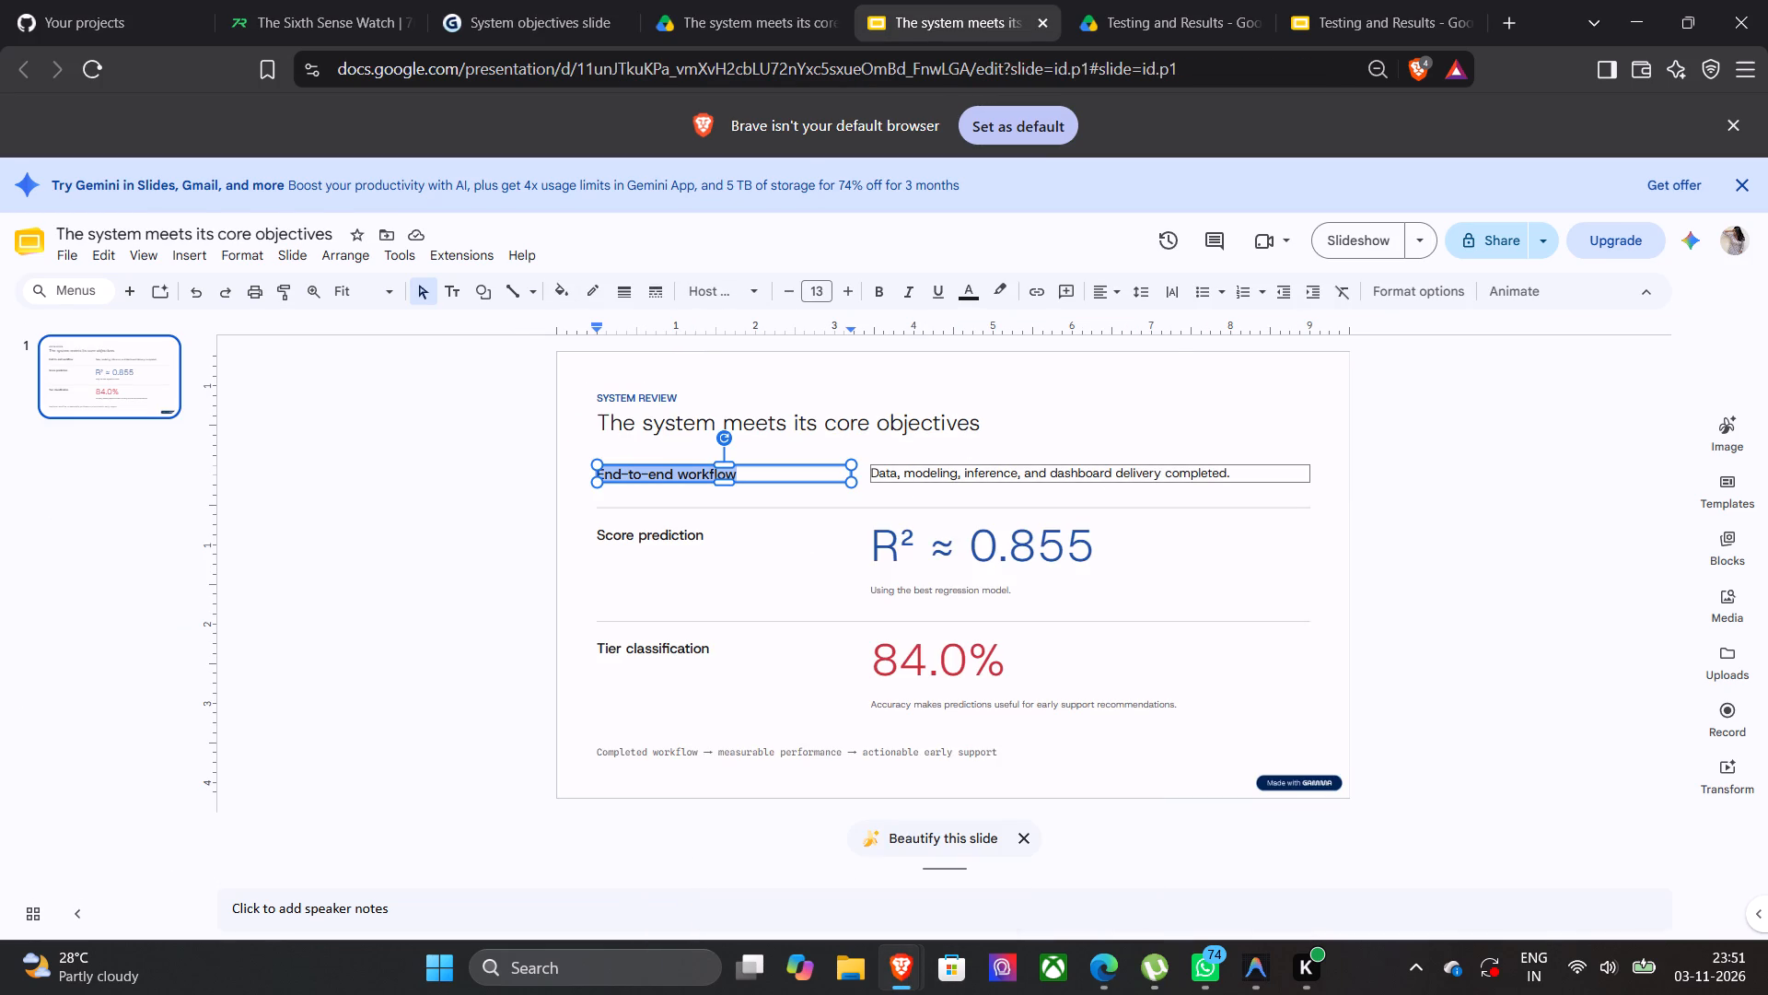
left_click(1227, 476)
left_click_drag(1227, 476, 938, 502)
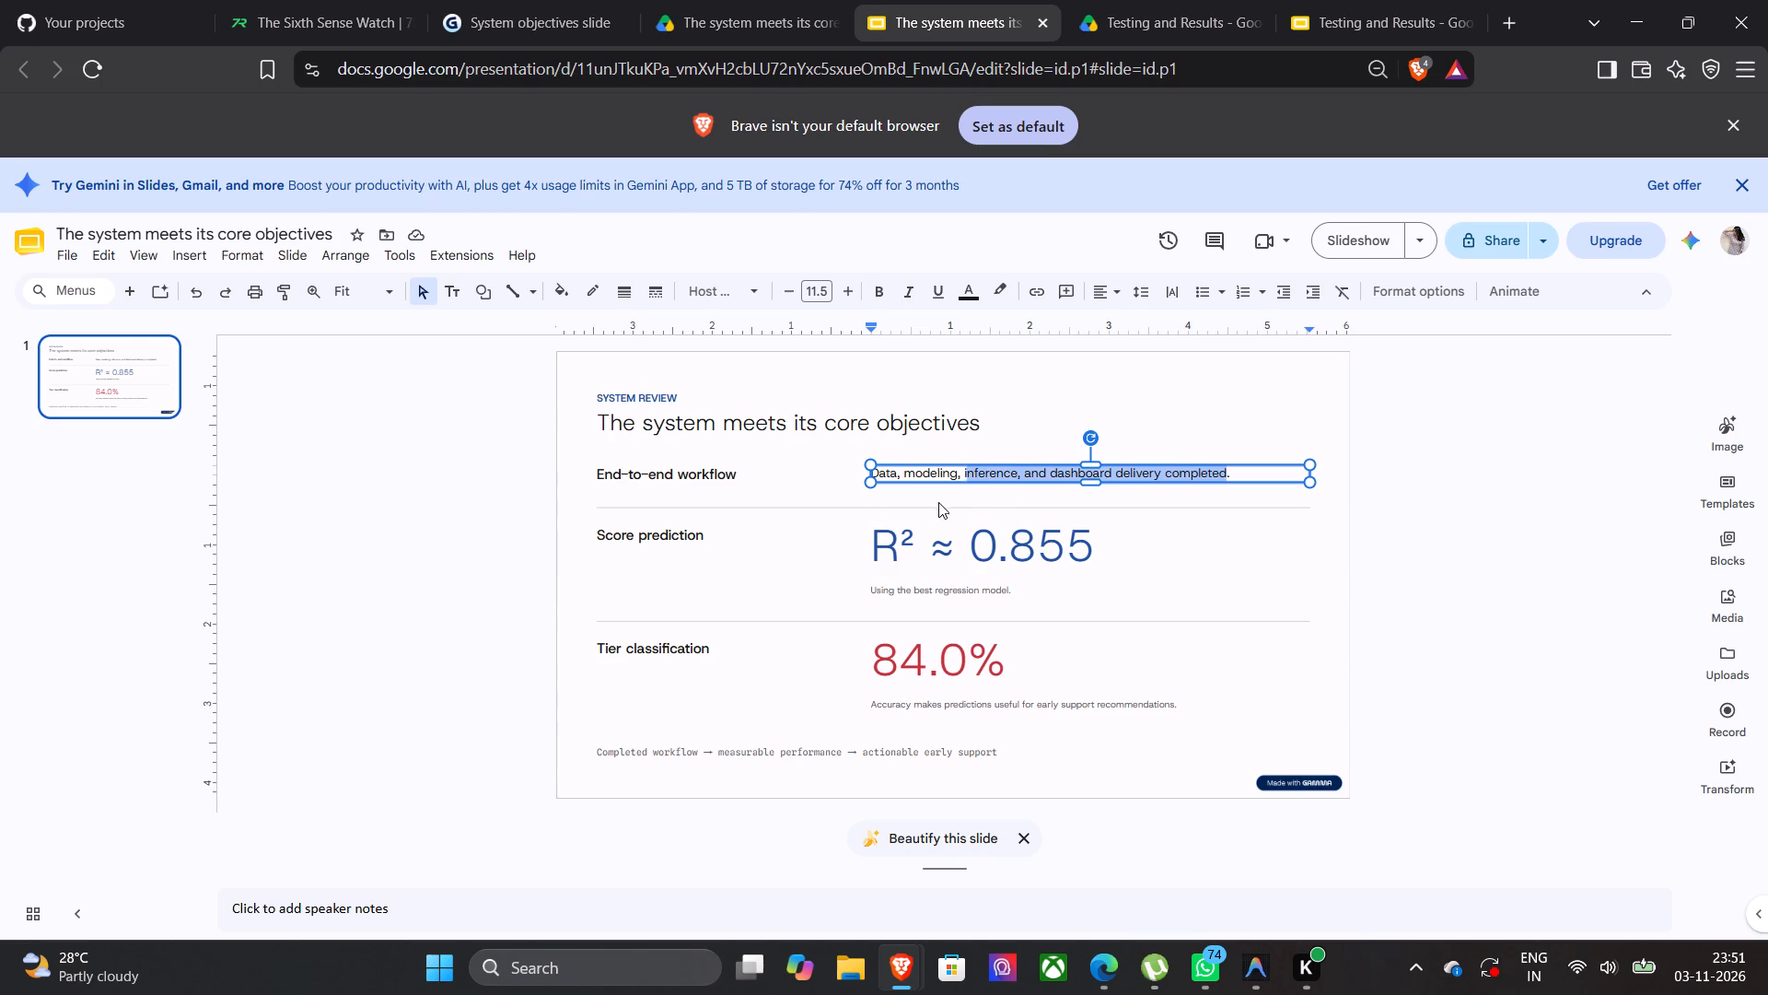
left_click_drag(938, 502, 846, 505)
key("ctrl+c")
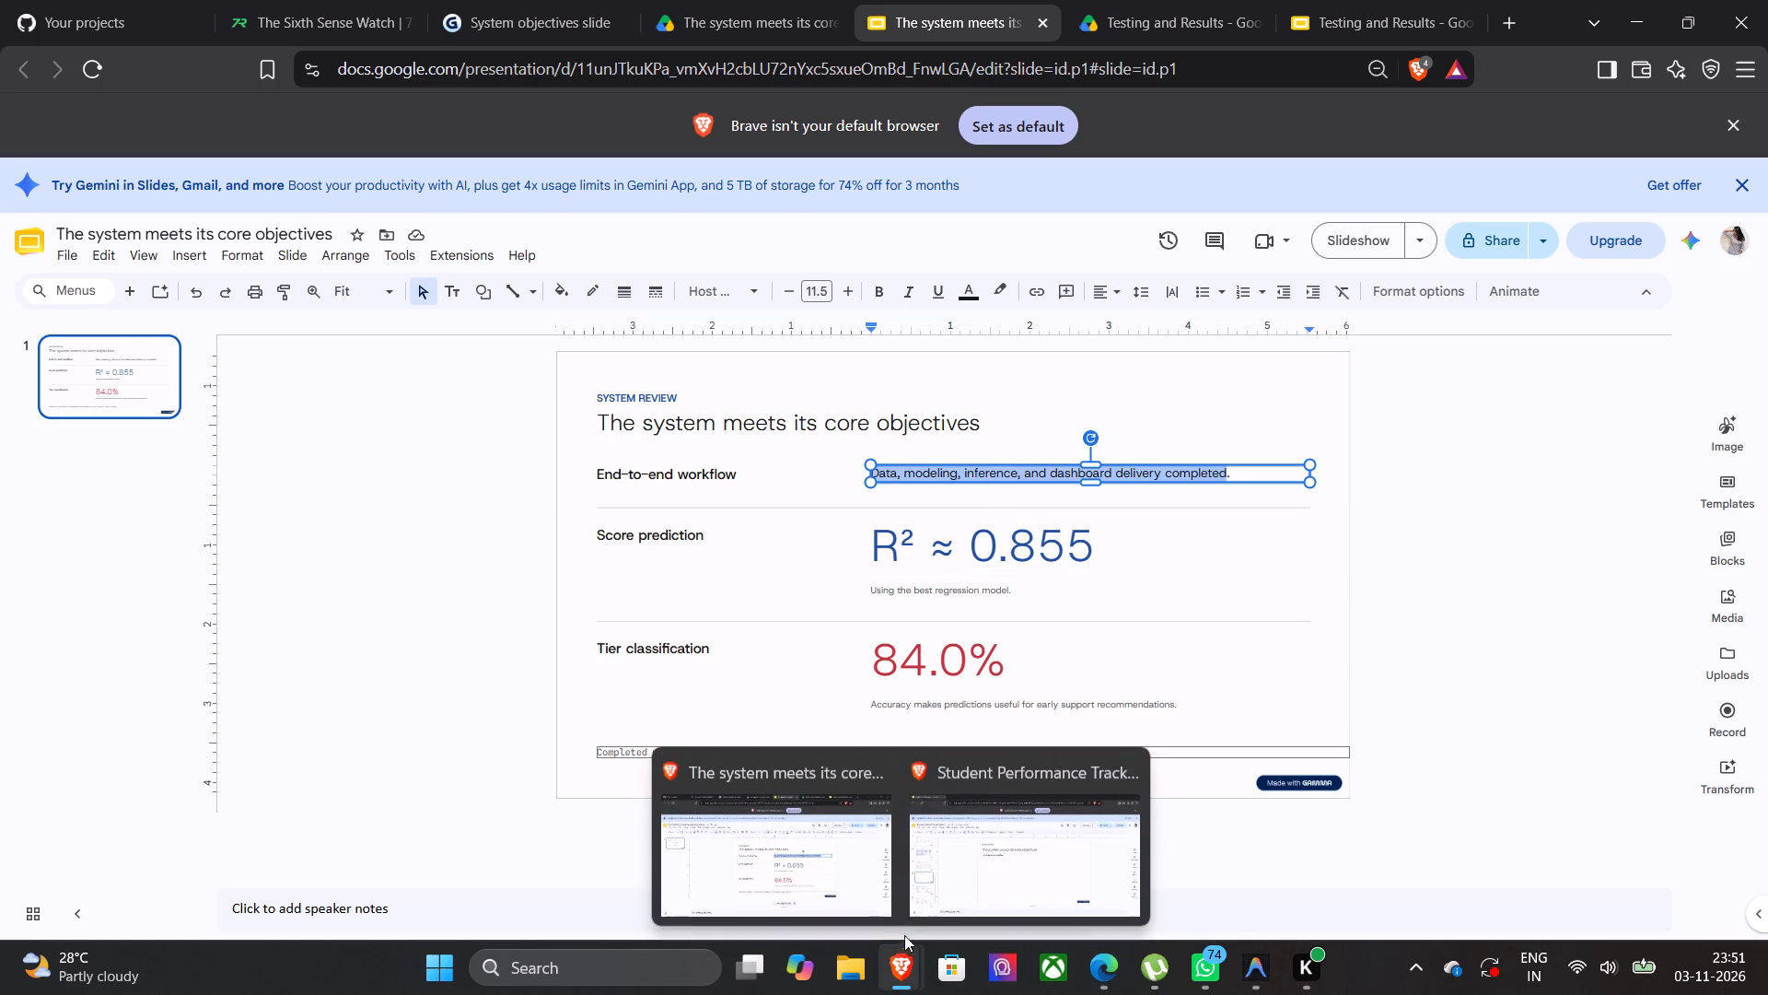
left_click(952, 881)
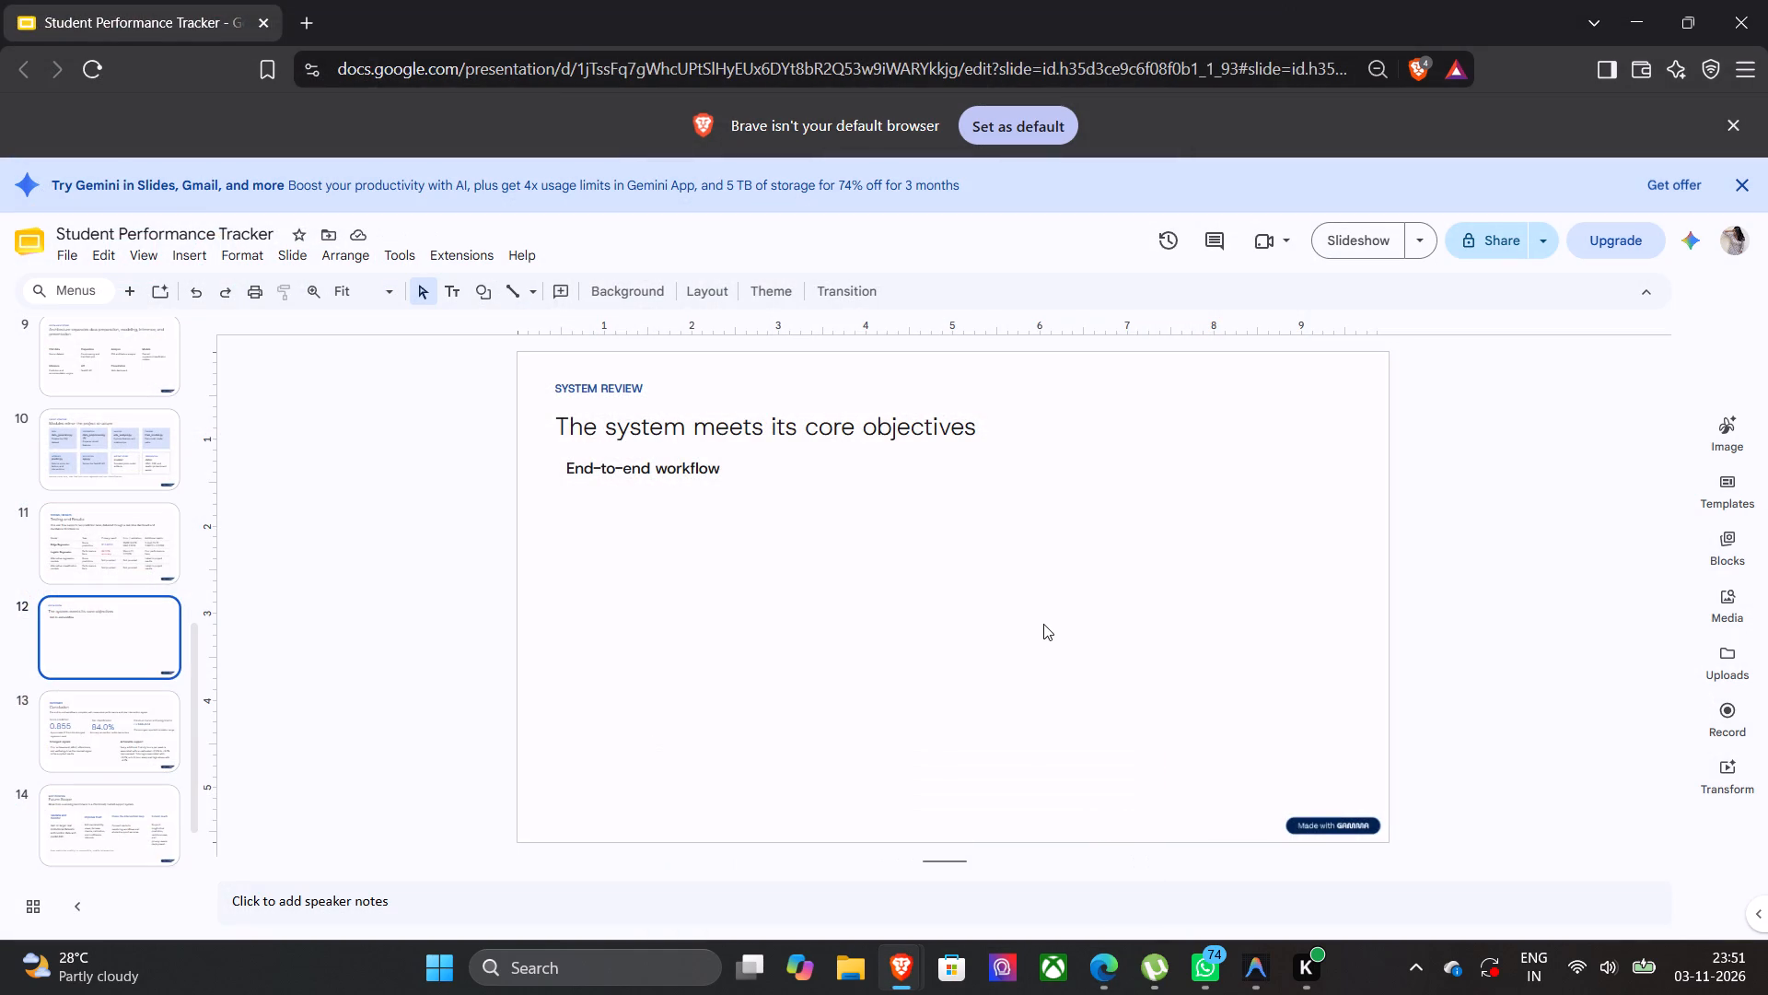
key("ctrl+v")
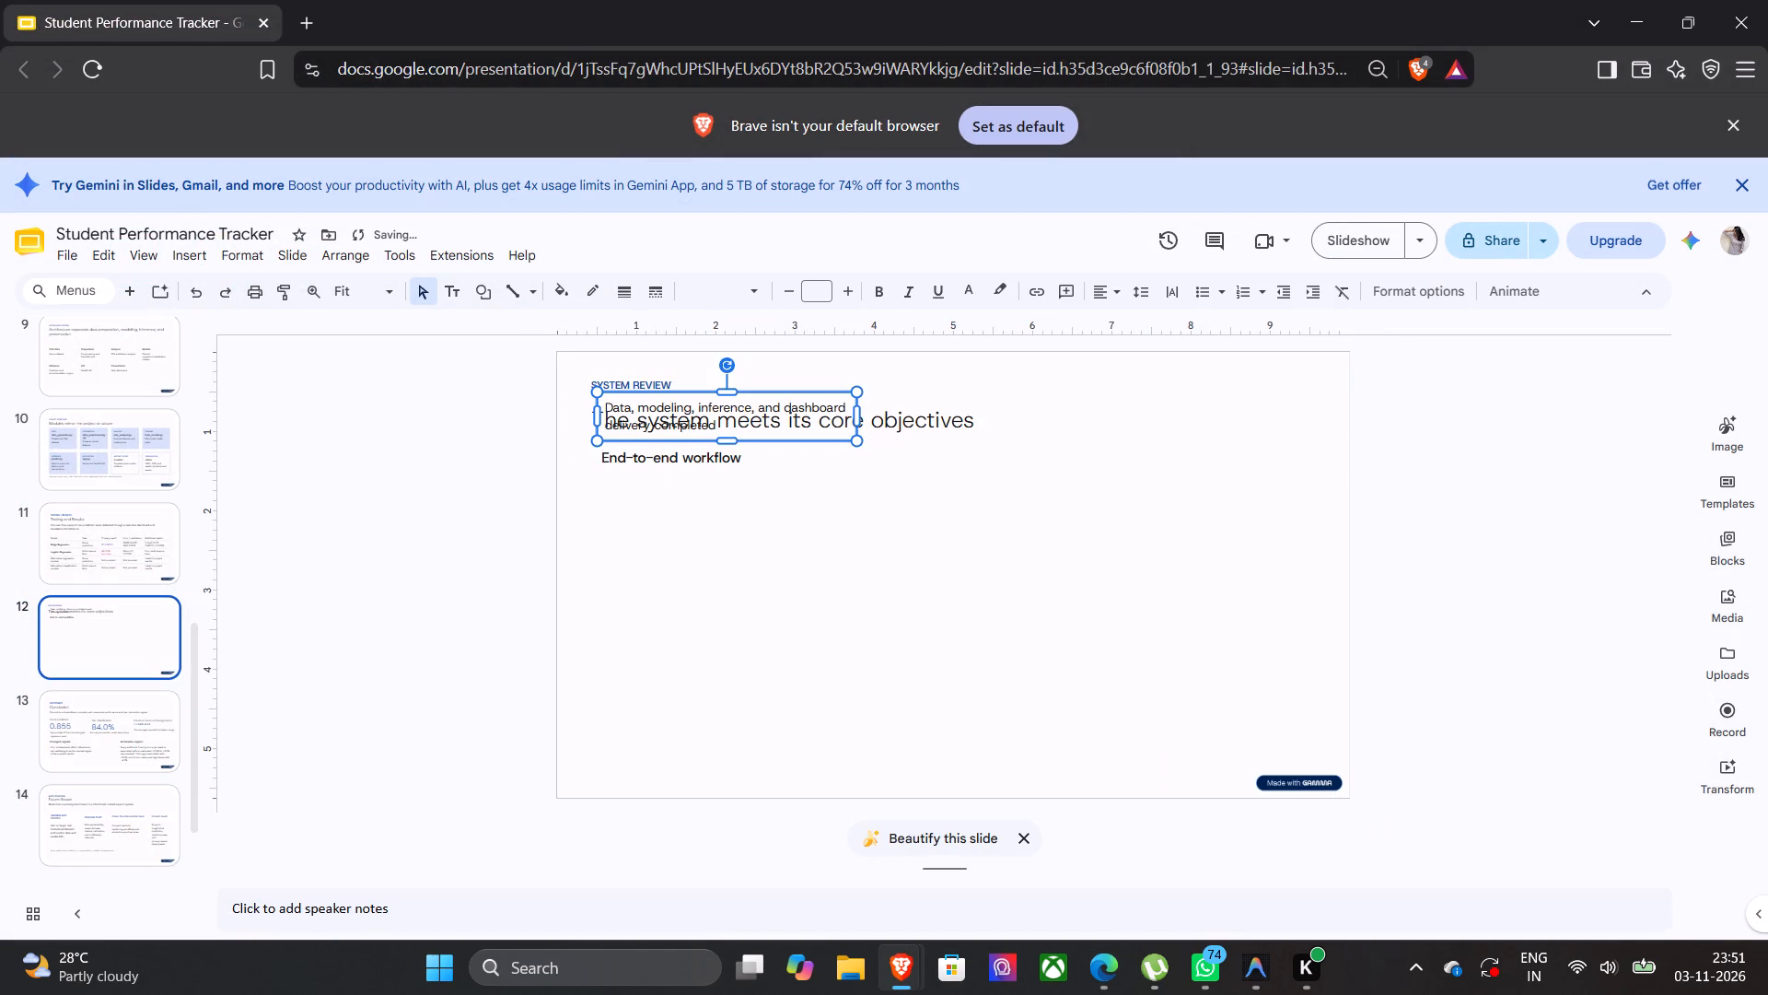
left_click_drag(832, 437, 1224, 475)
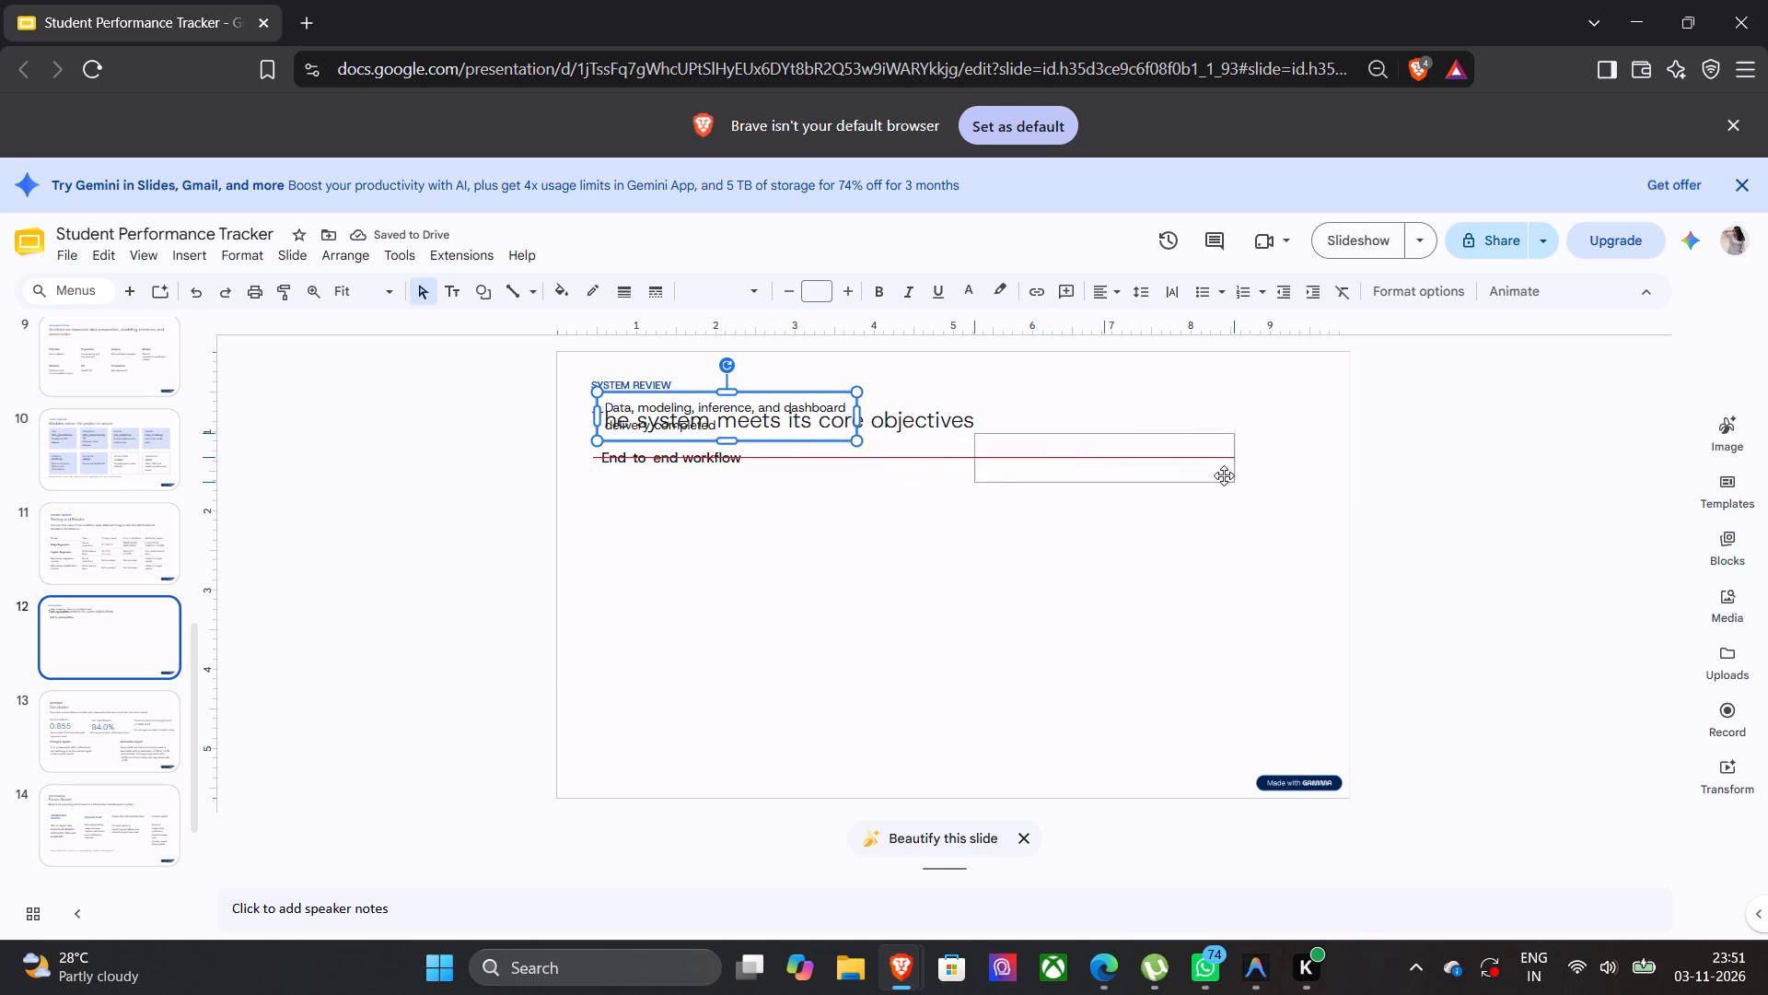
left_click_drag(1224, 475, 1174, 480)
left_click_drag(1174, 480, 1196, 480)
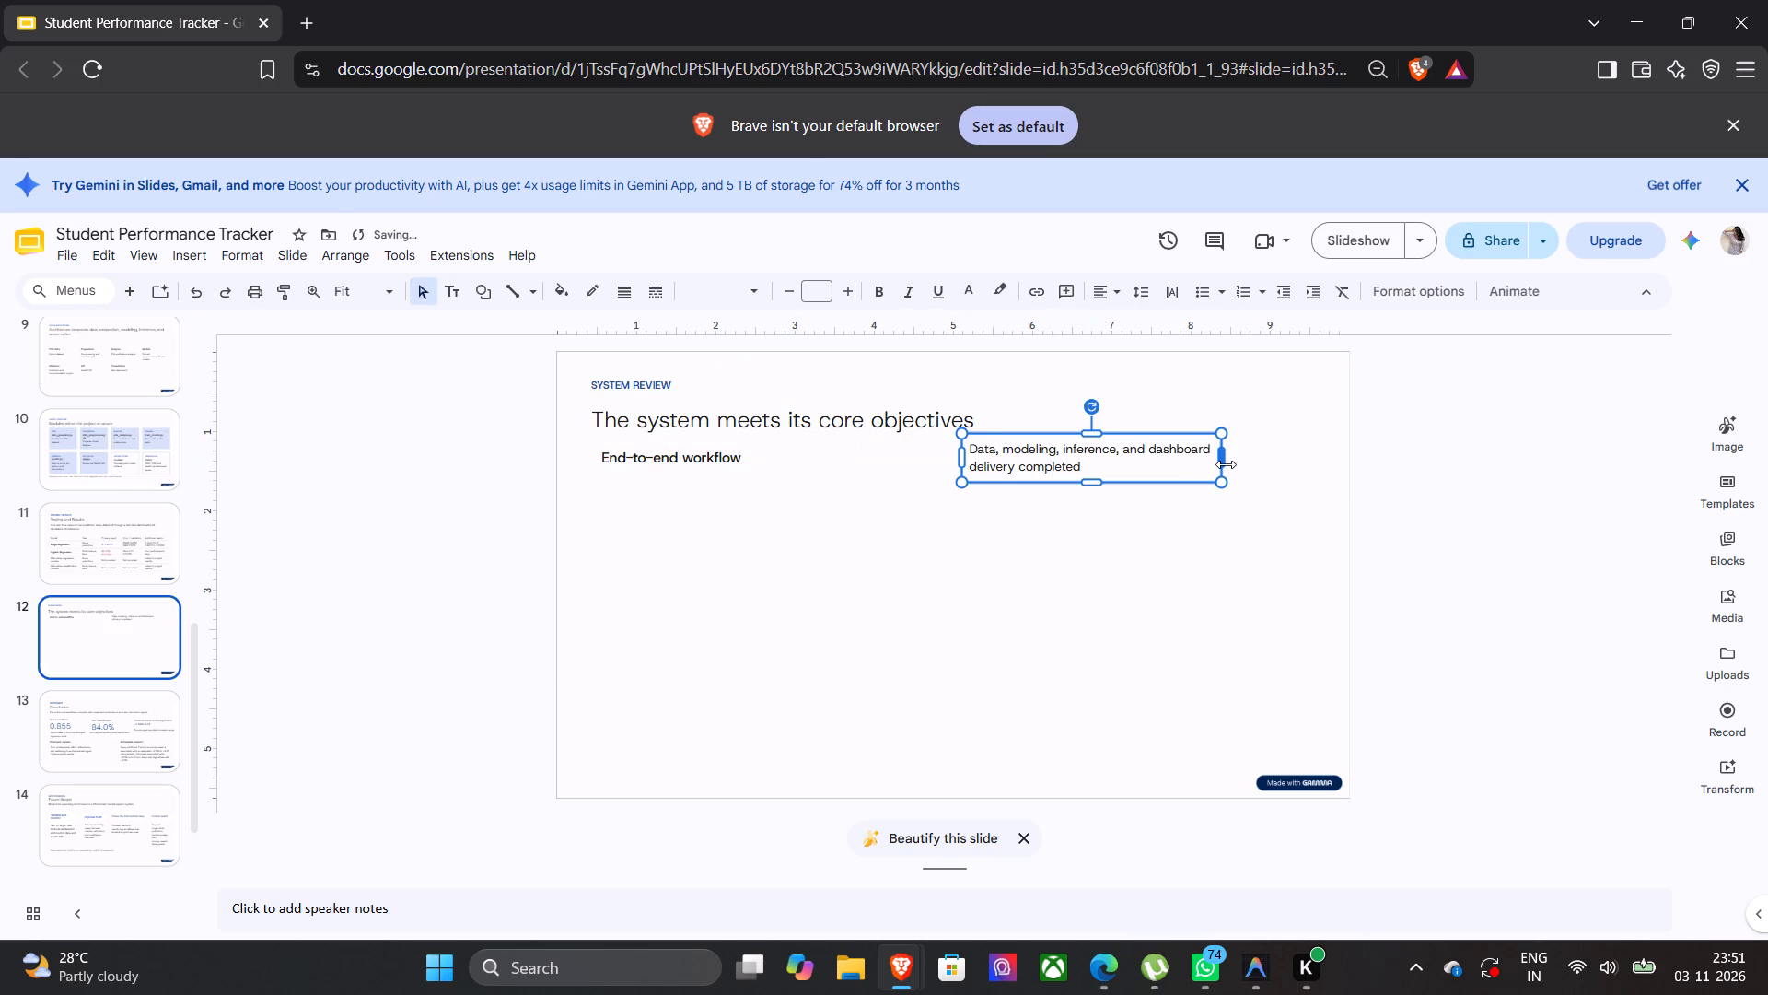
left_click_drag(1226, 464, 1285, 471)
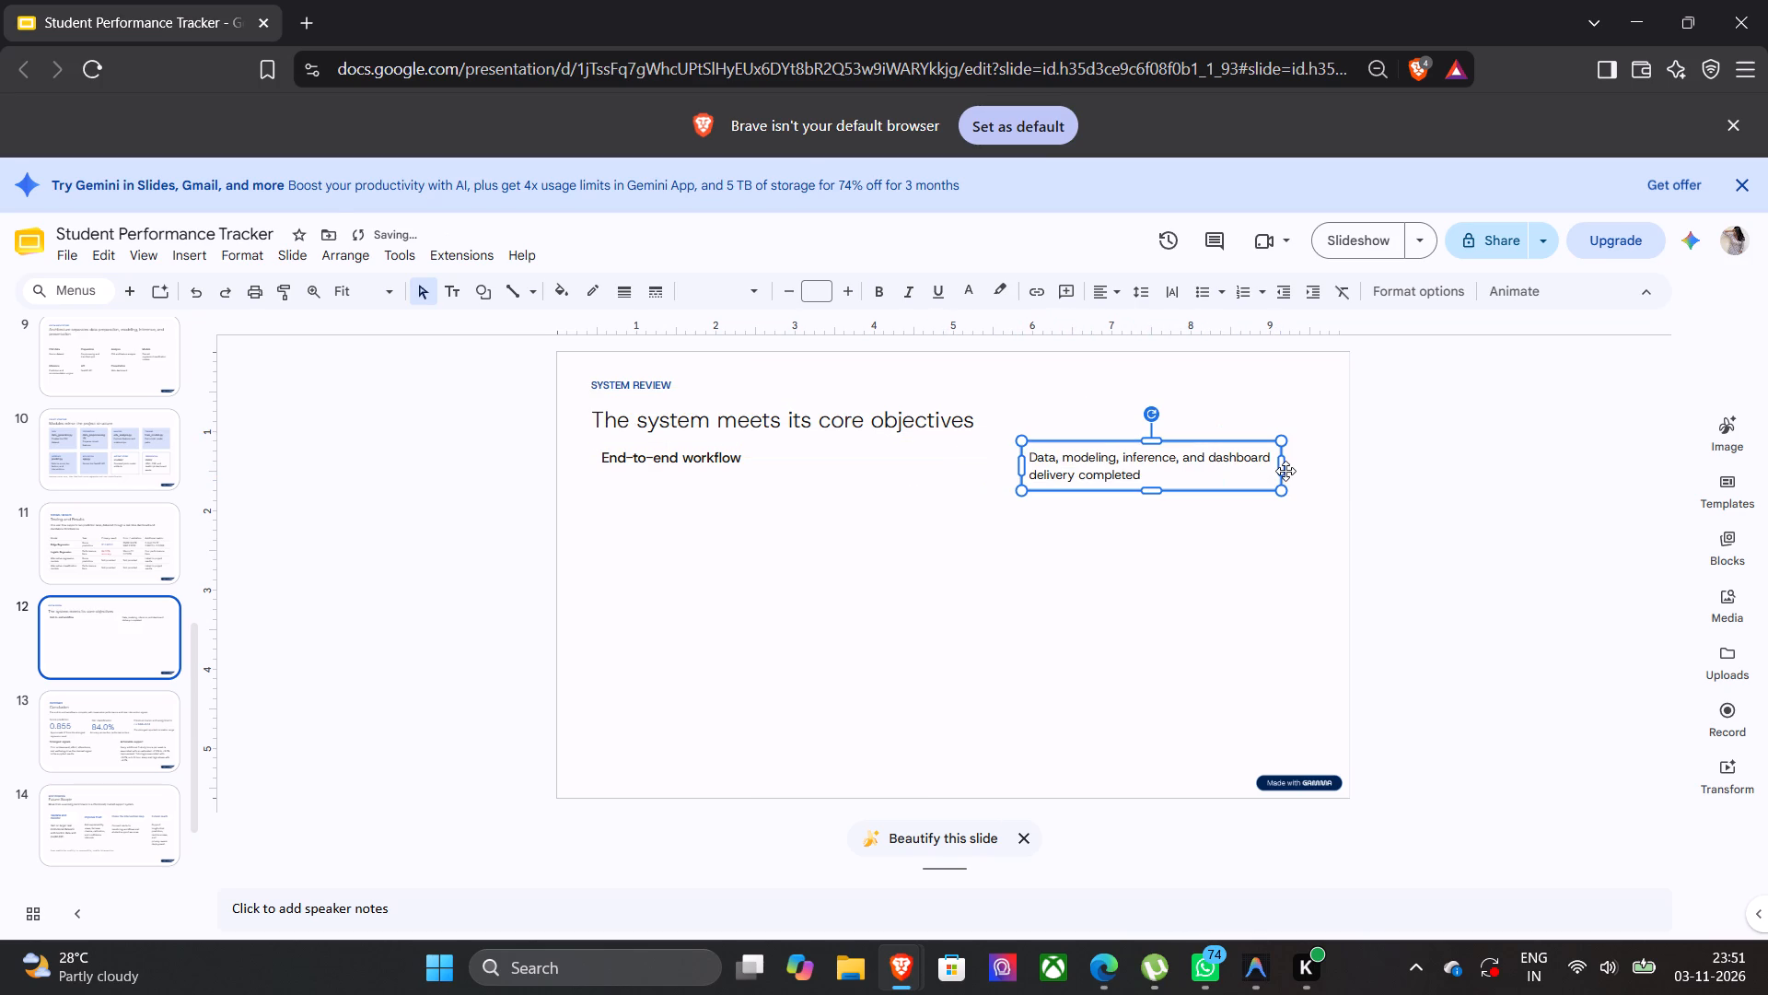
left_click_drag(1070, 486, 1026, 483)
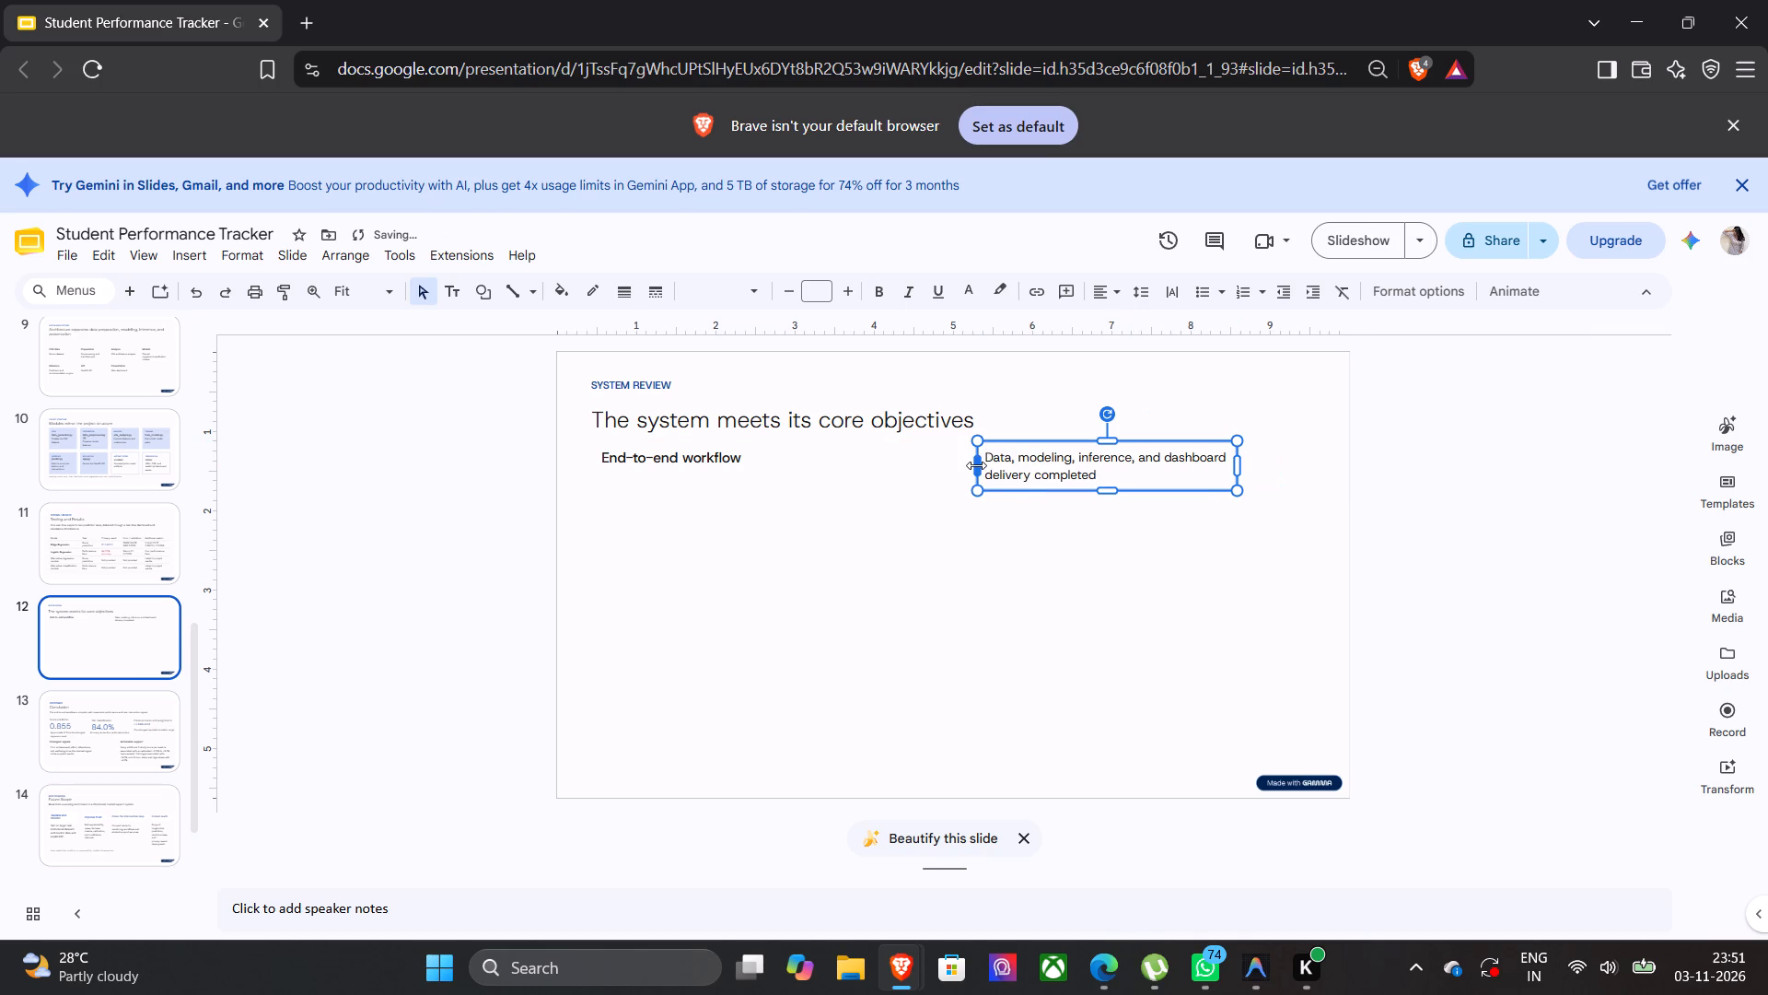
Widen the workflow description's text box on both sides so that more of its text fits on the first line.
left_click_drag(977, 464, 947, 464)
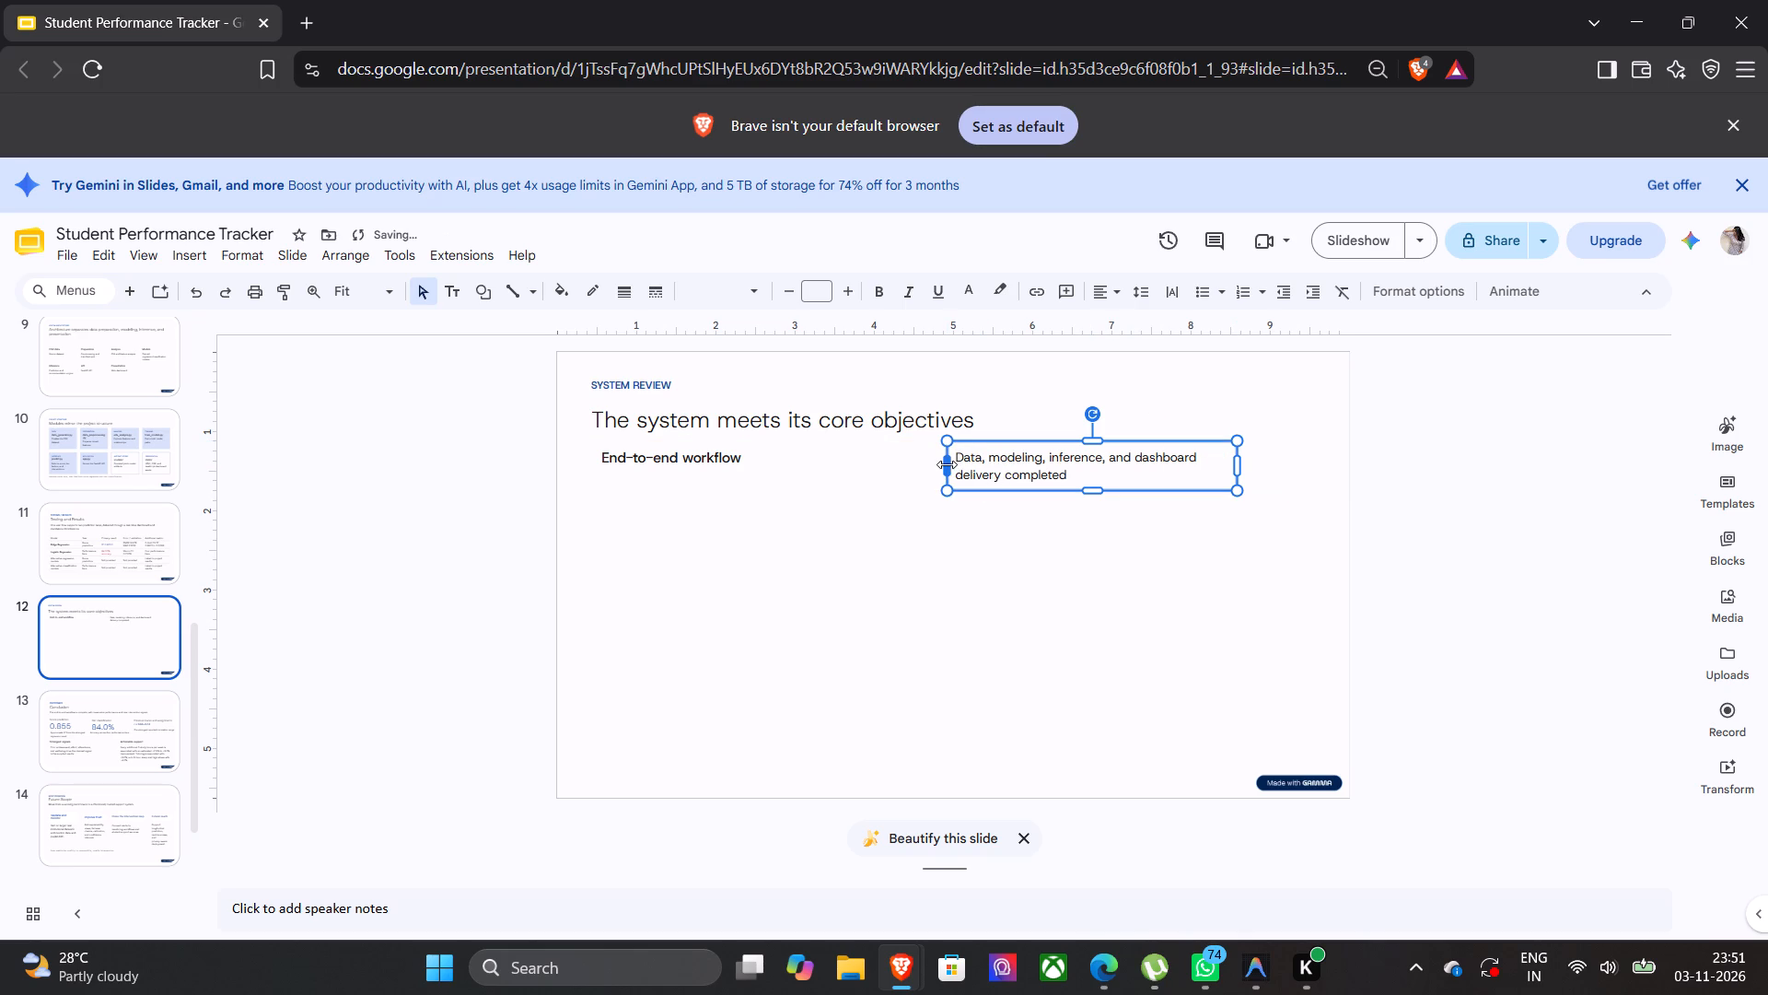
left_click_drag(1239, 463, 1286, 462)
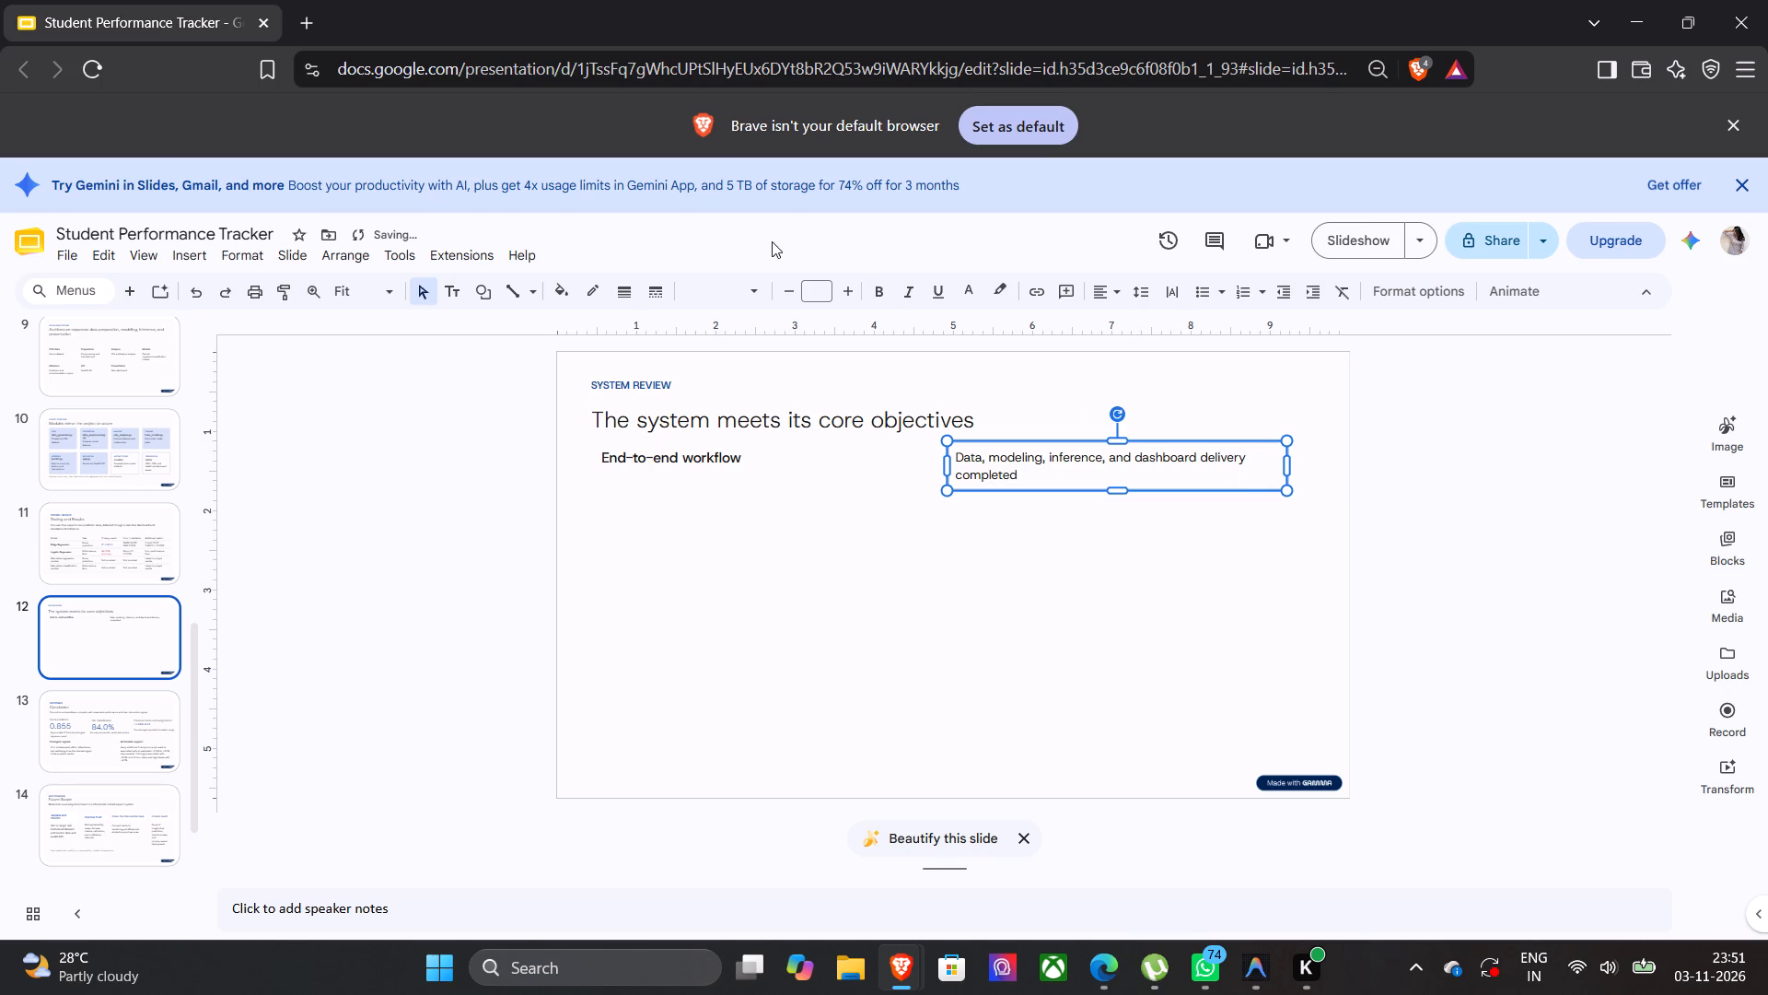
Make the workflow description and the "End-to-end workflow" label bold and one font size larger.
left_click(886, 294)
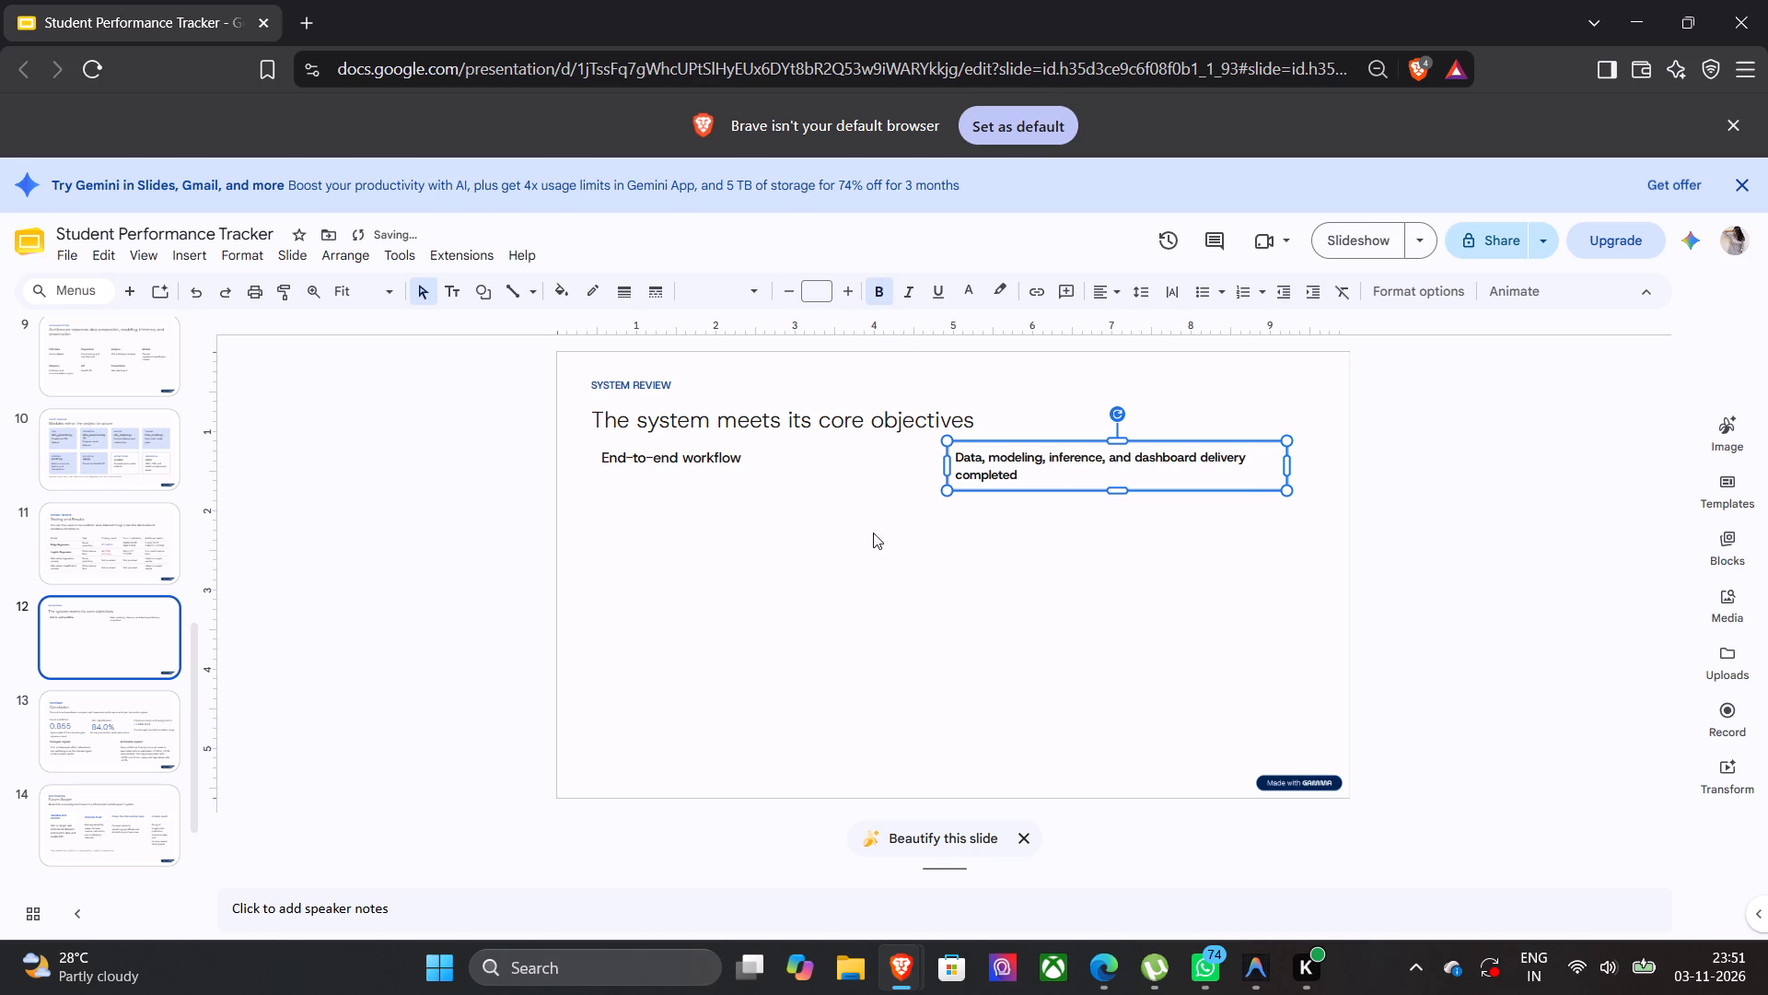
left_click(850, 298)
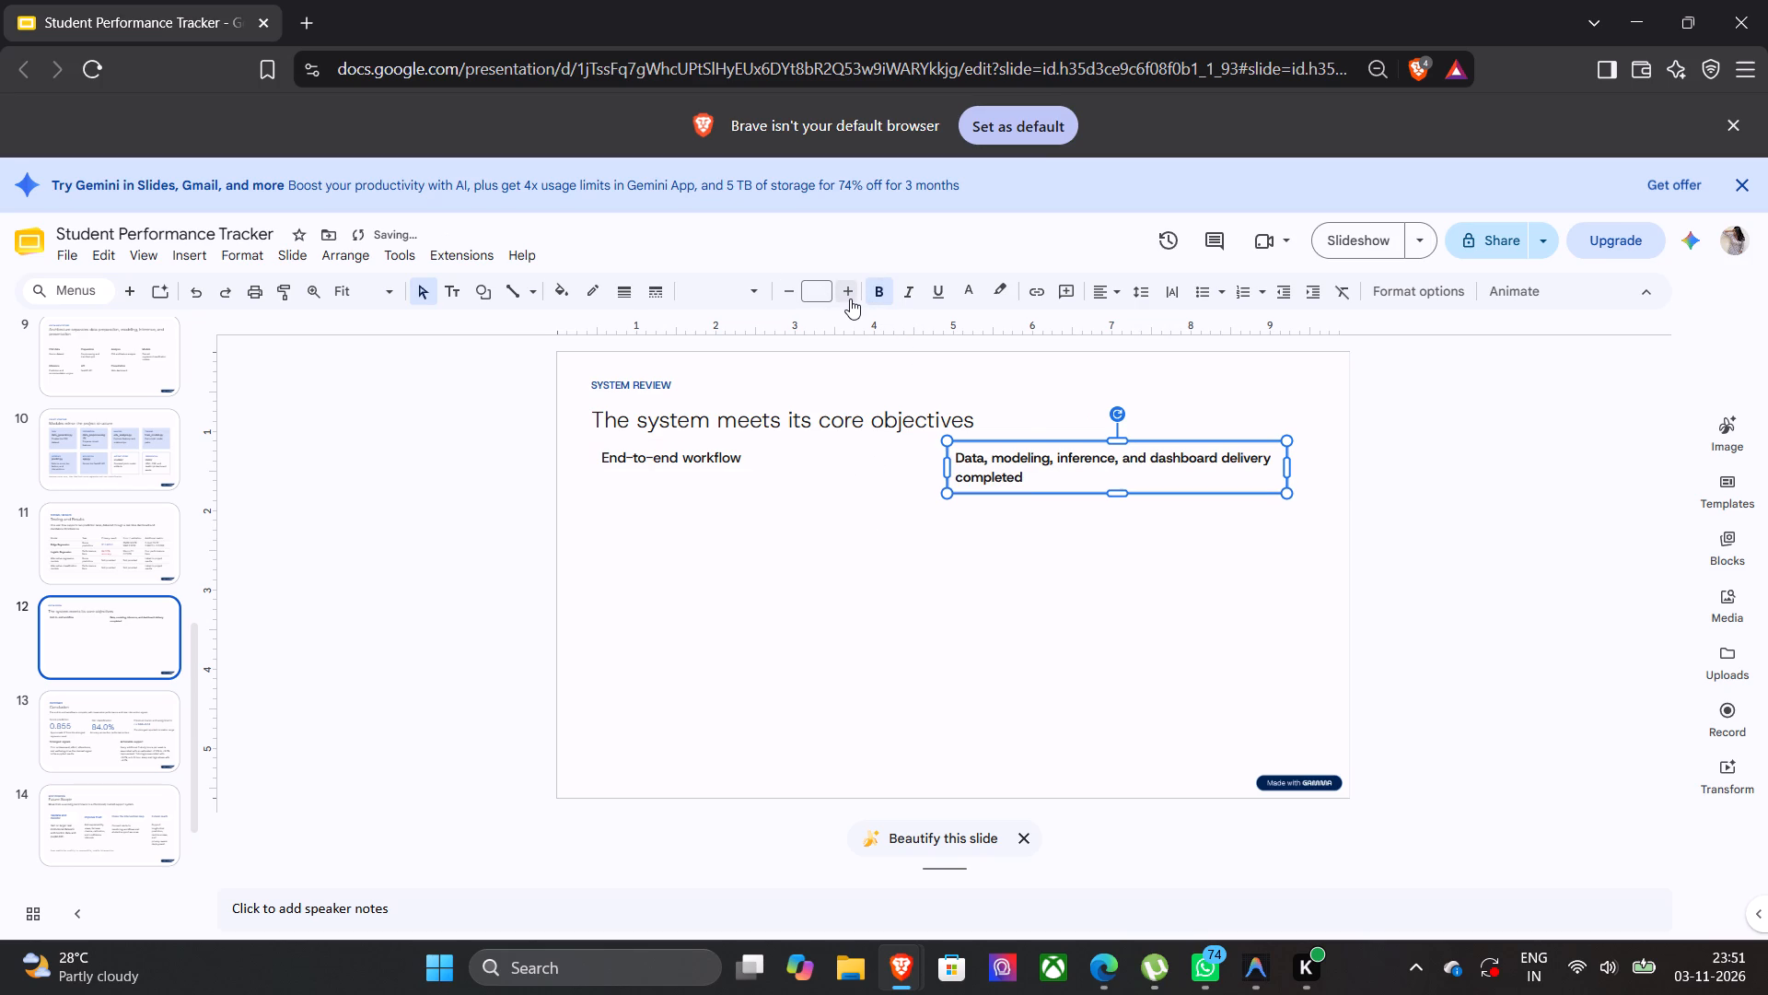
left_click(718, 469)
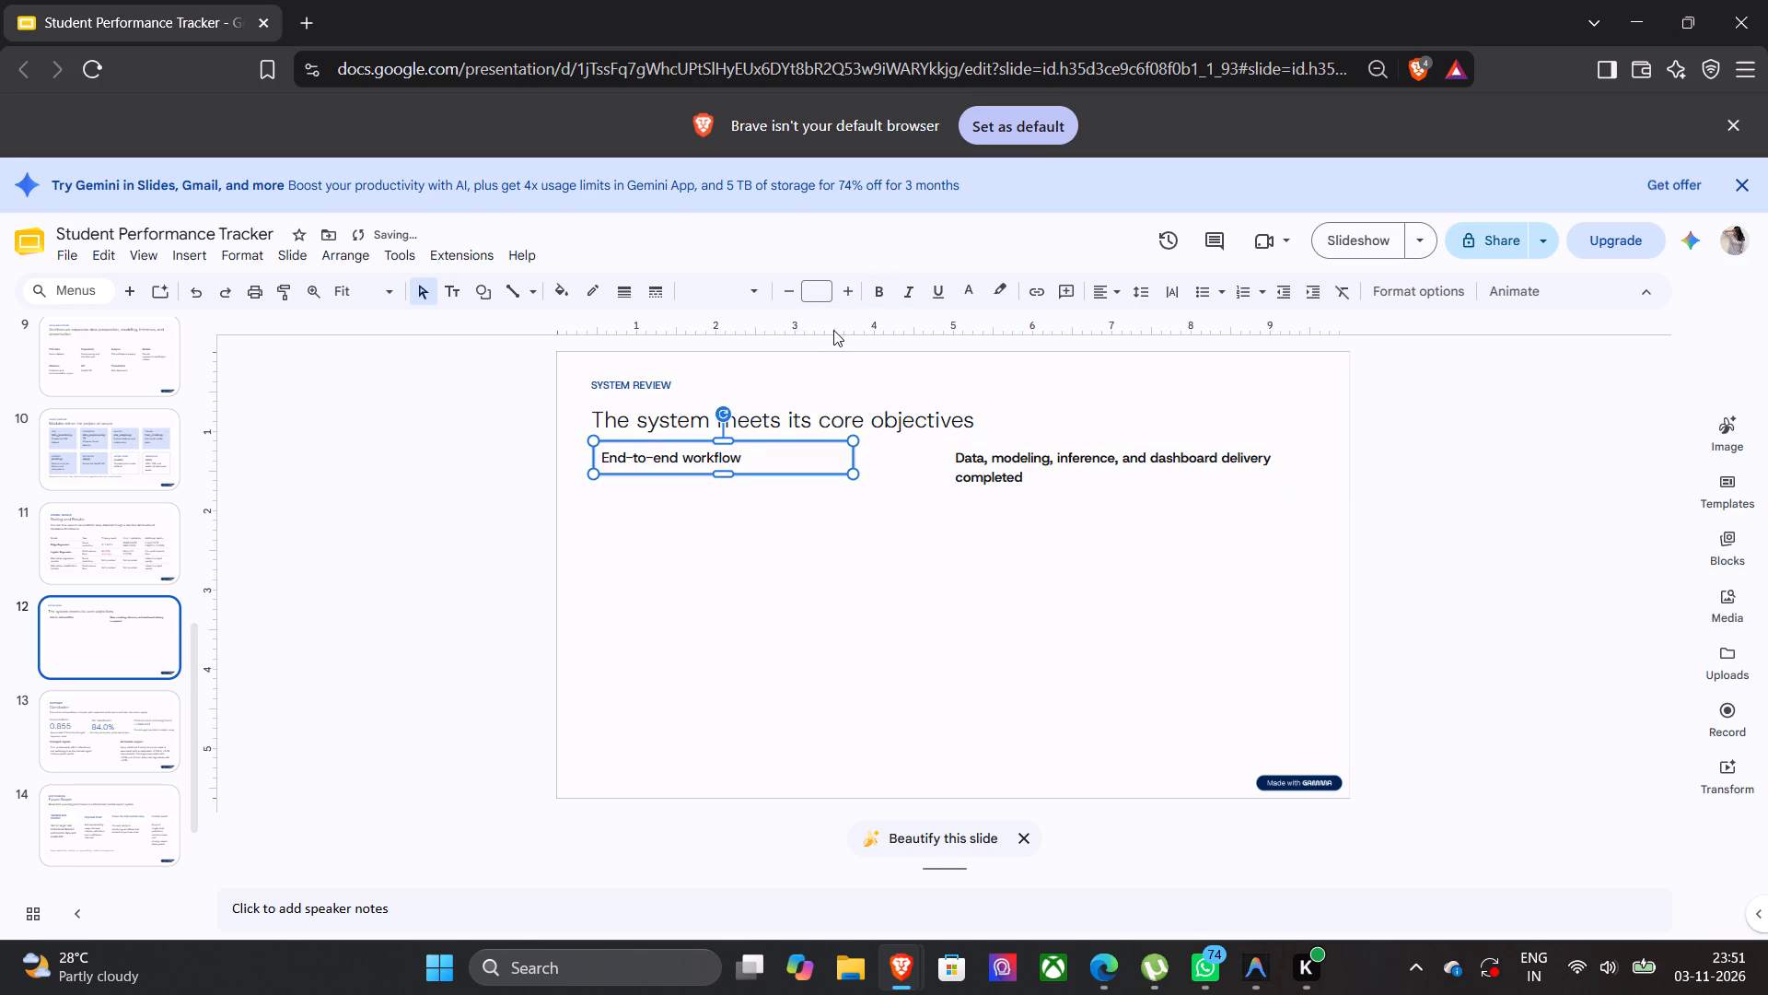
left_click(844, 298)
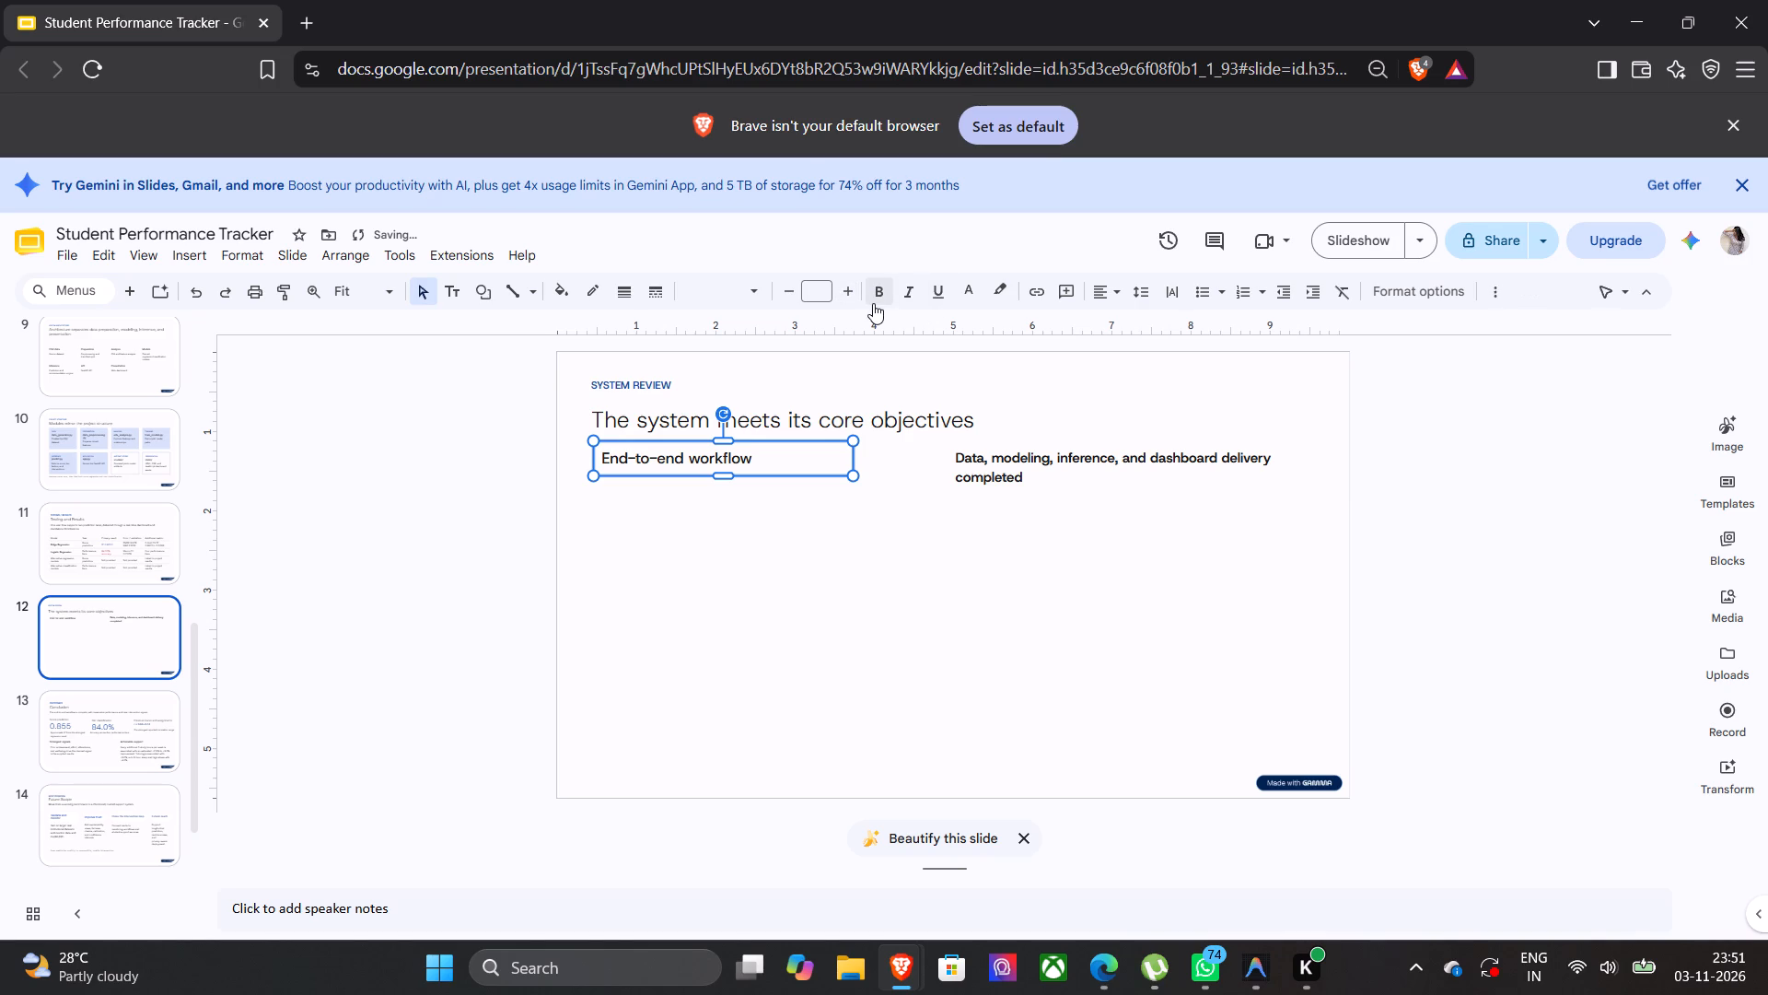
left_click(873, 303)
left_click(808, 650)
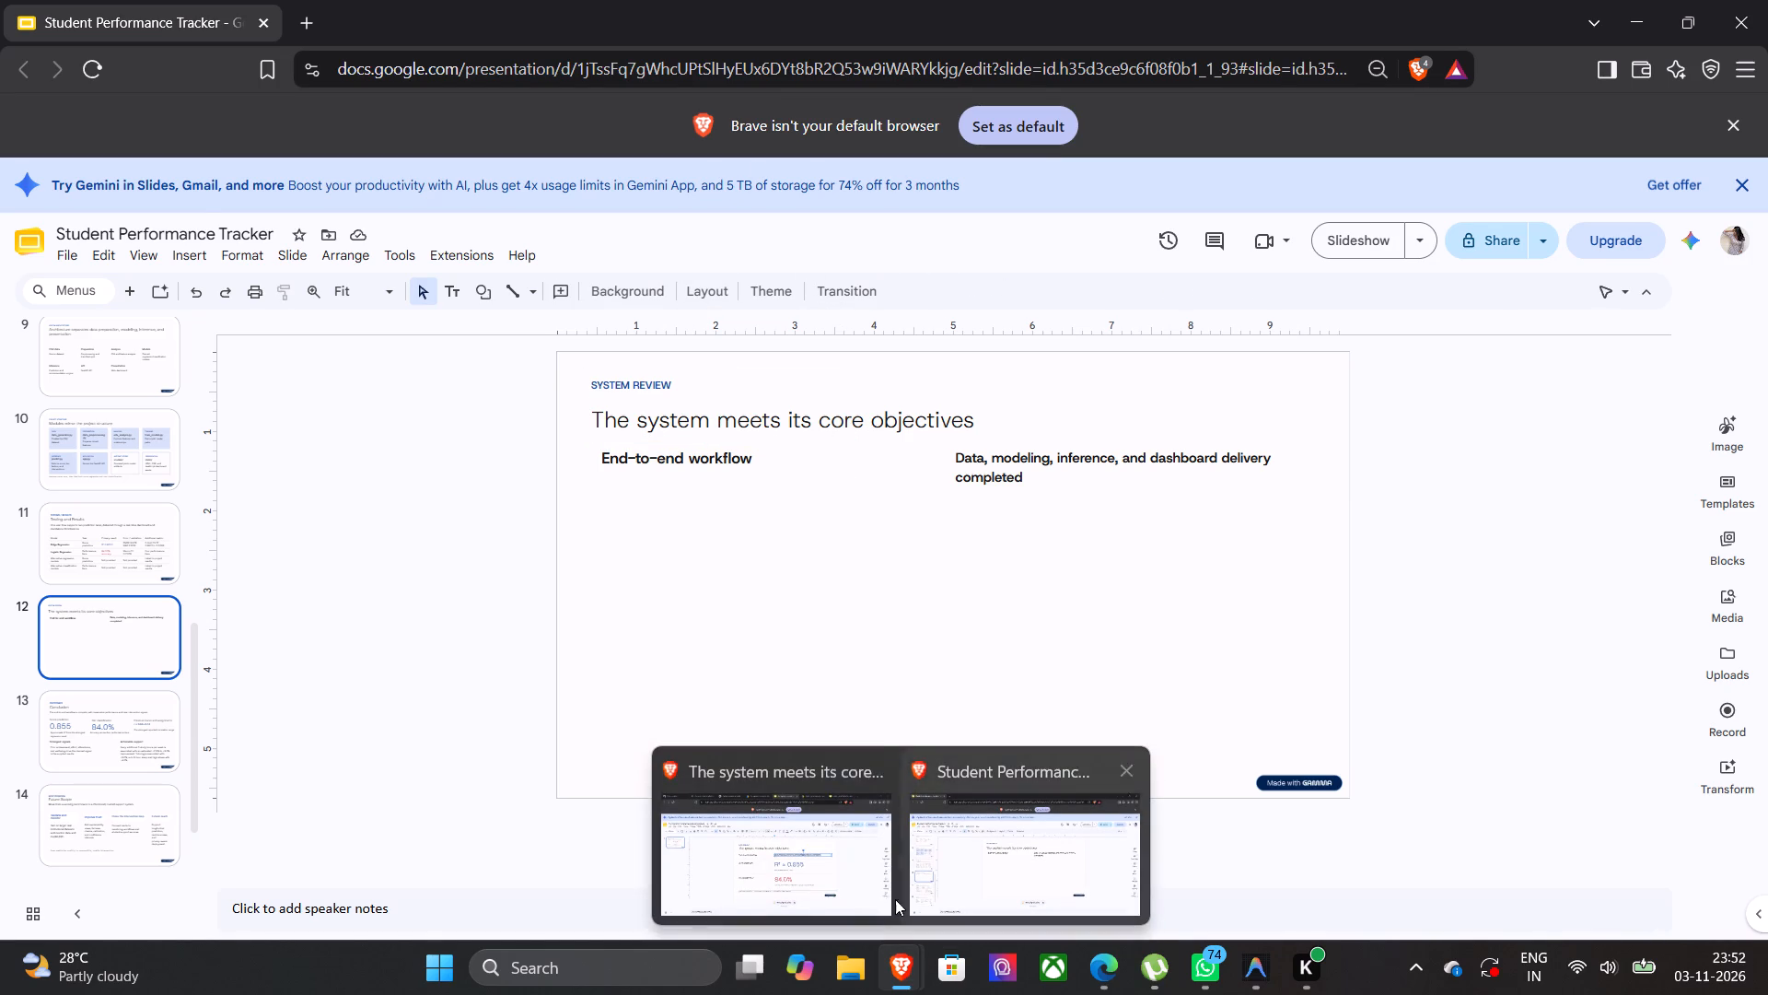
Copy the label "Score prediction" onto the new slide and place it below End-to-end workflow, left-aligned with it and leaving a gap.
left_click(866, 889)
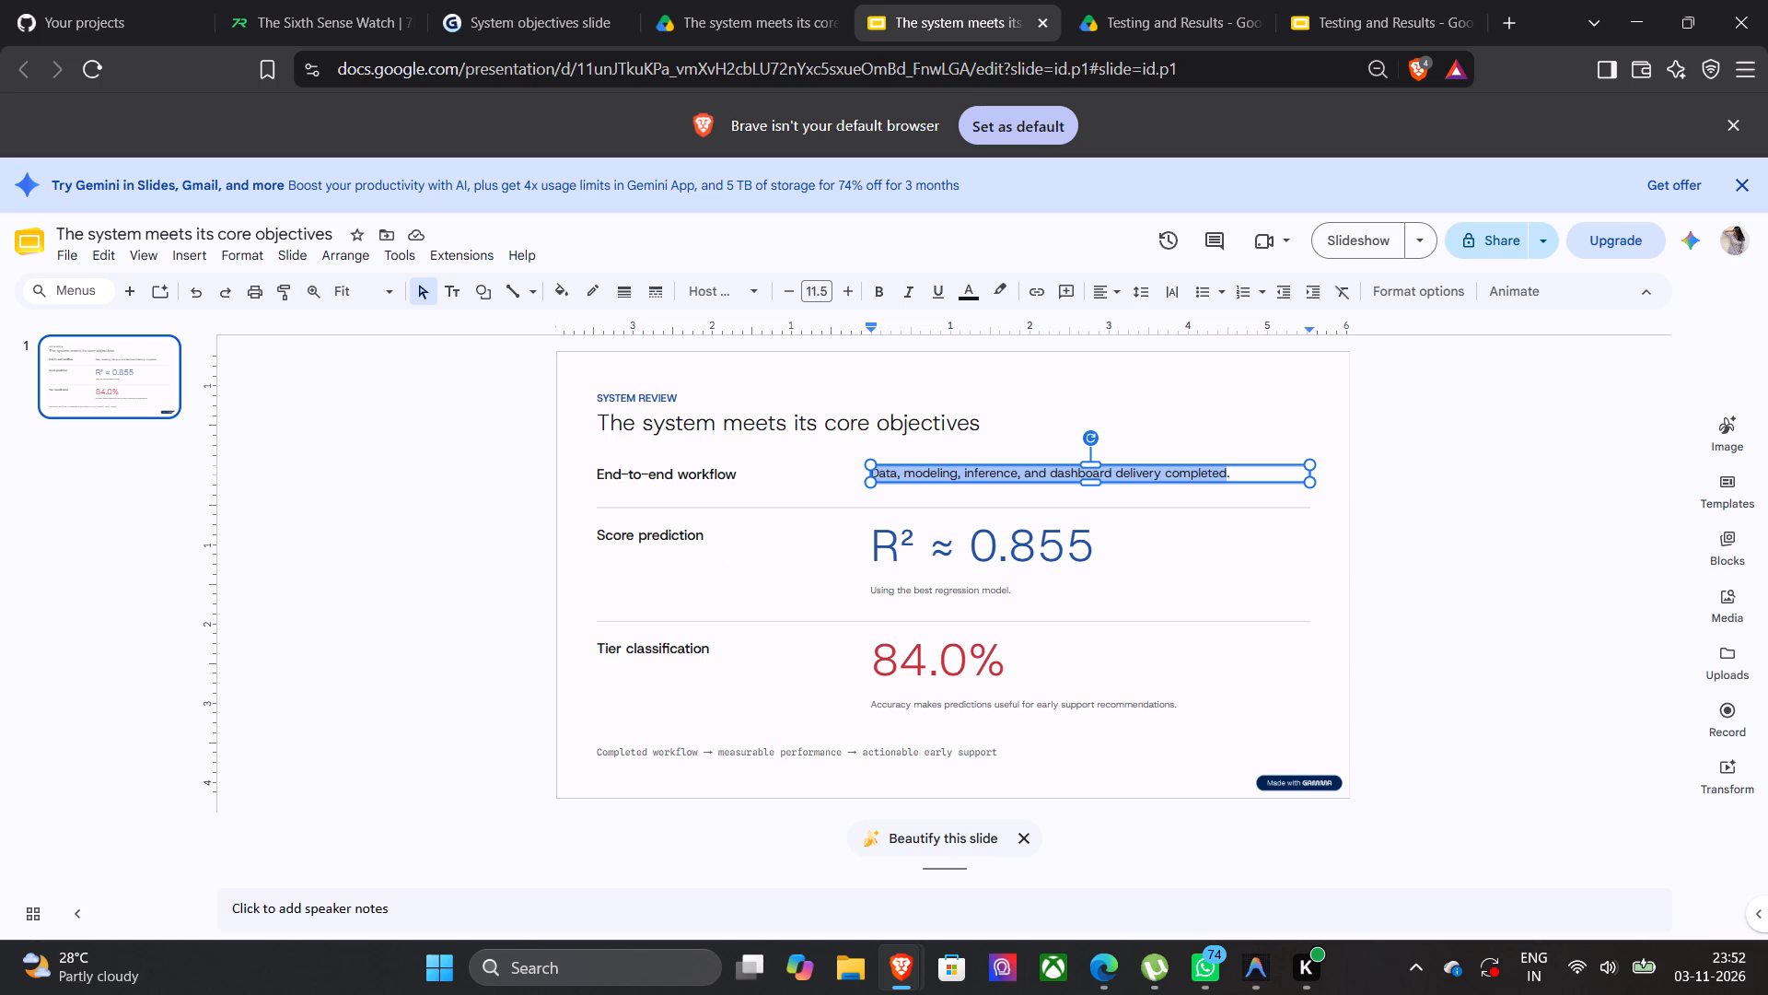
left_click_drag(701, 532, 559, 533)
key("ctrl+c")
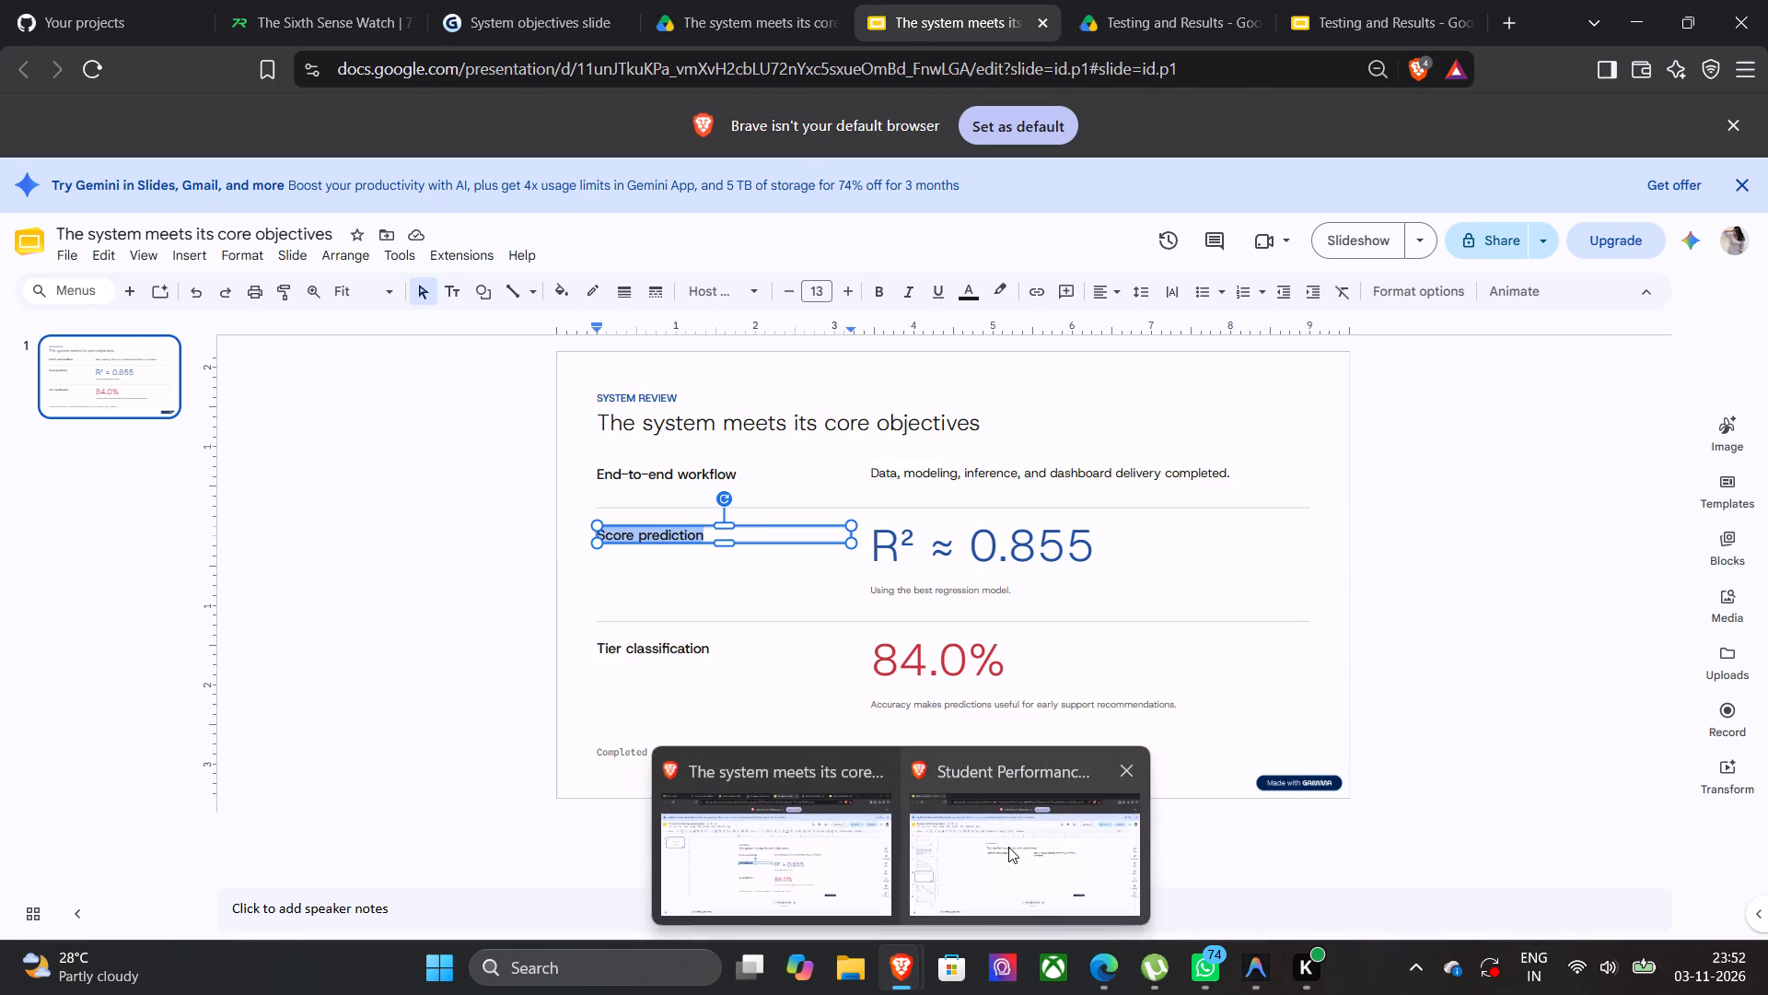
left_click(1008, 847)
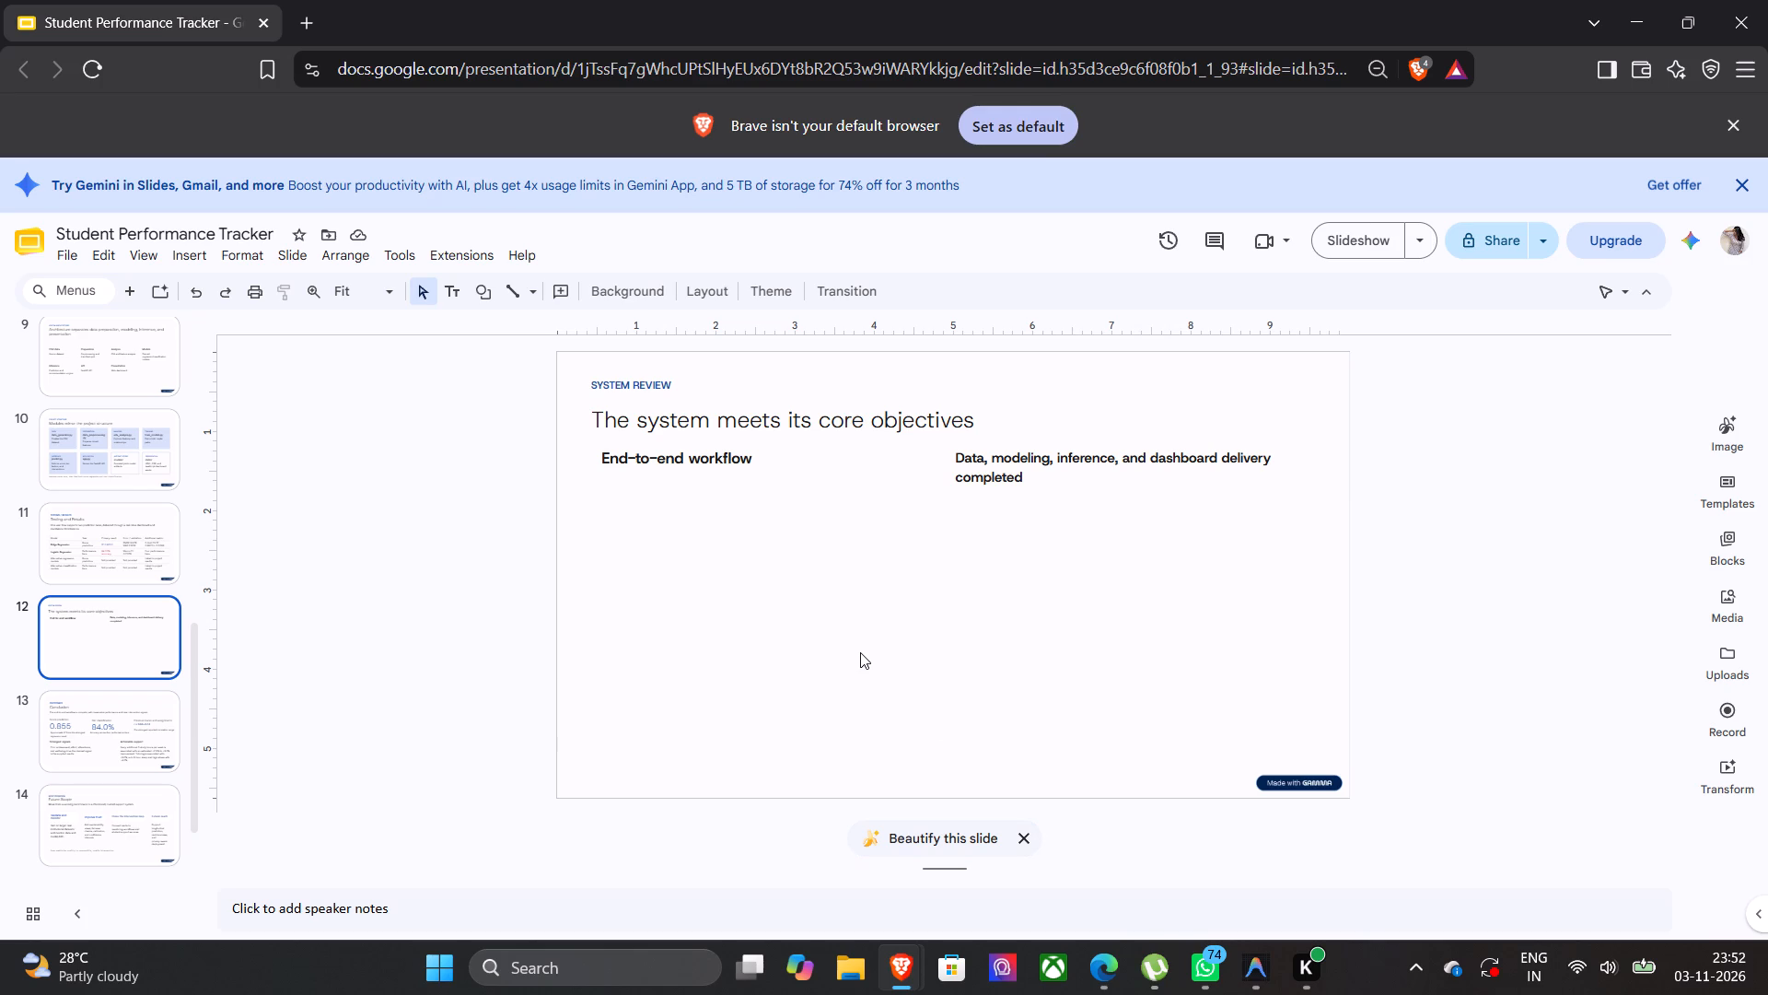
left_click(860, 652)
key("ctrl+v")
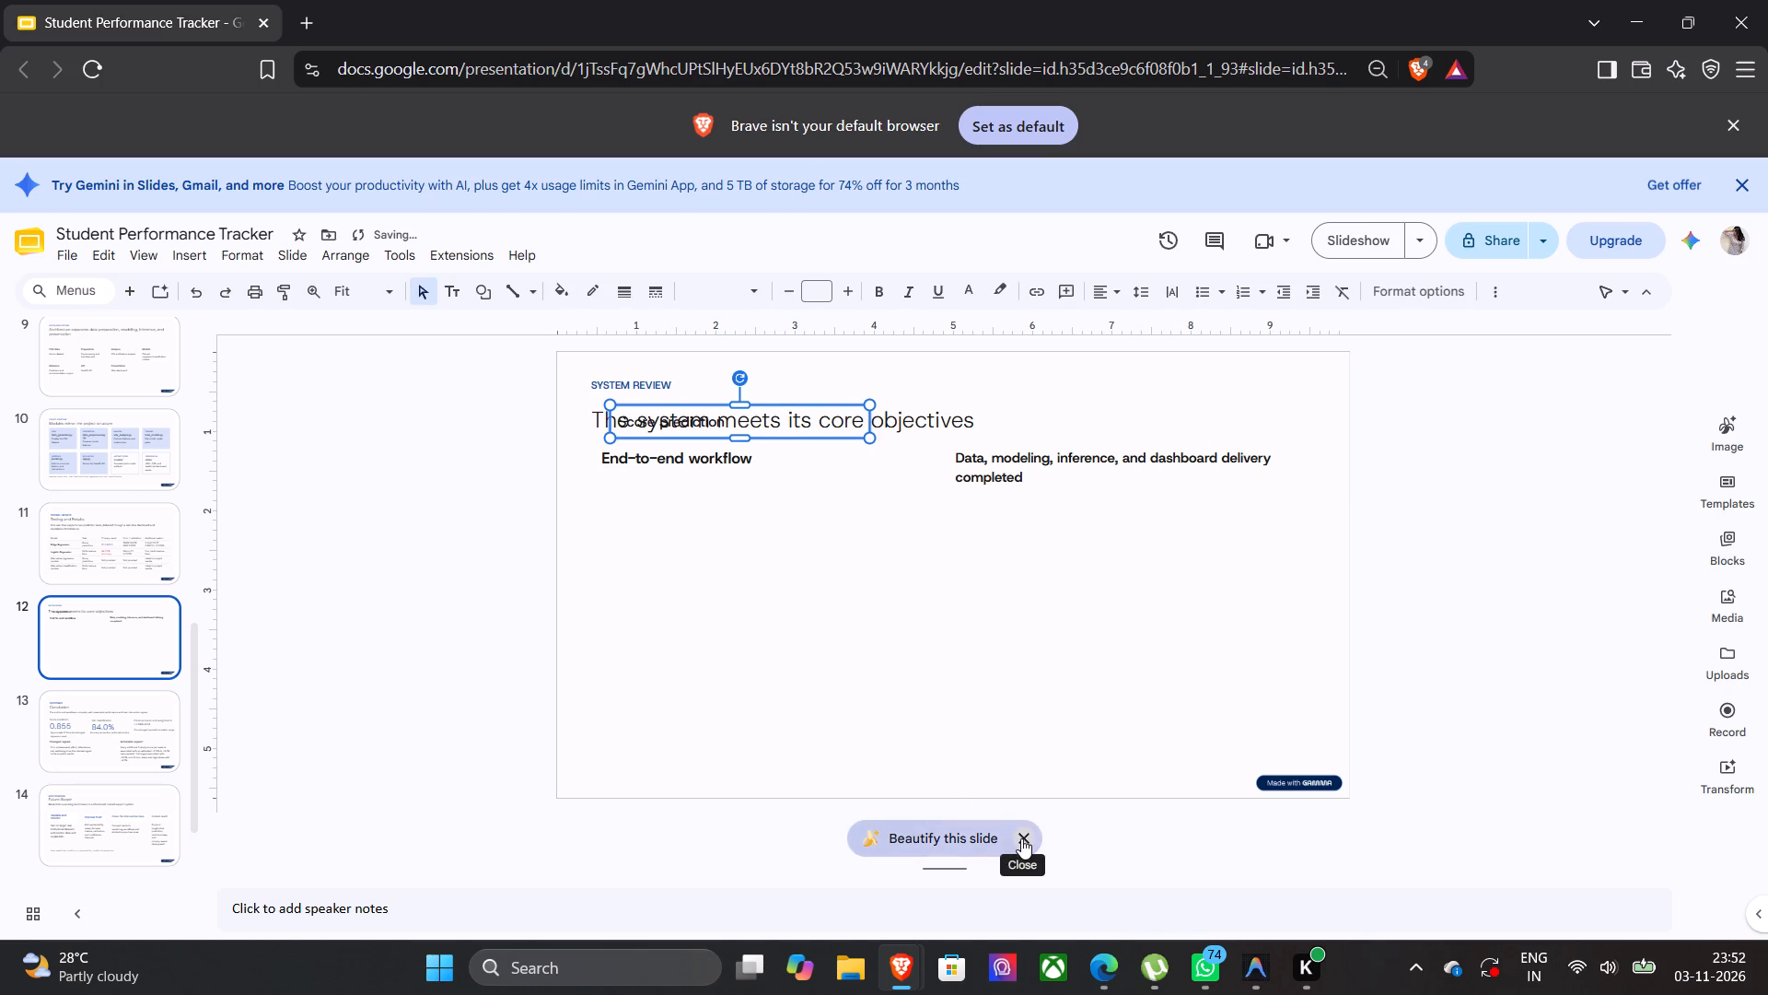
left_click(1021, 838)
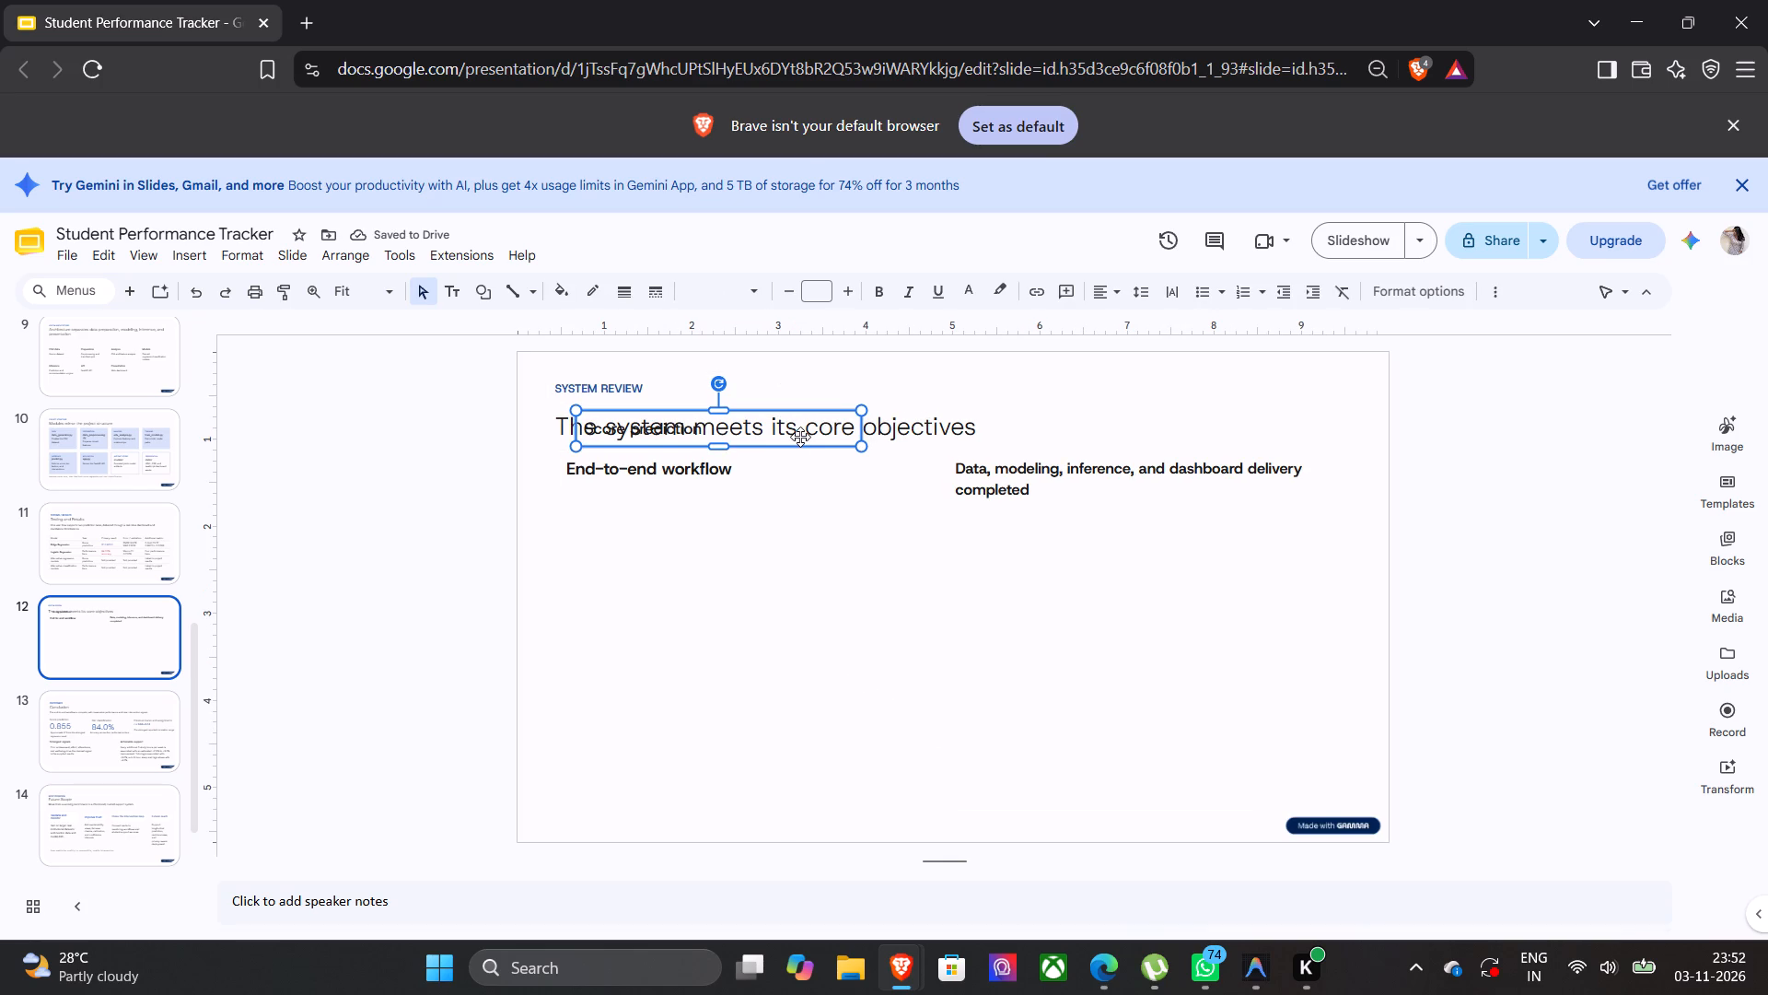
left_click_drag(800, 437, 787, 571)
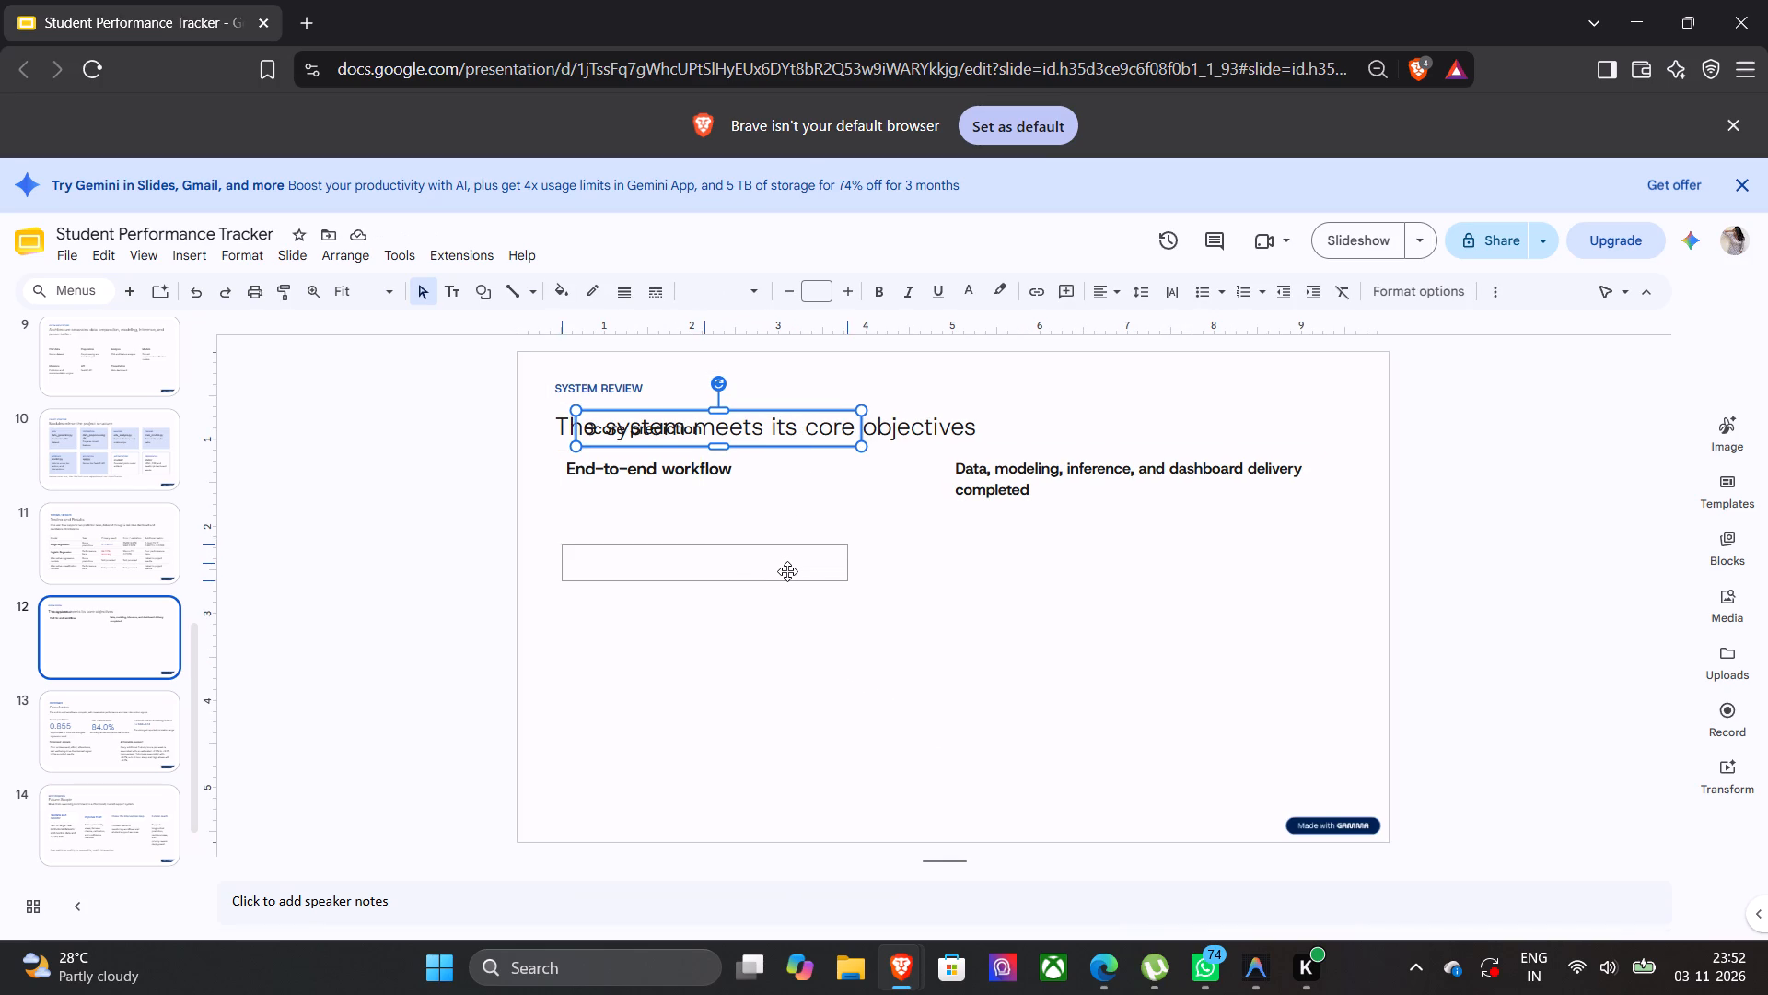
left_click_drag(787, 571, 789, 573)
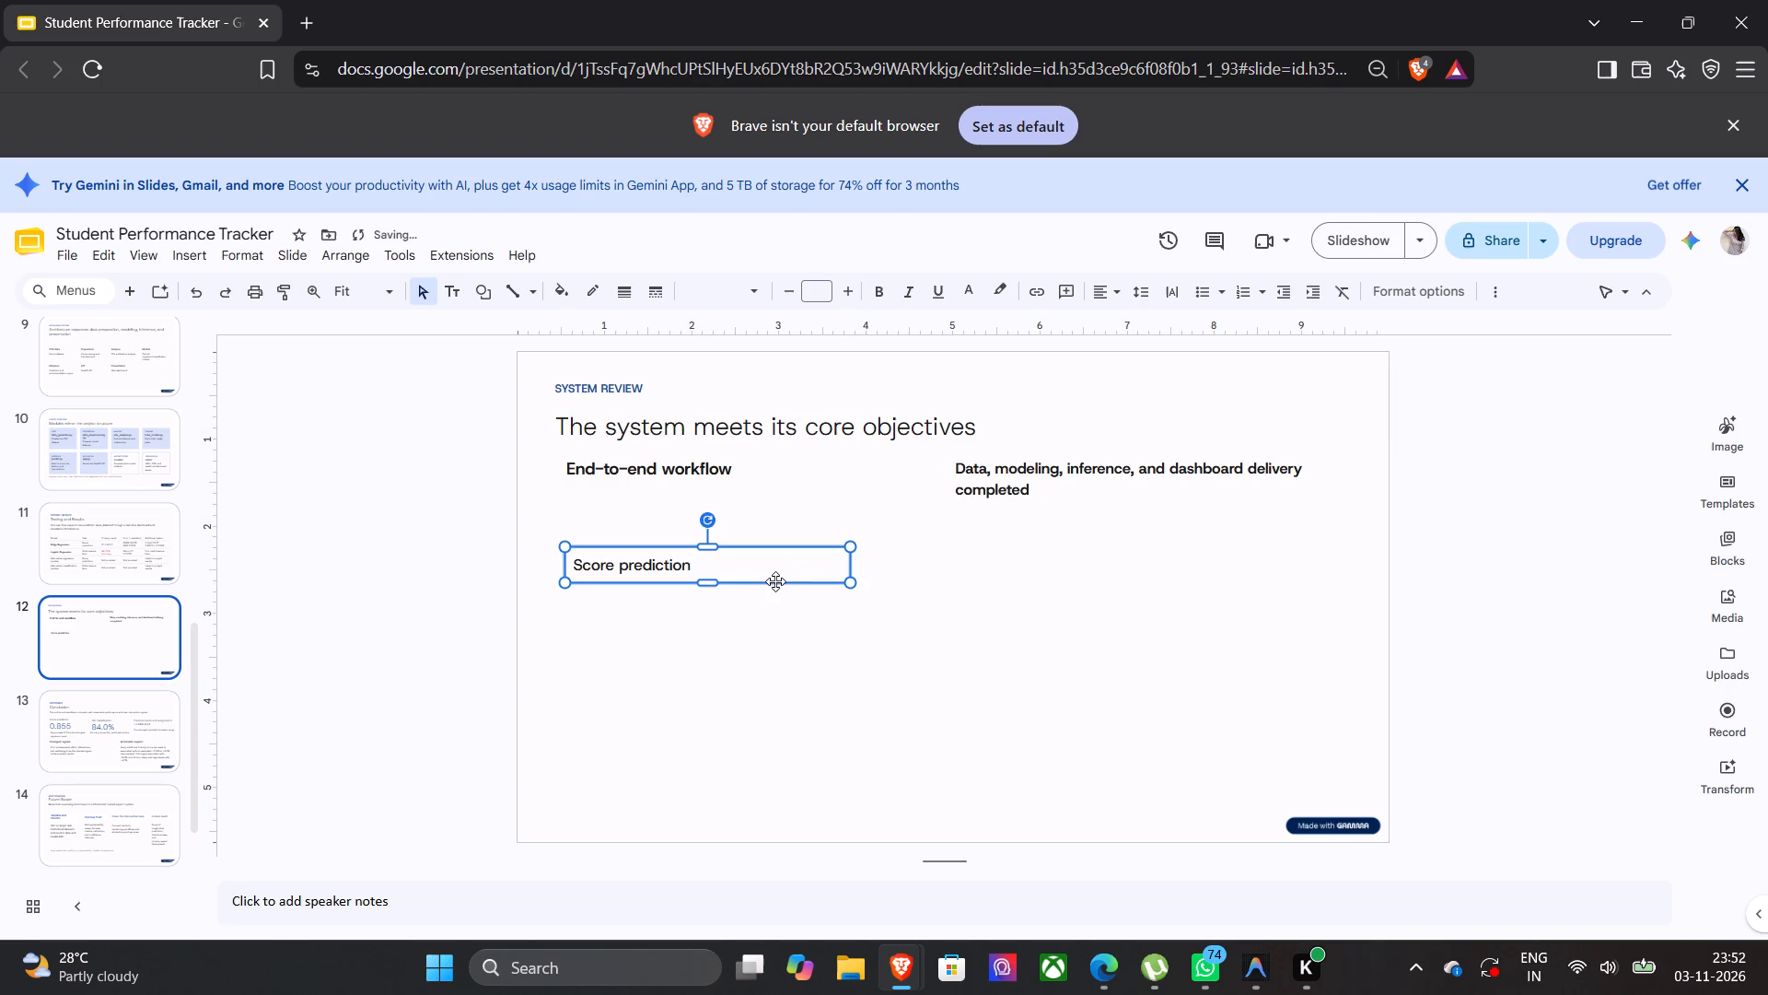
left_click(775, 581)
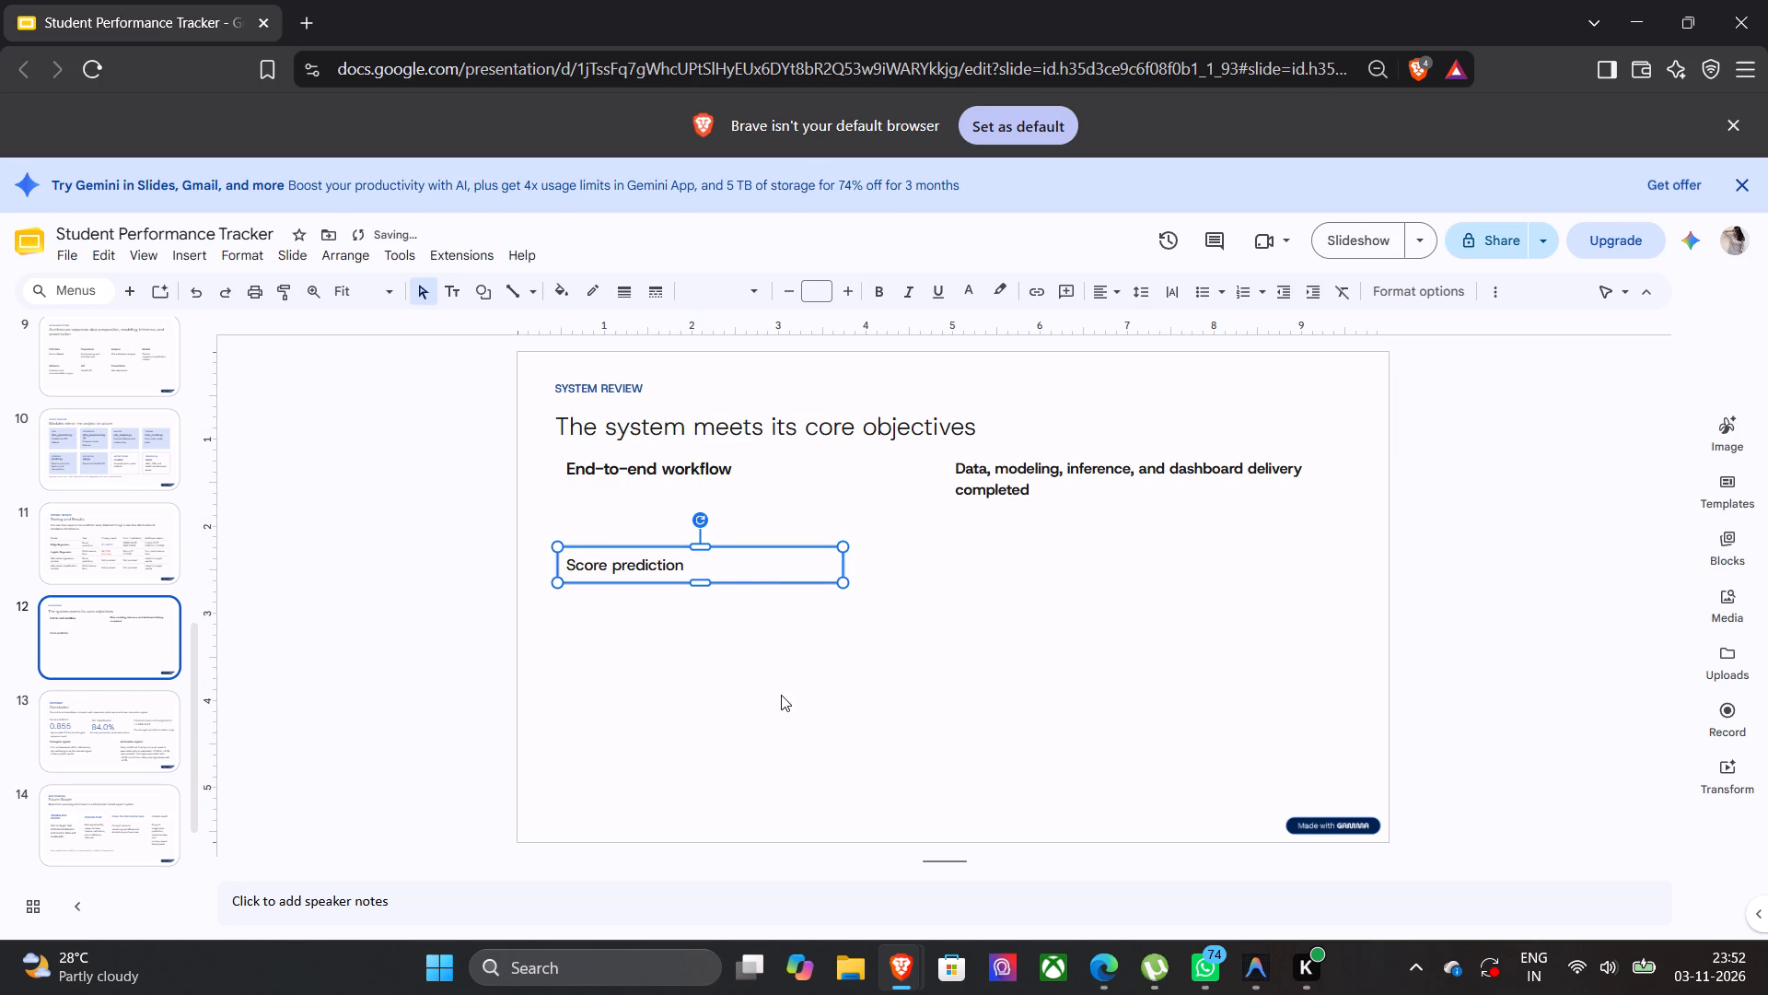
Make the "Score prediction" label bold.
left_click(873, 295)
left_click(862, 702)
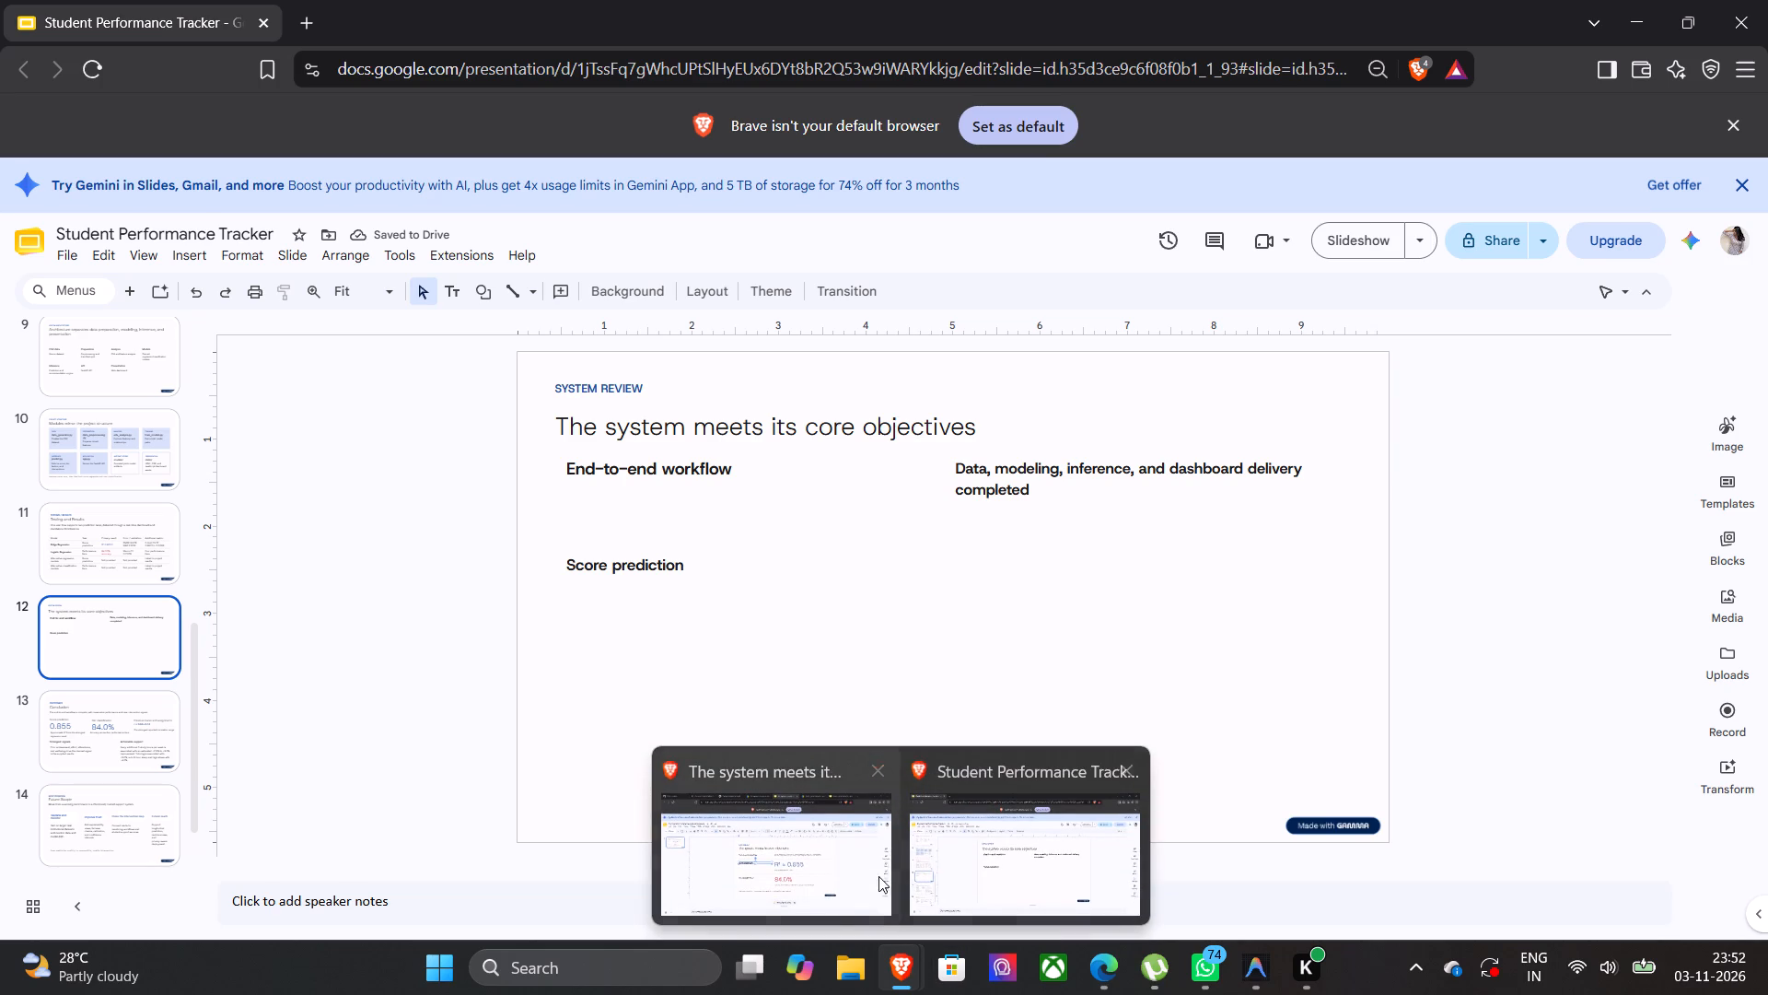
Copy the value "R² ≈ 0.855" onto the new slide and place it beside Score prediction, left-aligned with the workflow description.
left_click(868, 872)
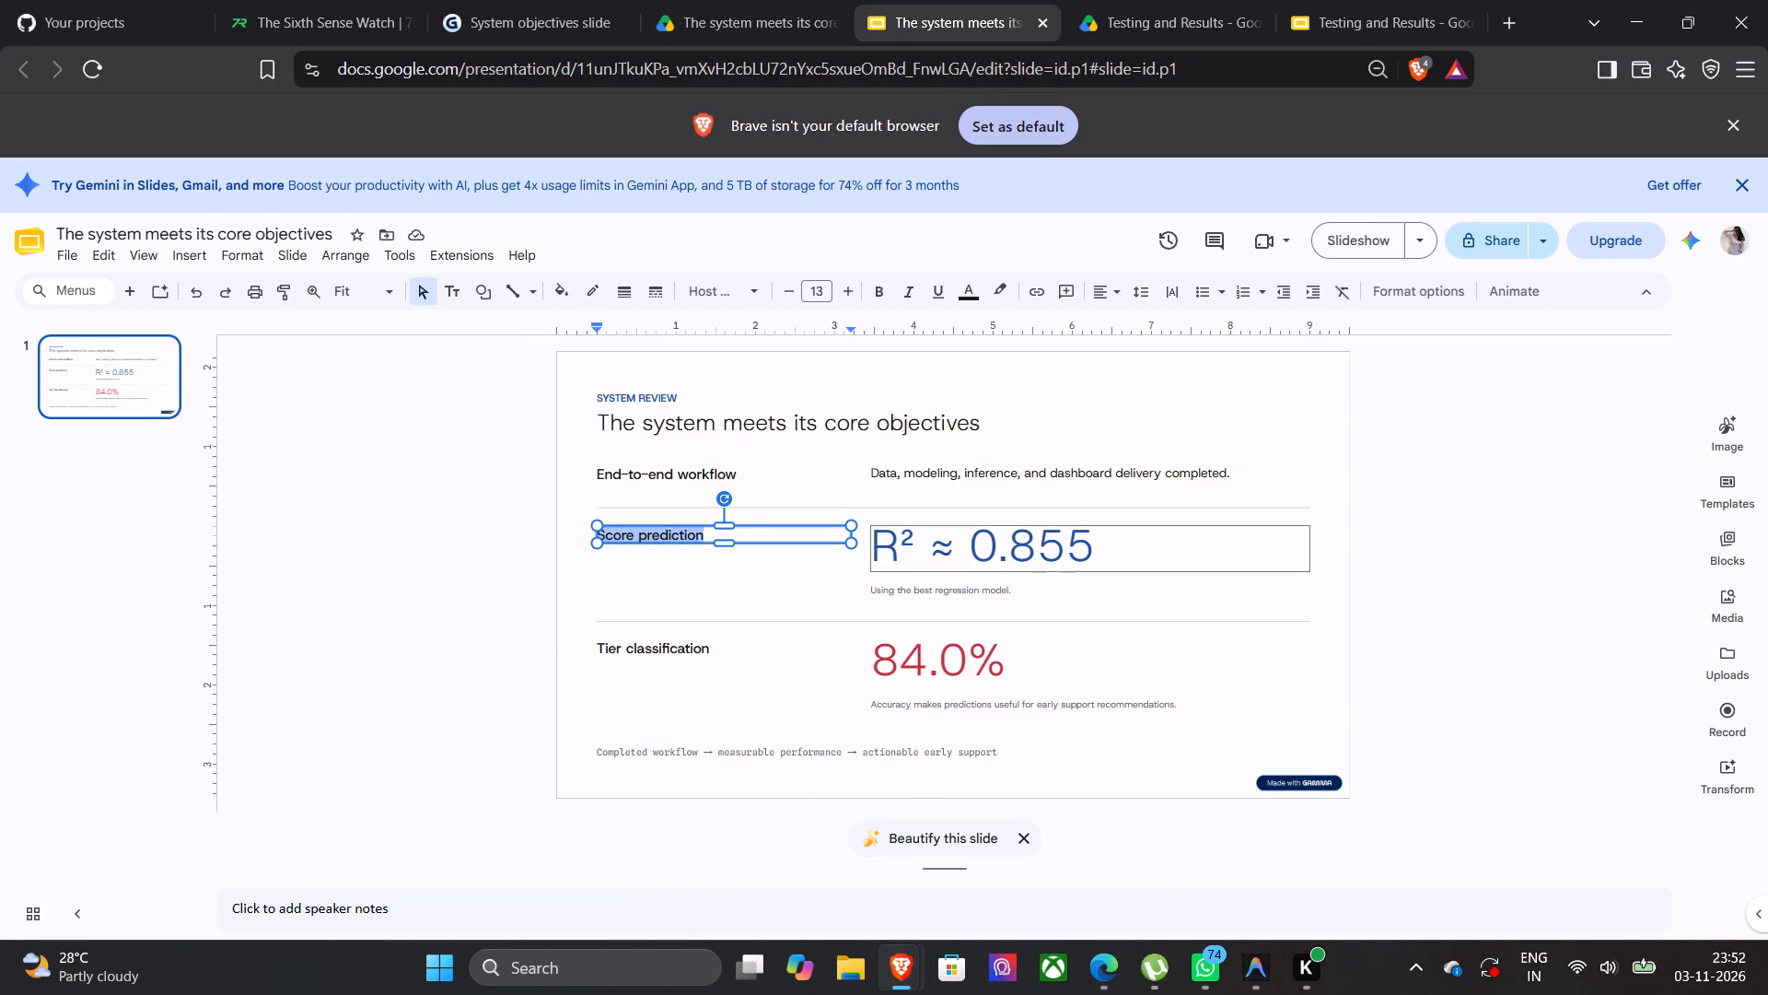
left_click_drag(1091, 551, 878, 550)
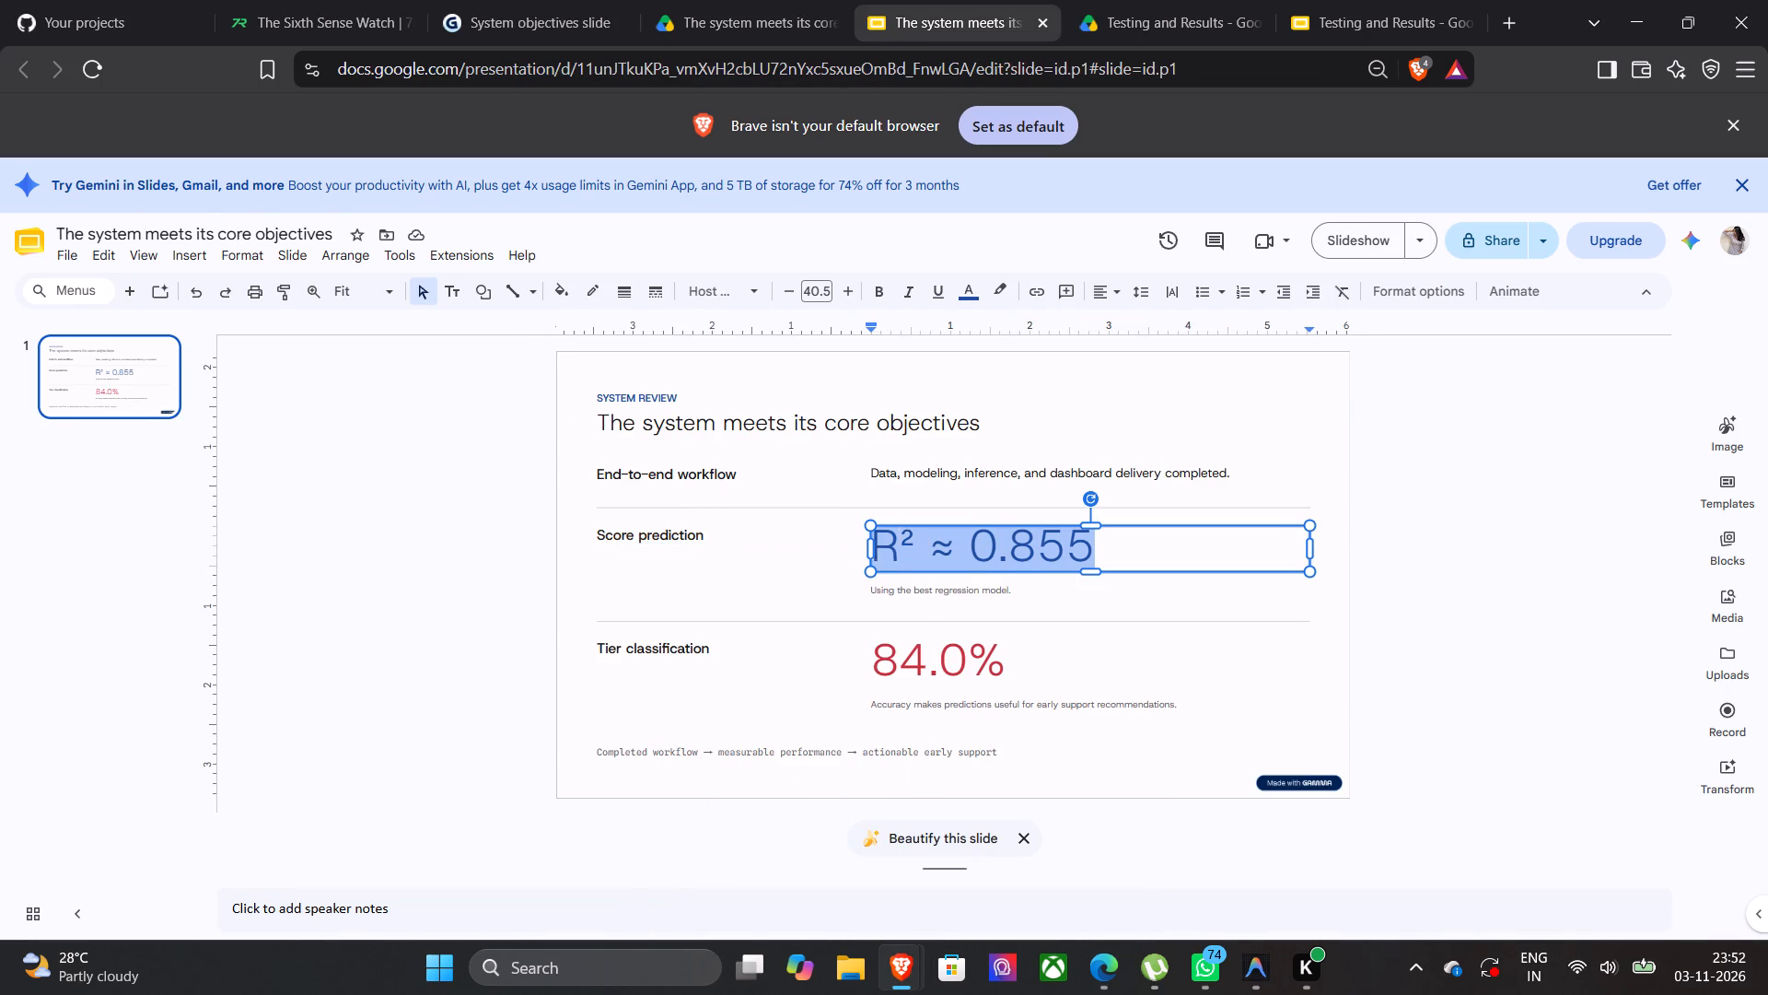
left_click_drag(878, 550, 856, 550)
key("ctrl+c")
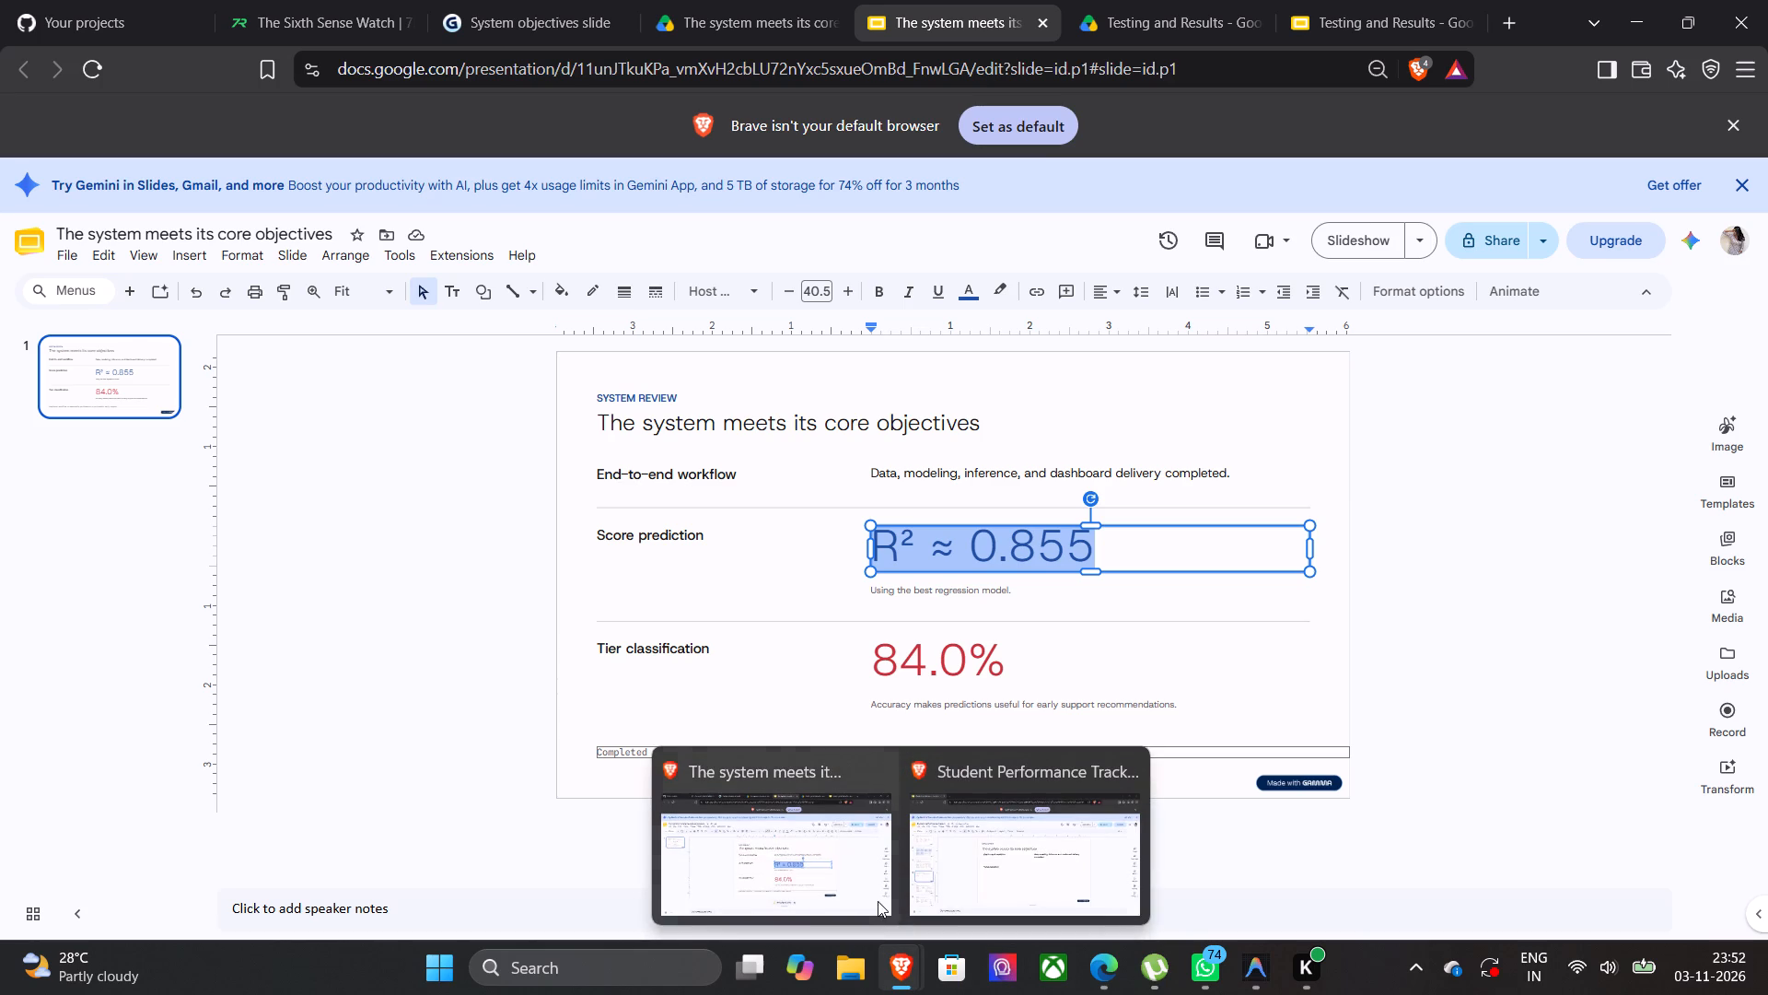
left_click(940, 897)
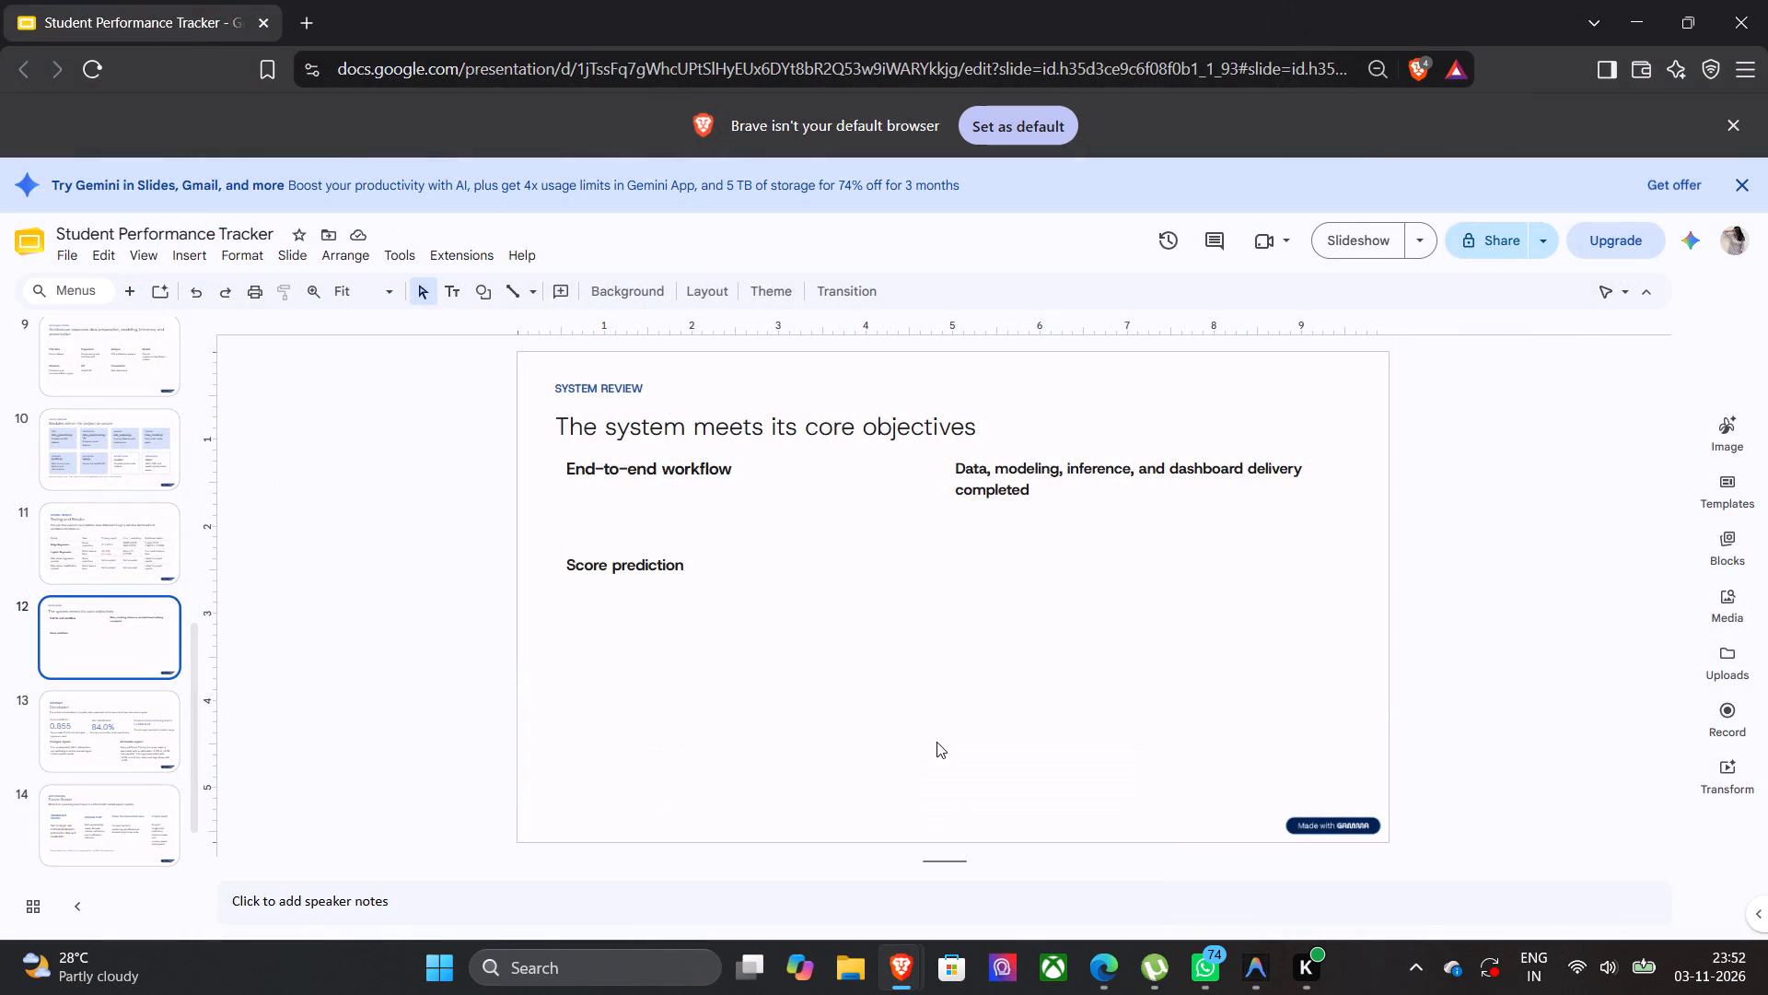
key("ctrl+v")
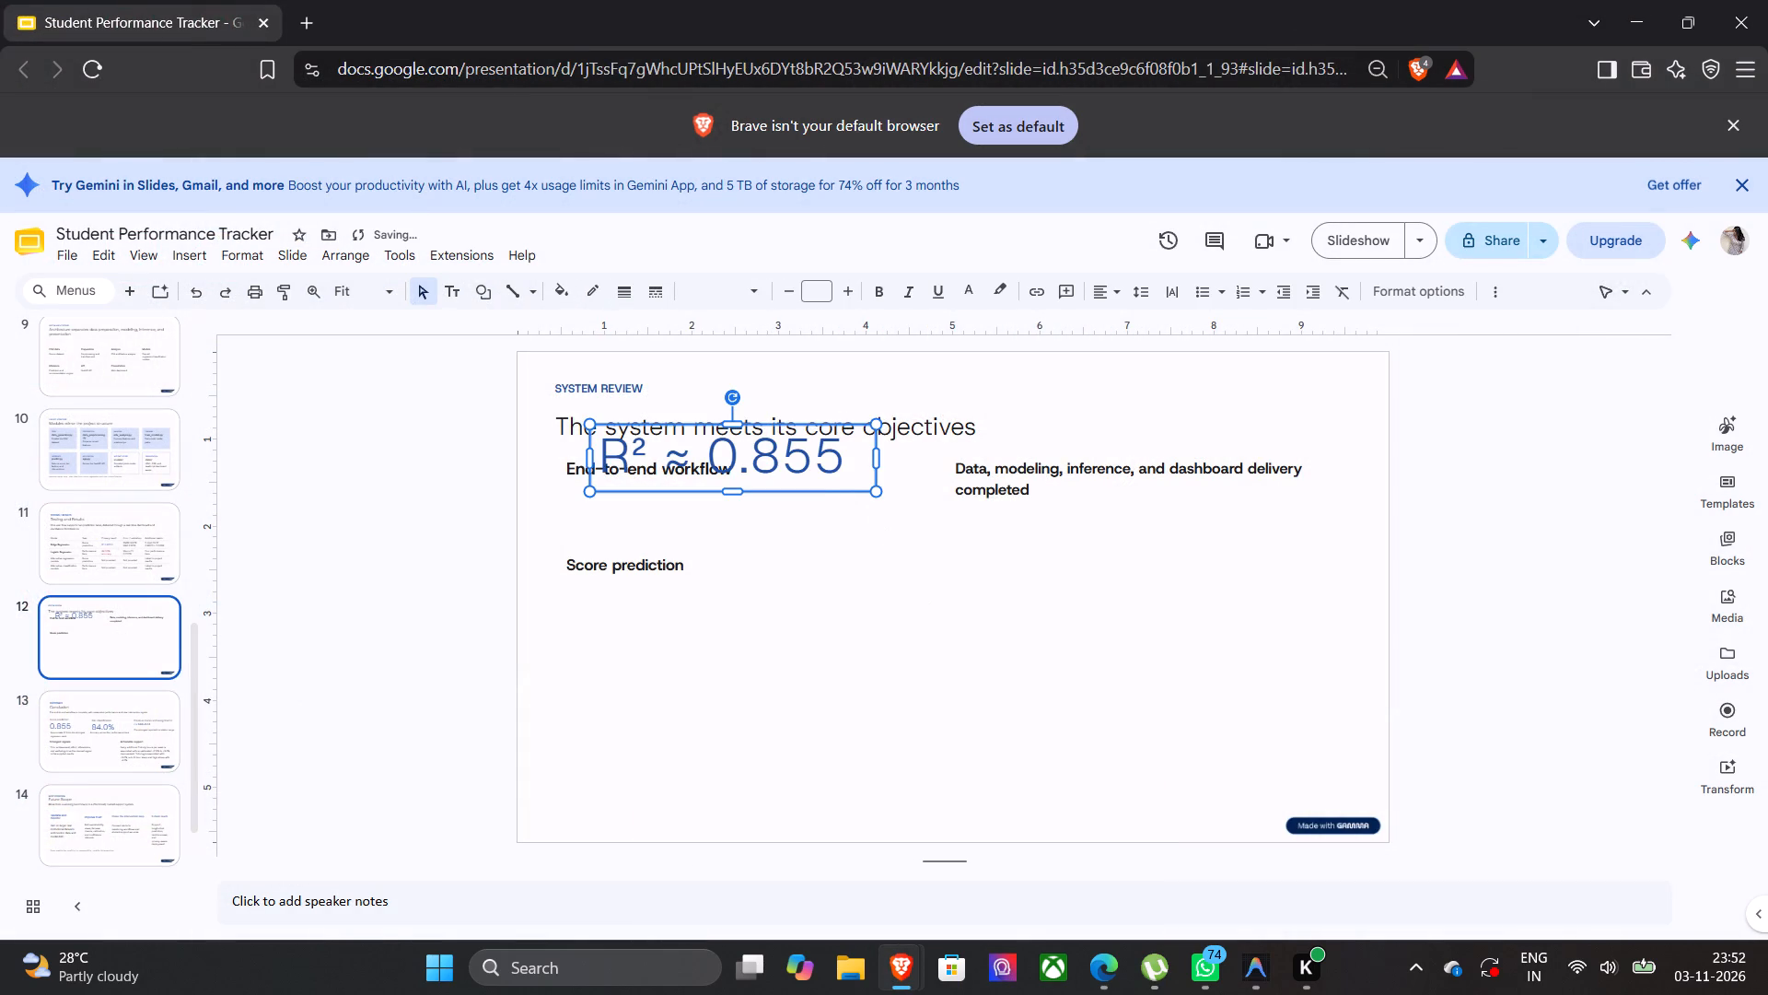
left_click_drag(851, 484, 1280, 603)
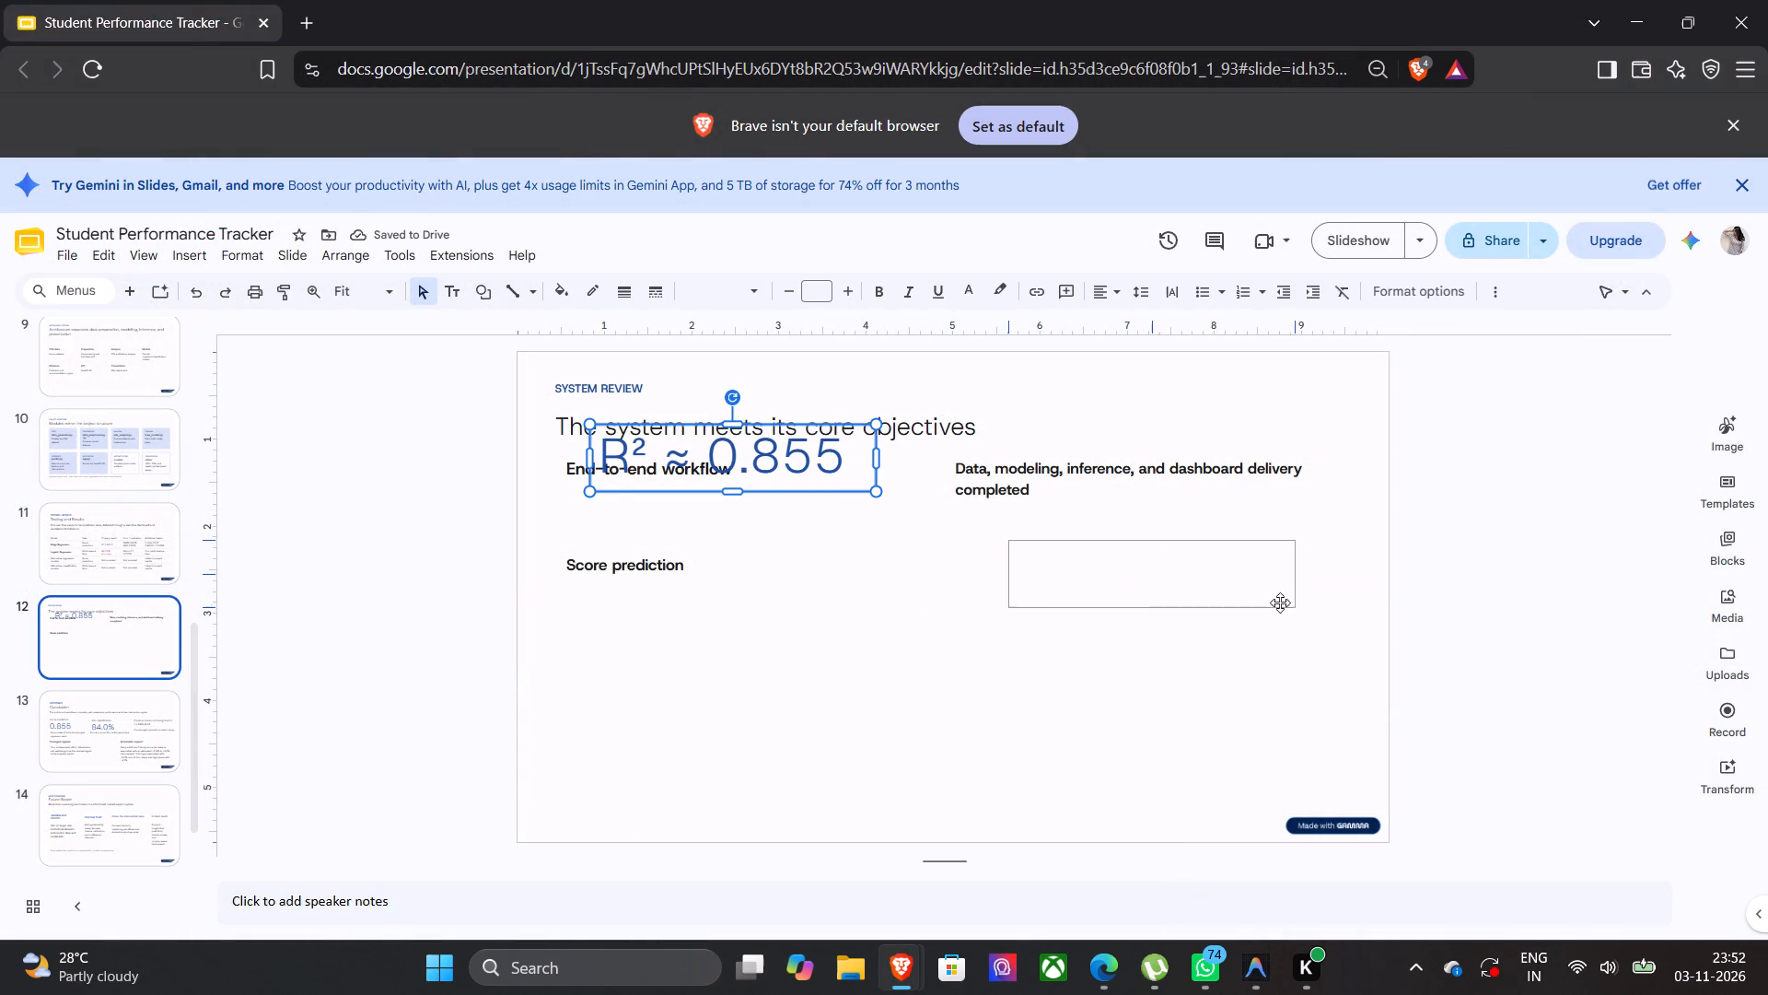
left_click_drag(1280, 603, 1202, 601)
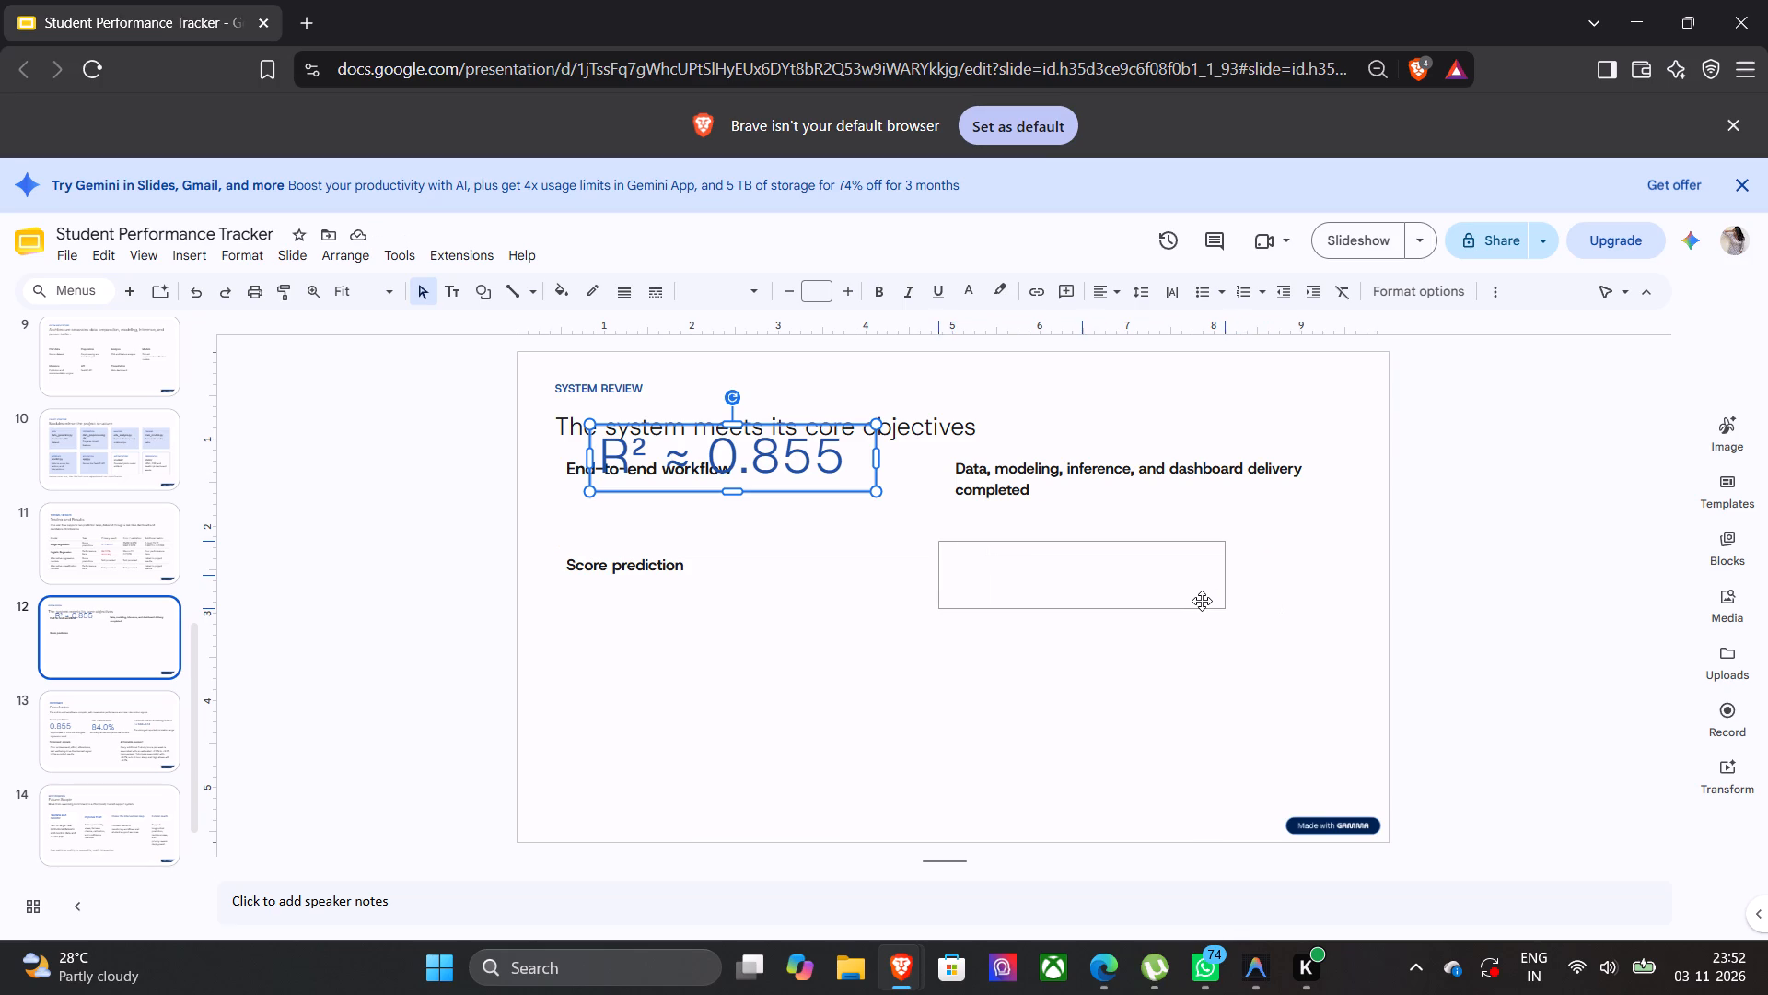
left_click_drag(1202, 601, 1206, 603)
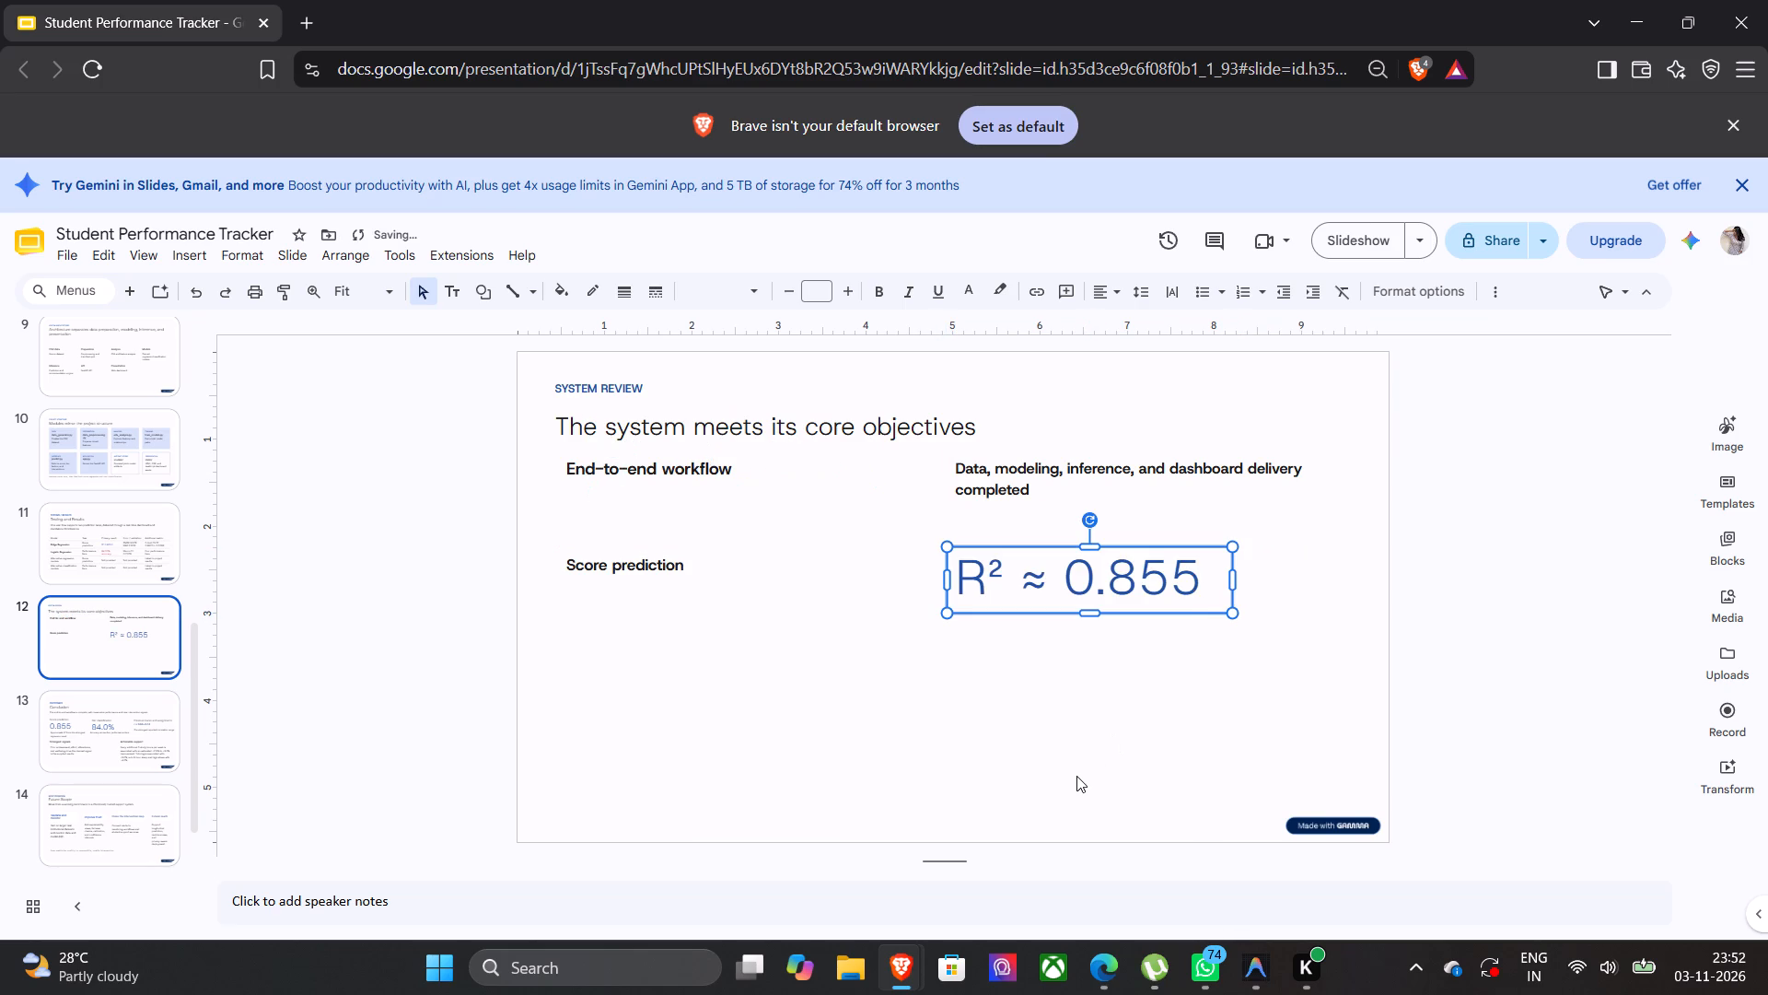
left_click(1076, 776)
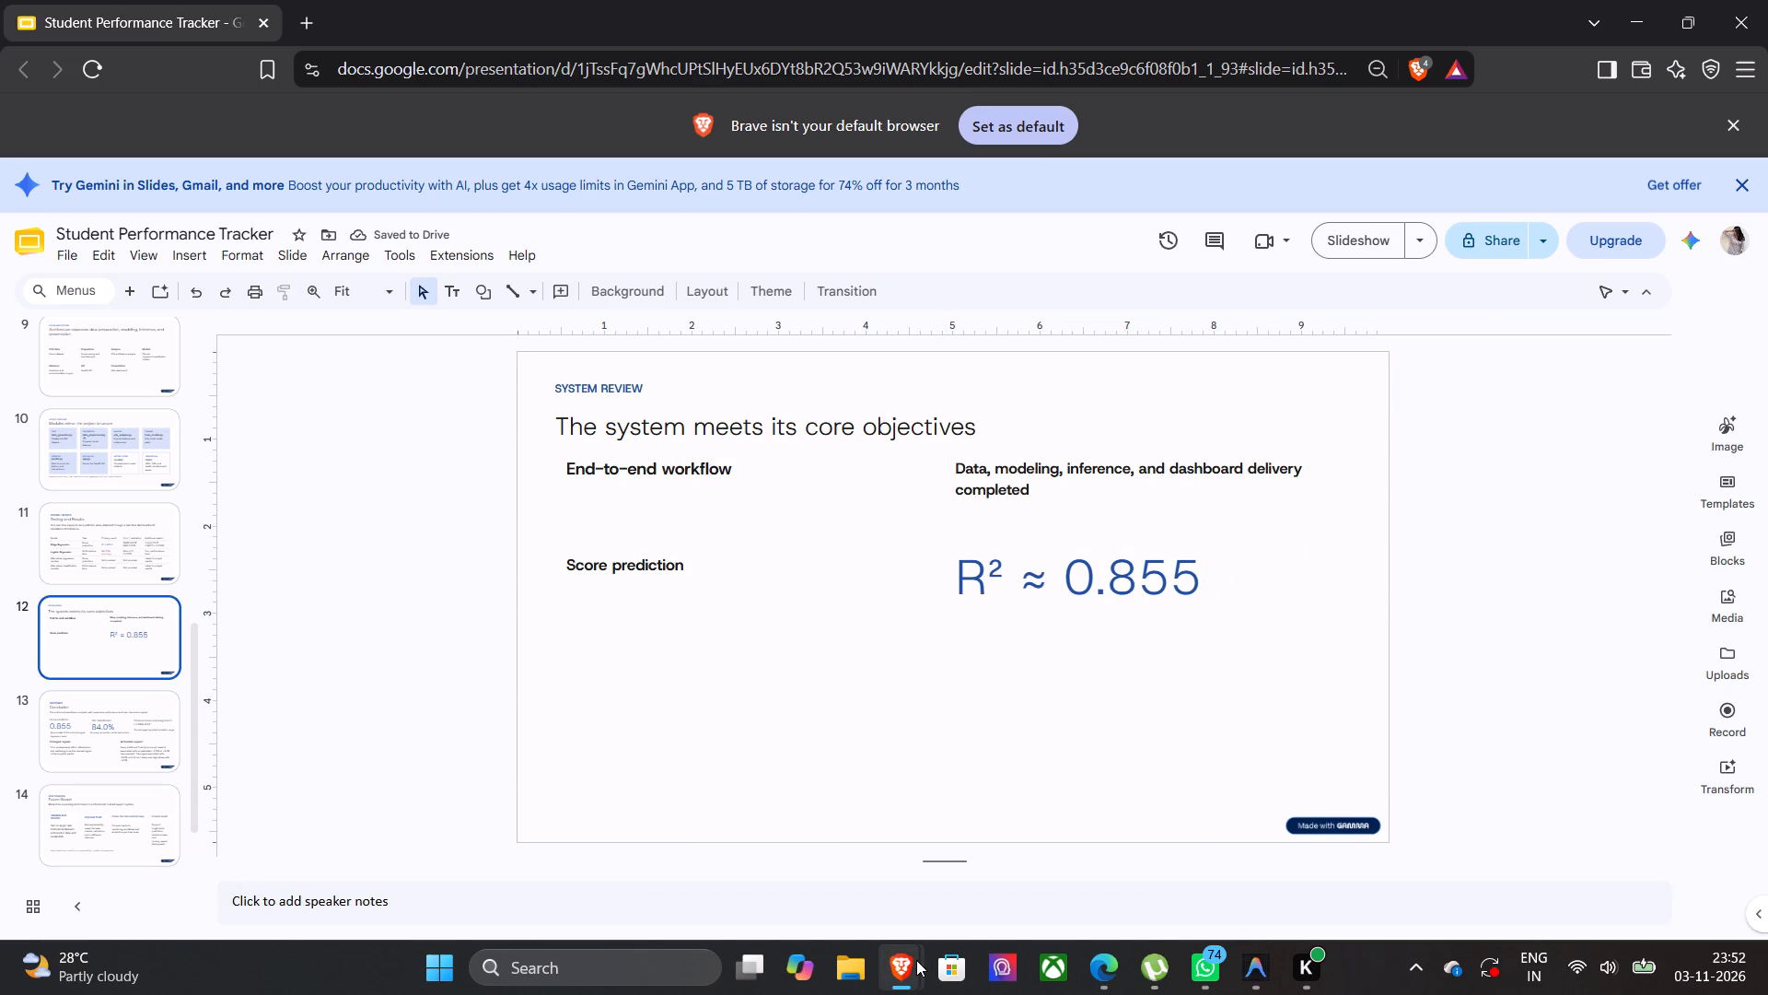
Copy the caption "Using the best regression model" without its period onto the new slide and place it directly below the R² value.
left_click(872, 879)
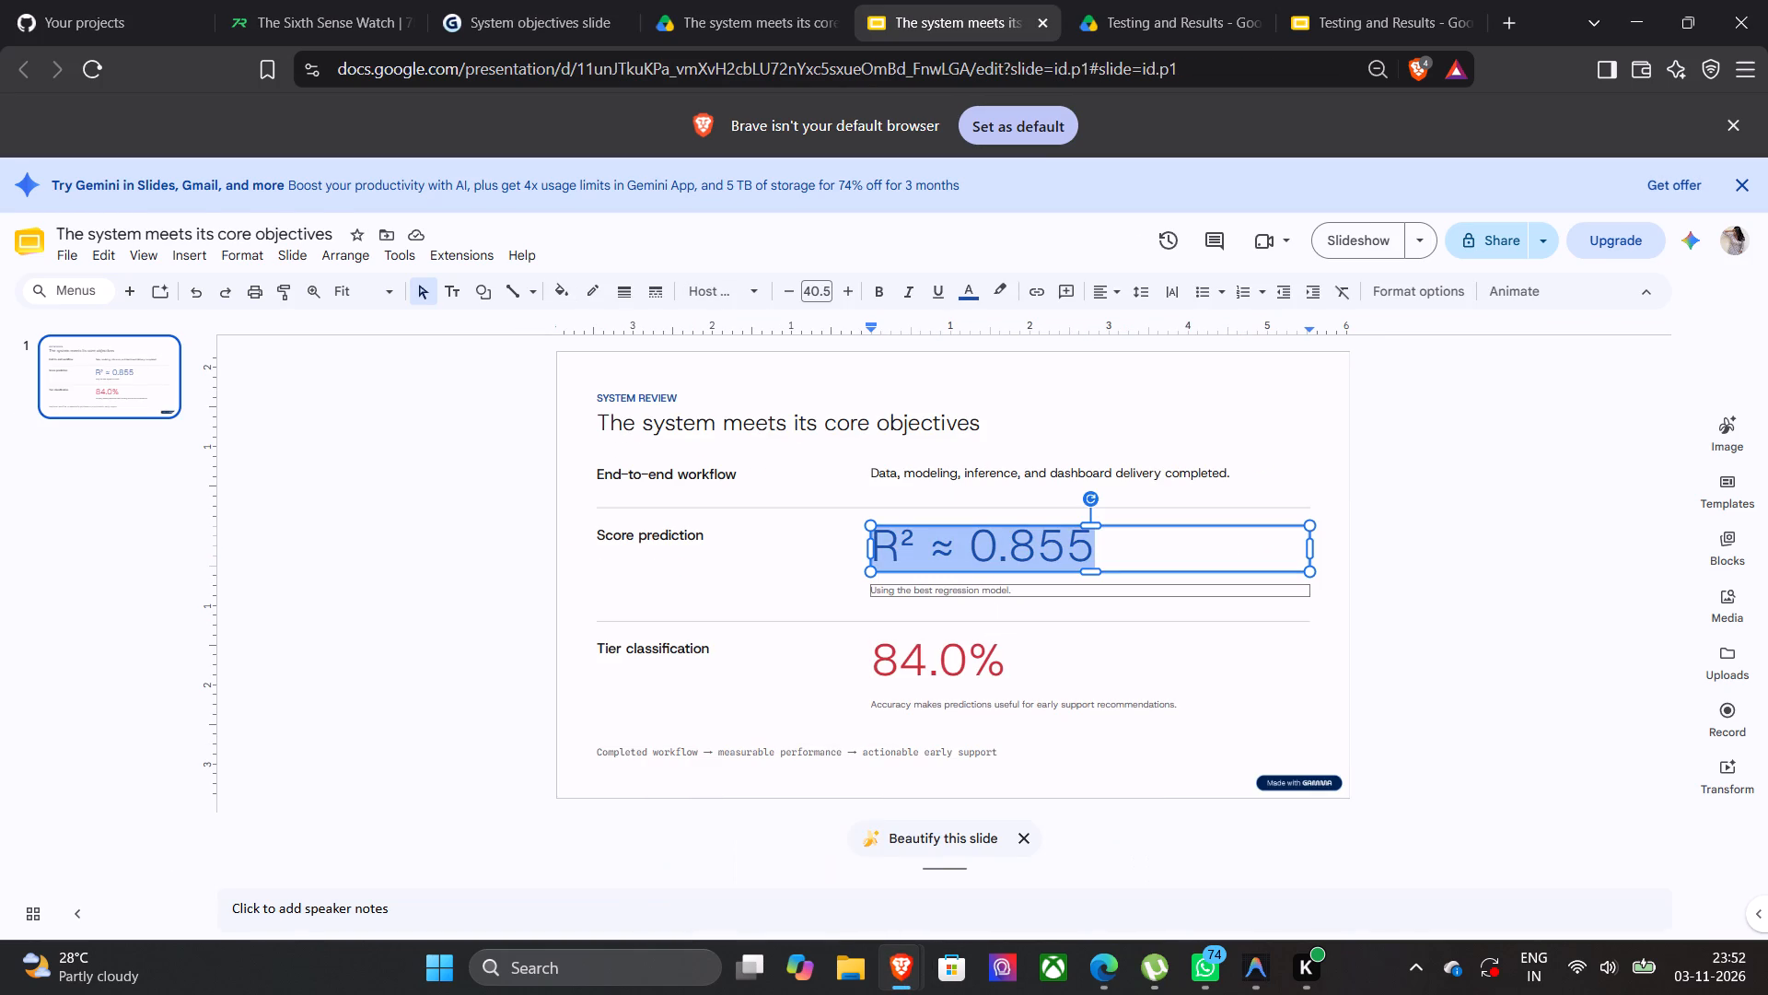
left_click_drag(1007, 589, 841, 591)
key("ctrl+c")
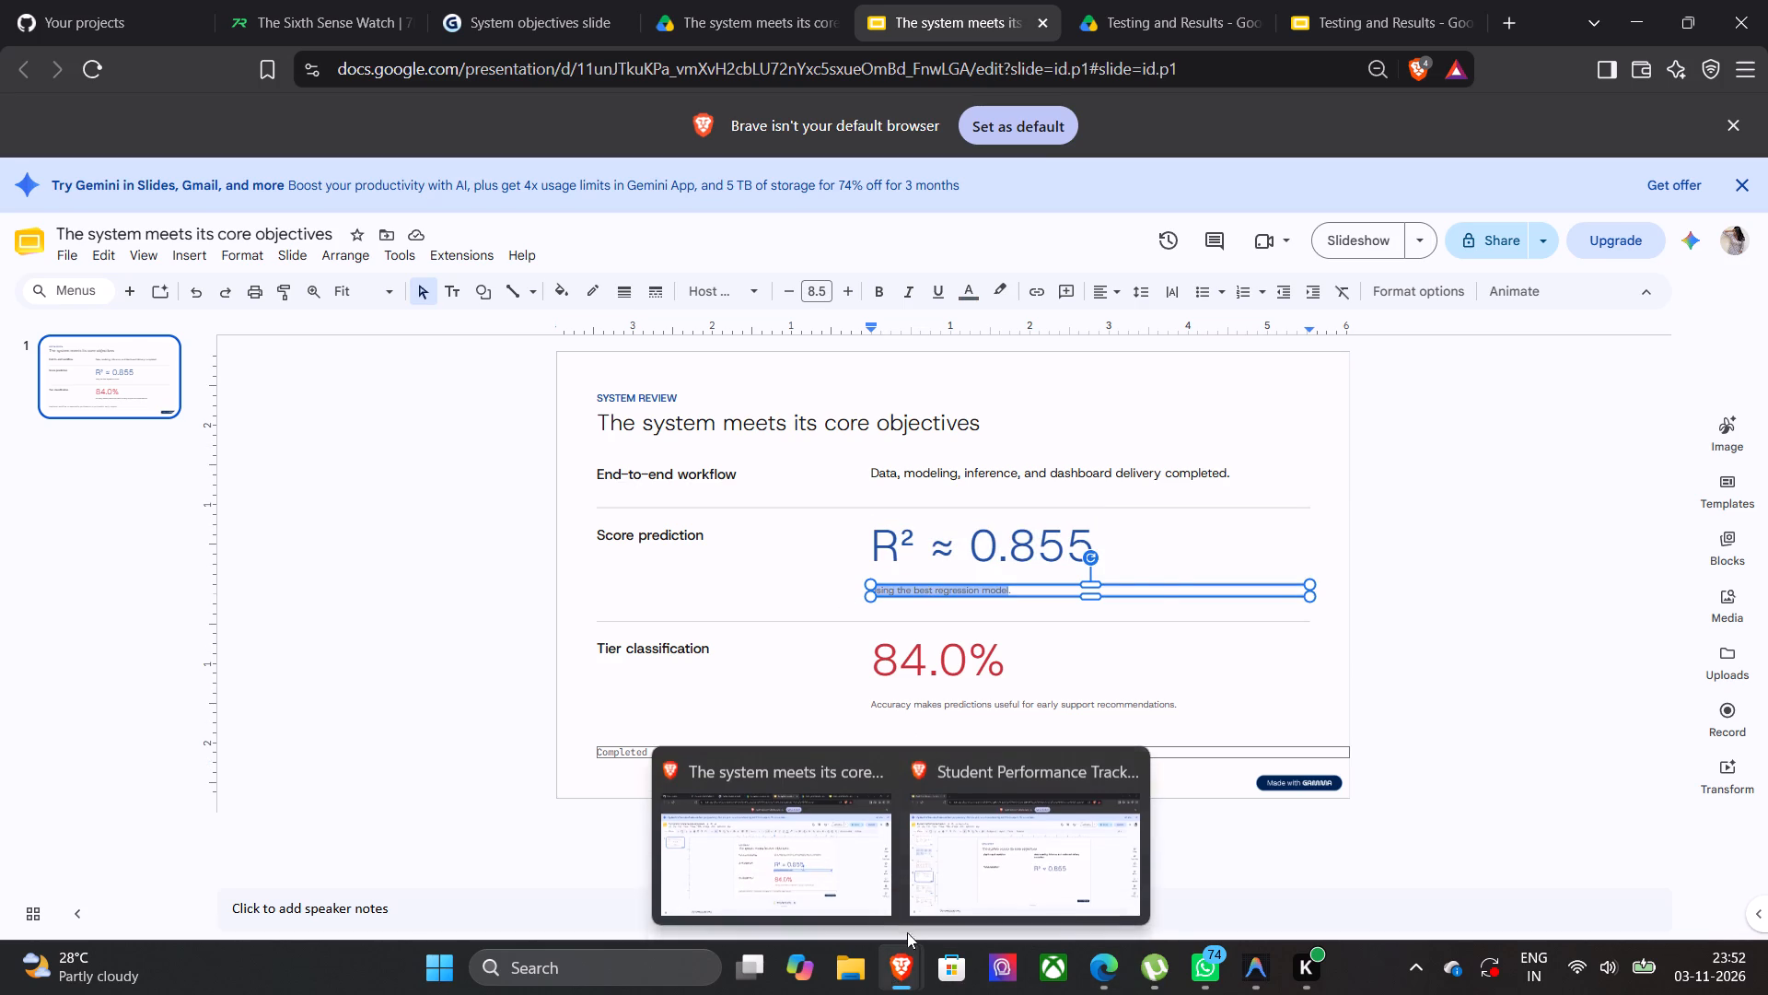
left_click(967, 867)
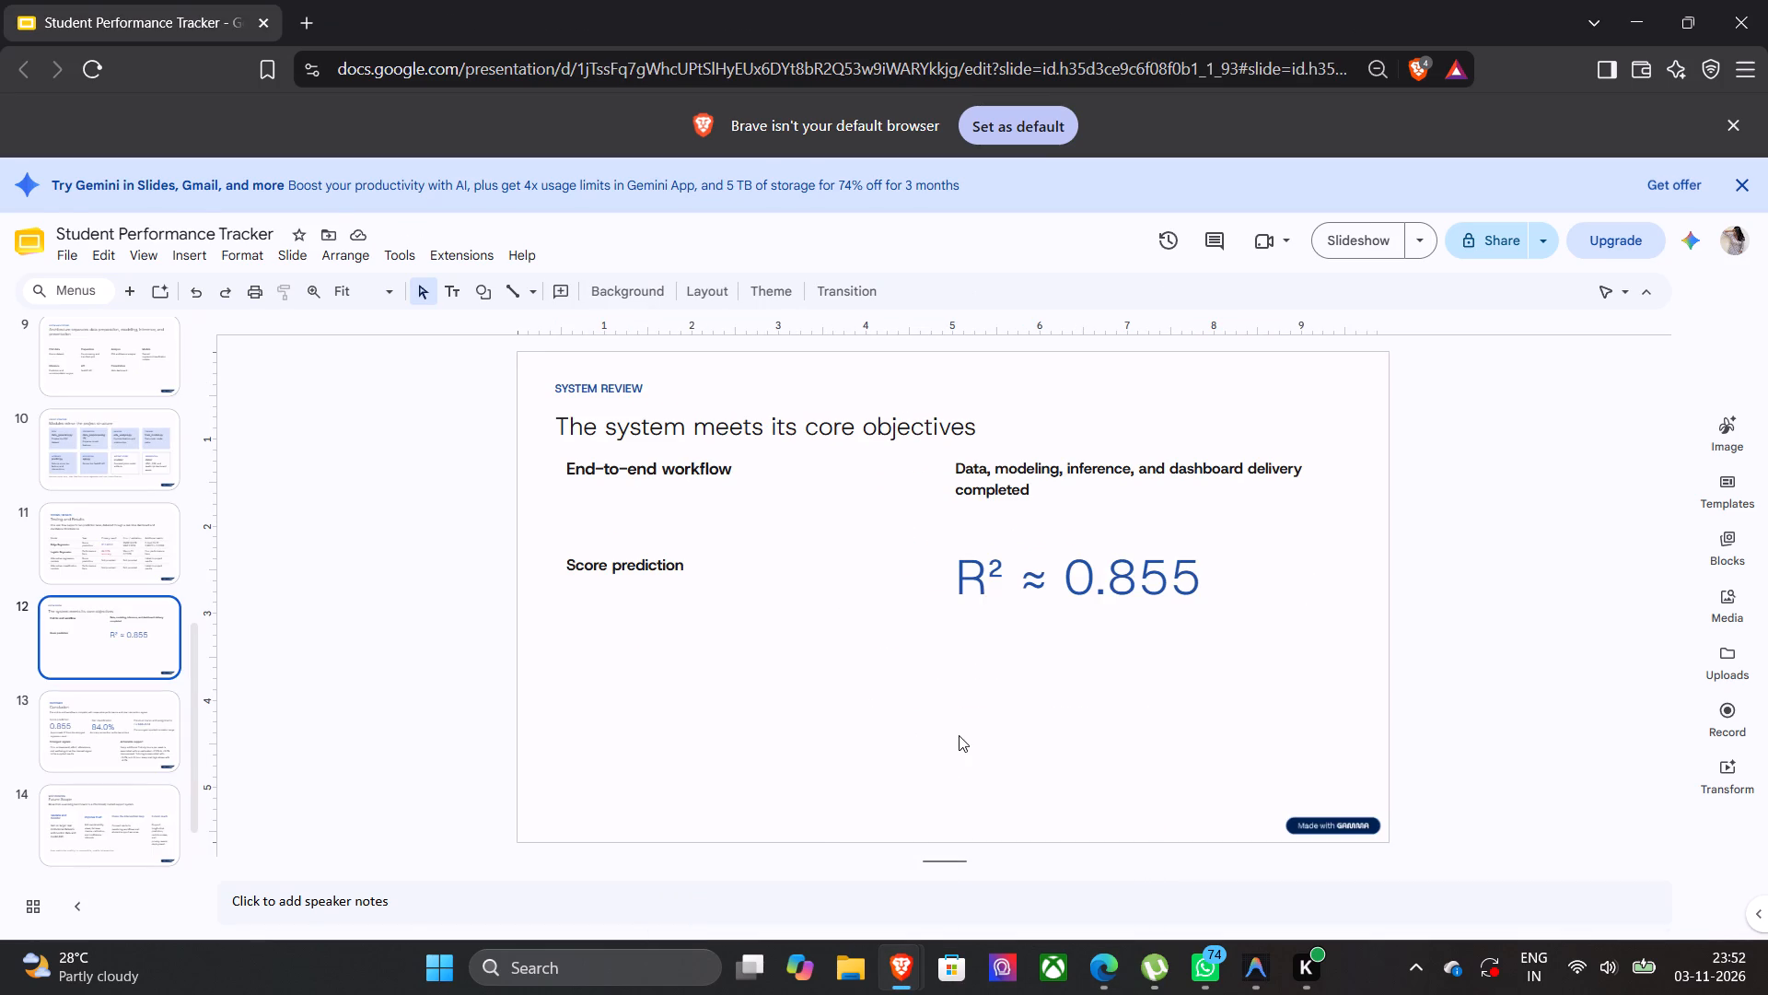
key("ctrl+v")
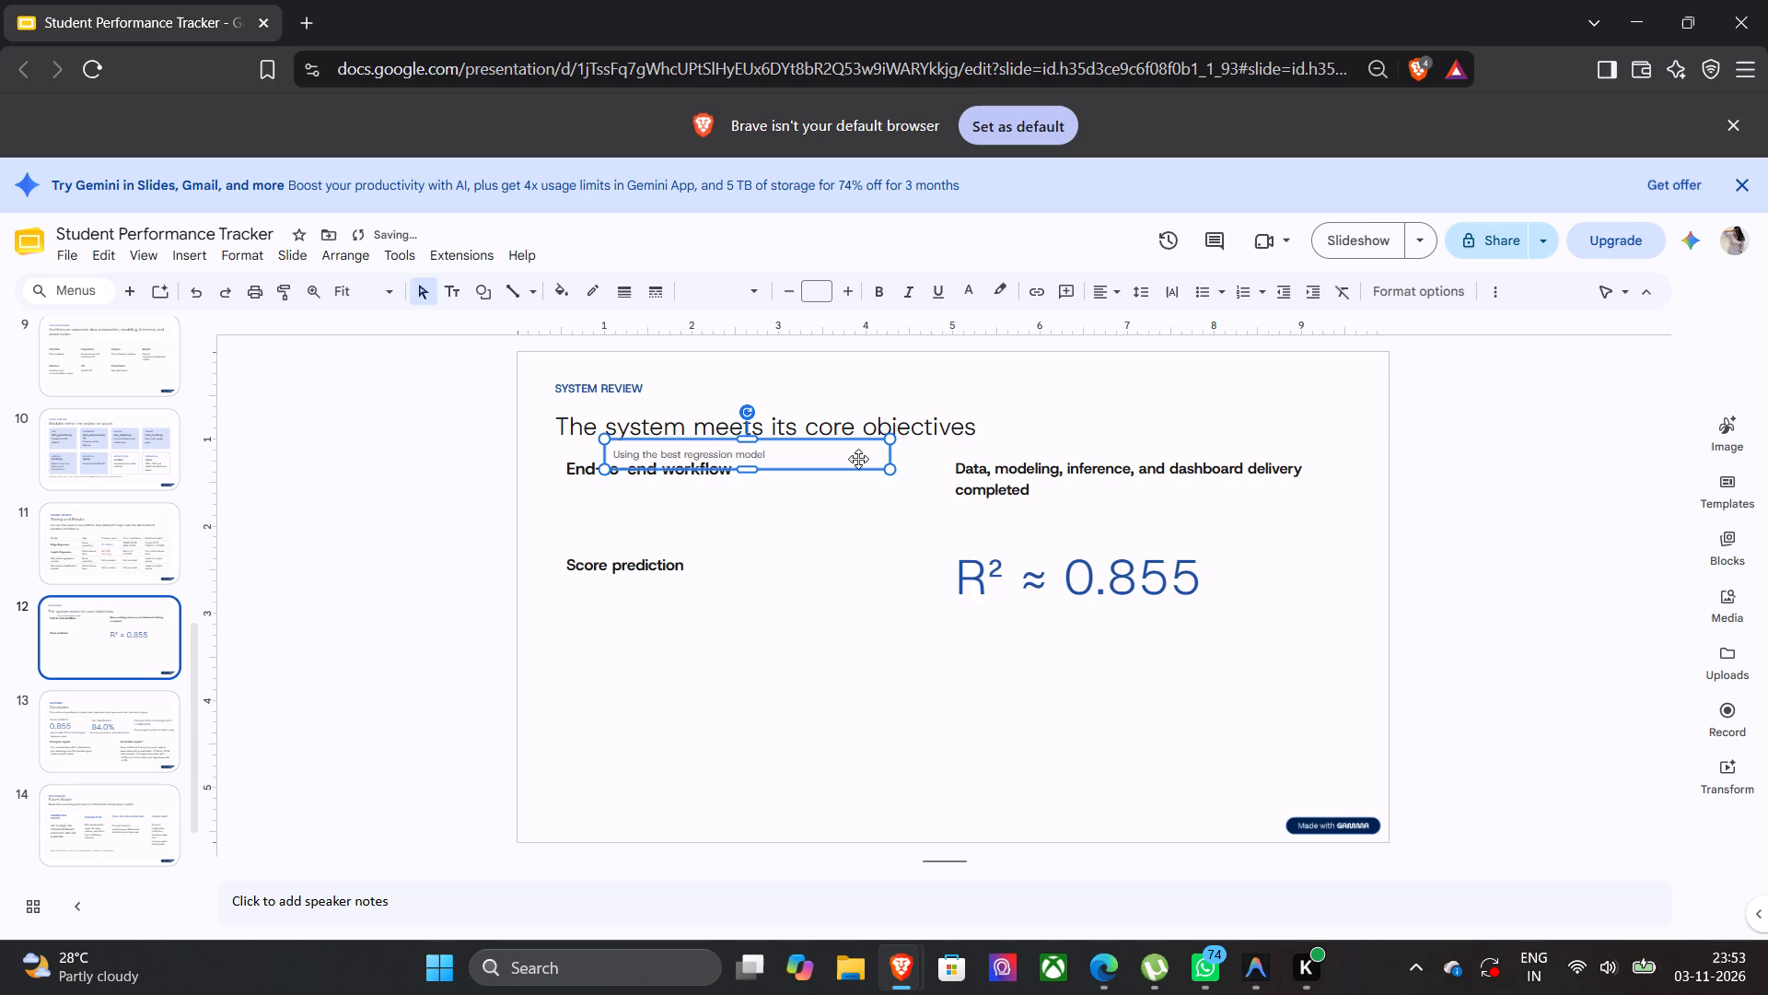
left_click_drag(858, 459, 1222, 629)
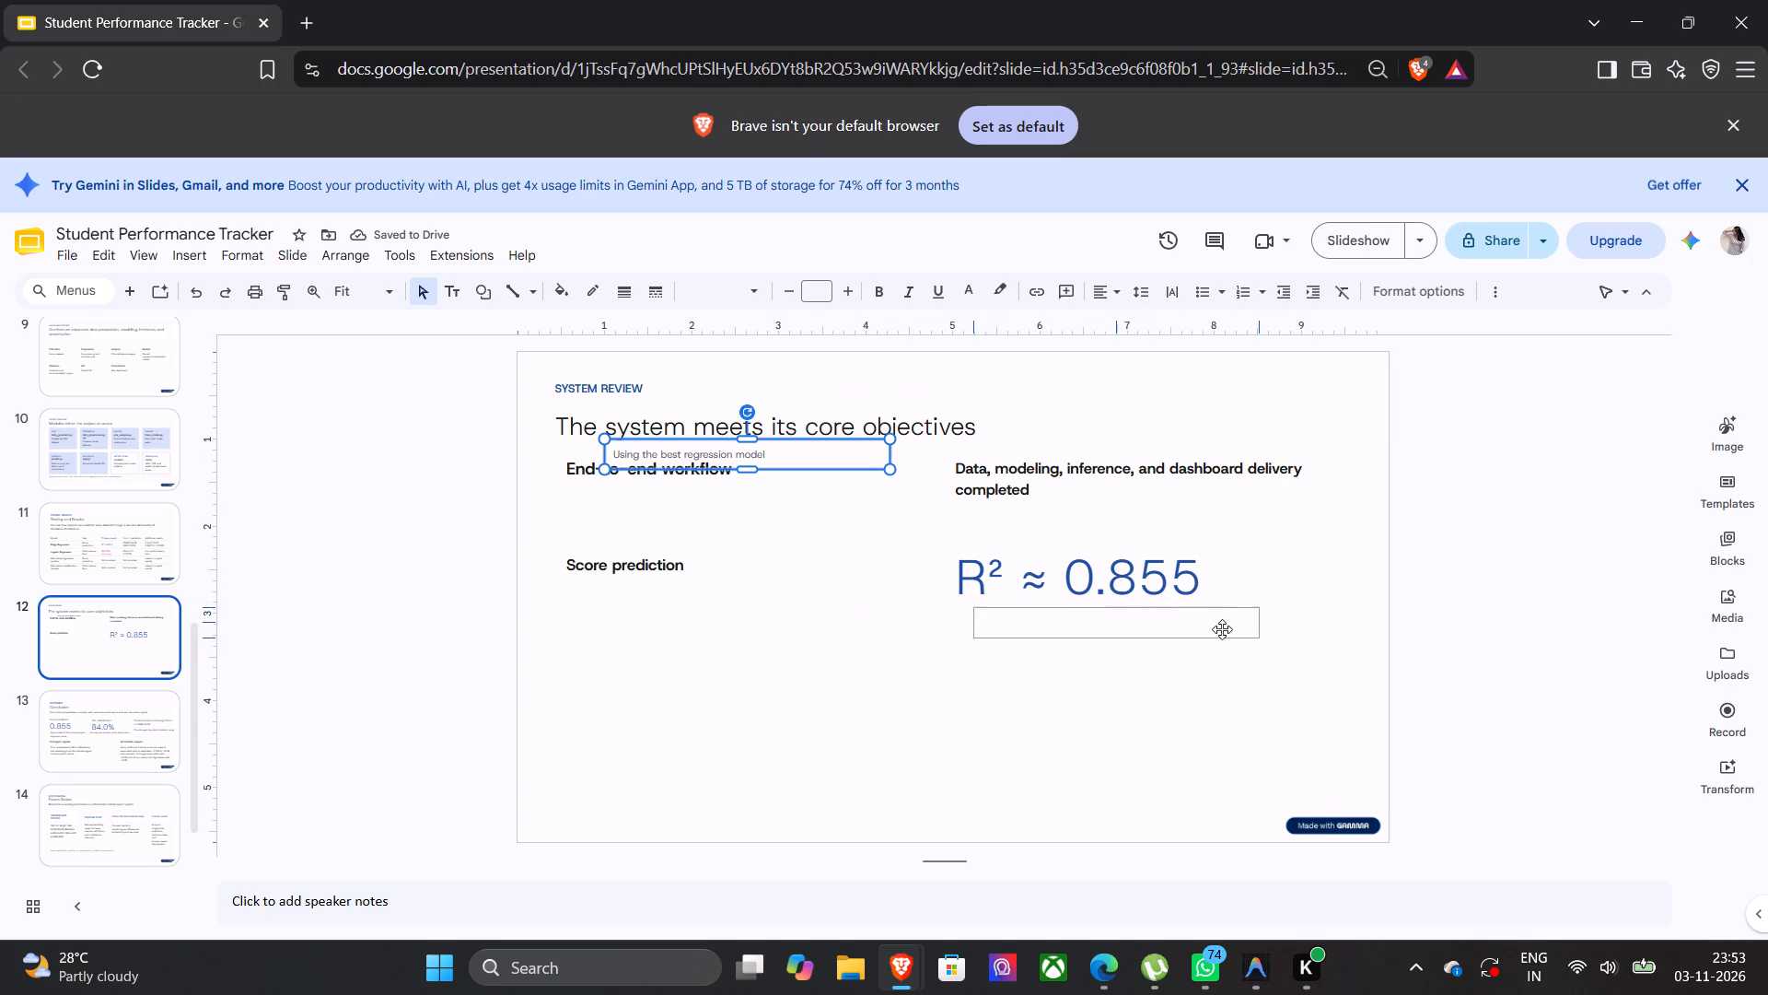
left_click_drag(1222, 629, 1205, 633)
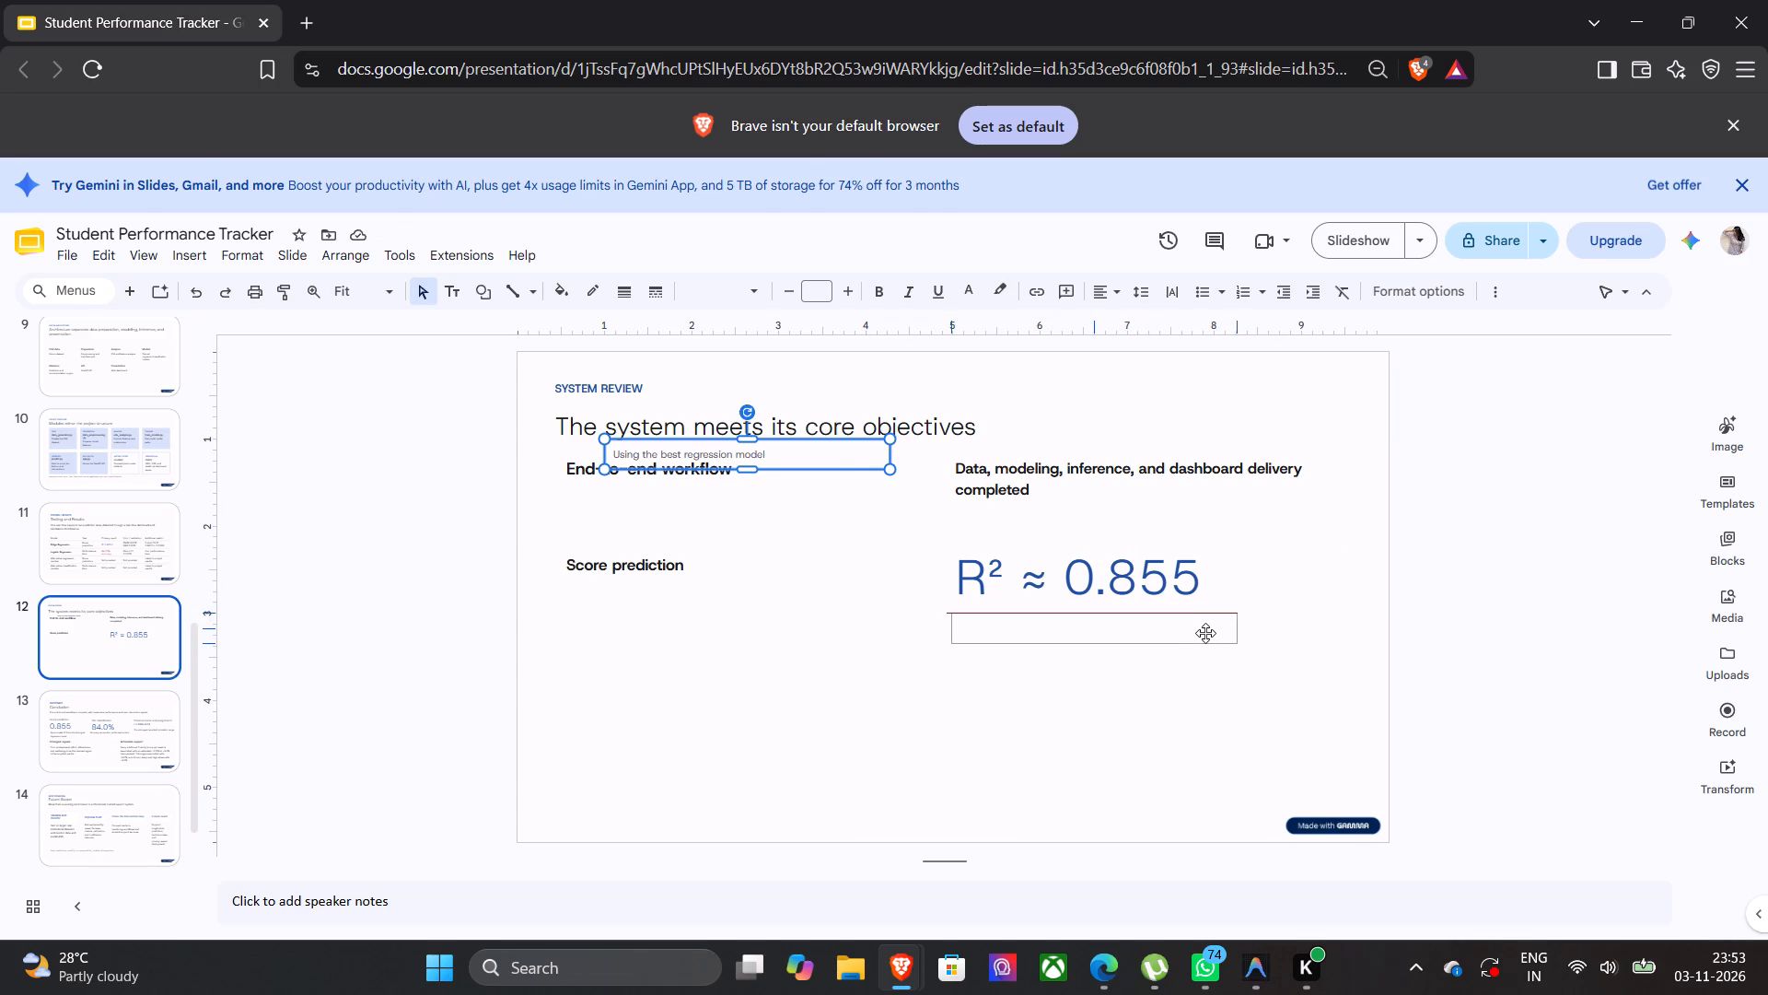
left_click_drag(1205, 633, 1205, 628)
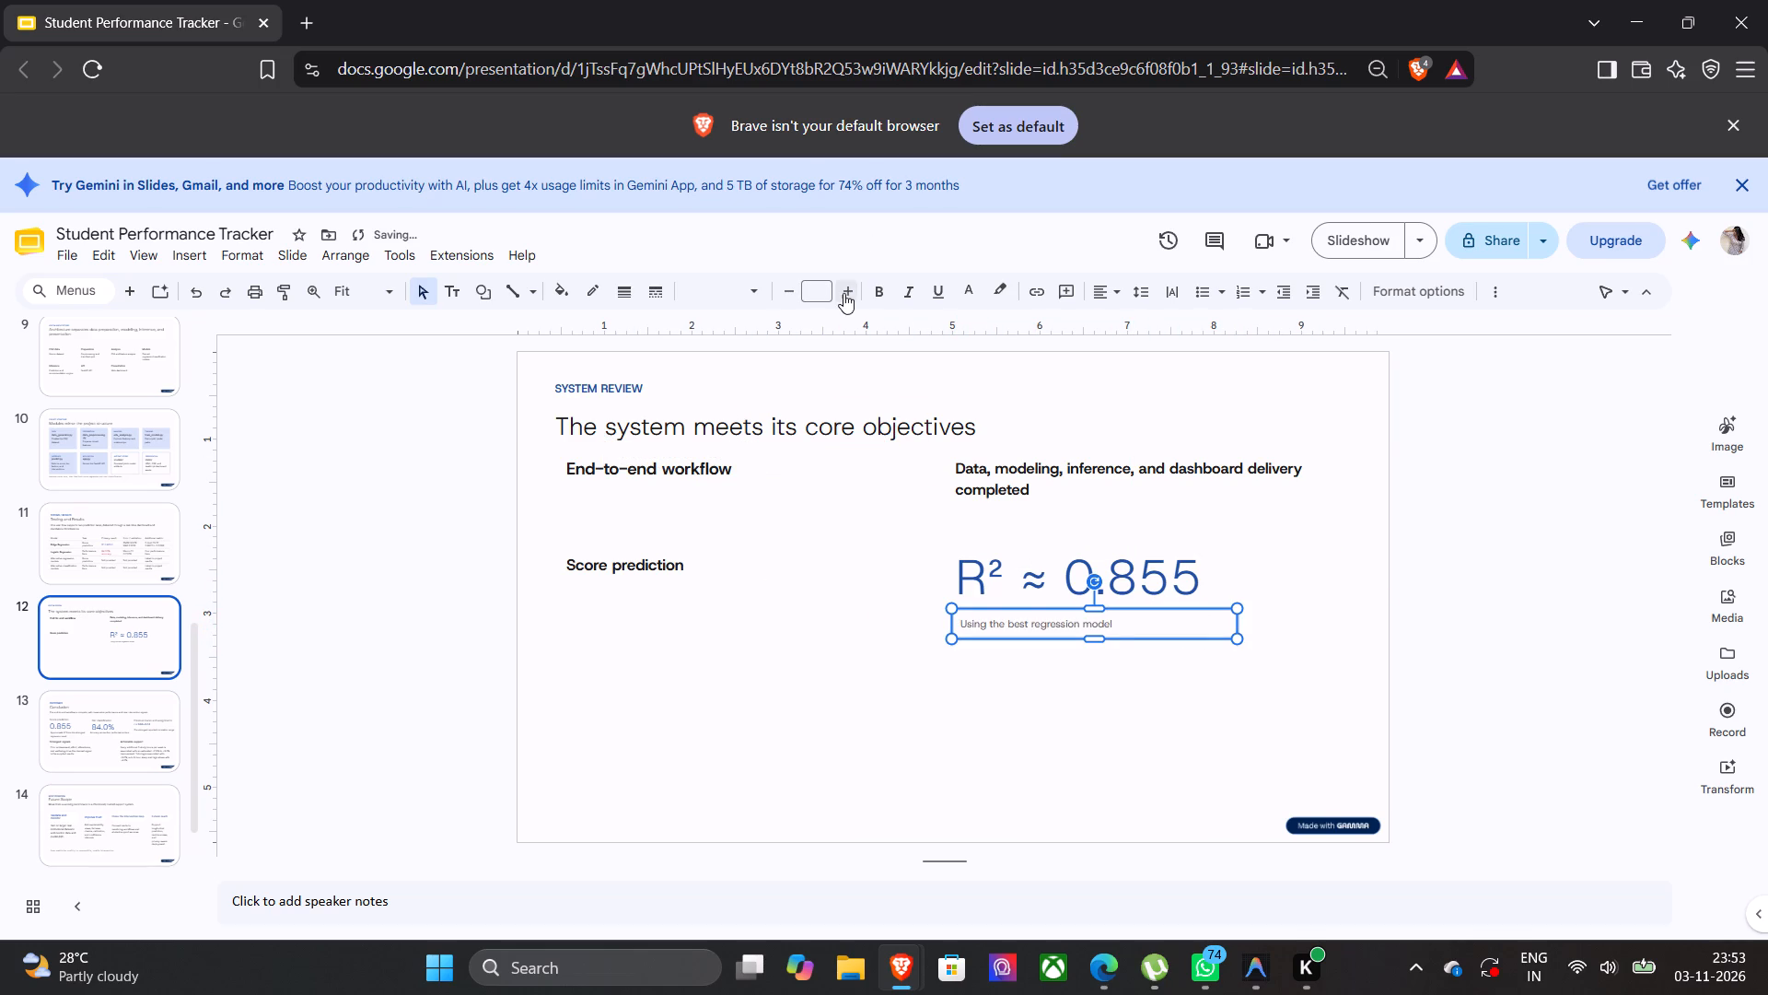
Make the regression model caption two font sizes larger and shift it slightly to left-align with the R² value above.
double_click(845, 293)
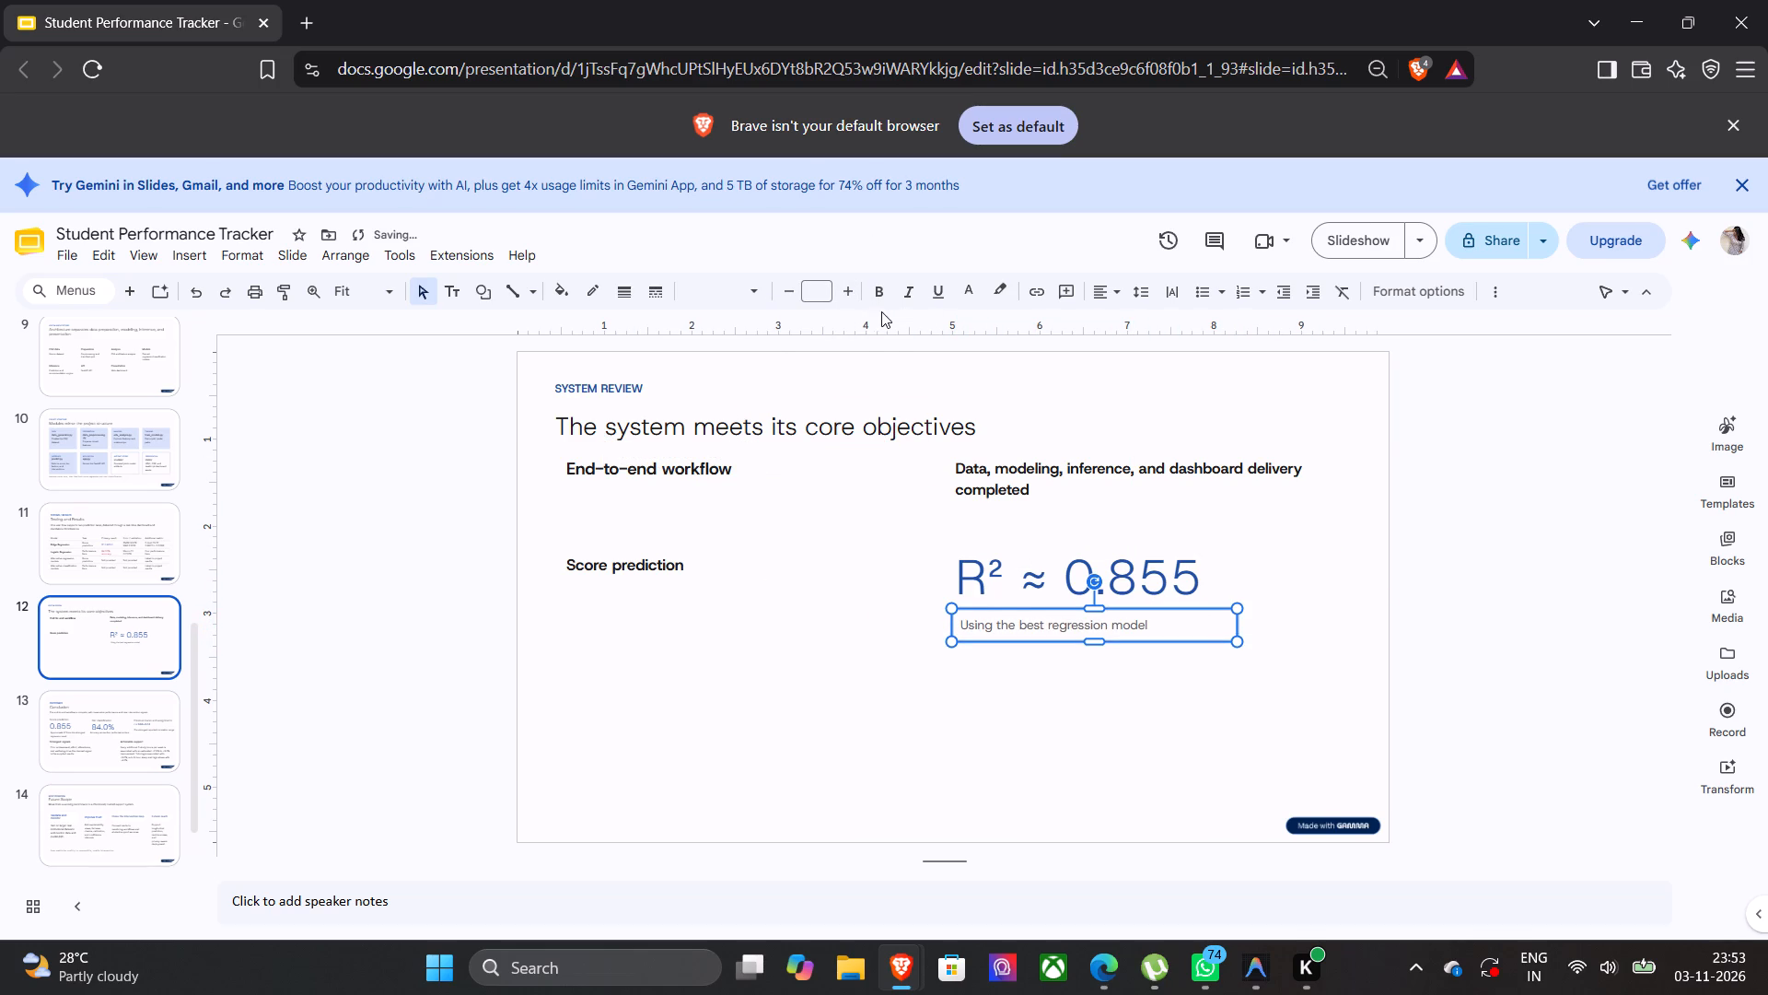
left_click(693, 701)
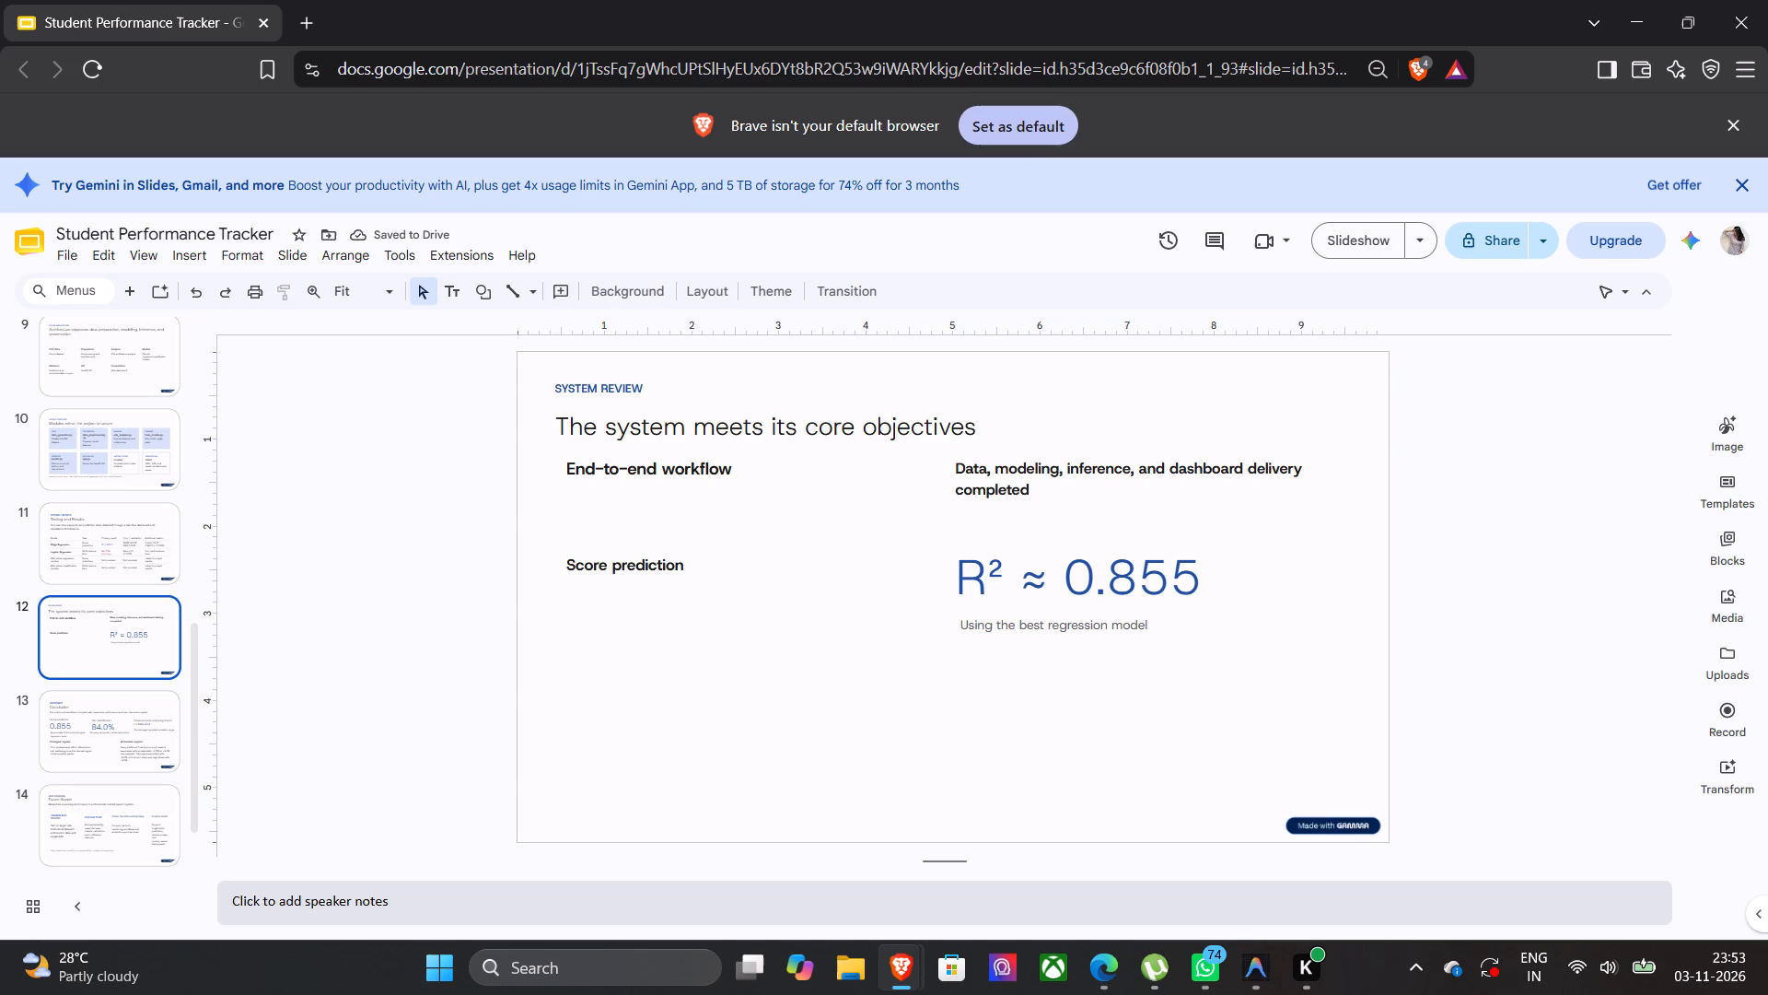
left_click(1104, 637)
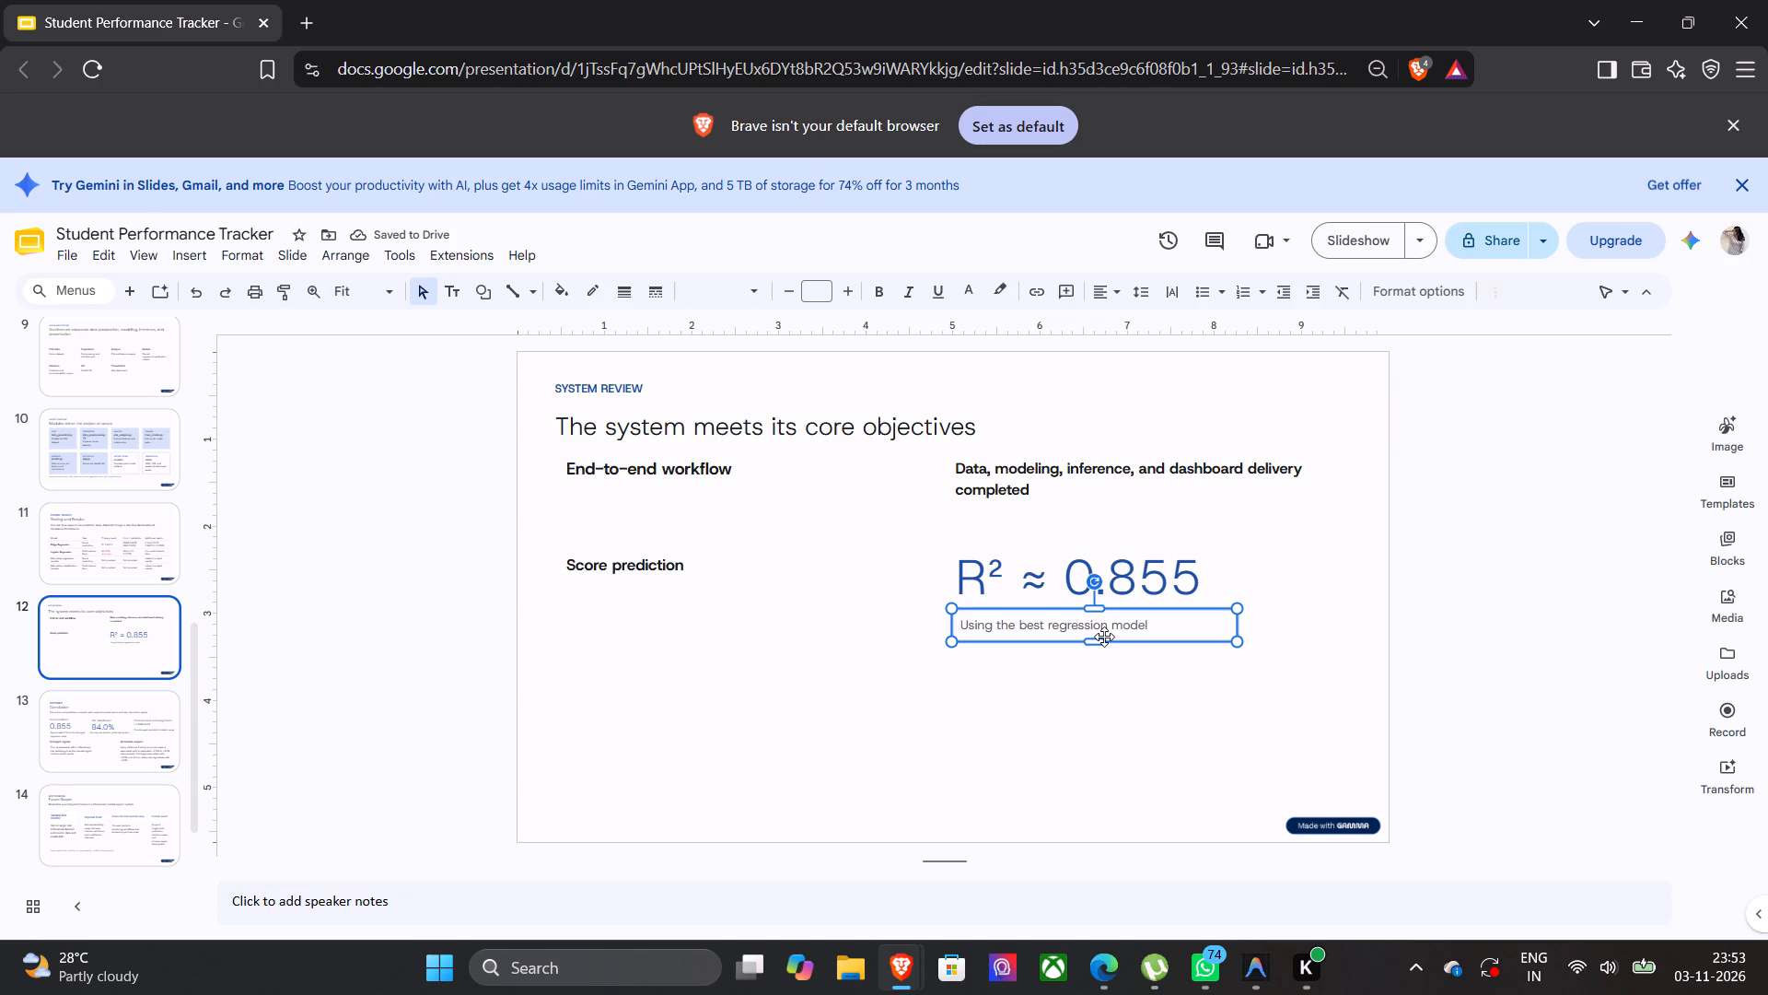
left_click(1104, 637)
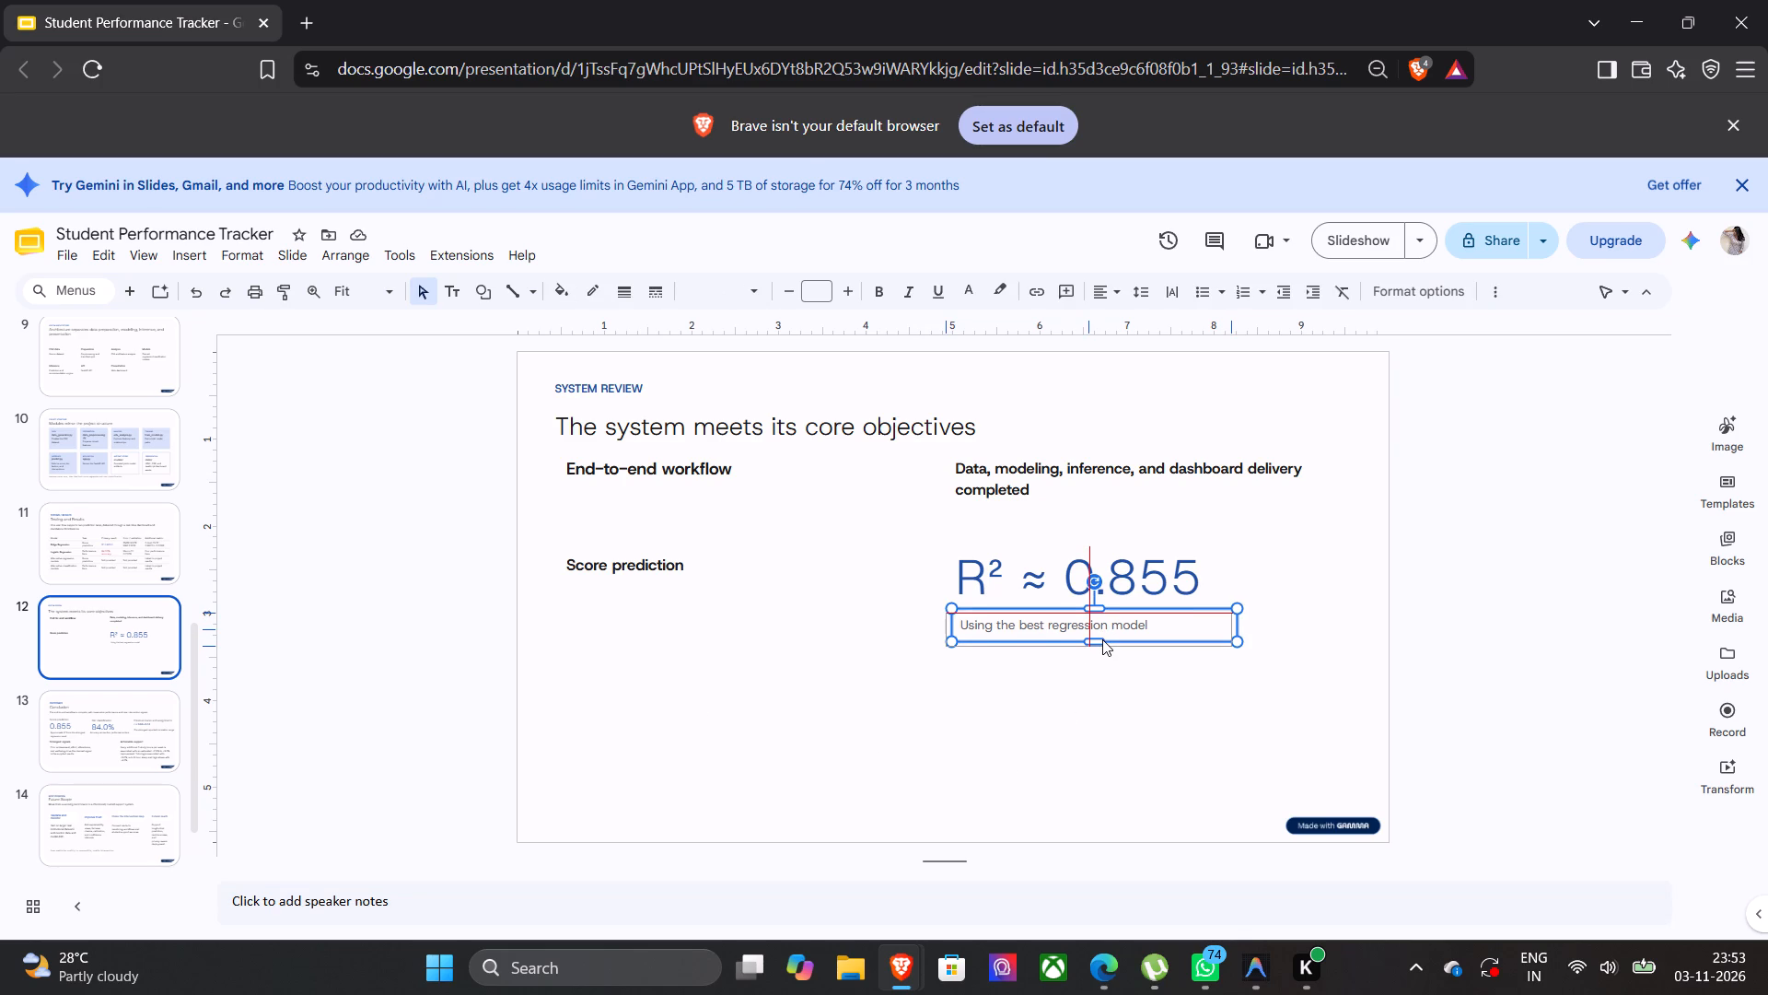
left_click(1018, 804)
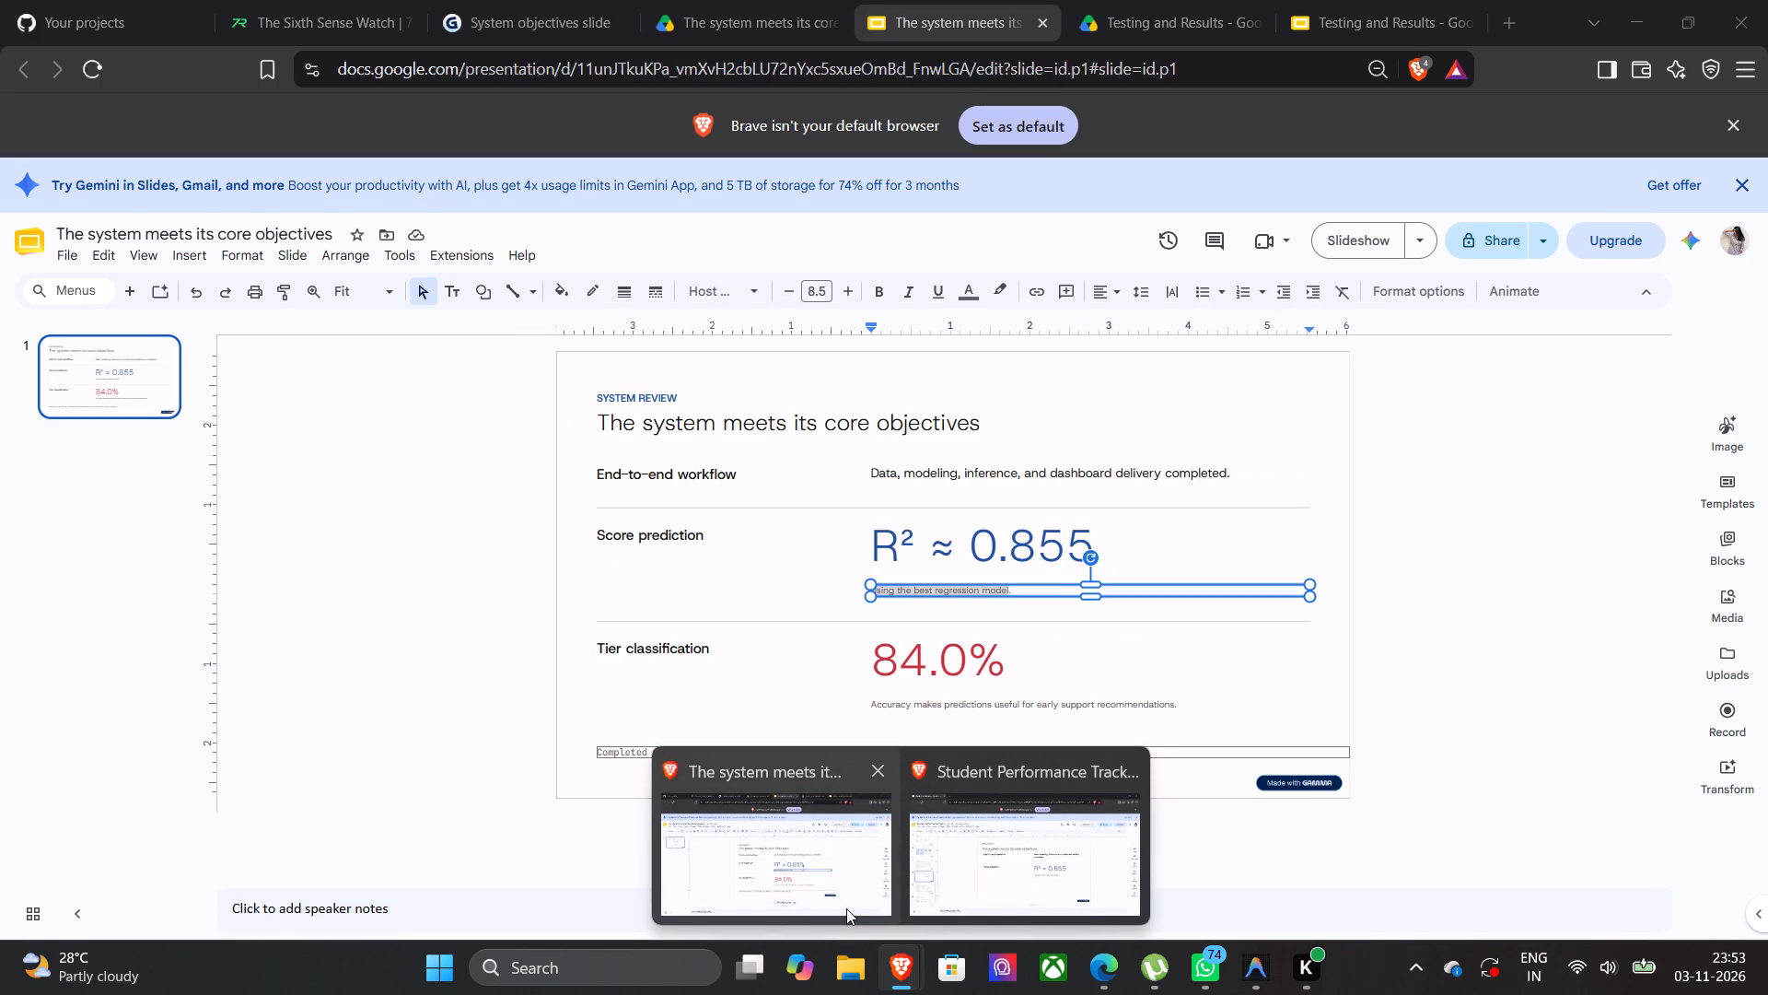
Copy the label "Tier classification" onto the new slide and place it below Score prediction, left-aligned with it and leaving a gap.
left_click(846, 908)
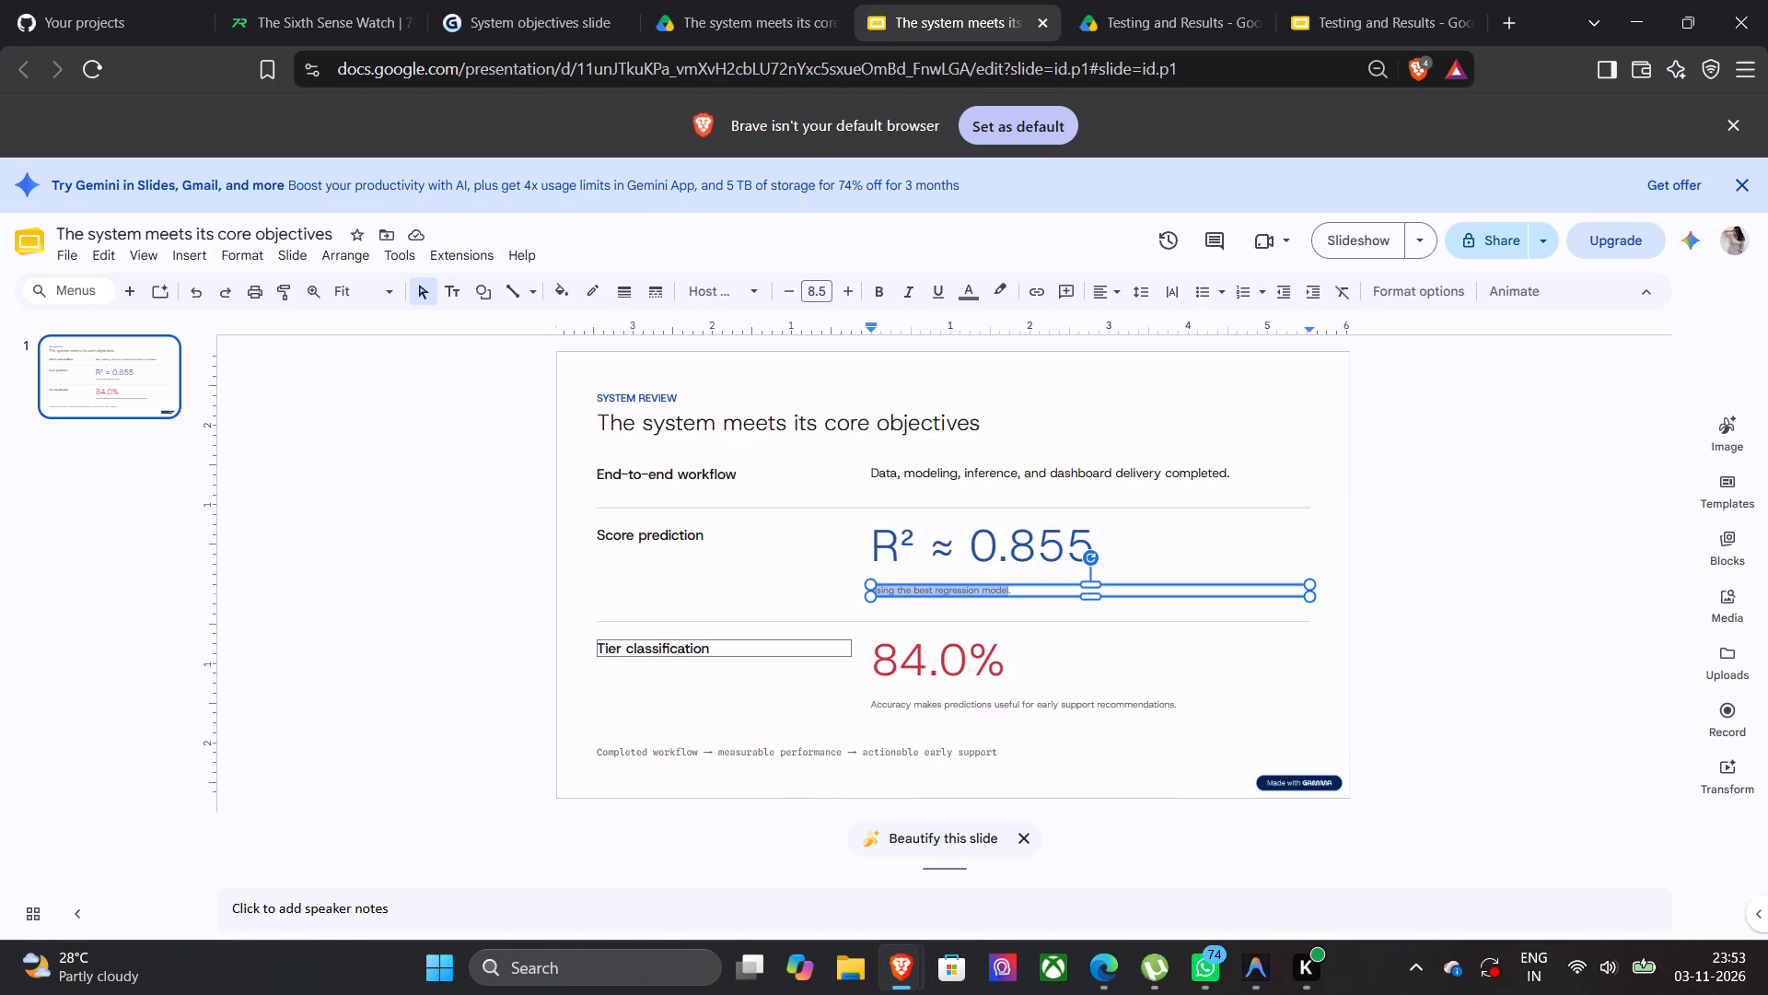
left_click_drag(709, 654, 548, 655)
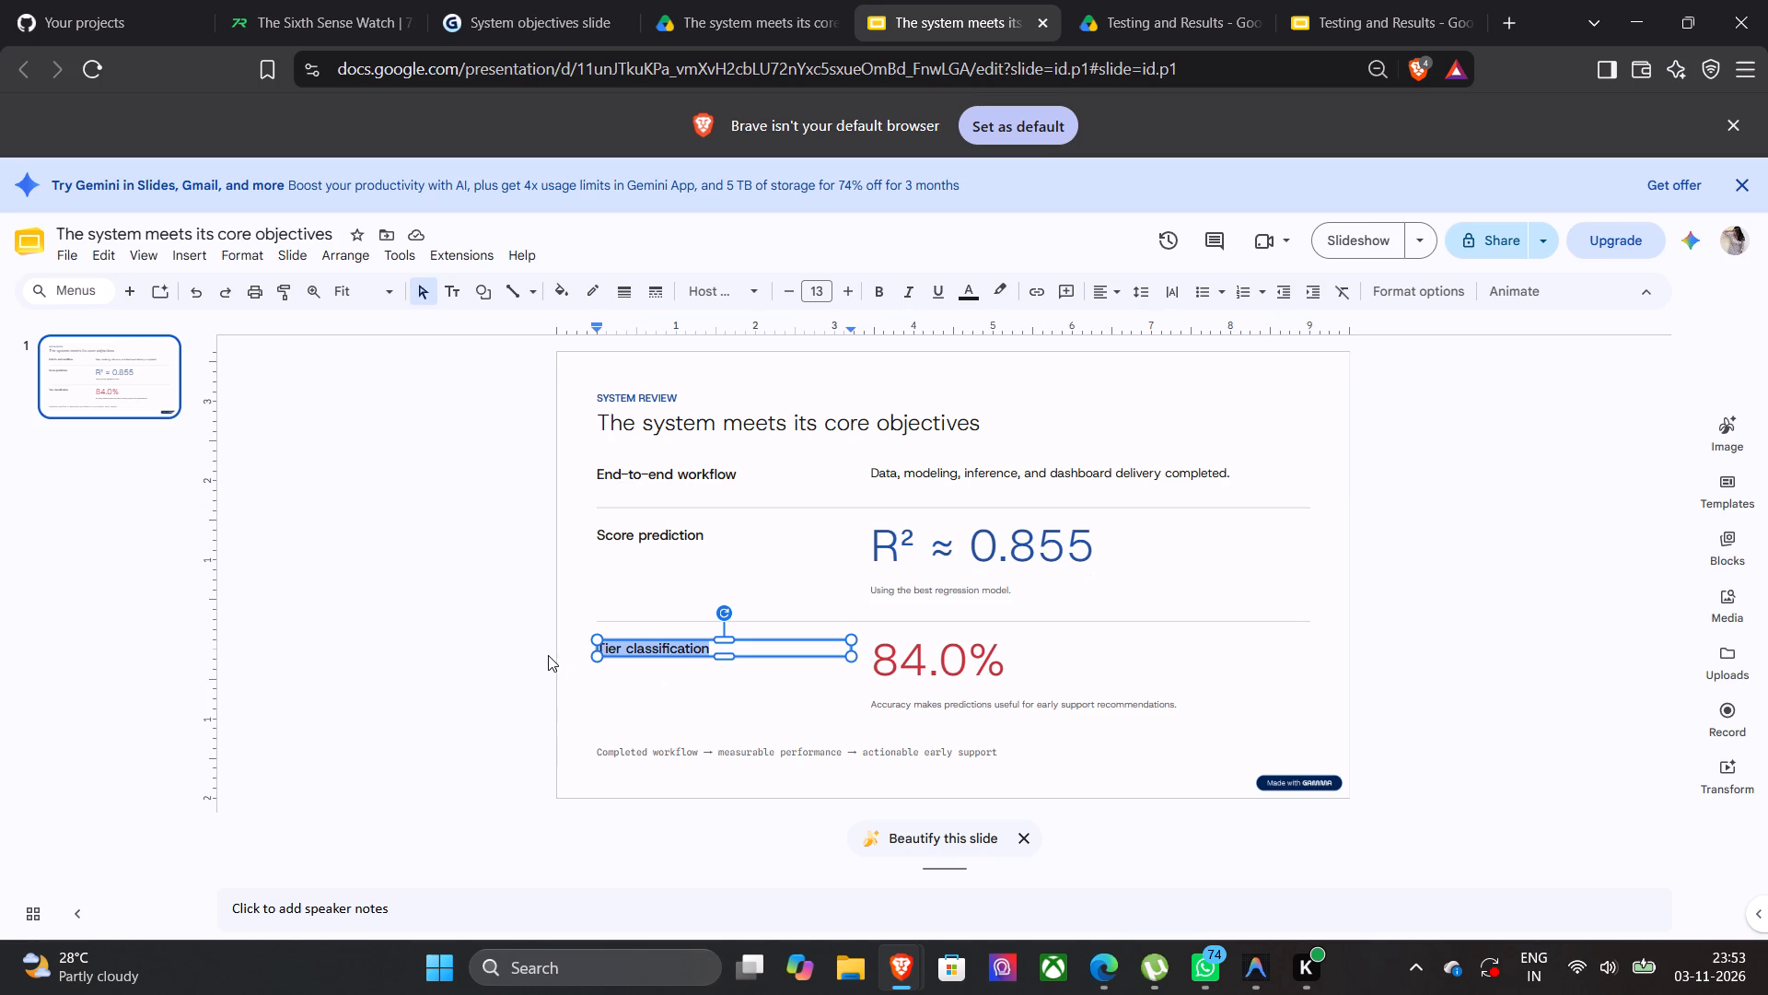
key("ctrl+c")
left_click_drag(972, 860, 971, 844)
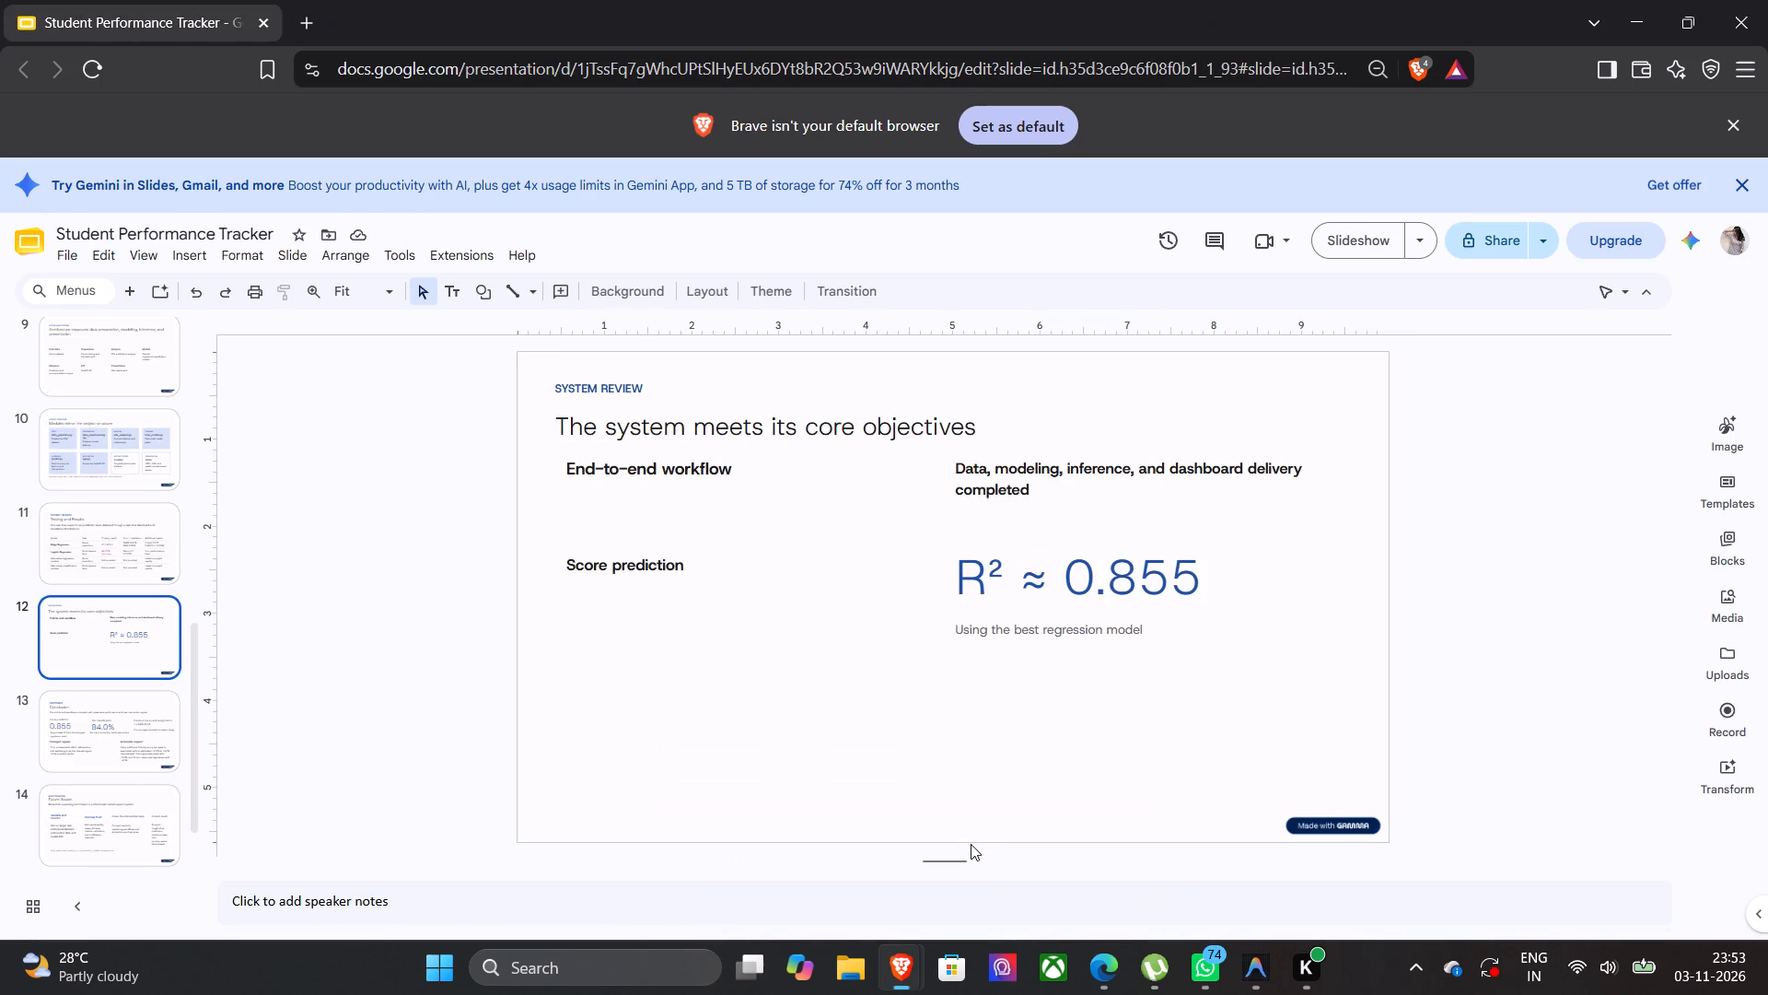
left_click(971, 844)
key("ctrl+v")
left_click_drag(824, 474, 758, 690)
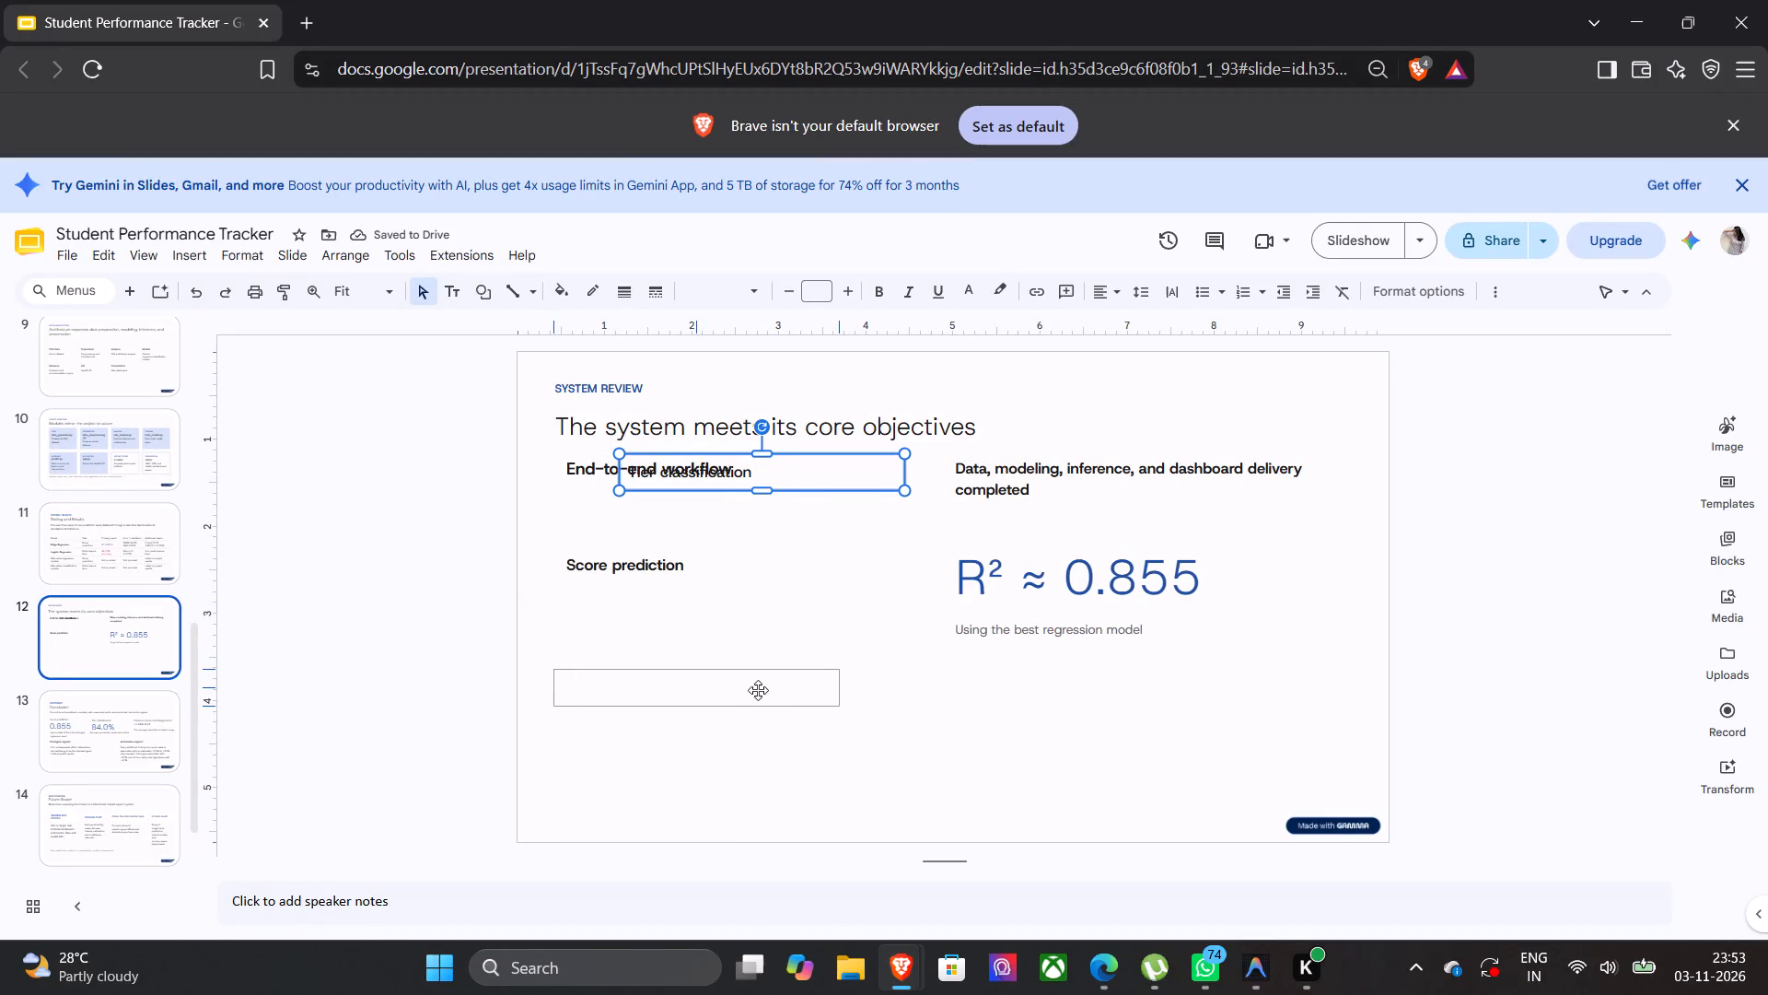
left_click_drag(758, 690, 766, 690)
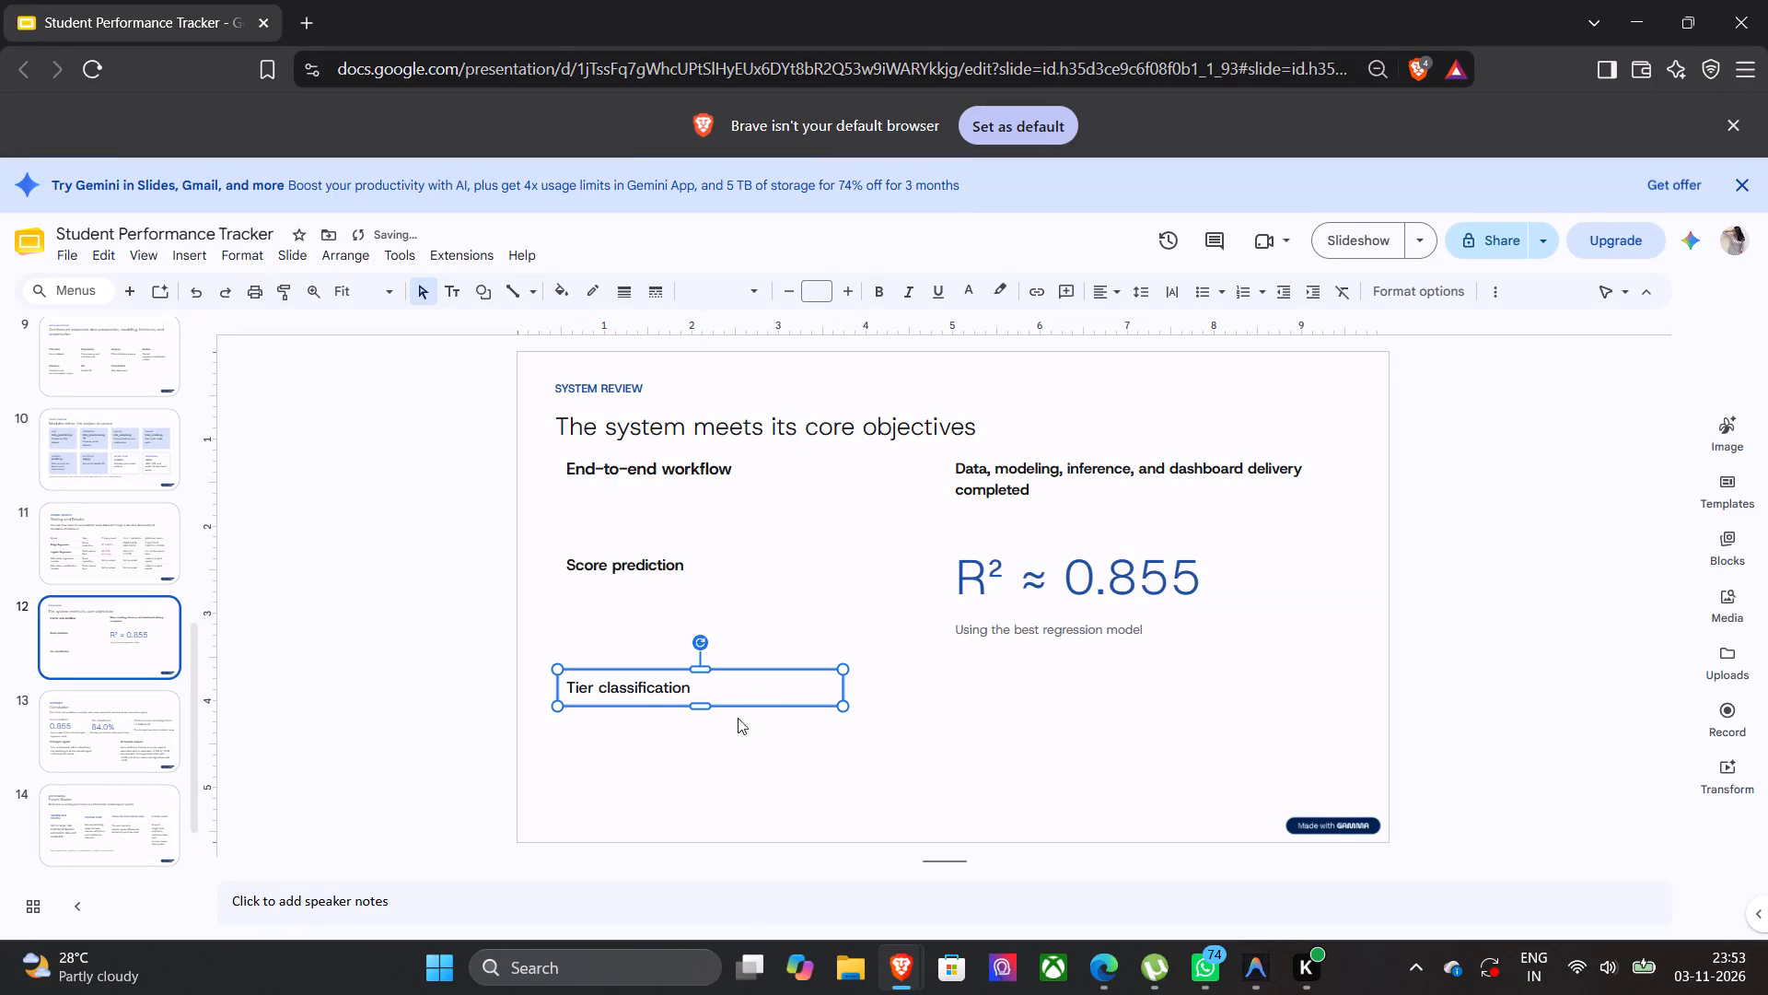
Make the "Tier classification" label bold.
left_click(881, 291)
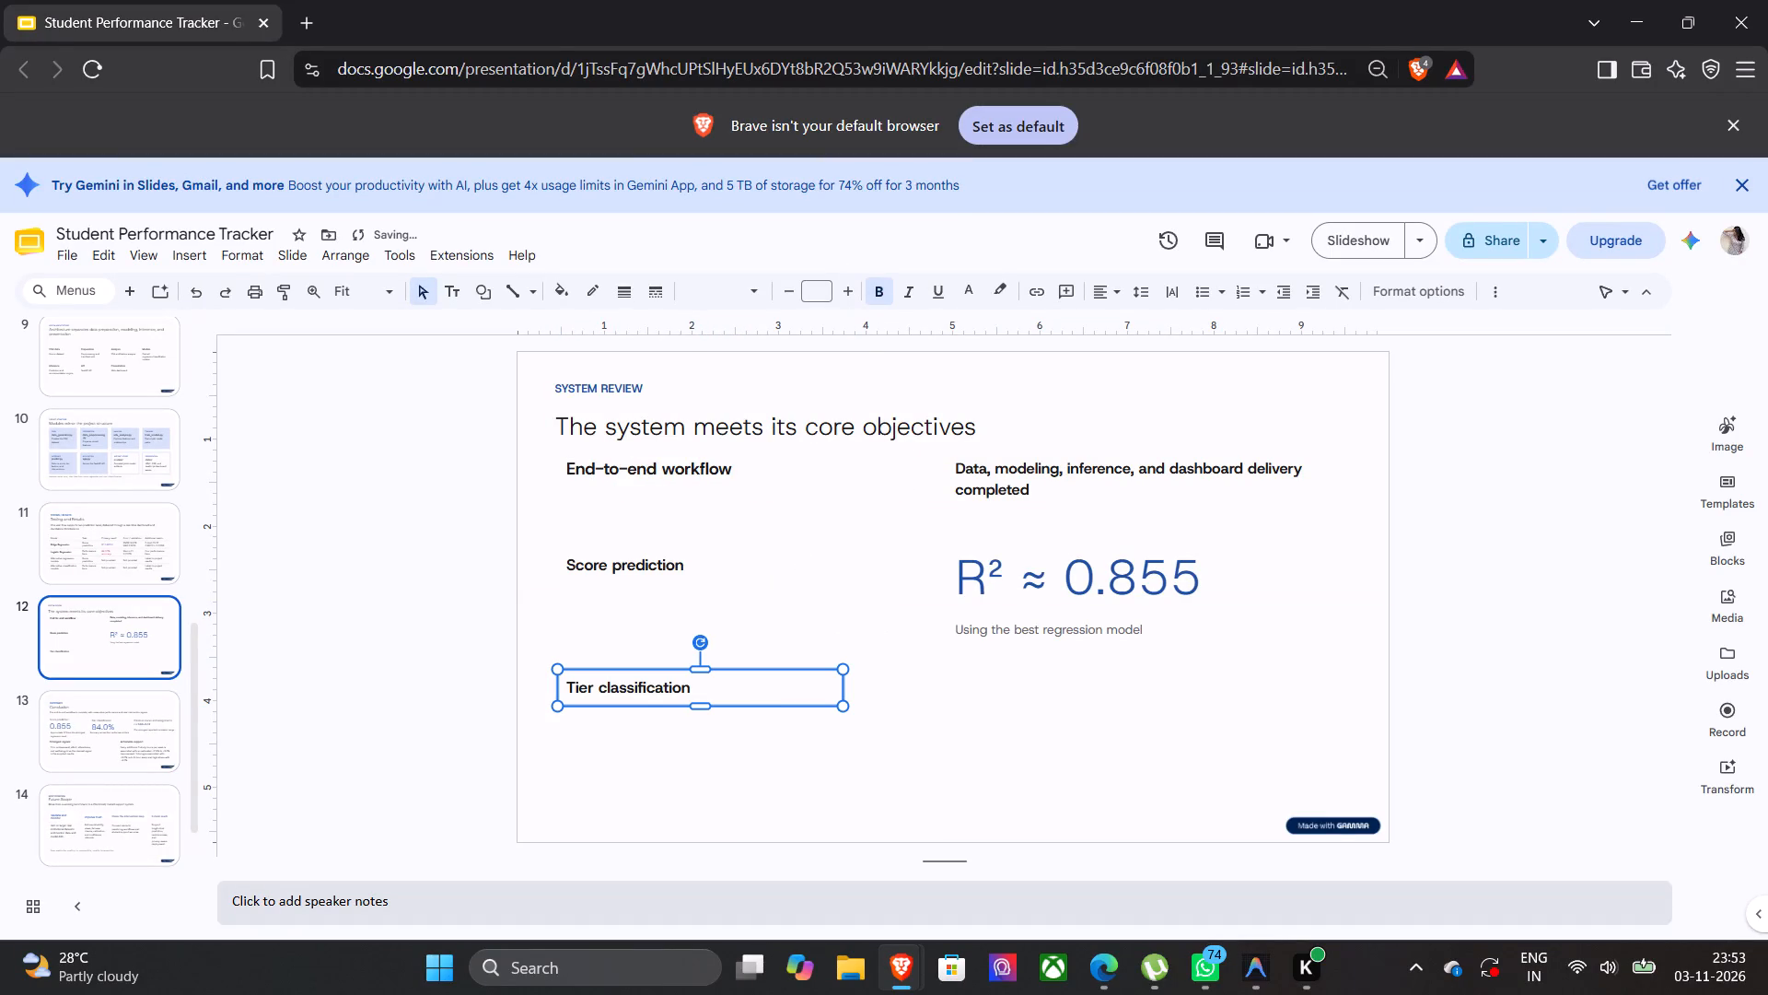
left_click(856, 775)
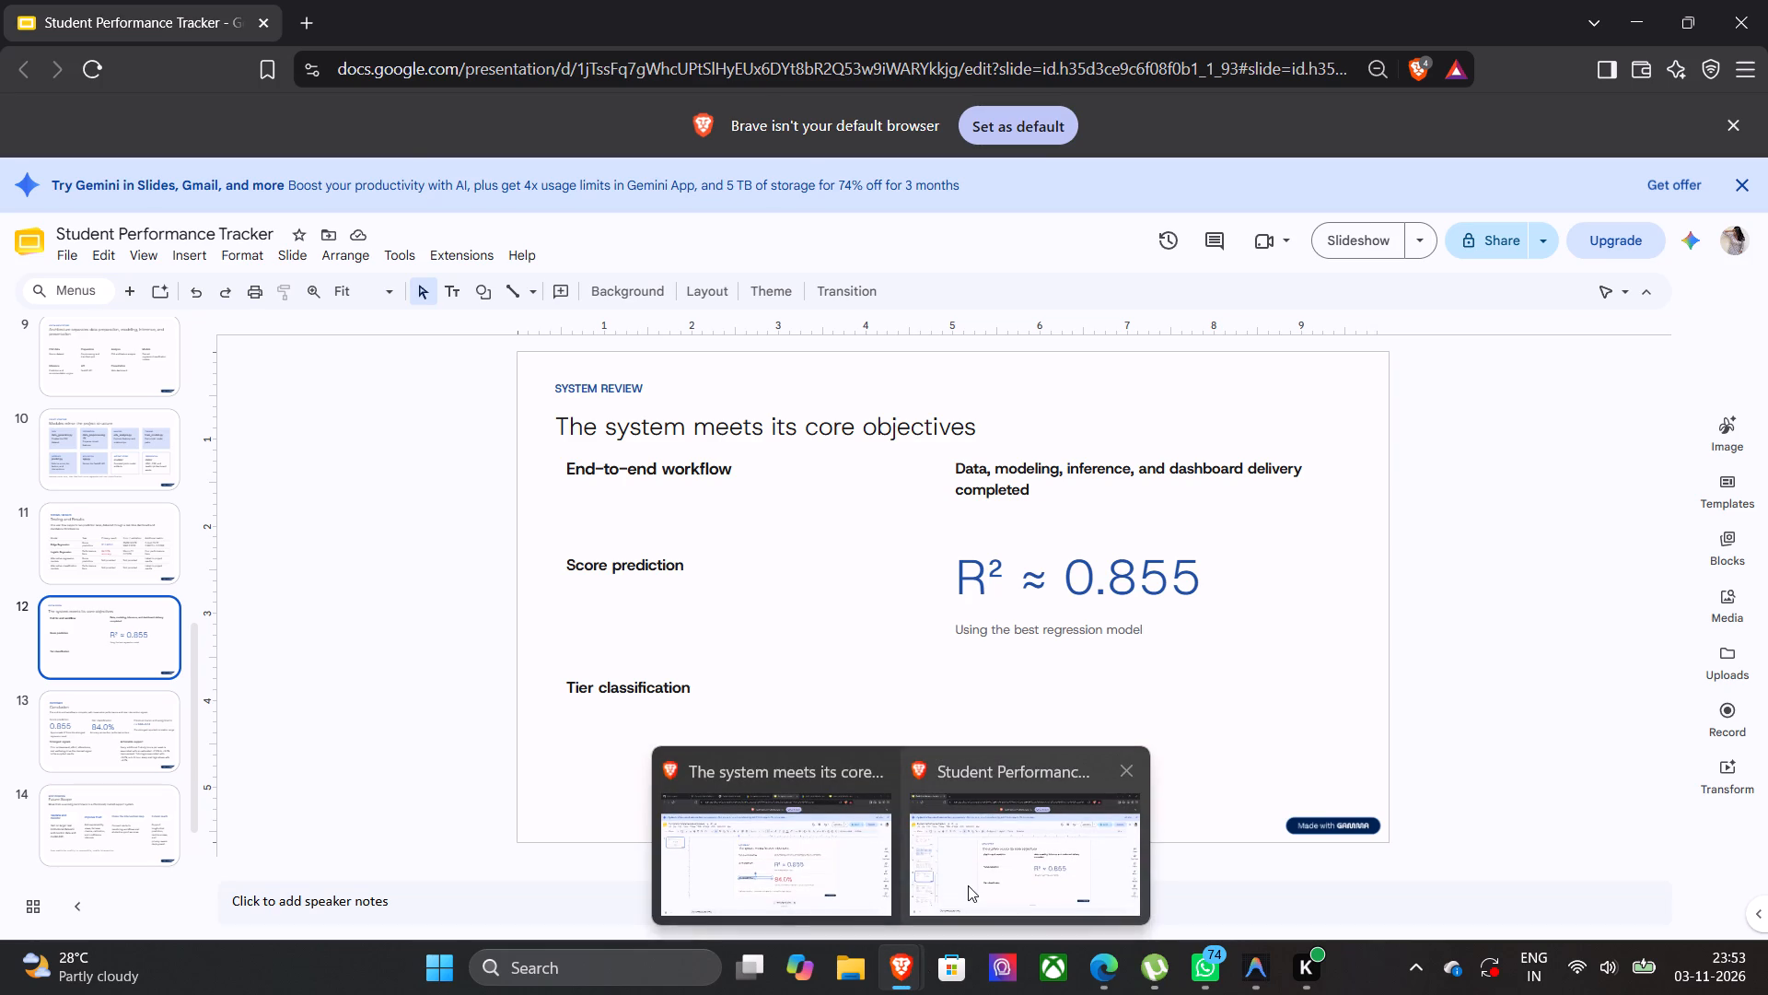
Copy the red value "84.0%" onto the new slide and place it beside Tier classification, left-aligned with the R² value.
left_click(833, 878)
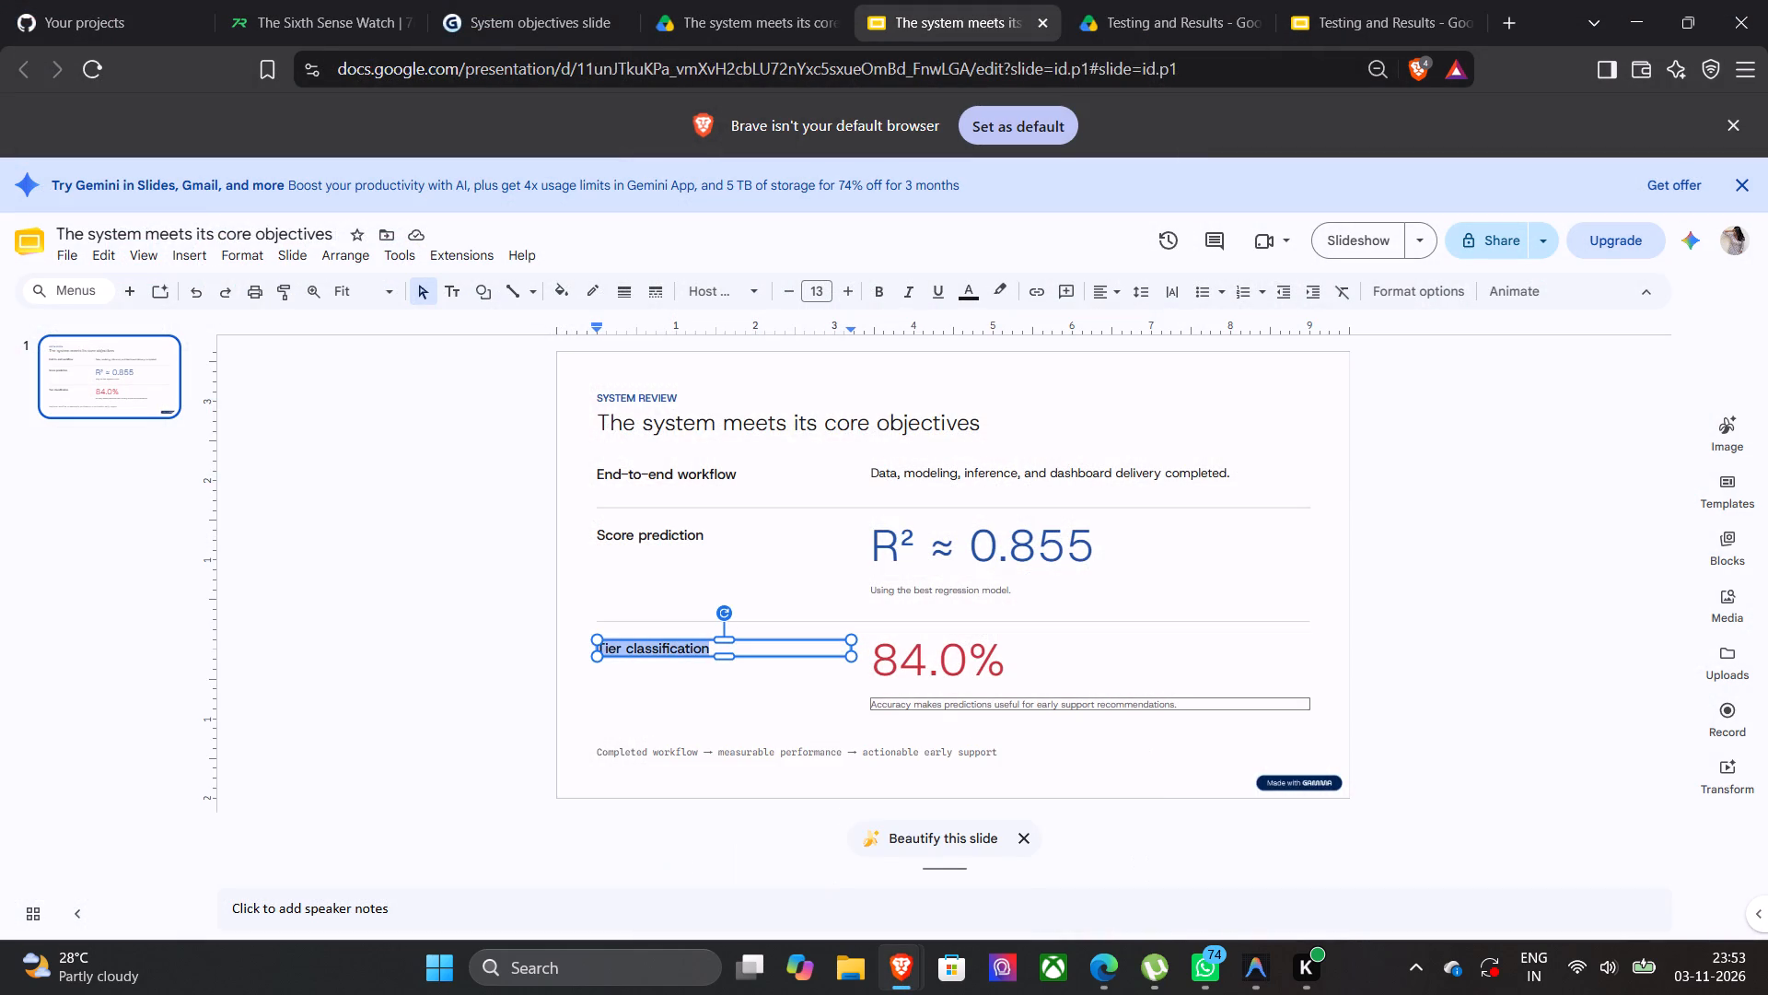
left_click_drag(1004, 671, 846, 670)
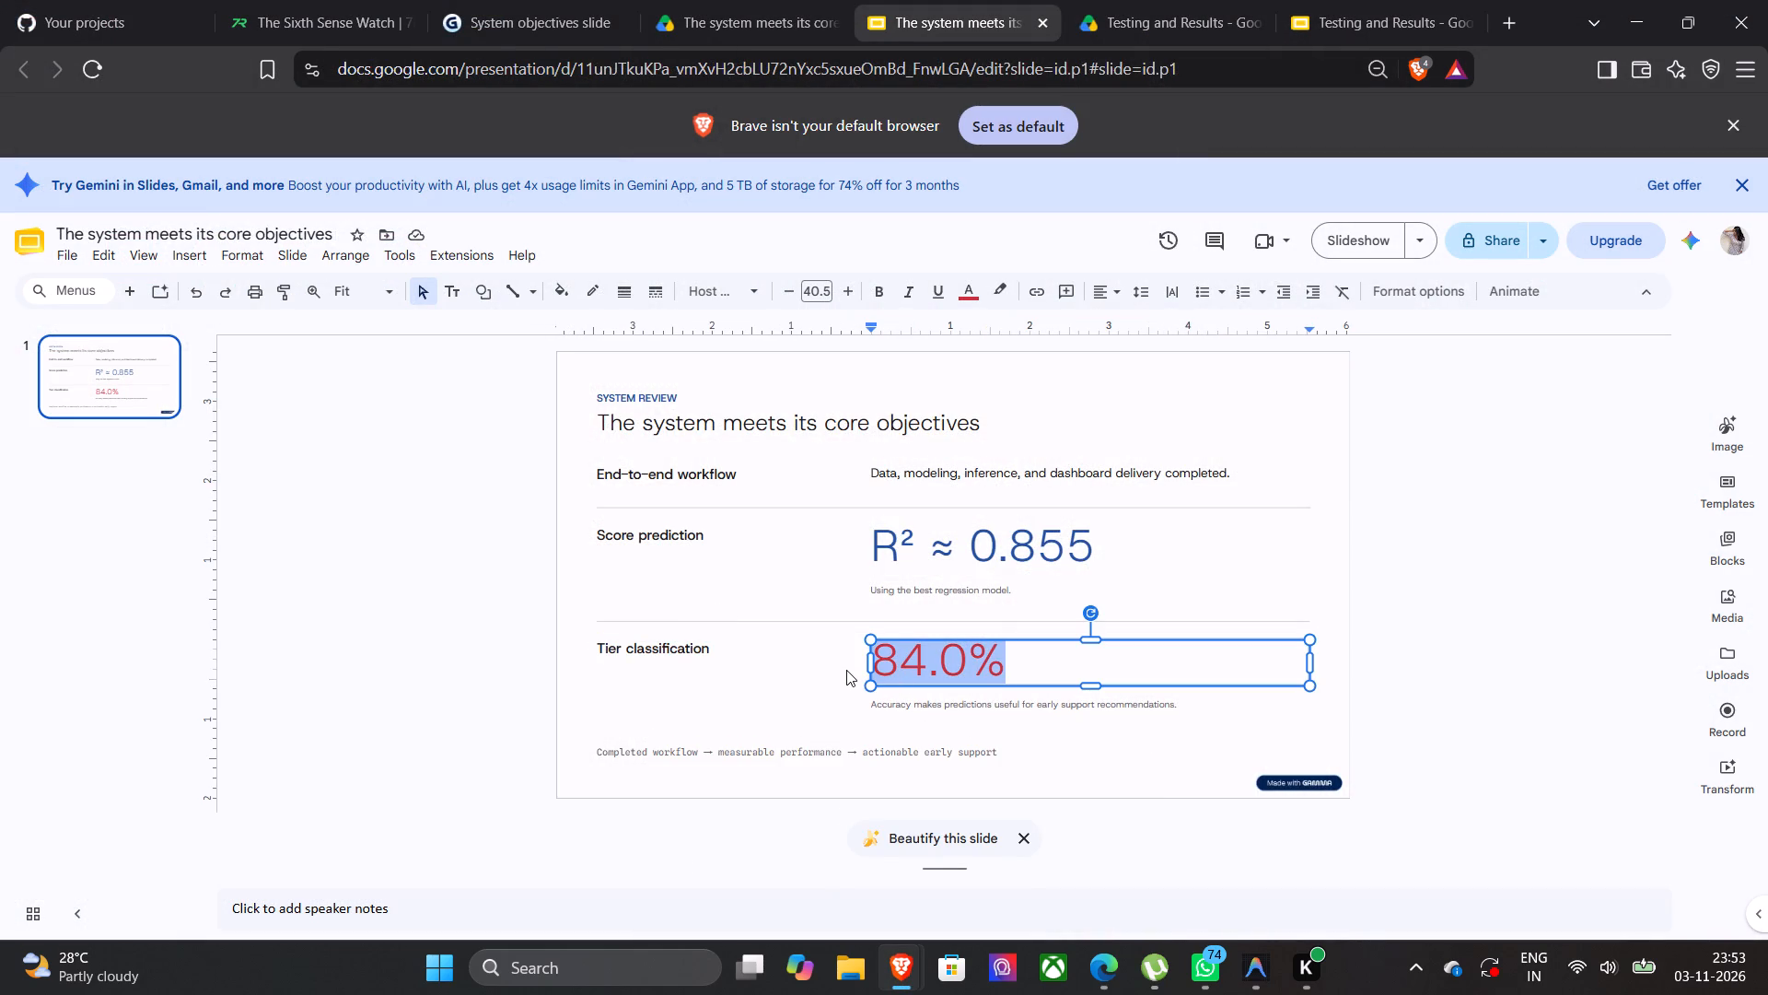
key("ctrl+c")
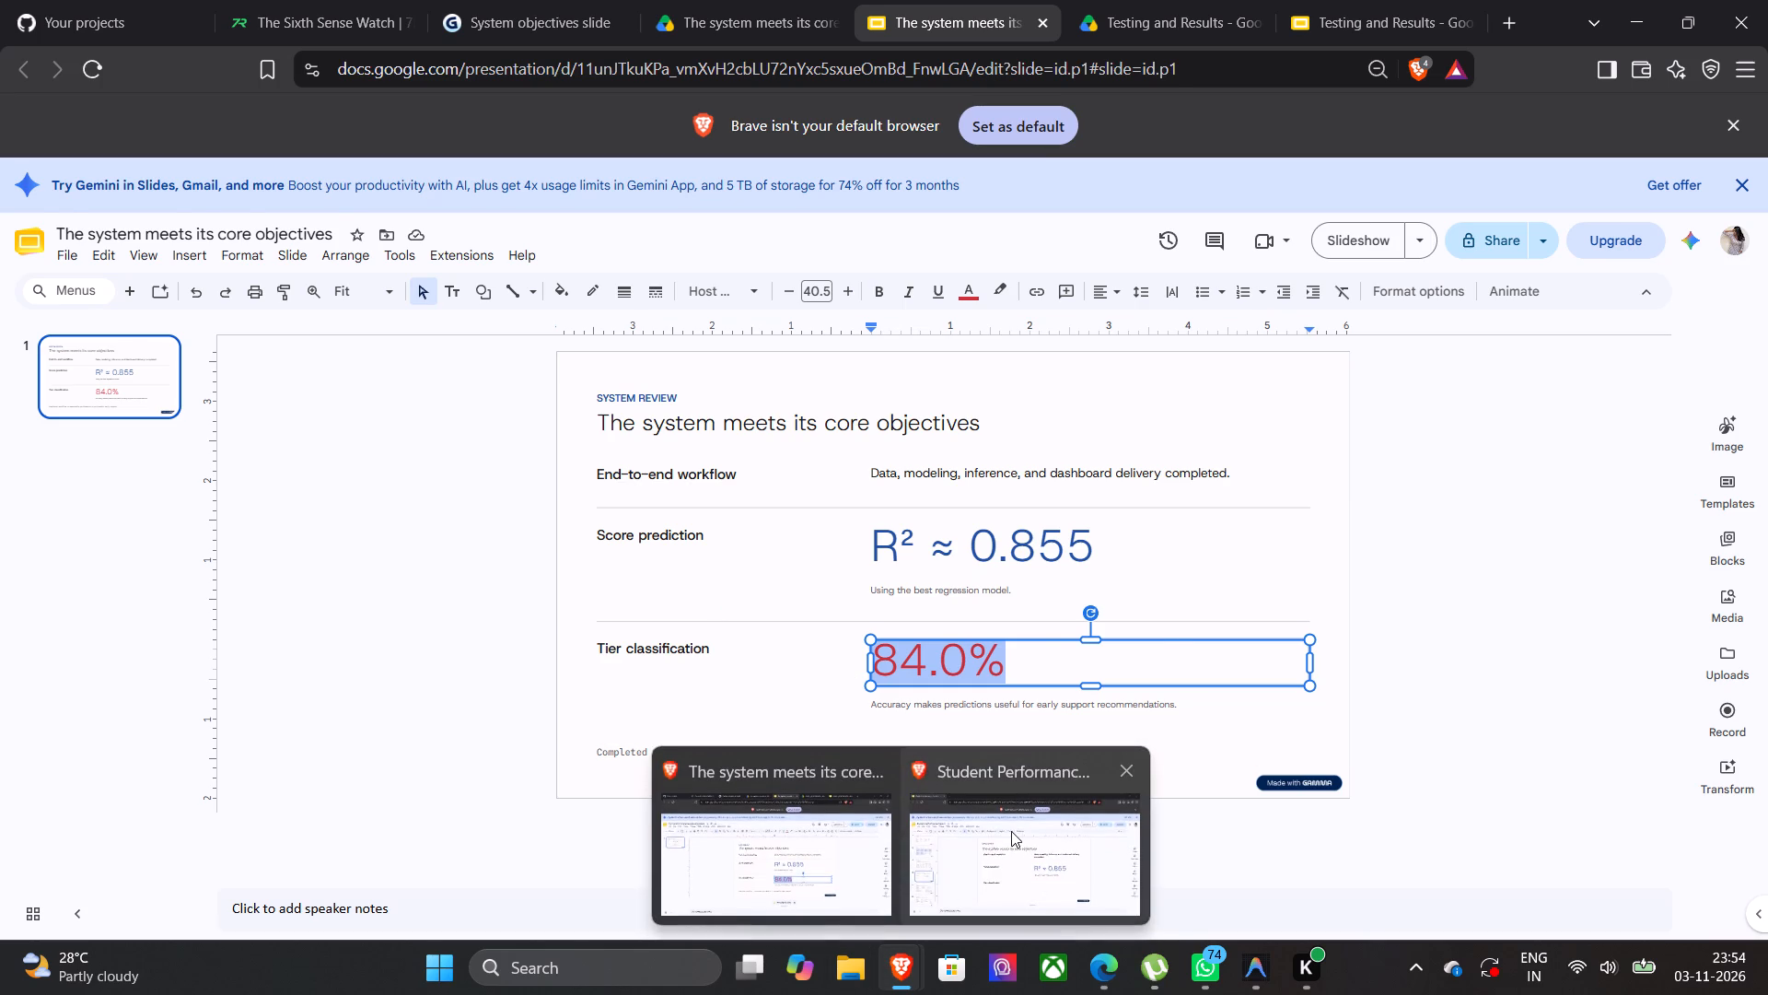
left_click(1011, 831)
key("ctrl+v")
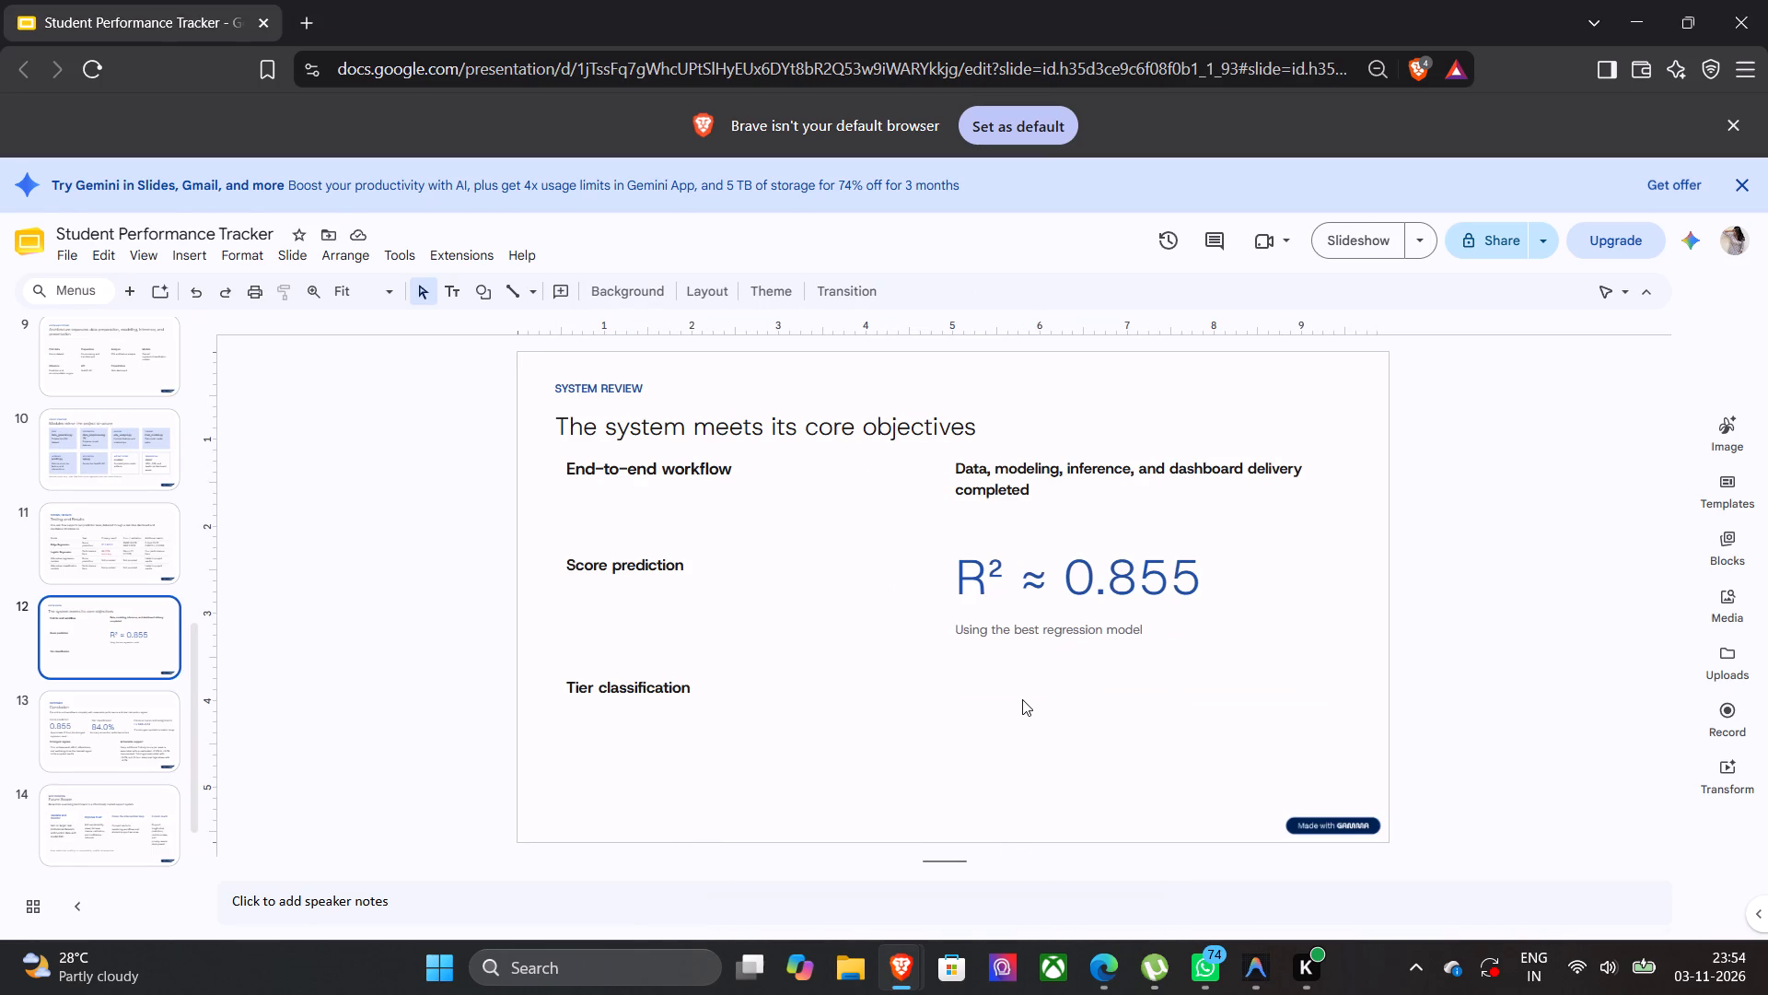
left_click_drag(823, 531, 1134, 730)
left_click(976, 823)
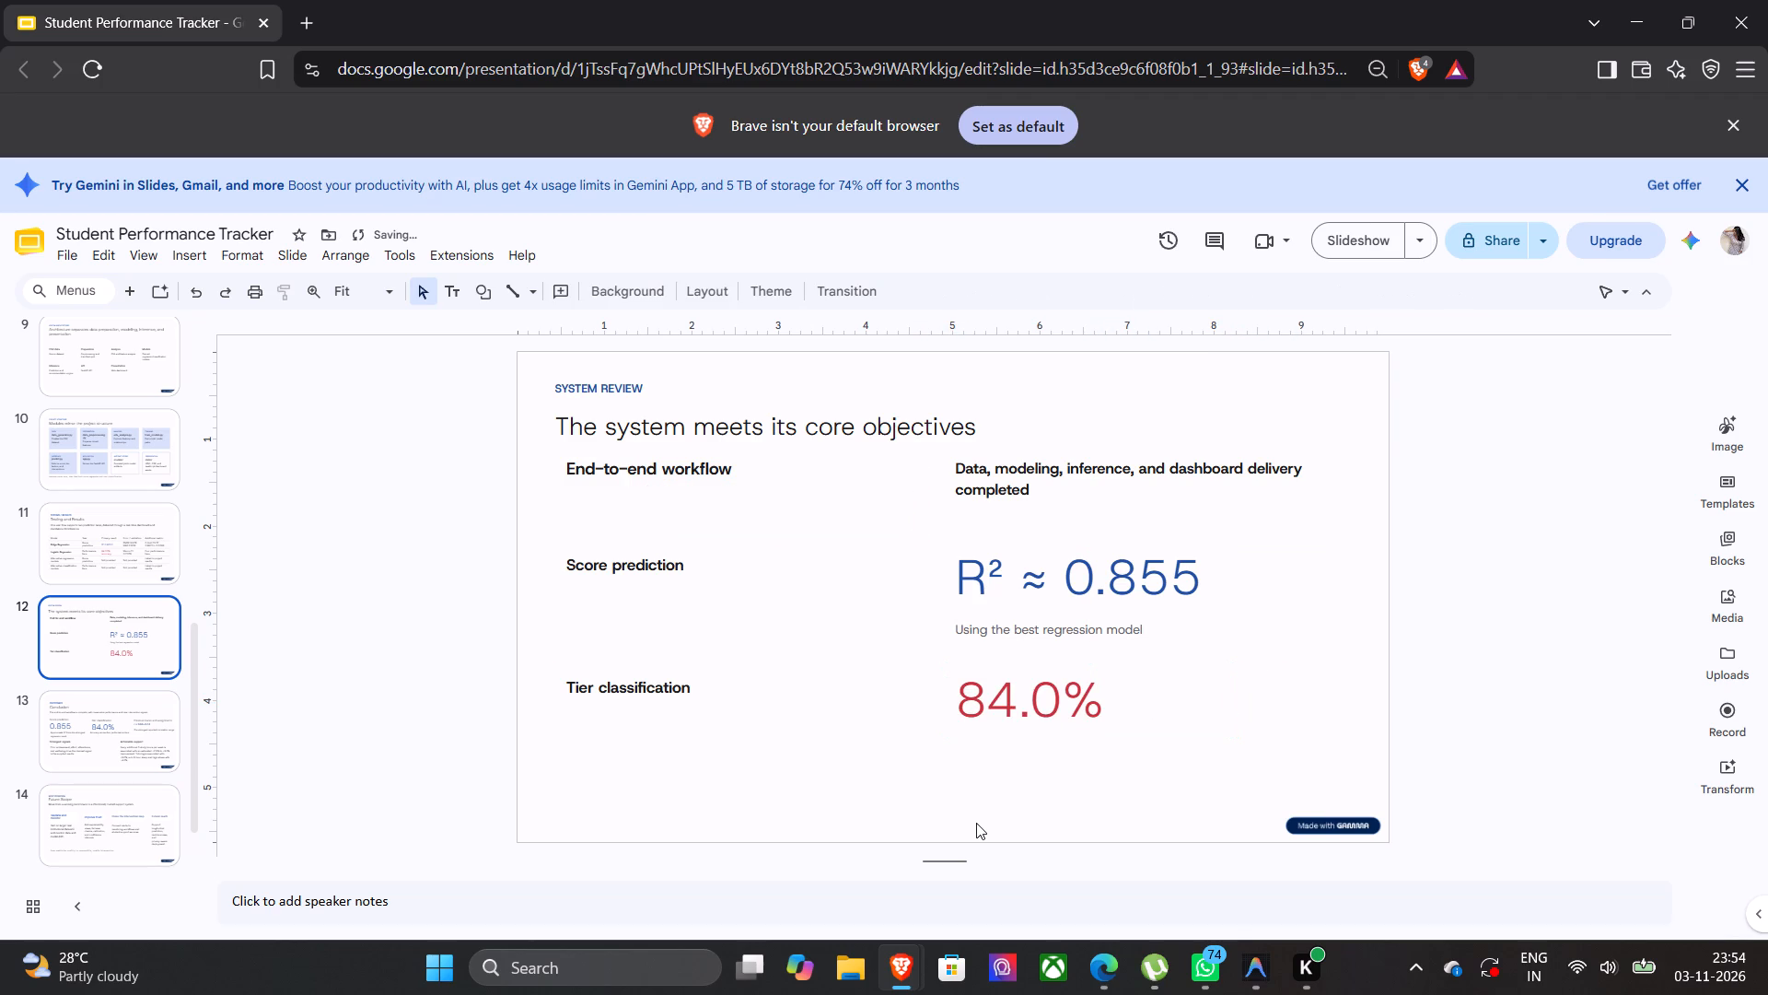
Nudge the red 84.0% value slightly to the left beneath the R² value.
left_click(994, 730)
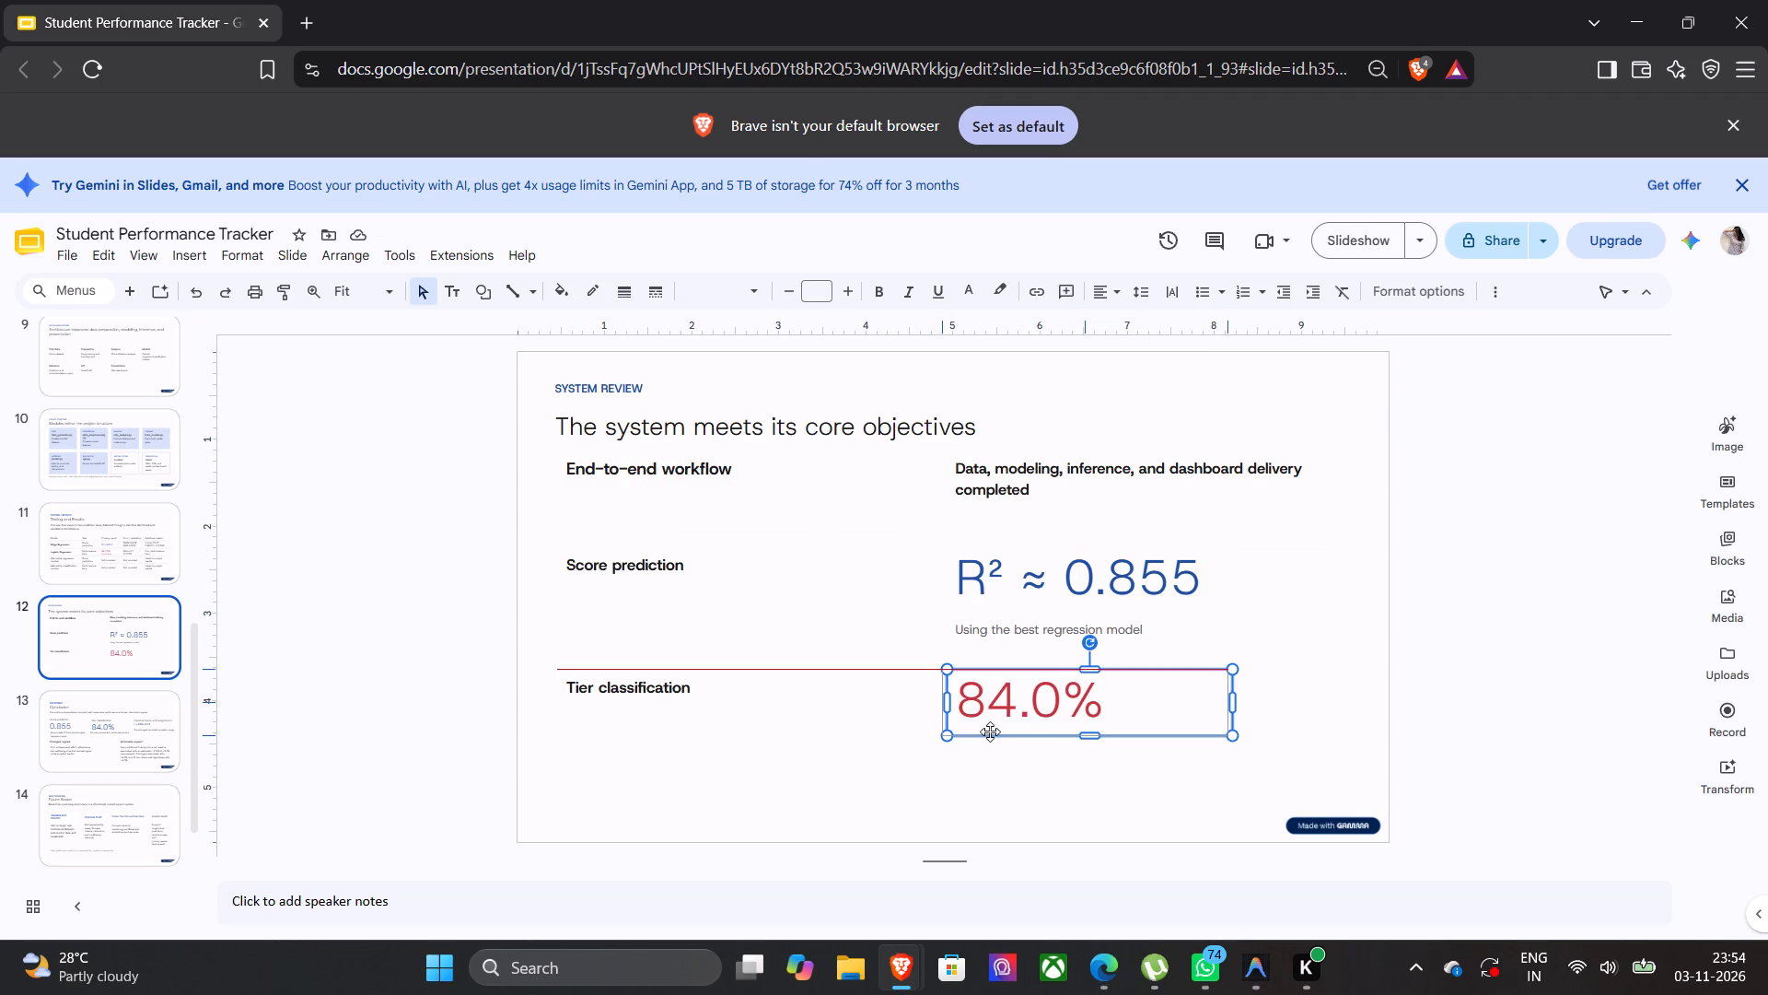
left_click(934, 805)
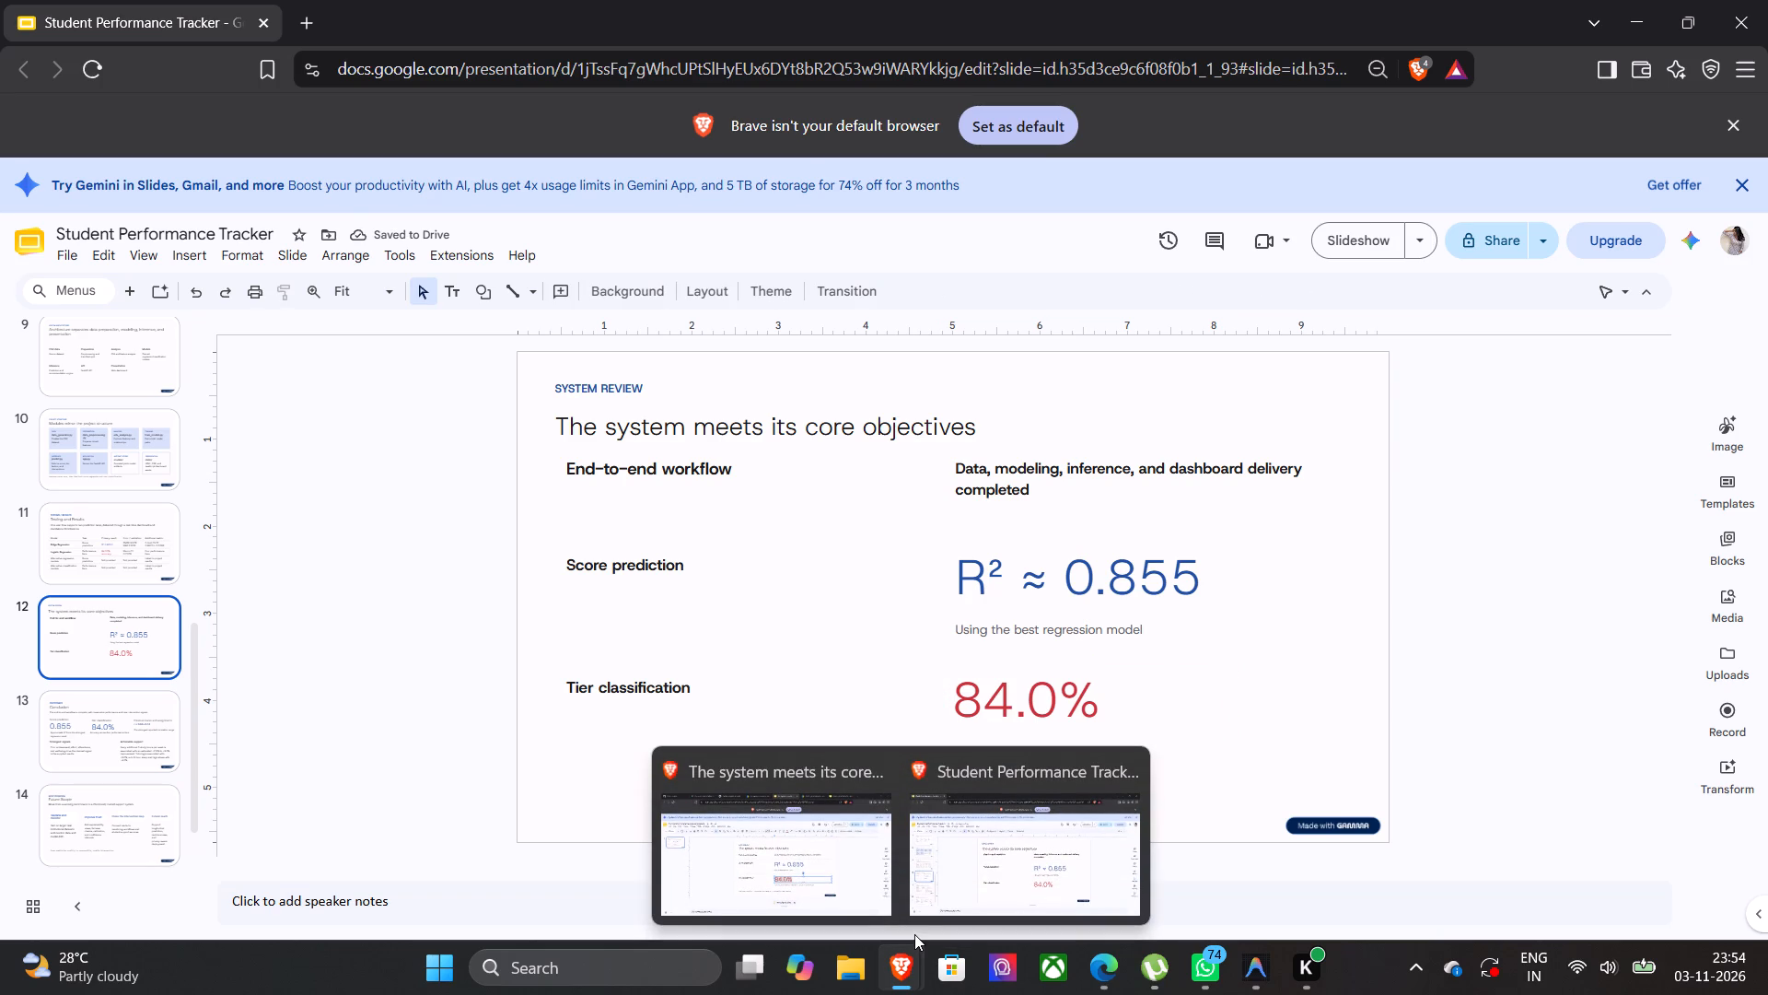
Copy the caption "Accuracy makes predictions useful for early support recommendations." below 84.0%, left-aligned with the regression caption, and widen its box to fit one line.
left_click(879, 876)
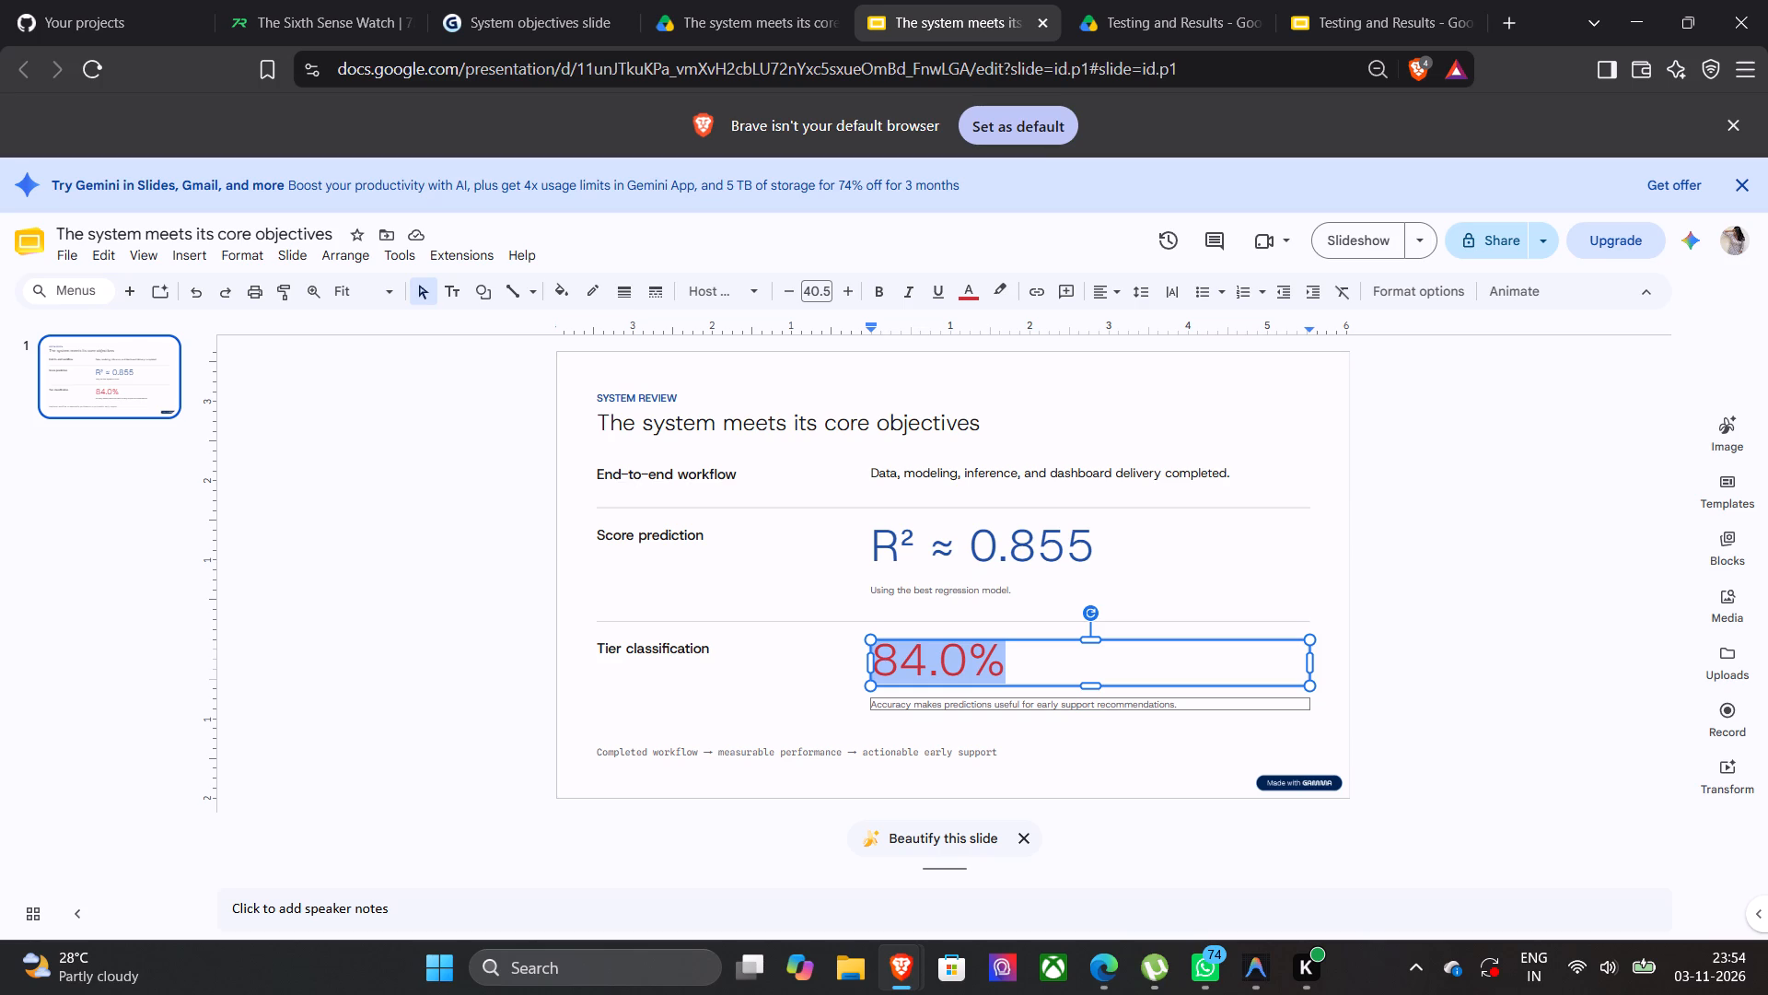
left_click_drag(1175, 705, 863, 705)
key("ctrl+c")
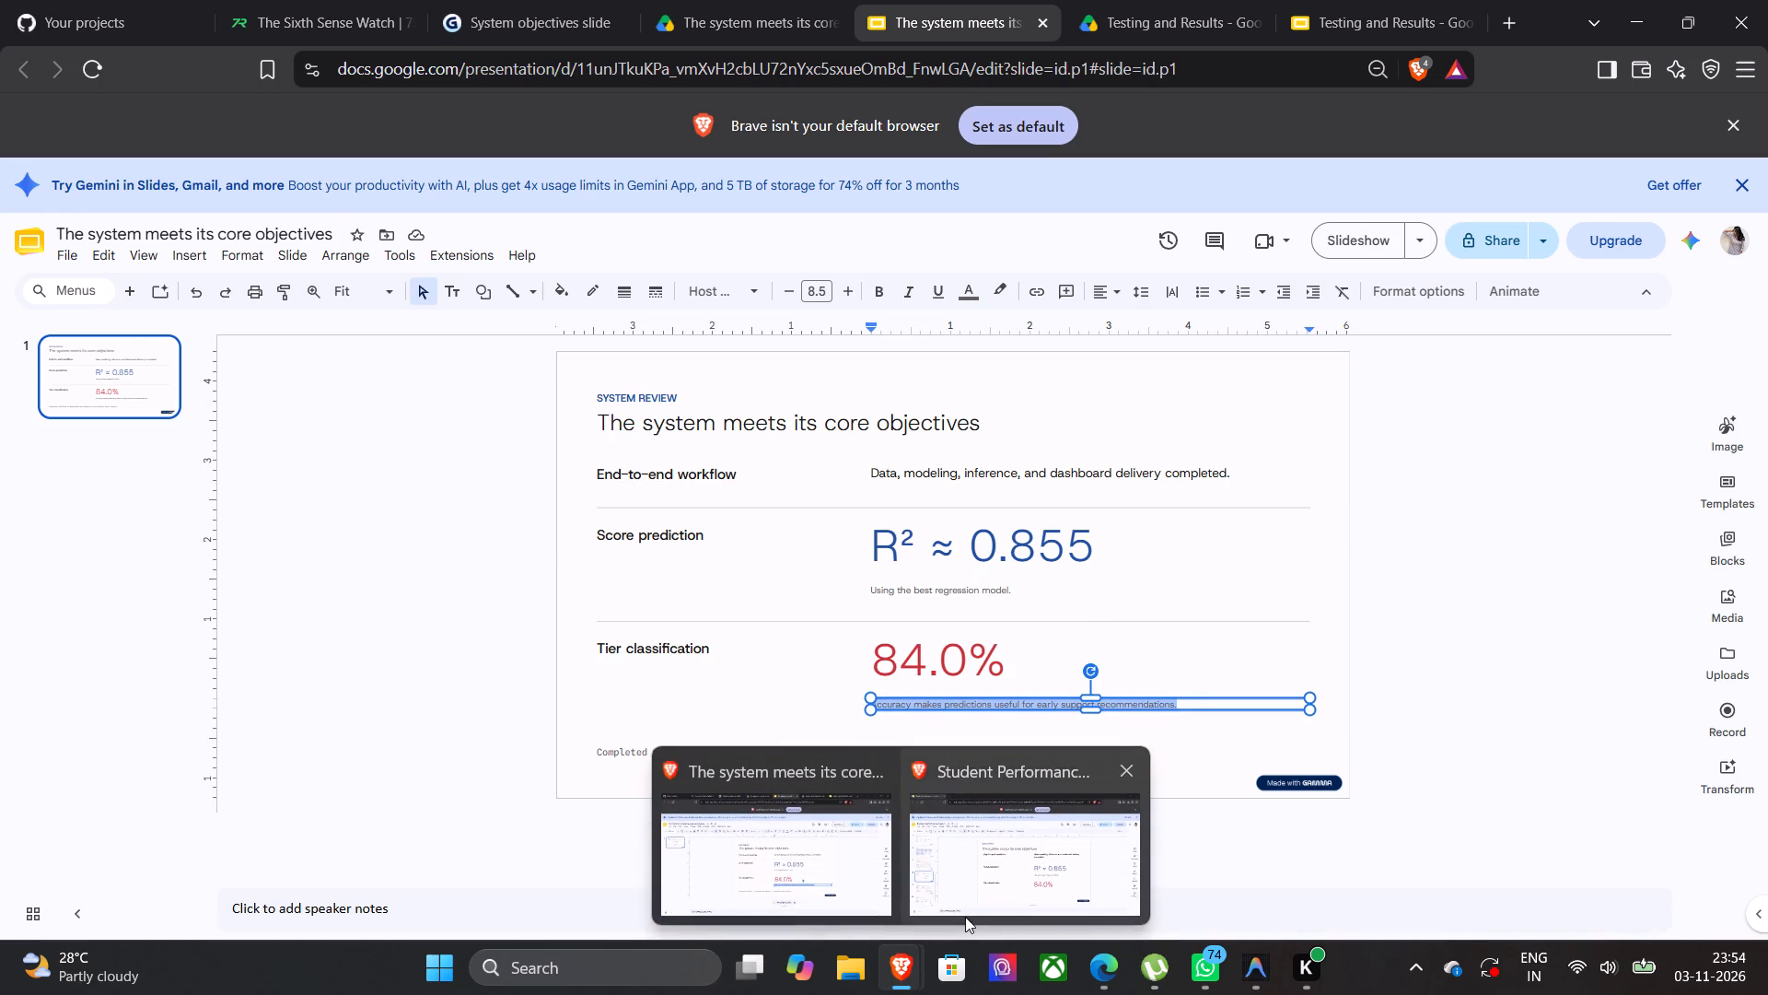
left_click(965, 917)
left_click(1018, 764)
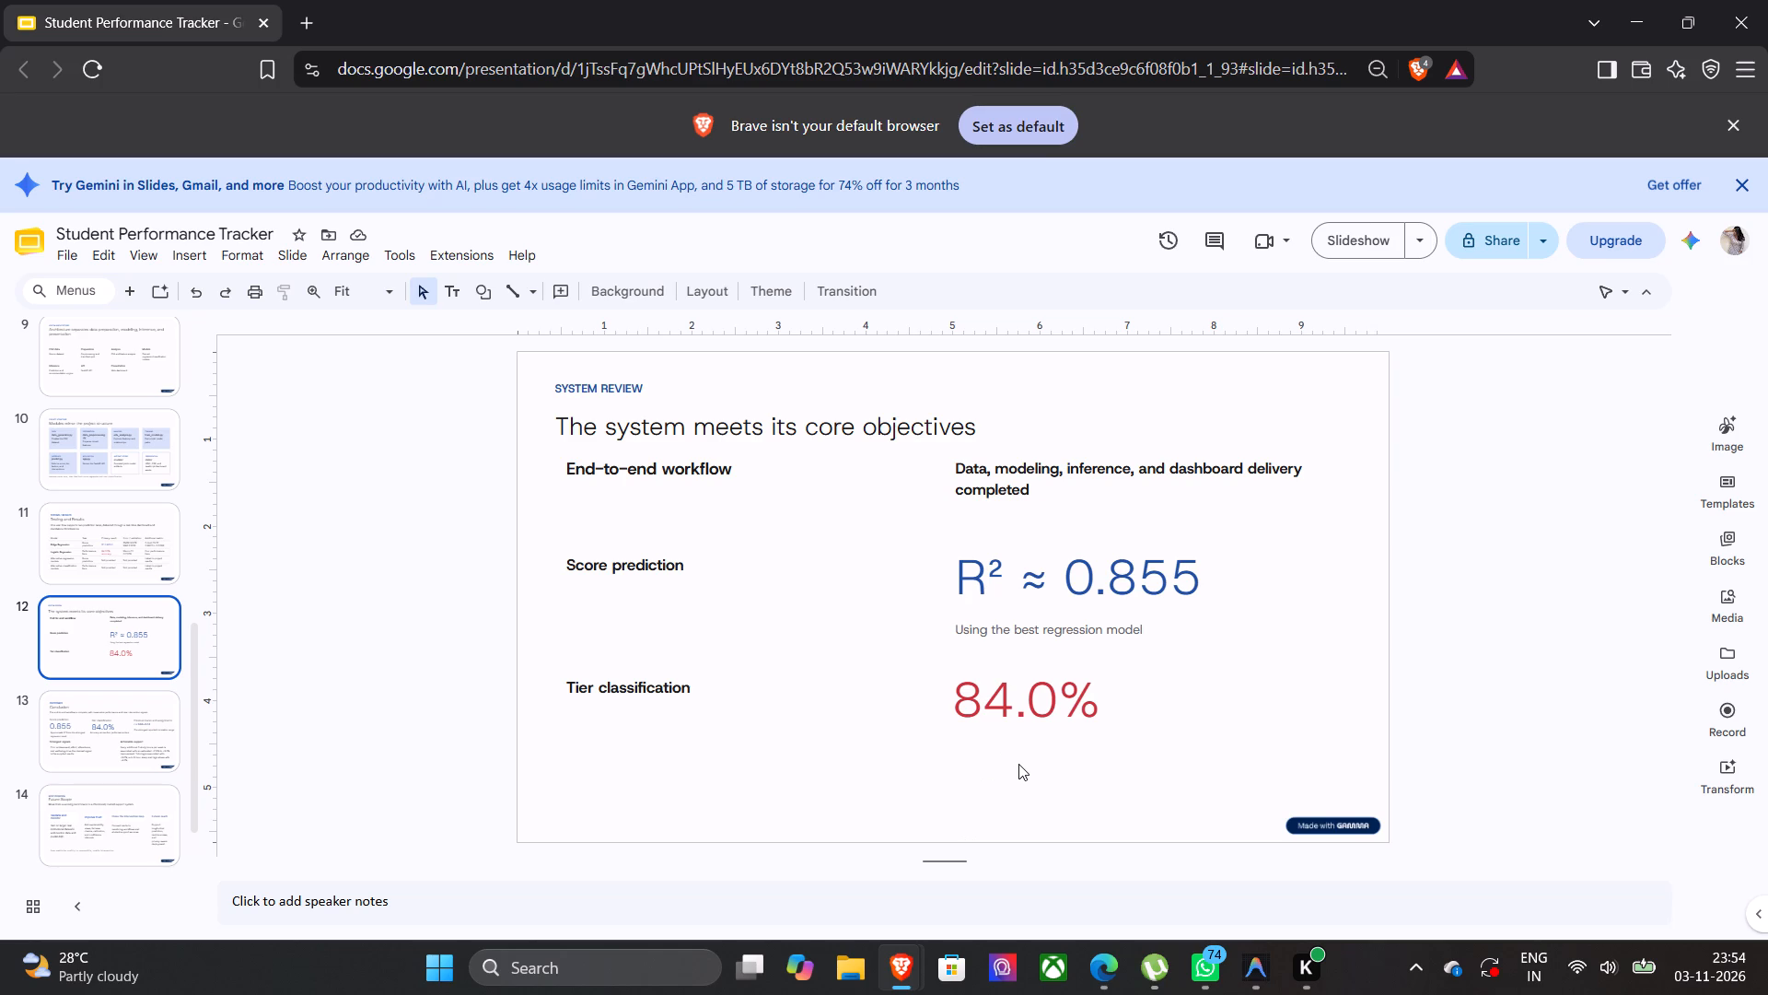
key("ctrl+v")
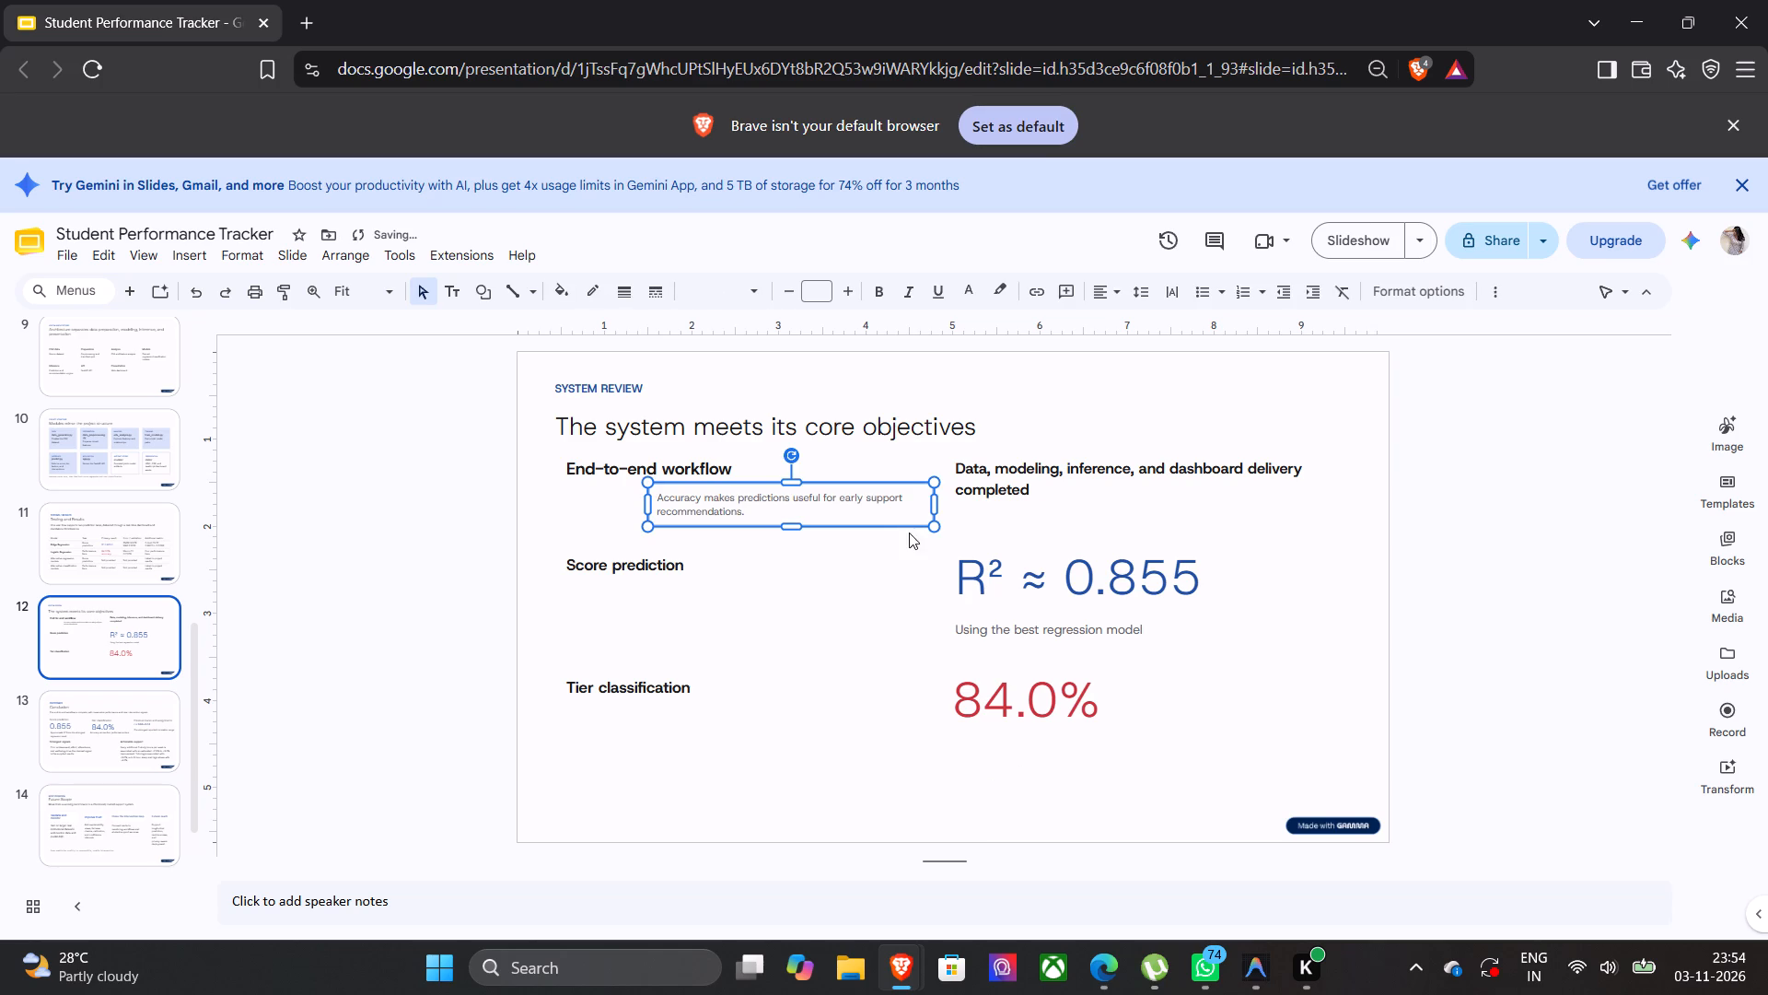
left_click_drag(903, 521, 1248, 762)
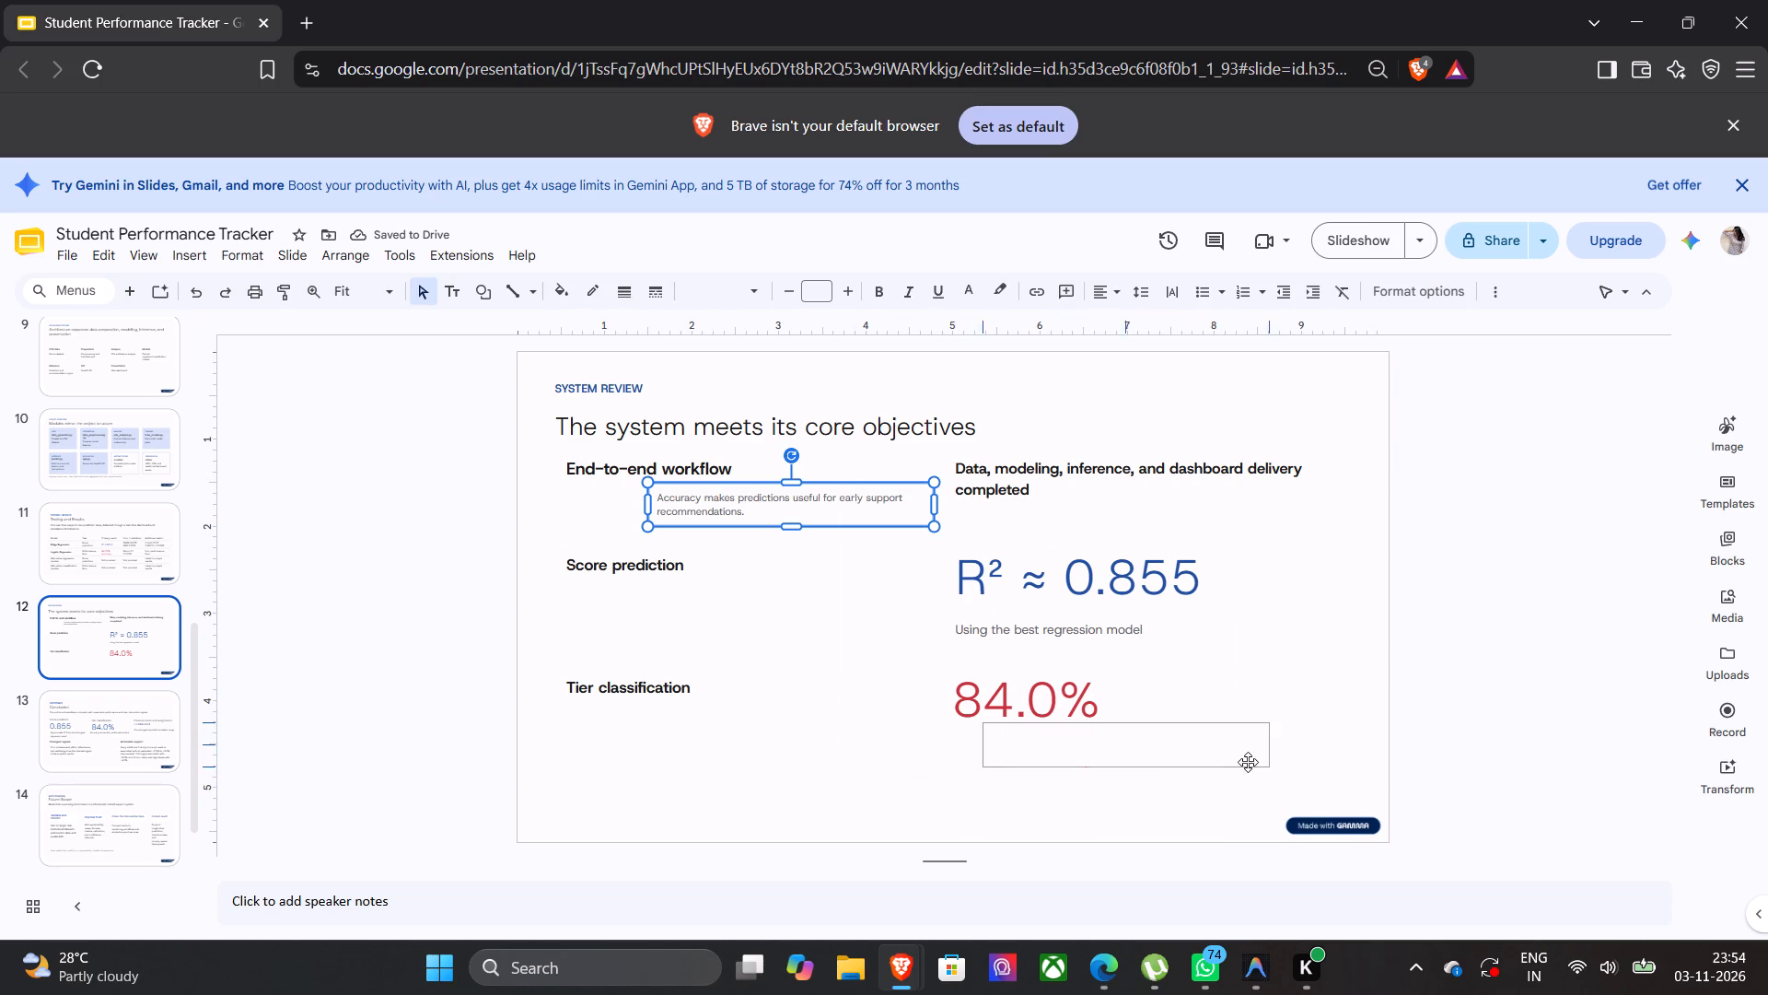
left_click_drag(1248, 762, 1204, 767)
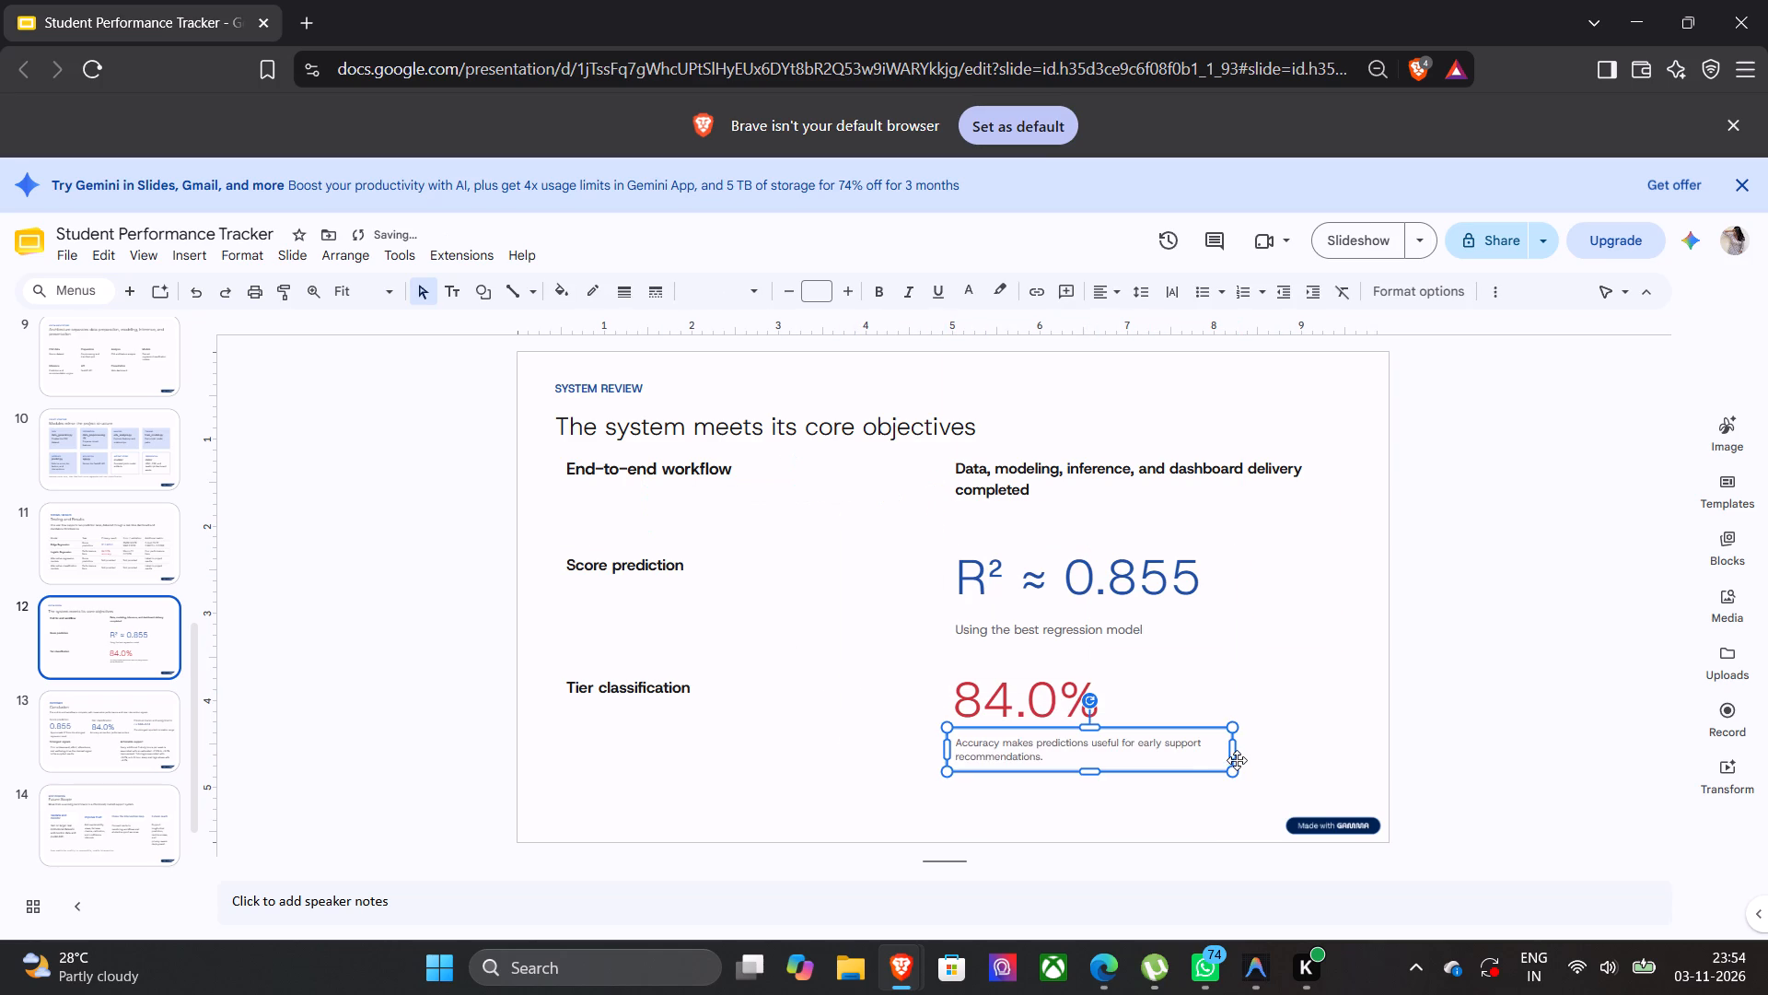
left_click_drag(1232, 753, 1300, 752)
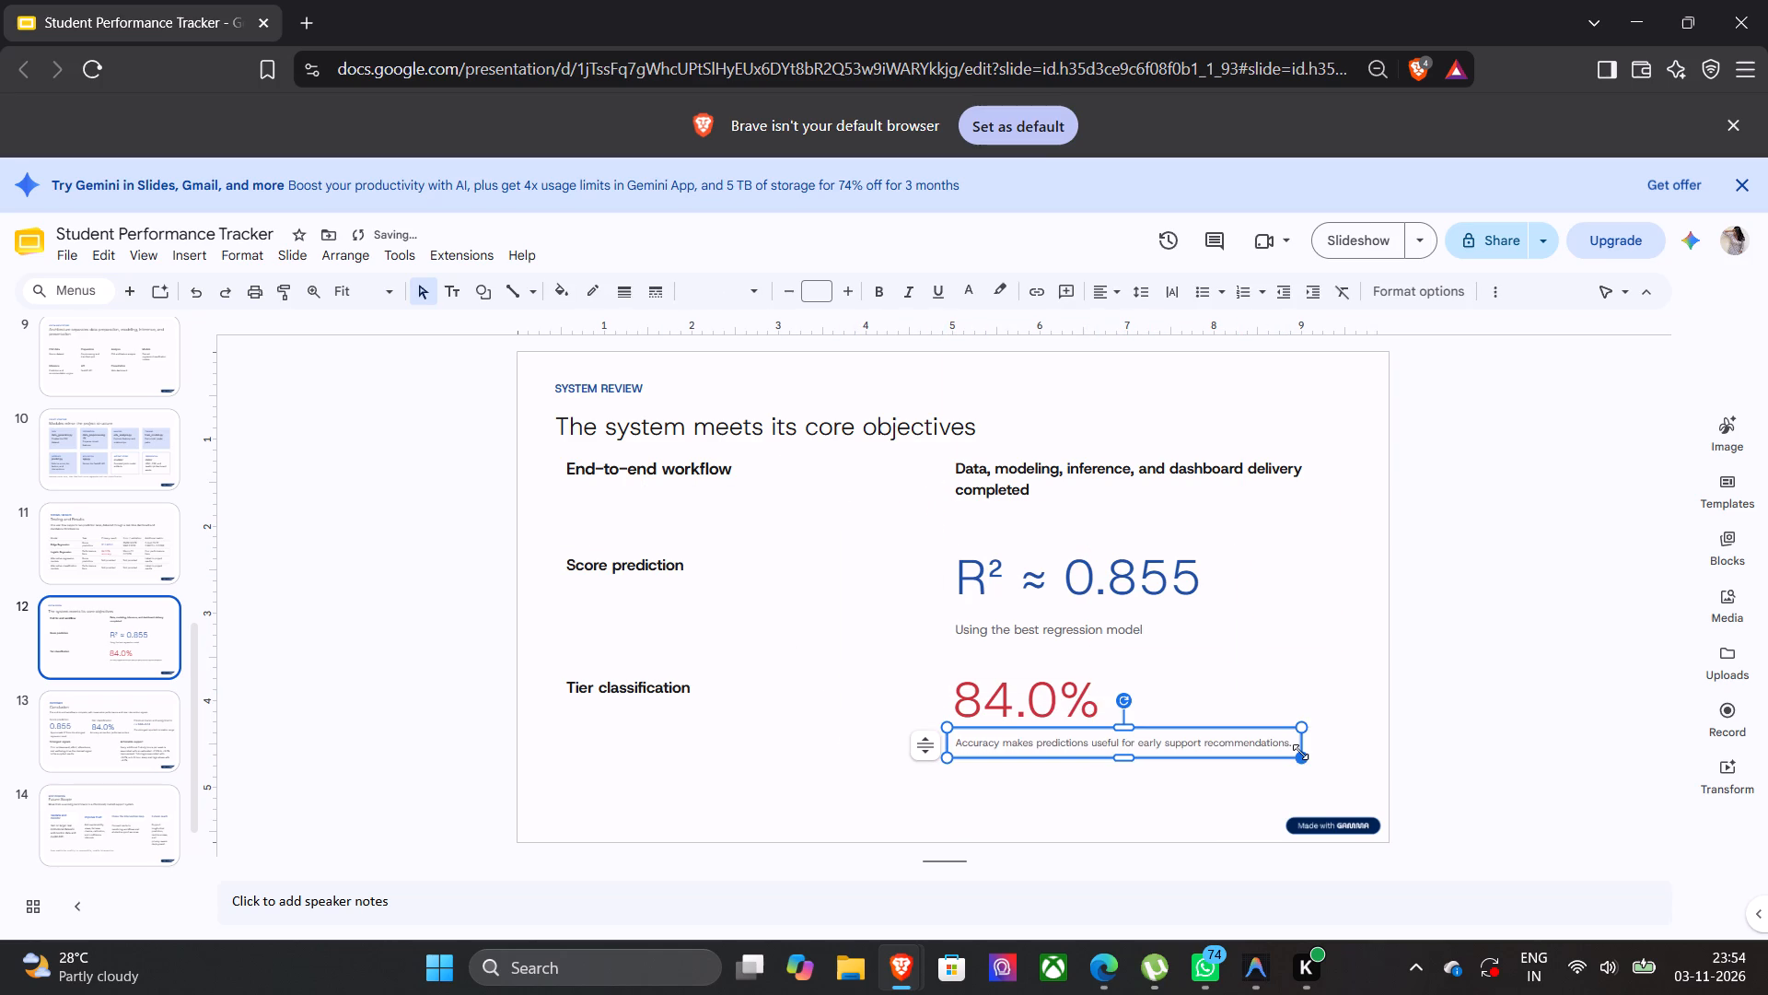
Make the accuracy caption below 84.0% one font size larger.
left_click(848, 298)
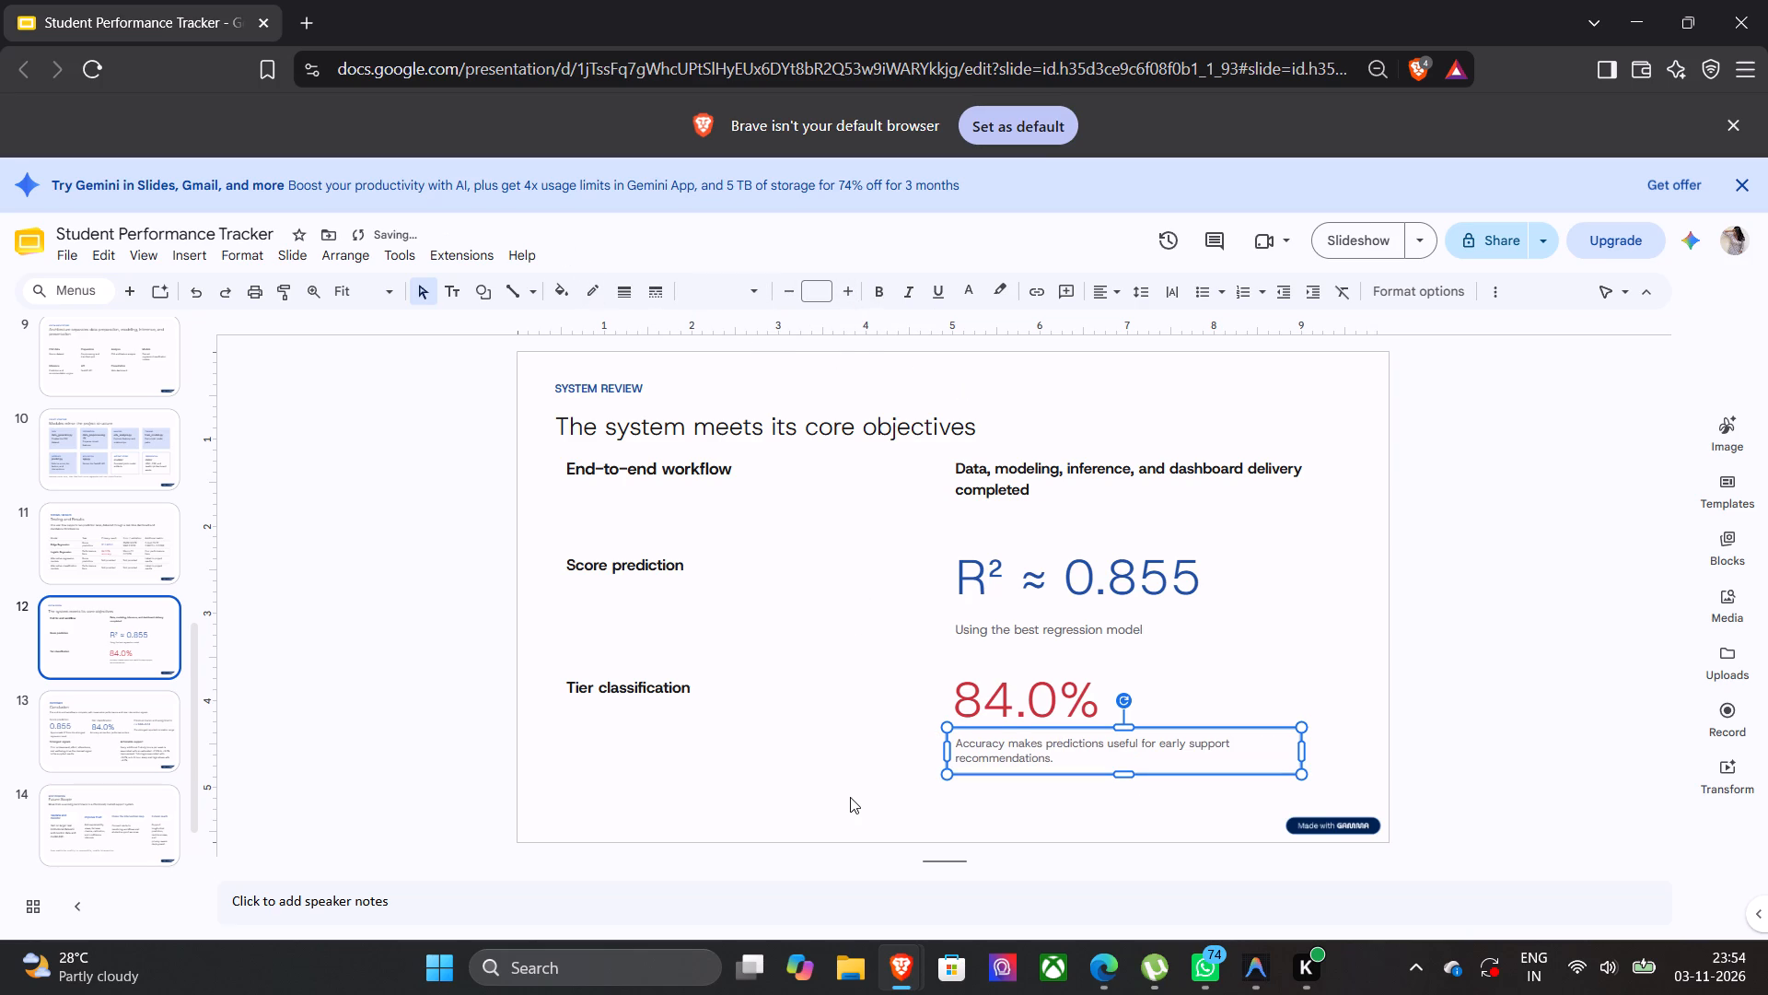
left_click(850, 797)
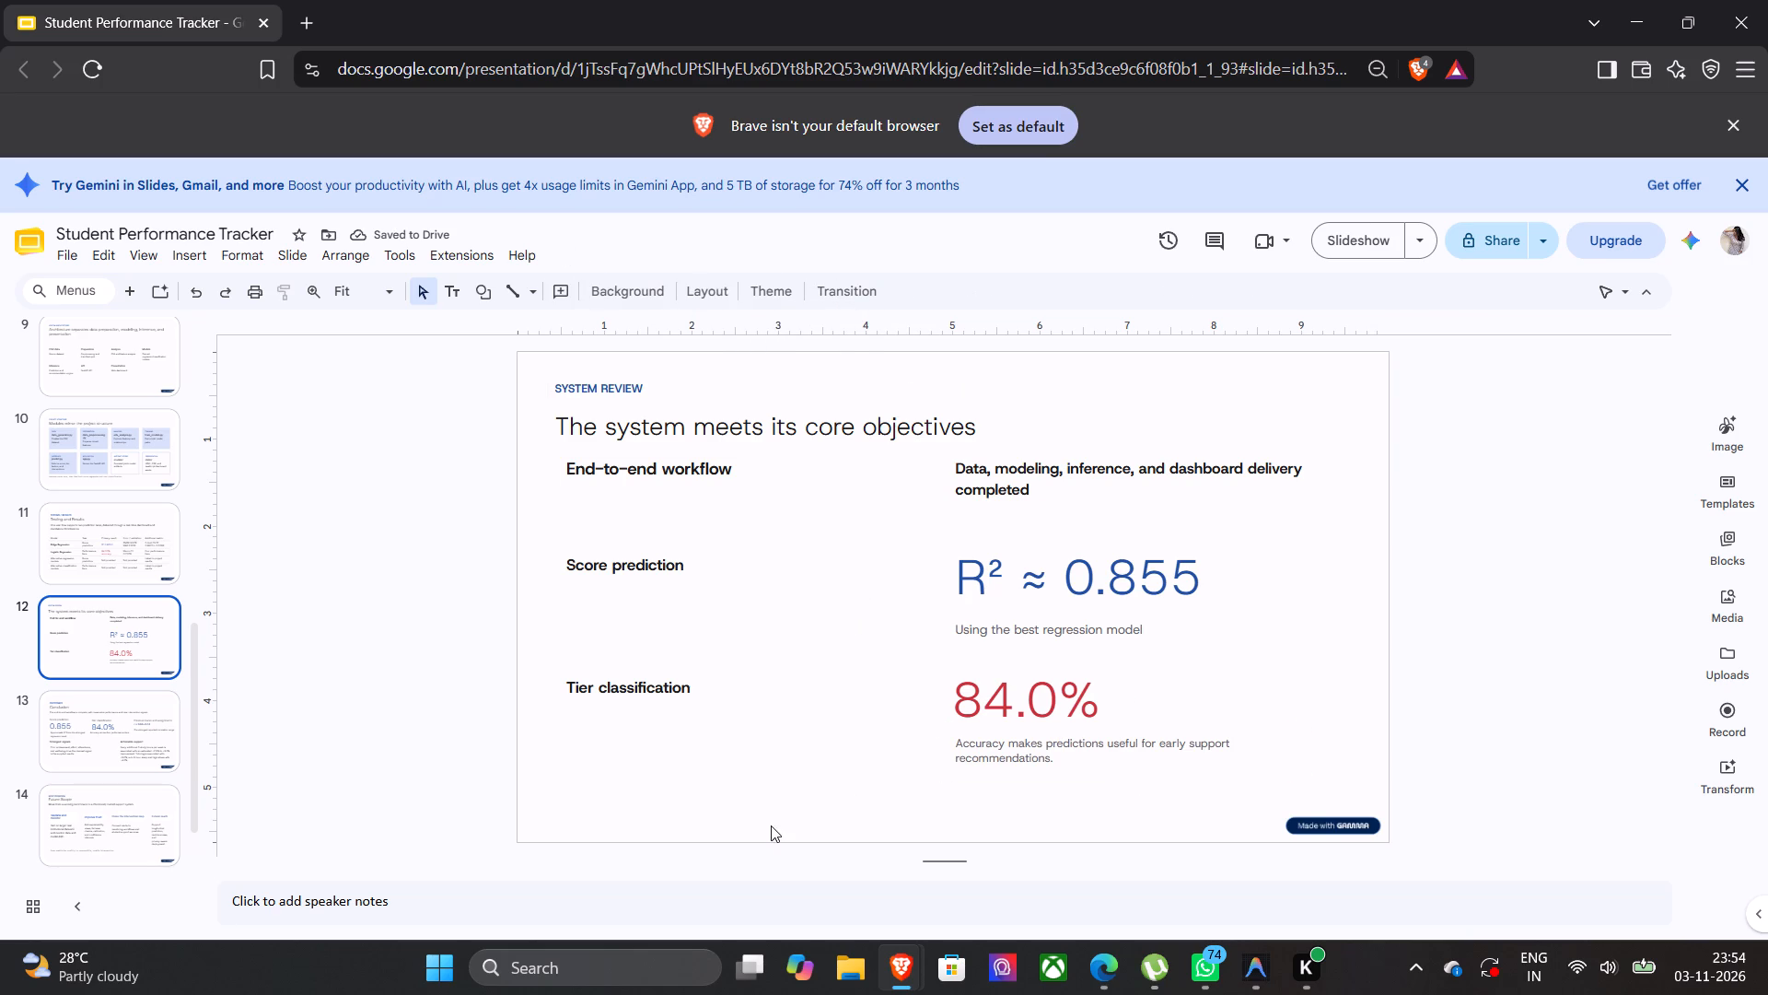
Copy "Completed workflow → measurable performance → actionable early support" to the foot of the new slide below Tier classification, widening its box to one line.
left_click(974, 847)
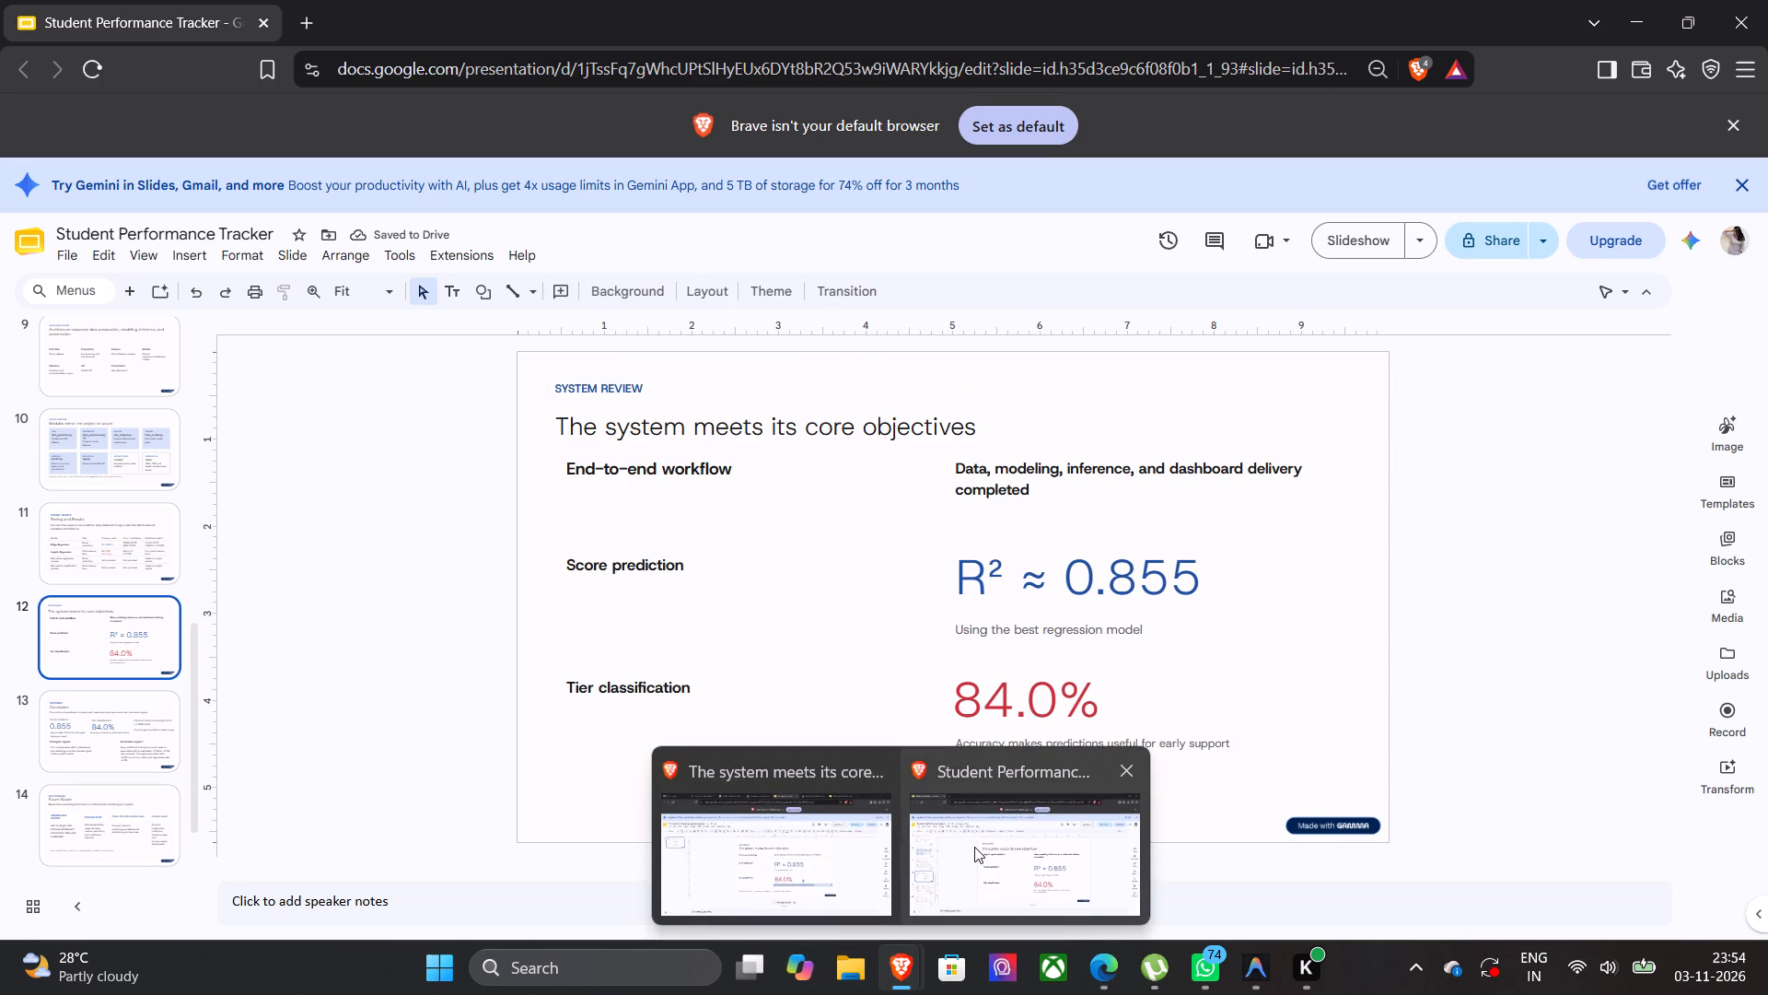
left_click(852, 858)
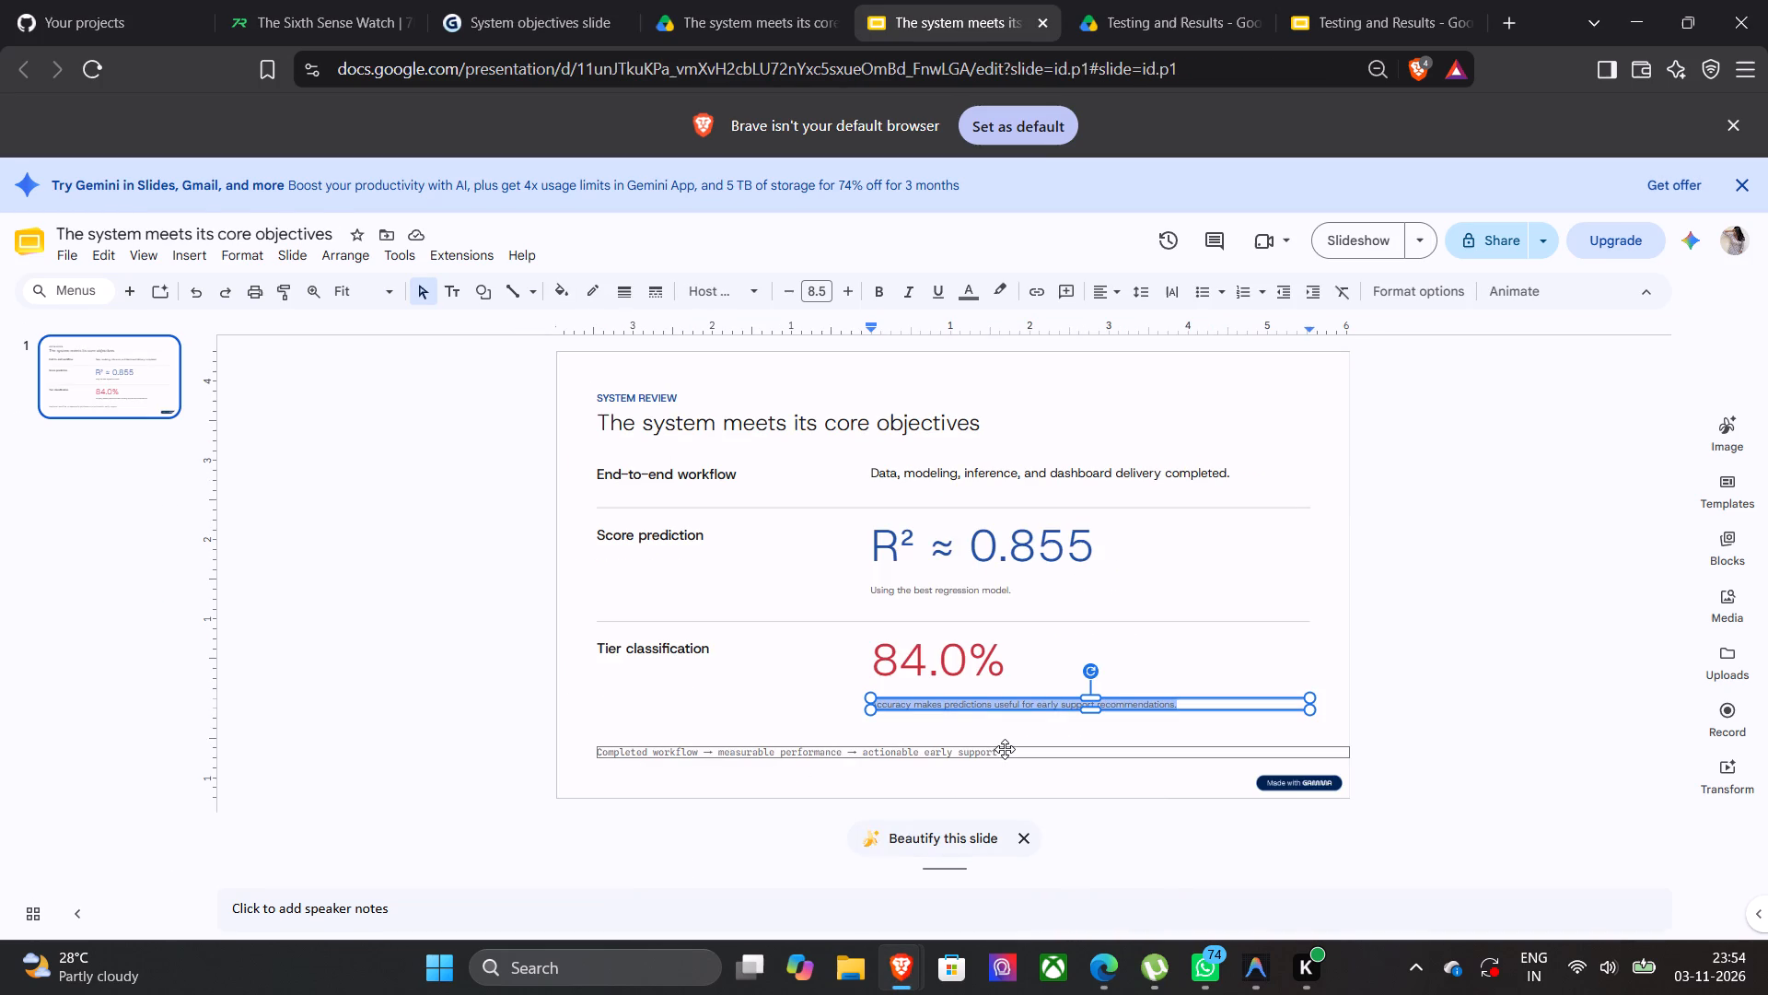
left_click(1005, 749)
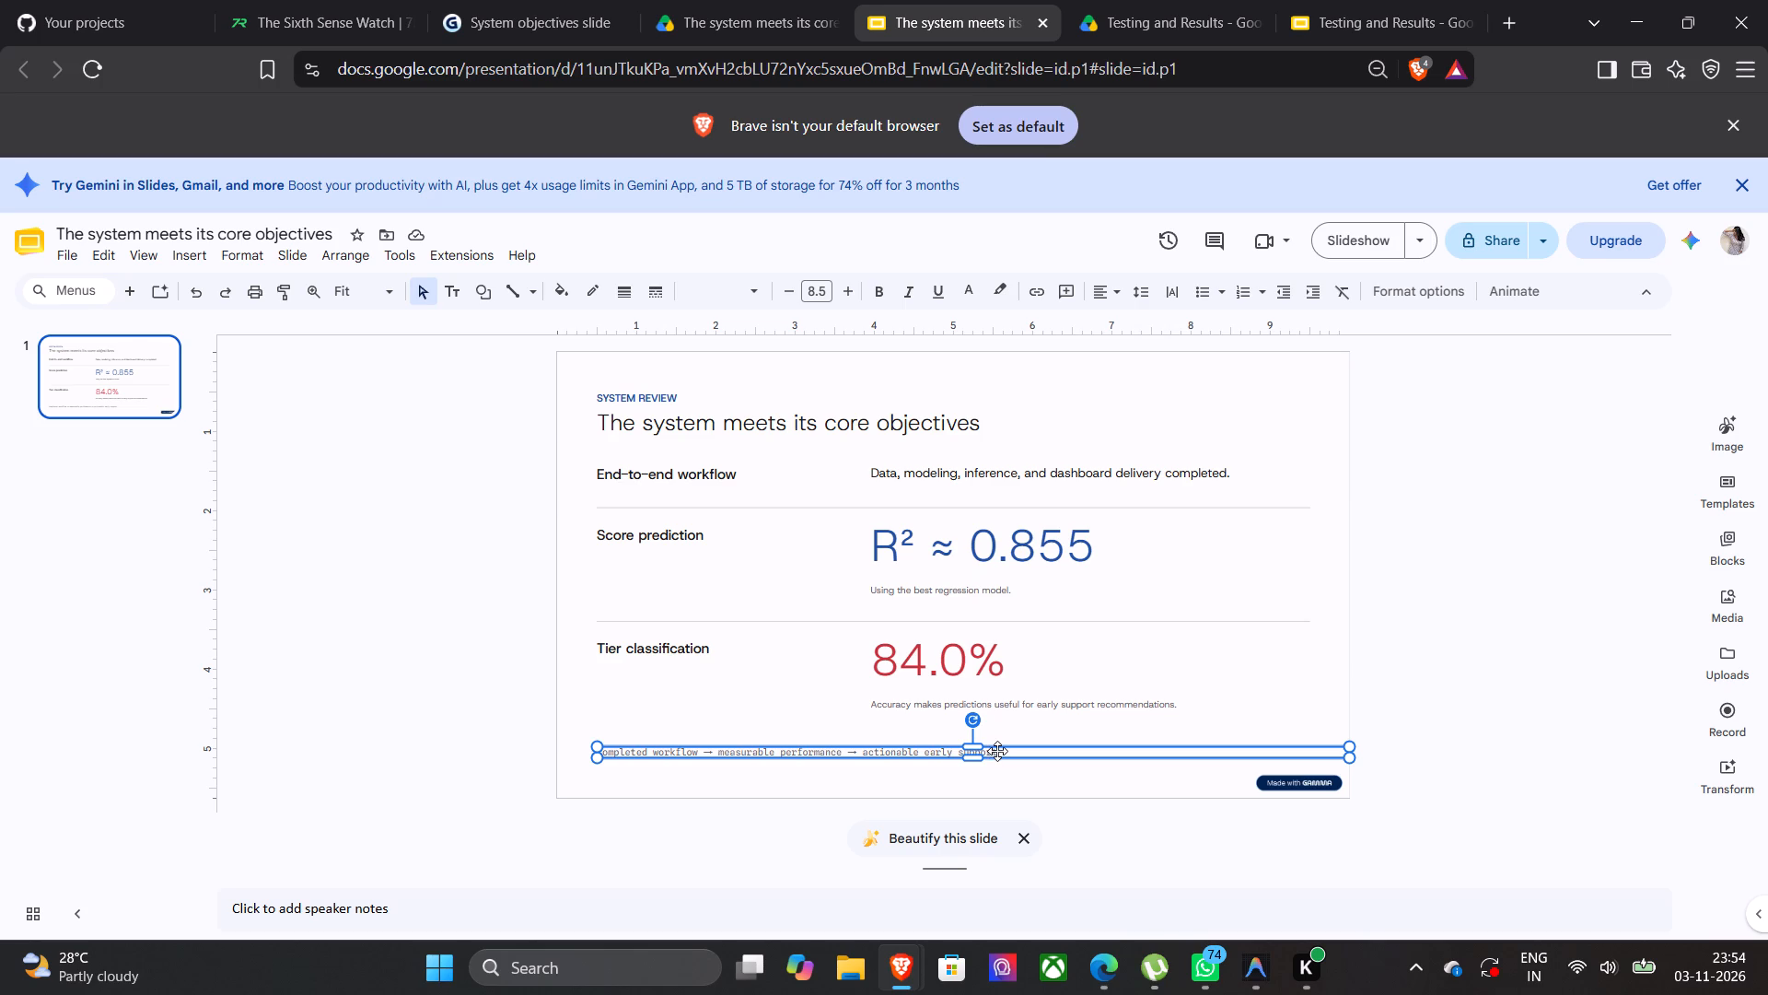
left_click_drag(994, 746, 887, 757)
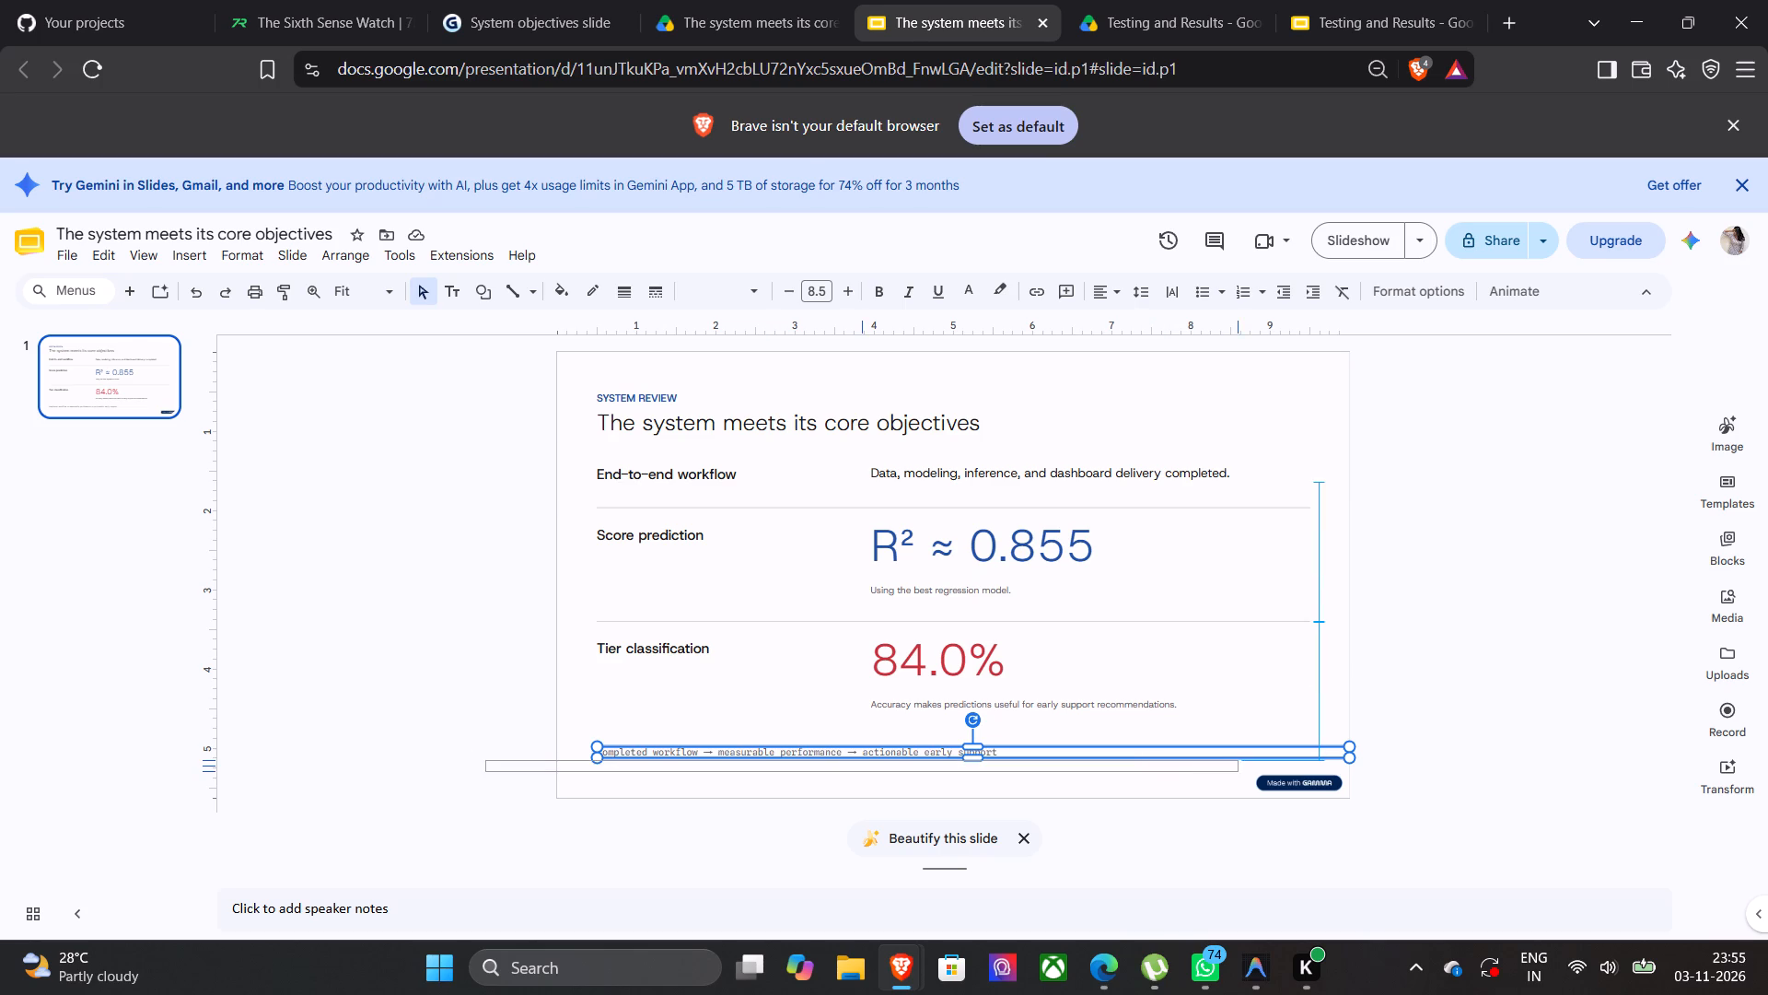
left_click_drag(887, 757, 920, 745)
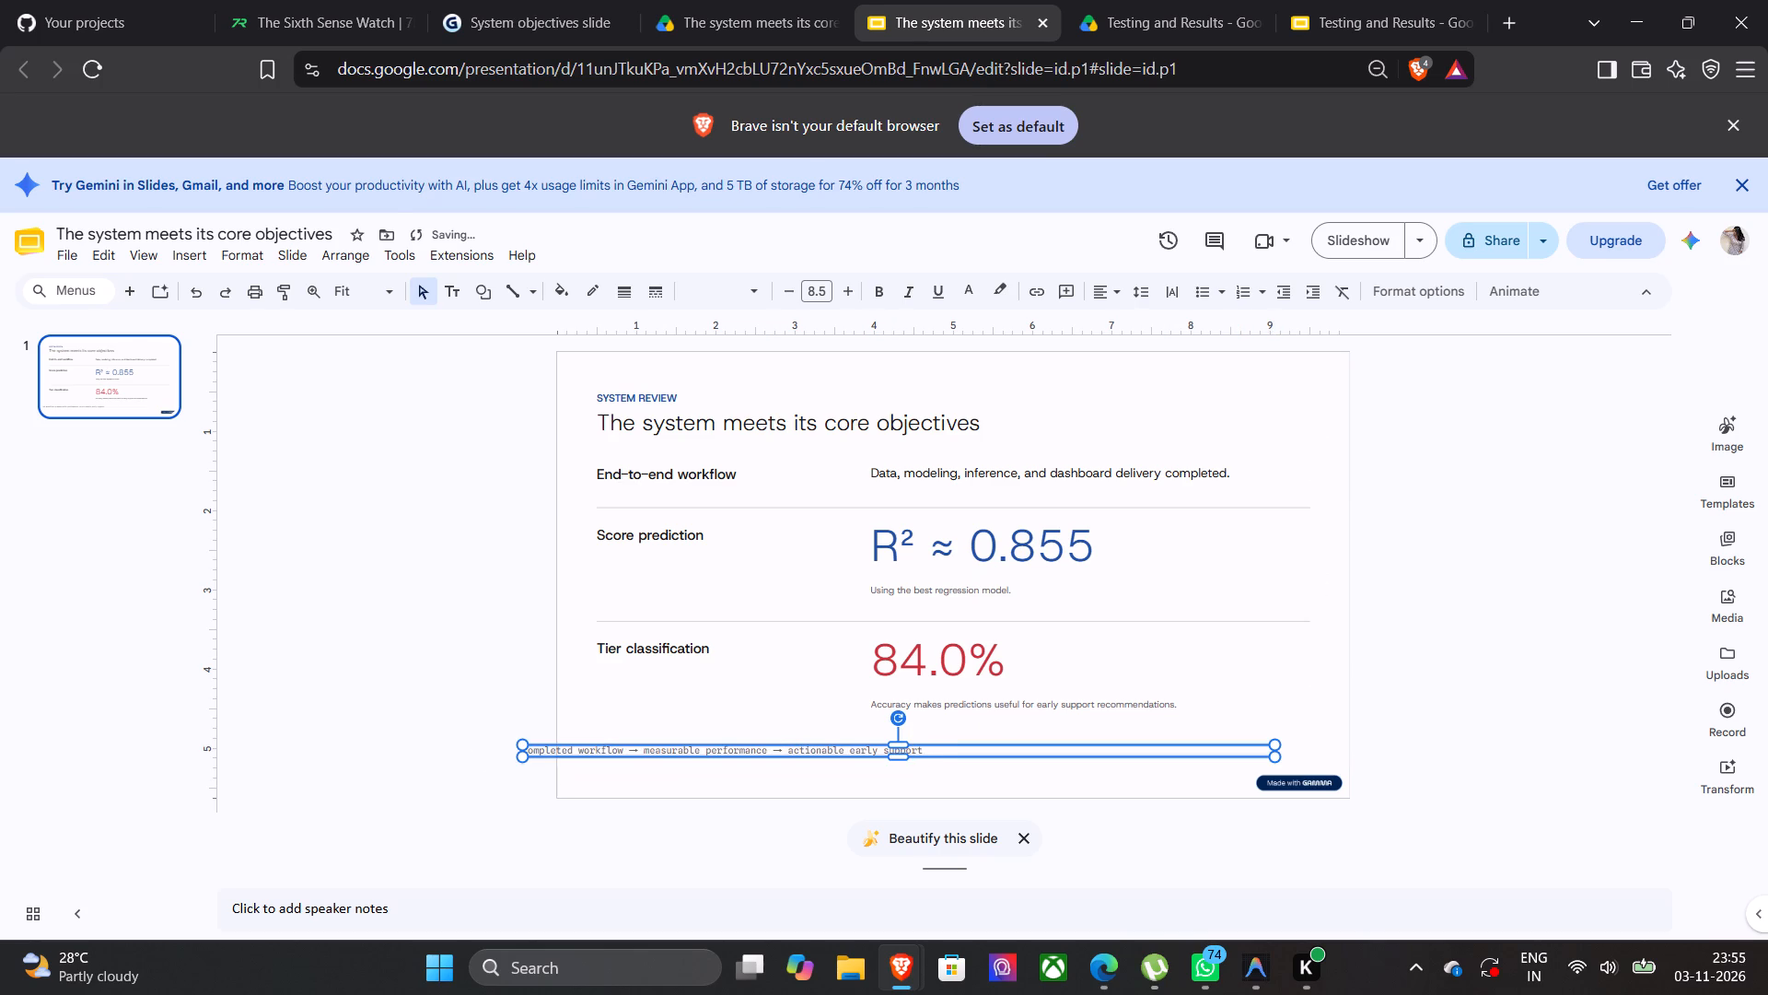
left_click_drag(924, 754, 974, 758)
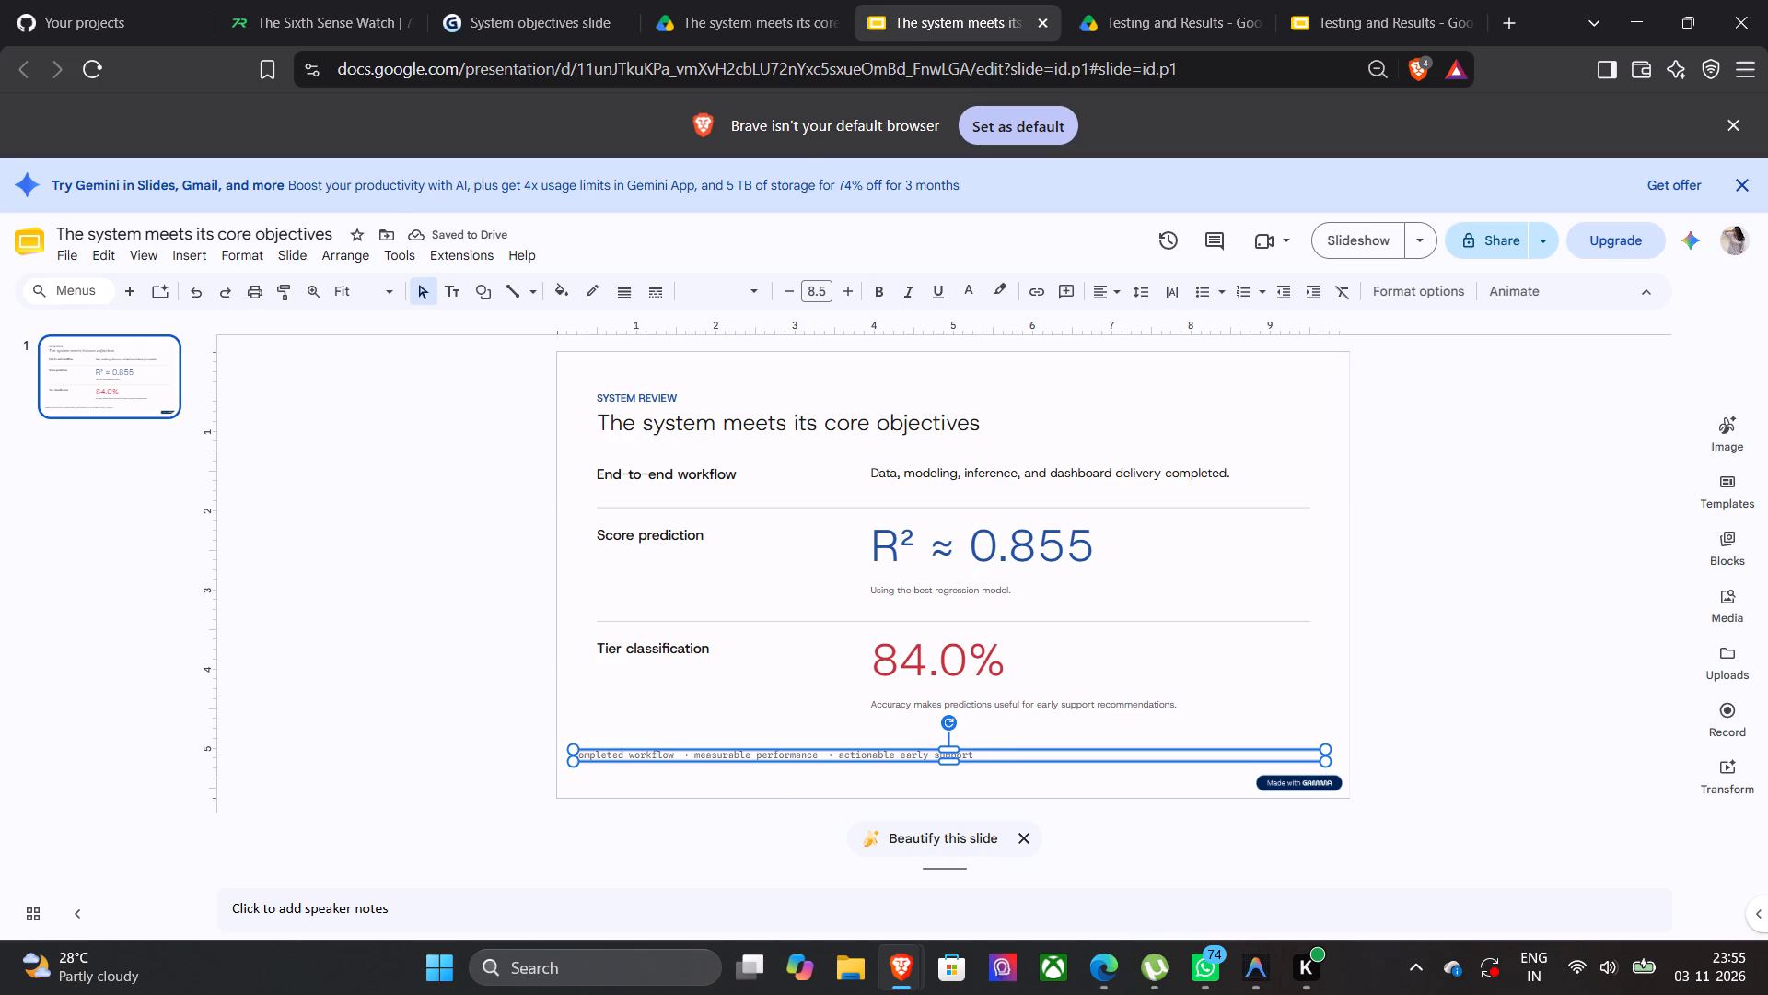
left_click_drag(972, 755, 590, 756)
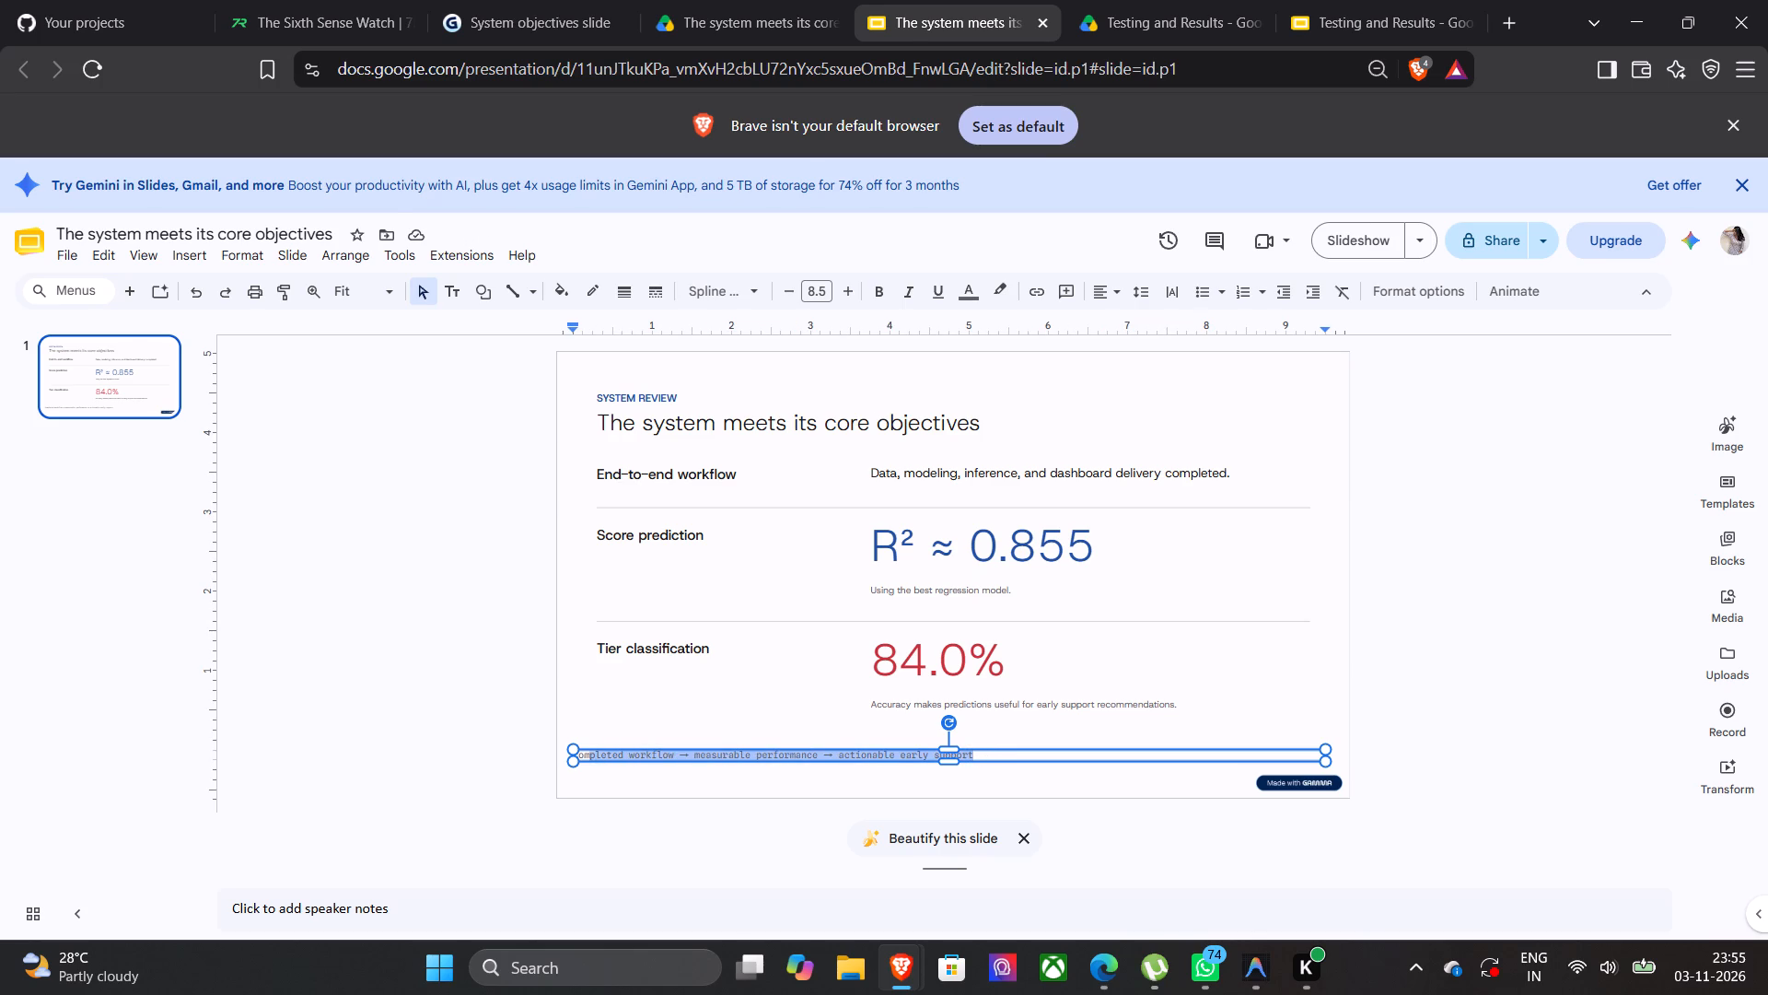
left_click_drag(590, 756, 571, 757)
key("ctrl+c")
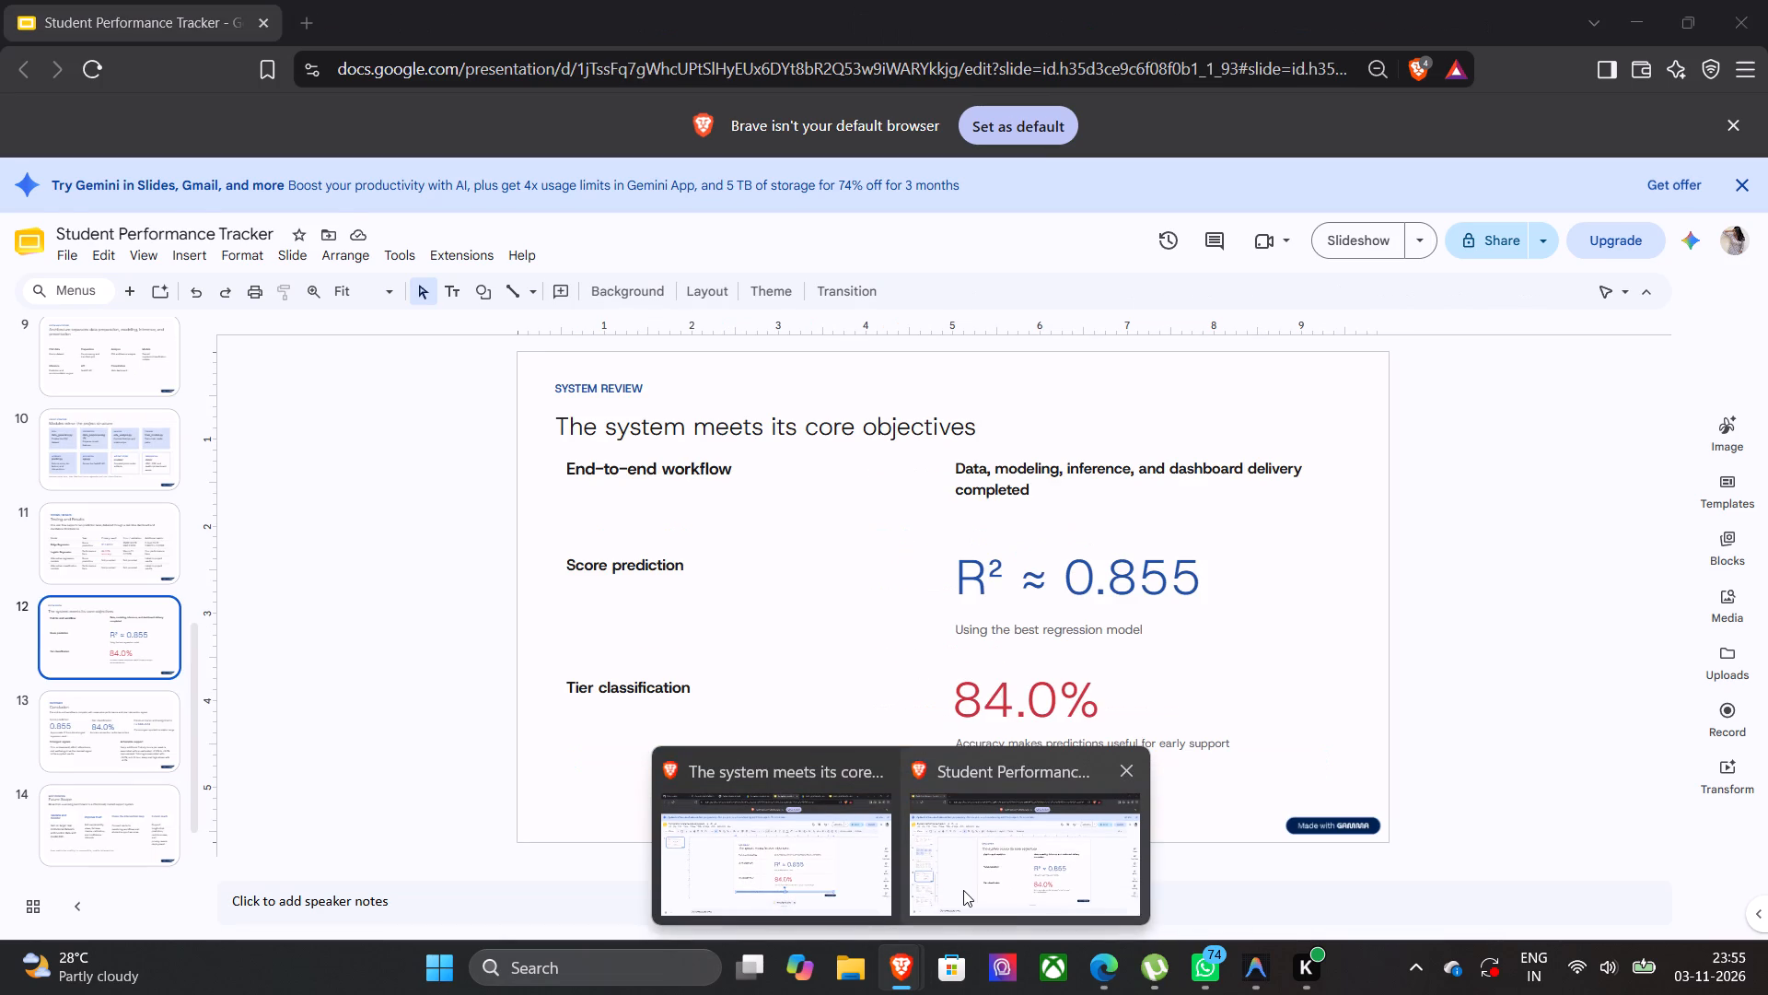
left_click(963, 890)
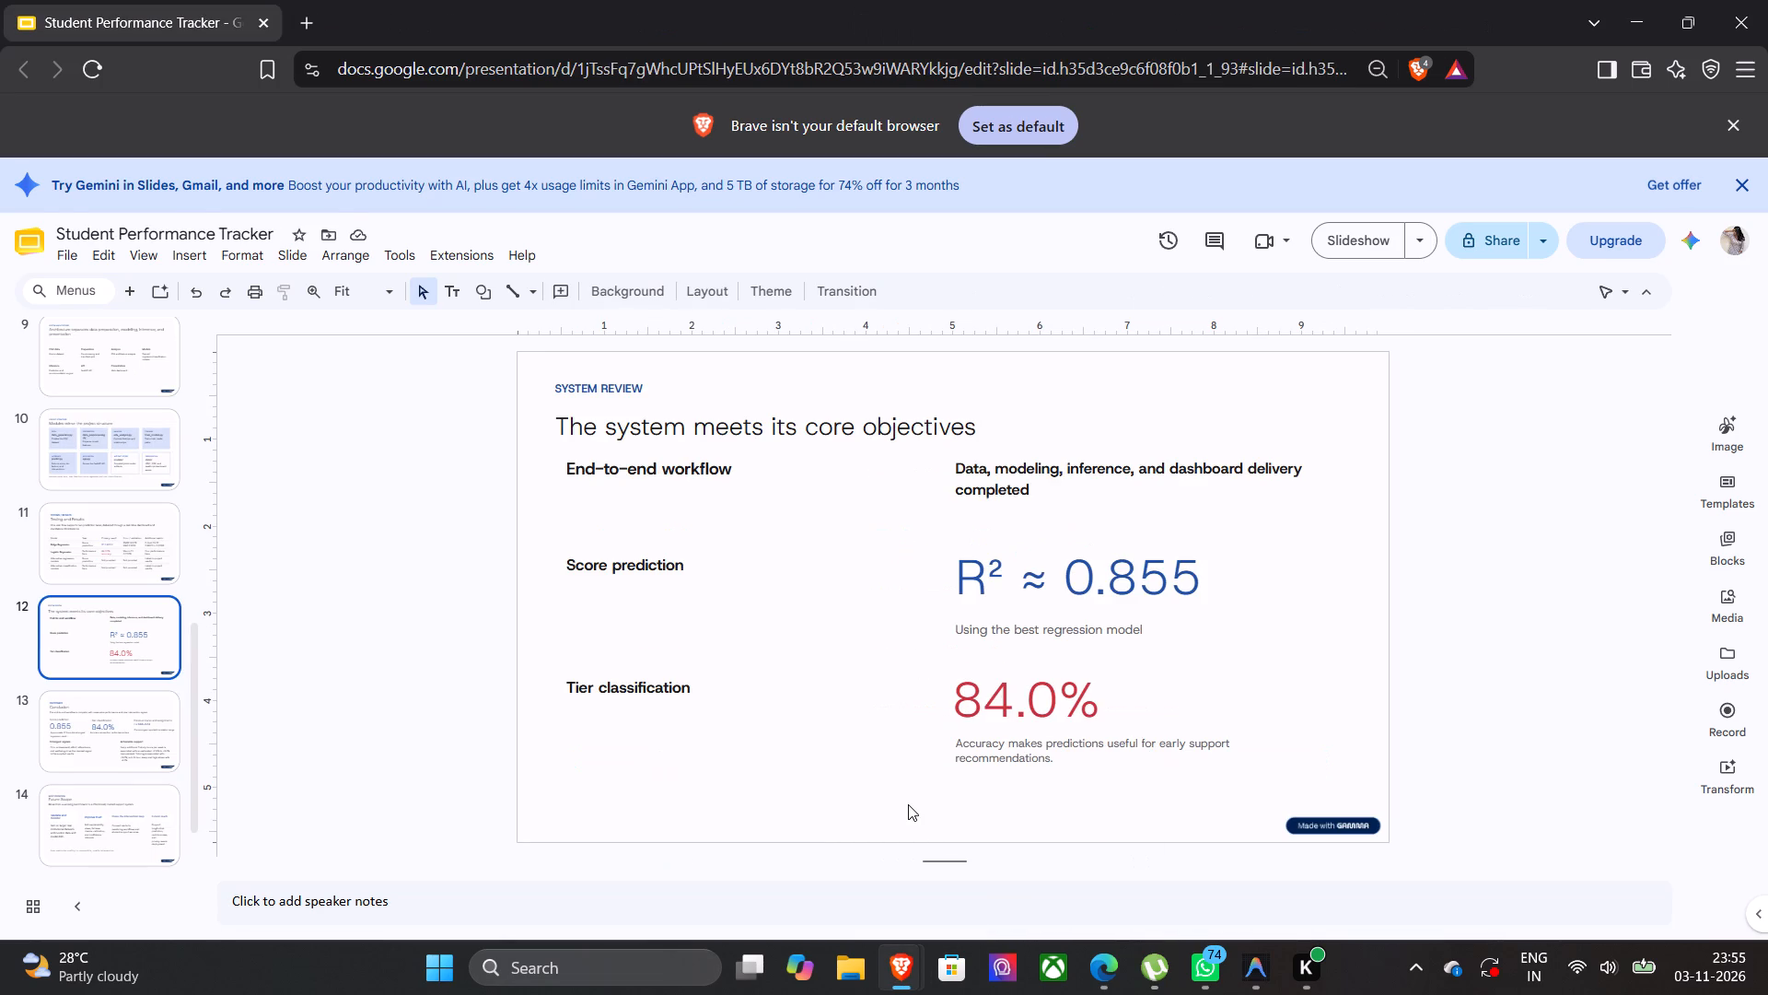
key("ctrl+v")
left_click_drag(913, 525, 813, 802)
left_click_drag(851, 804, 1167, 790)
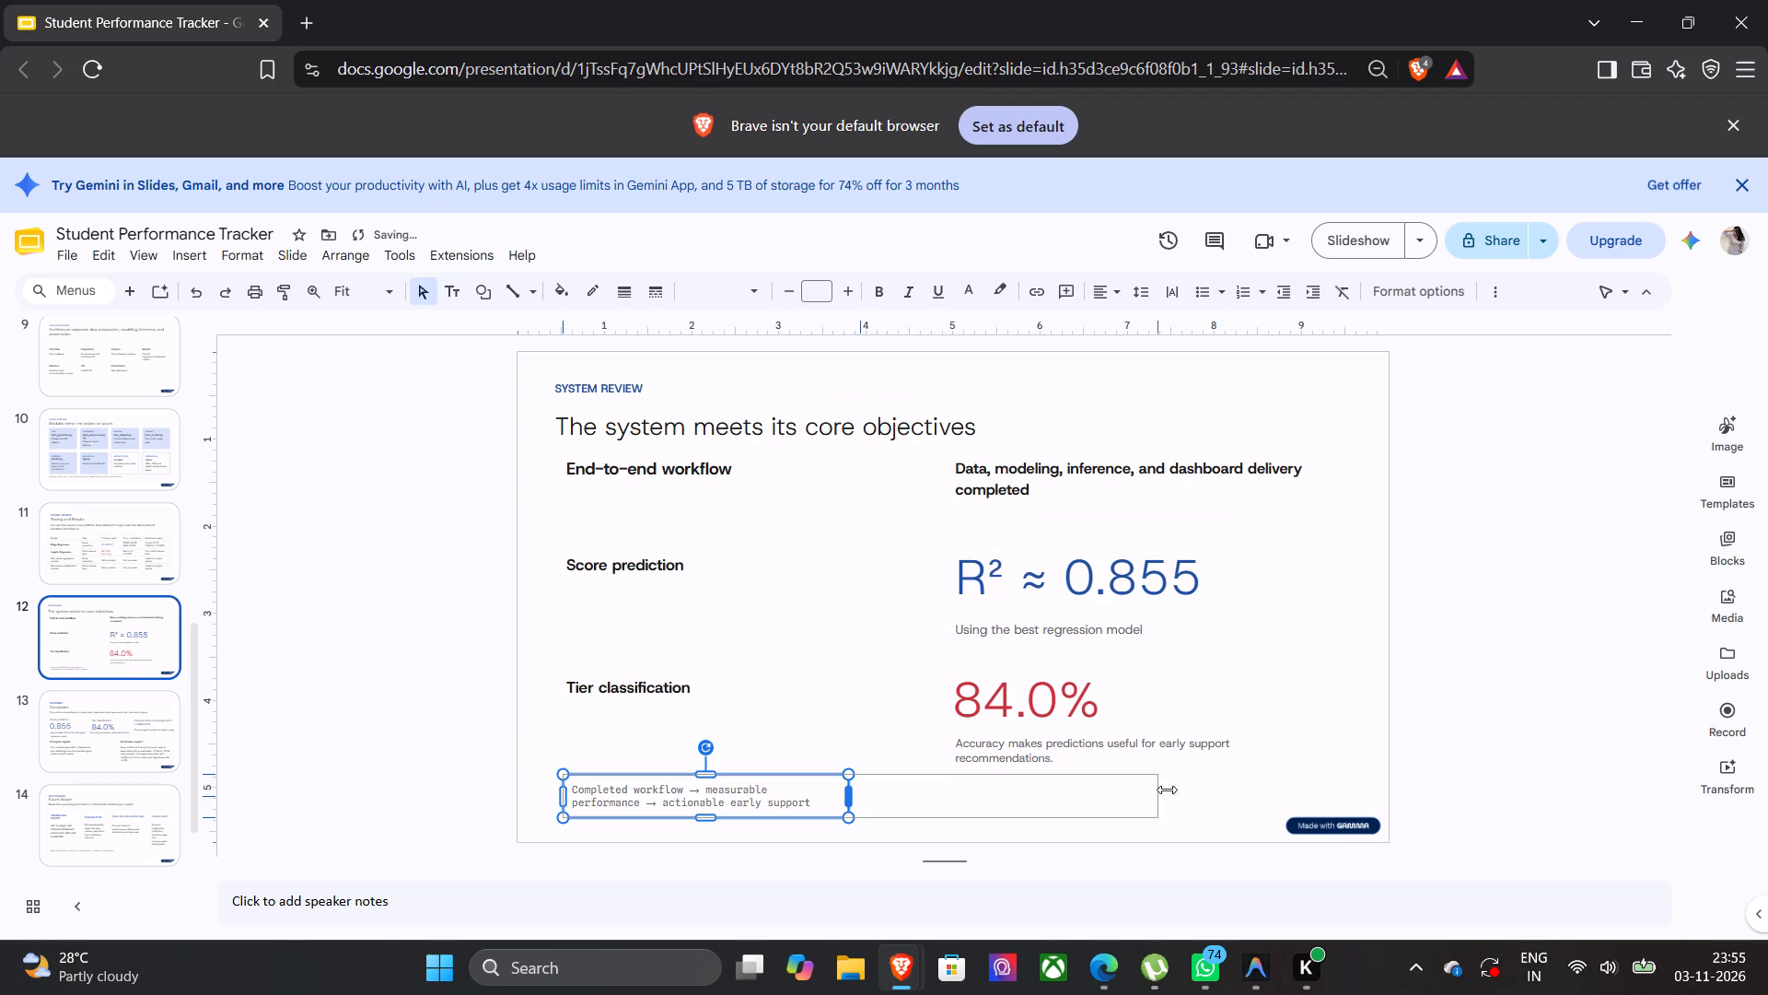
left_click_drag(1167, 790, 1312, 814)
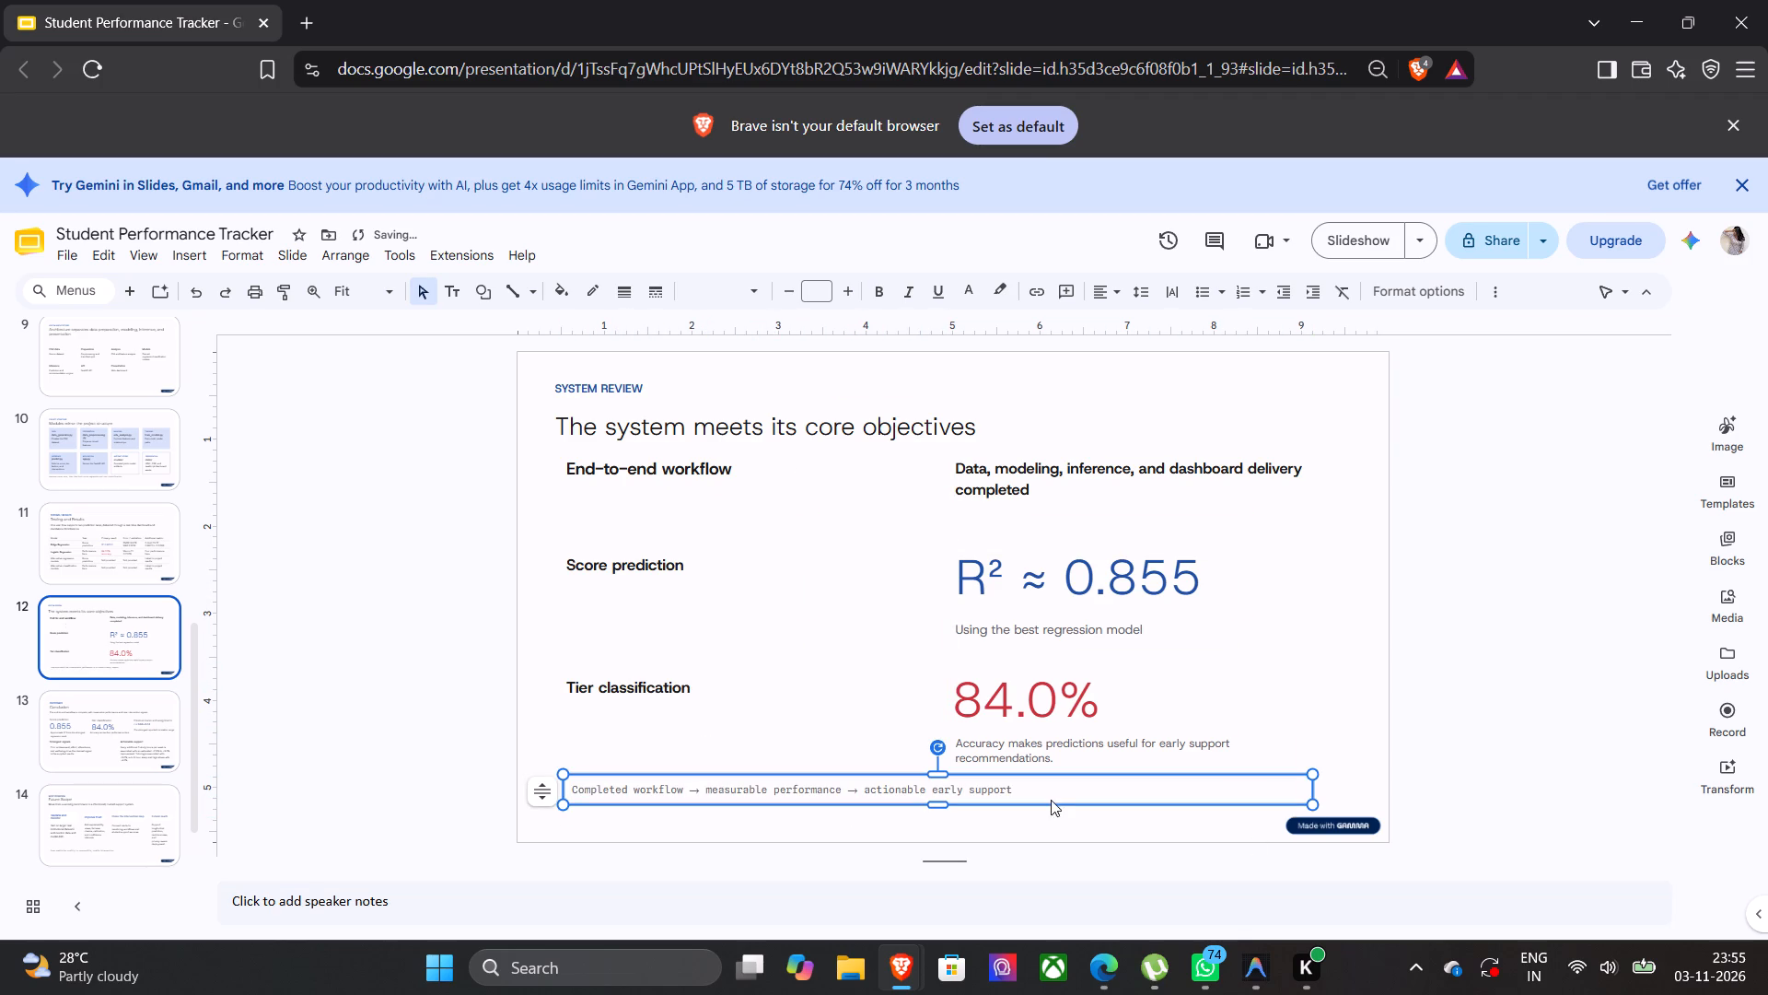
left_click(856, 656)
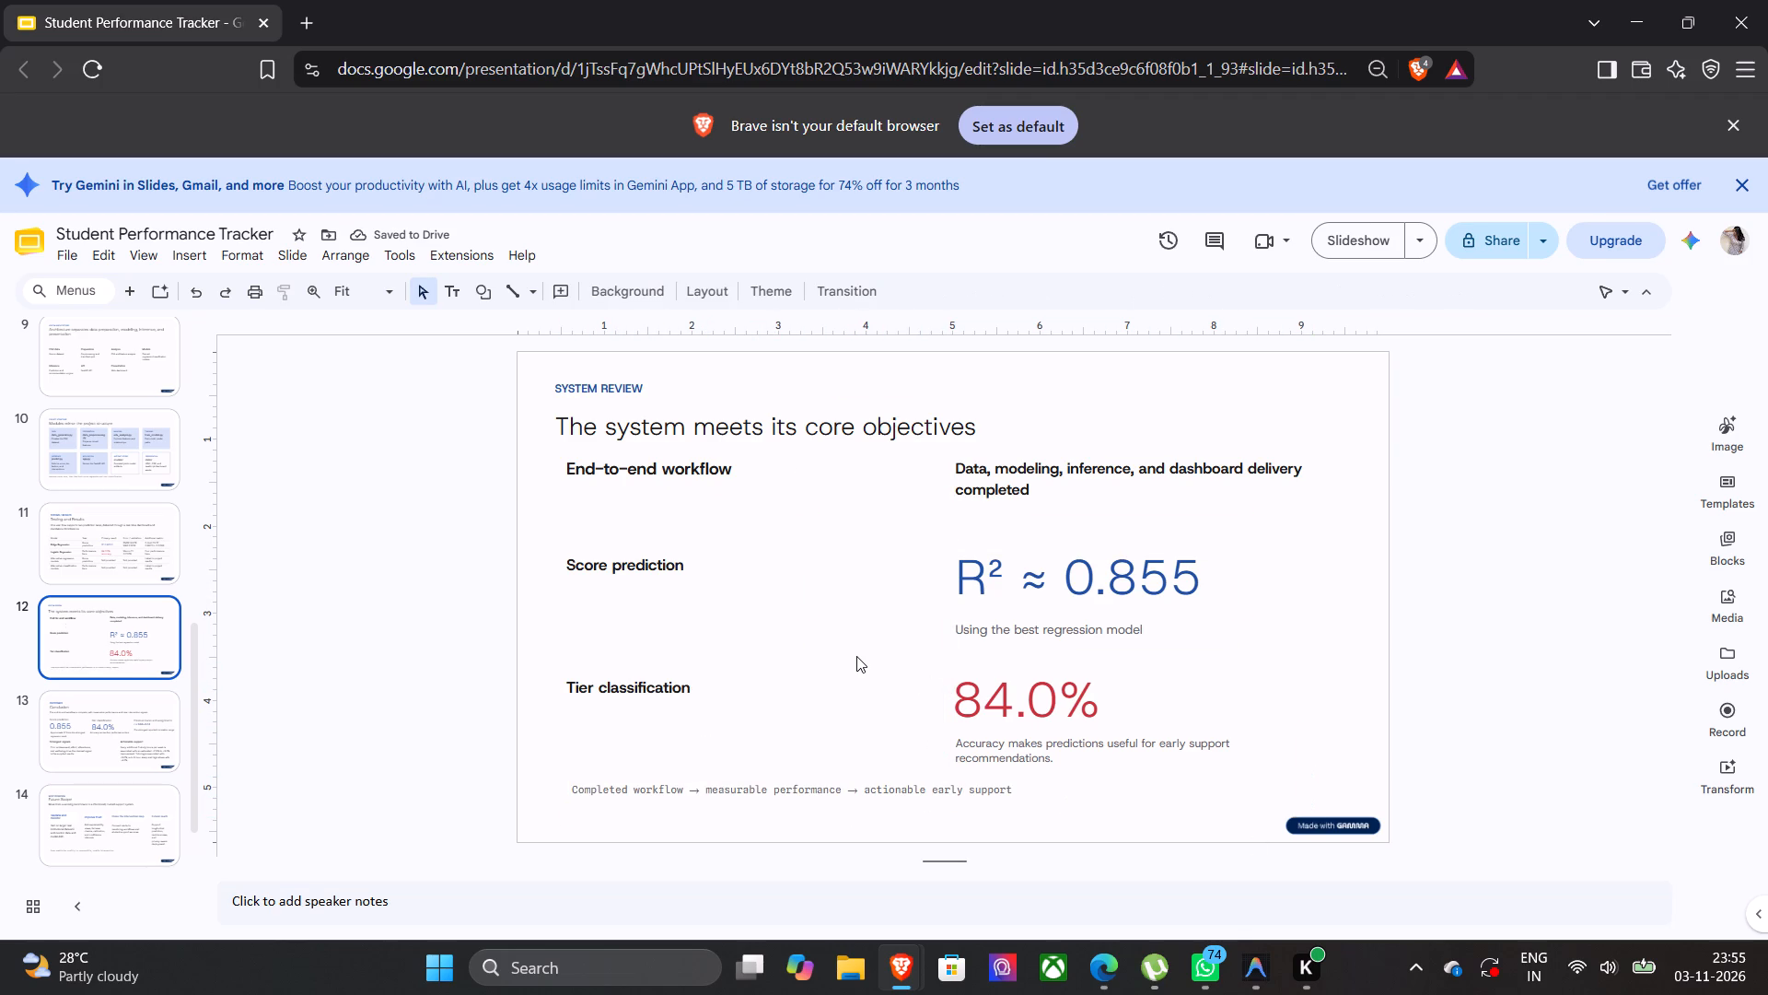
Shift the "Completed workflow" line slightly down, clear of the accuracy caption.
left_click(1012, 802)
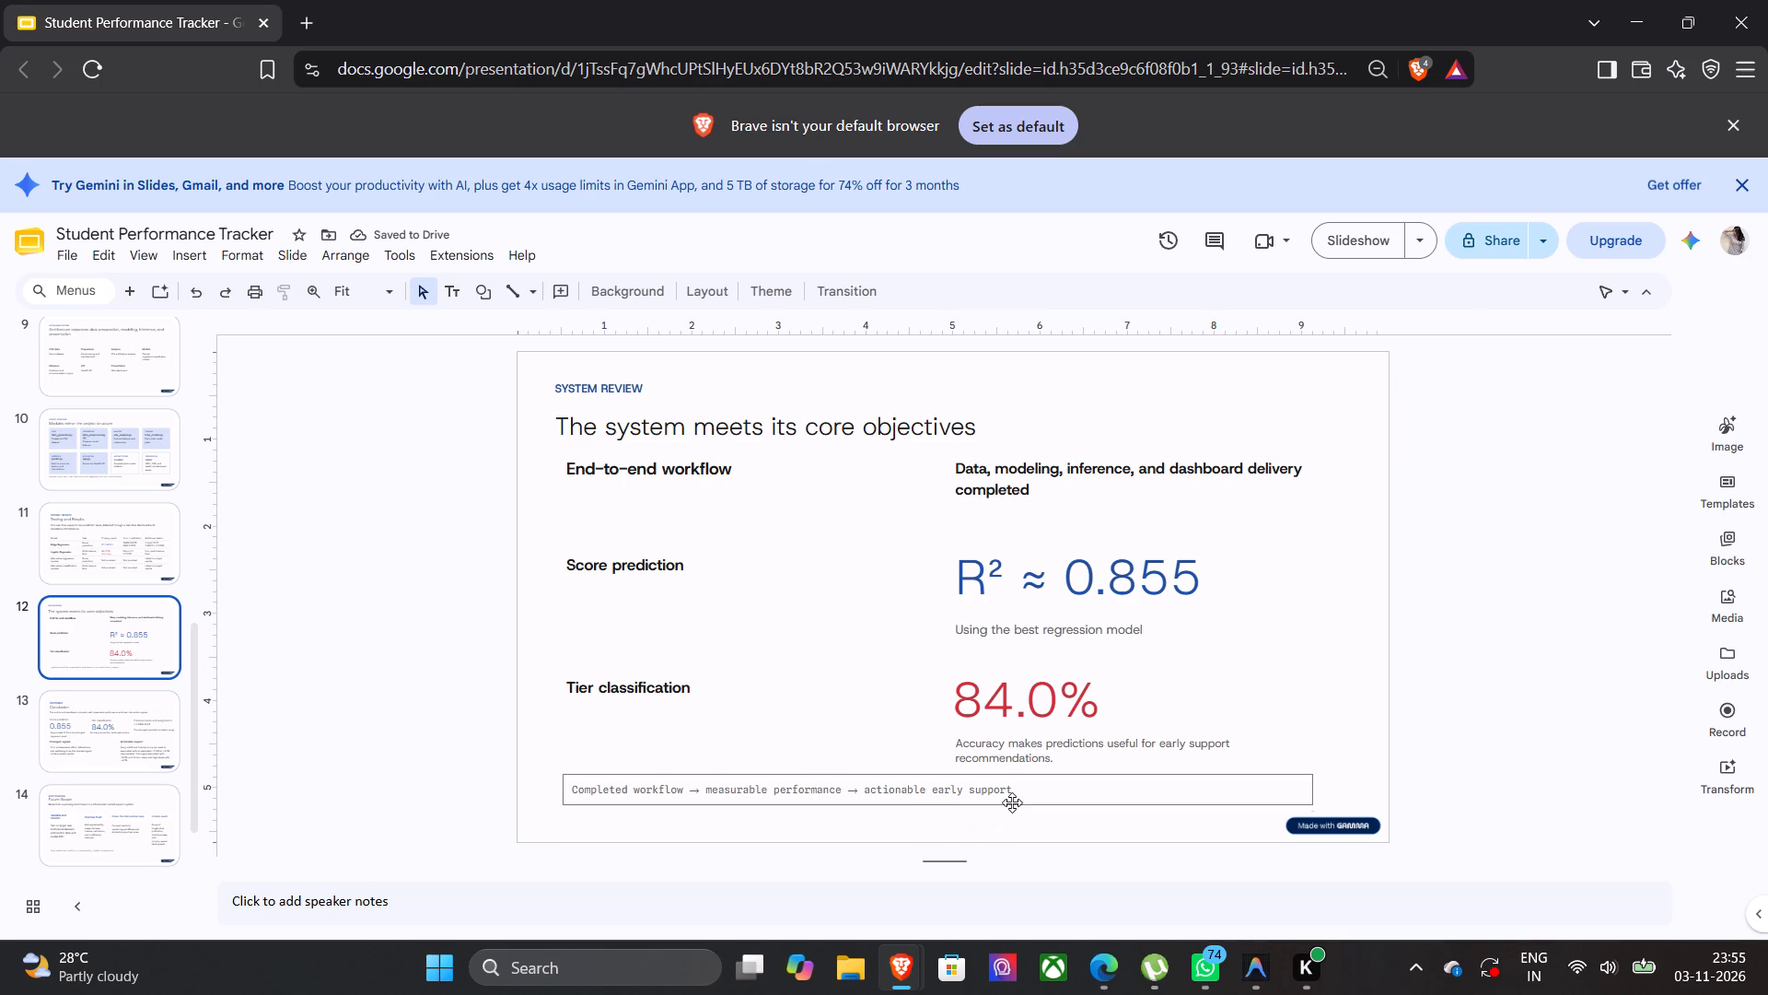
left_click(1012, 802)
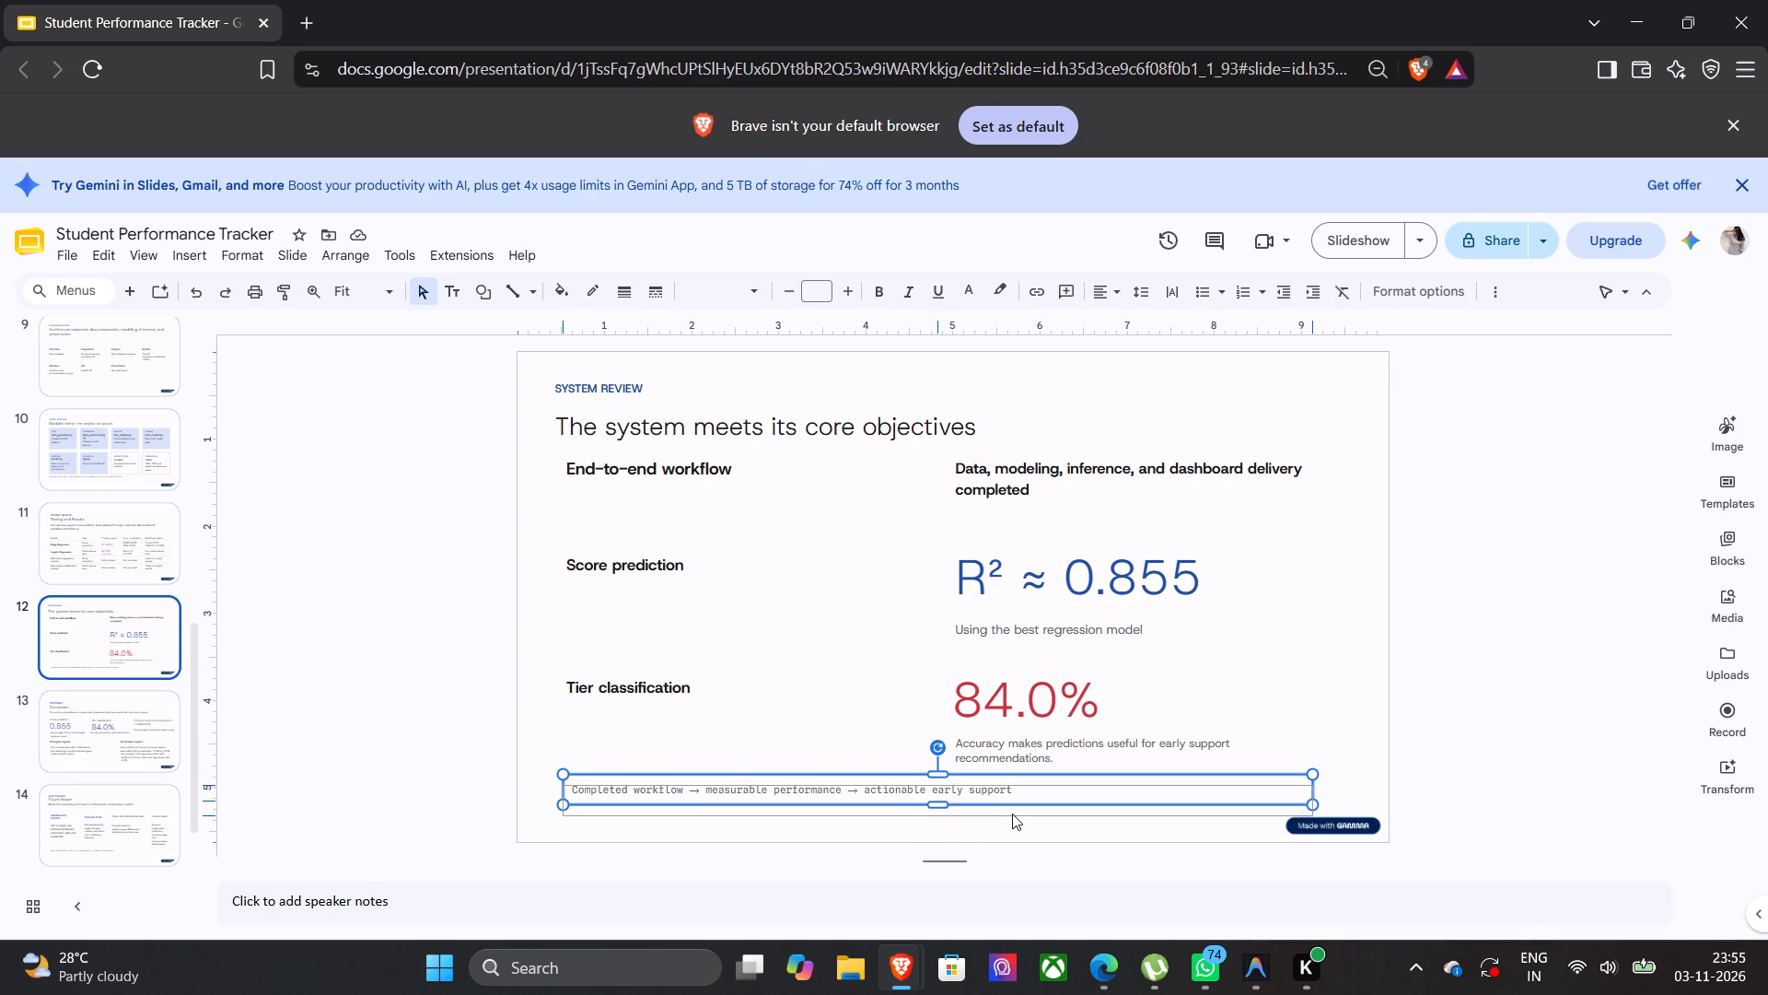
left_click(882, 673)
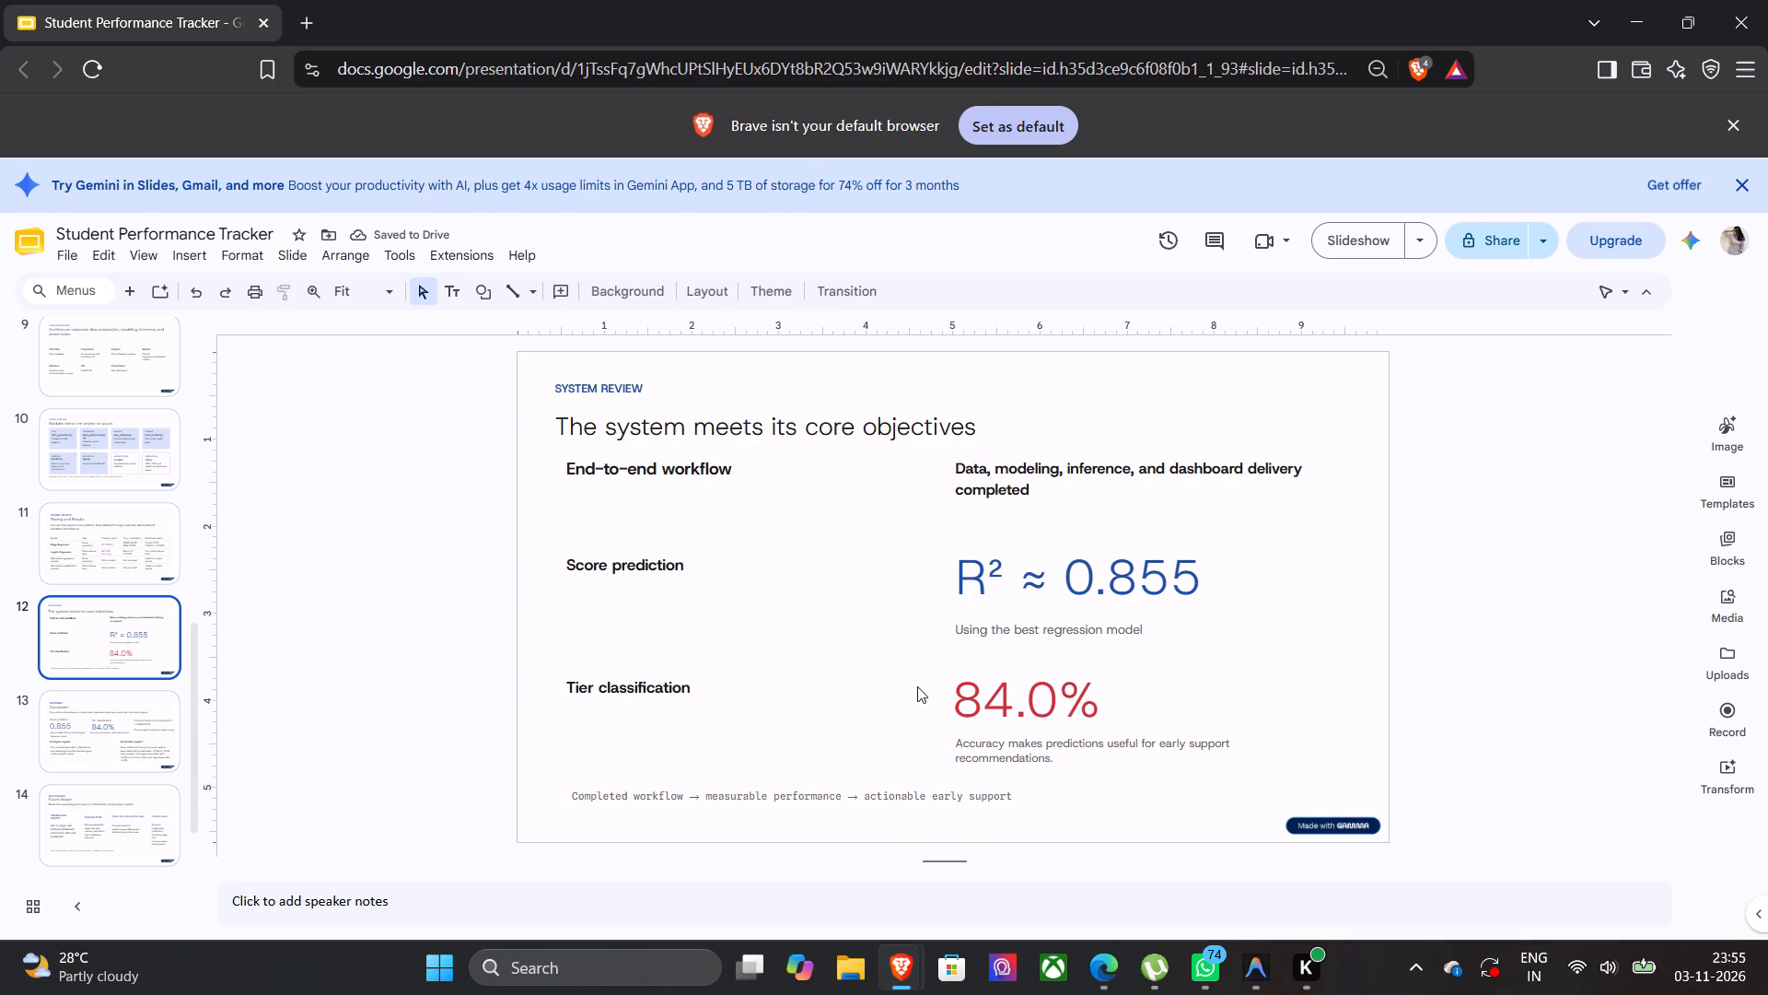
Move the title "The system meets its core objectives" slightly up and left, closer to the SYSTEM REVIEW label.
left_click(684, 413)
left_click(684, 413)
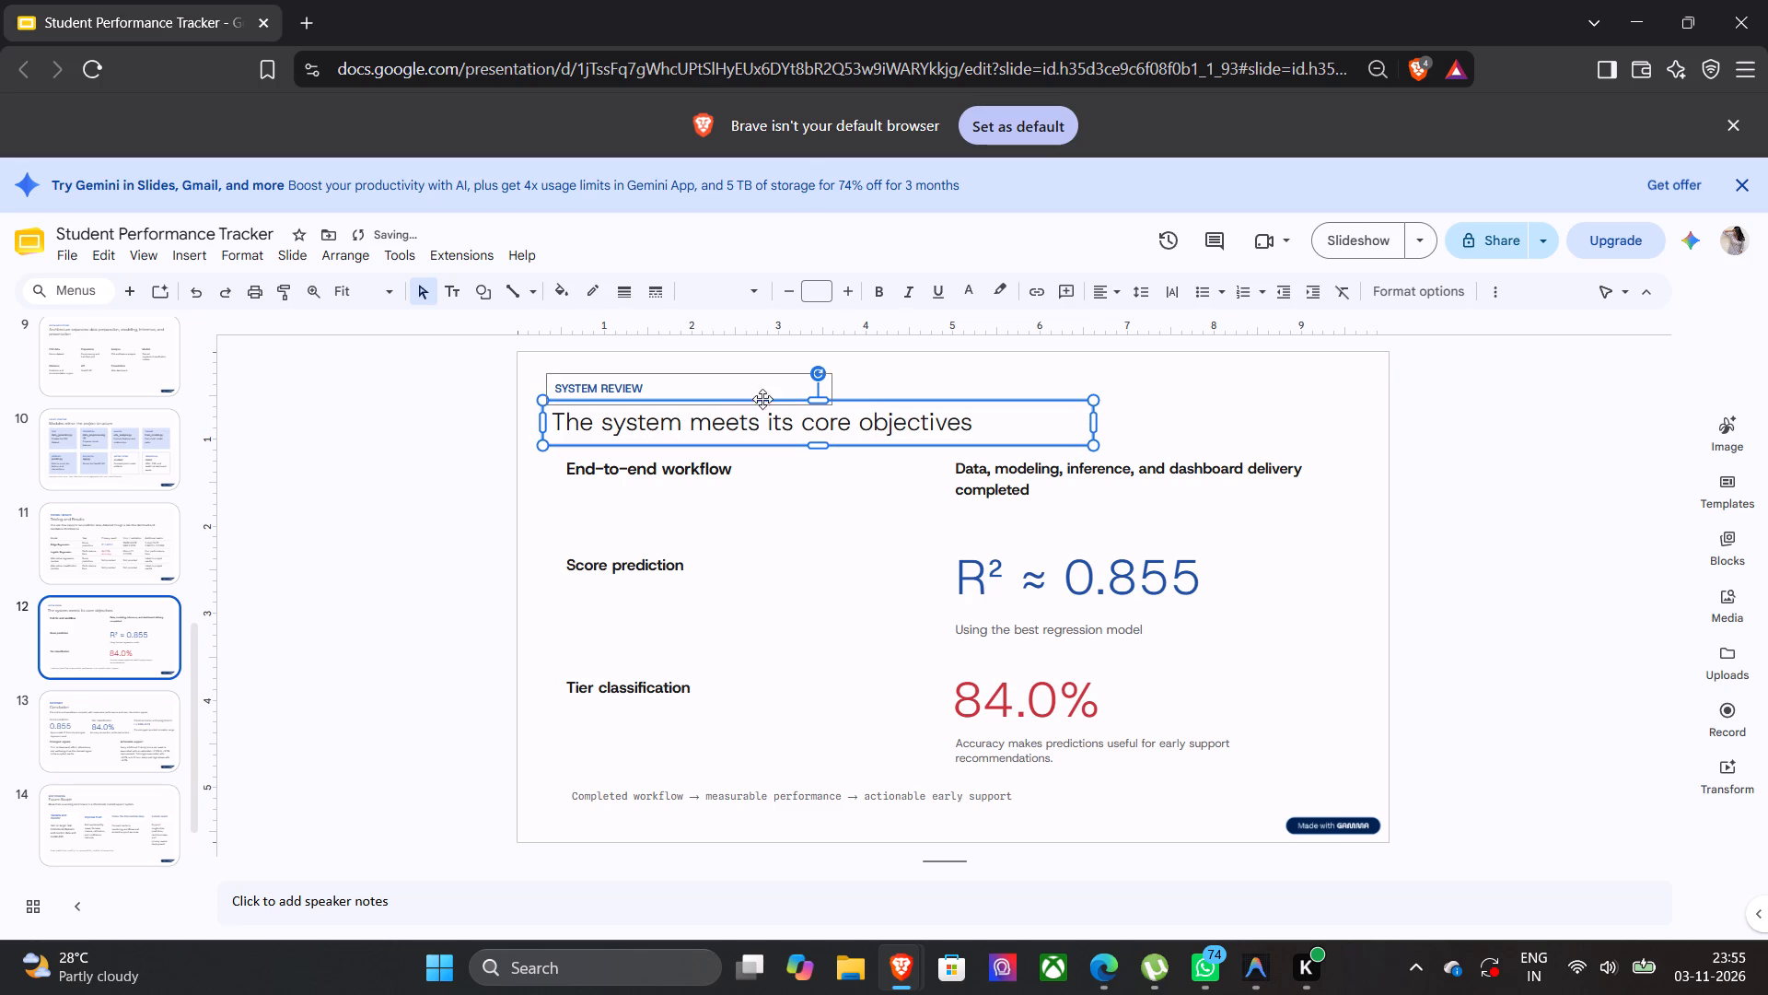
left_click(1171, 408)
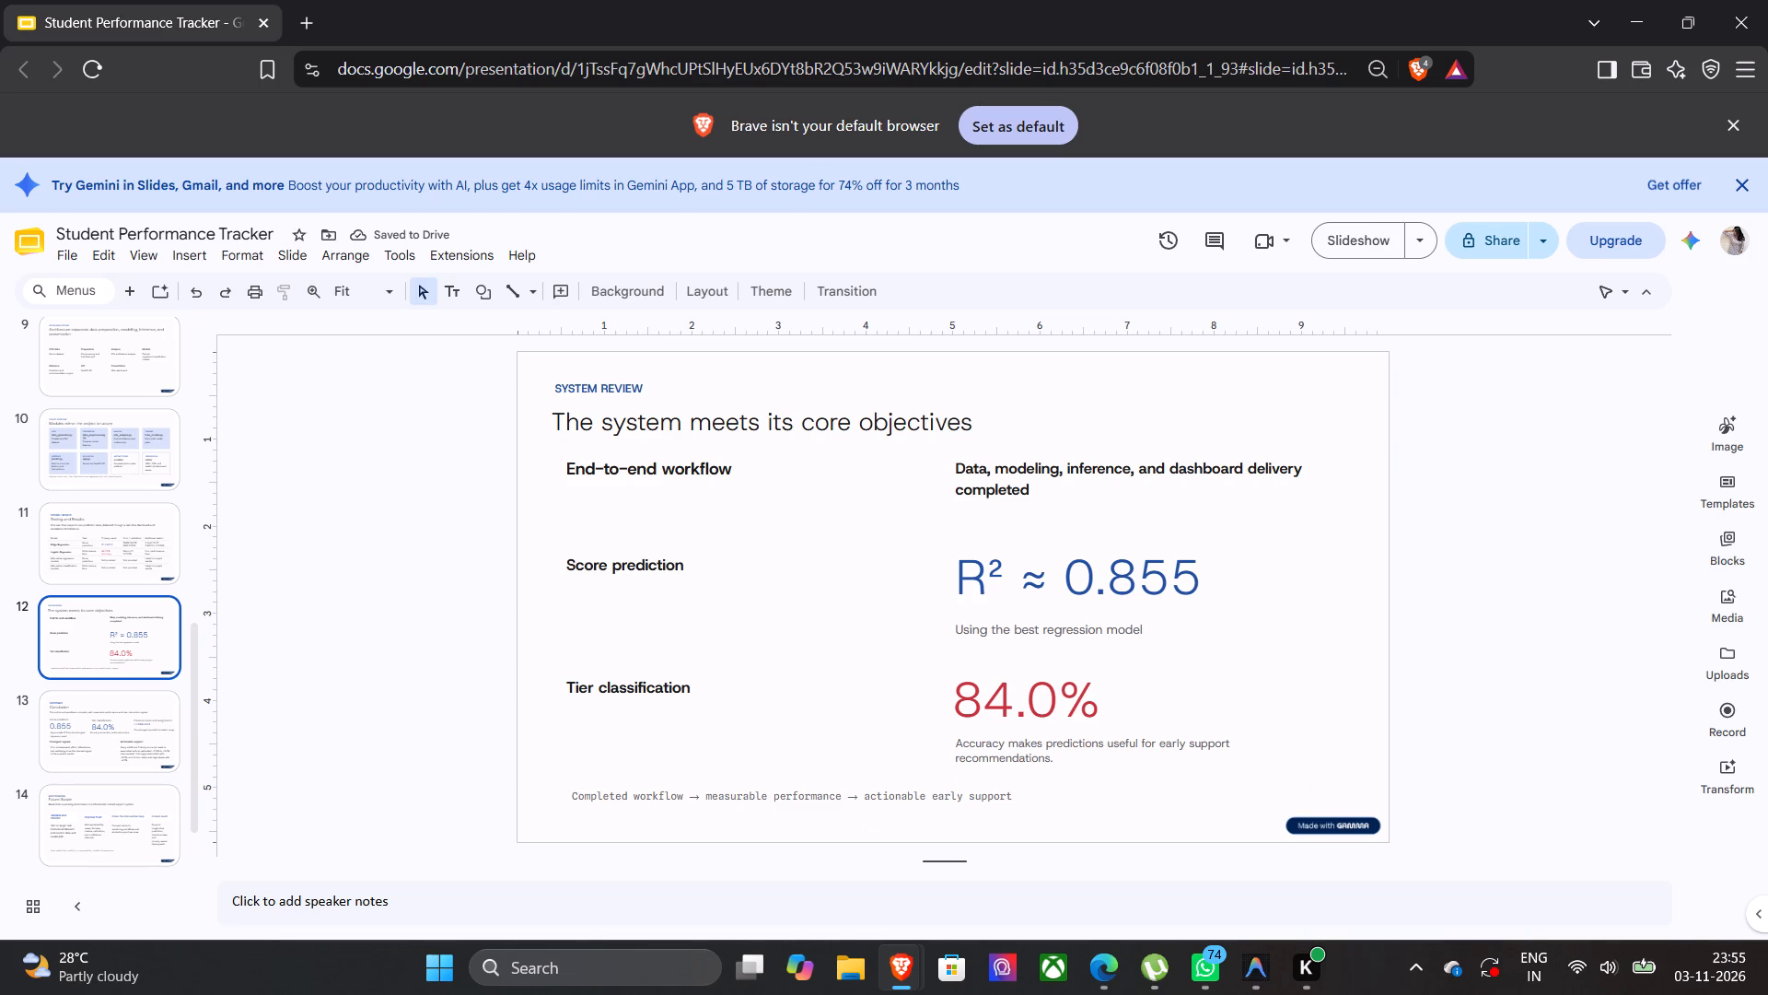
Draw a rectangle on the title slide that covers the "Made with Gamma" badge.
scroll(94, 809, "down", 1)
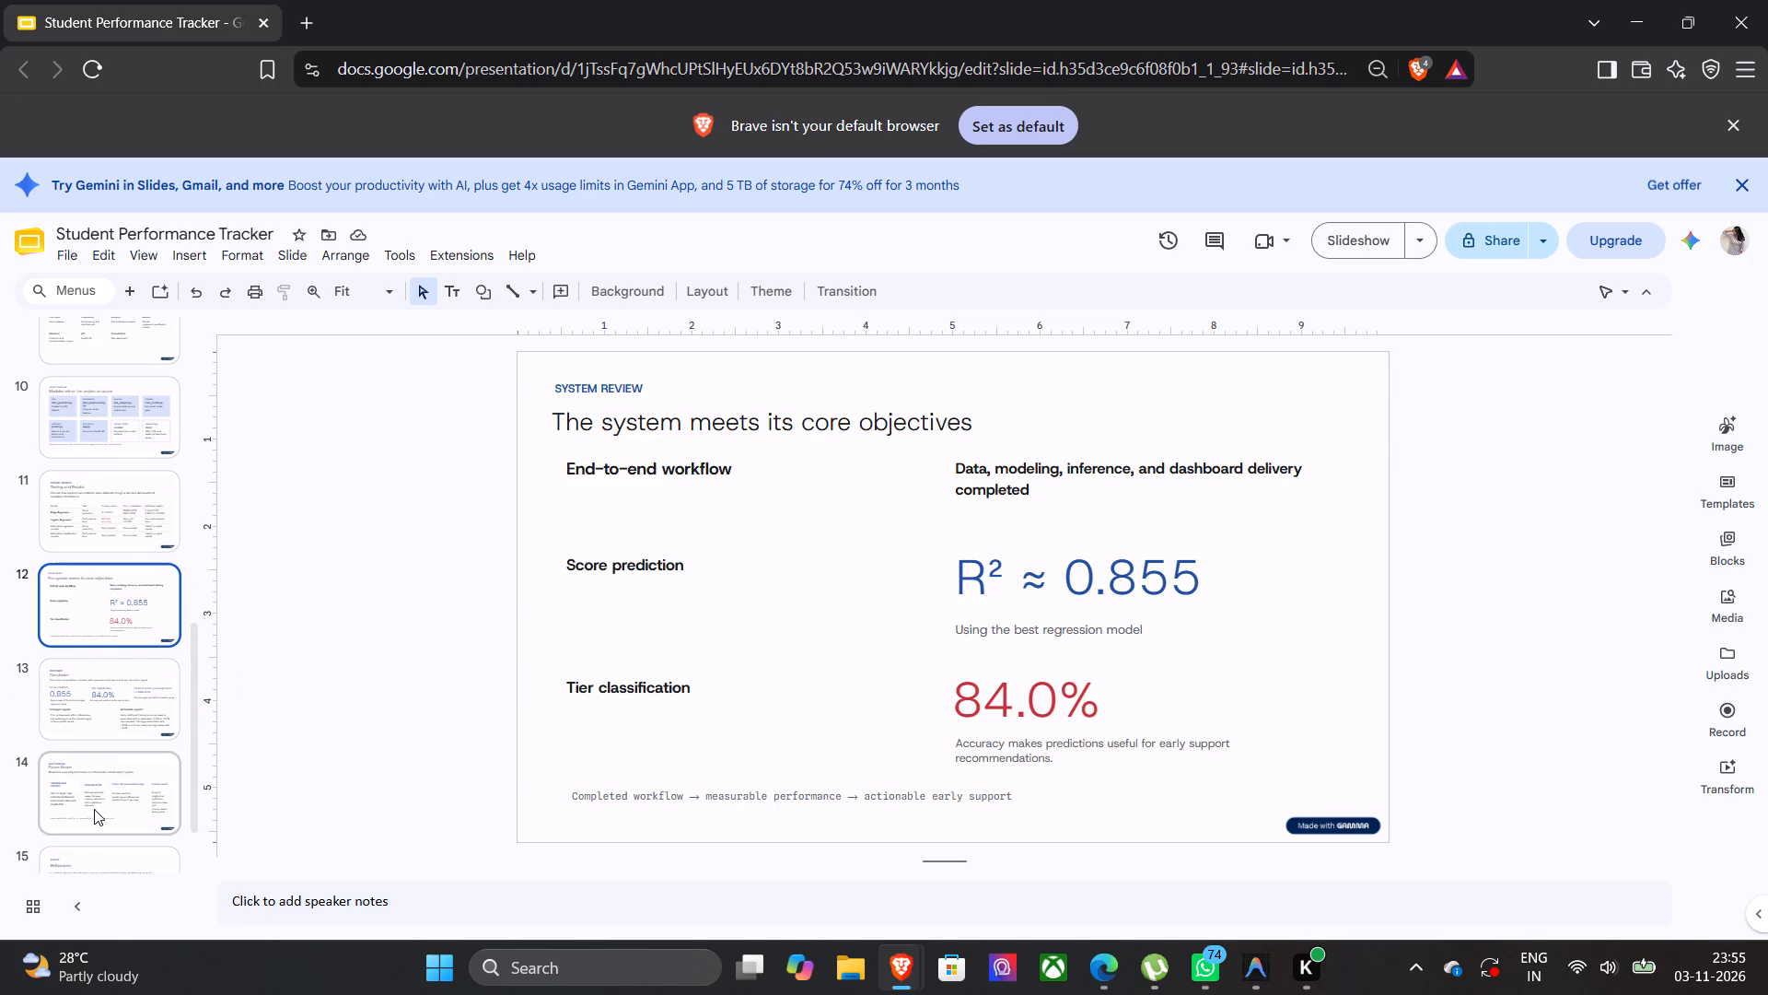
left_click(124, 804)
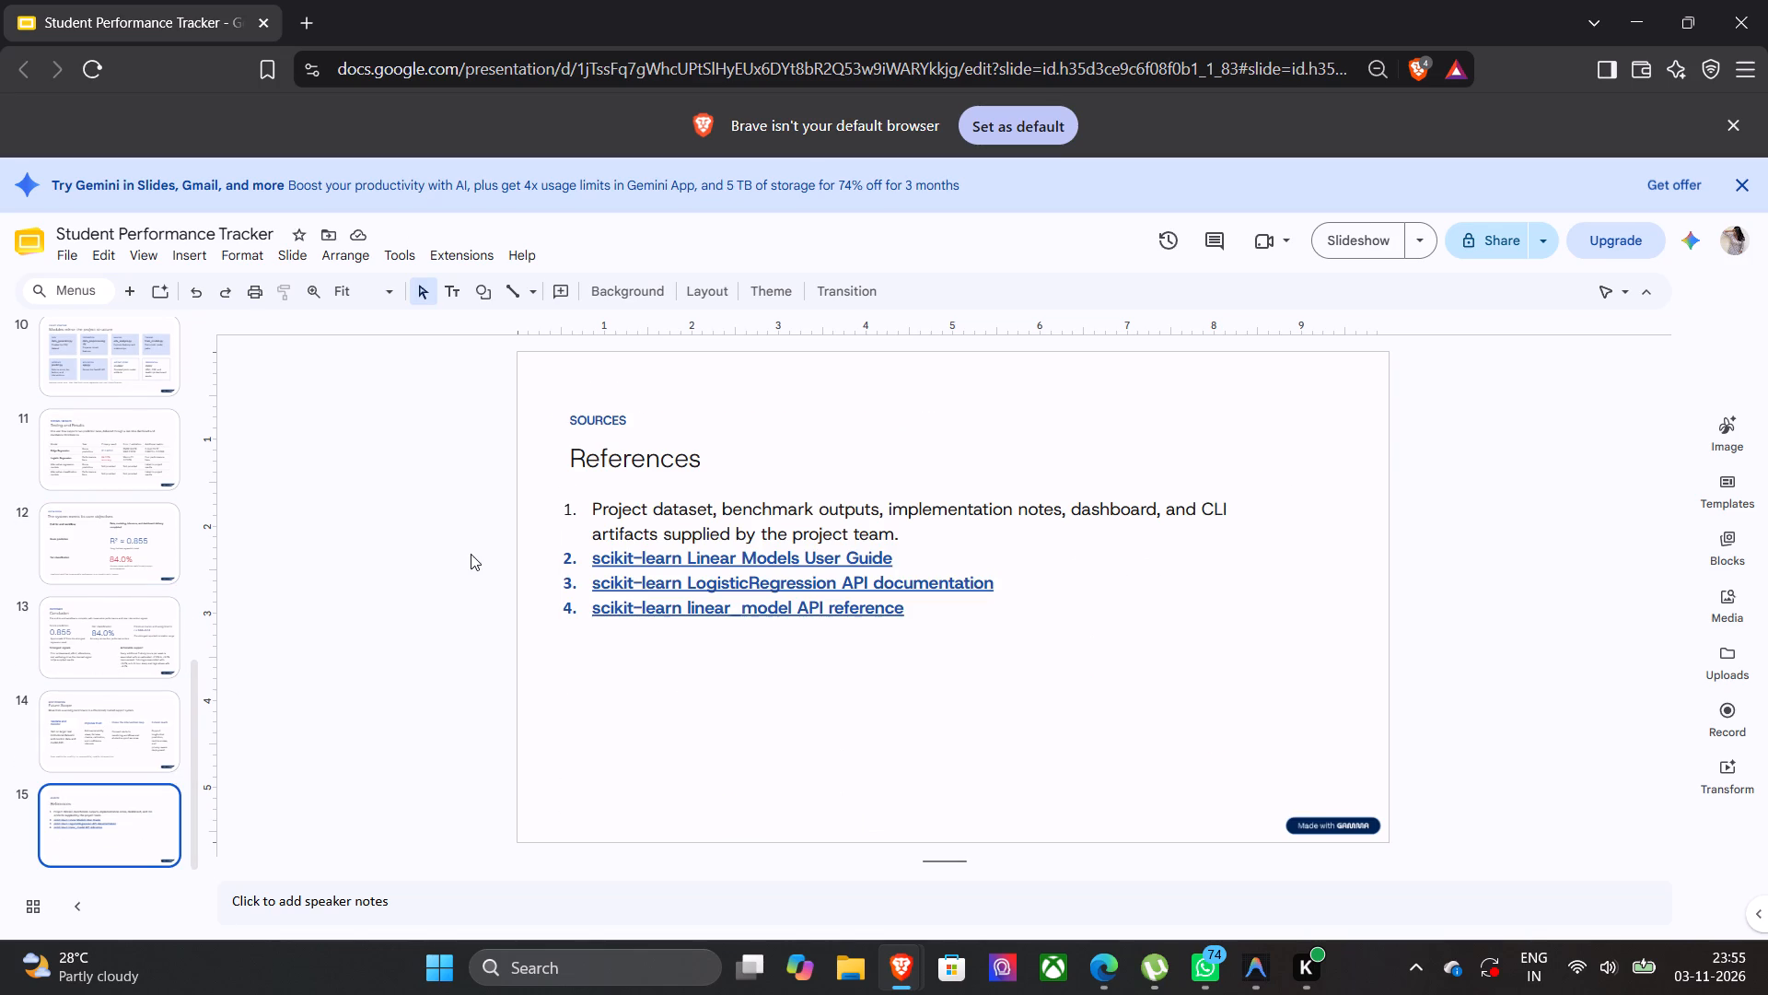
scroll(145, 443, "up", 9)
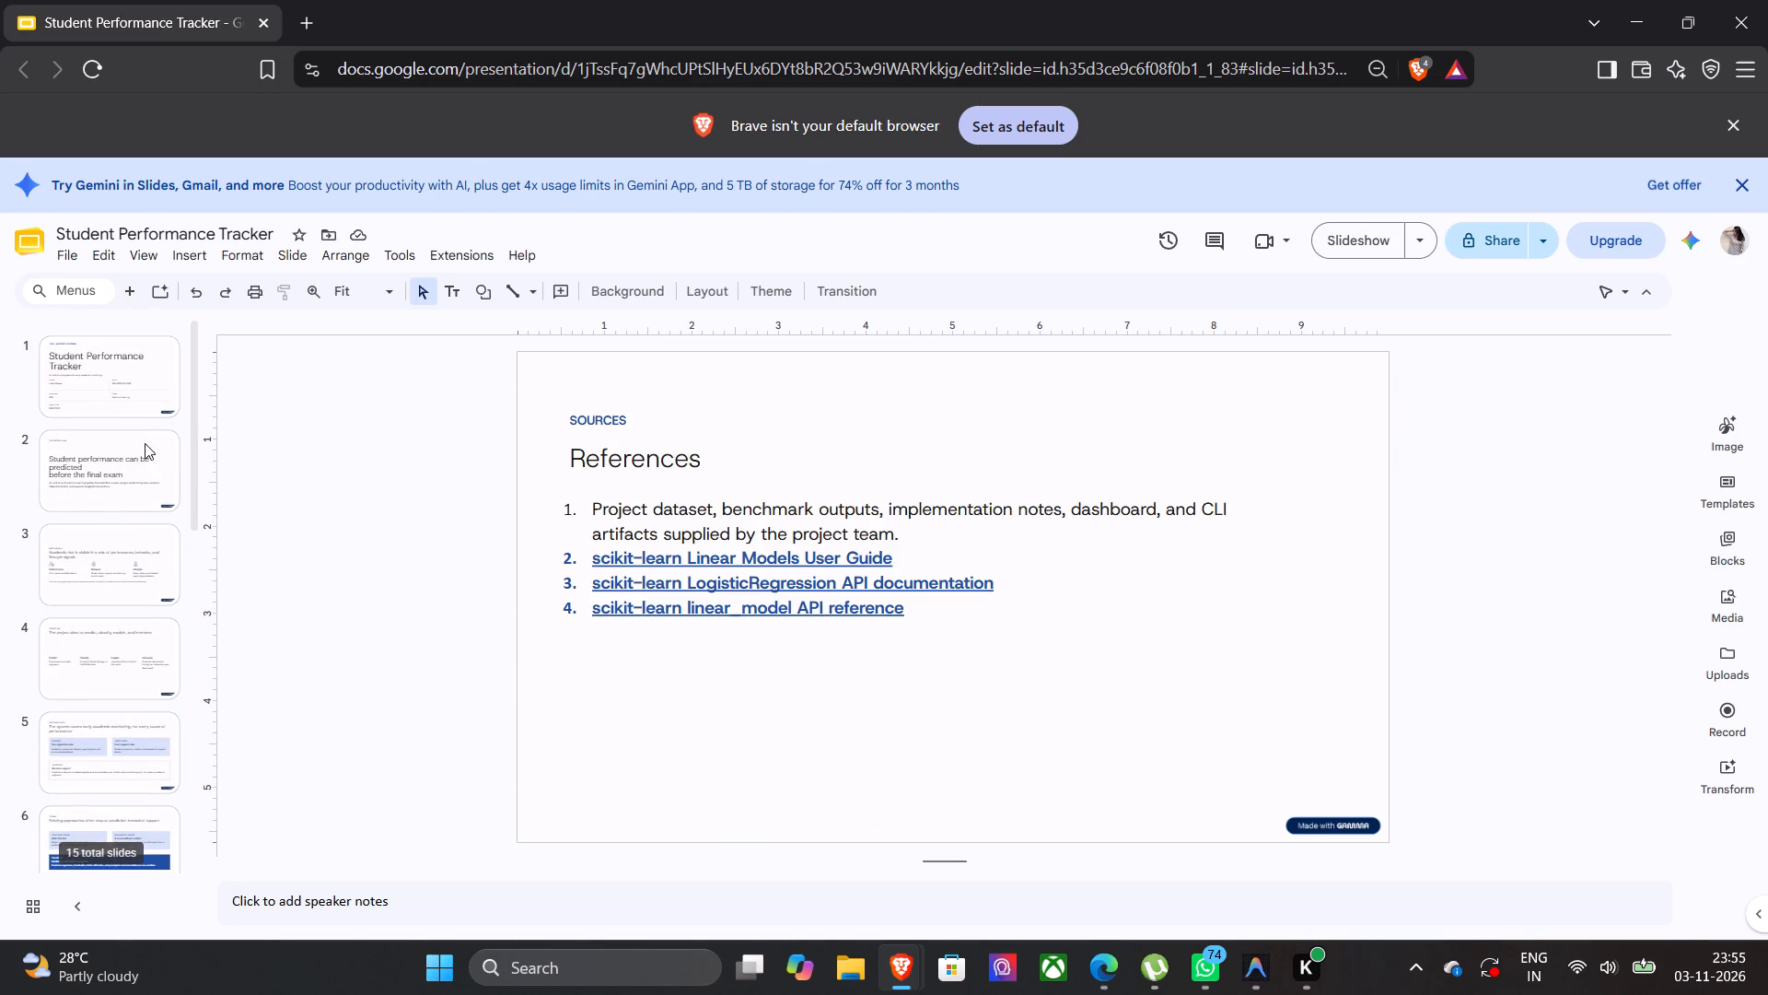
left_click(136, 373)
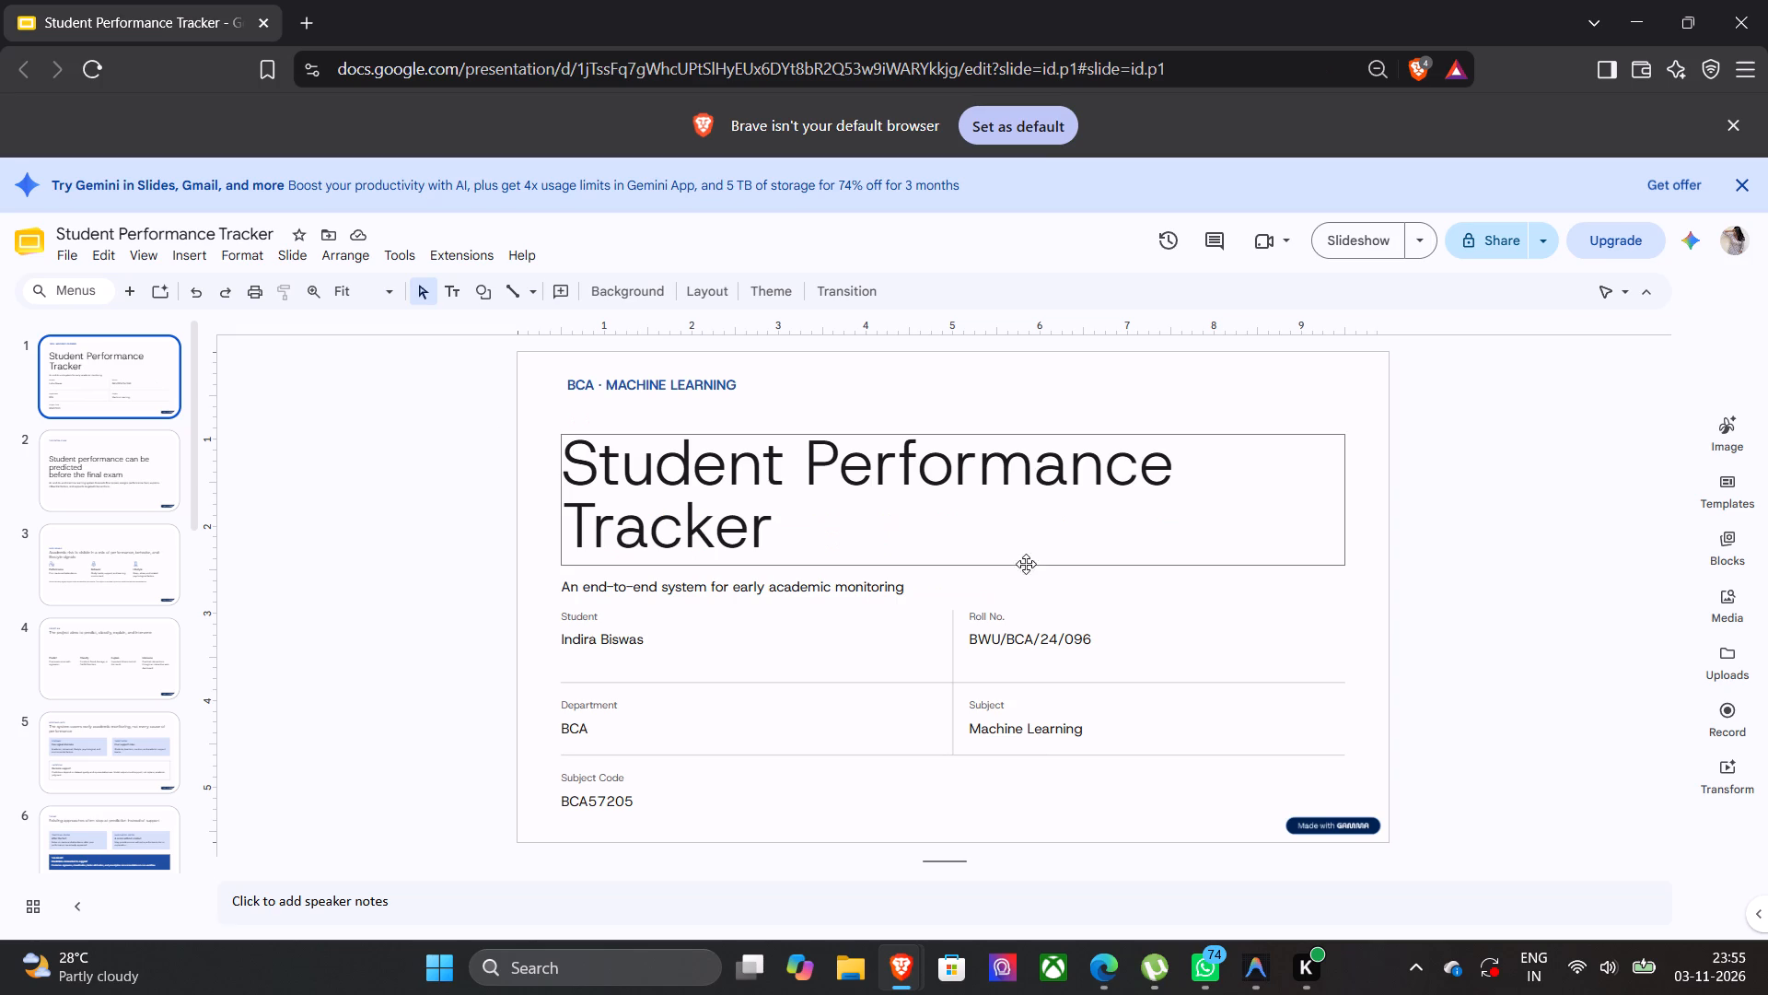
left_click(471, 291)
left_click(496, 326)
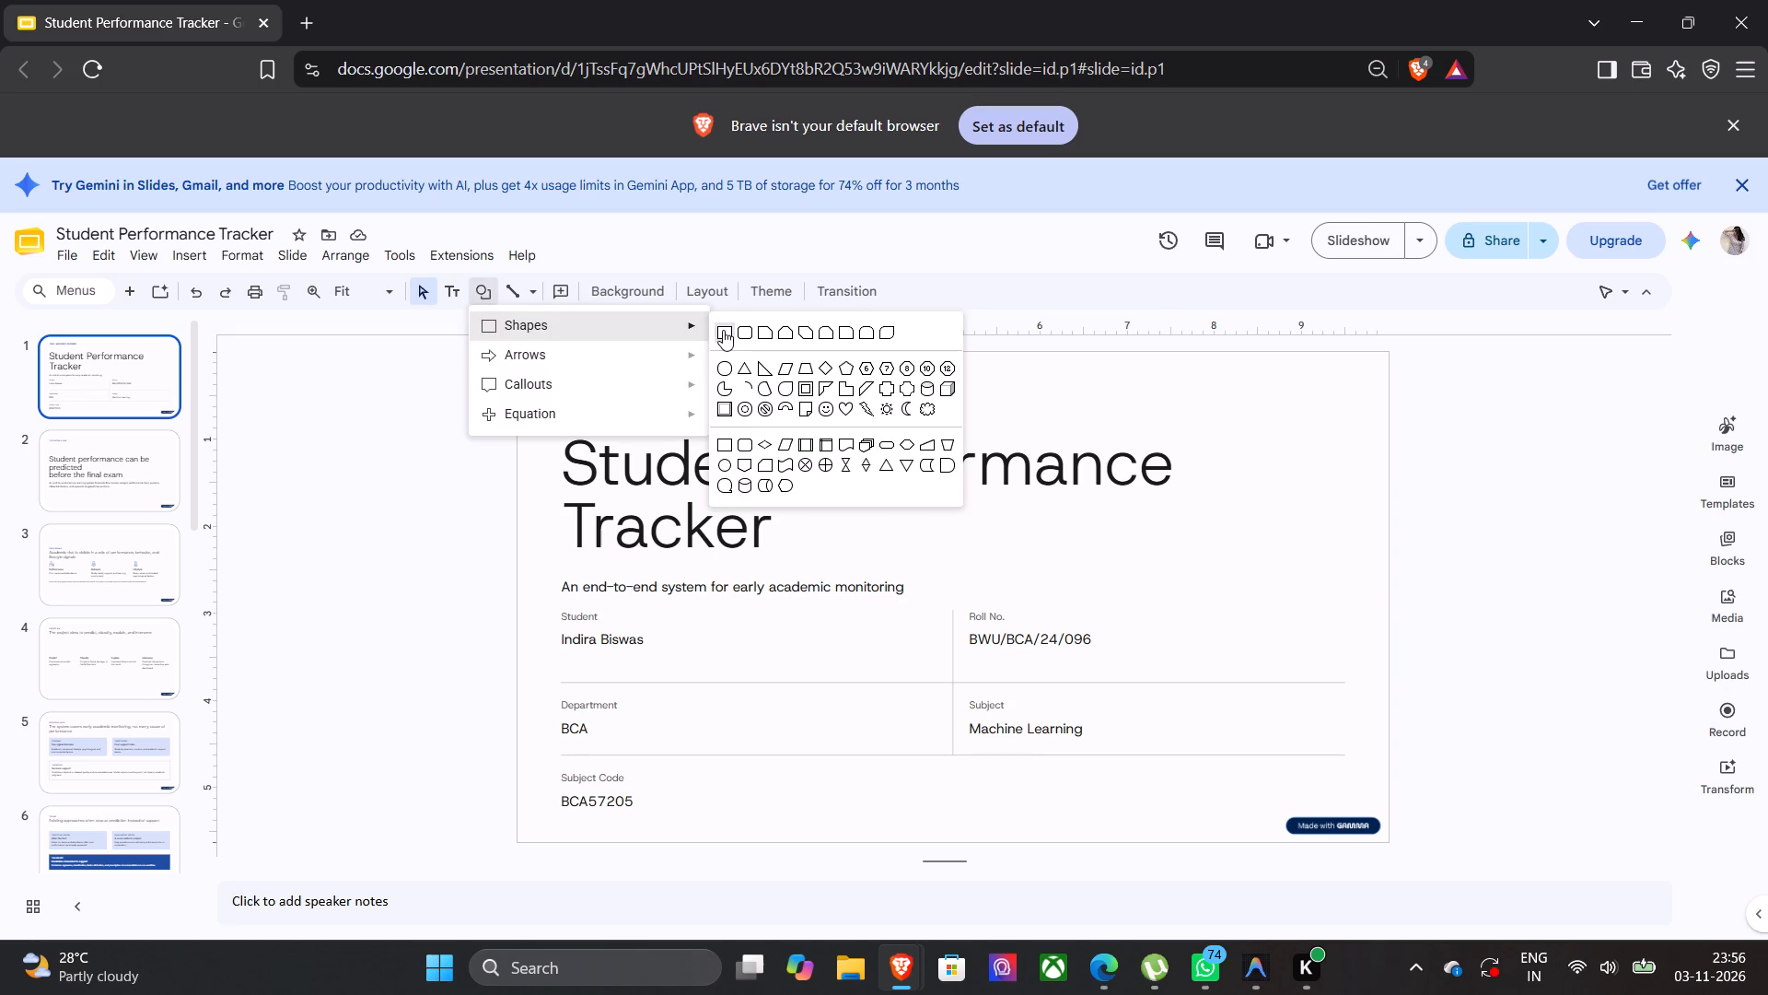
left_click(723, 330)
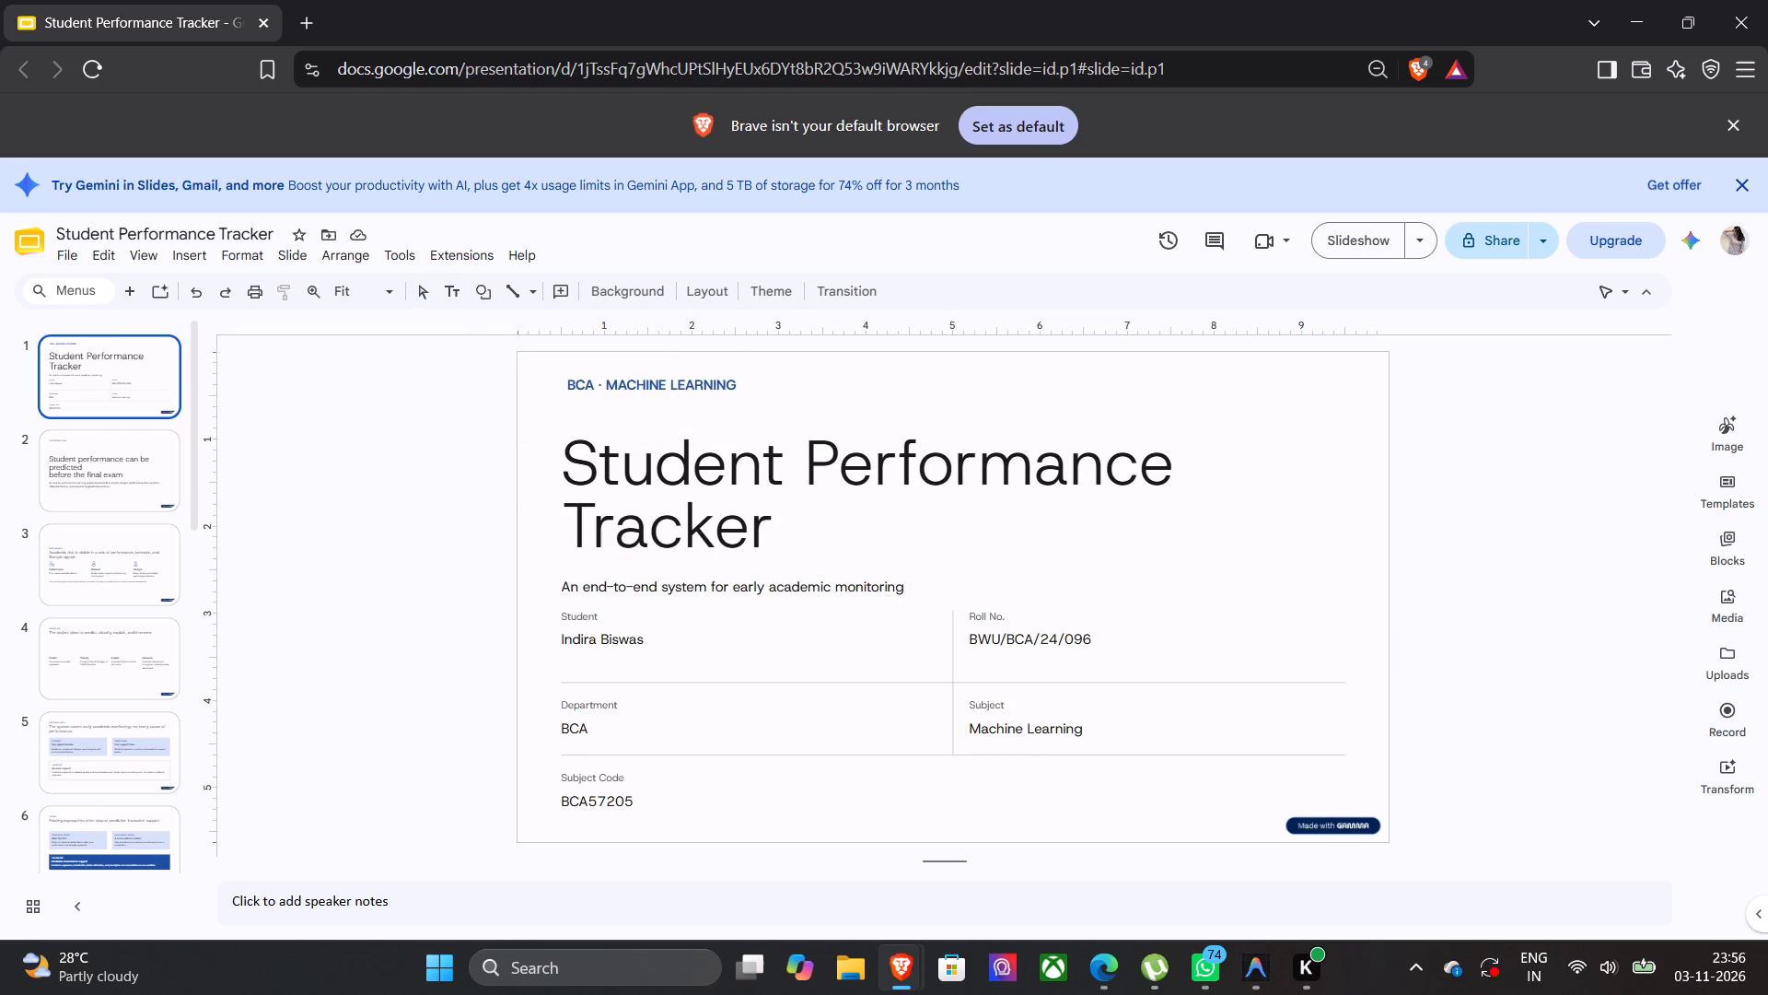
left_click_drag(1283, 814, 1382, 836)
left_click_drag(1382, 836, 1383, 837)
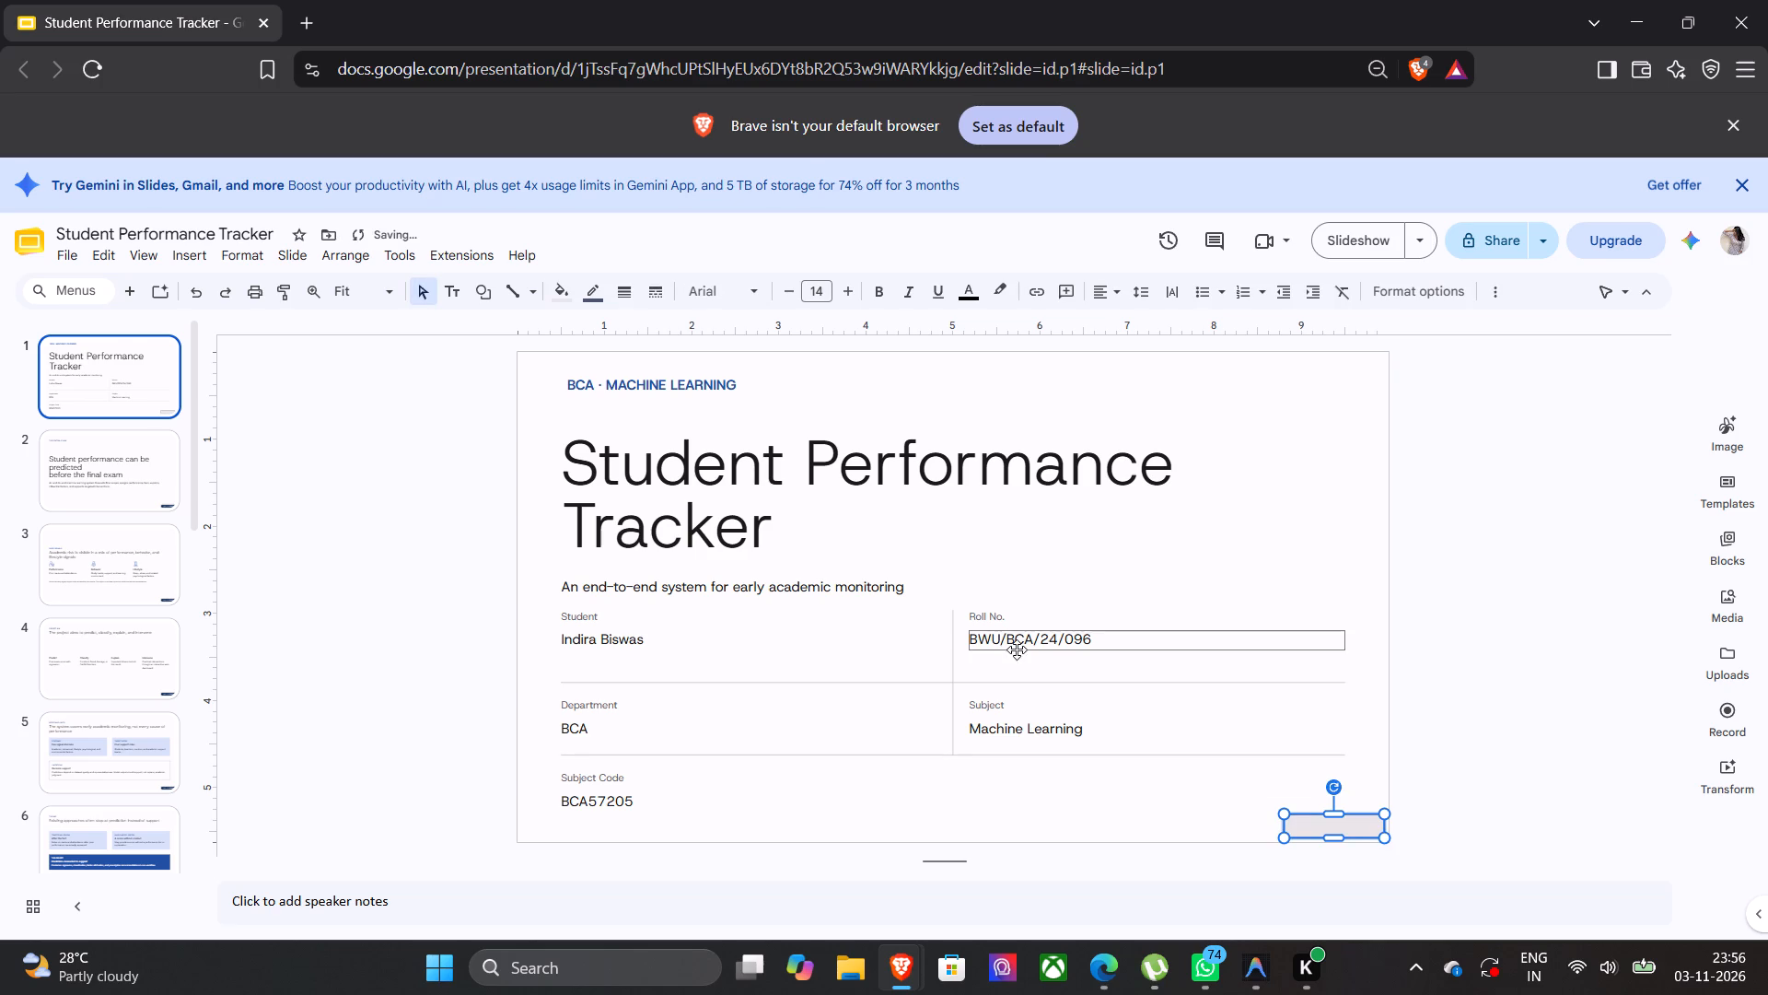
Match the rectangle's fill and border colours to the slide background by sampling an empty area of the title slide.
left_click(571, 284)
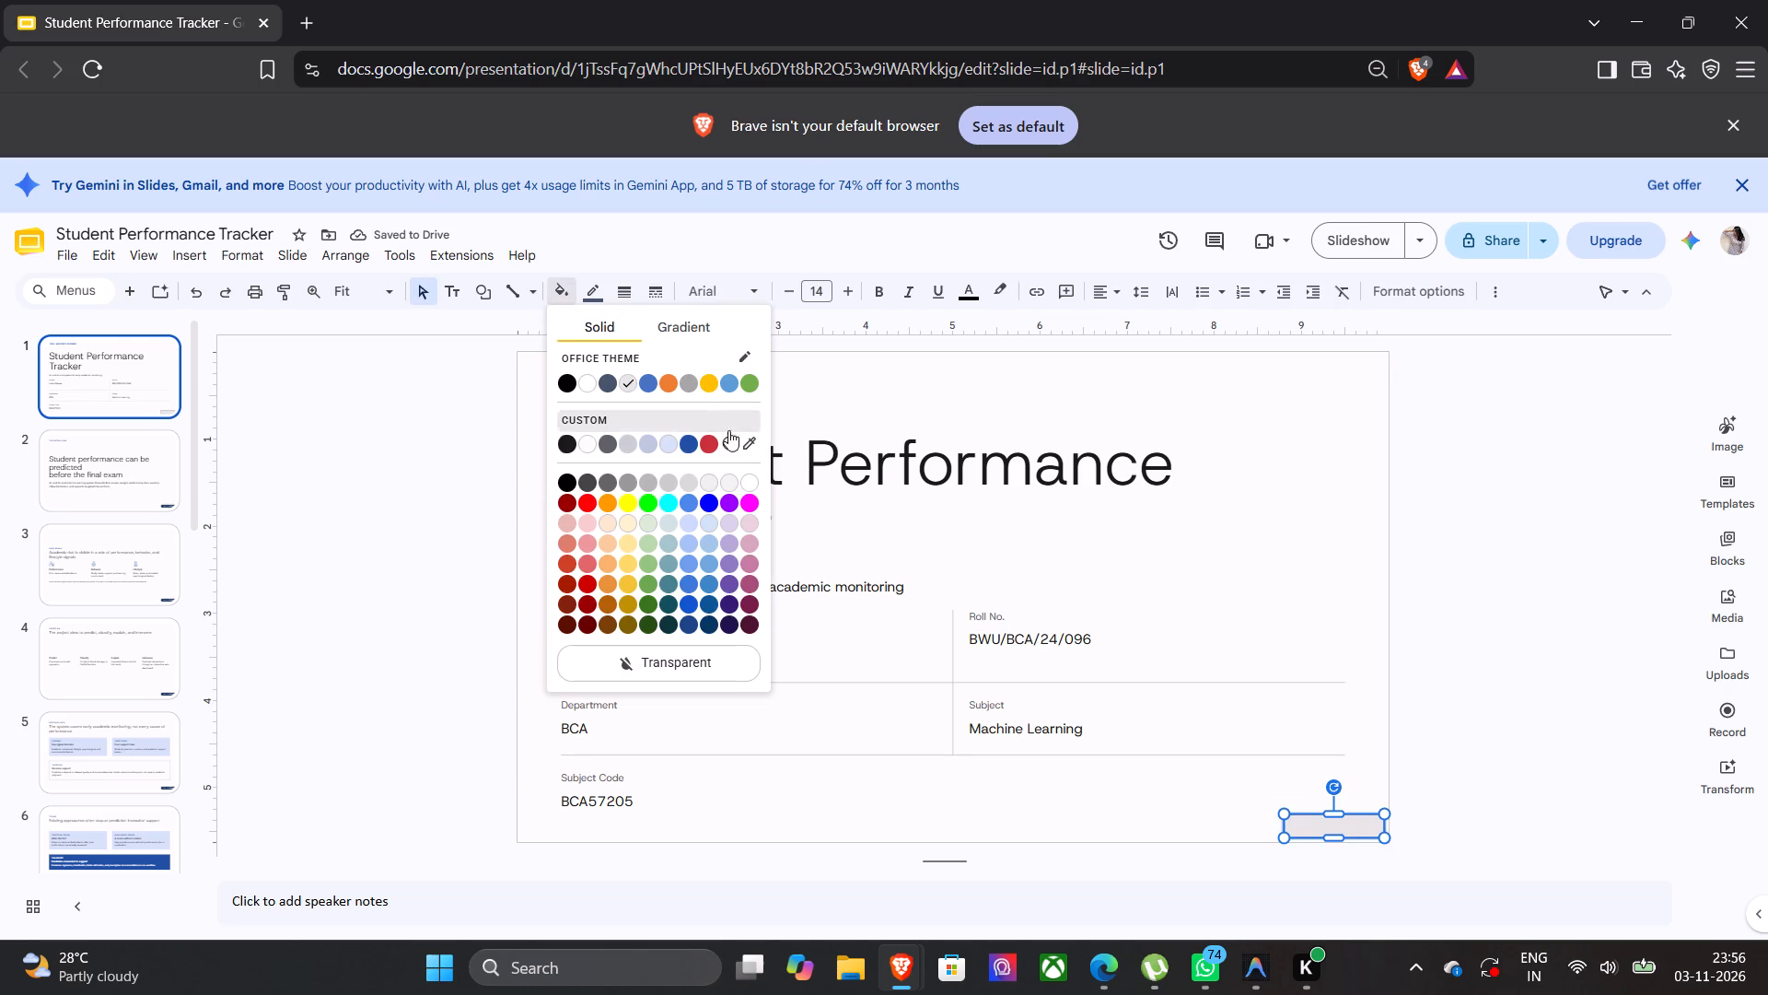
left_click(745, 438)
left_click(880, 403)
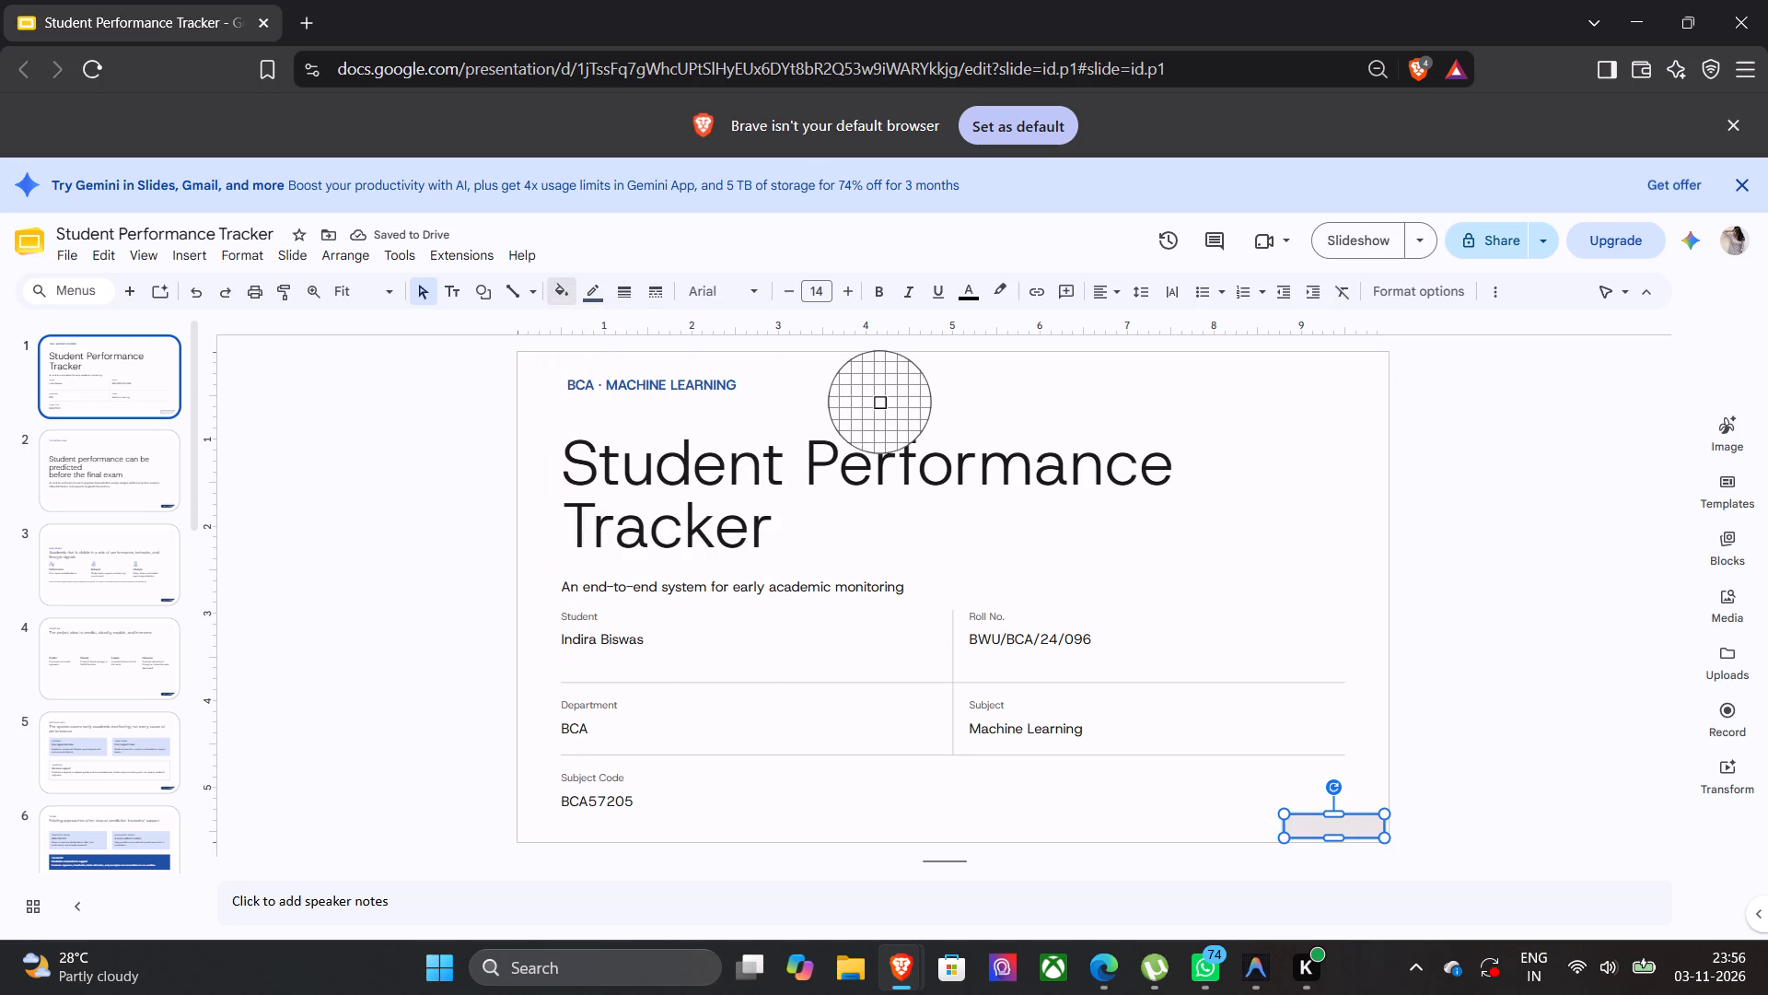
left_click(786, 424)
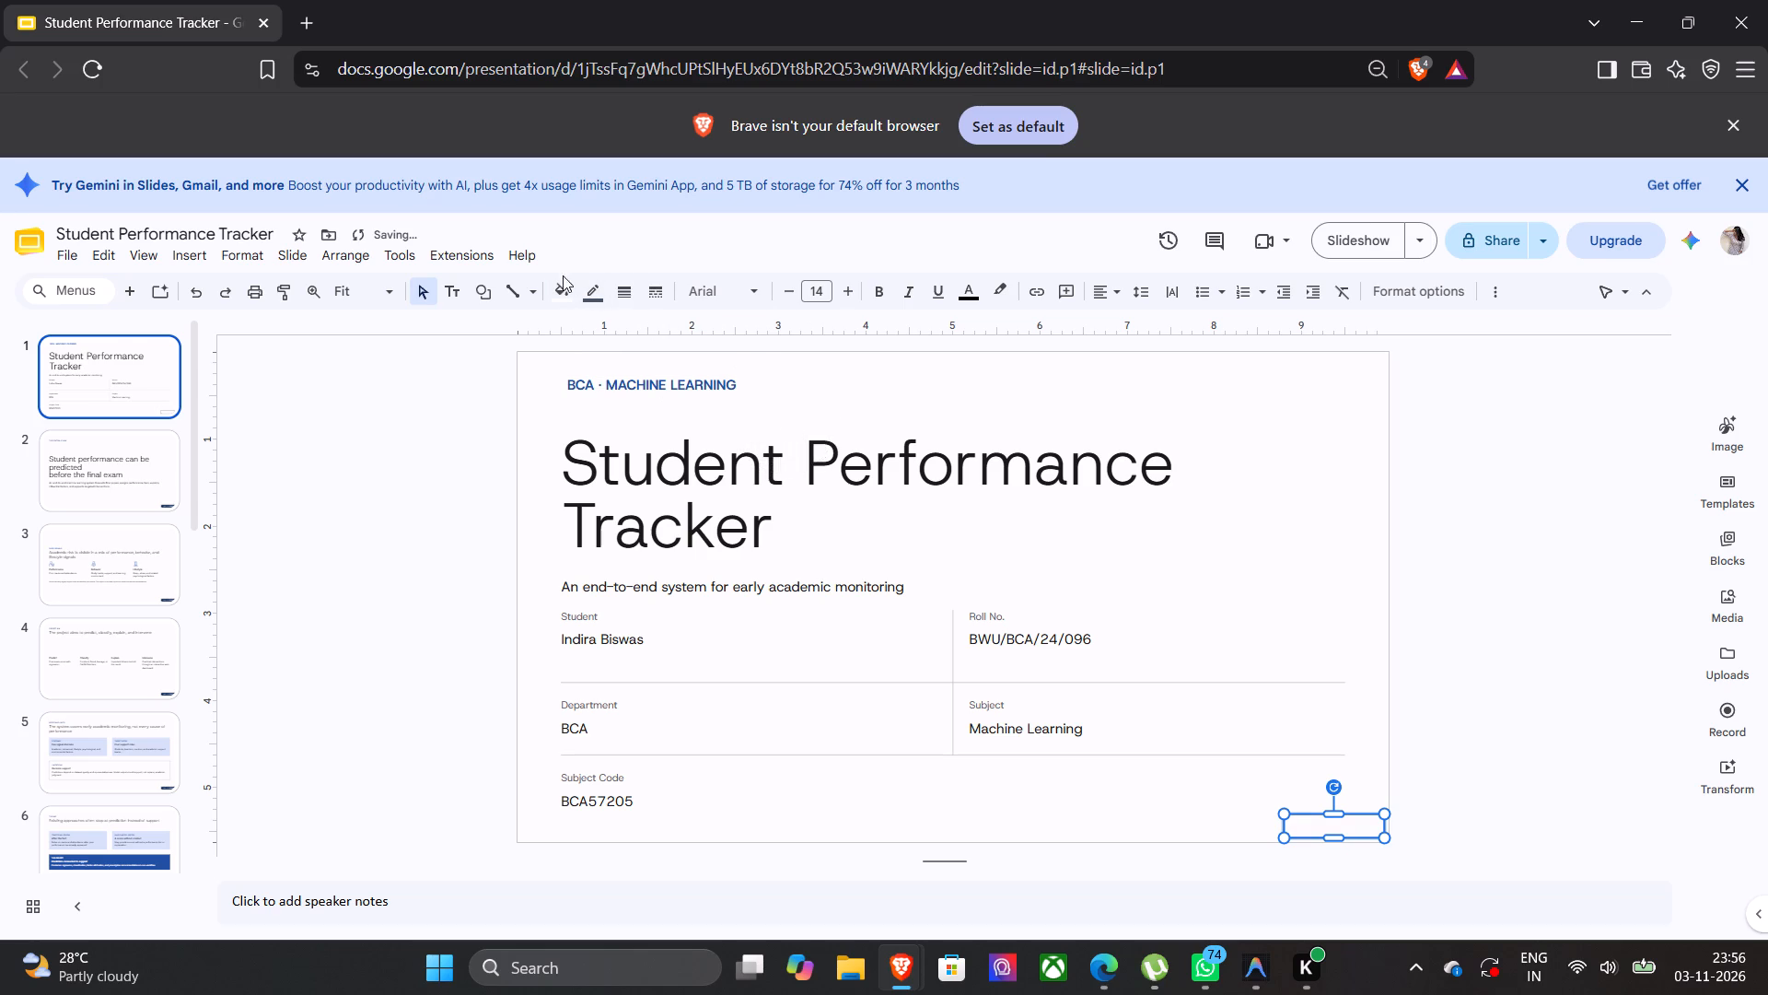
left_click(600, 290)
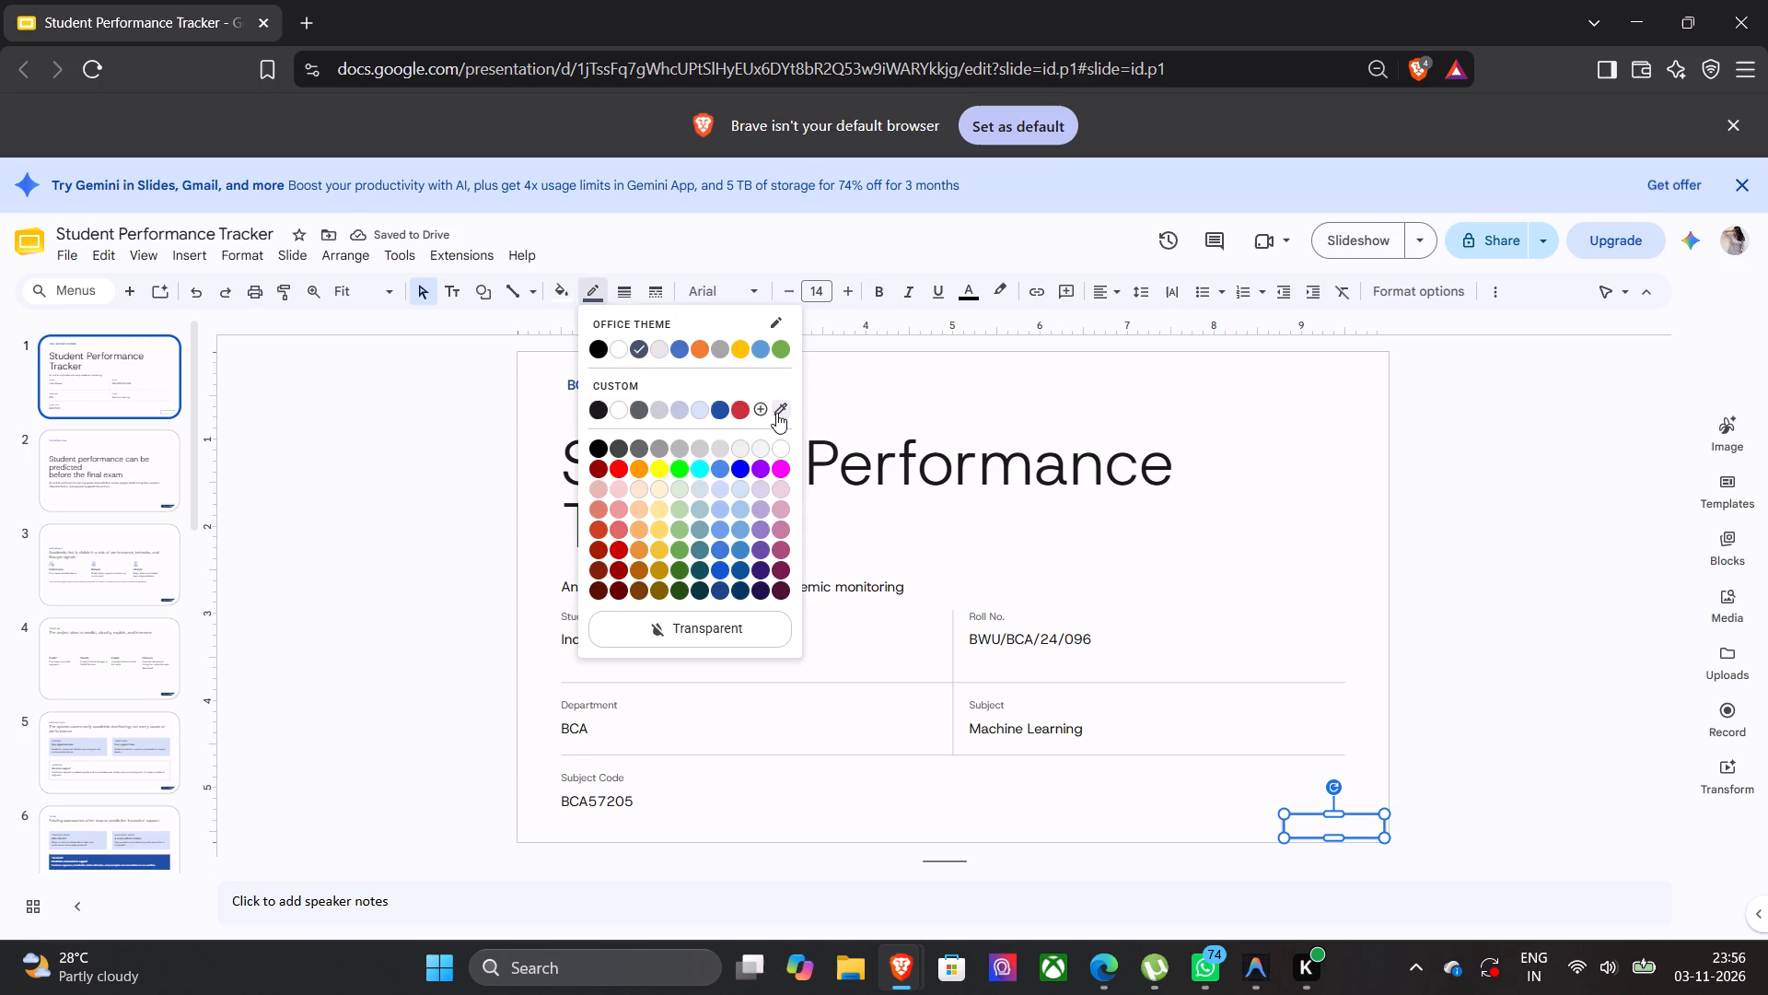
left_click(776, 413)
left_click(843, 396)
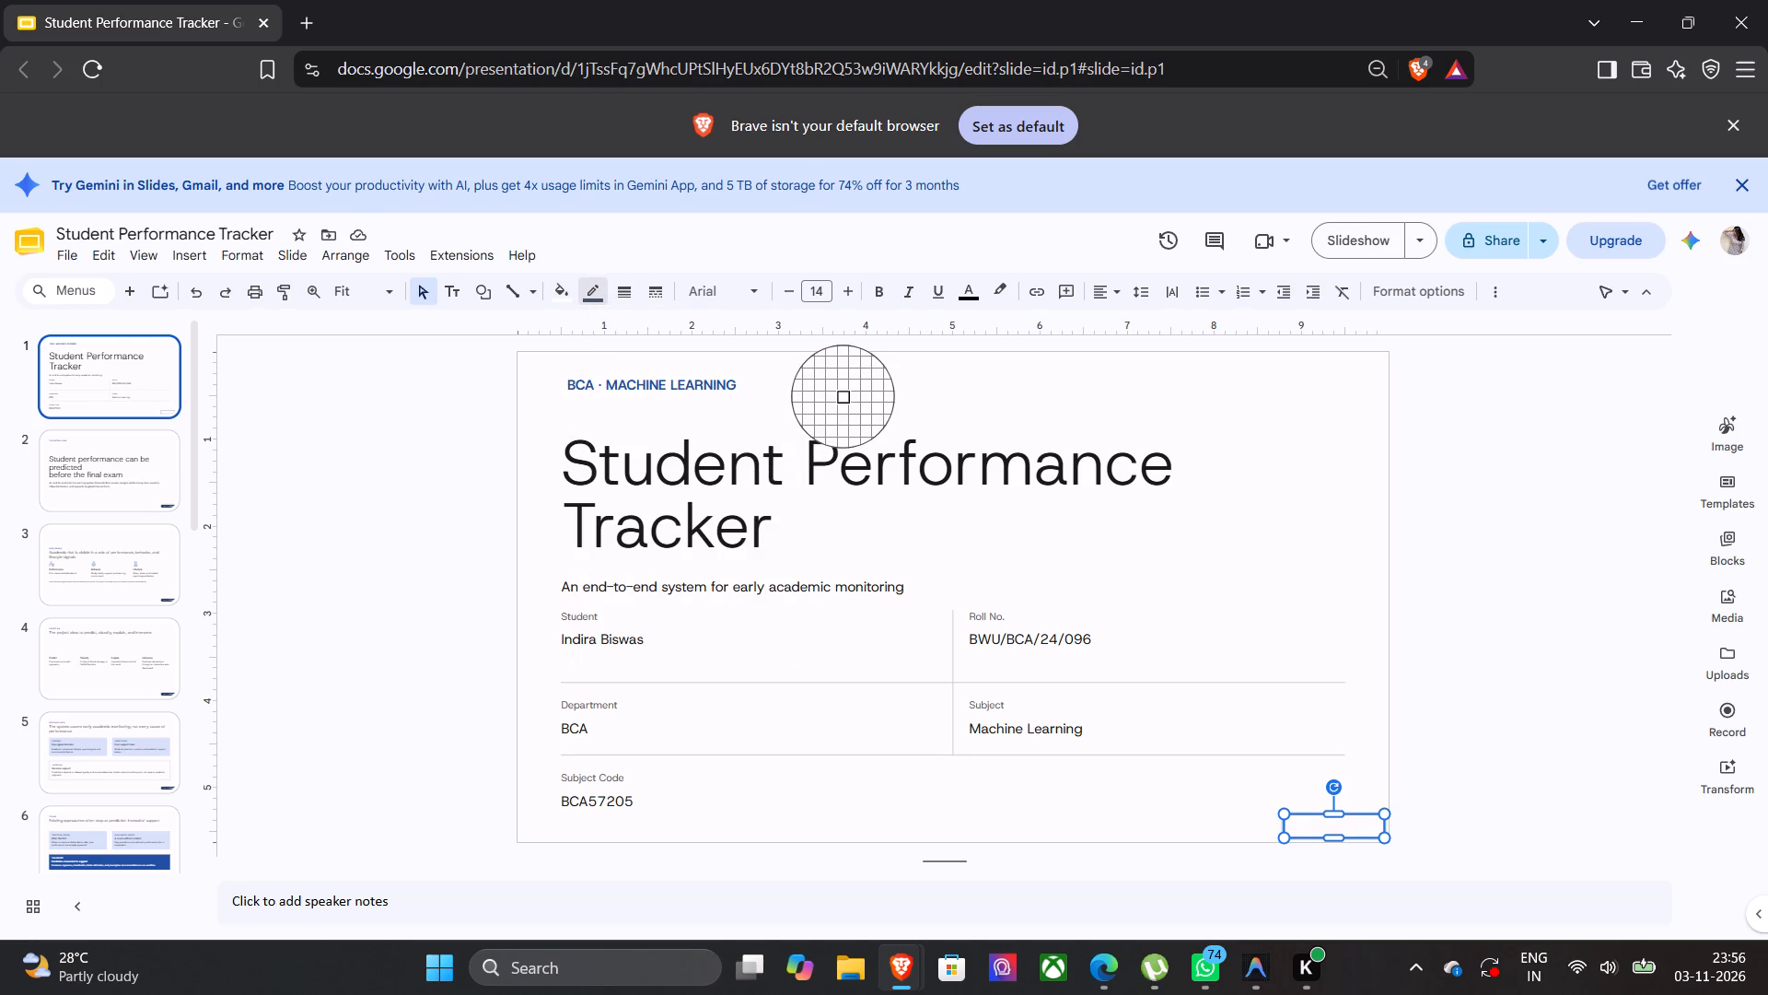
left_click(843, 396)
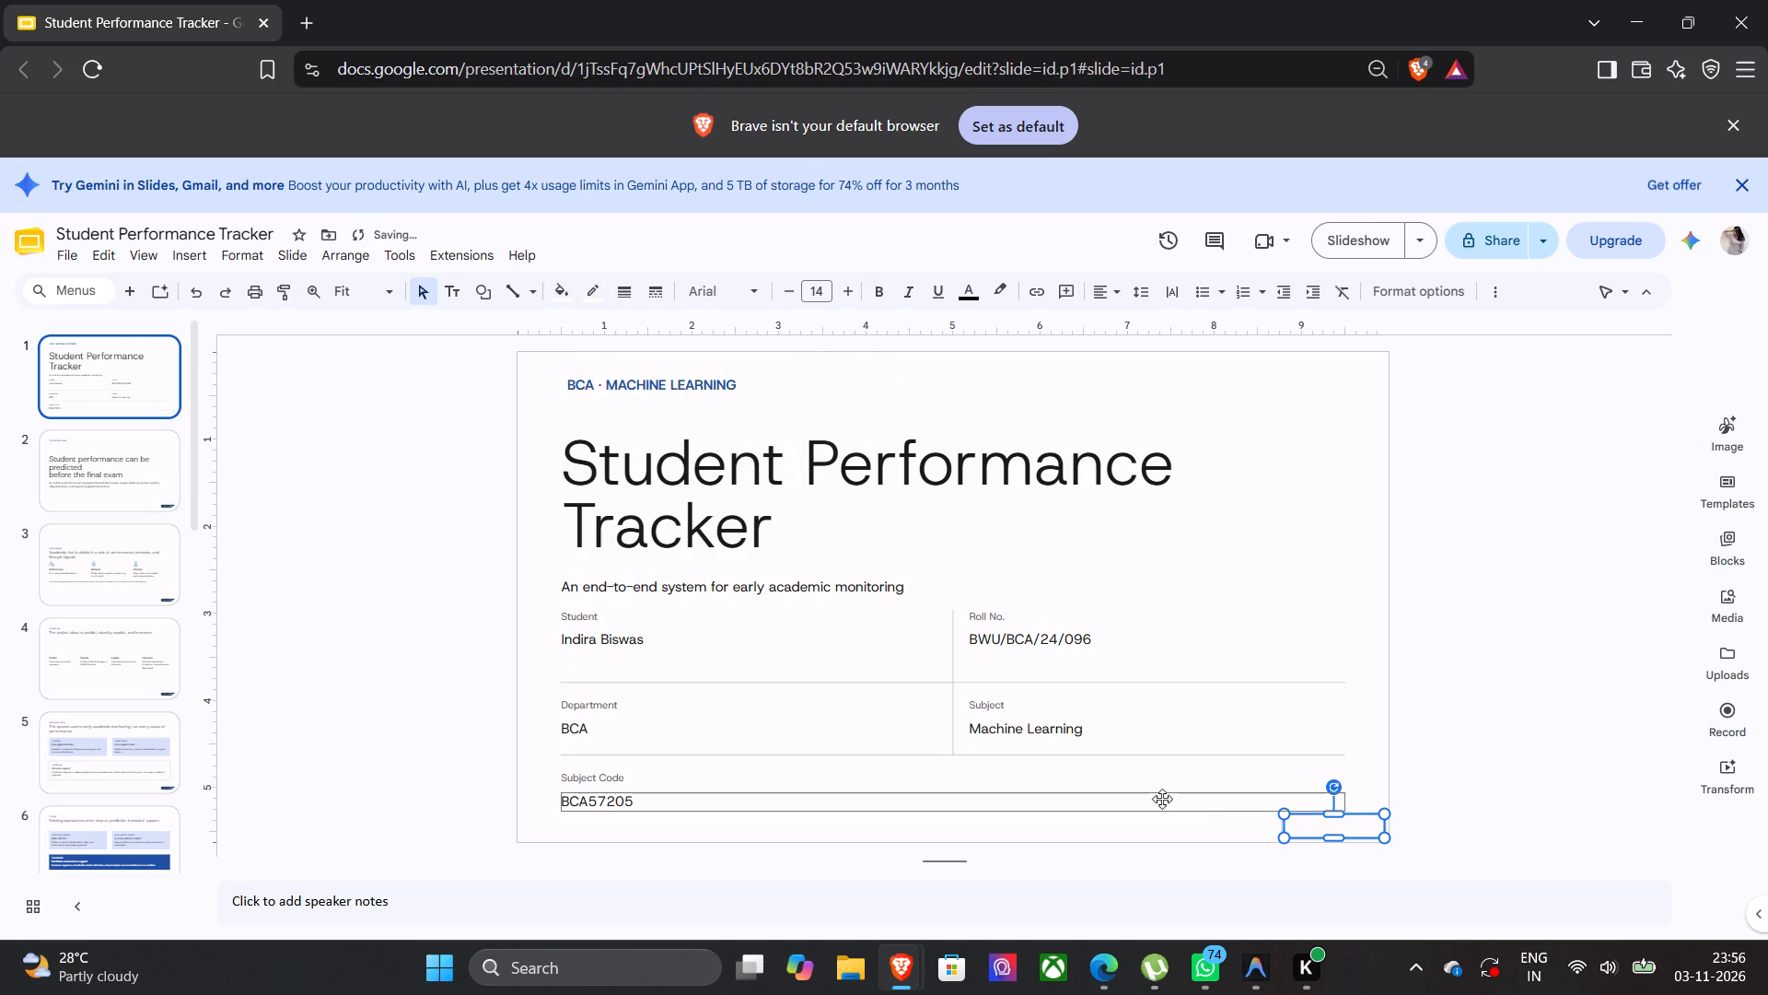
left_click(1228, 837)
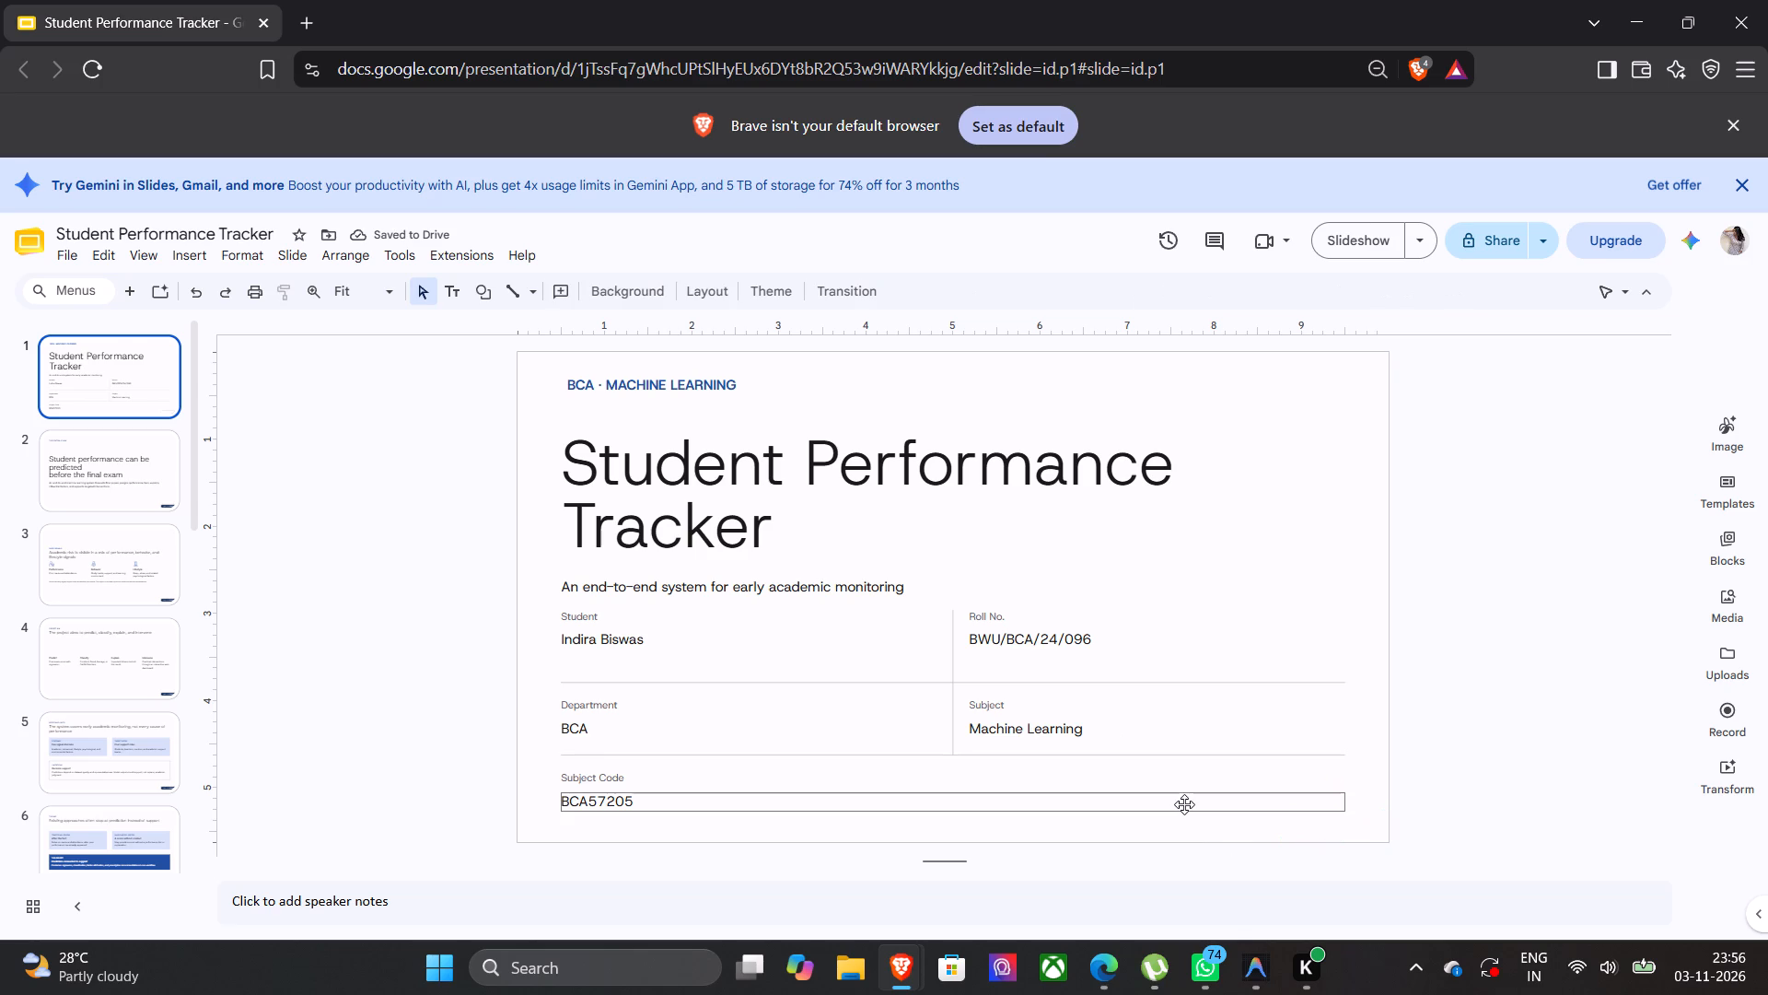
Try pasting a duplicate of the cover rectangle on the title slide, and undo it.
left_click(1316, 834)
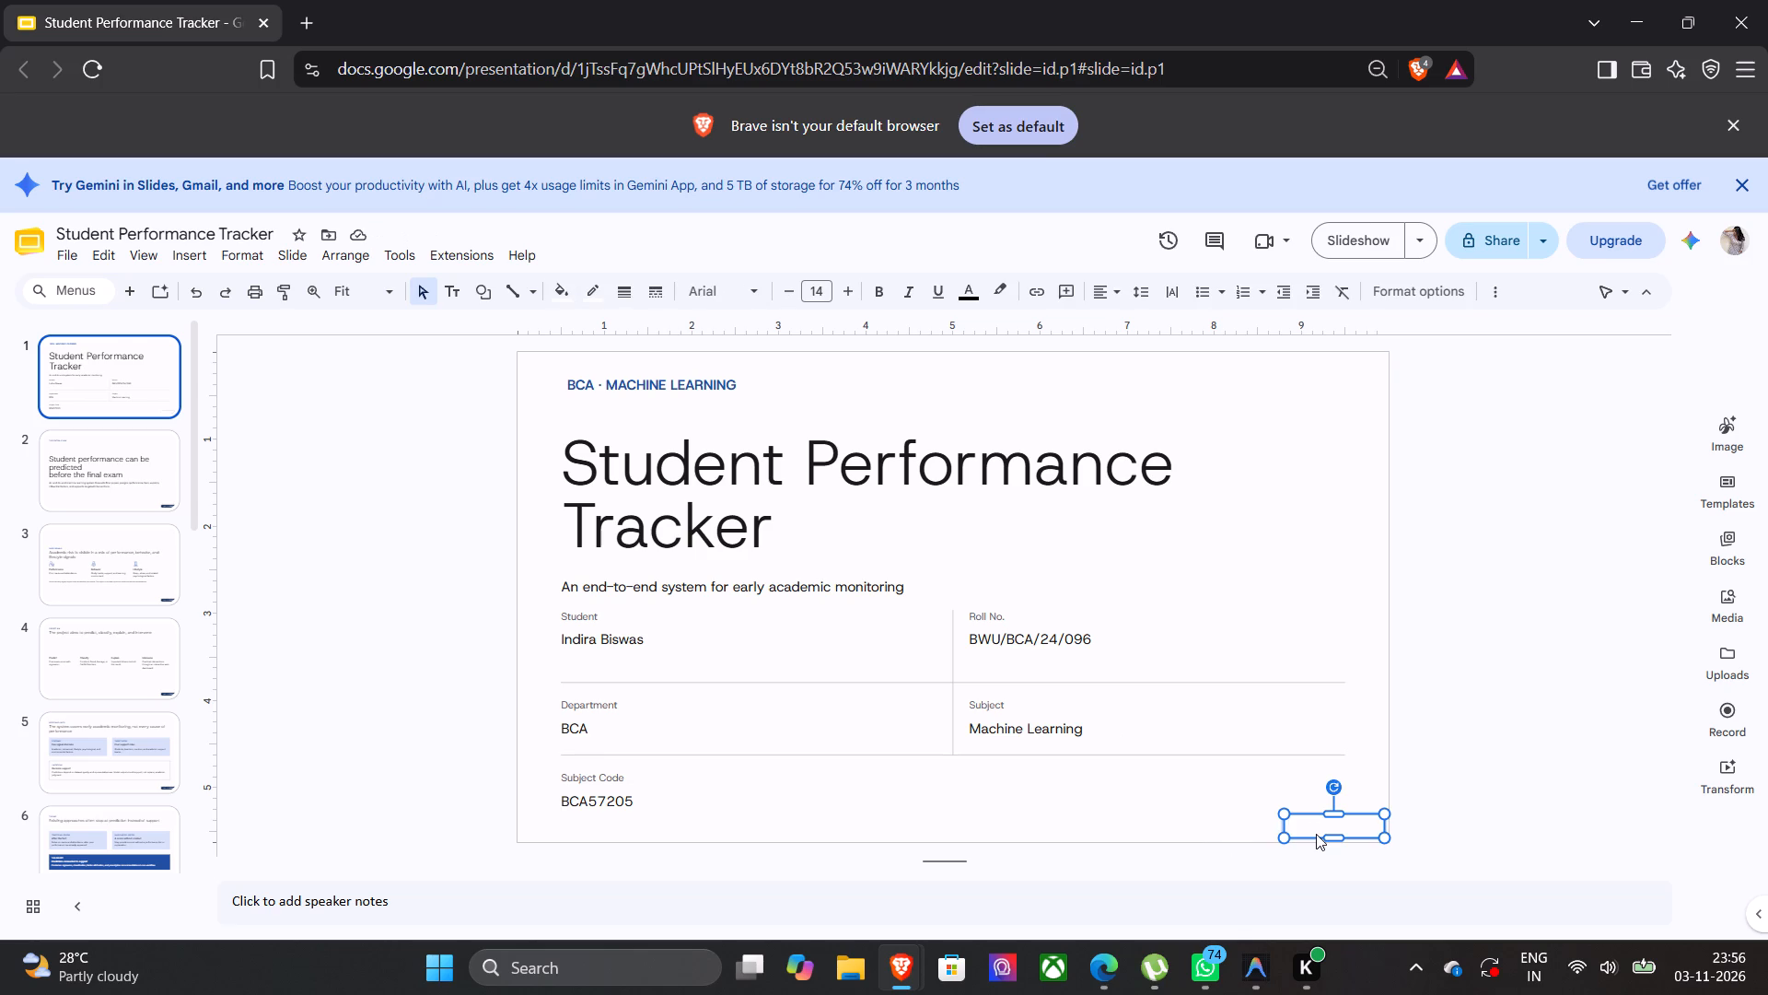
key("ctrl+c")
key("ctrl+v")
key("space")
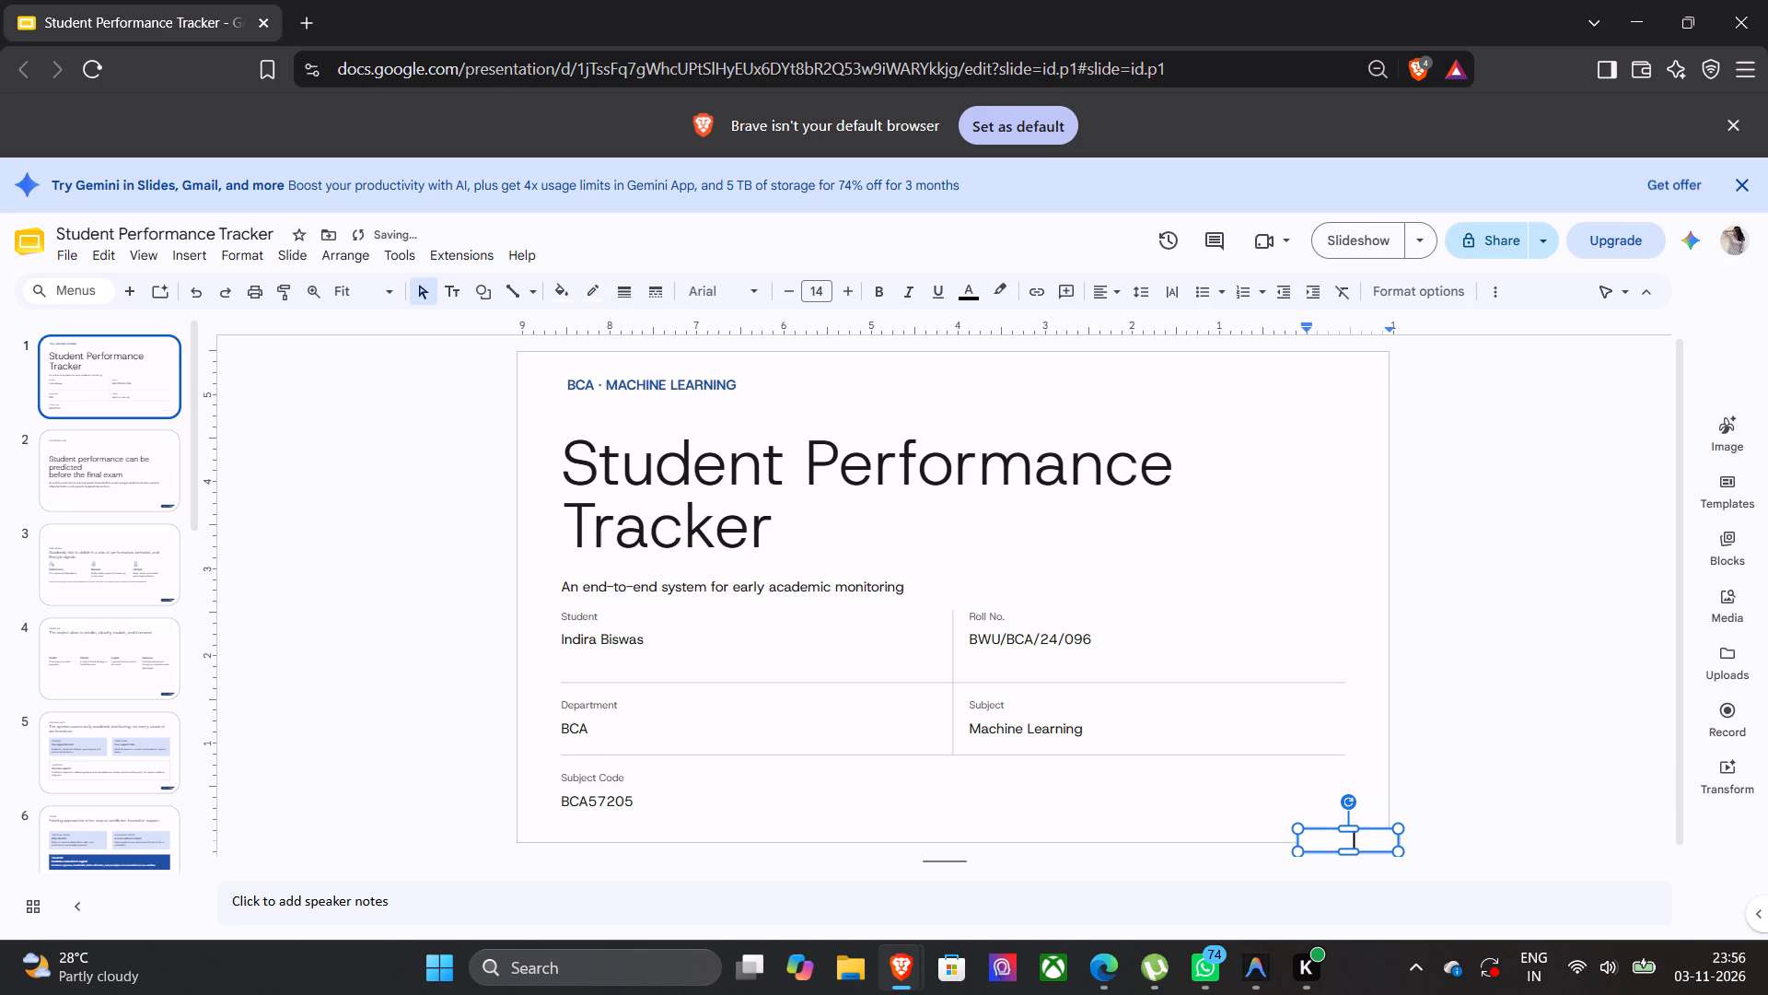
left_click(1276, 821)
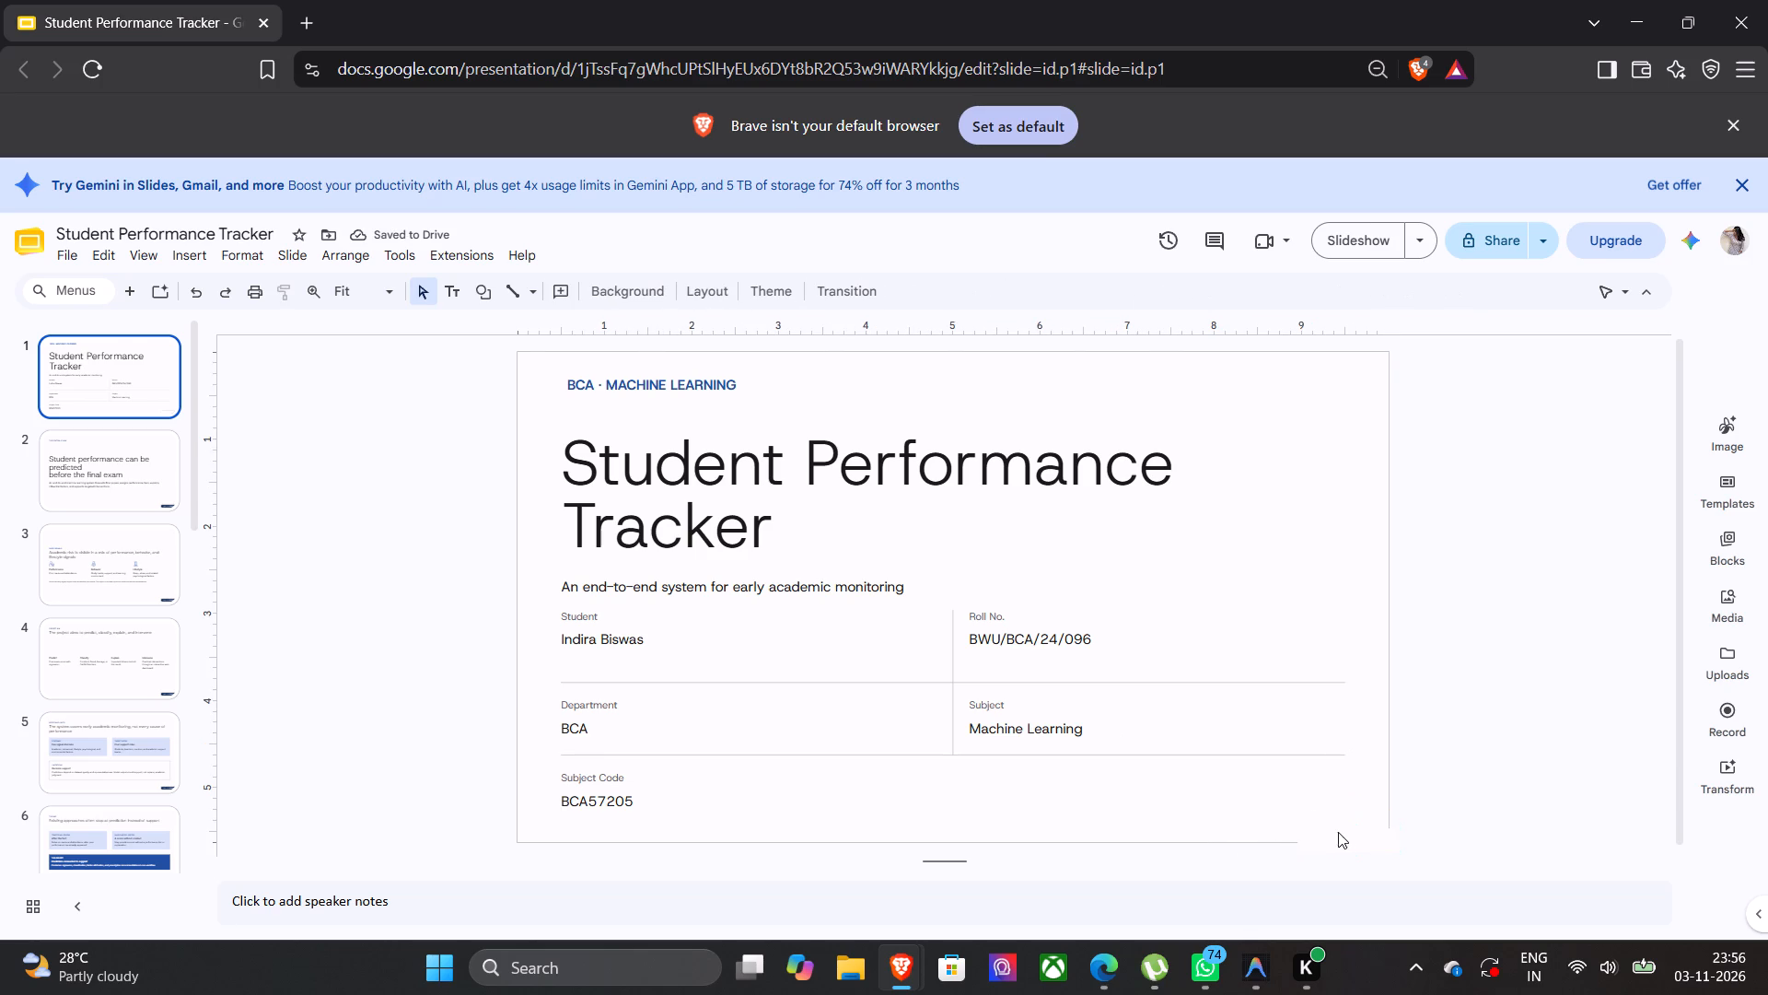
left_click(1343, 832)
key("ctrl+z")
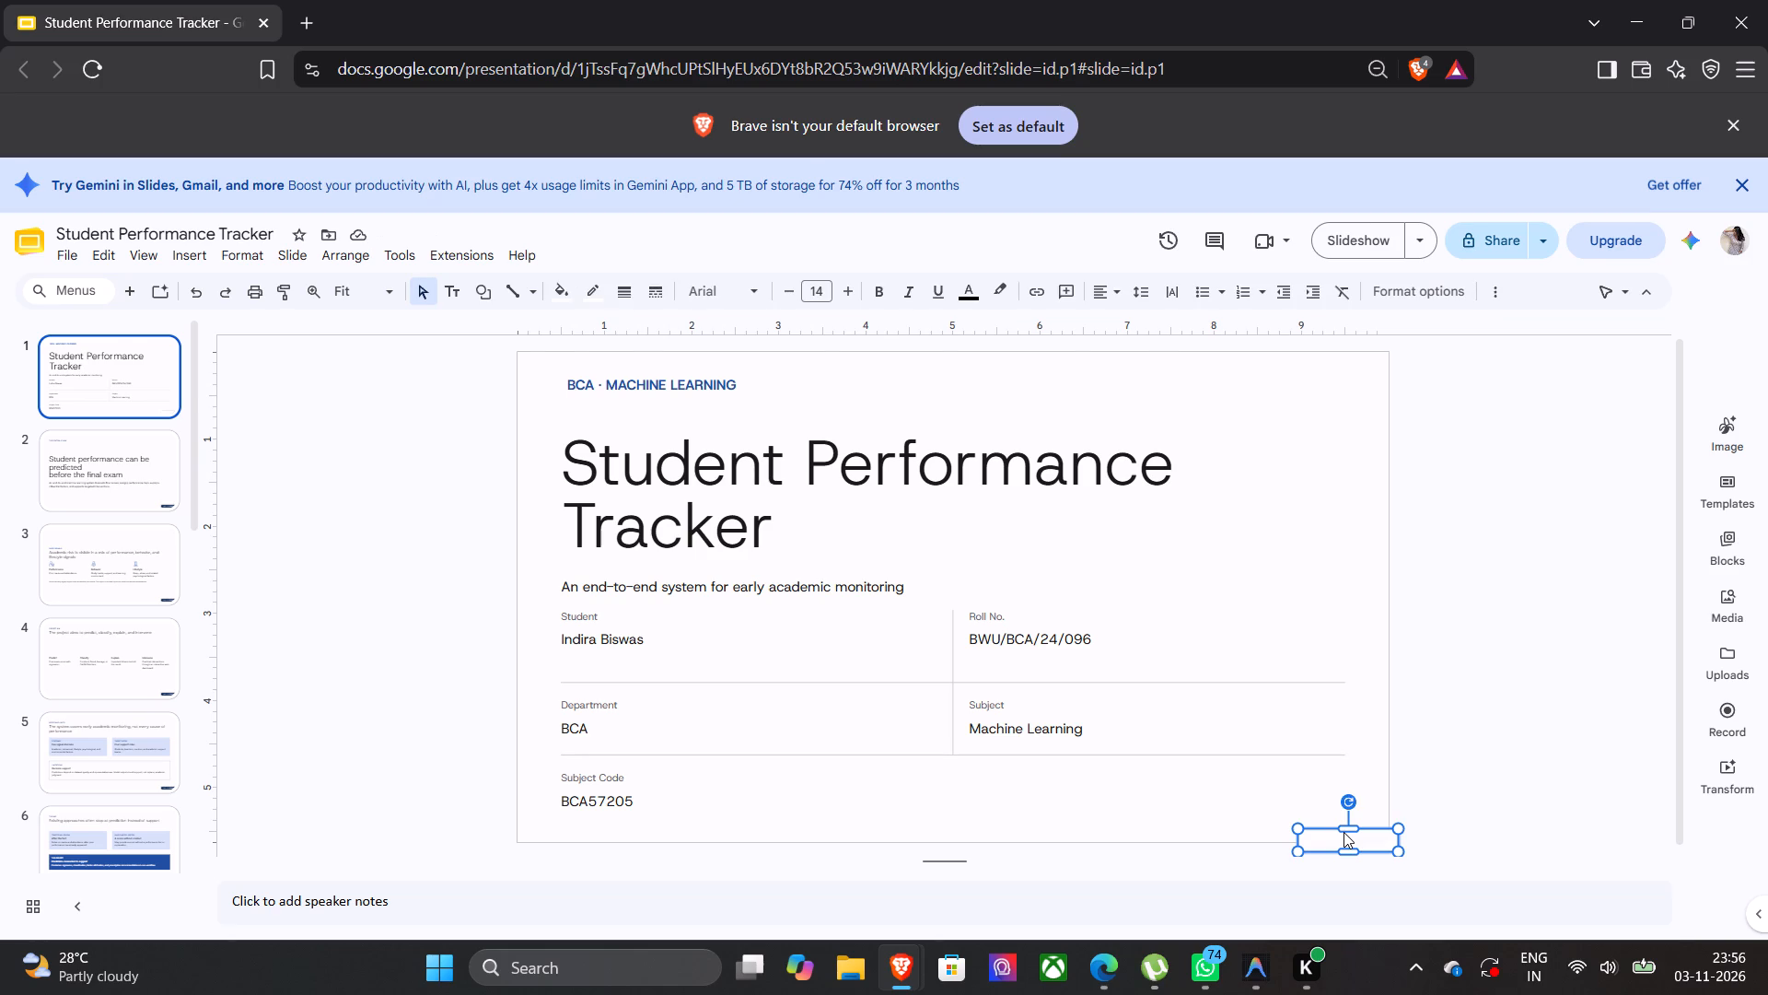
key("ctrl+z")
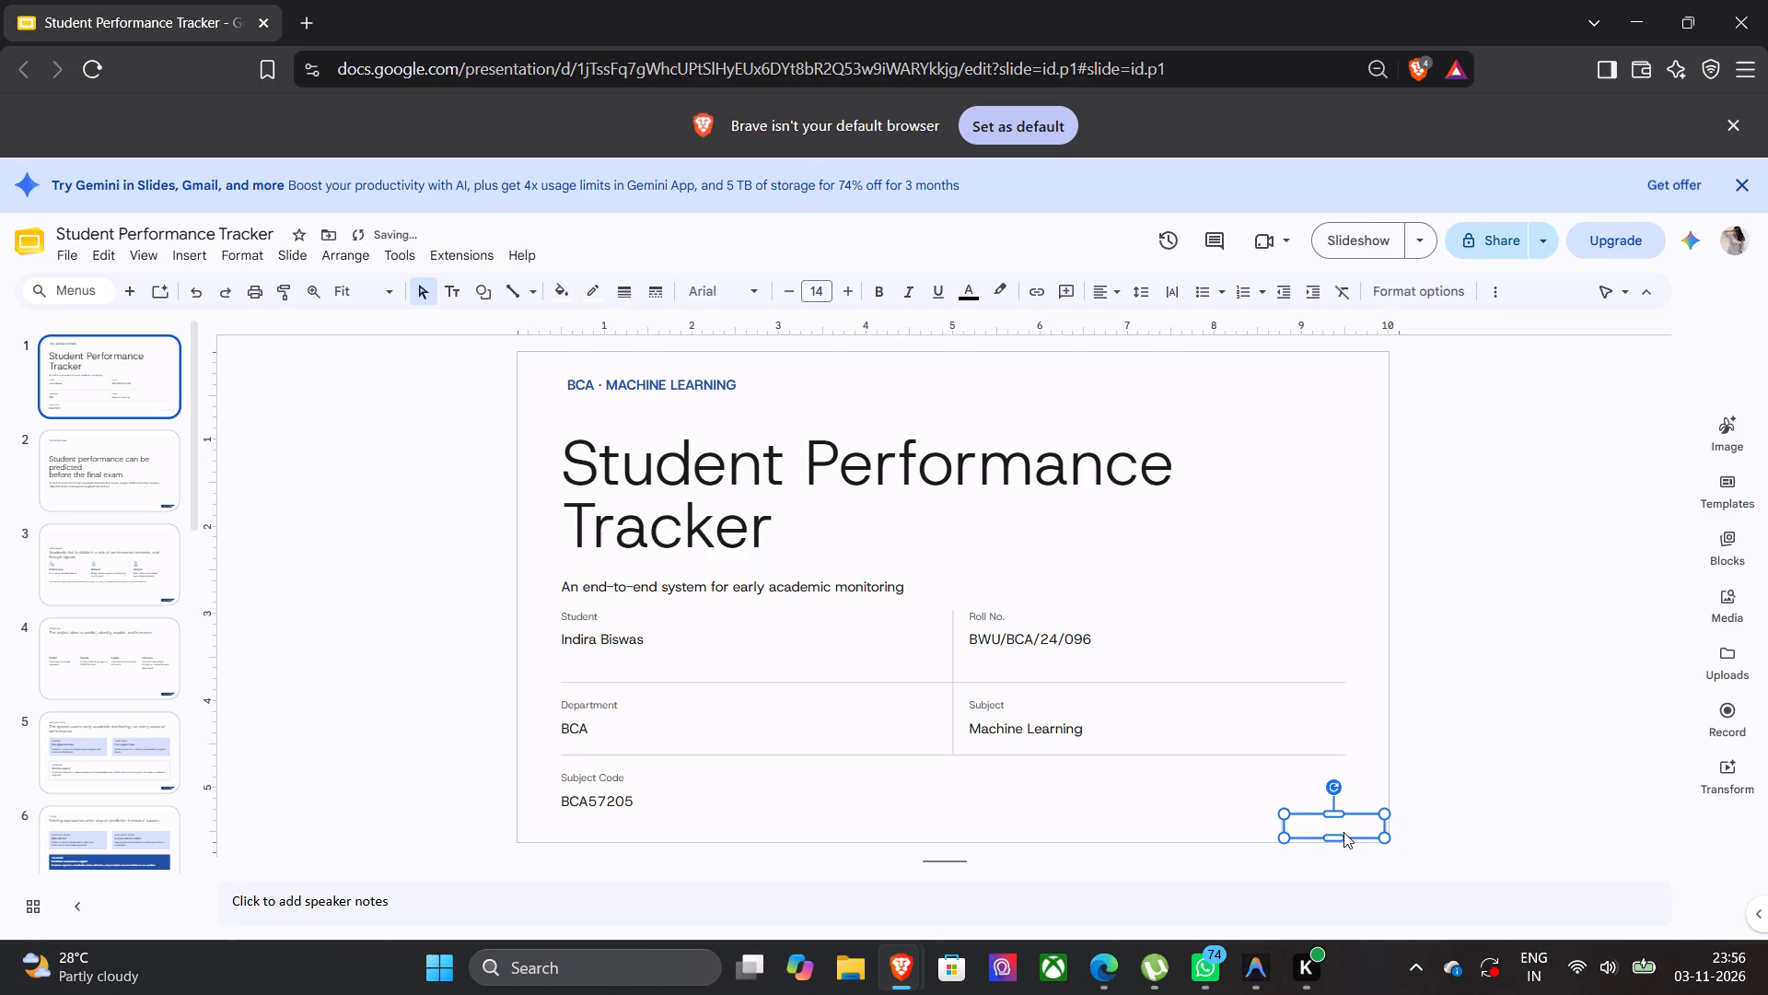
Copy the title slide's cover rectangle and paste it over the "Made with Gamma" badge on slides 2 to 6.
key("ctrl+c")
left_click(1213, 831)
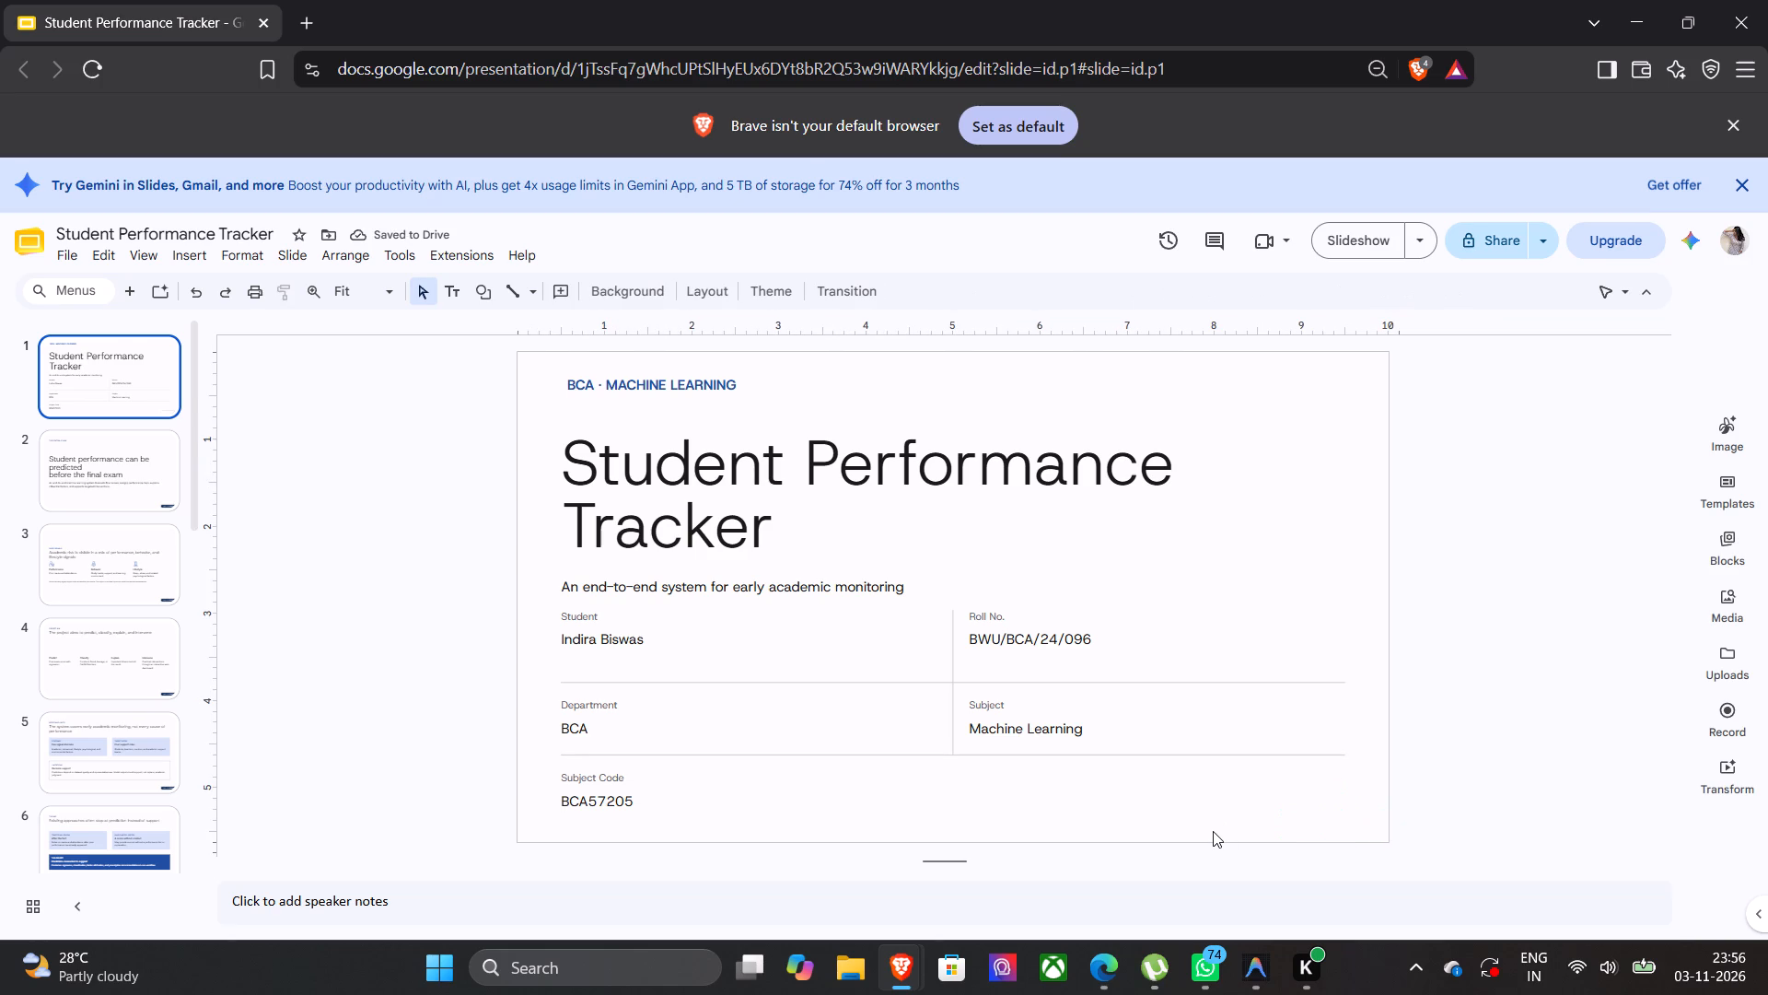
left_click(145, 475)
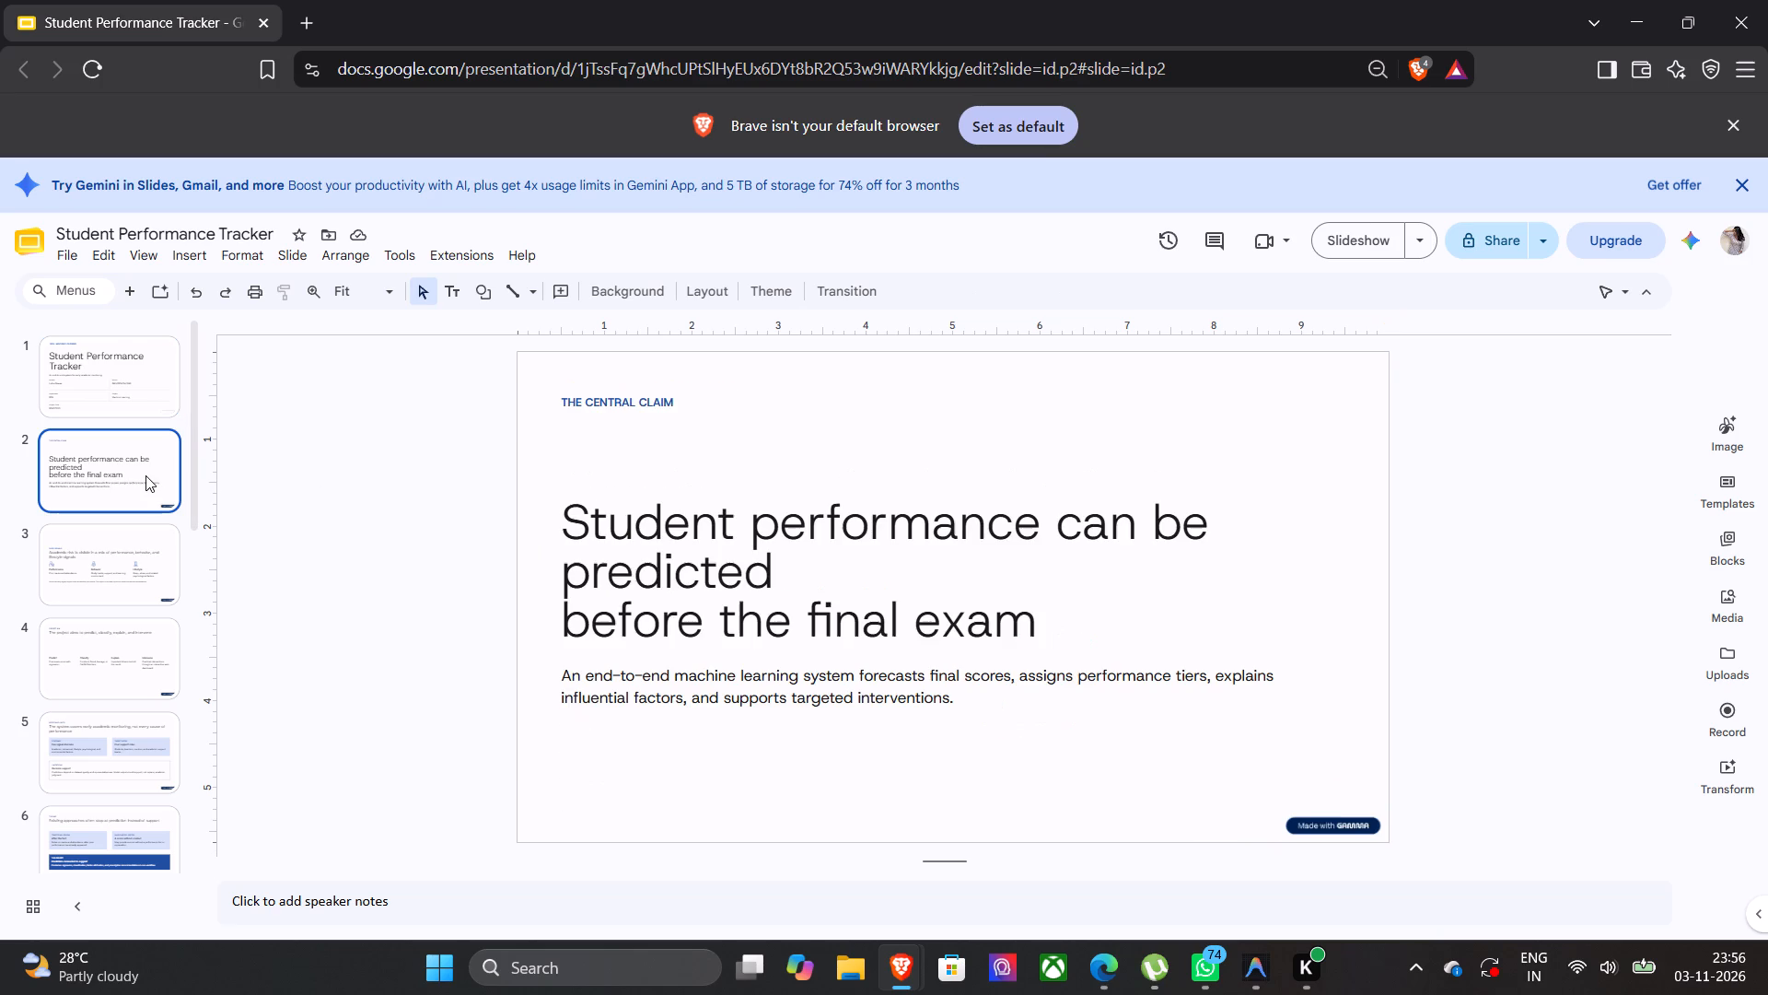
key("ctrl+v")
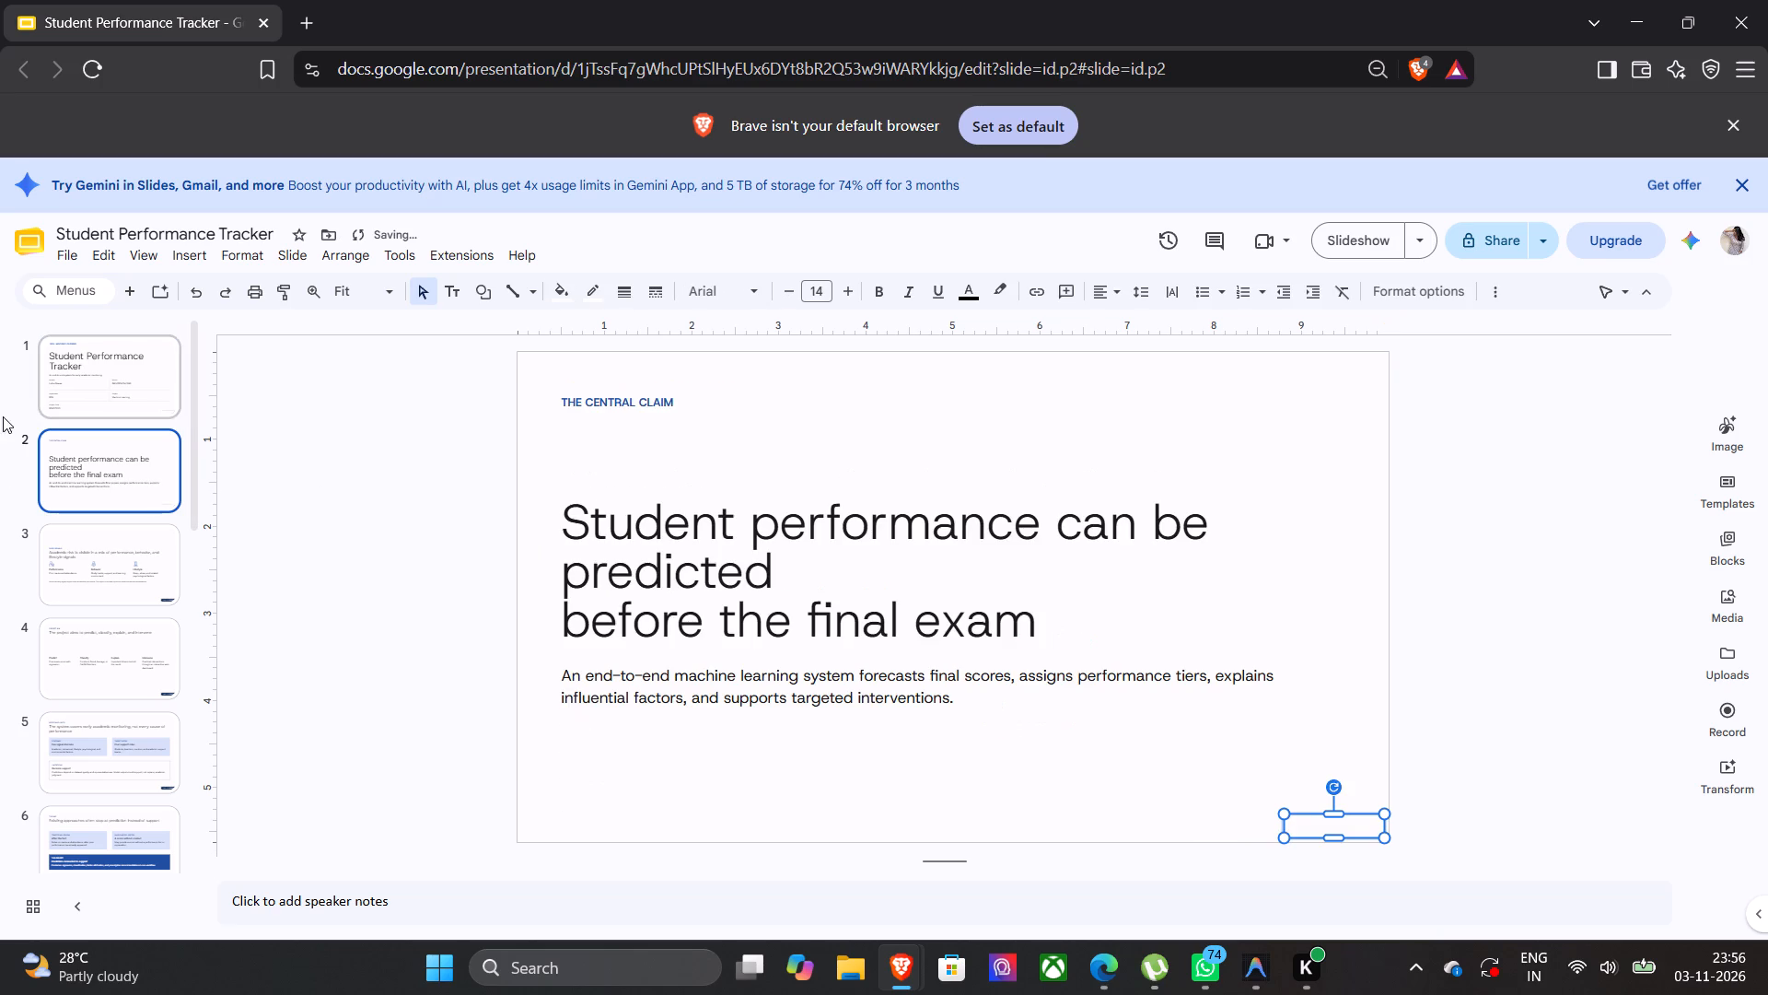
left_click(126, 536)
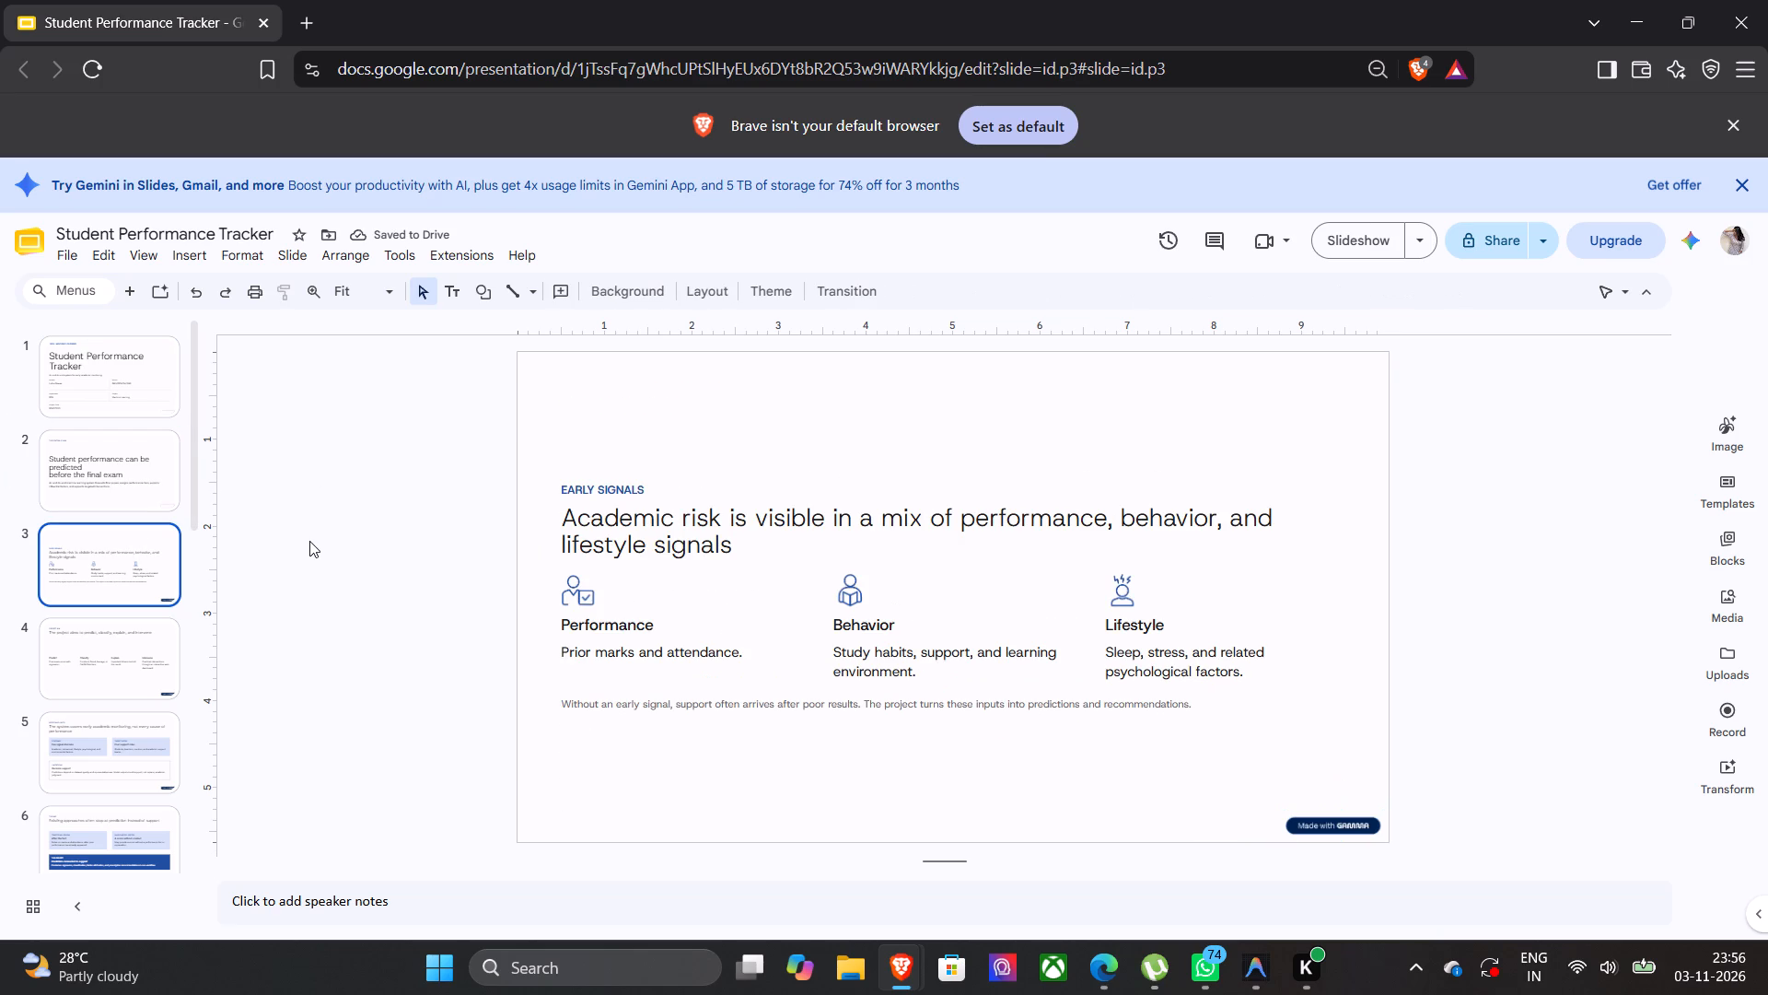
key("ctrl+v")
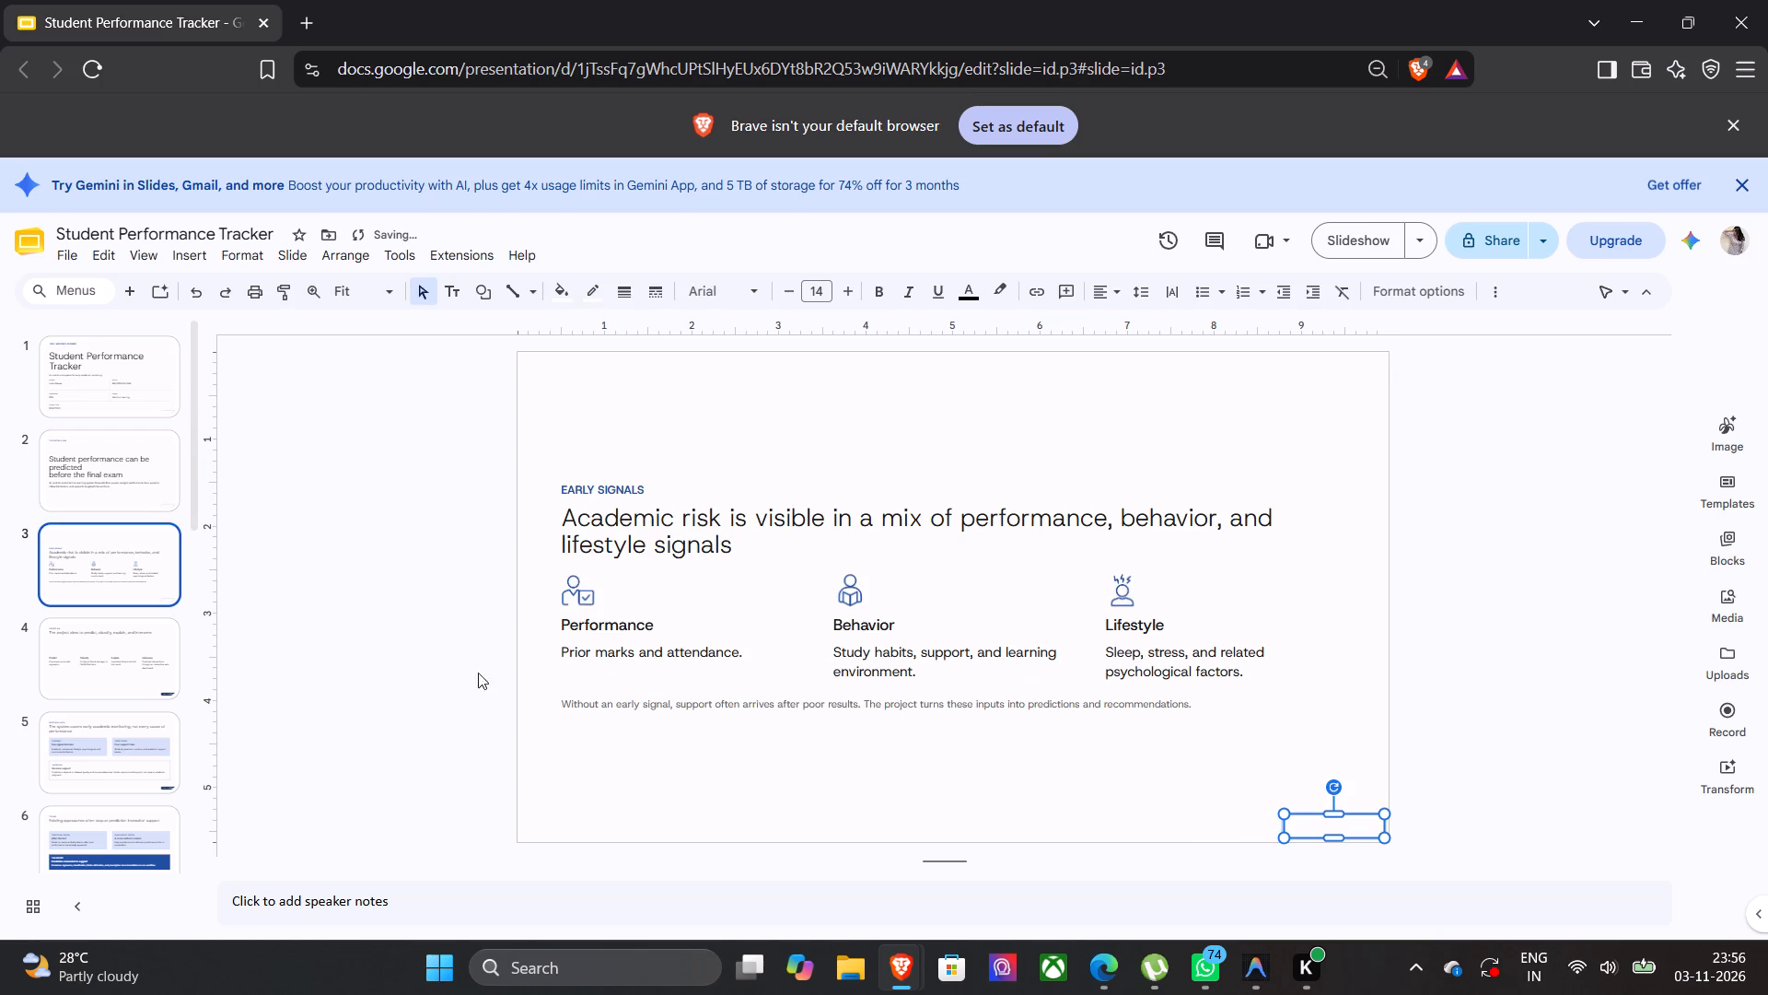
left_click(628, 755)
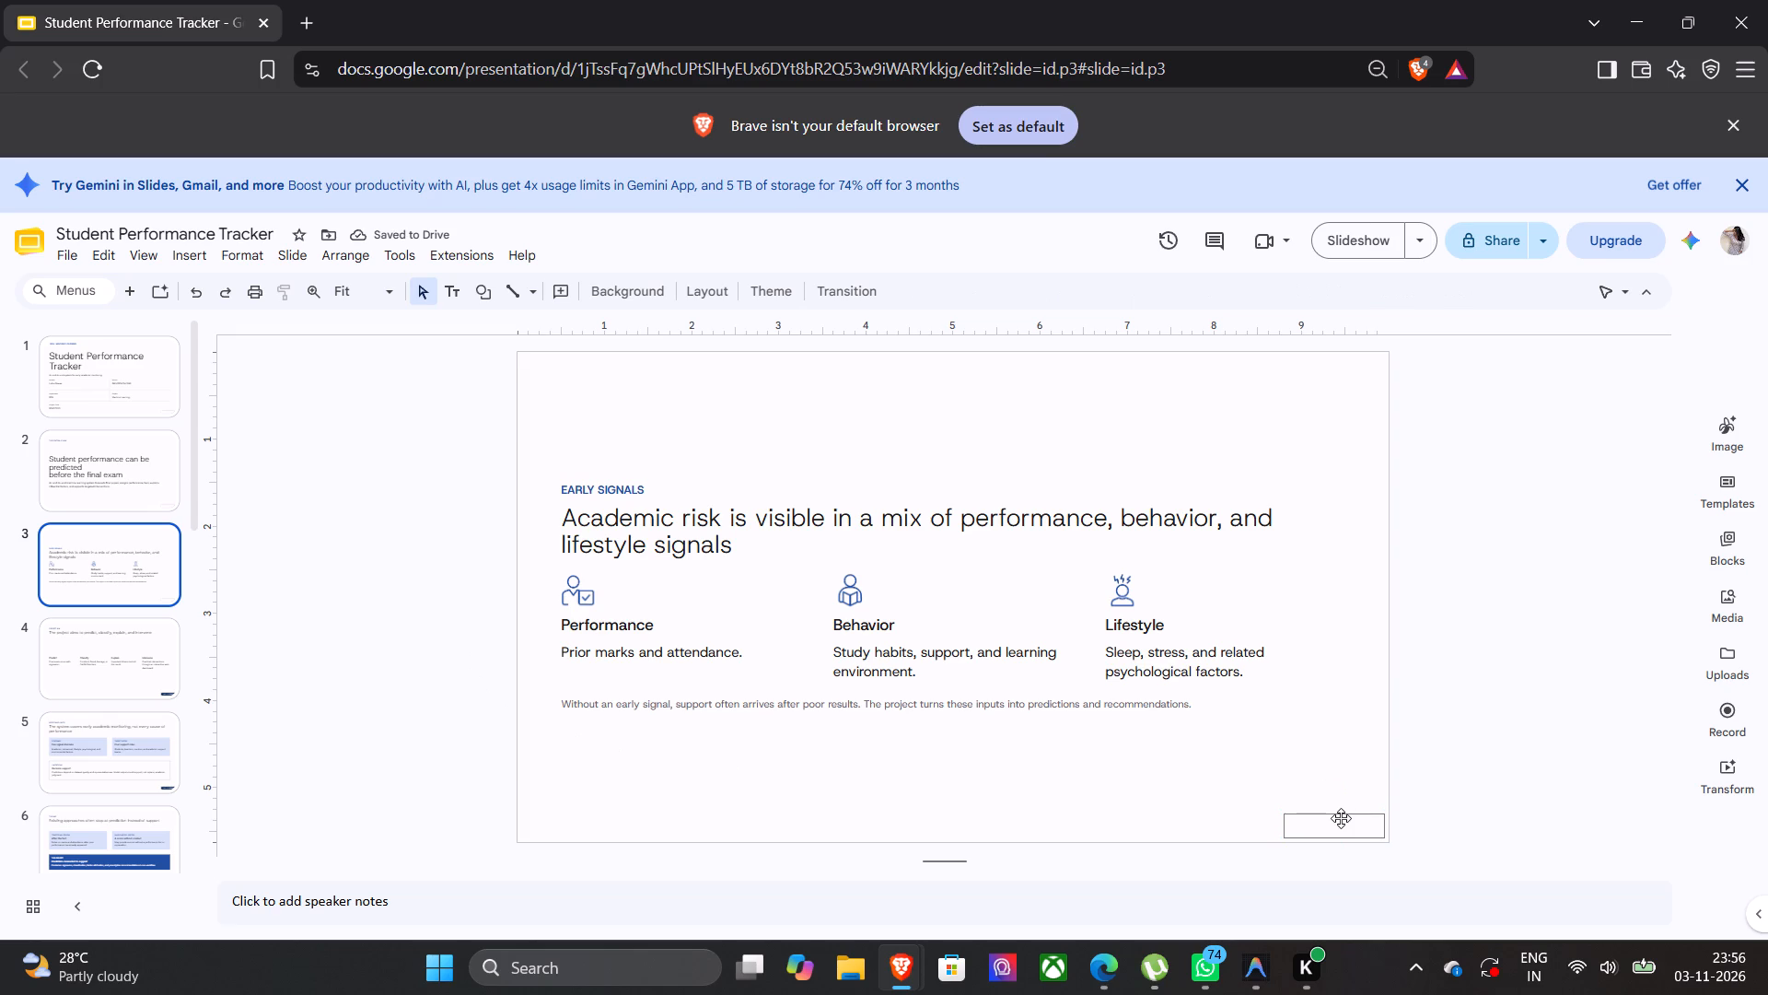
left_click(138, 673)
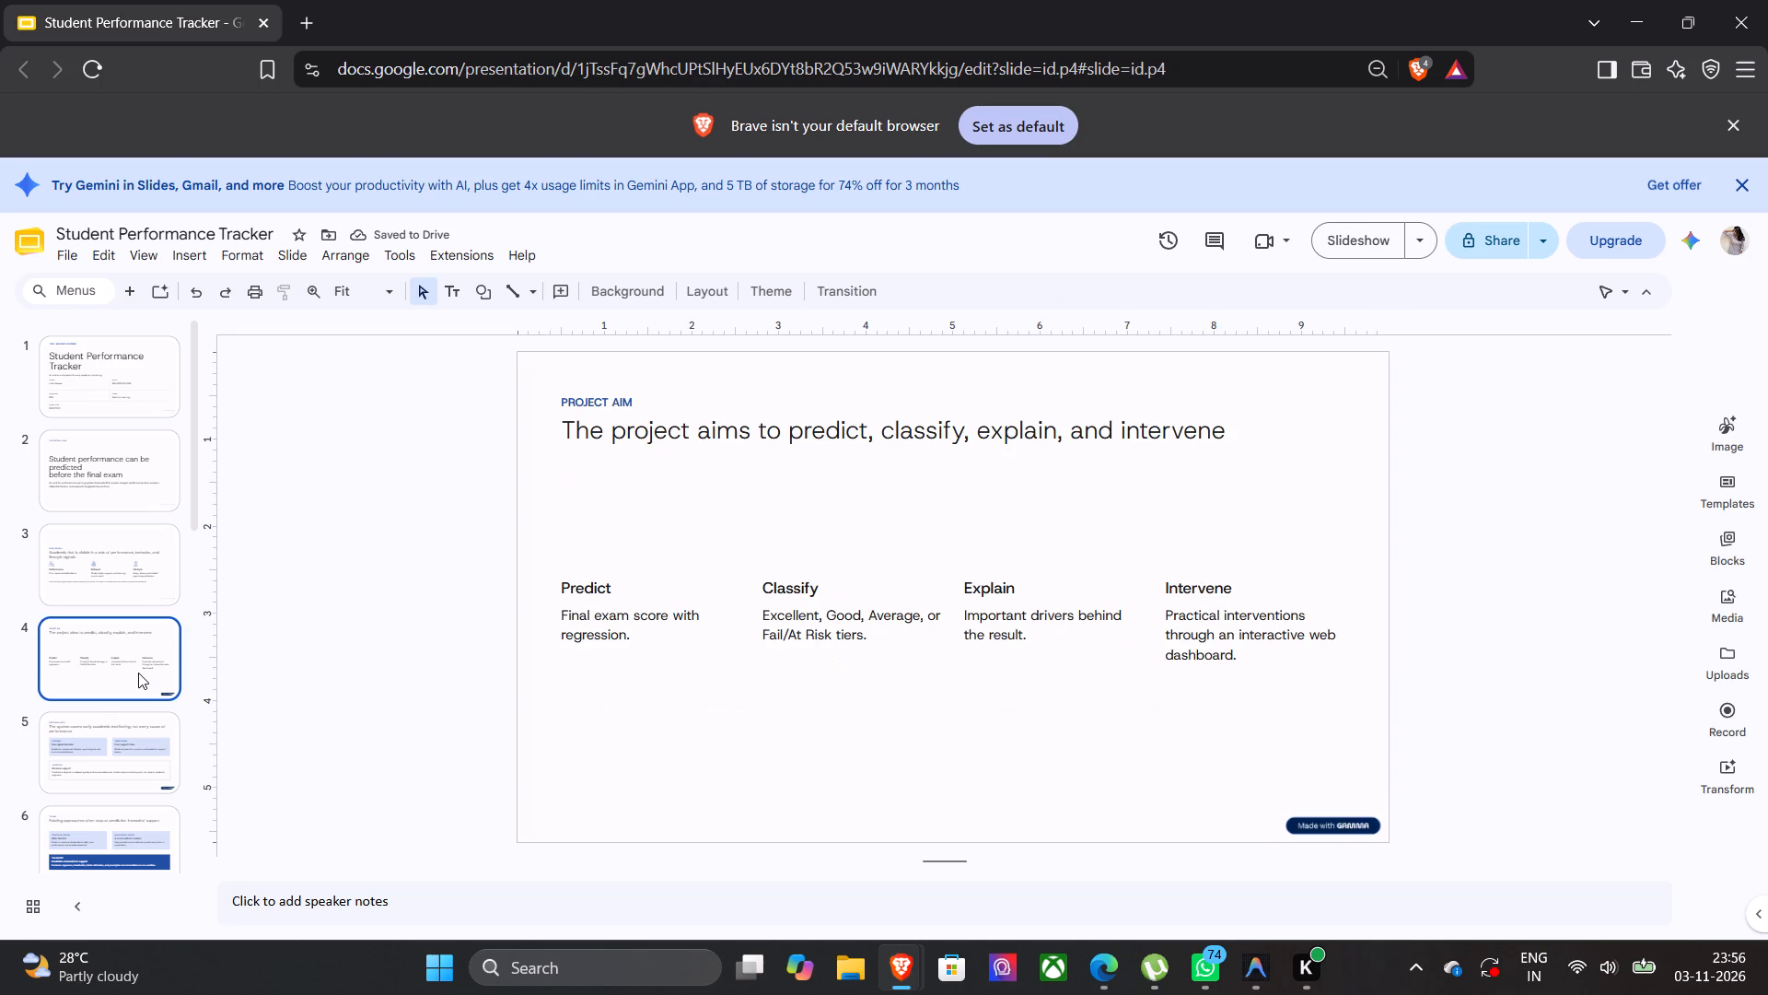
key("ctrl+v")
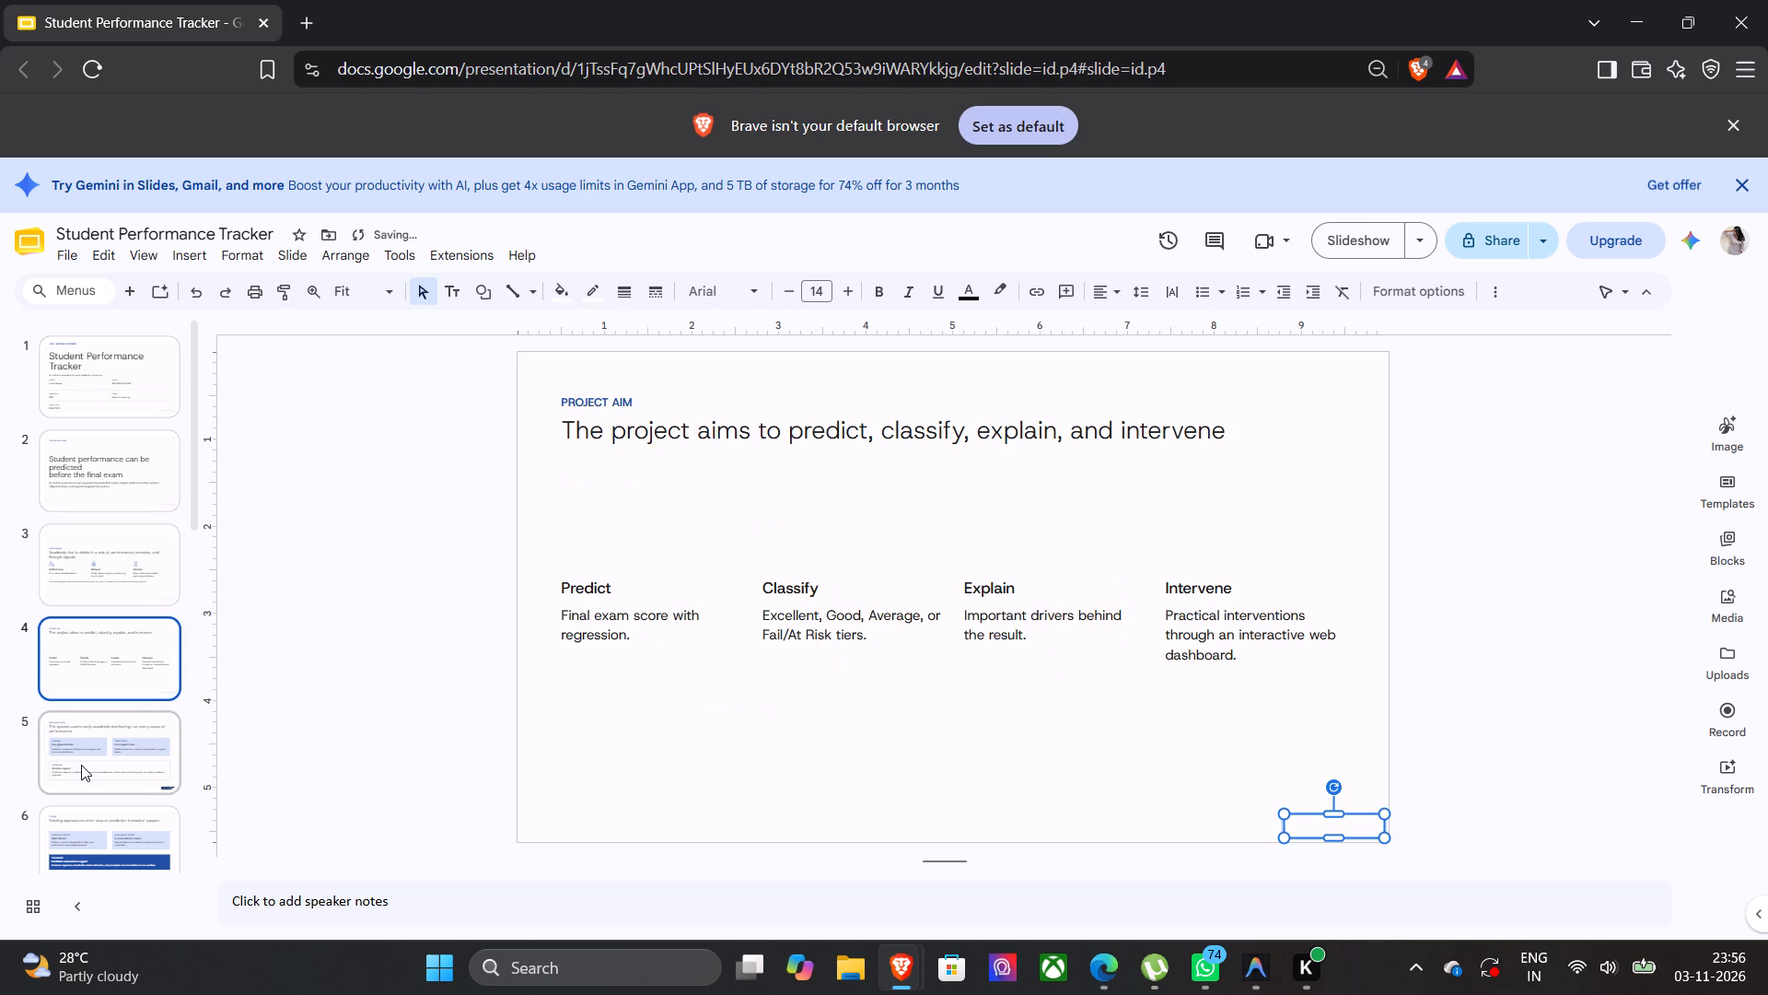
left_click(84, 765)
key("ctrl+v")
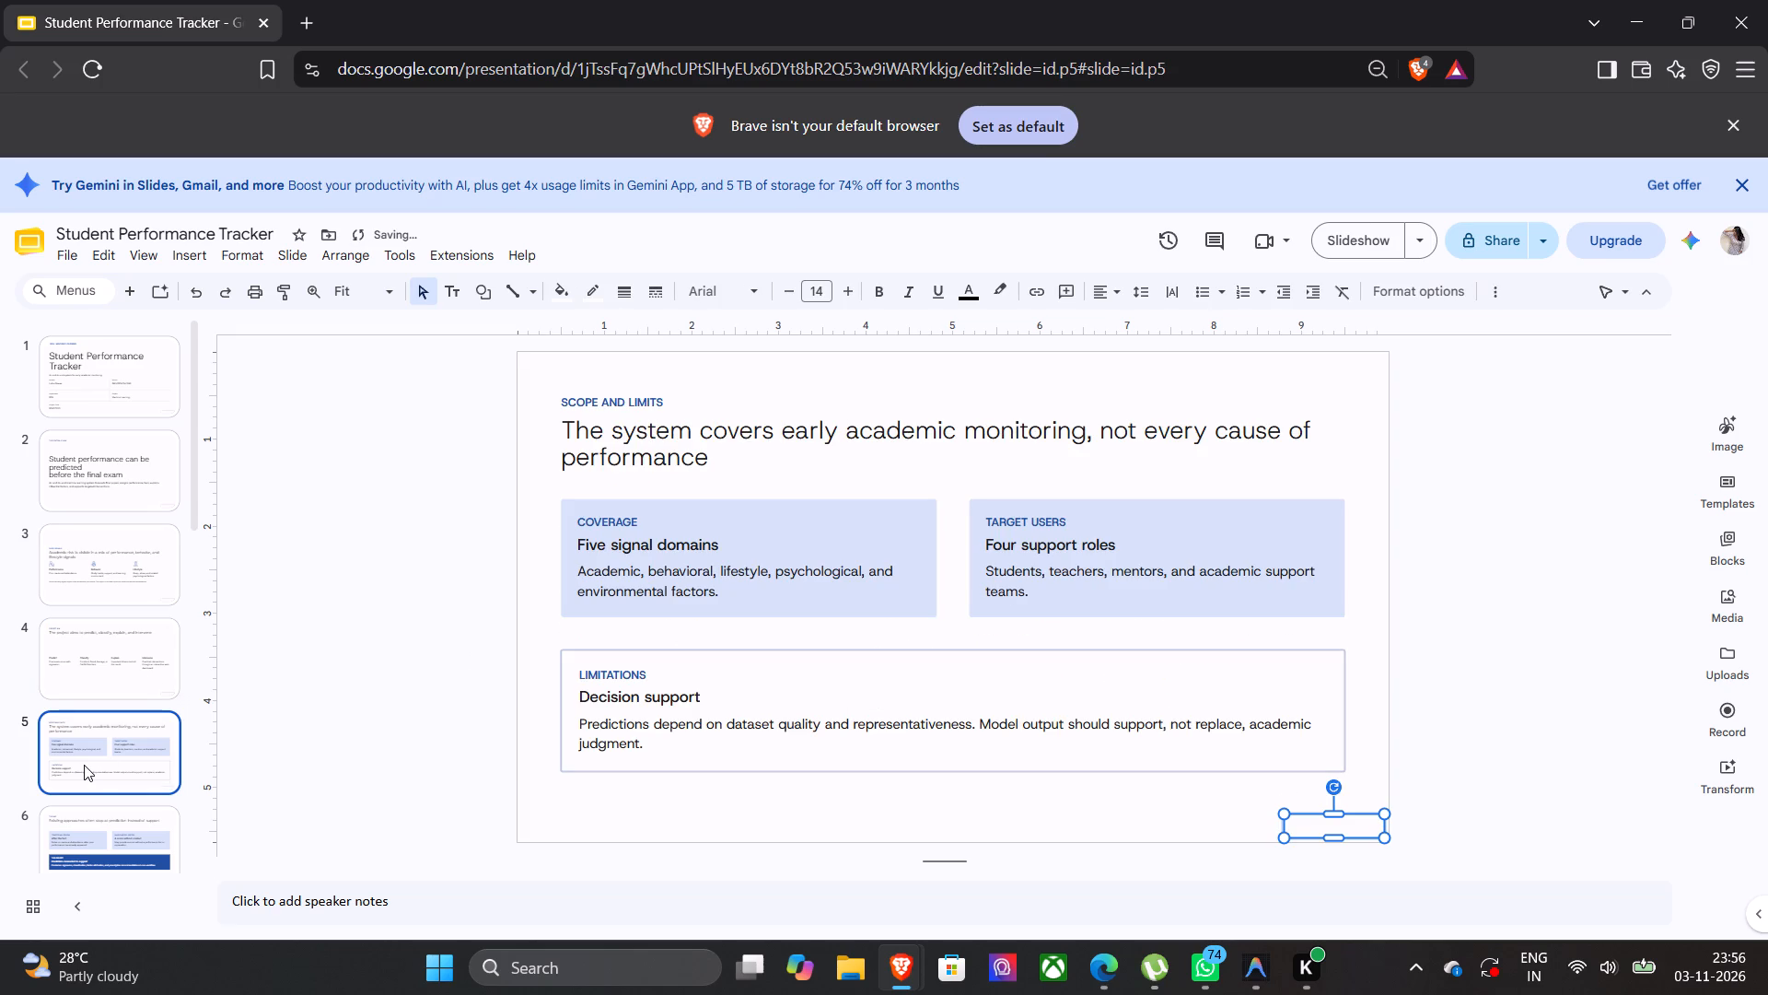
left_click(110, 811)
key("ctrl+v")
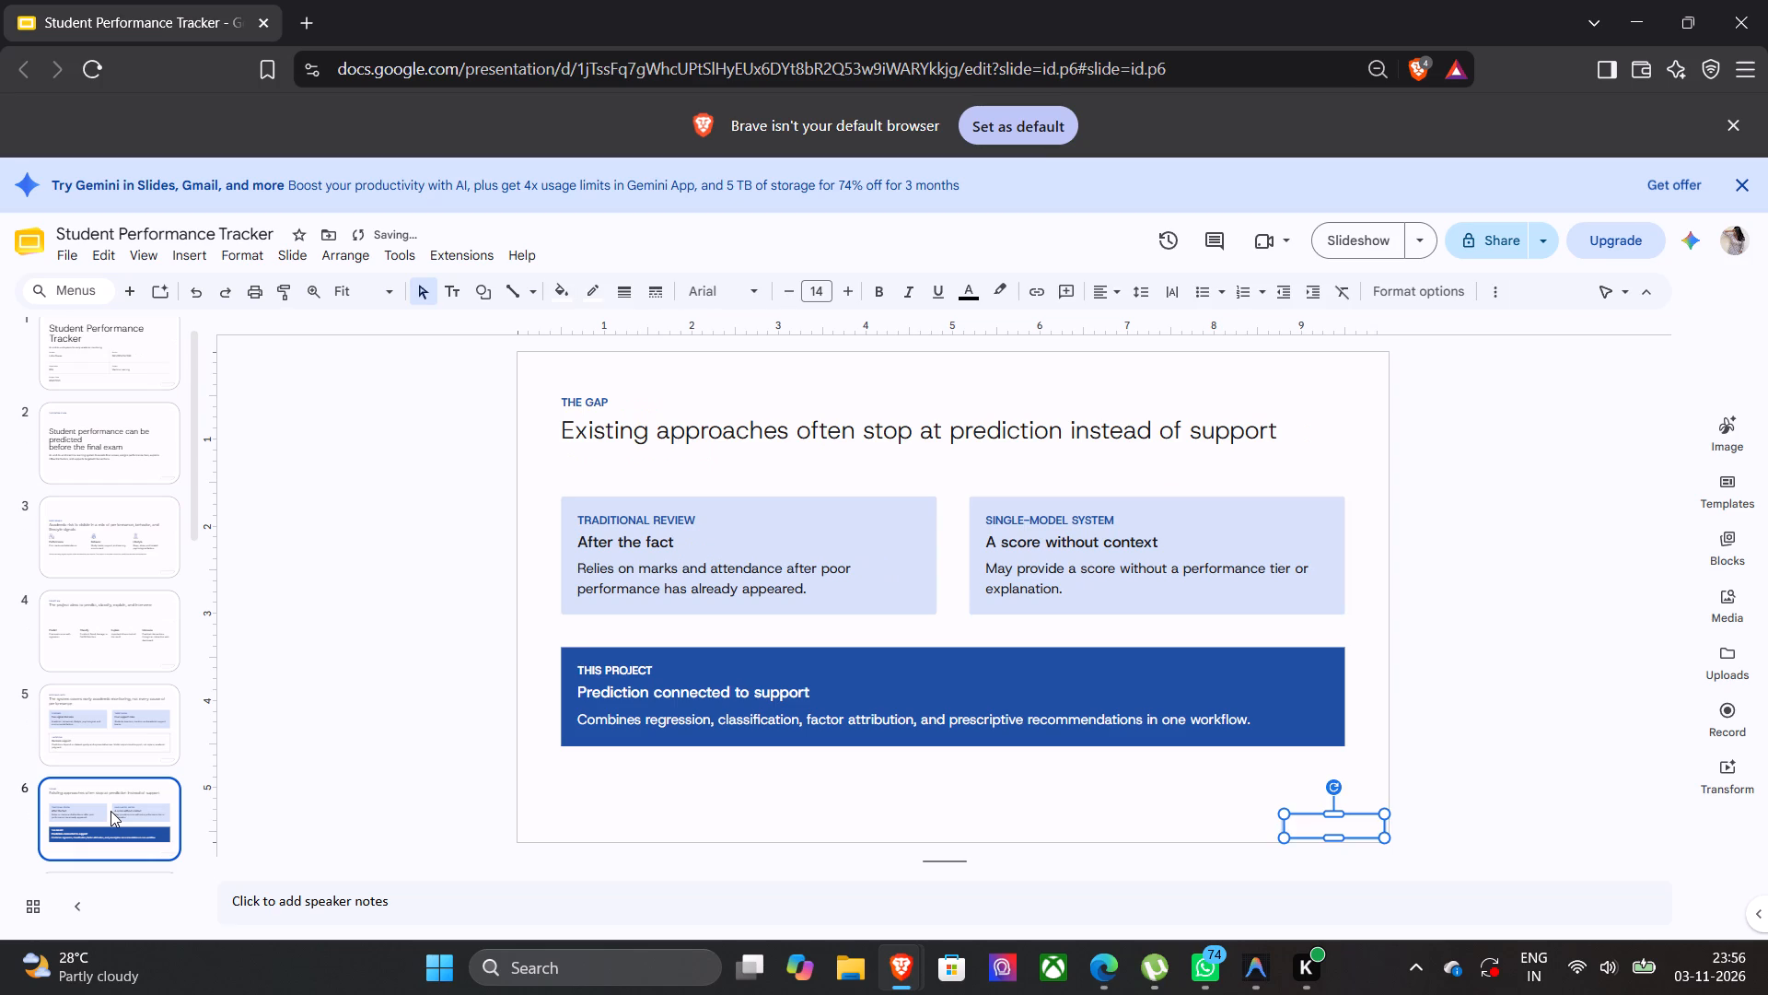
Paste the cover rectangle over the "Made with Gamma" badge on slides 7, 8 and 9.
scroll(126, 778, "down", 3)
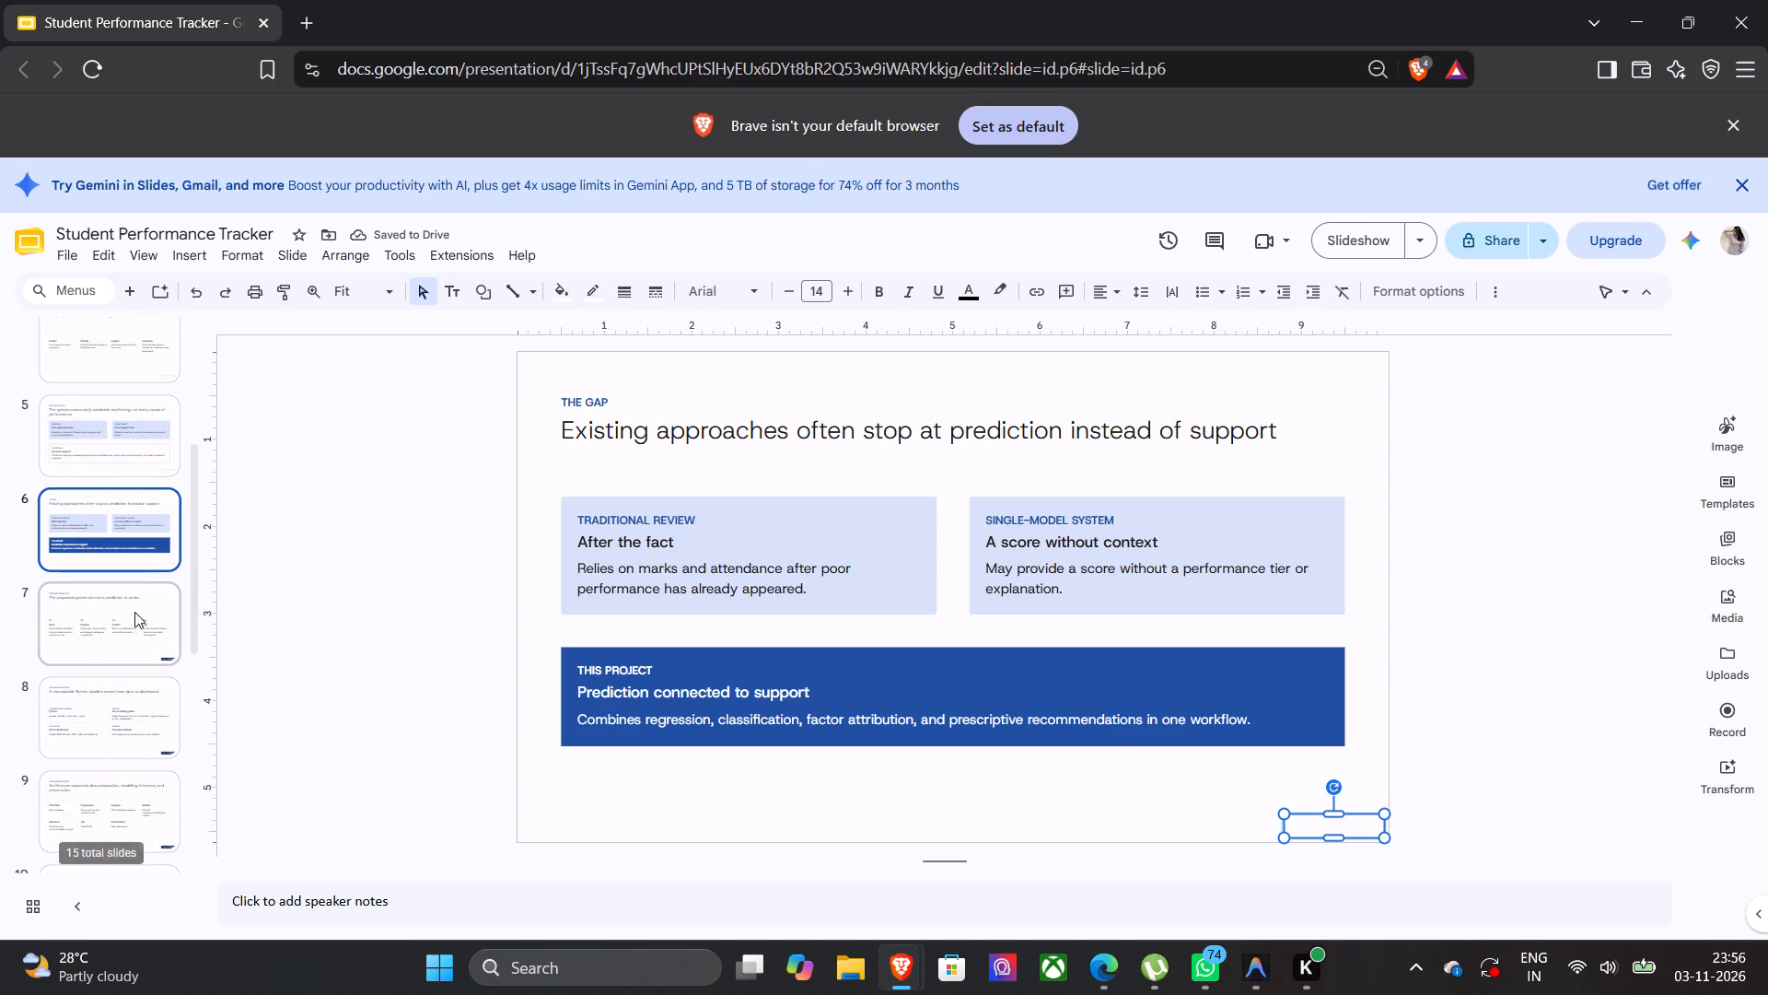
left_click(134, 634)
key("ctrl+v")
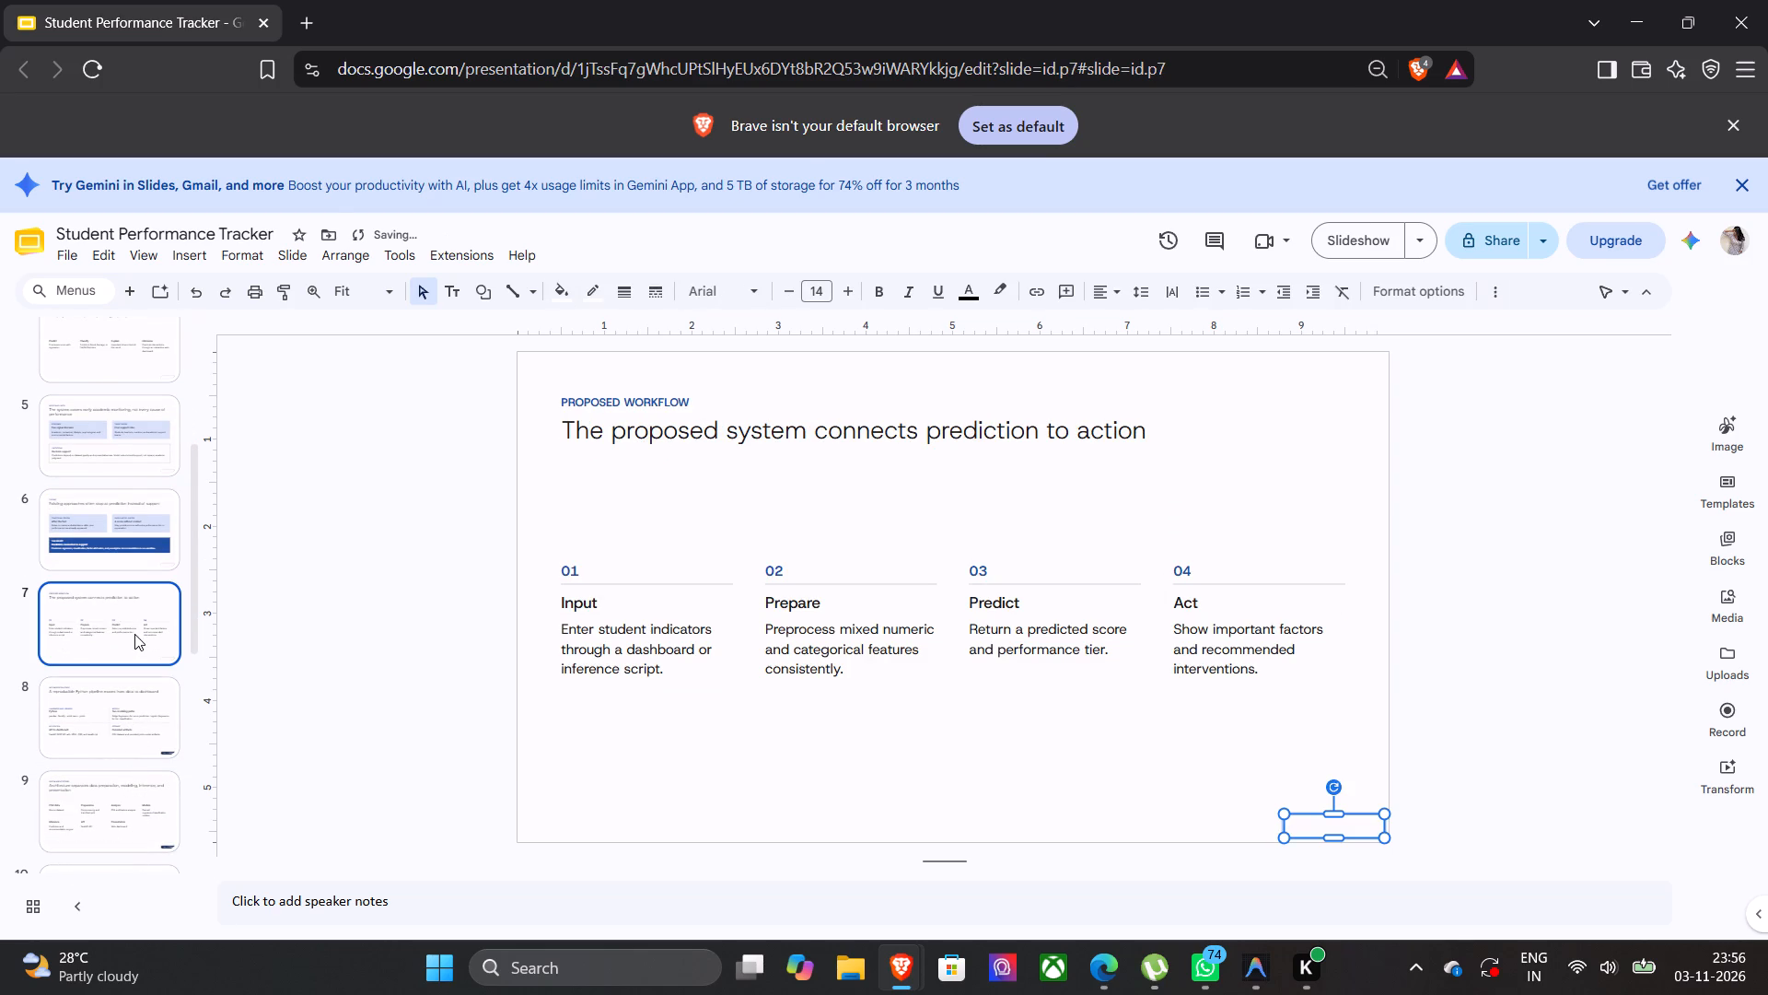
scroll(134, 634, "down", 1)
left_click(129, 603)
key("ctrl+v")
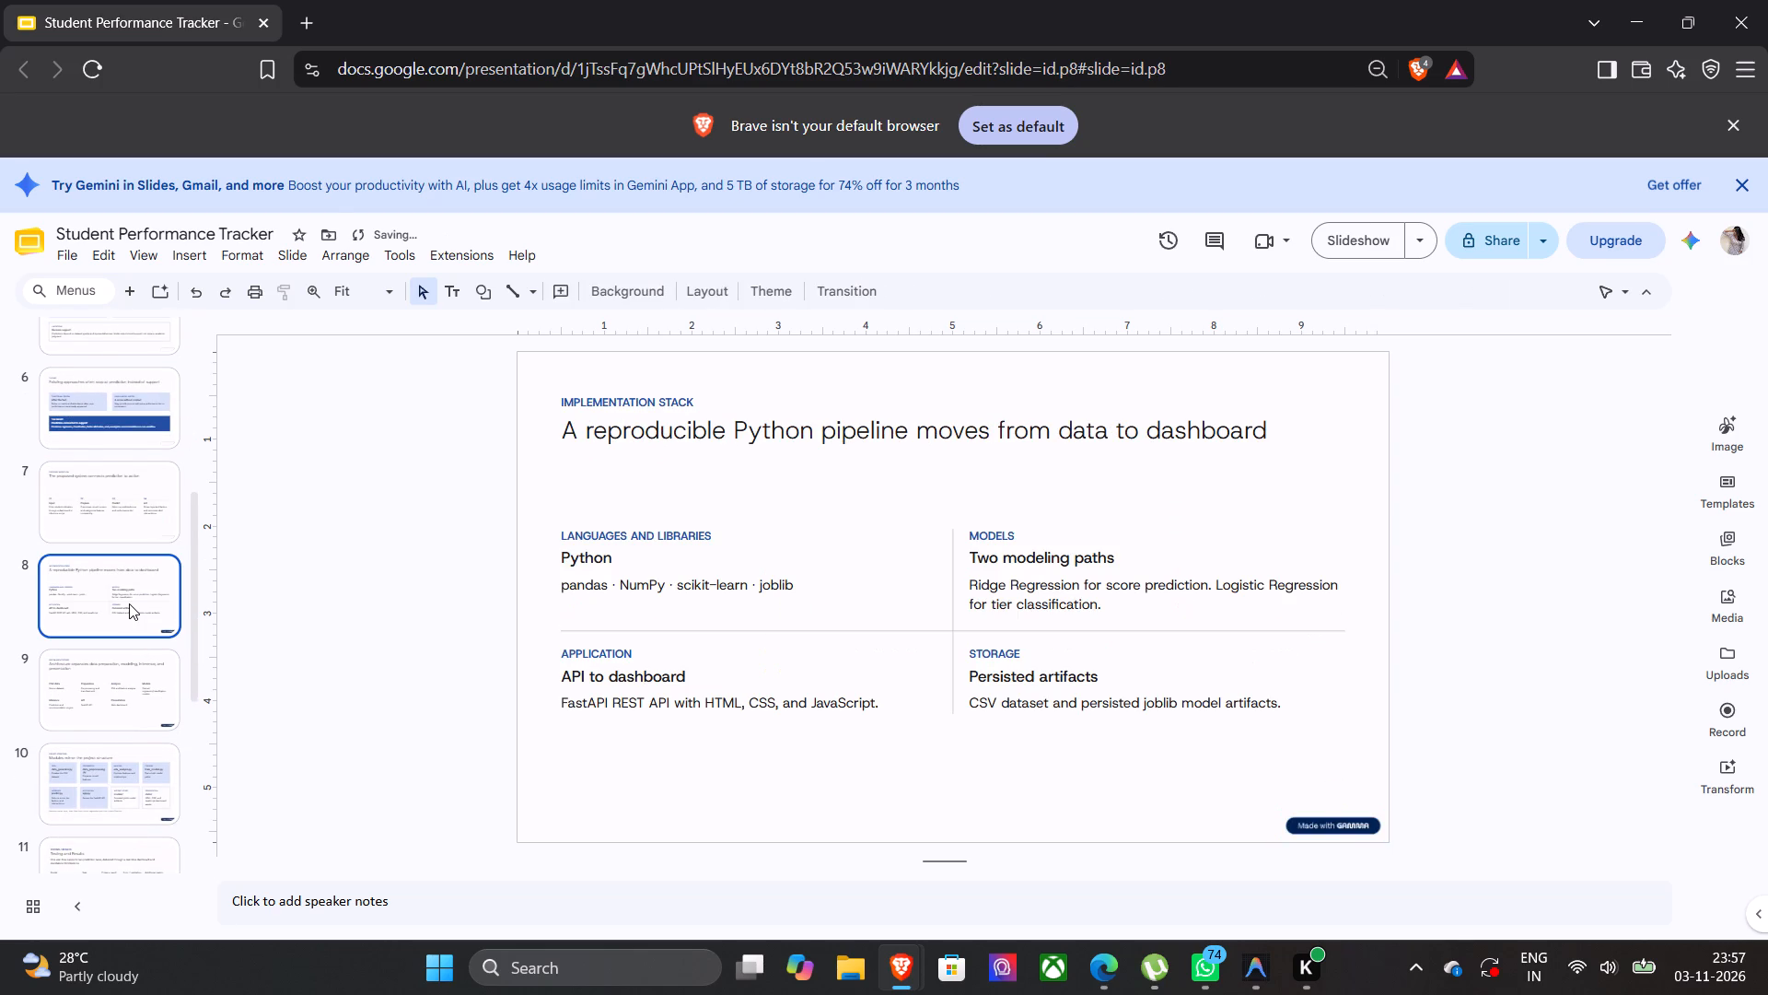
scroll(129, 603, "down", 1)
left_click(121, 603)
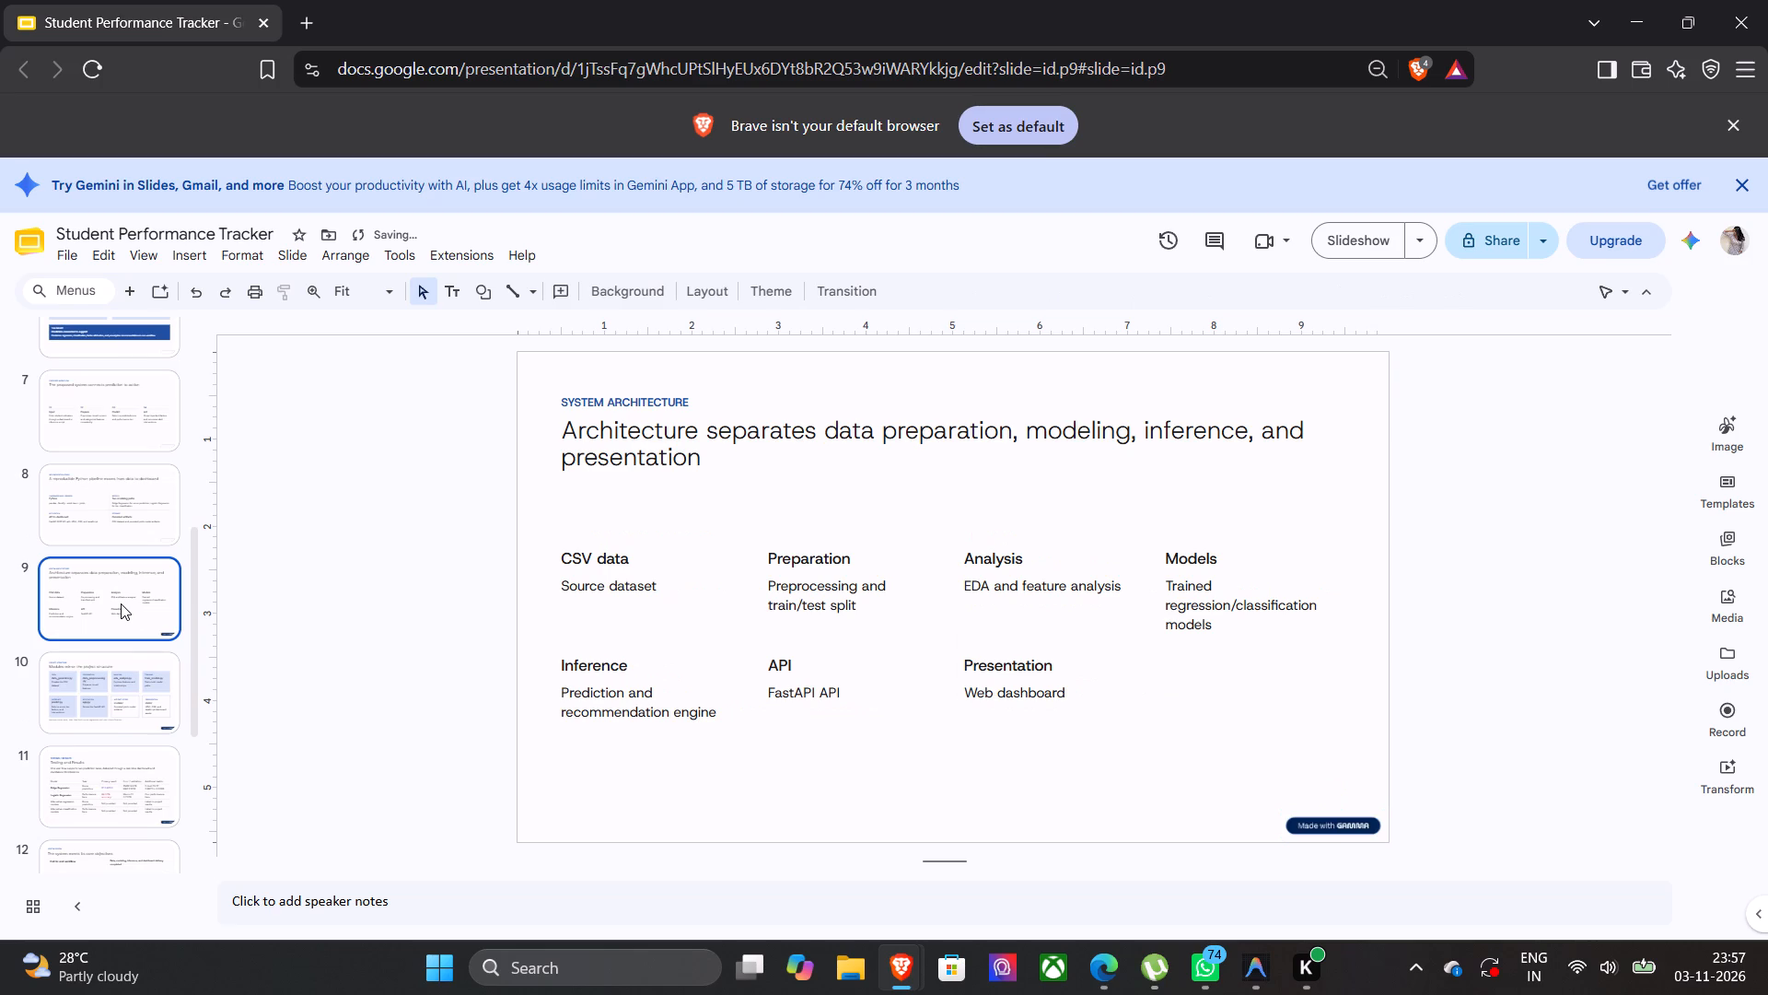
key("ctrl+v")
Paste the cover rectangle over the "Made with Gamma" badge on slides 10, 11 and 12.
scroll(121, 603, "down", 1)
left_click(121, 565)
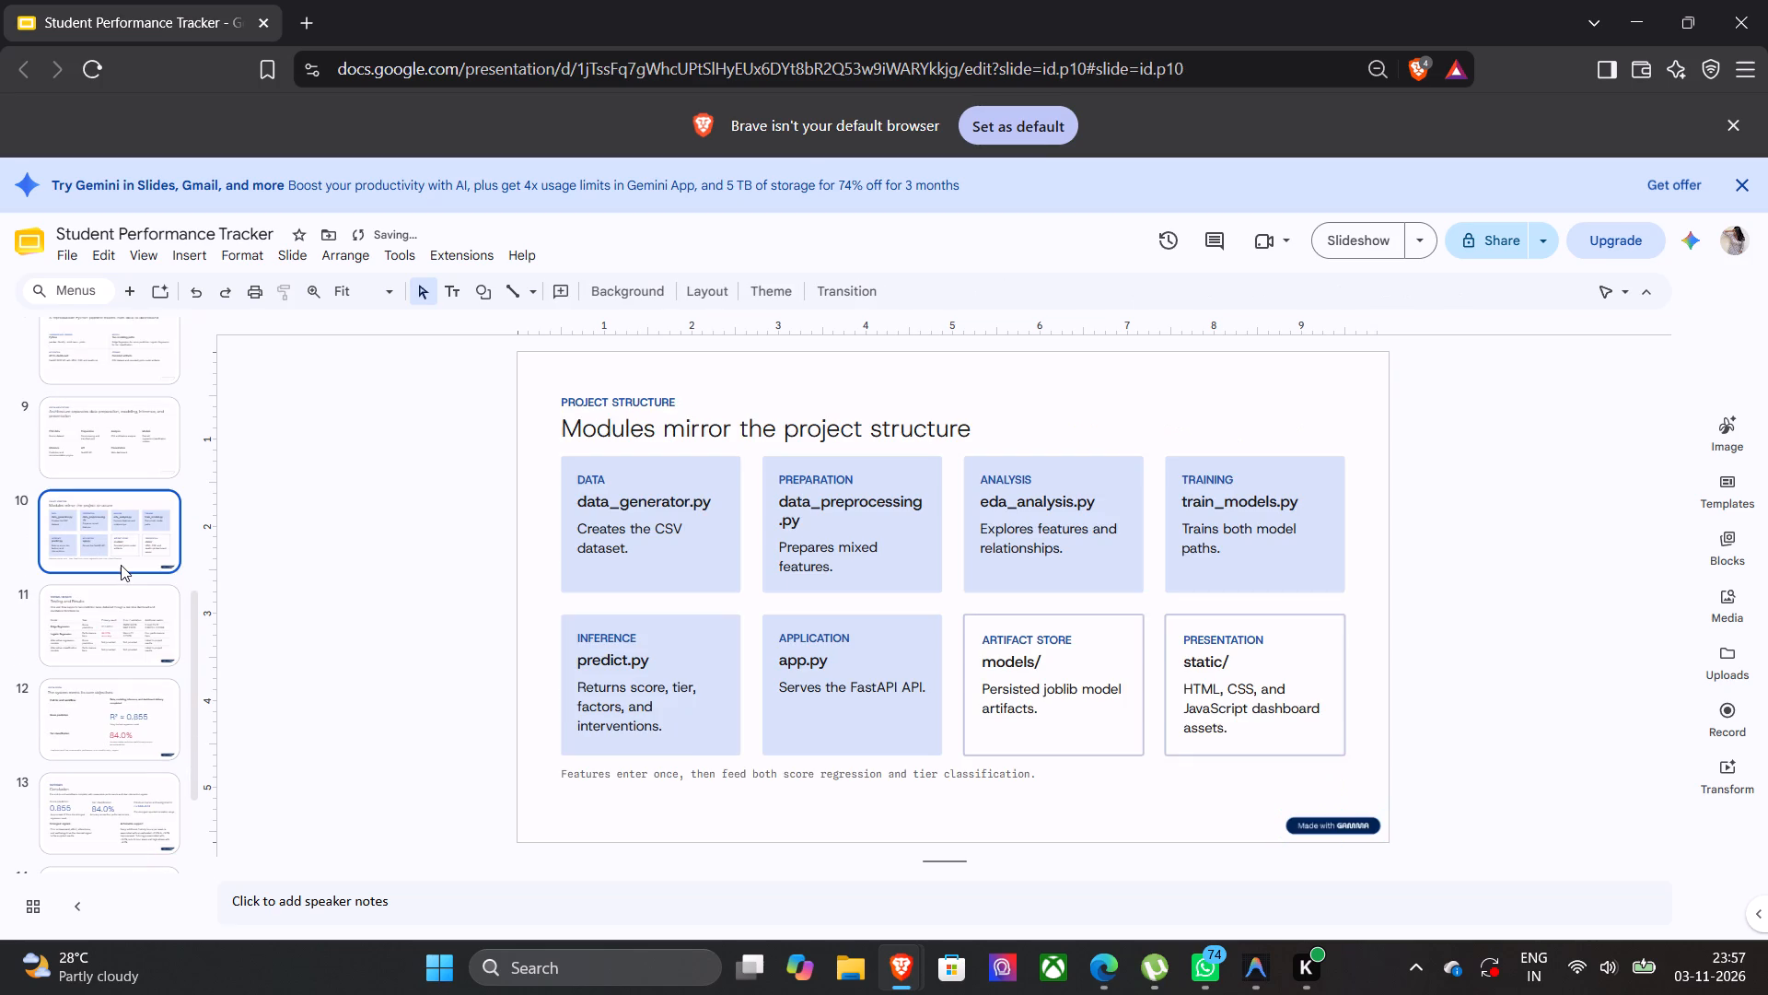
key("ctrl+v")
left_click(137, 632)
key("ctrl+v")
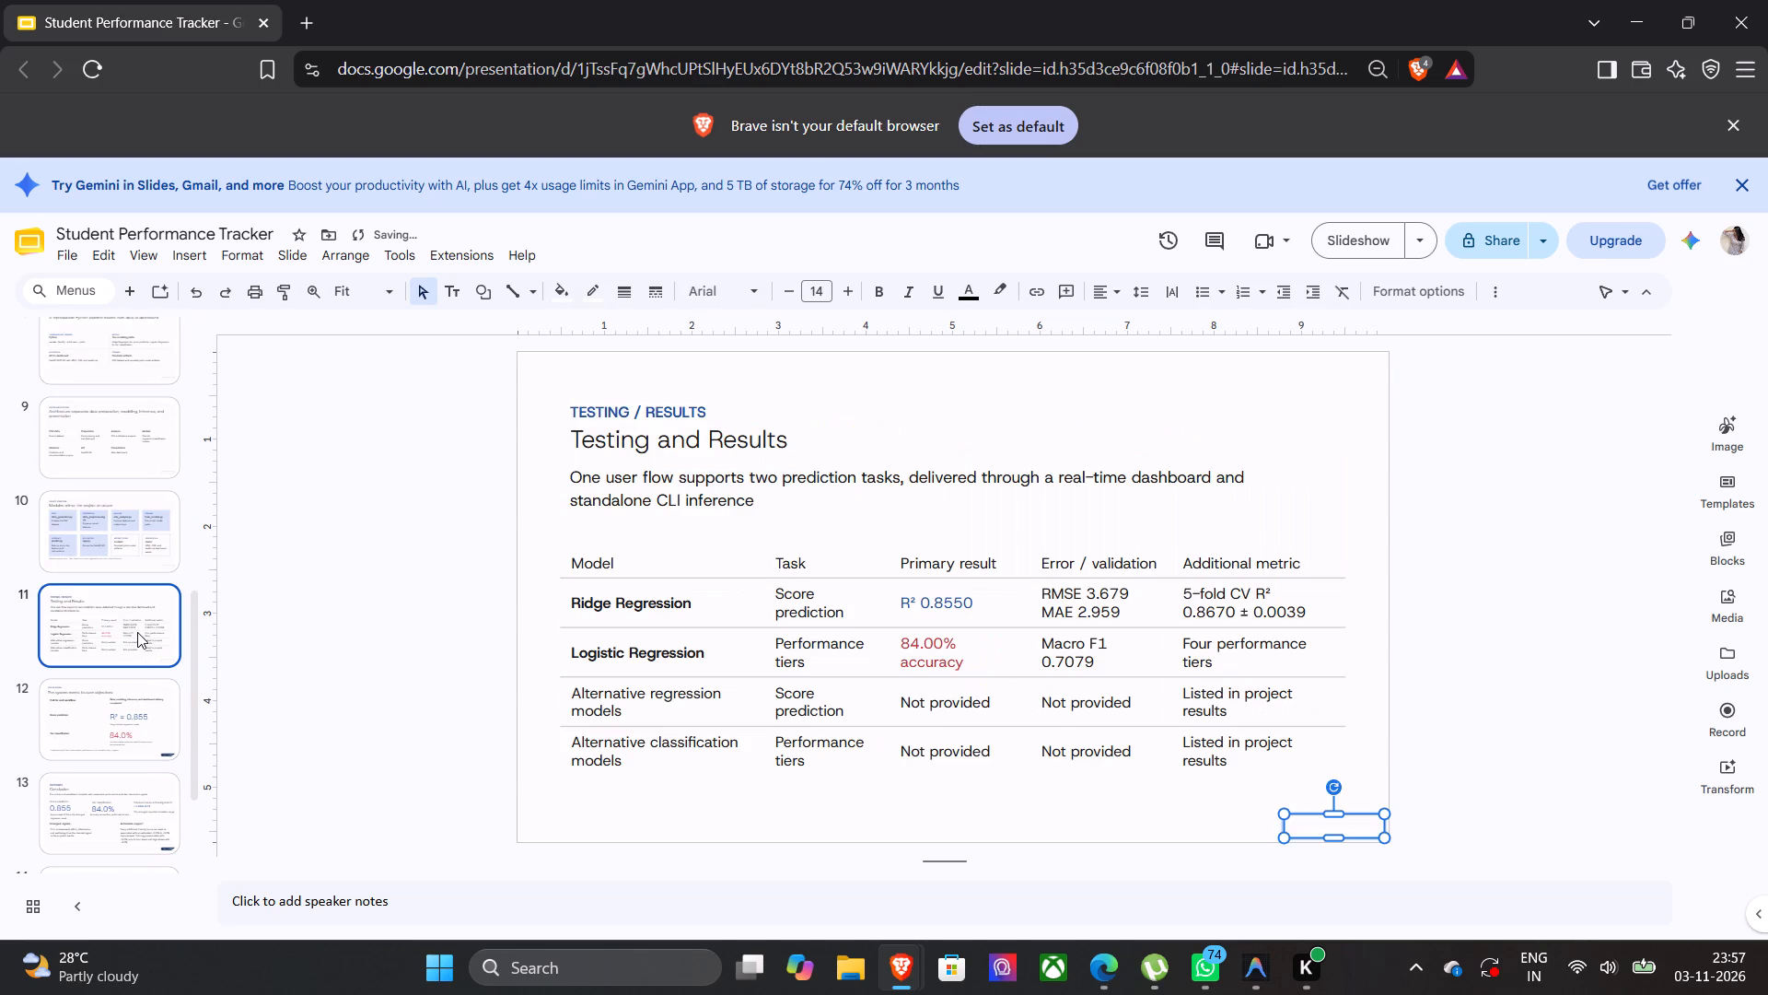
scroll(137, 632, "down", 1)
left_click(137, 632)
key("ctrl+v")
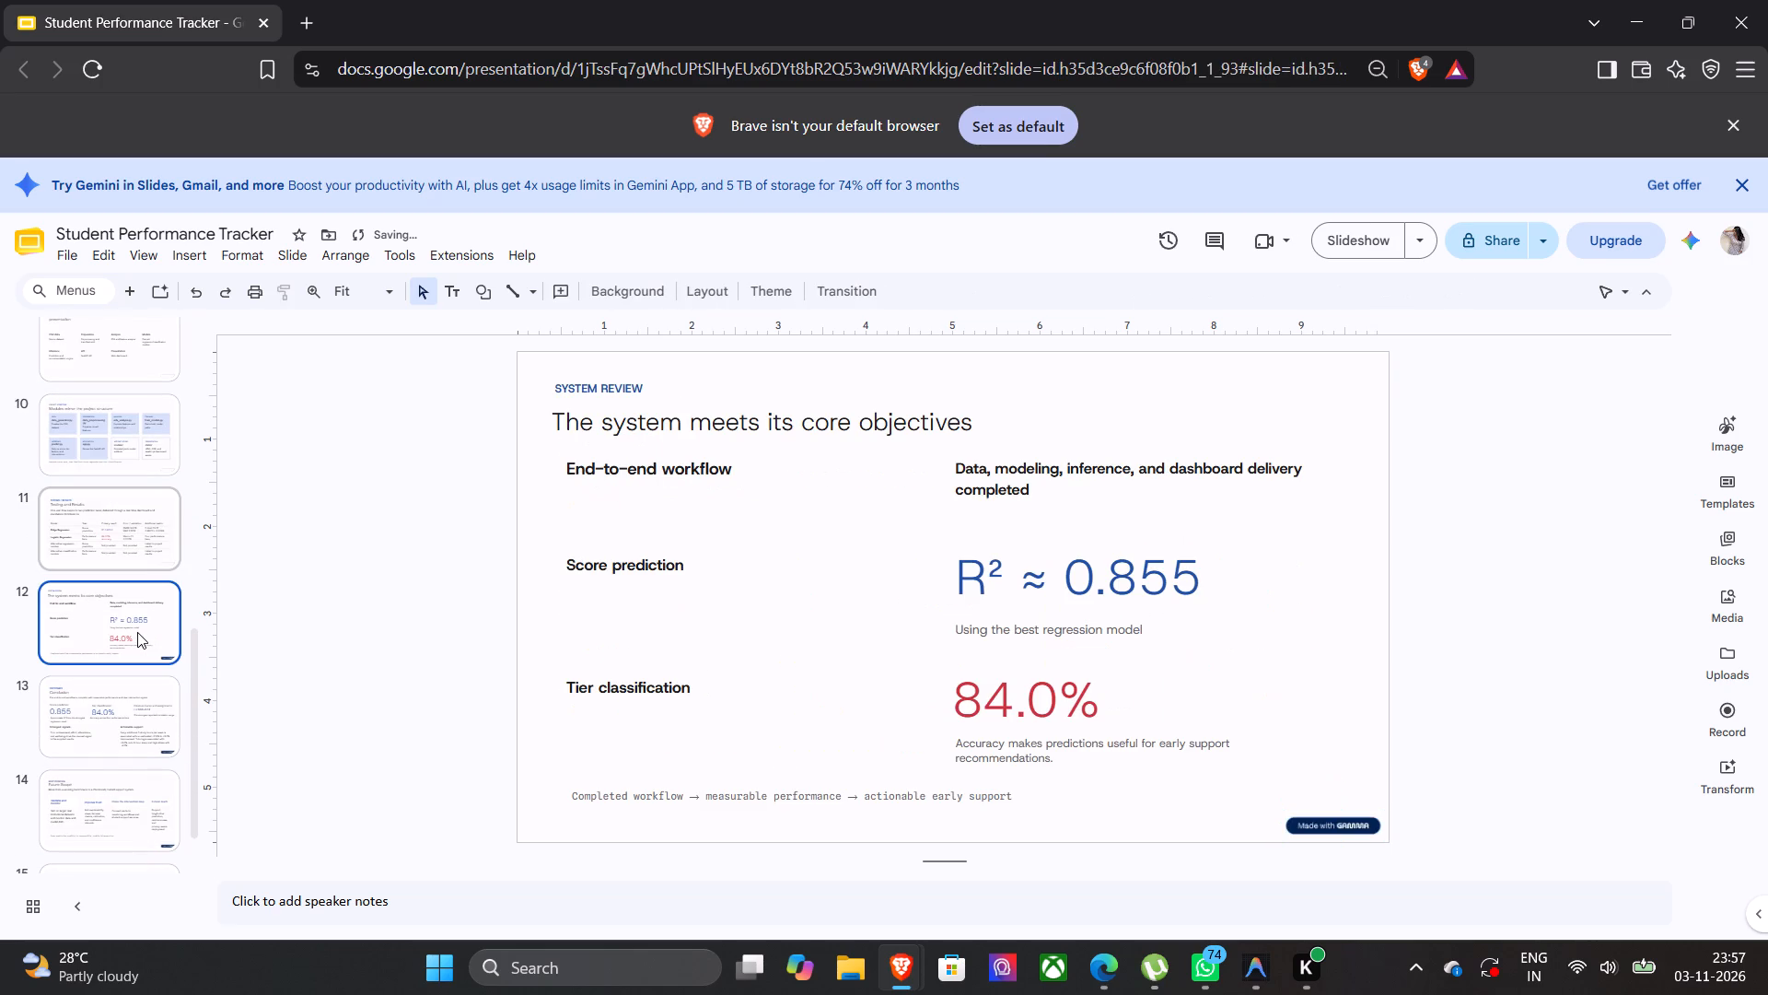
Paste the cover rectangle over the "Made with Gamma" badge on slides 13, 14 and 15.
left_click(148, 721)
key("ctrl+v")
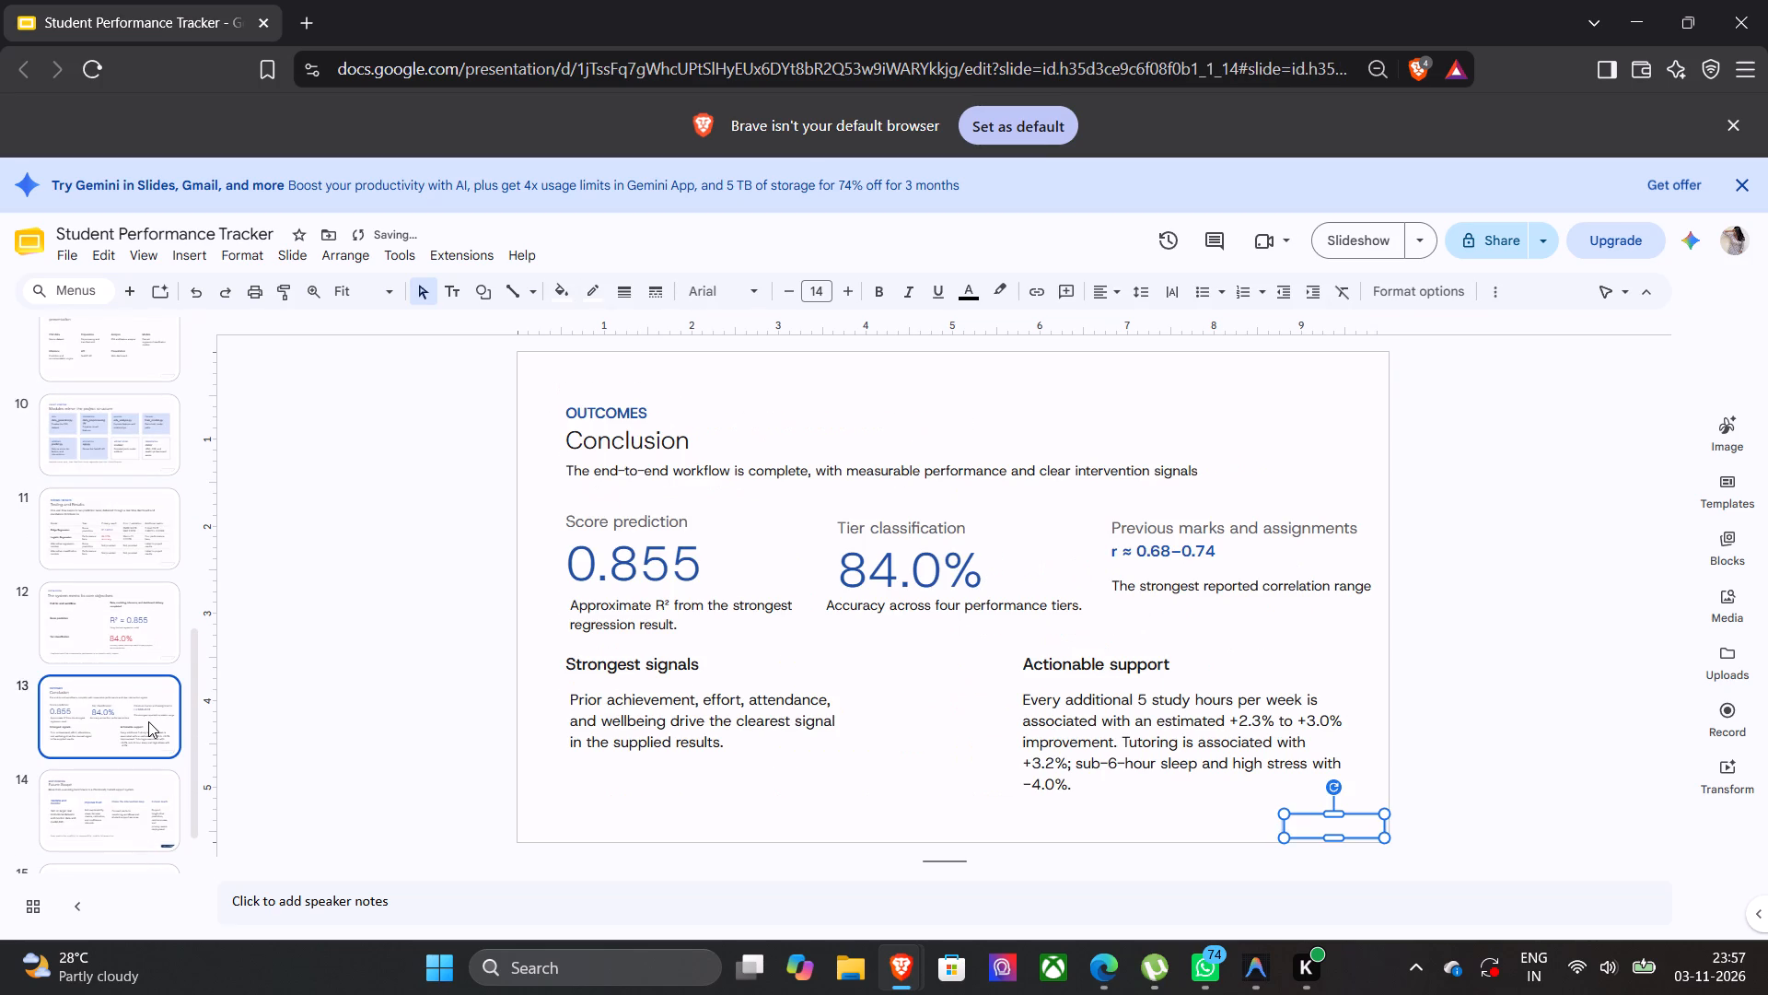
scroll(148, 721, "down", 2)
left_click(148, 724)
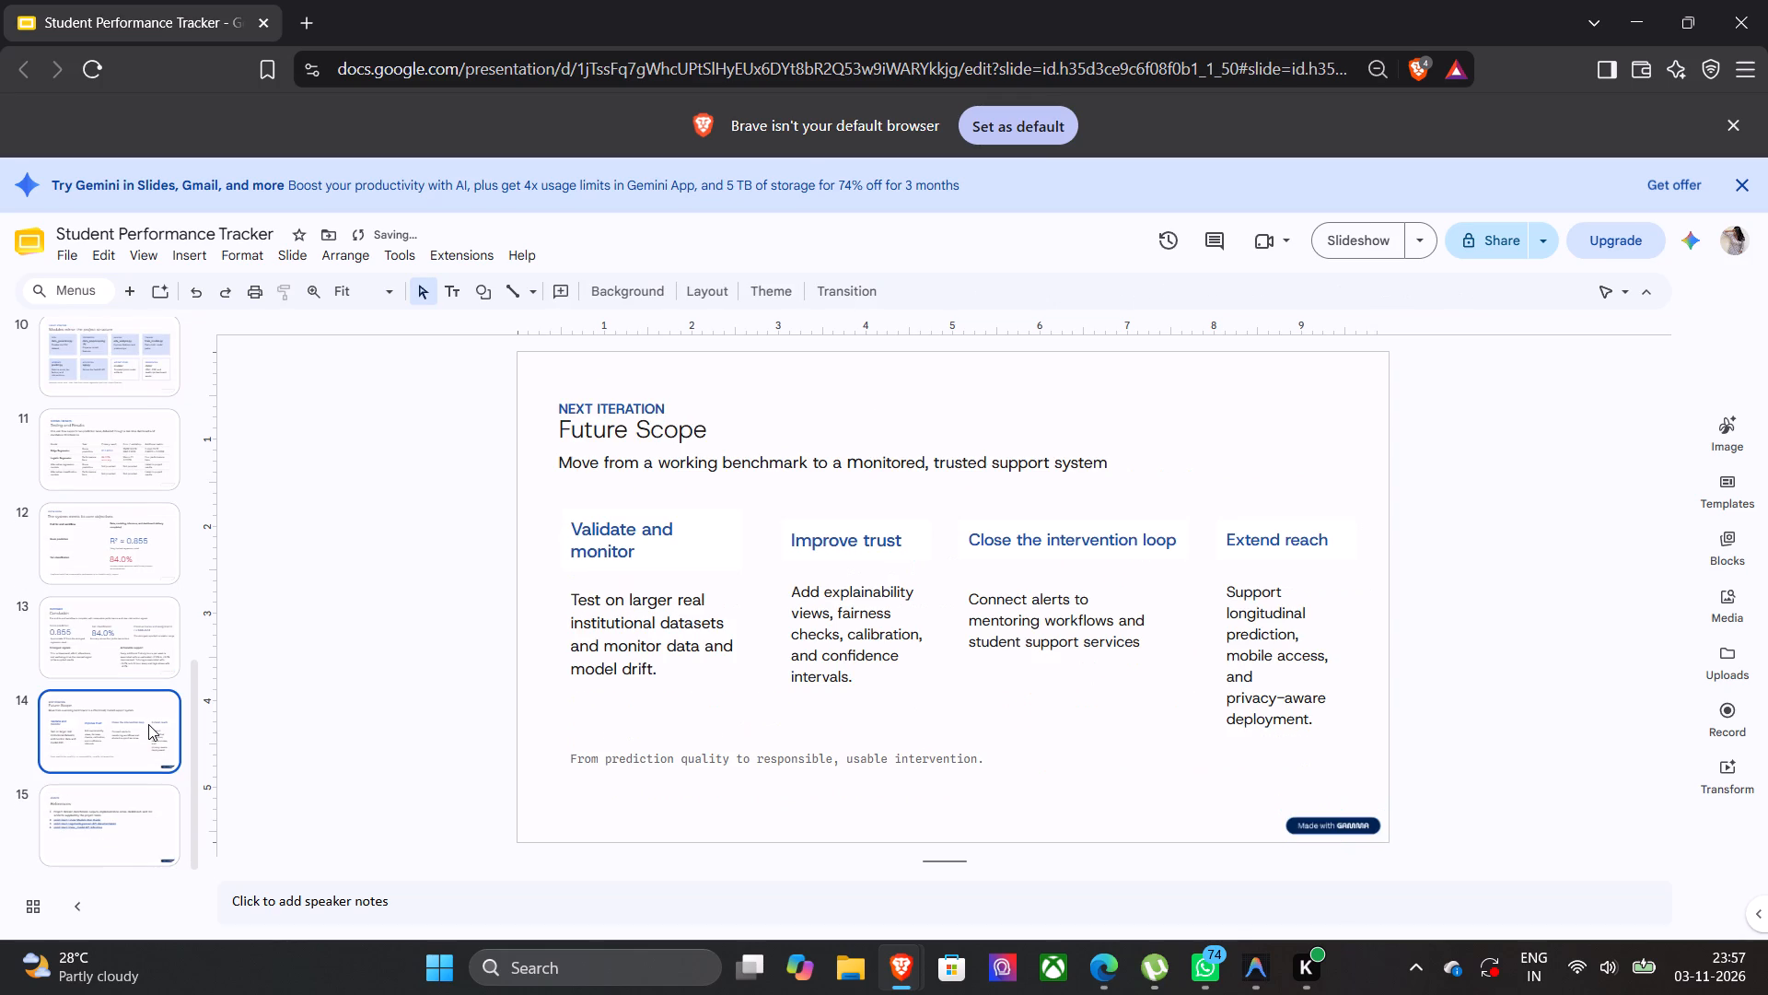
key("ctrl+v")
scroll(148, 724, "down", 1)
left_click(144, 855)
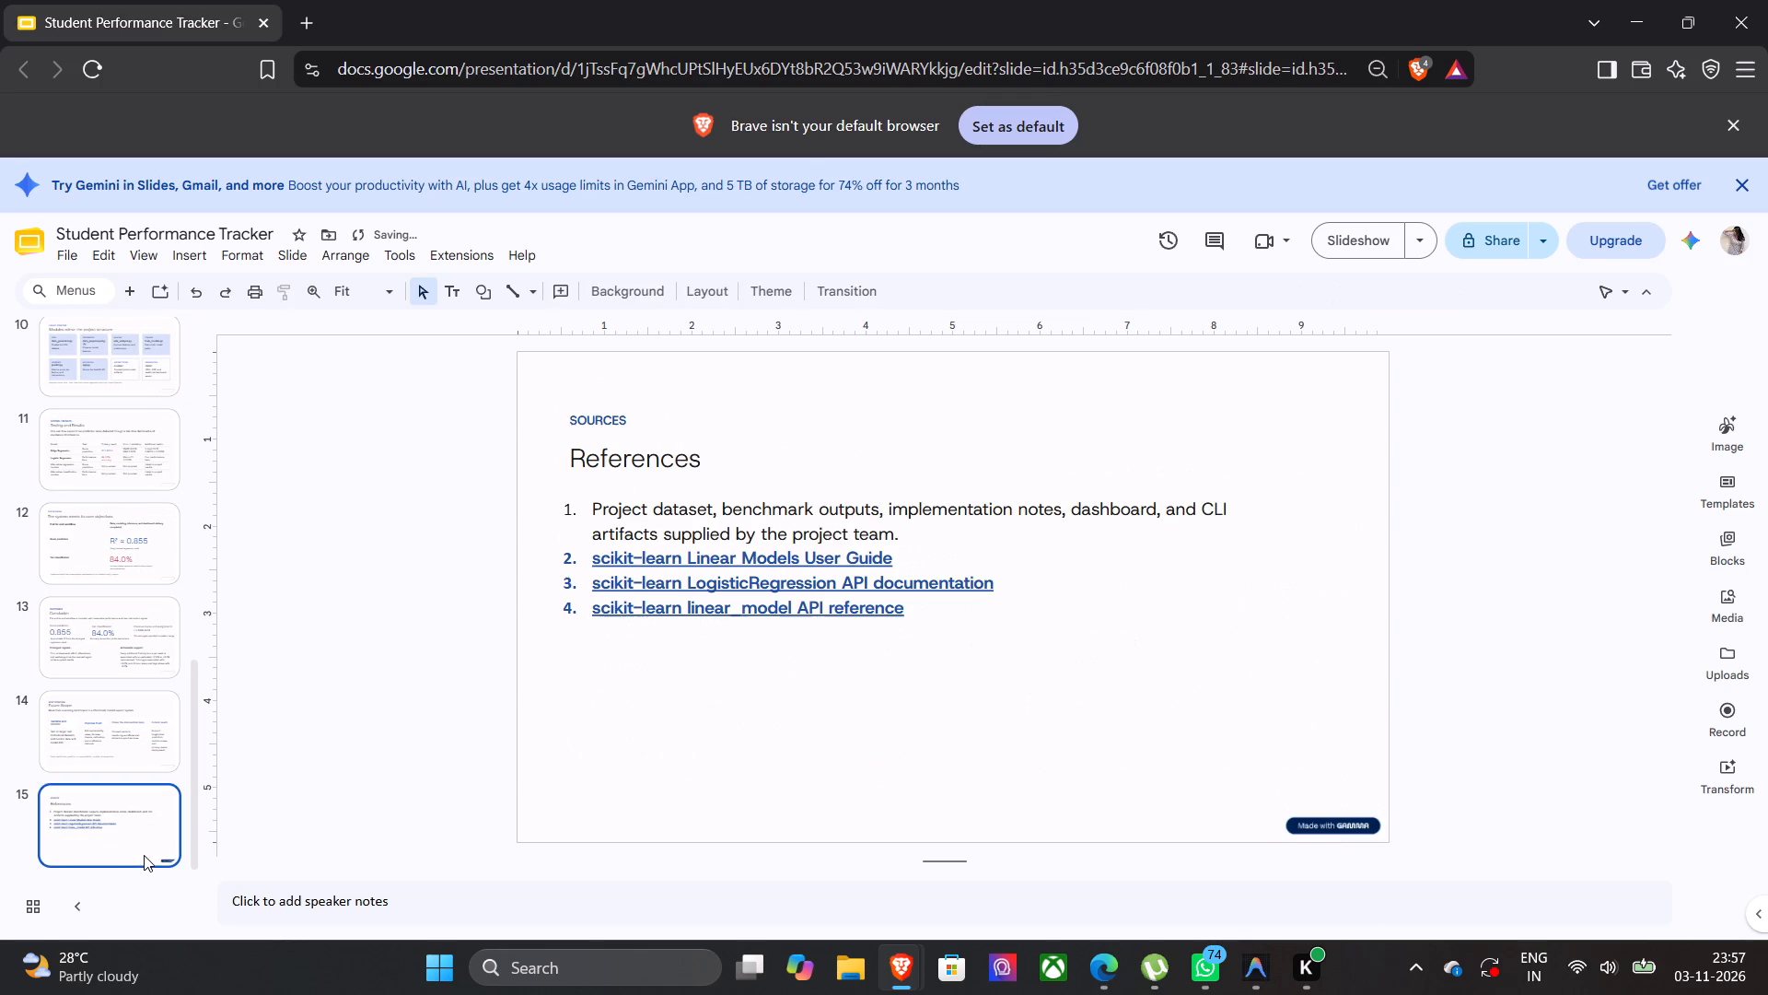
key("ctrl+v")
left_click(555, 671)
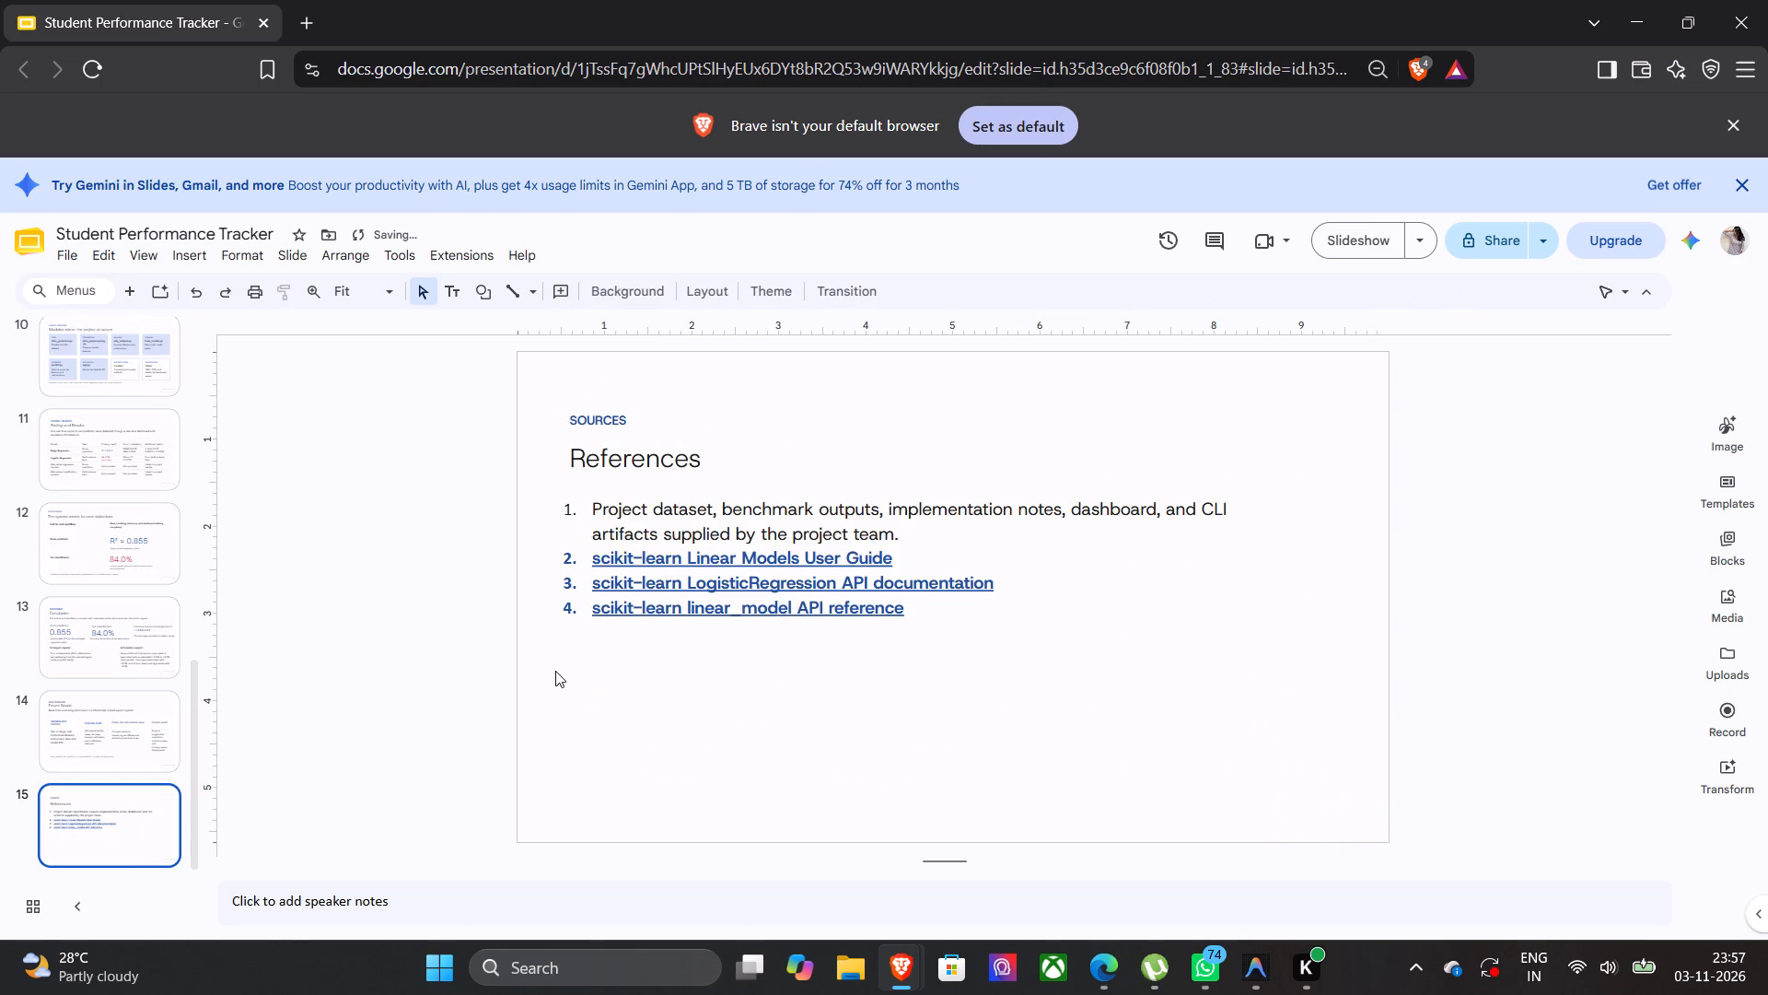
Insert the image "bulogo" from the computer's Downloads folder on the title slide.
scroll(555, 671, "up", 8)
scroll(114, 467, "up", 10)
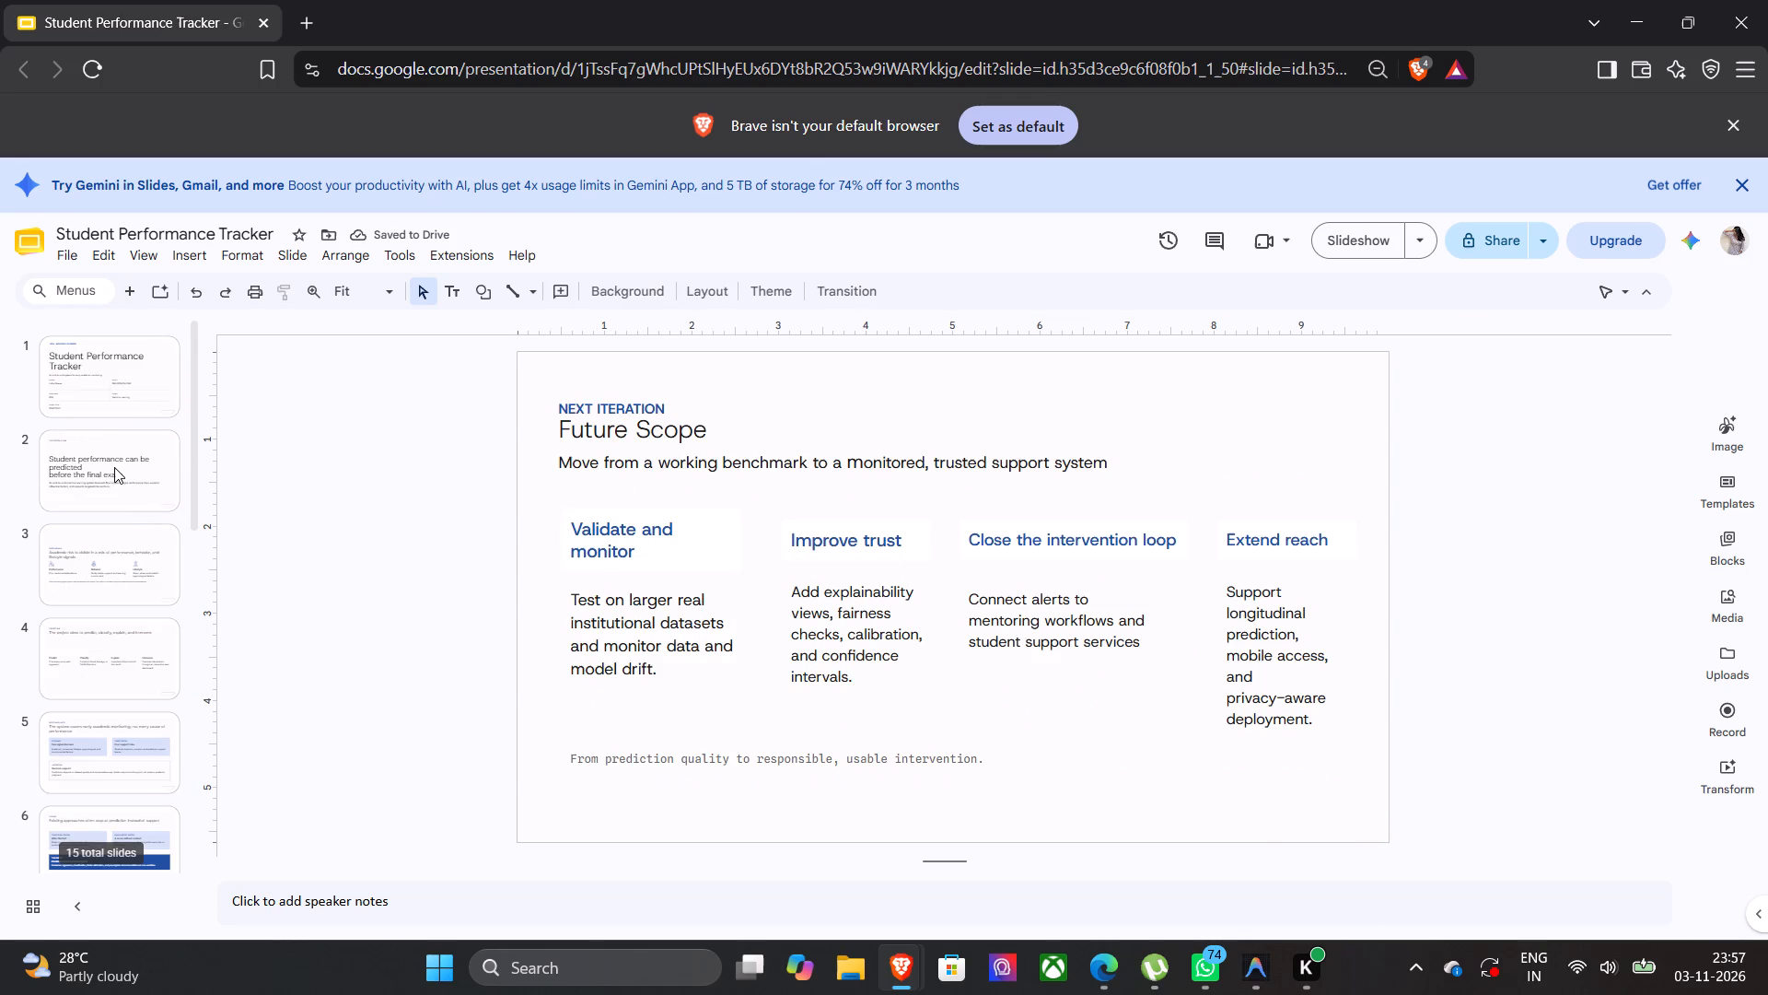
scroll(114, 467, "up", 5)
left_click(113, 366)
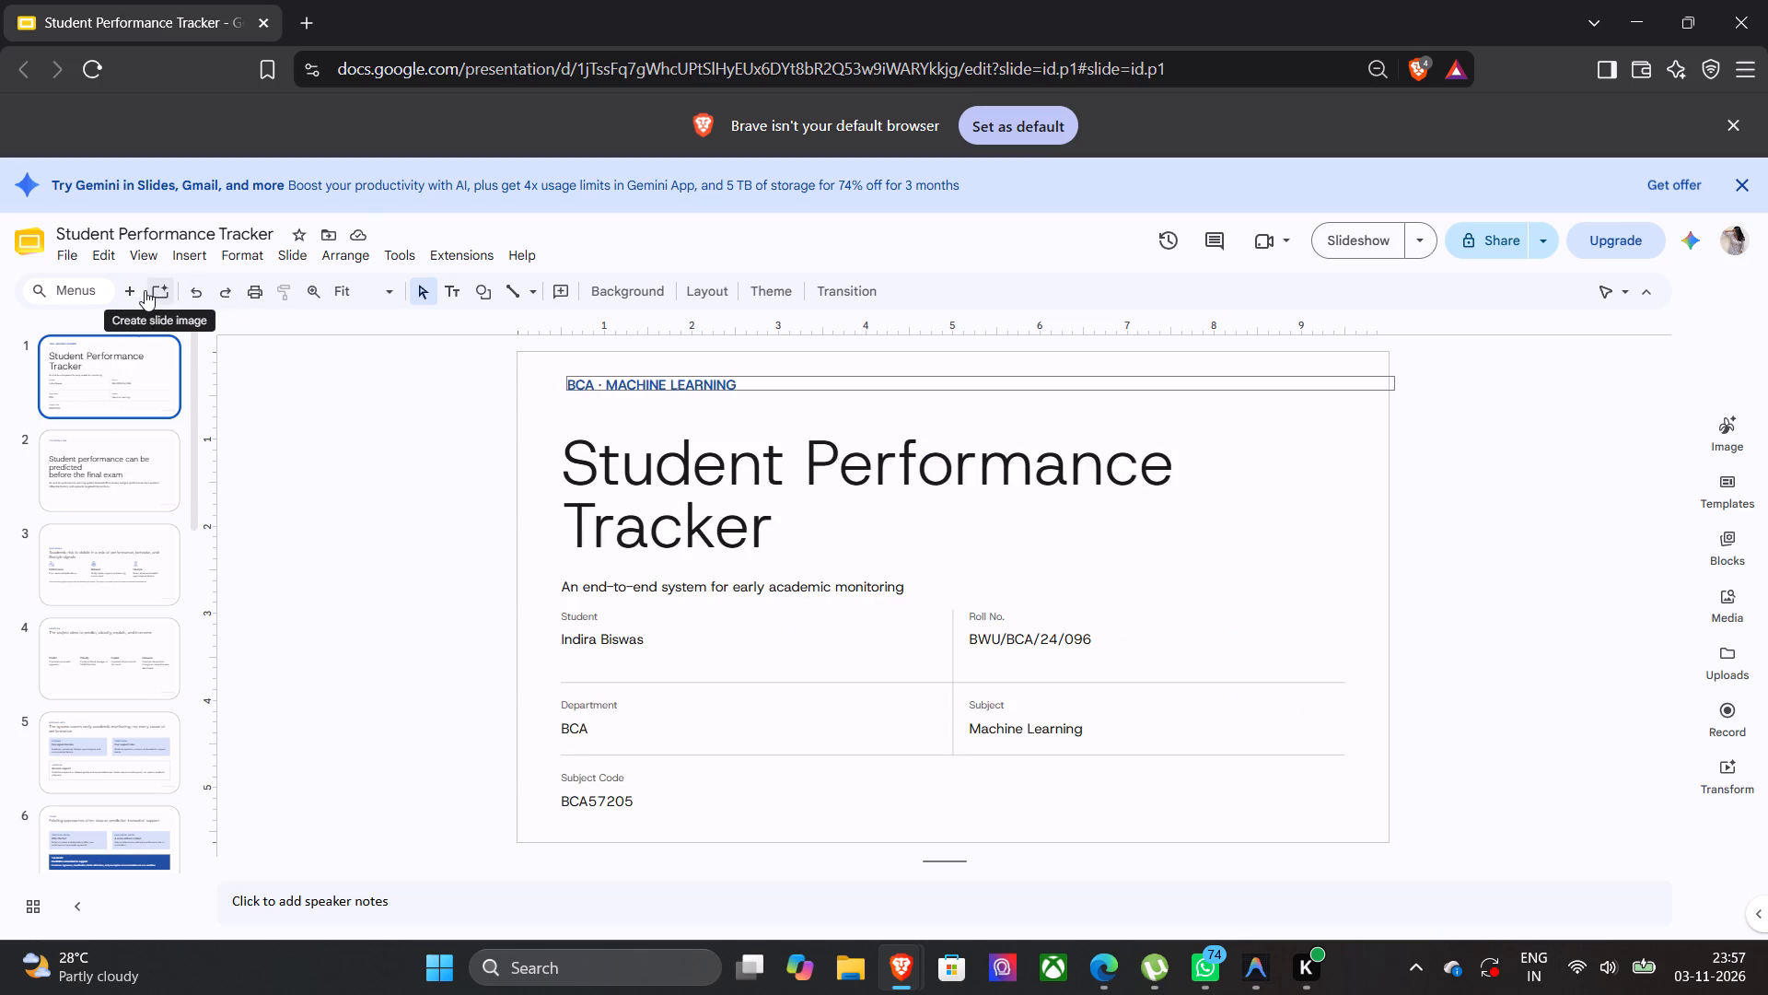
left_click(187, 250)
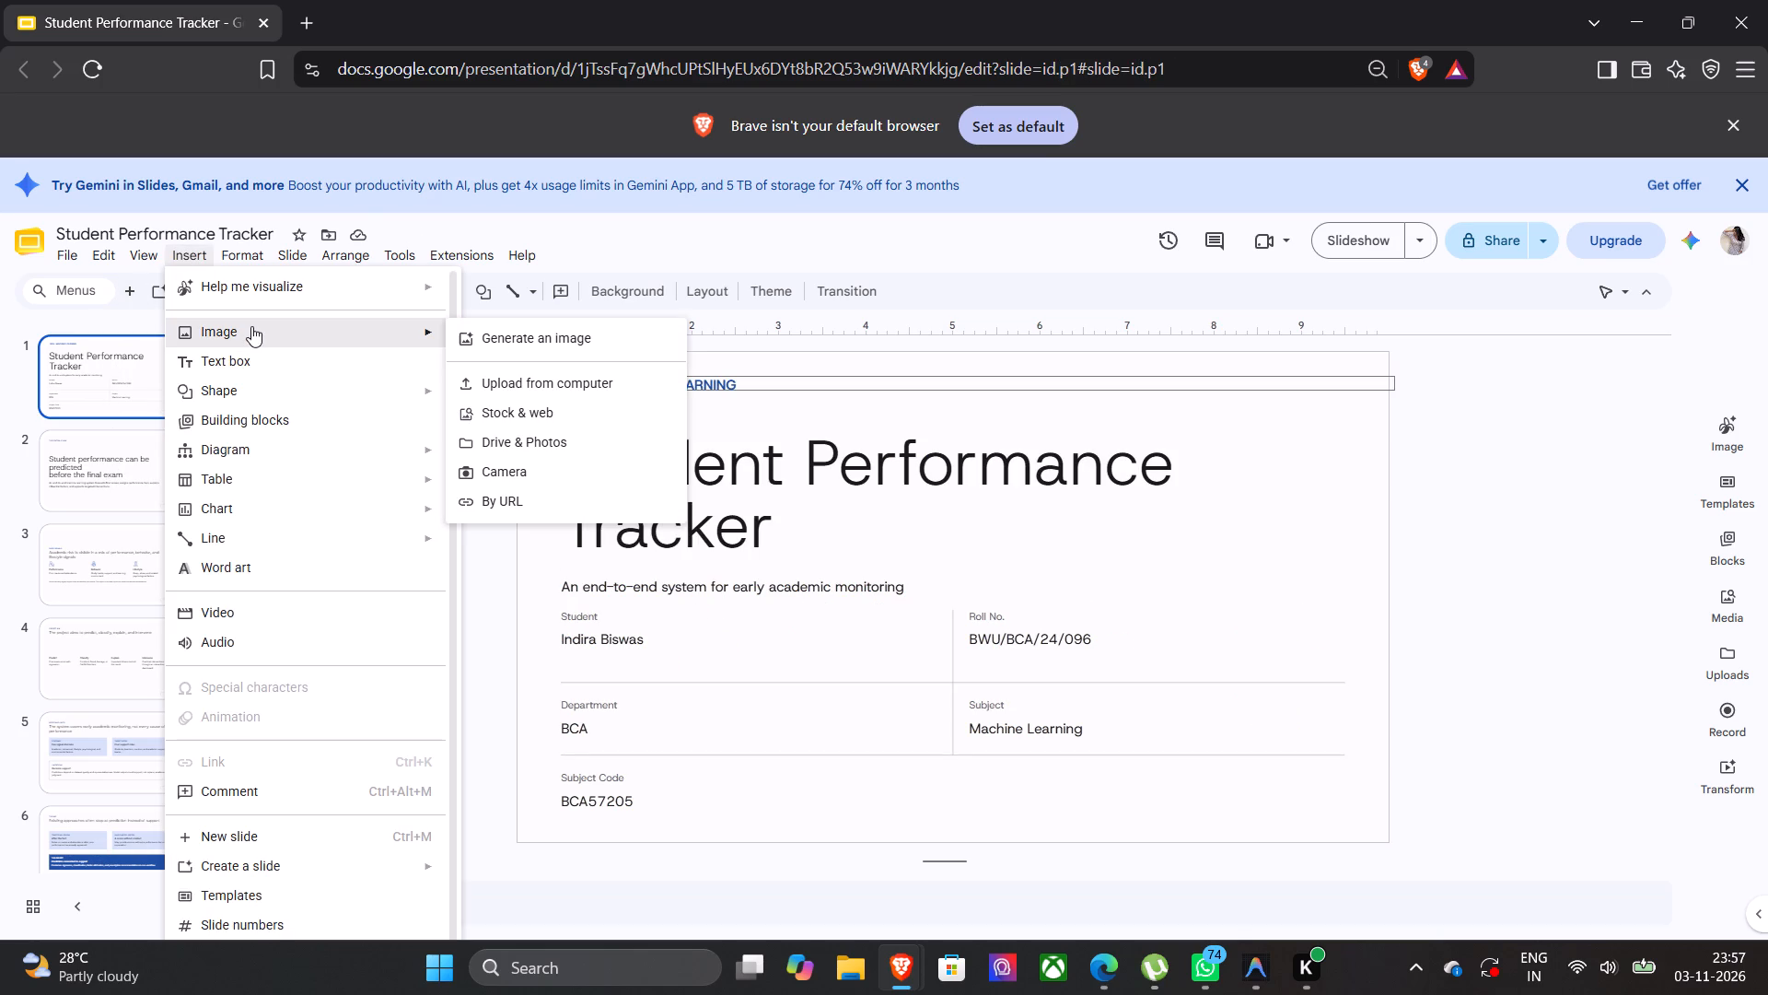
left_click(506, 380)
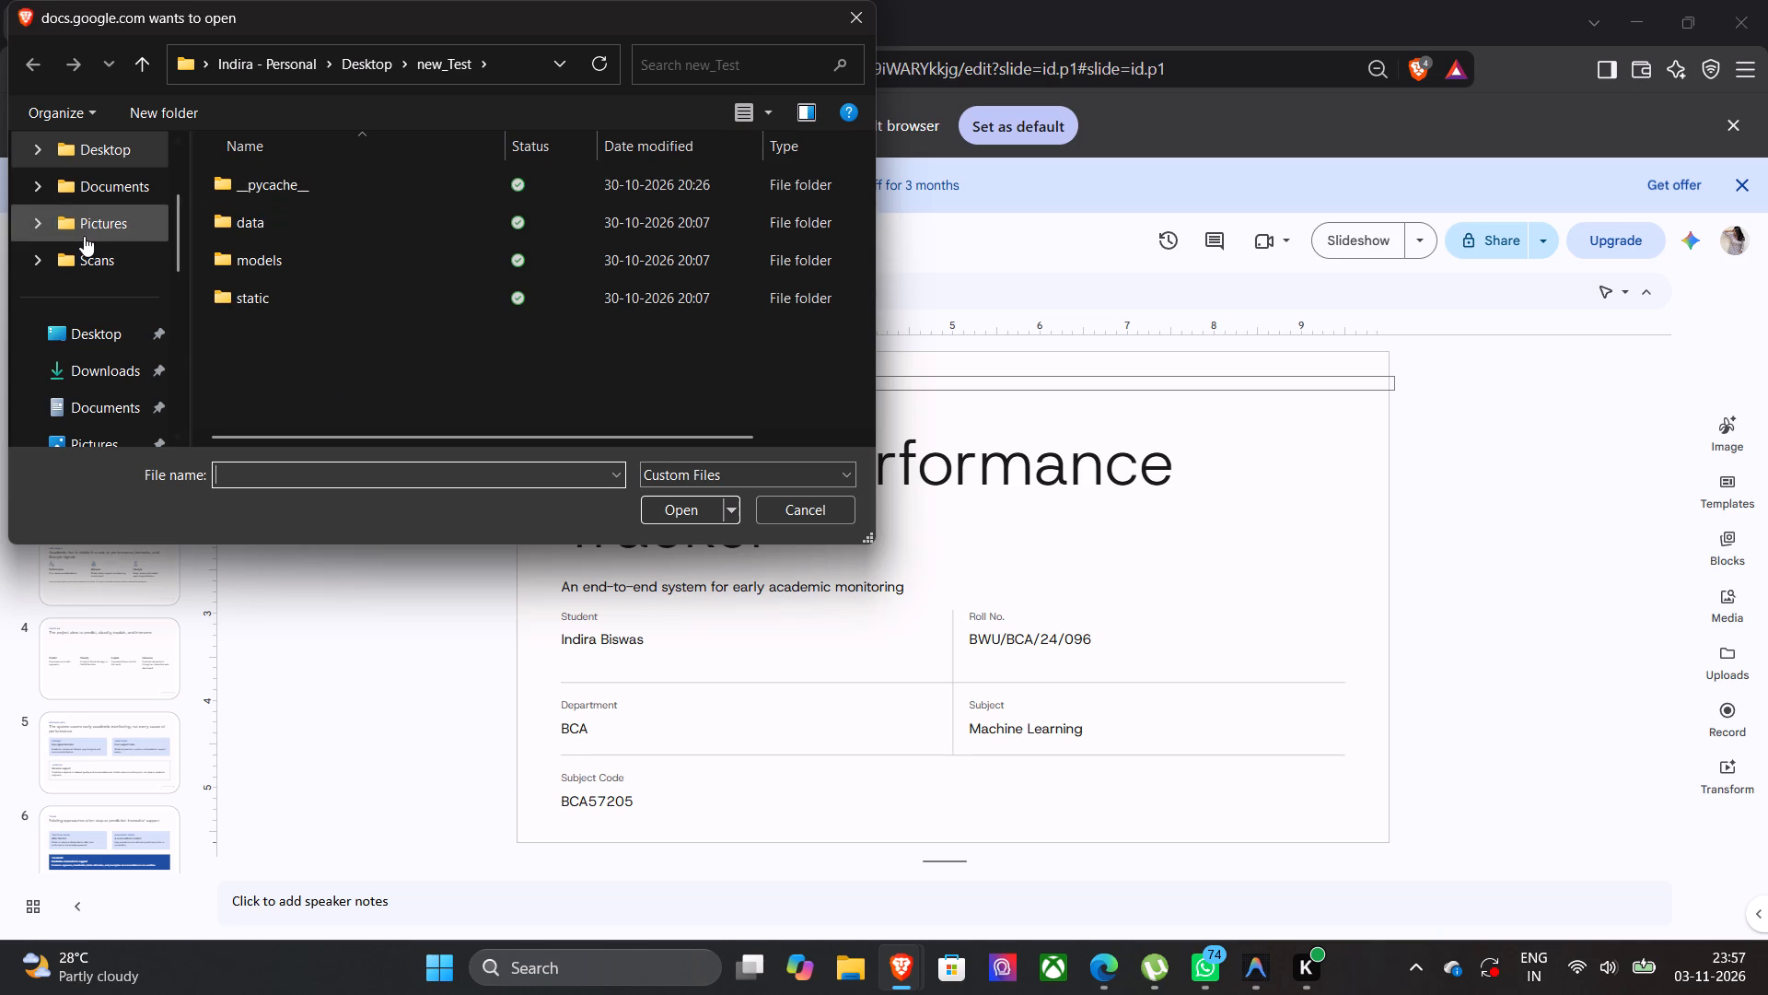
left_click(149, 362)
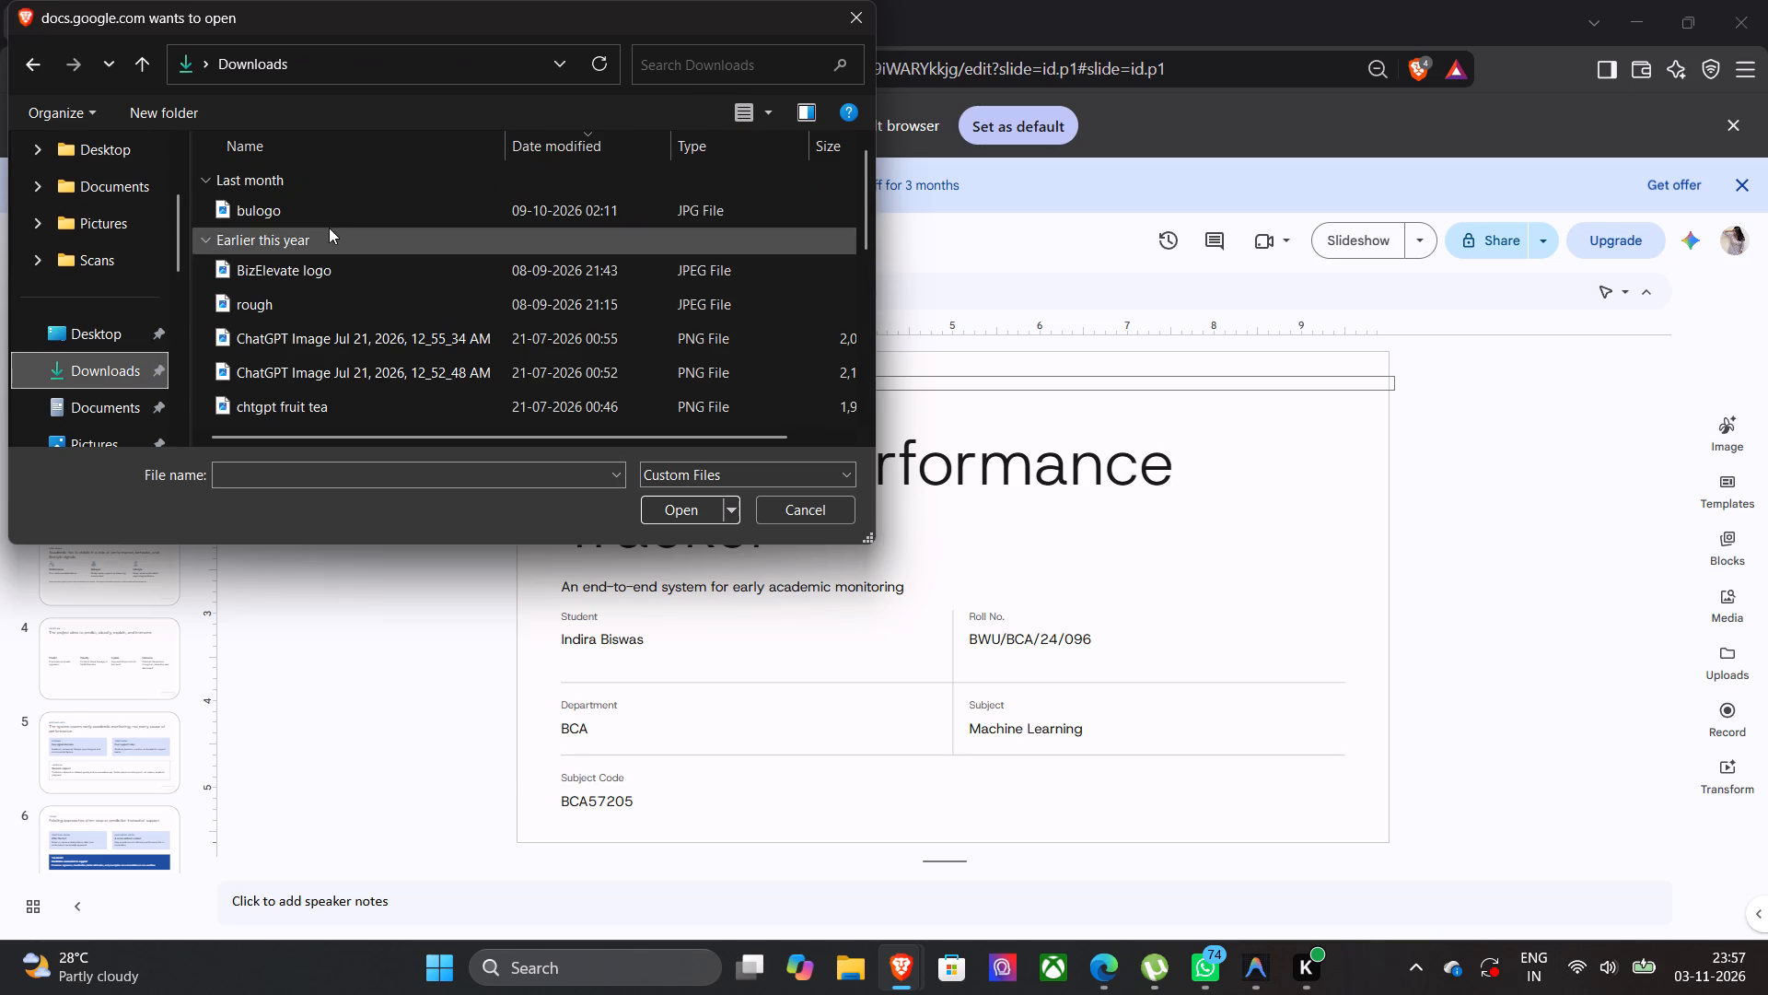
left_click(359, 198)
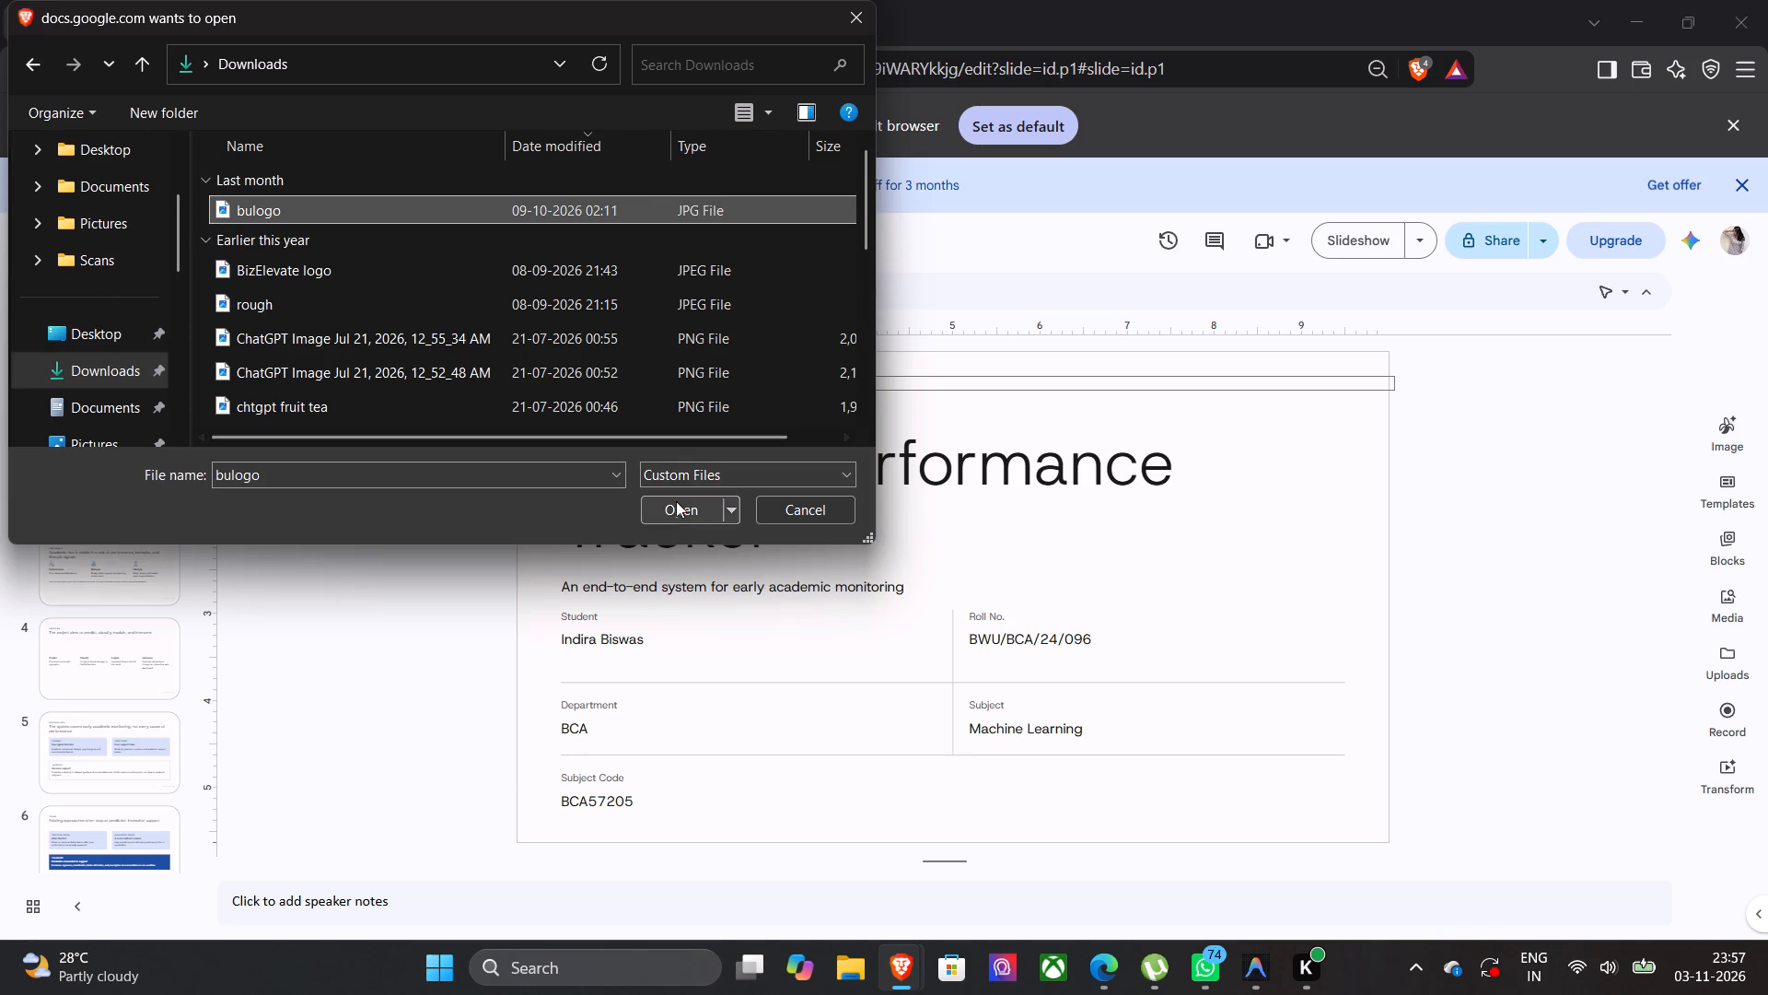
left_click(676, 501)
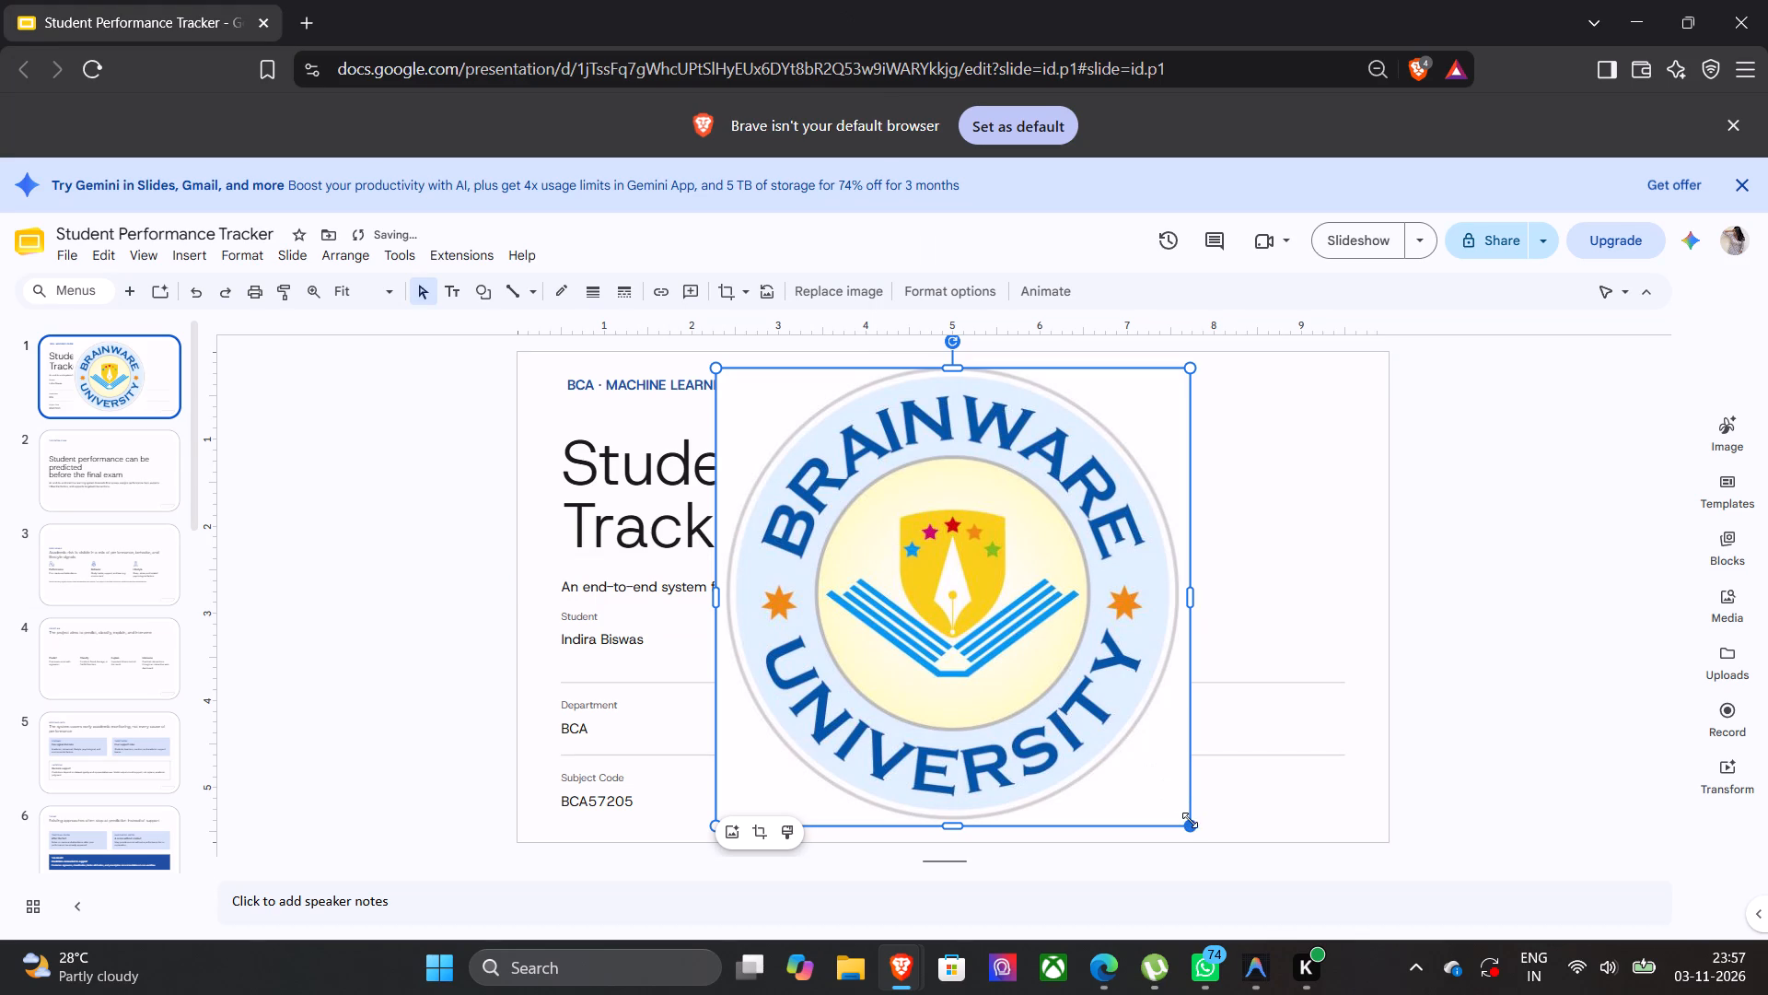
Shrink the Brainware University logo to about 0.55 in wide and place it in the title slide's top-right corner.
left_click_drag(1191, 825, 840, 418)
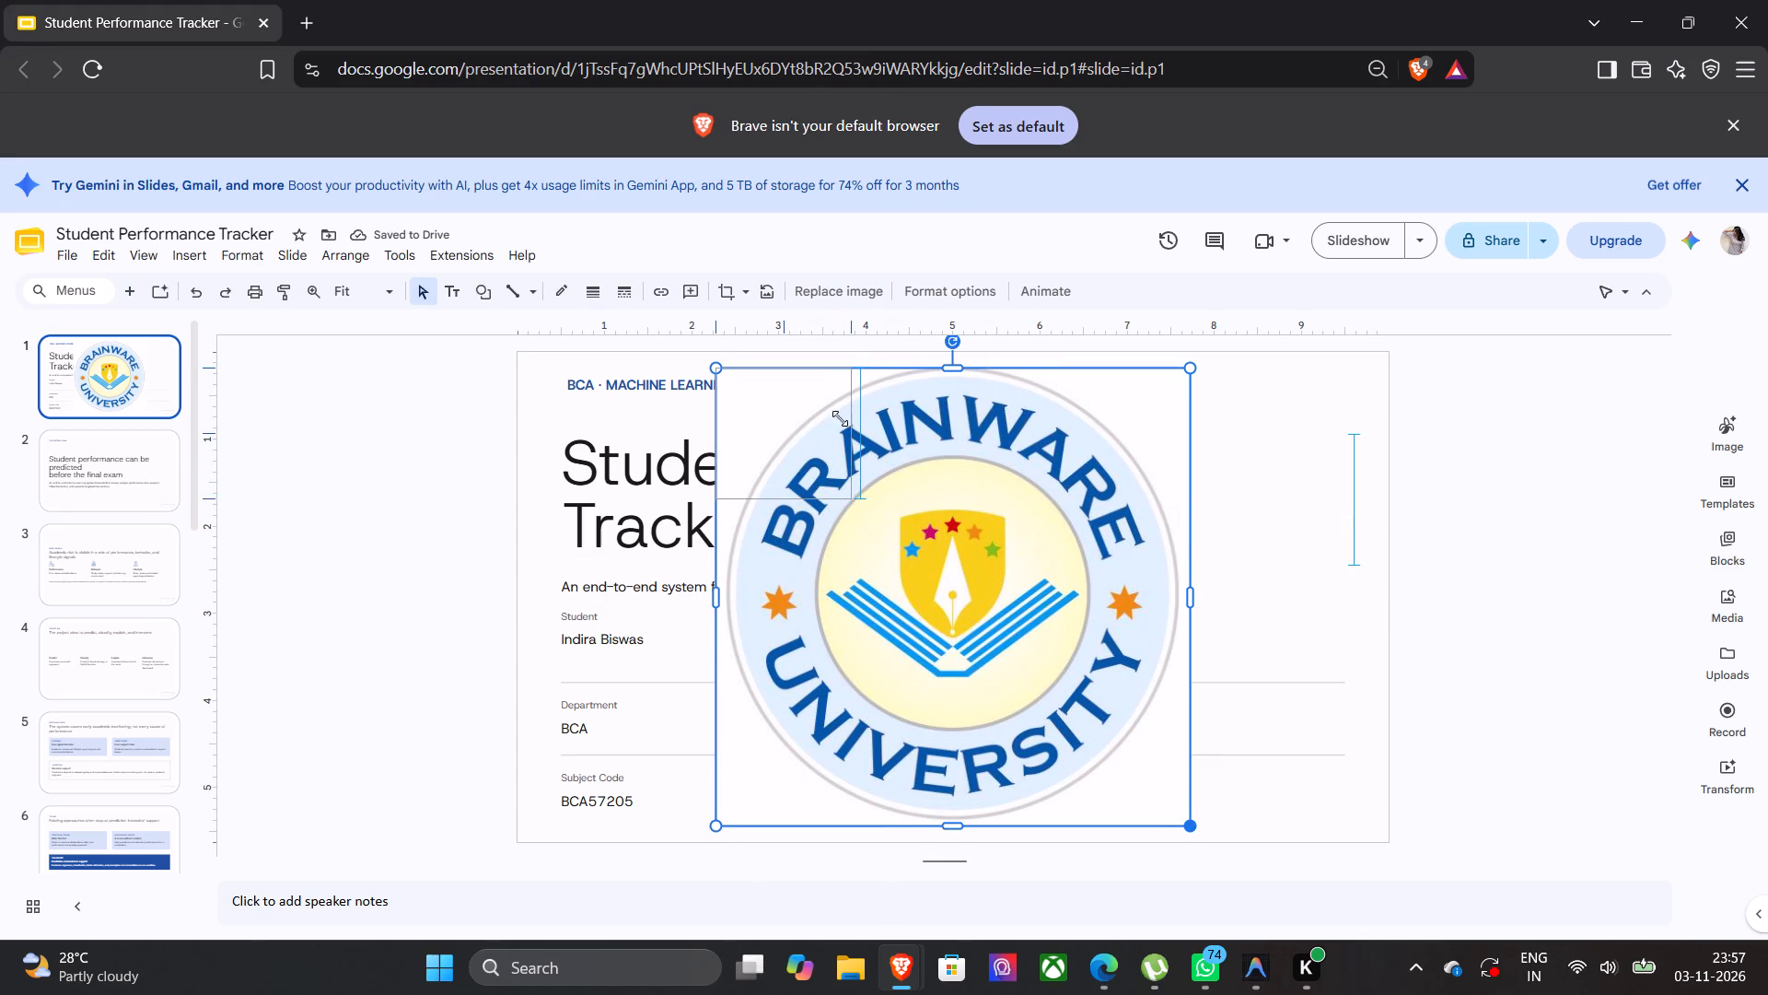
left_click_drag(840, 418, 763, 384)
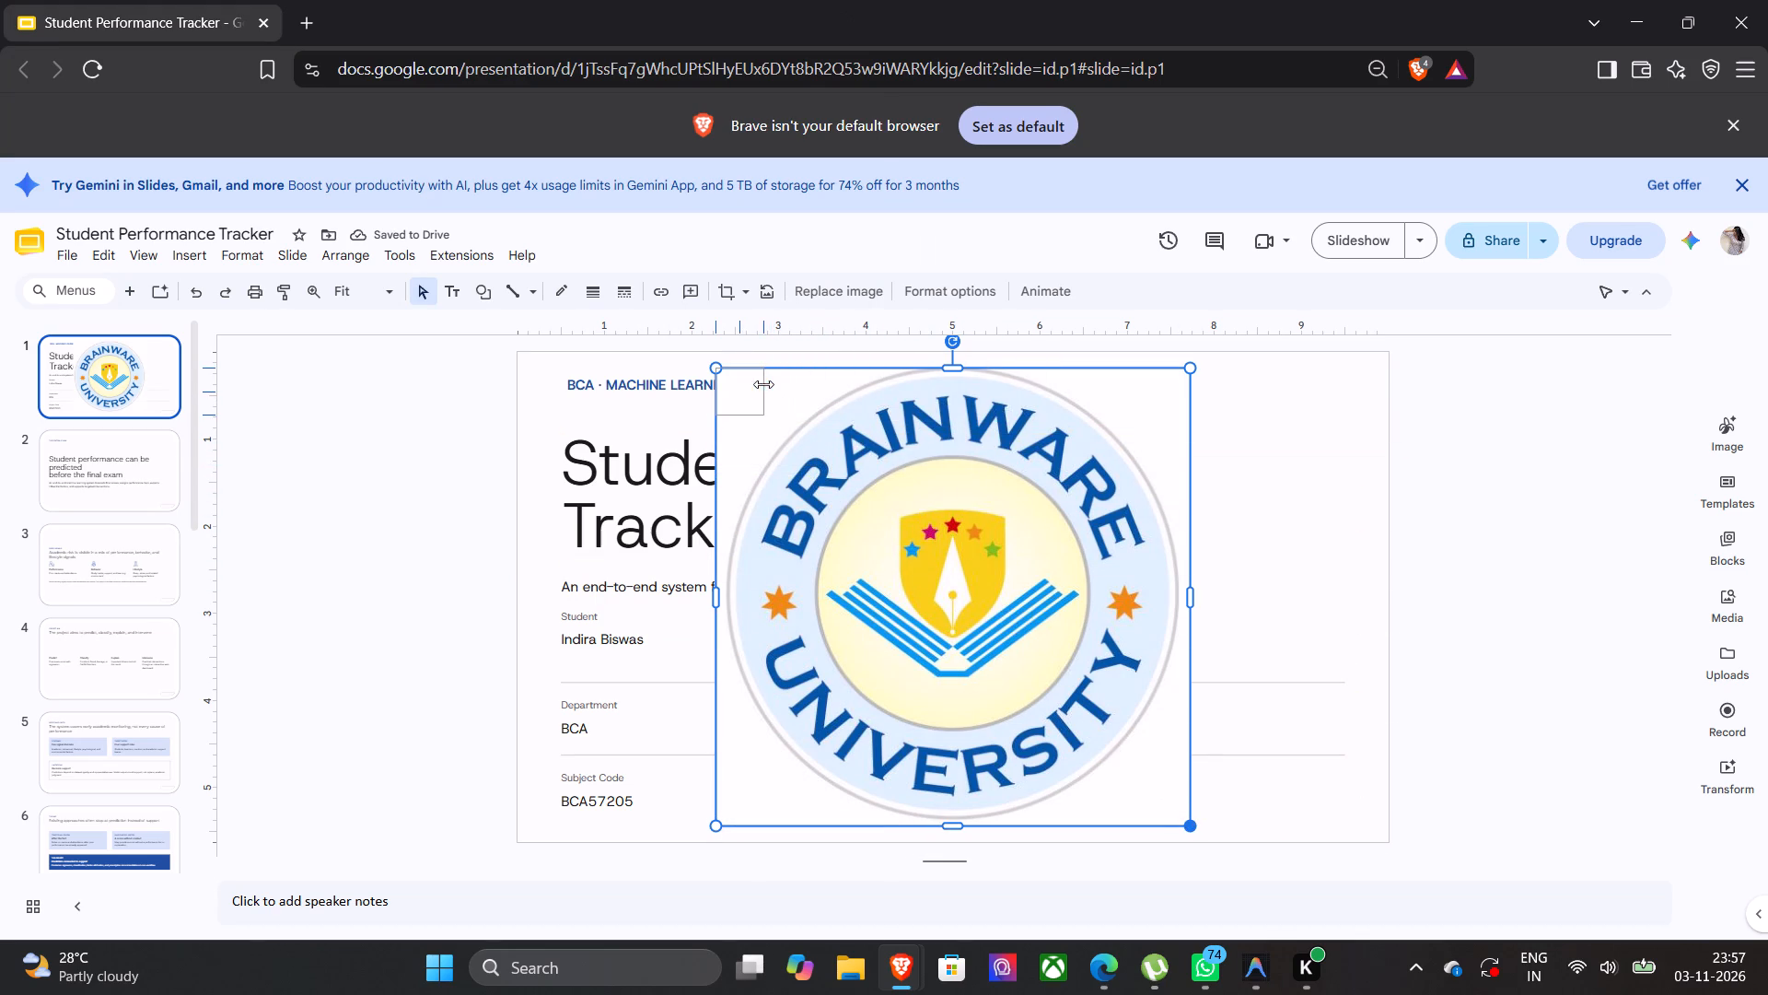
left_click_drag(740, 396, 1011, 442)
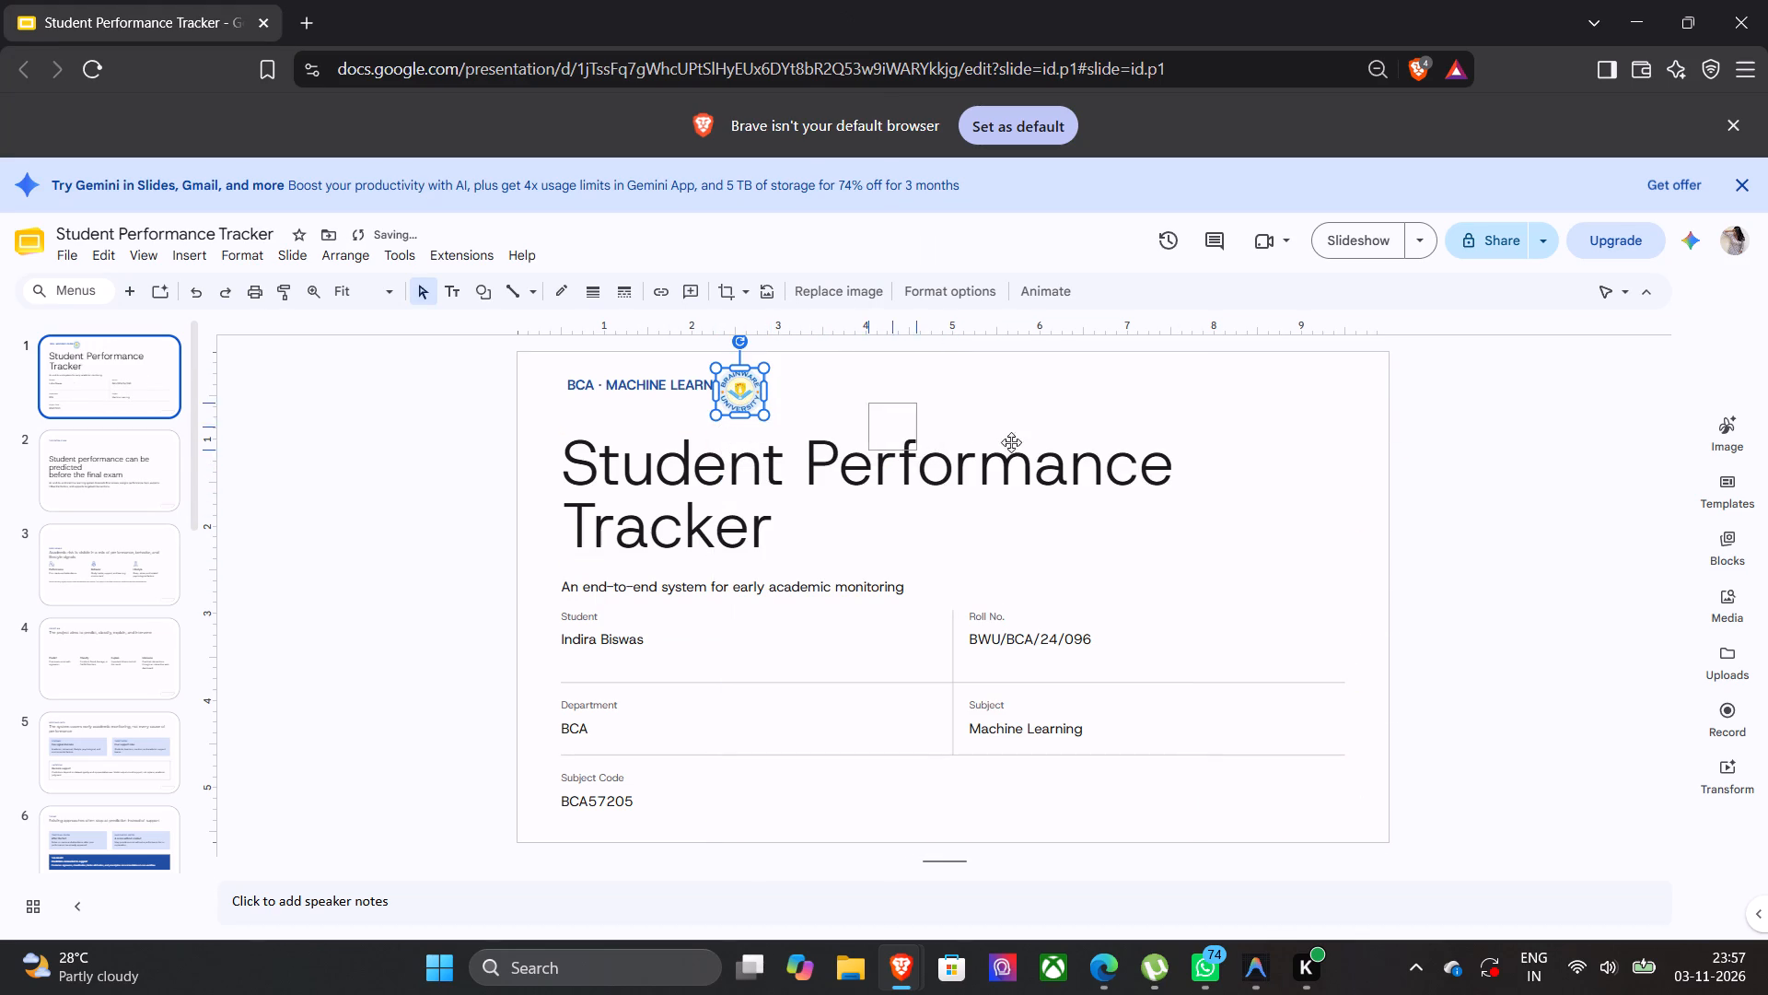
left_click_drag(1011, 442, 1324, 398)
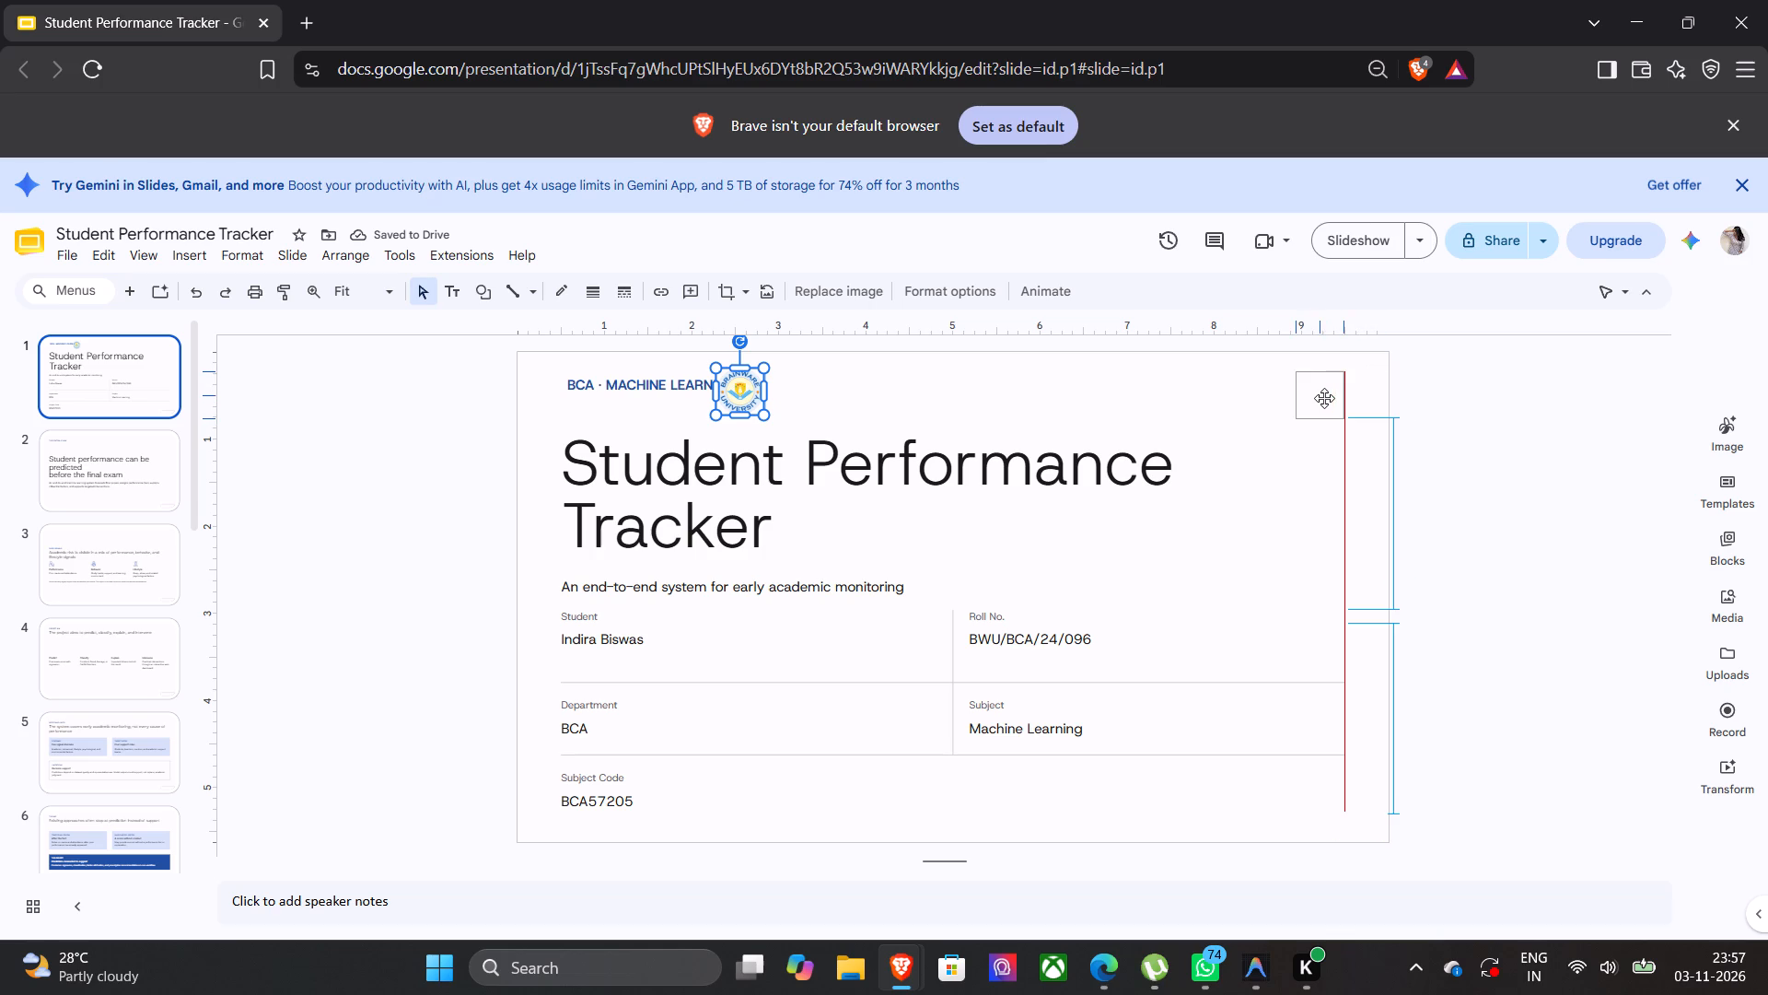
left_click_drag(1324, 398, 1355, 392)
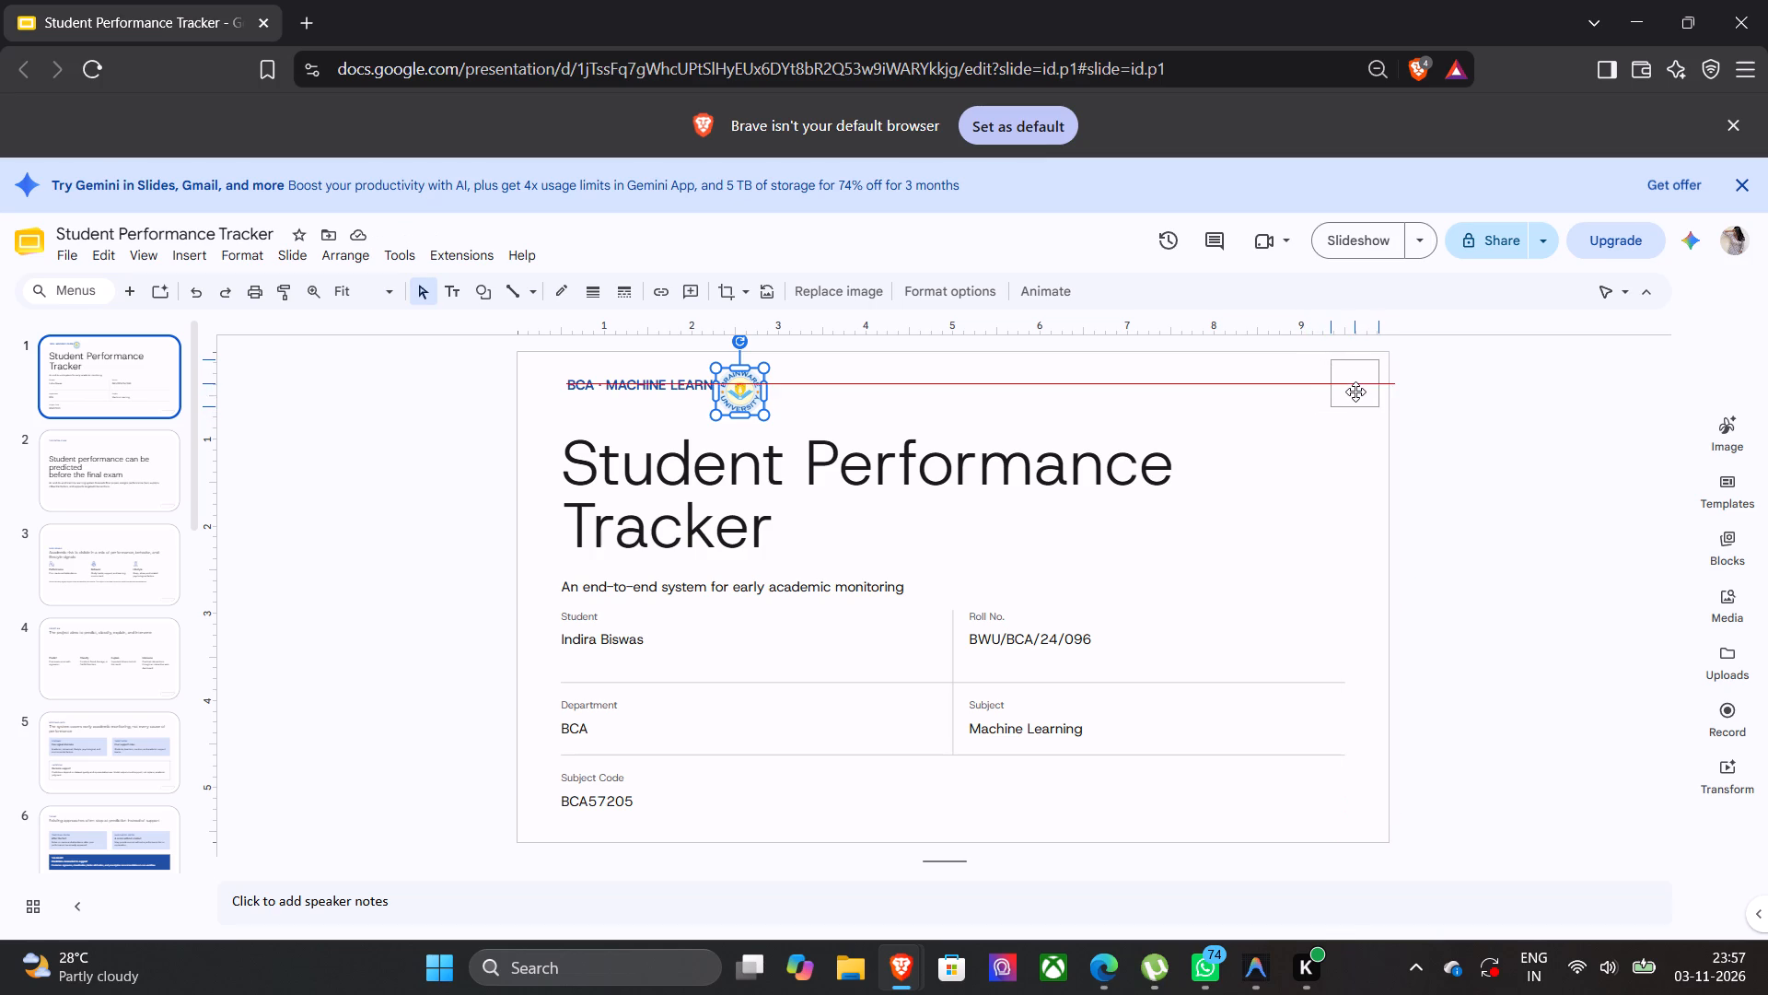
left_click_drag(1355, 392, 1356, 392)
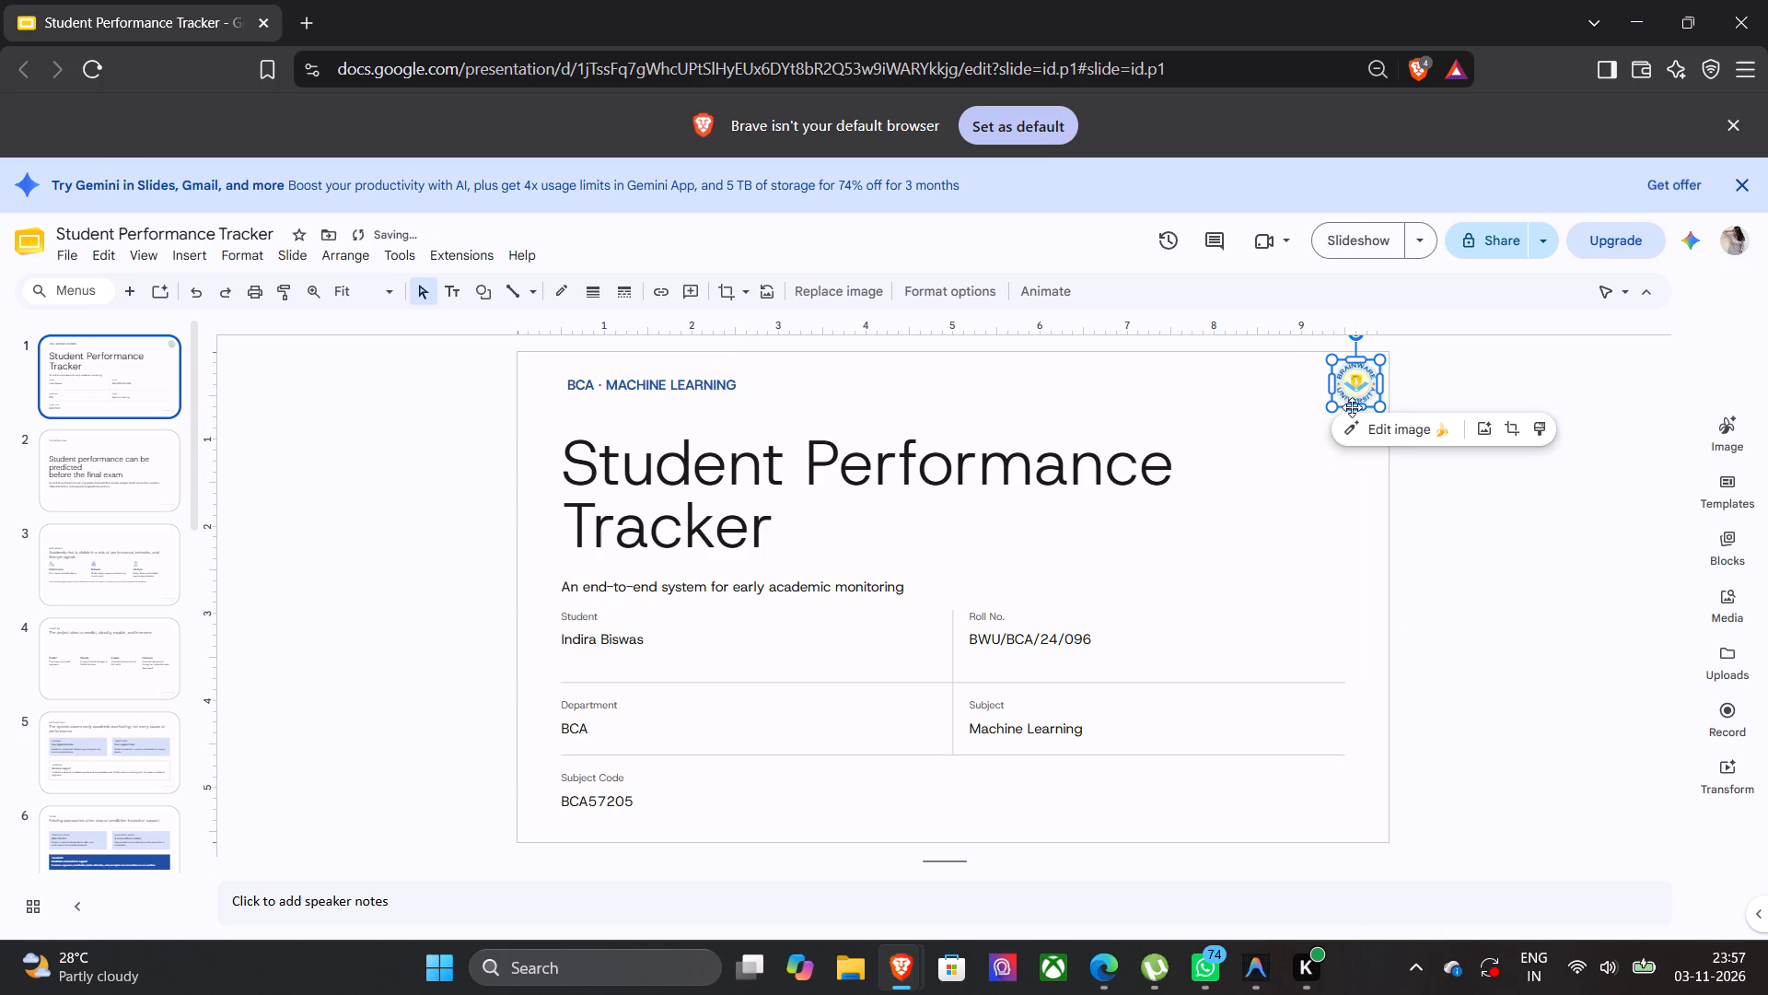
left_click(1314, 529)
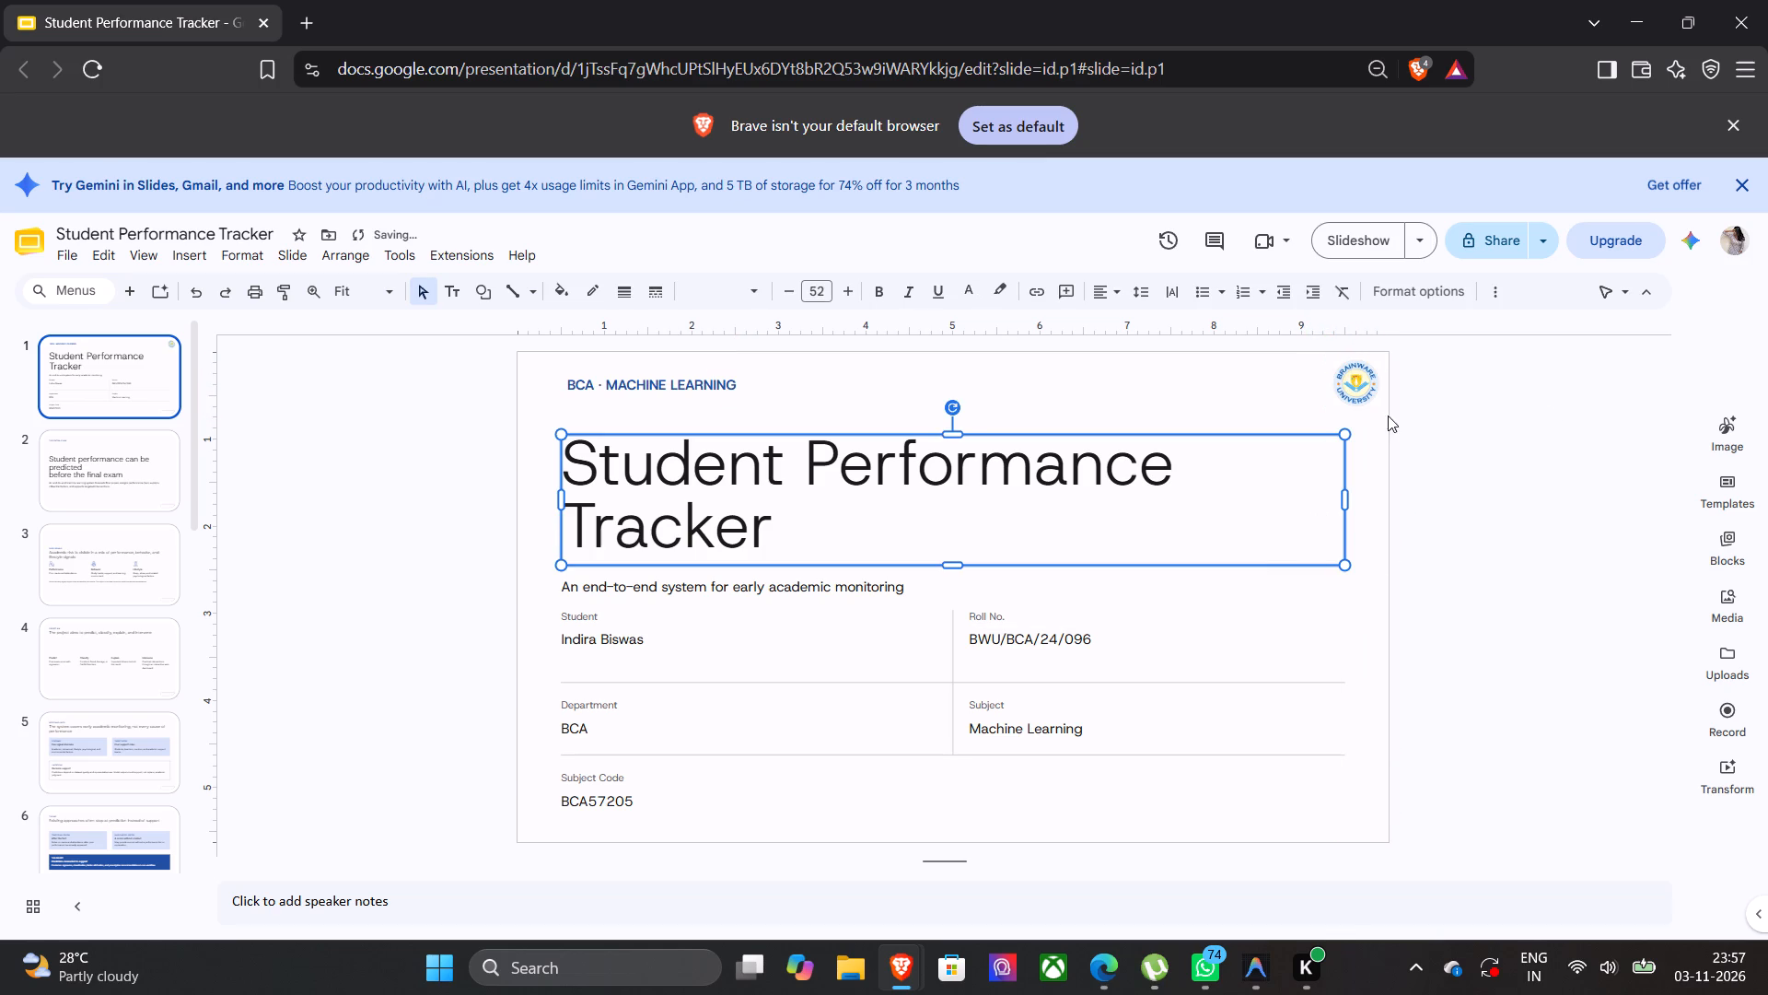
Copy the title slide's university logo and paste it at the same spot on slides 2 to 6.
left_click(1357, 391)
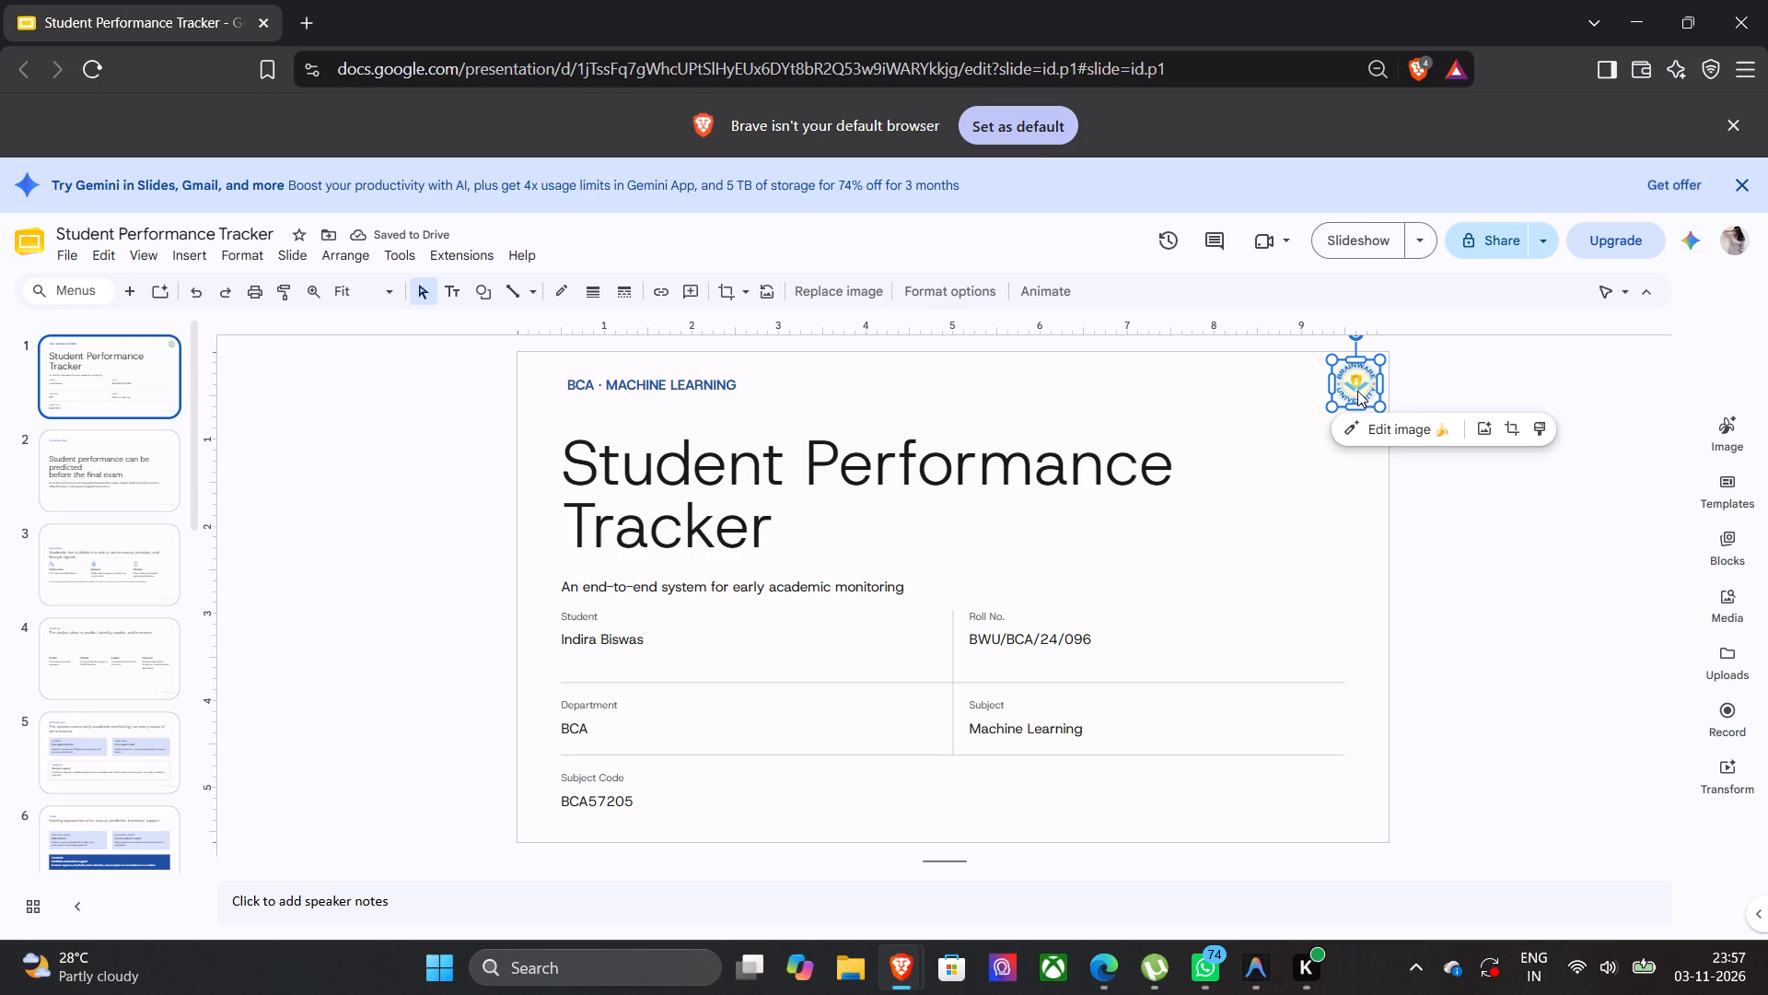
key("ctrl+c")
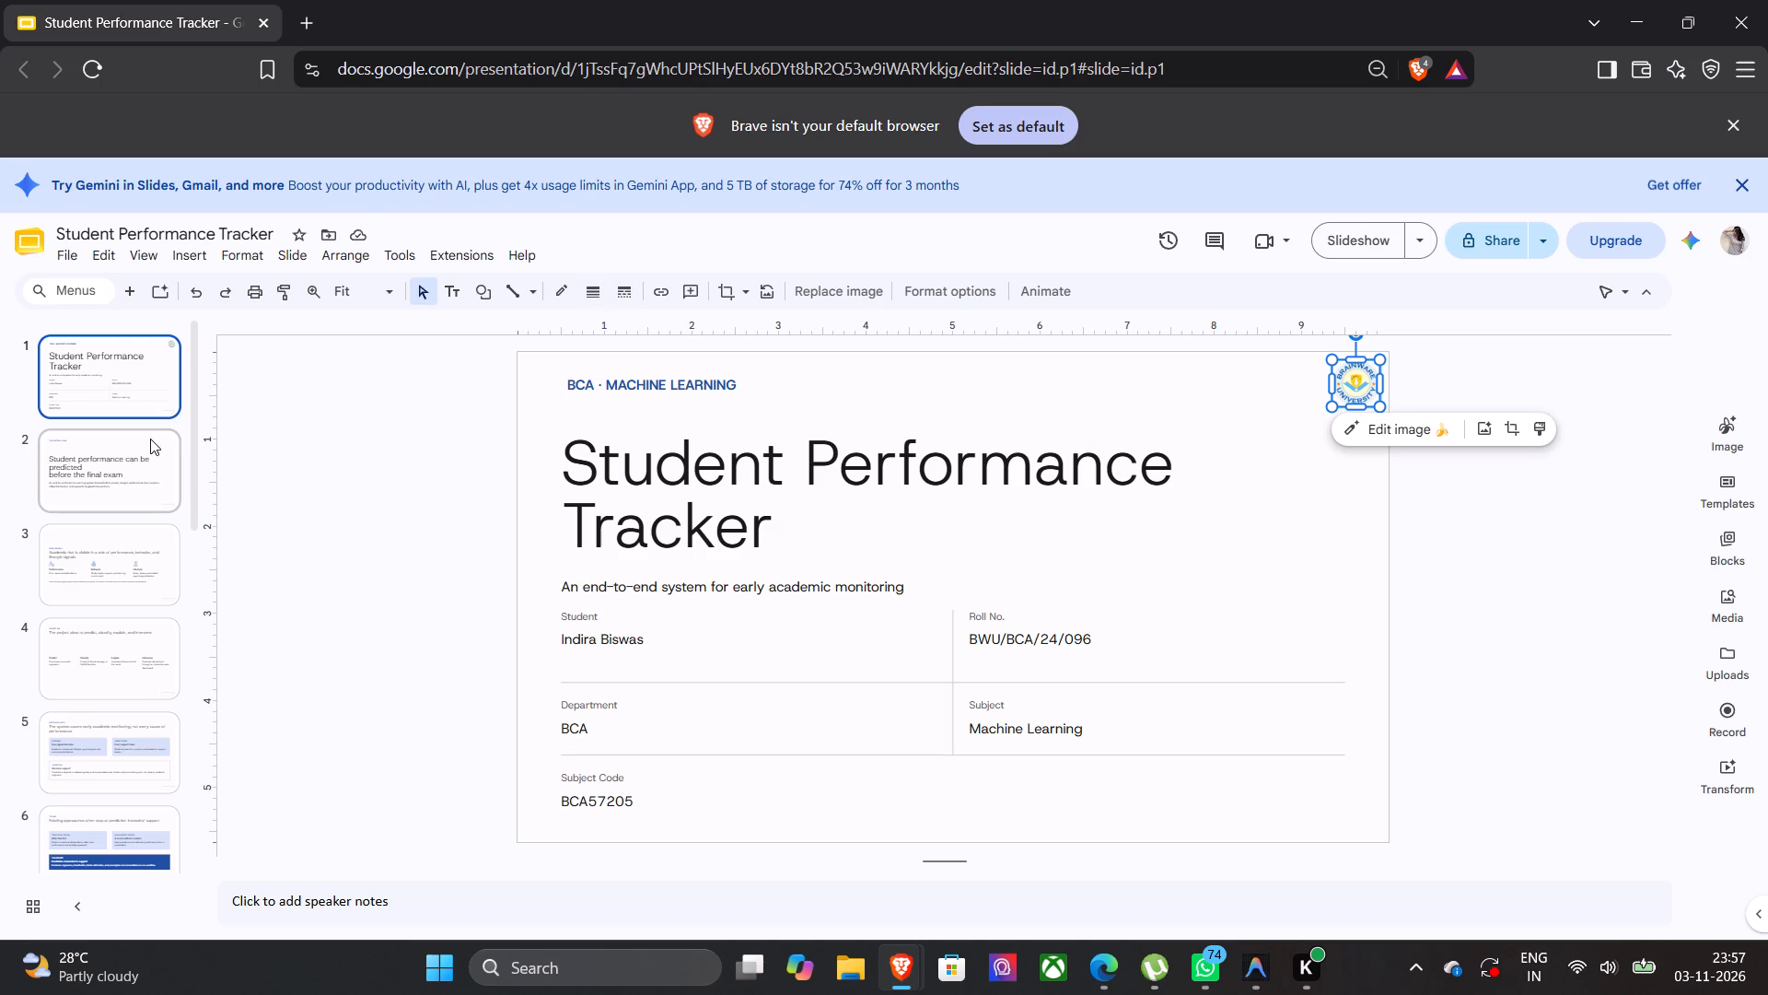
left_click(150, 439)
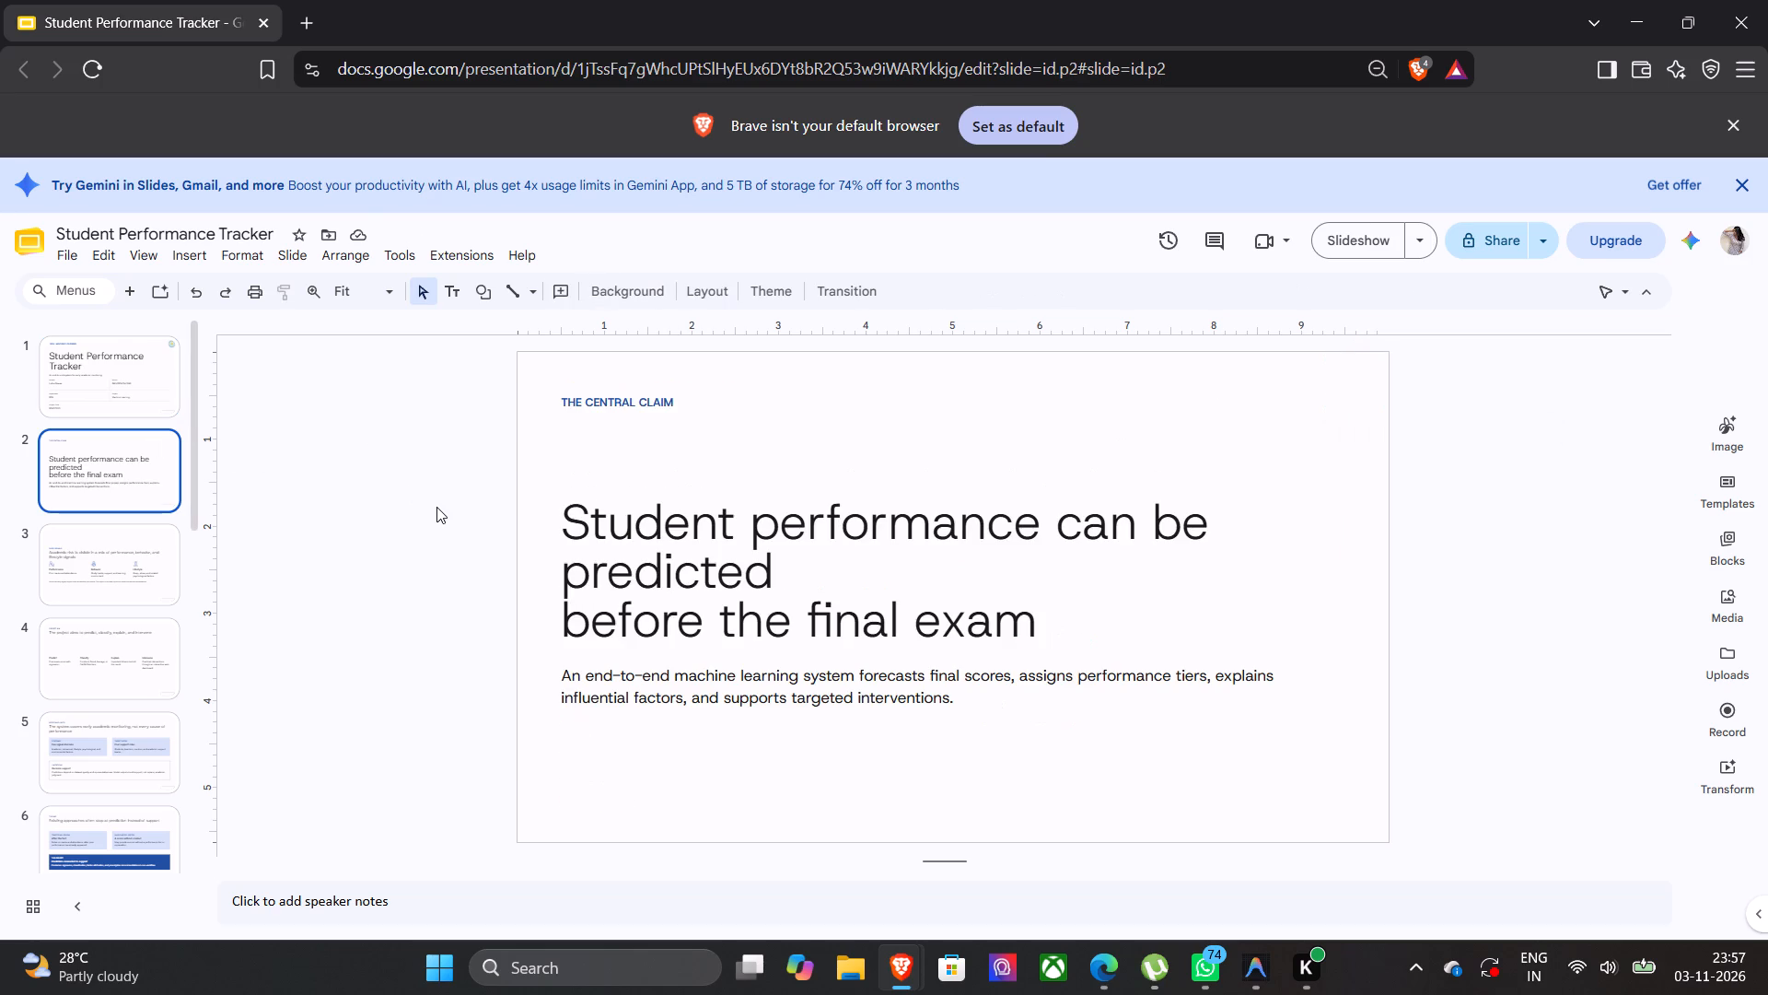
key("ctrl+v")
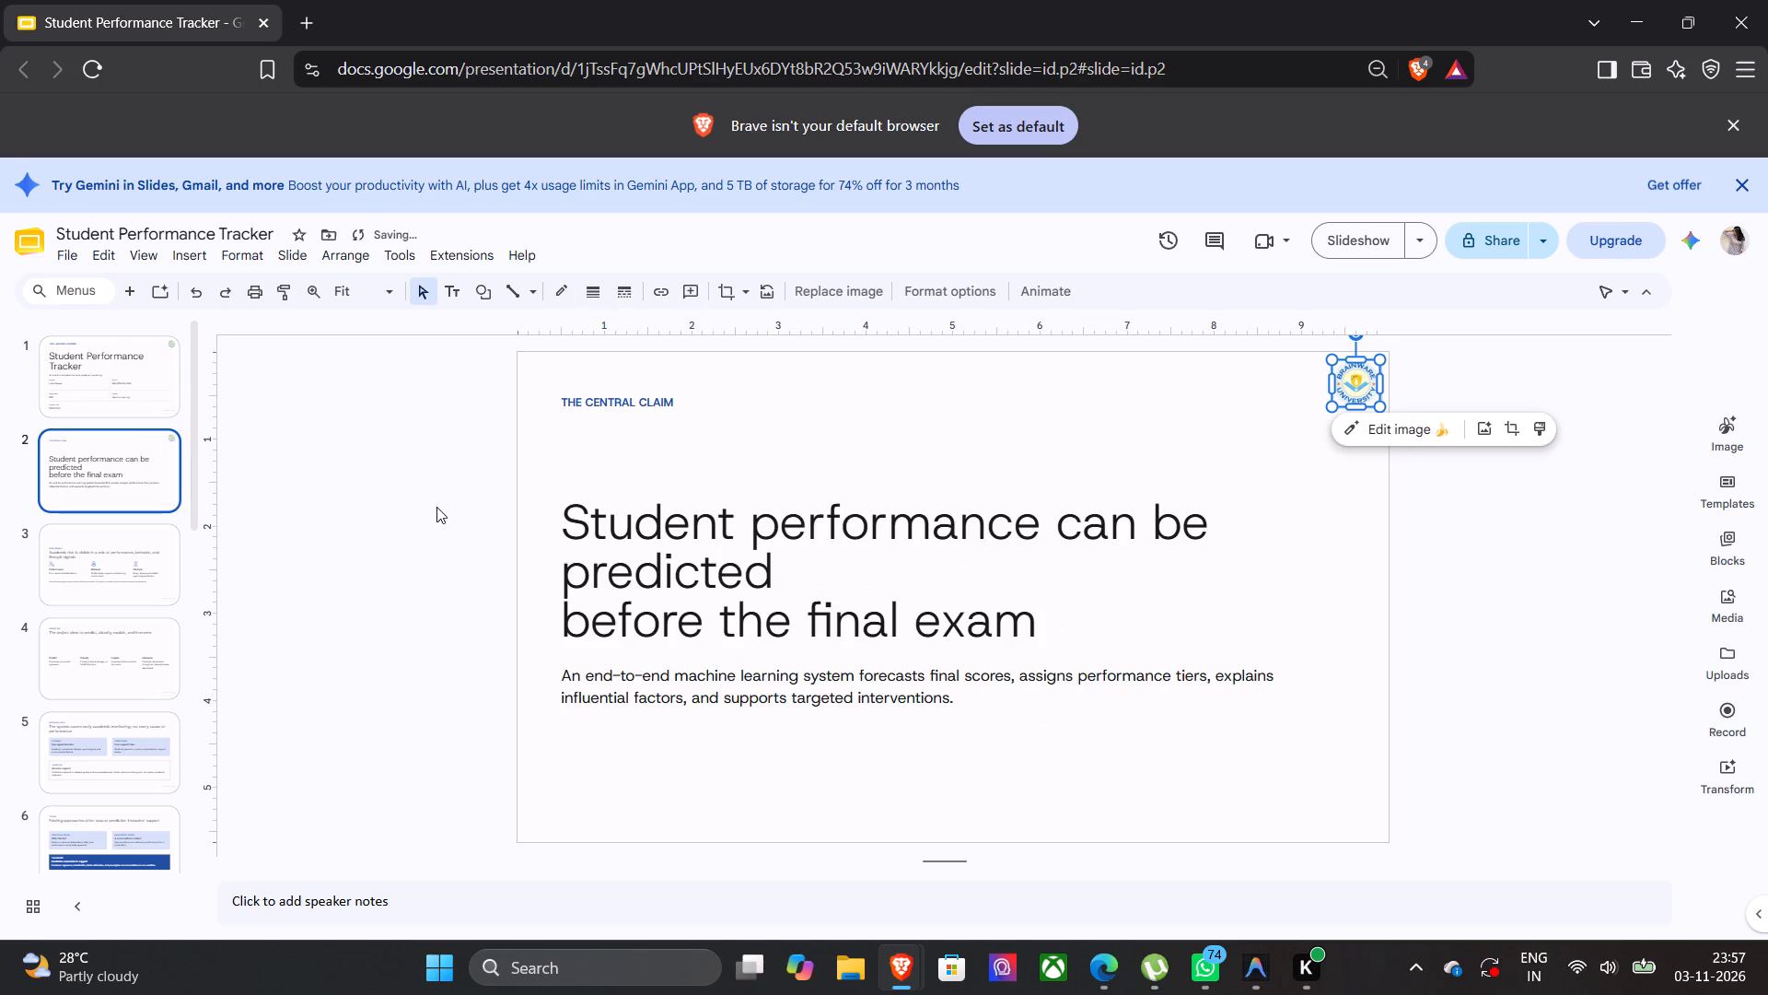
left_click(132, 578)
key("ctrl+v")
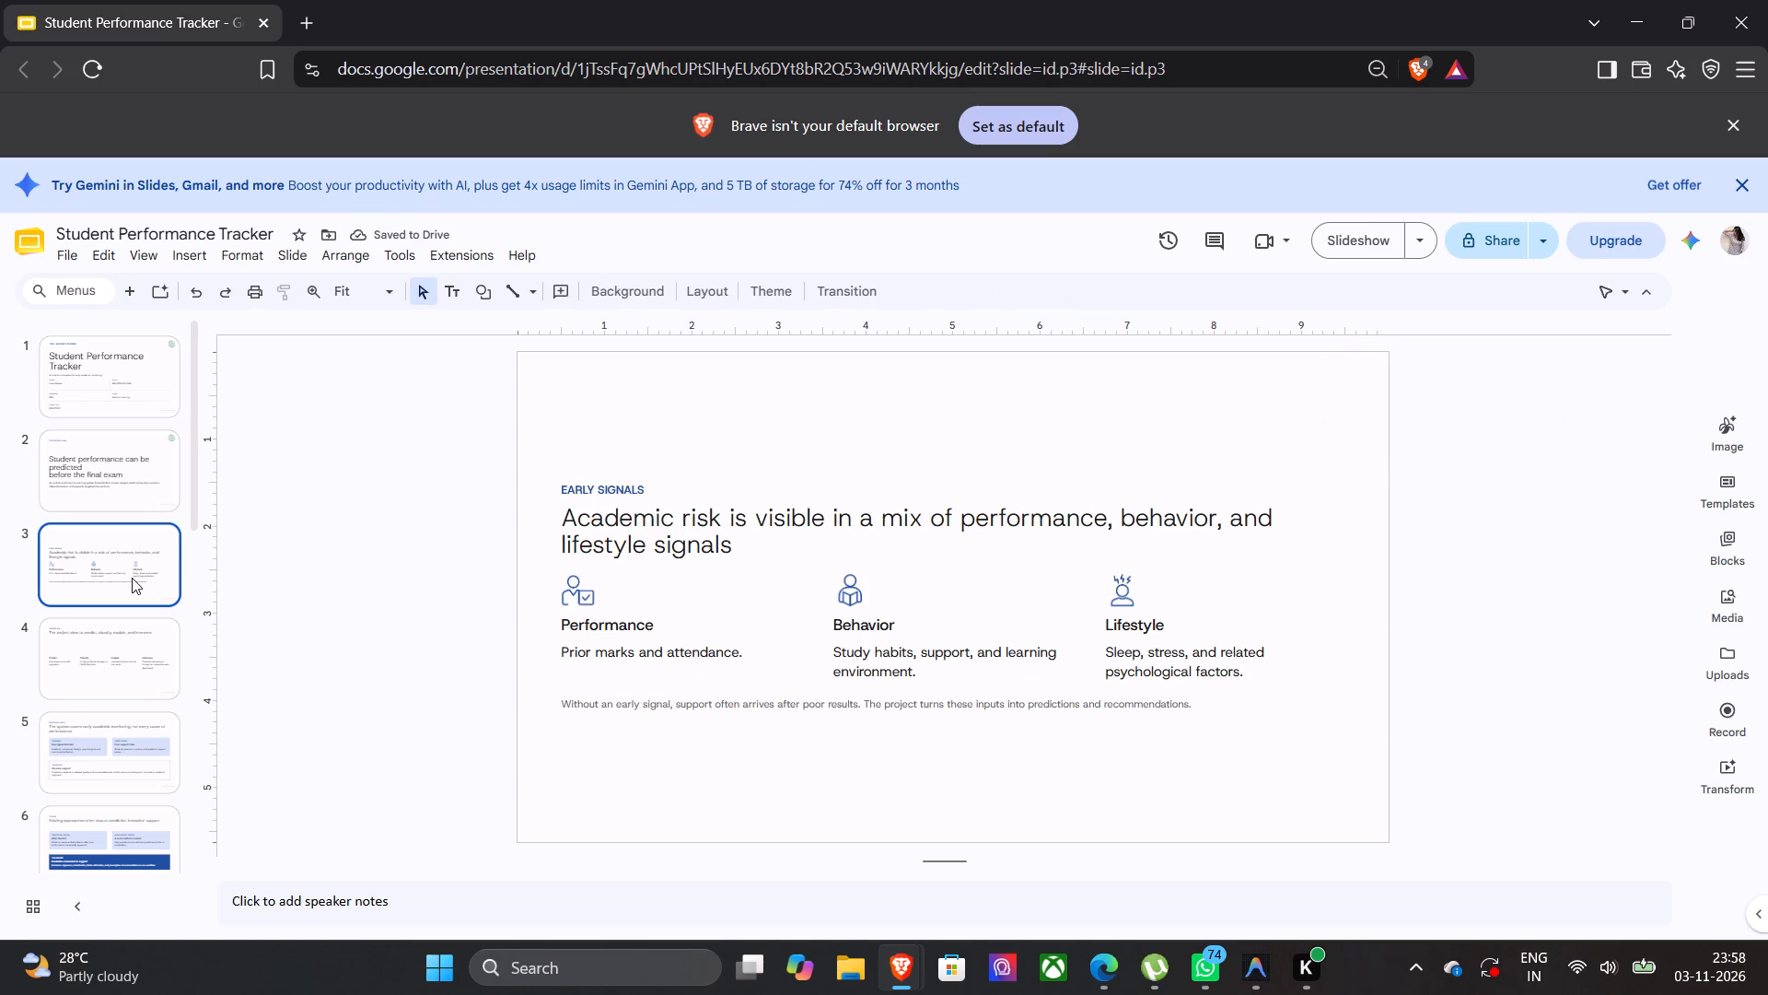
left_click(157, 658)
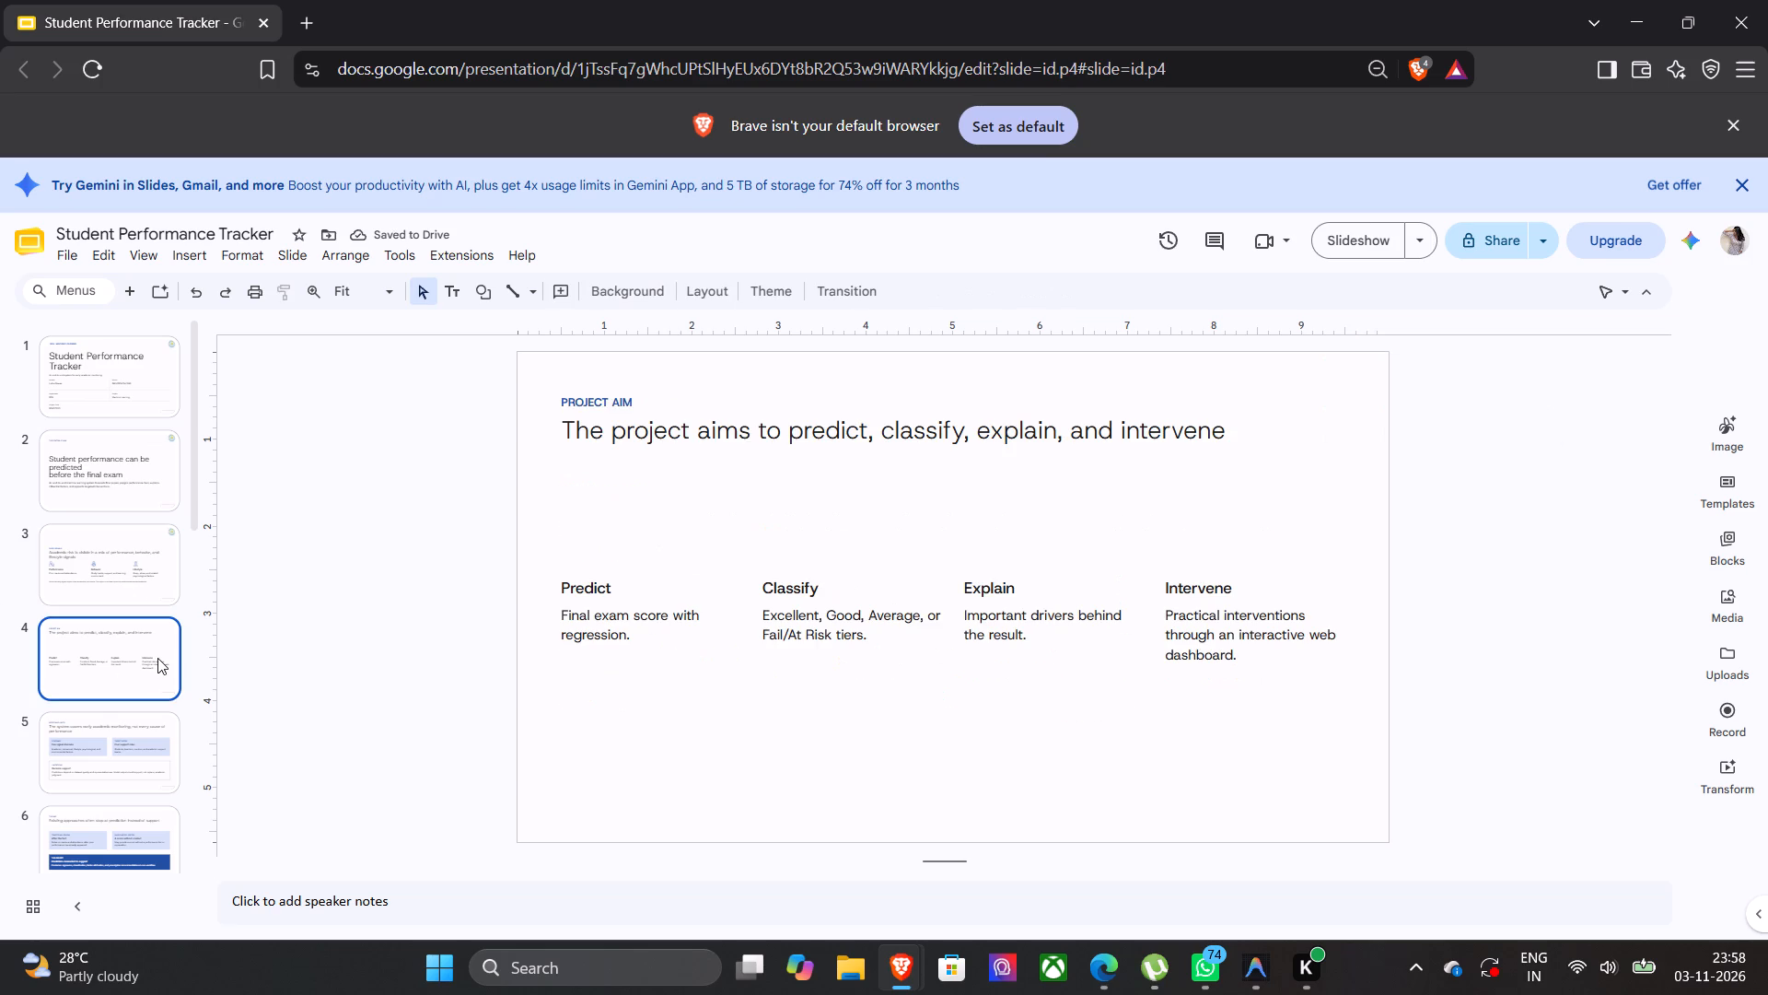
key("ctrl+v")
left_click(126, 731)
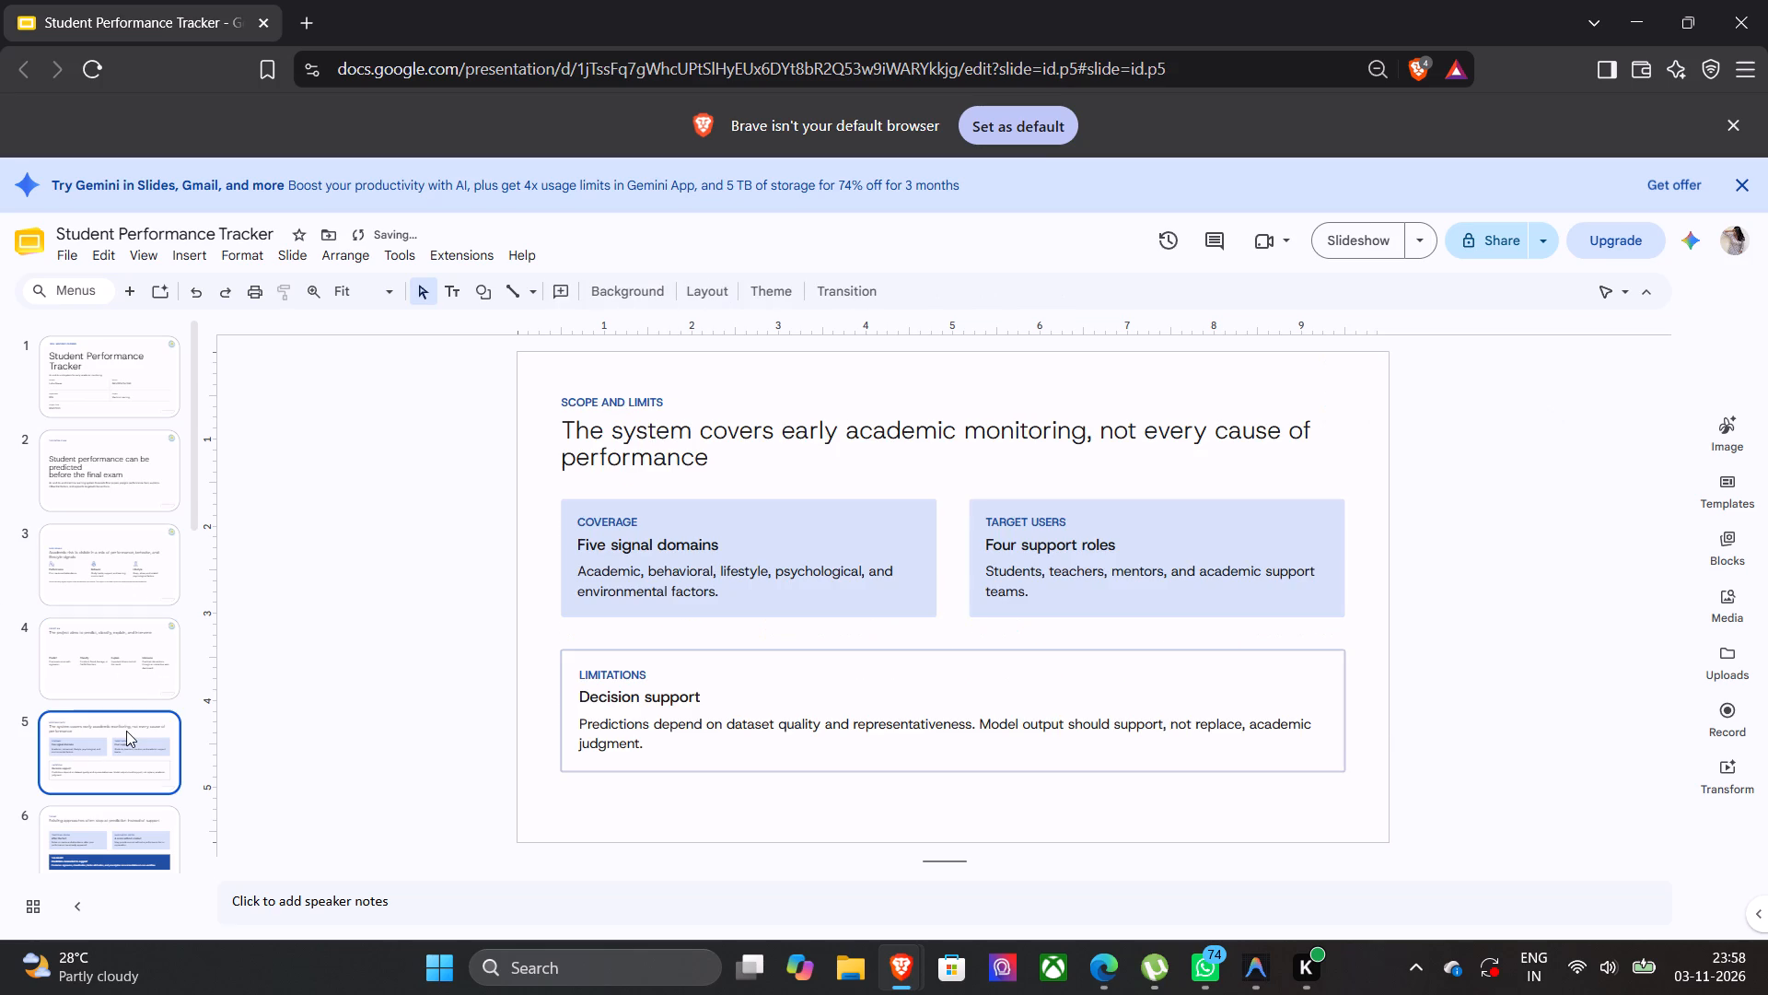
key("ctrl+v")
left_click(125, 834)
key("ctrl+v")
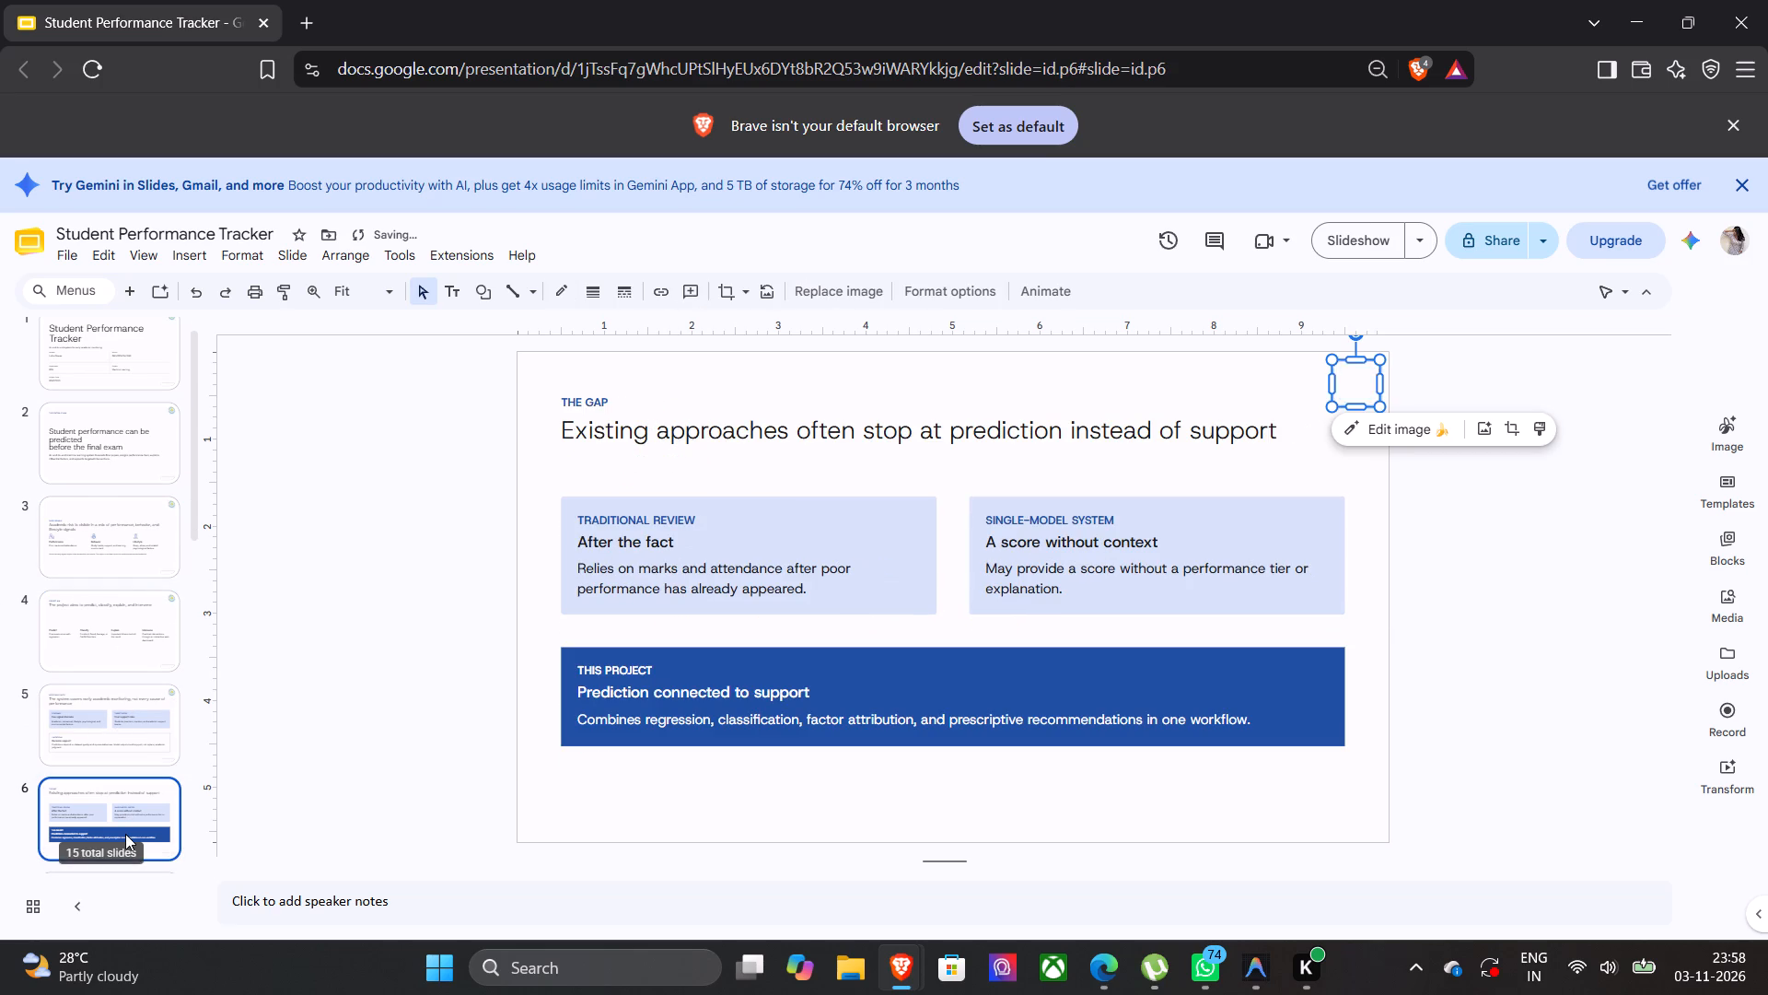
Paste the copied university logo at the same top-right spot on slides 7, 8, 9 and 10.
scroll(118, 752, "down", 2)
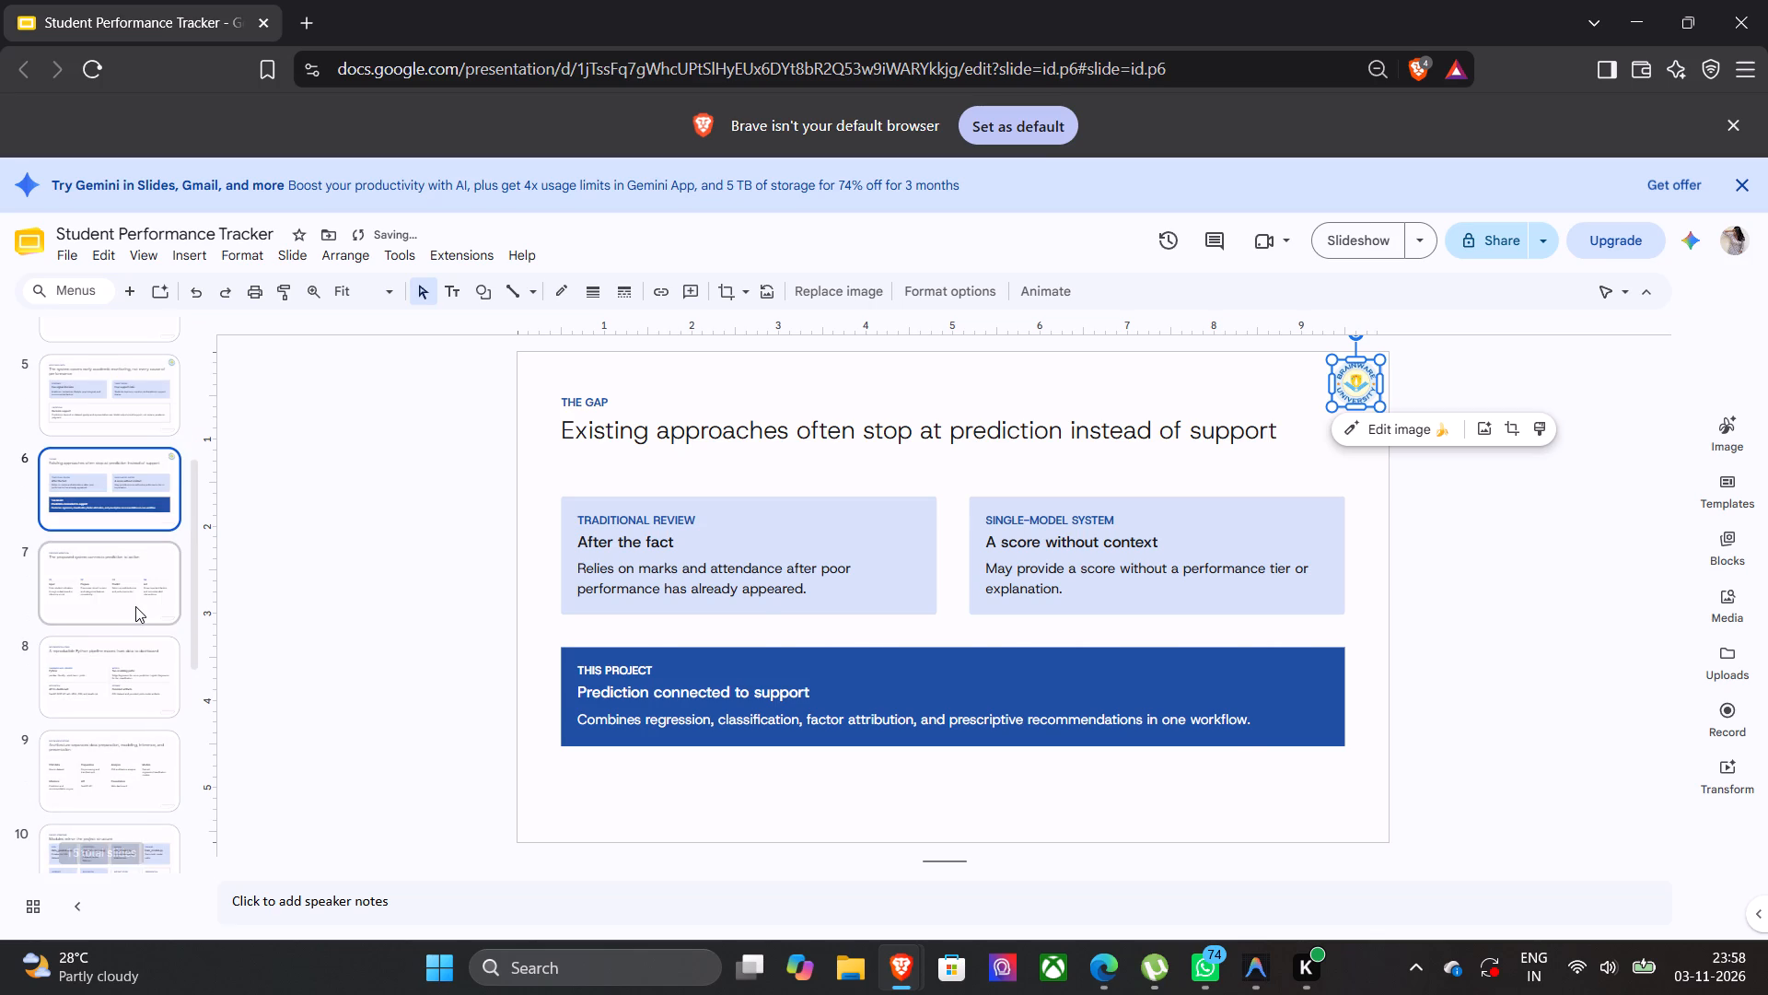
left_click(135, 606)
key("ctrl+v")
scroll(135, 606, "down", 2)
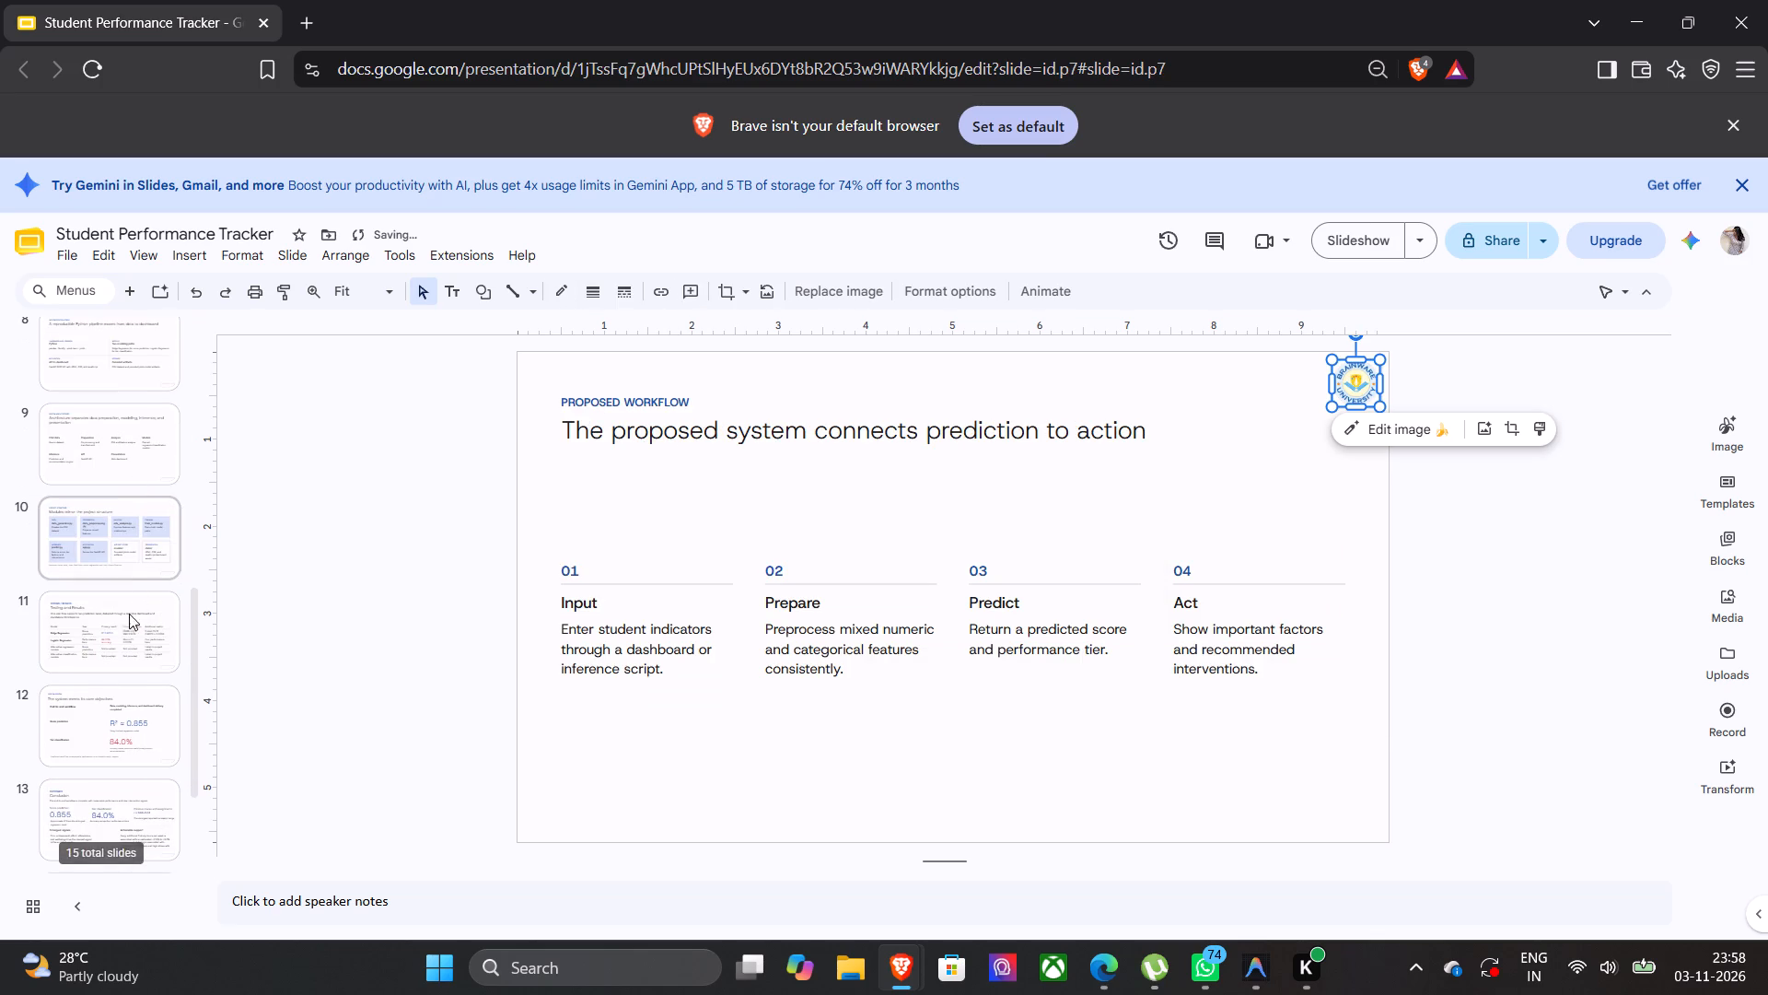
scroll(129, 625, "up", 1)
left_click(134, 427)
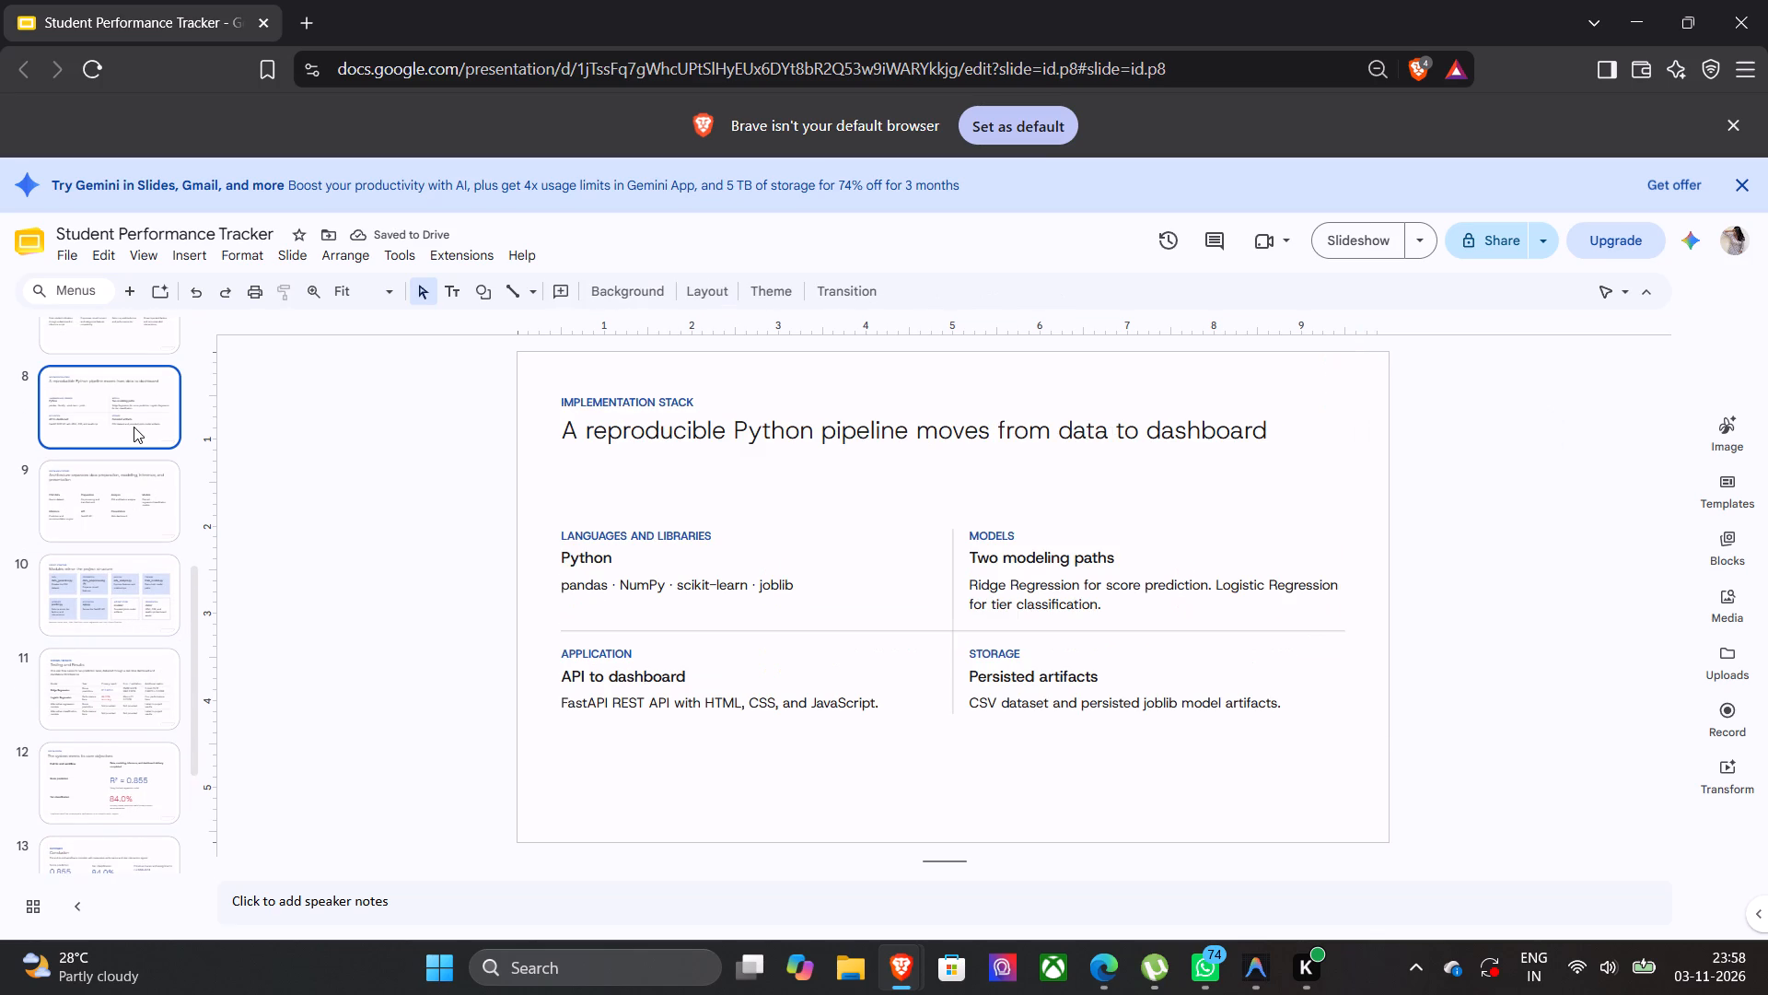
key("ctrl+v")
left_click(138, 465)
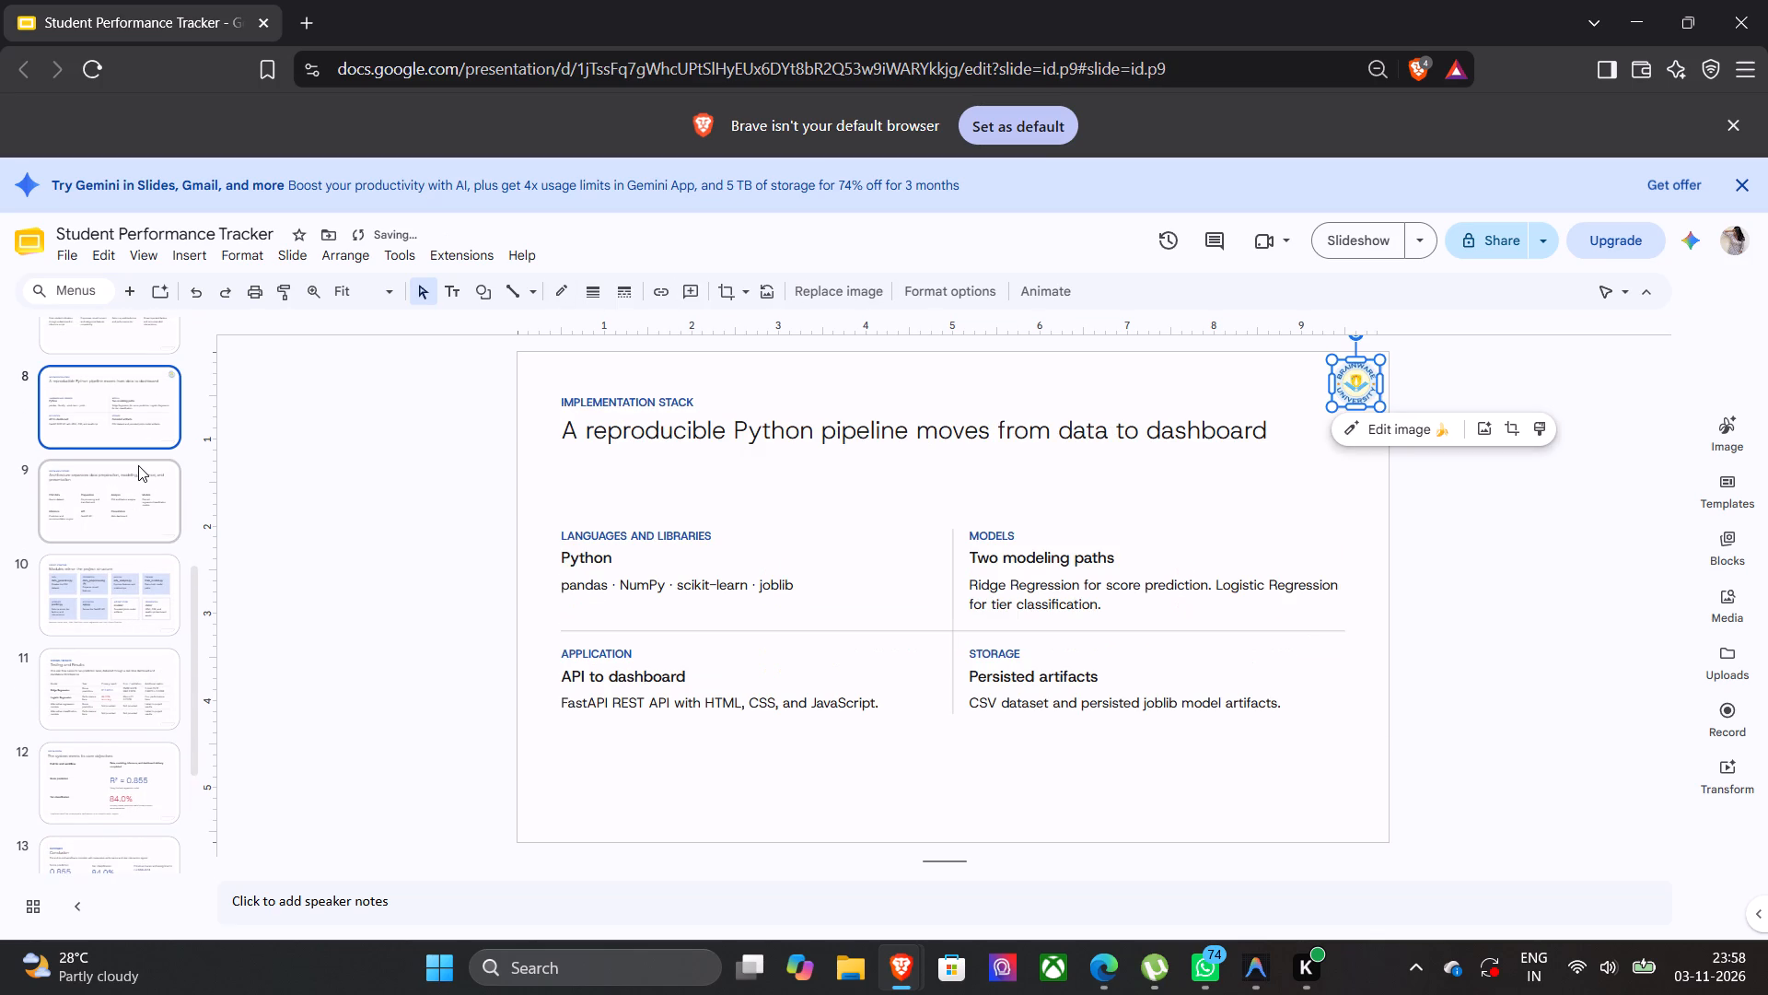
key("ctrl+v")
left_click(132, 594)
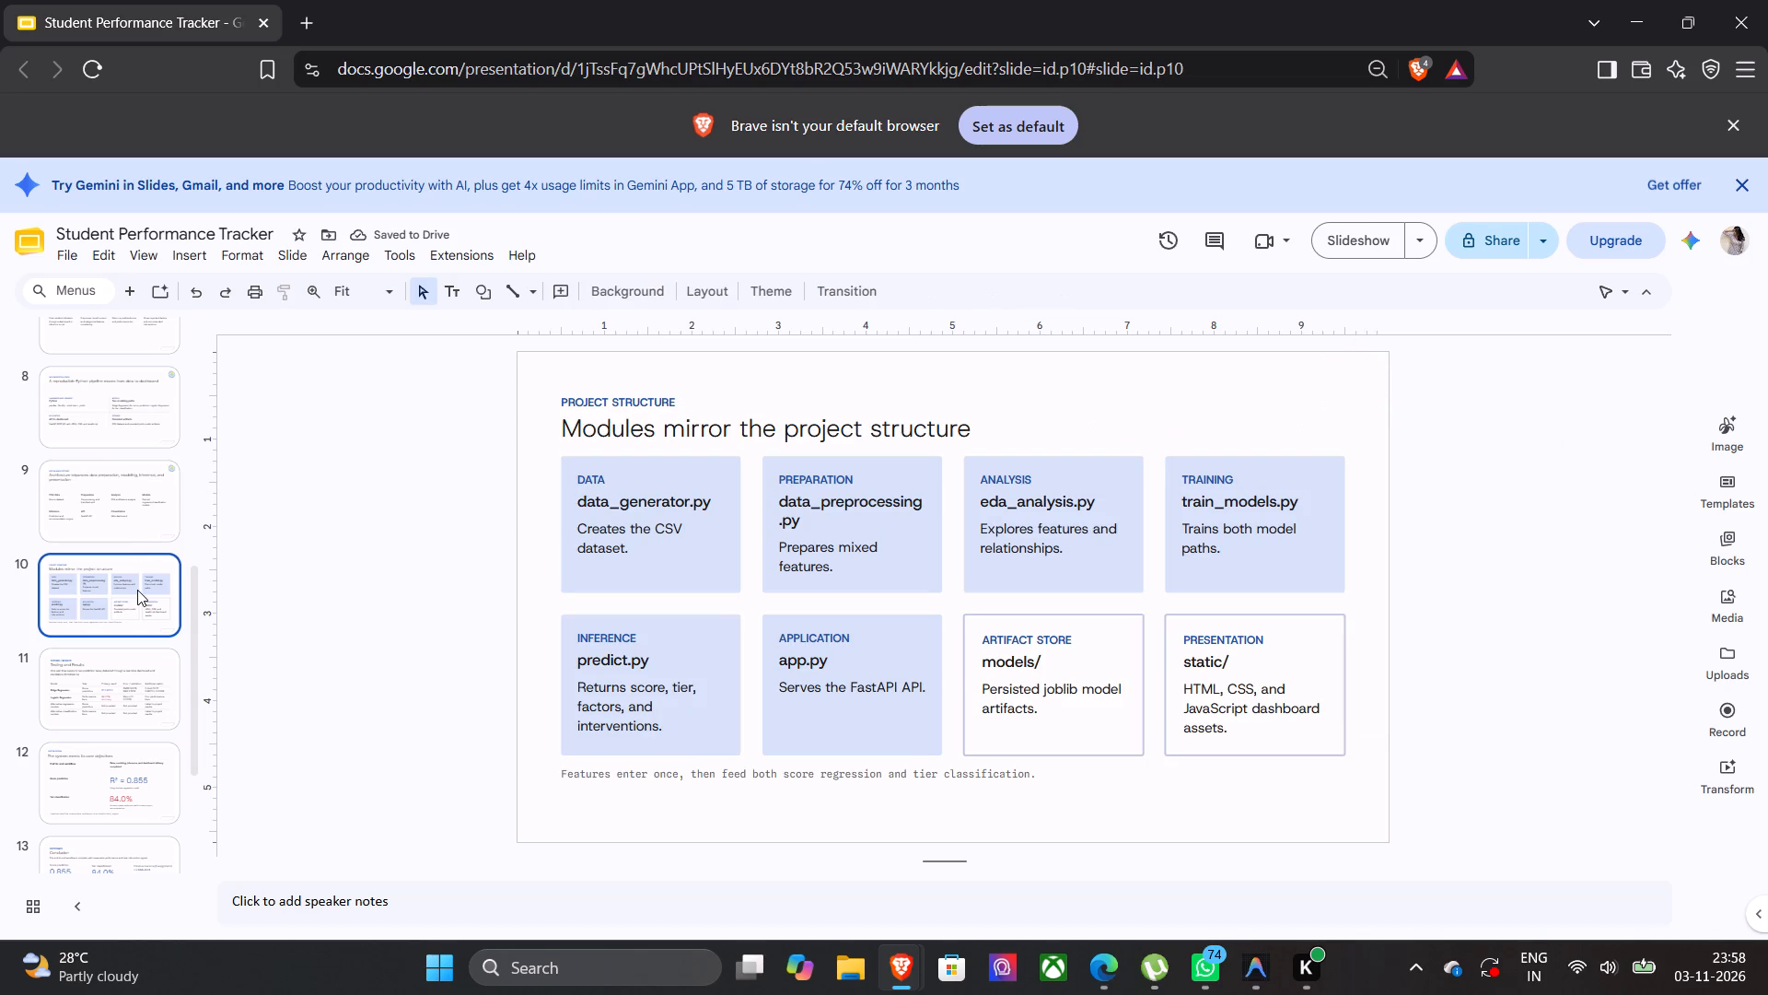
key("ctrl+v")
Paste the university logo into the top-right corner of slides 11 to 15, ending with the References slide.
left_click(127, 681)
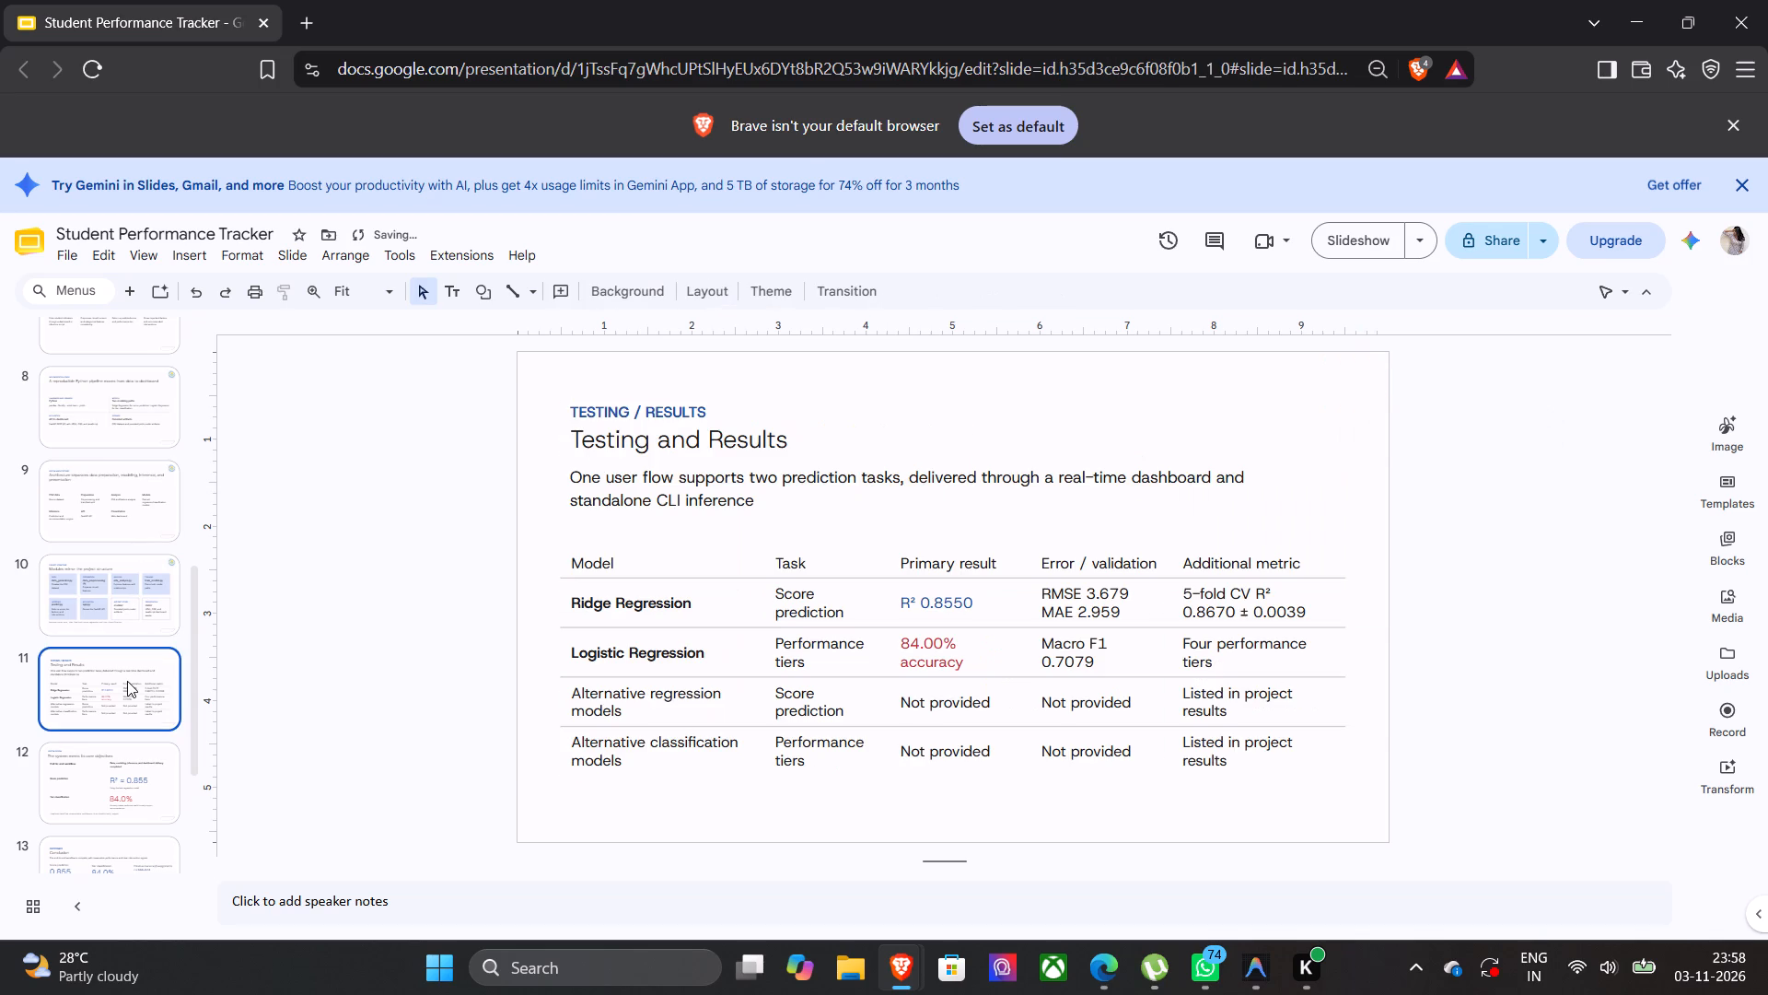
key("ctrl+v")
left_click(111, 751)
key("ctrl+v")
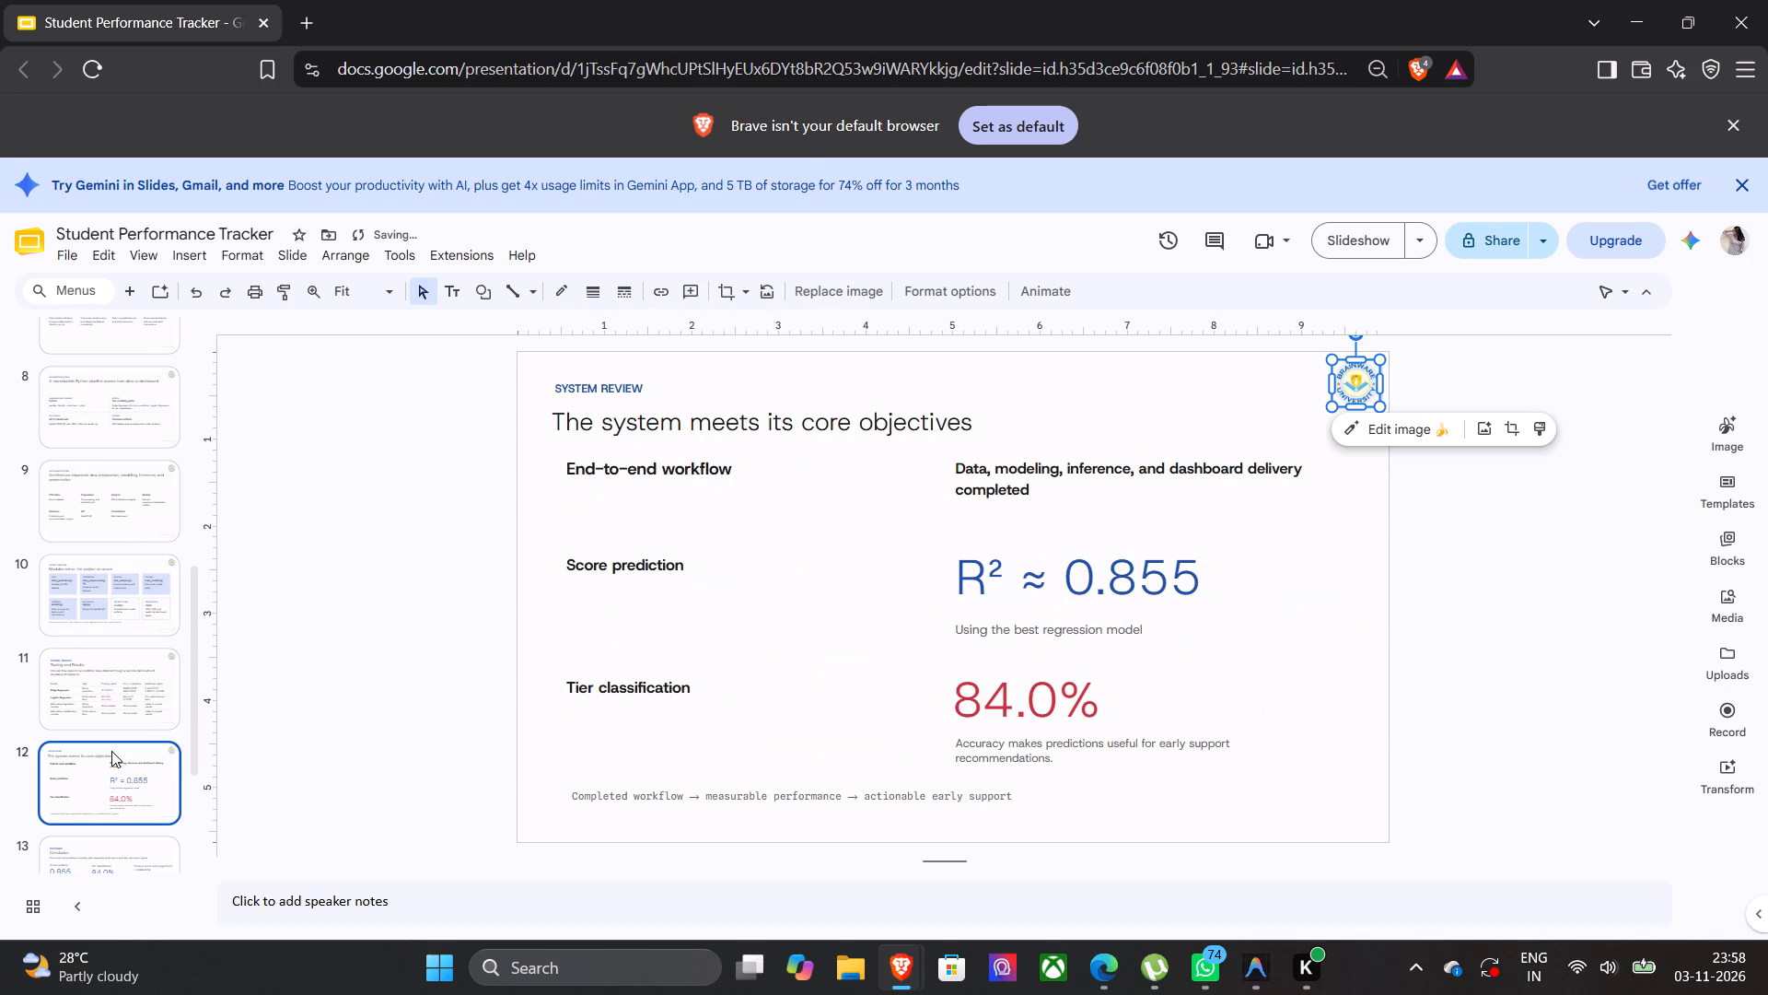
left_click(109, 837)
key("ctrl+v")
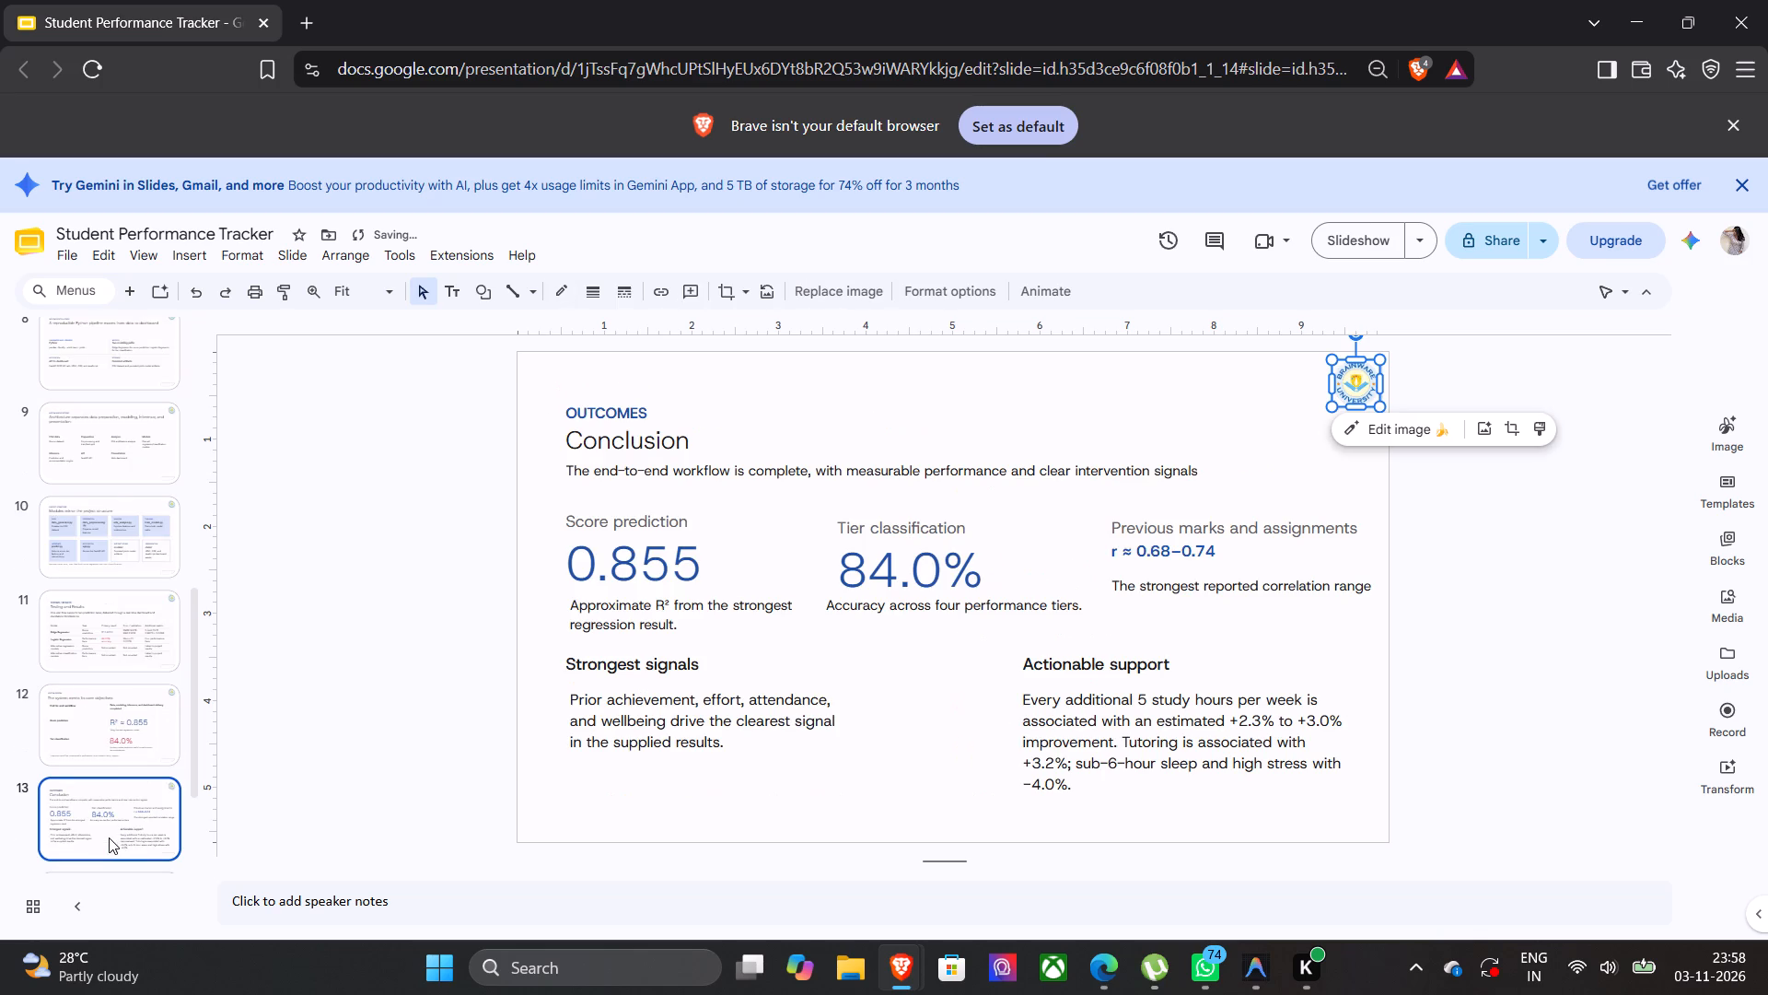
scroll(109, 837, "down", 2)
left_click(138, 728)
key("ctrl+v")
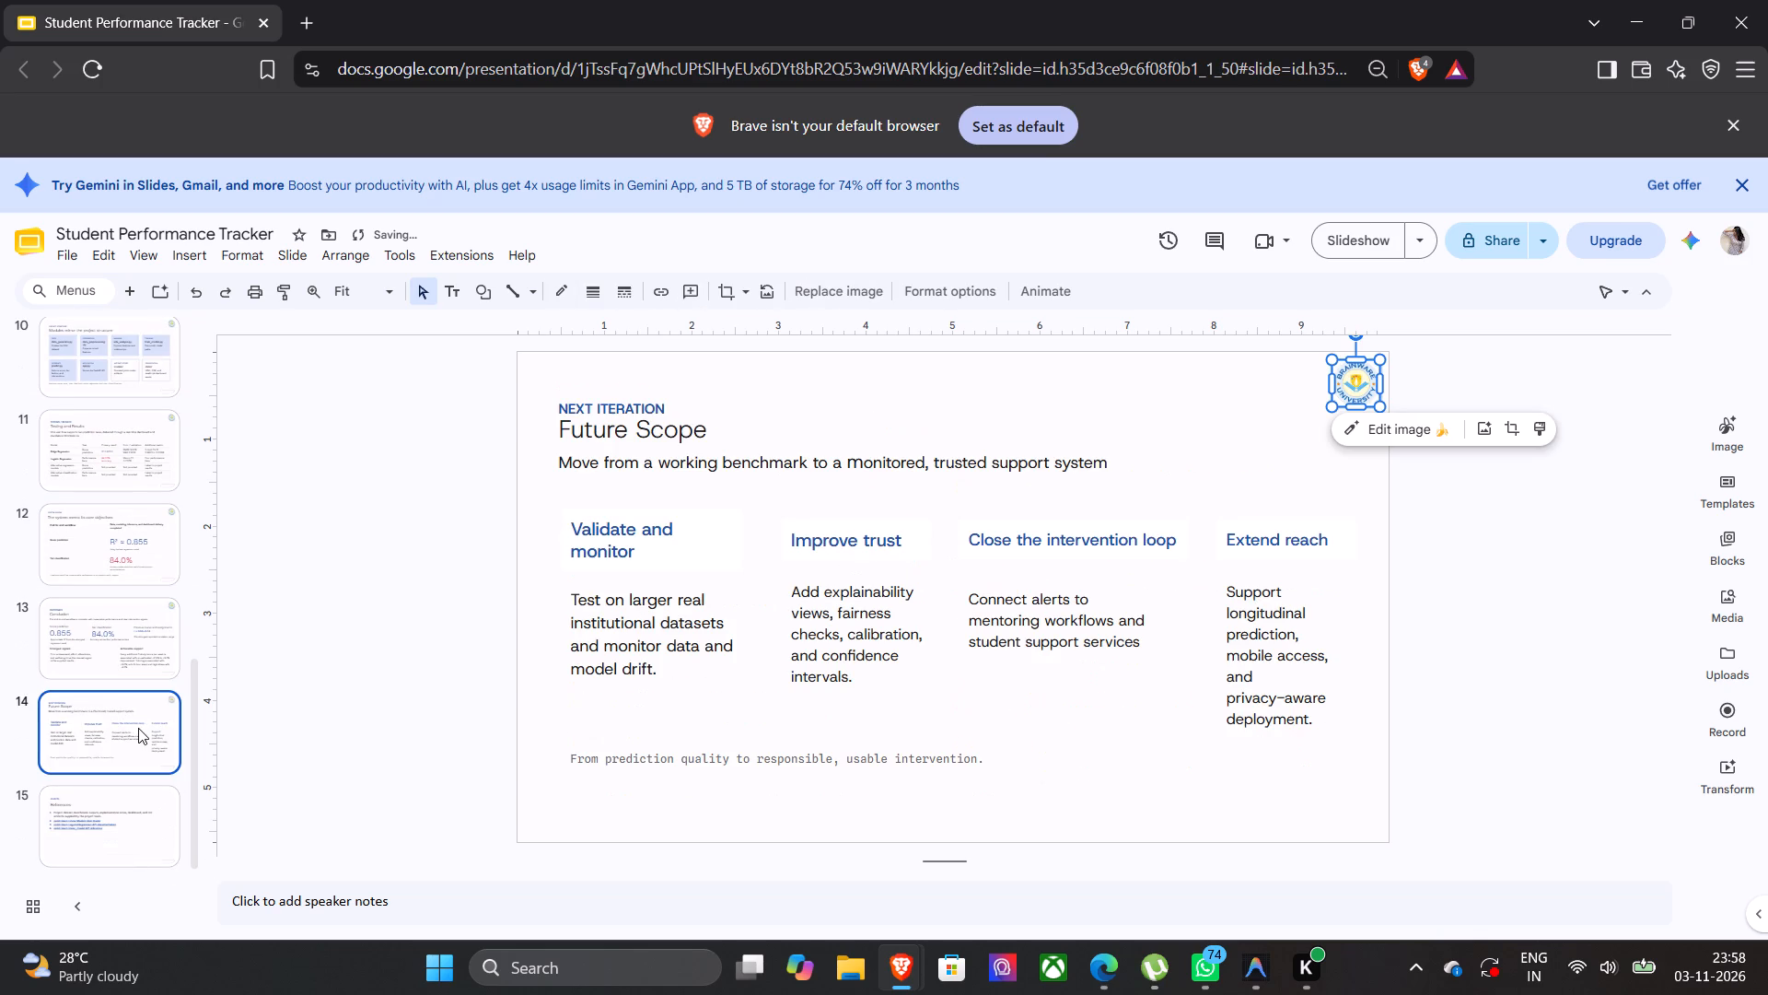
left_click(133, 809)
key("ctrl+v")
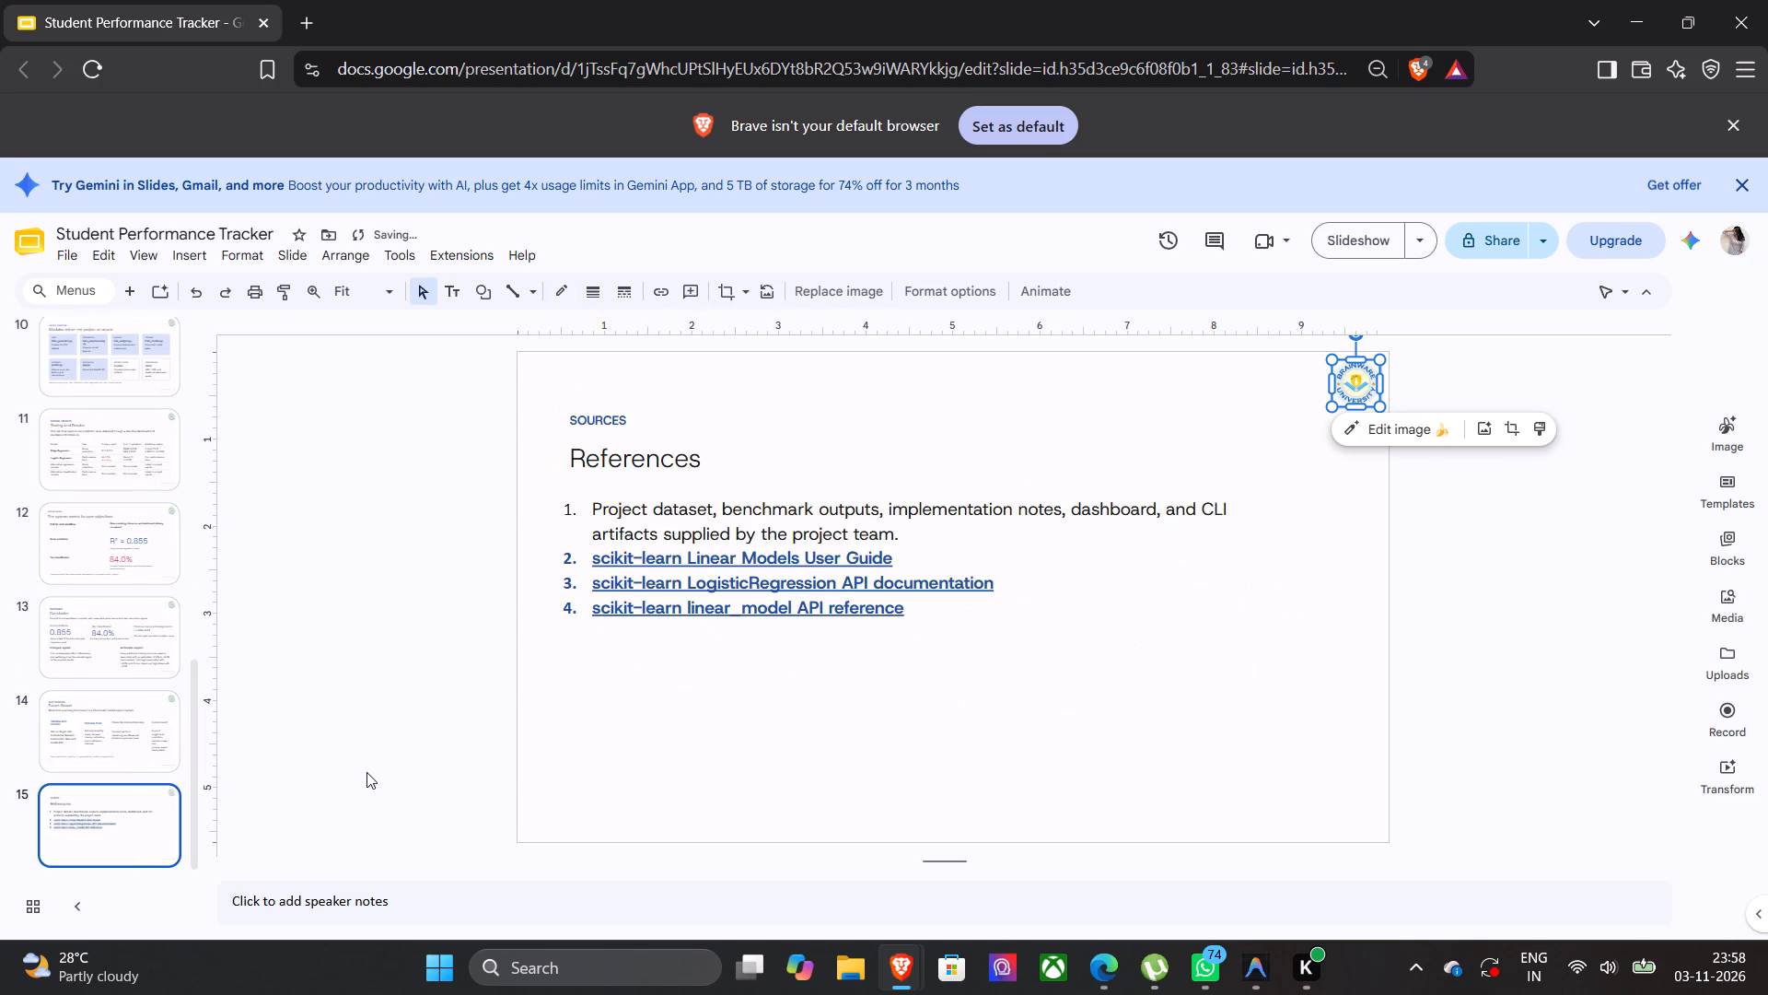
Return to the title slide and download the deck to the Desktop as a Microsoft PowerPoint file named "Student Performance Tracker".
scroll(164, 621, "up", 14)
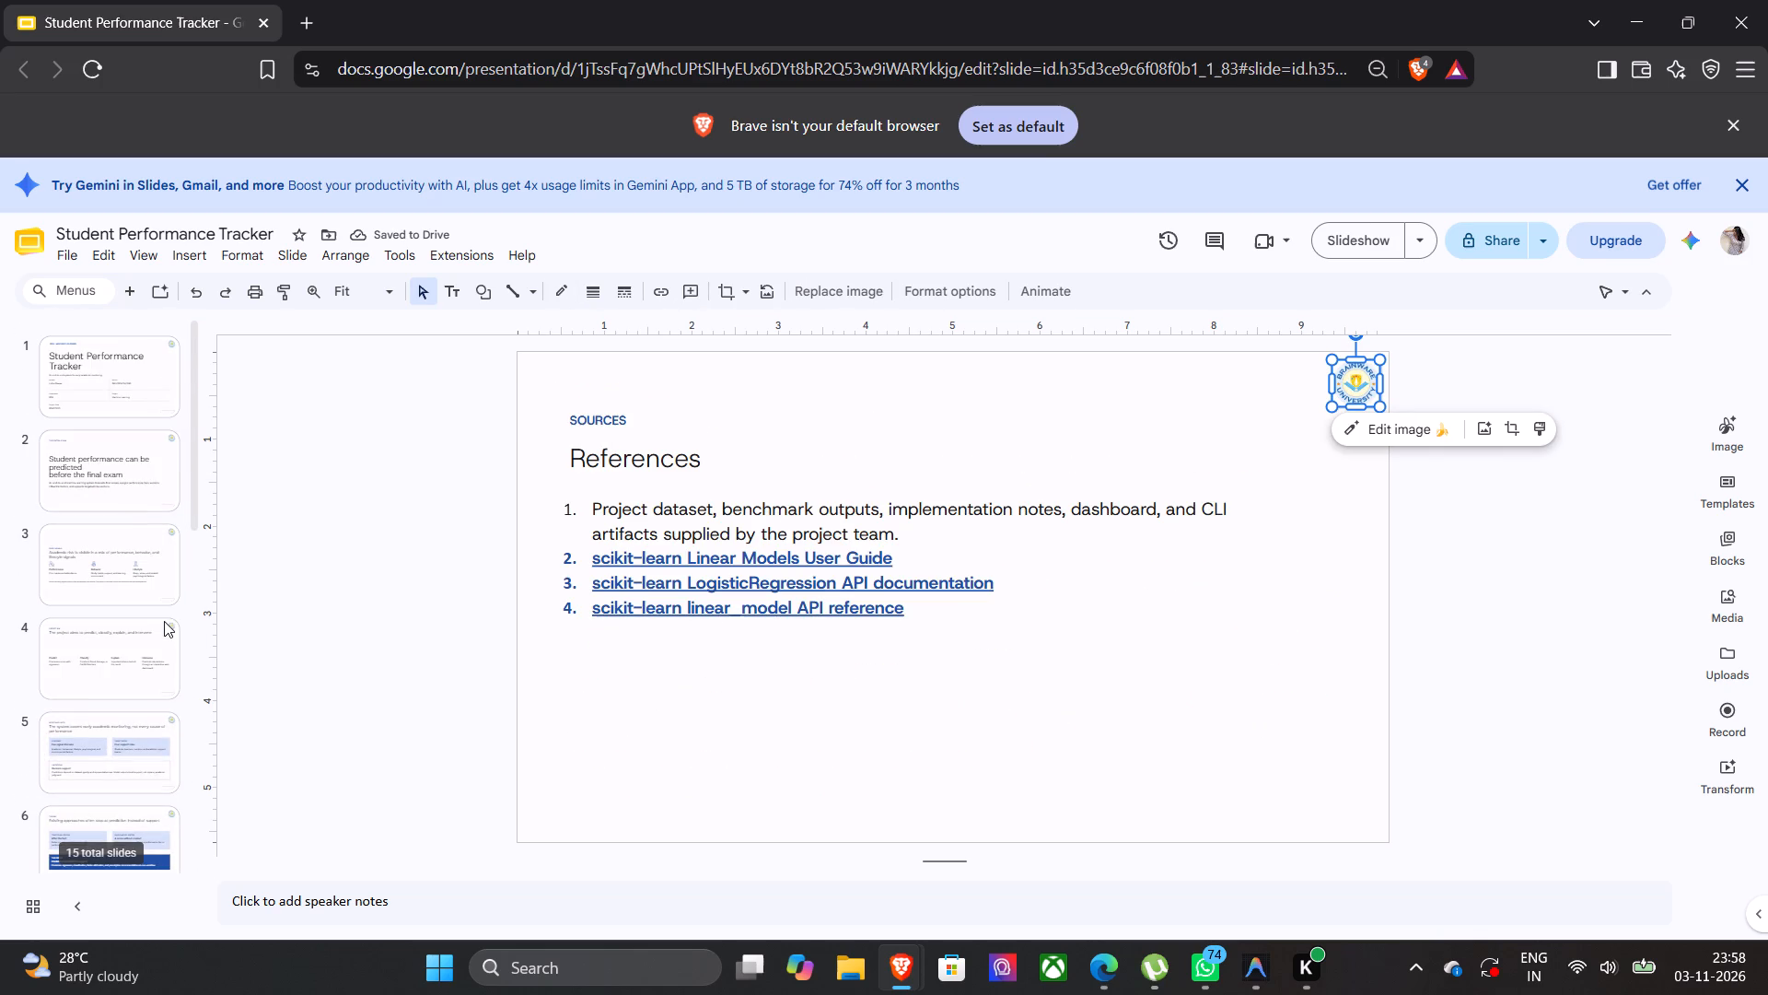
left_click(121, 392)
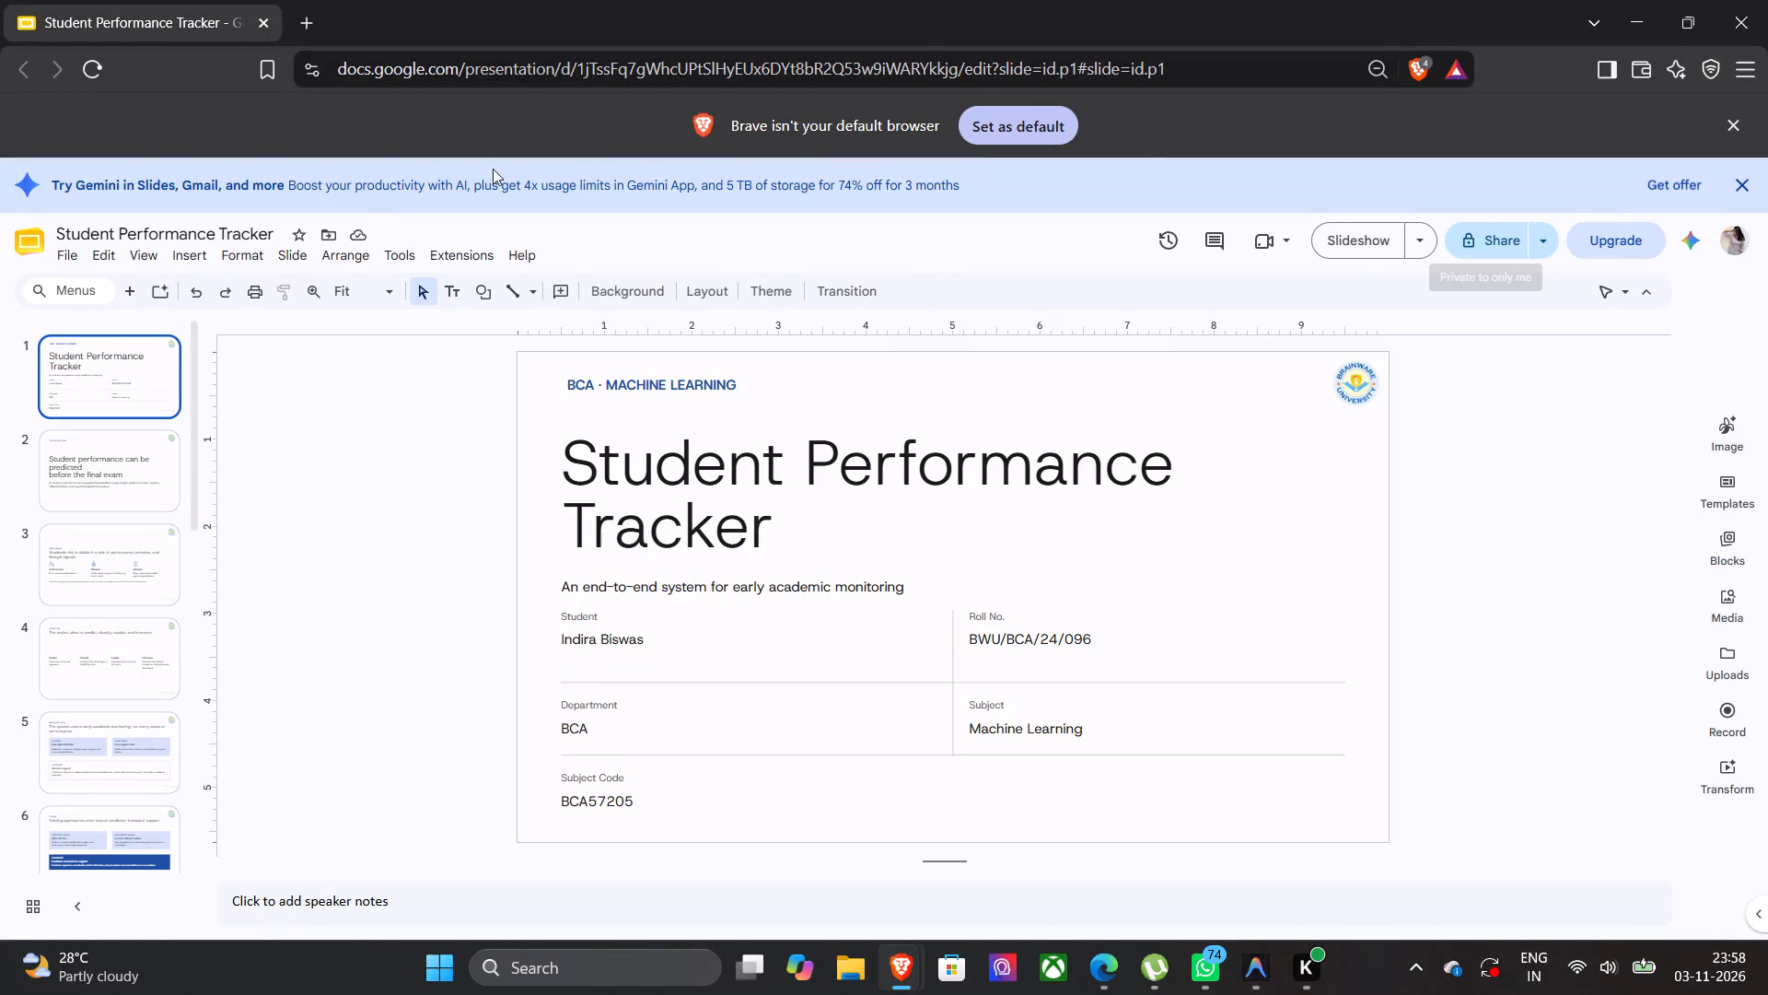
left_click(66, 258)
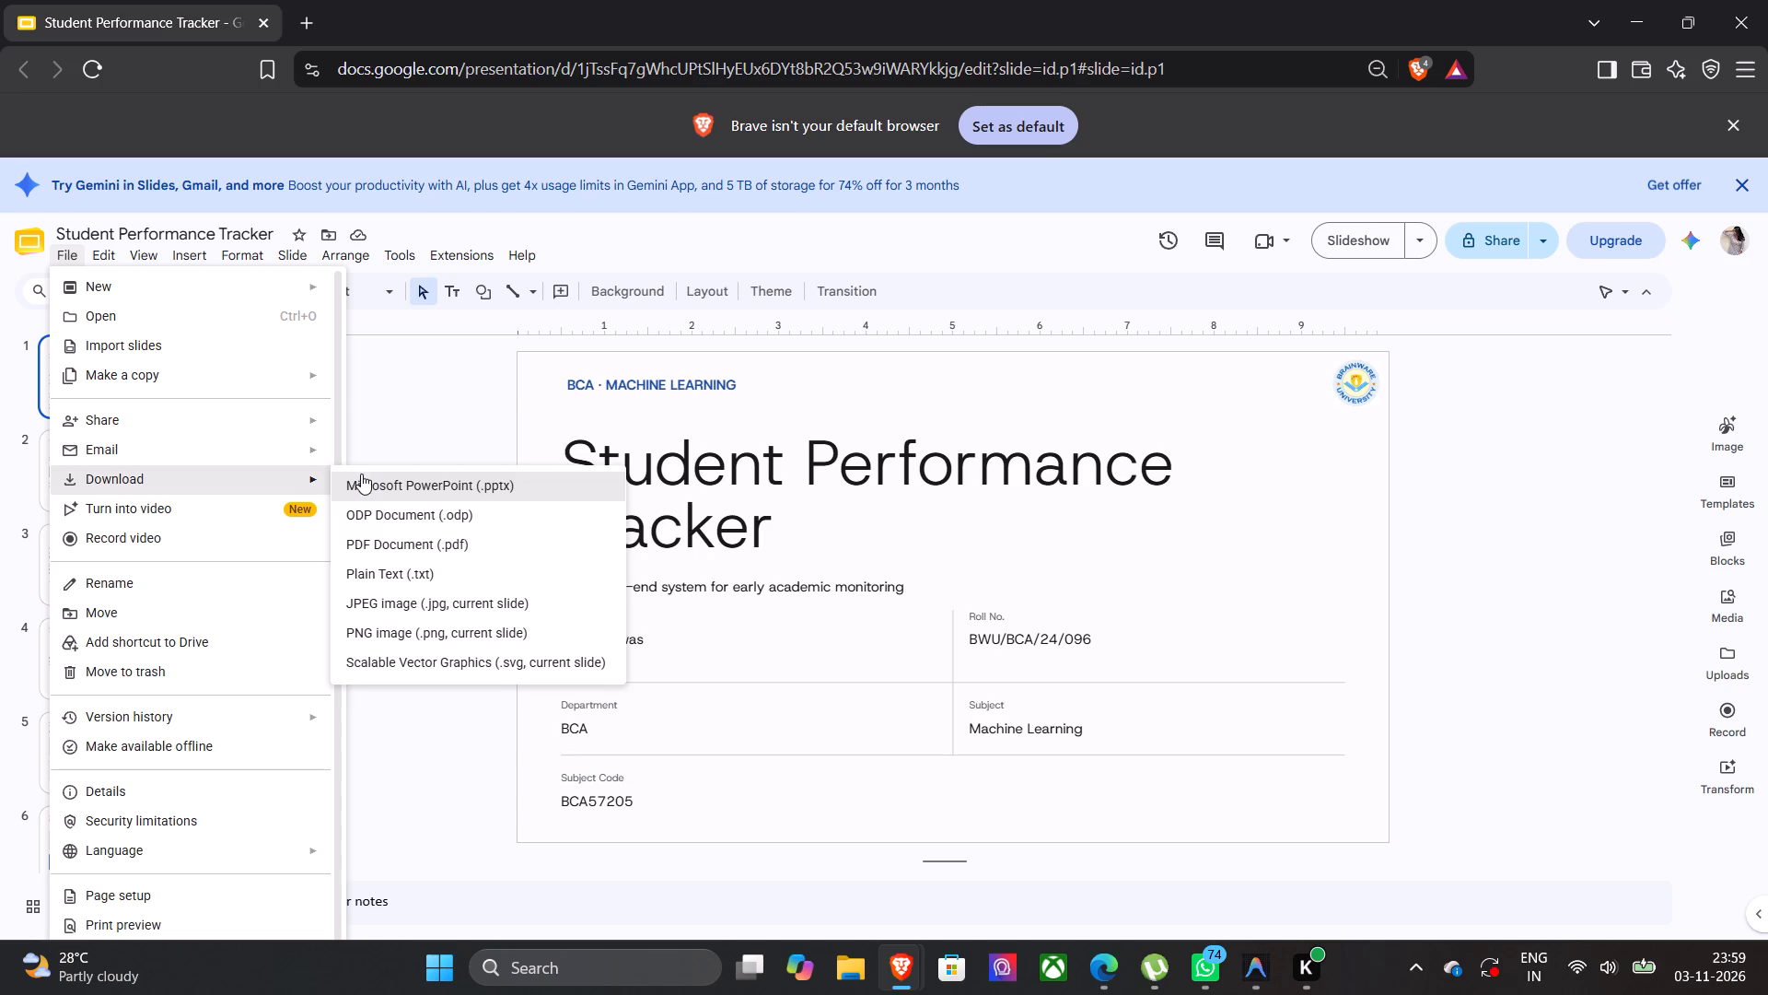
left_click(361, 474)
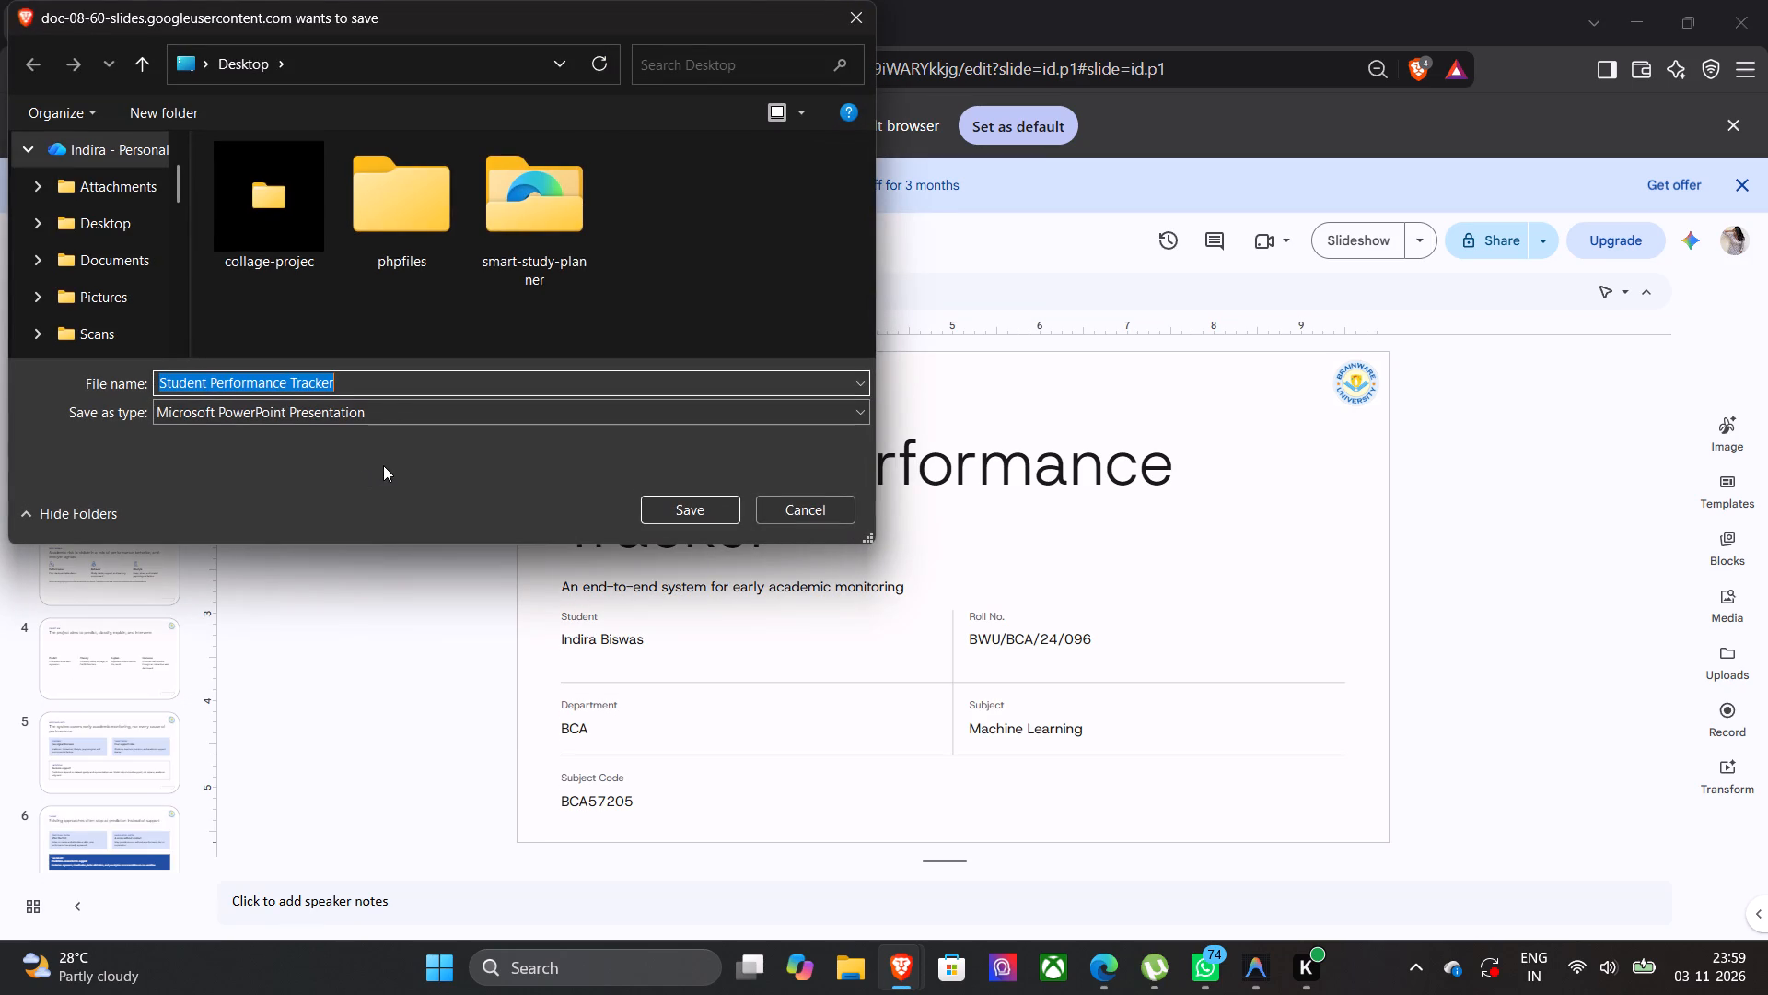
left_click(694, 513)
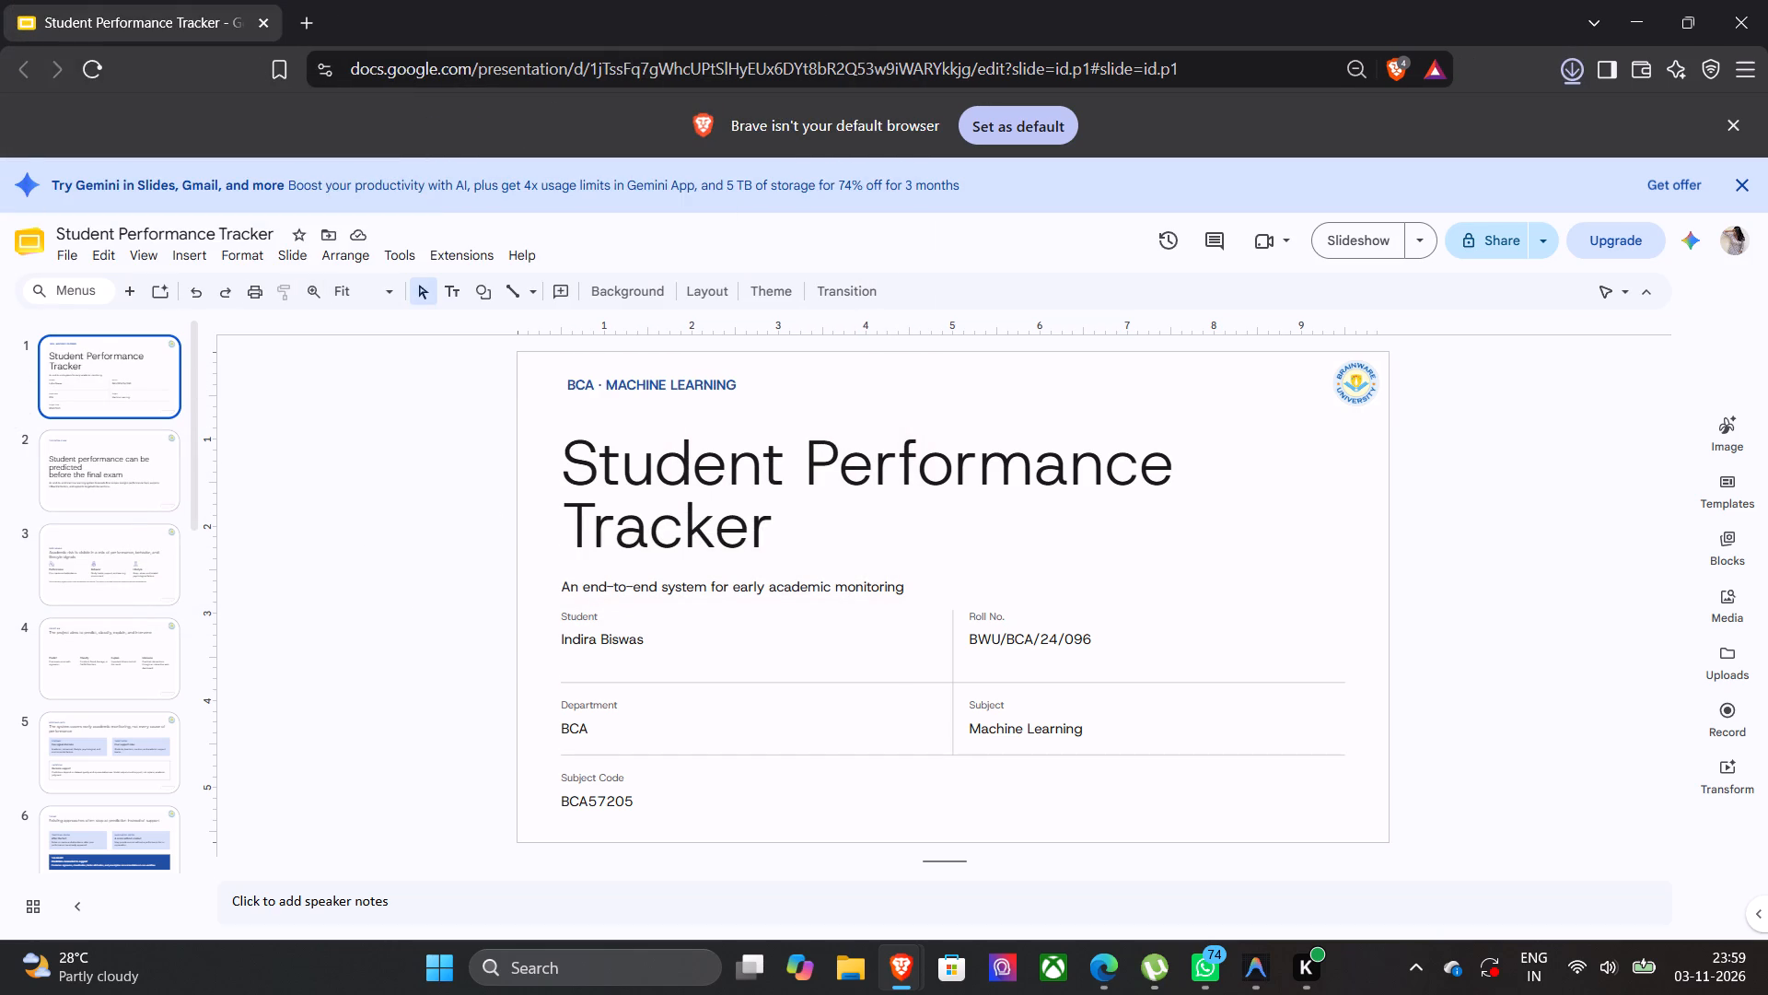
Download the deck to the Desktop as a PDF document named "Student Performance Tracker".
left_click(65, 263)
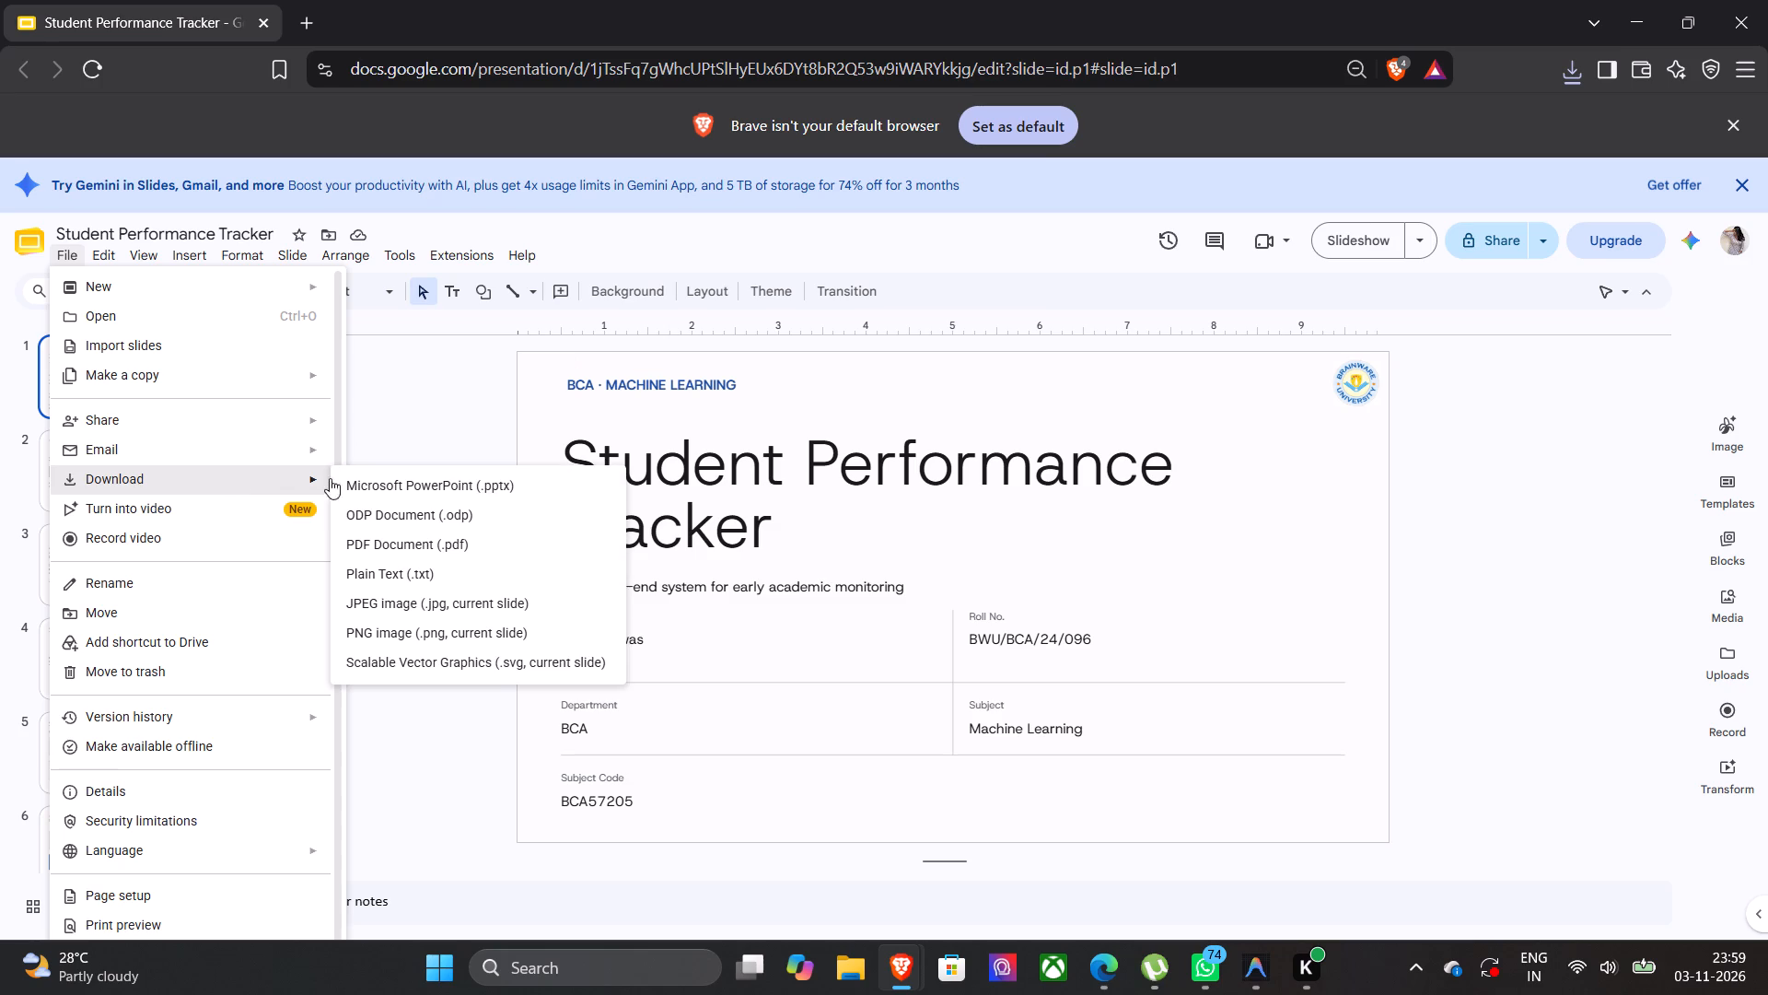
left_click(420, 534)
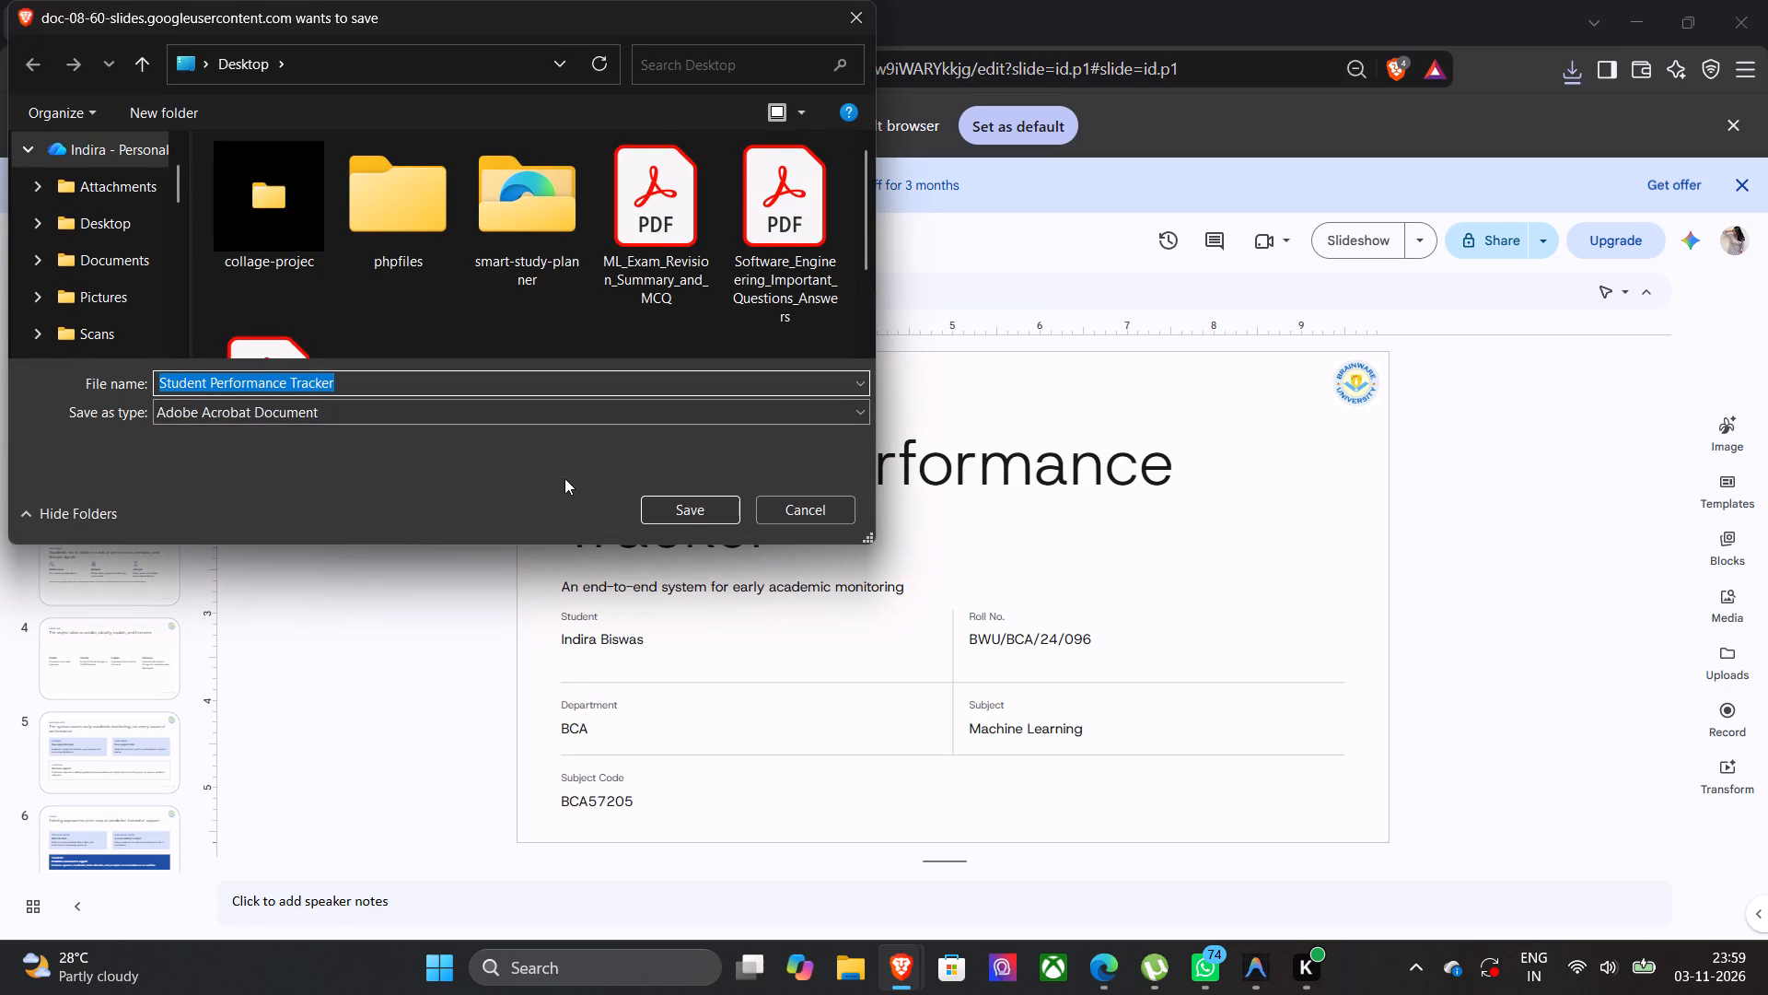
left_click(687, 504)
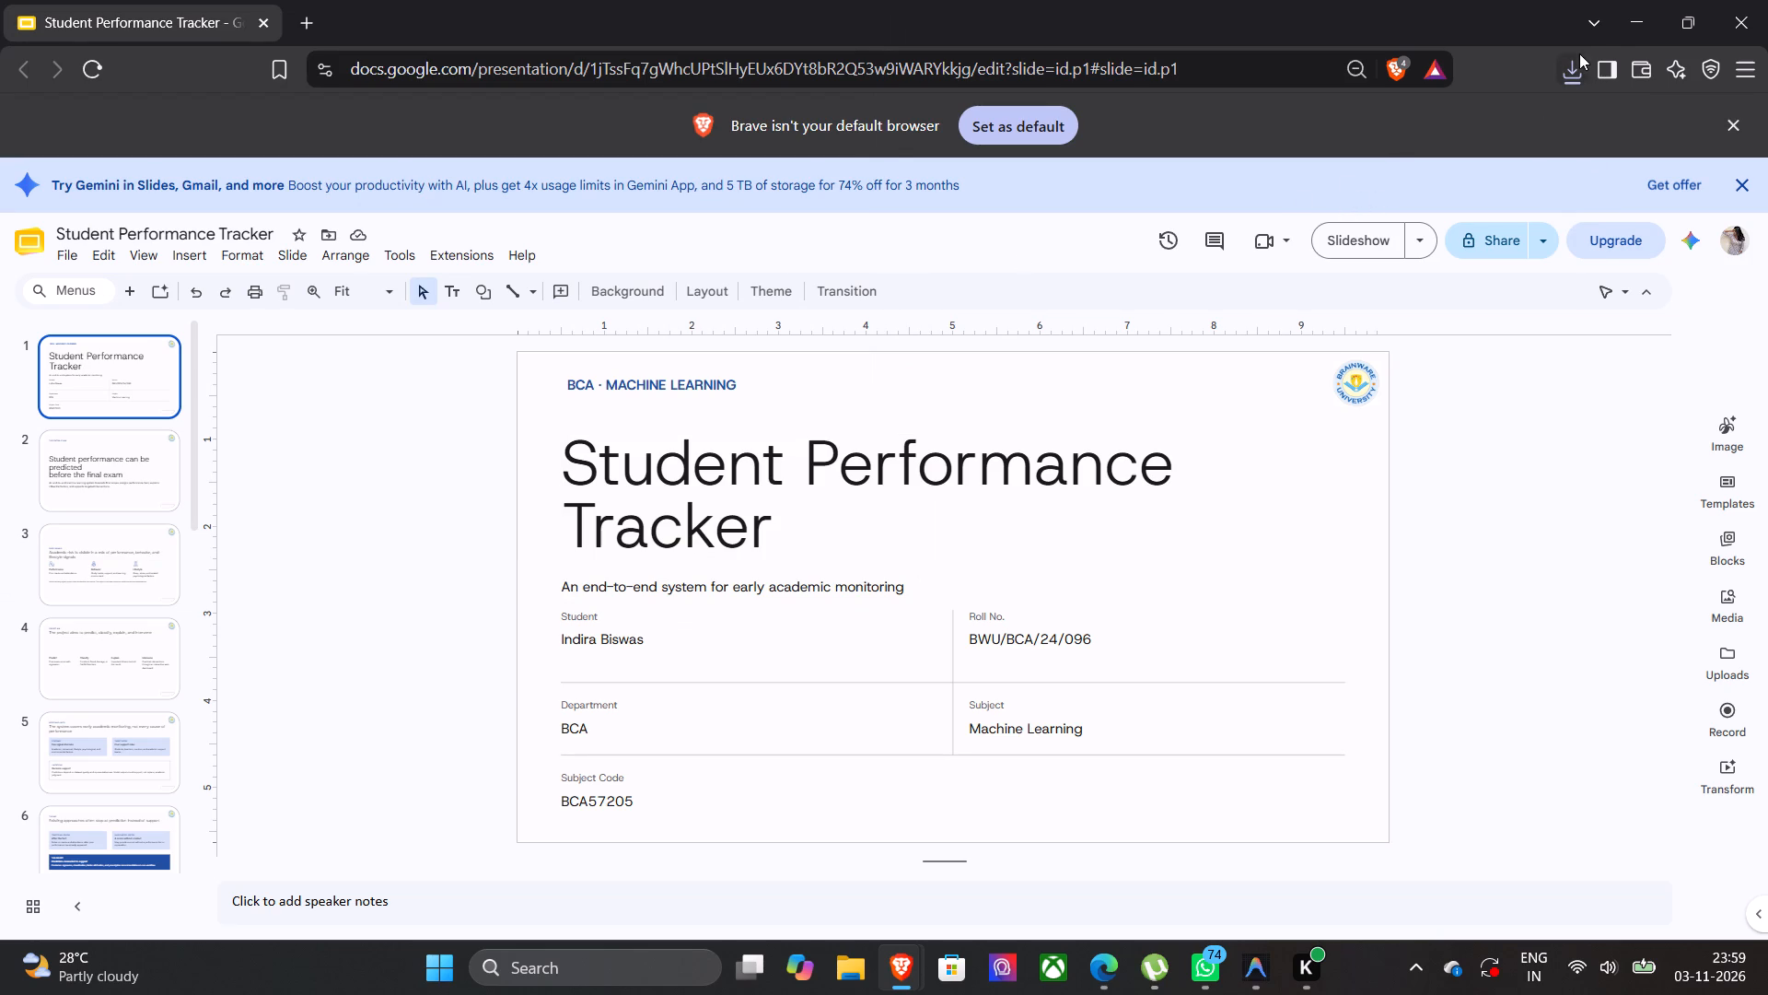
Minimise the deck's window and, in the other browser window, close the two source presentations' tabs and the Gamma tab, opening a new tab.
left_click(1631, 29)
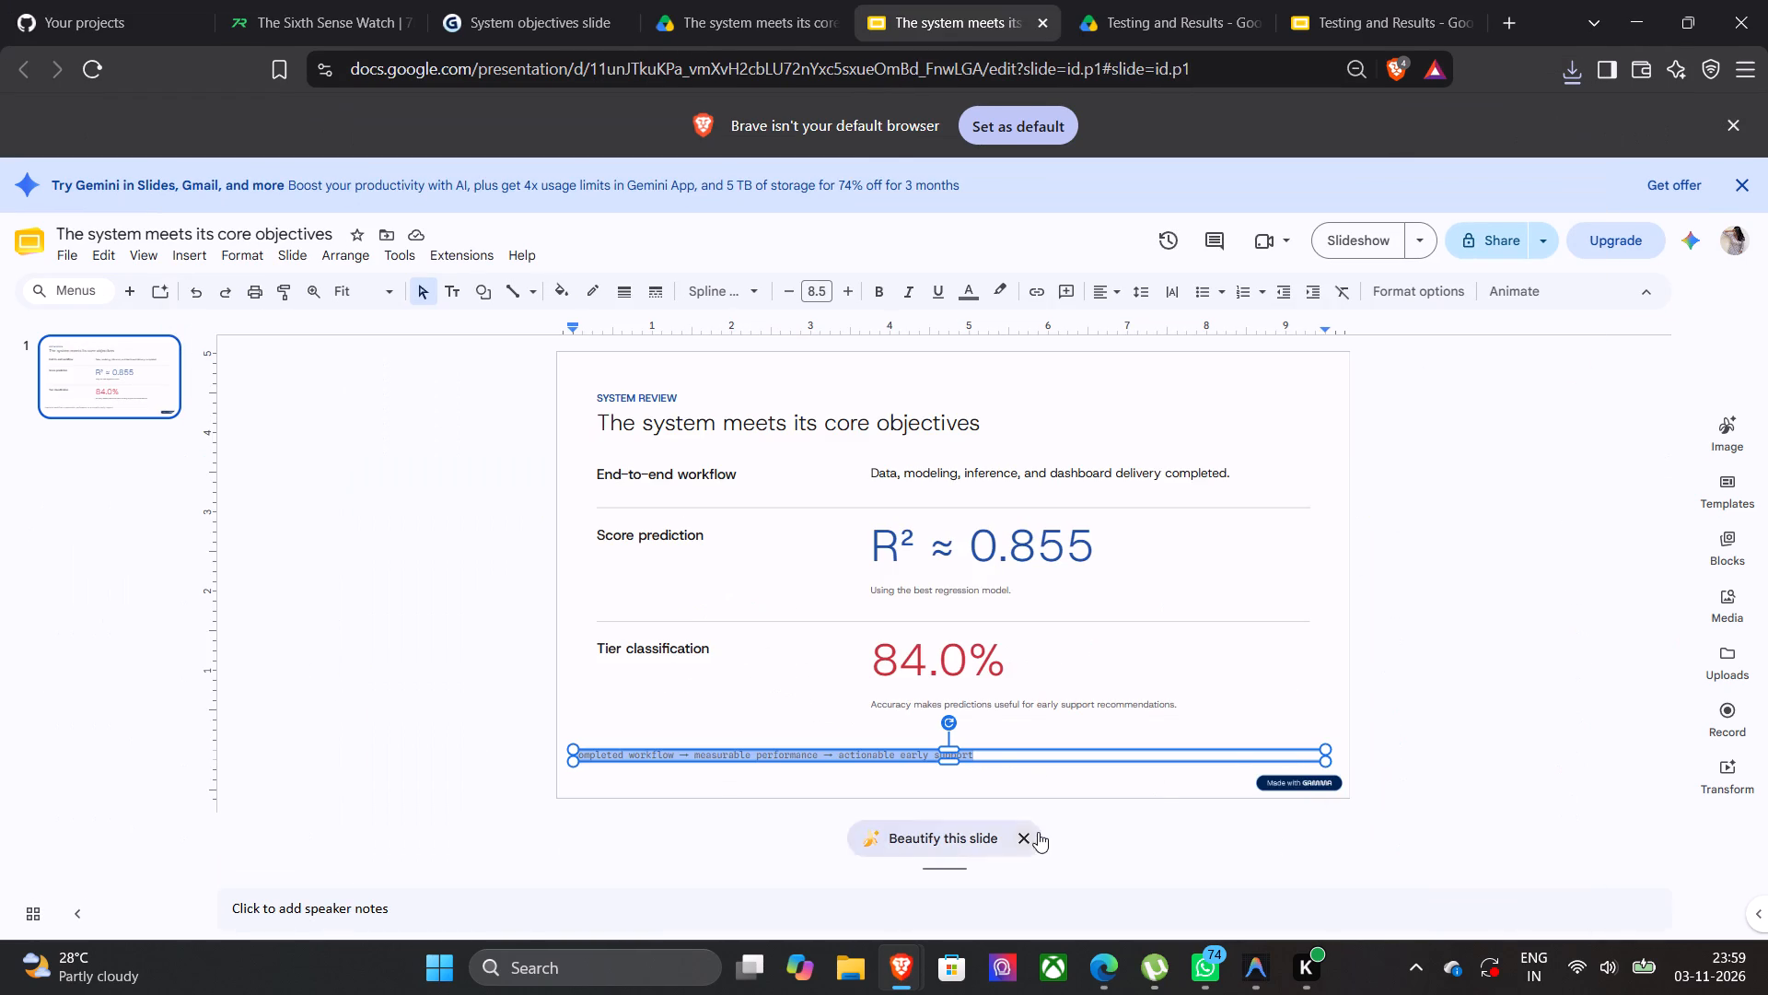
left_click(1044, 16)
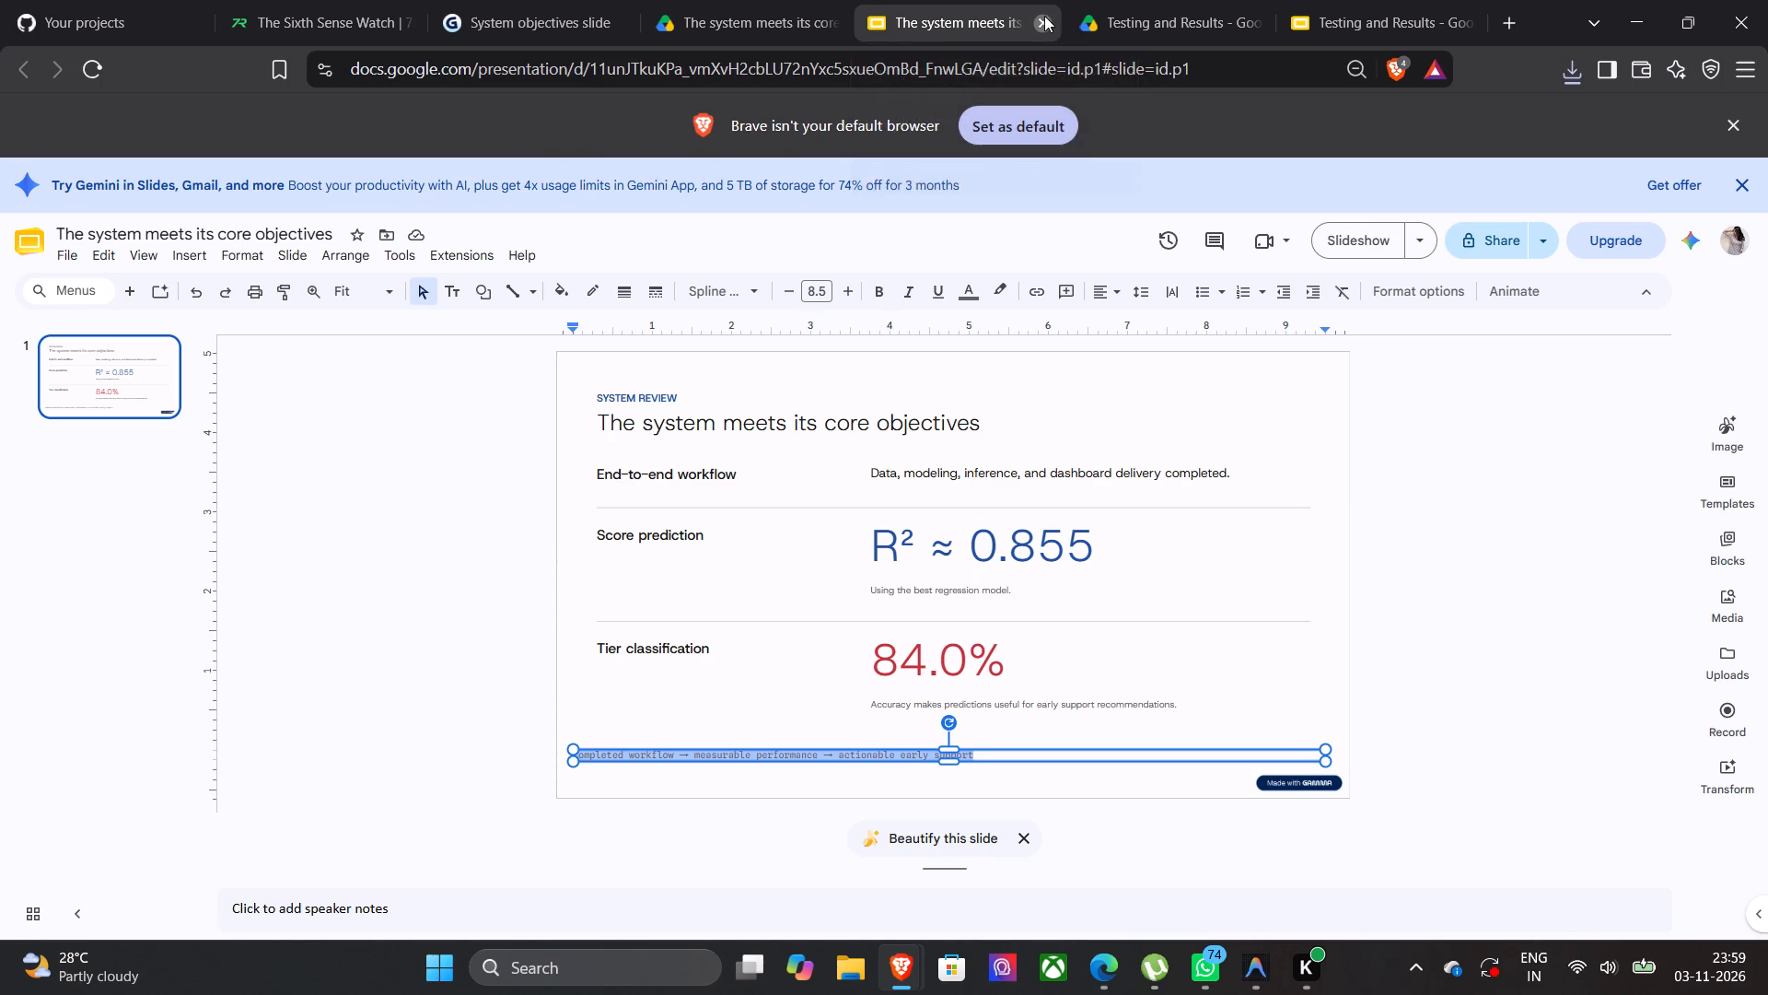
left_click(1051, 16)
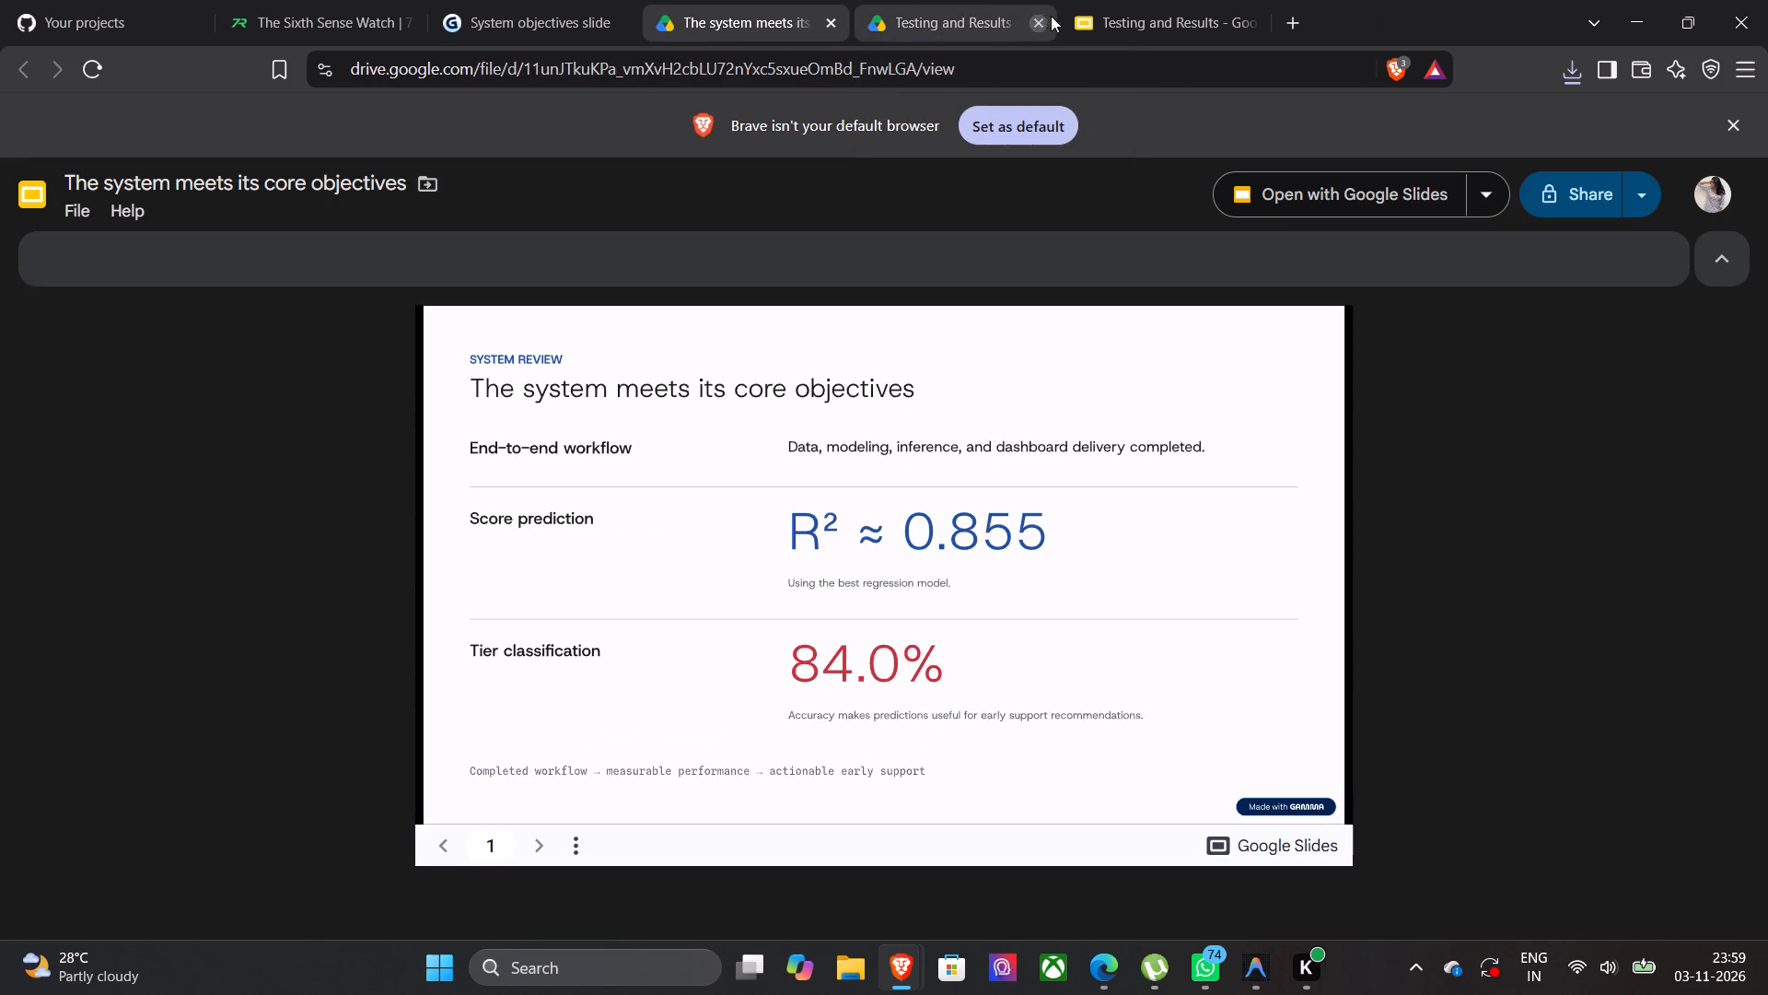
left_click(832, 24)
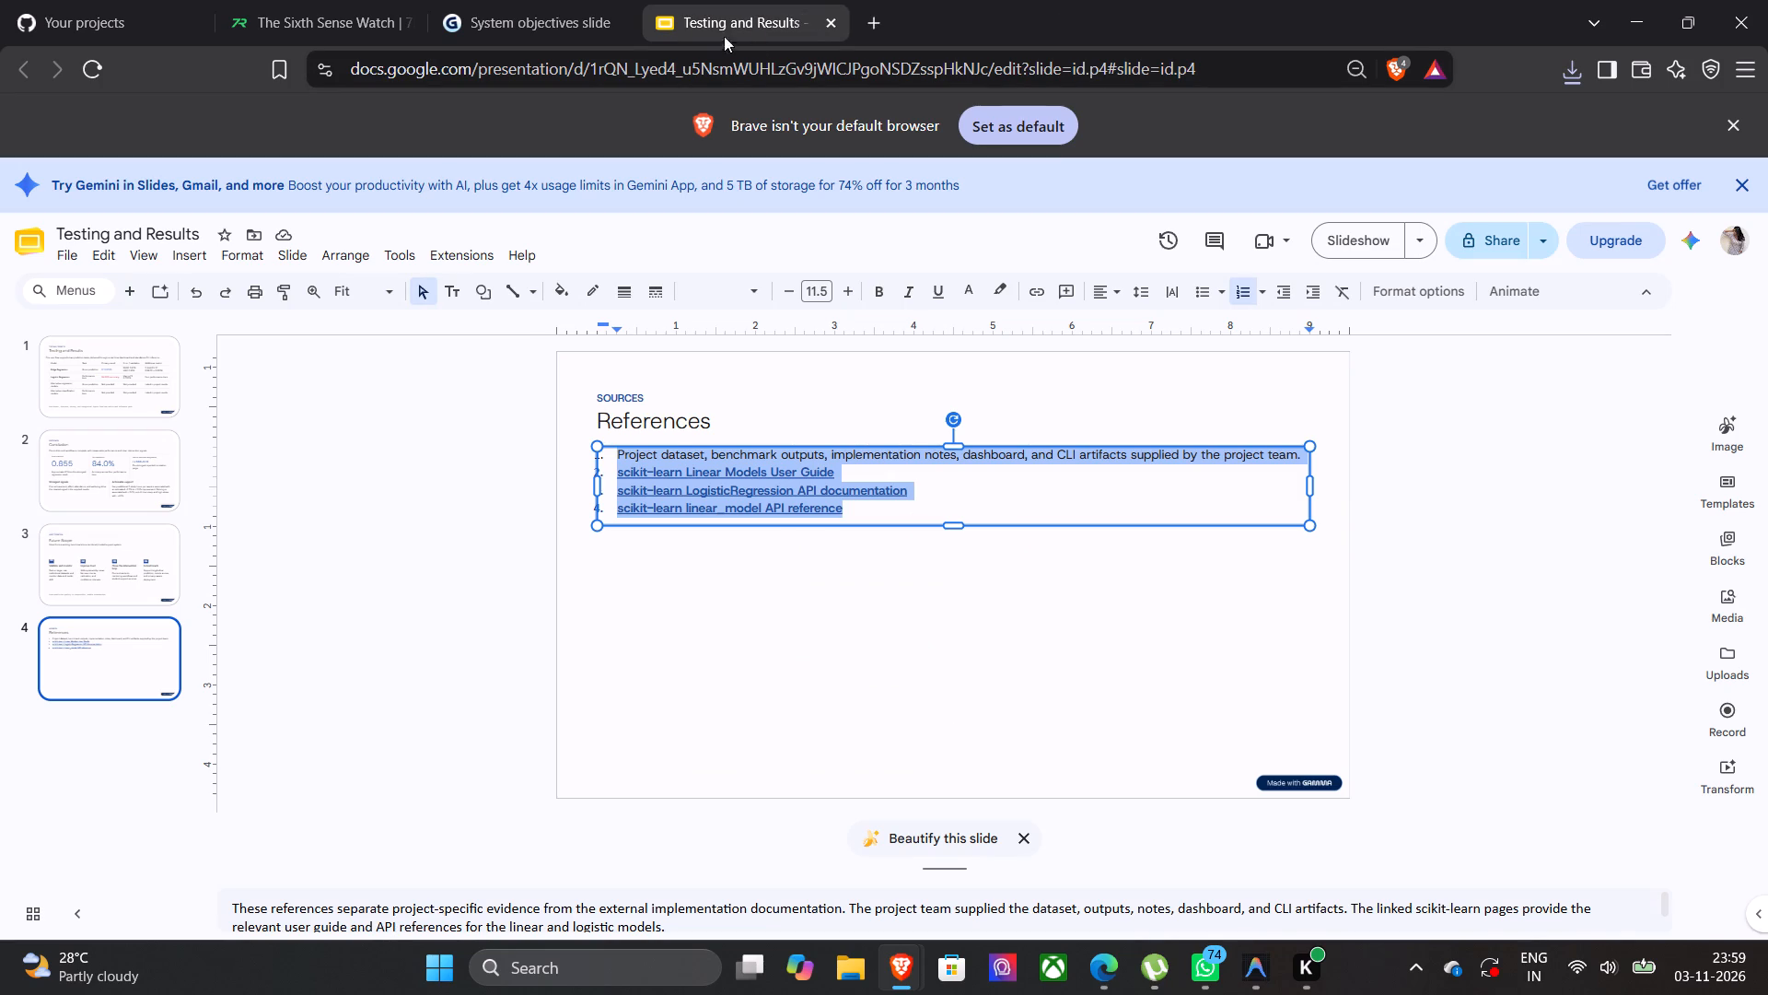
left_click(836, 19)
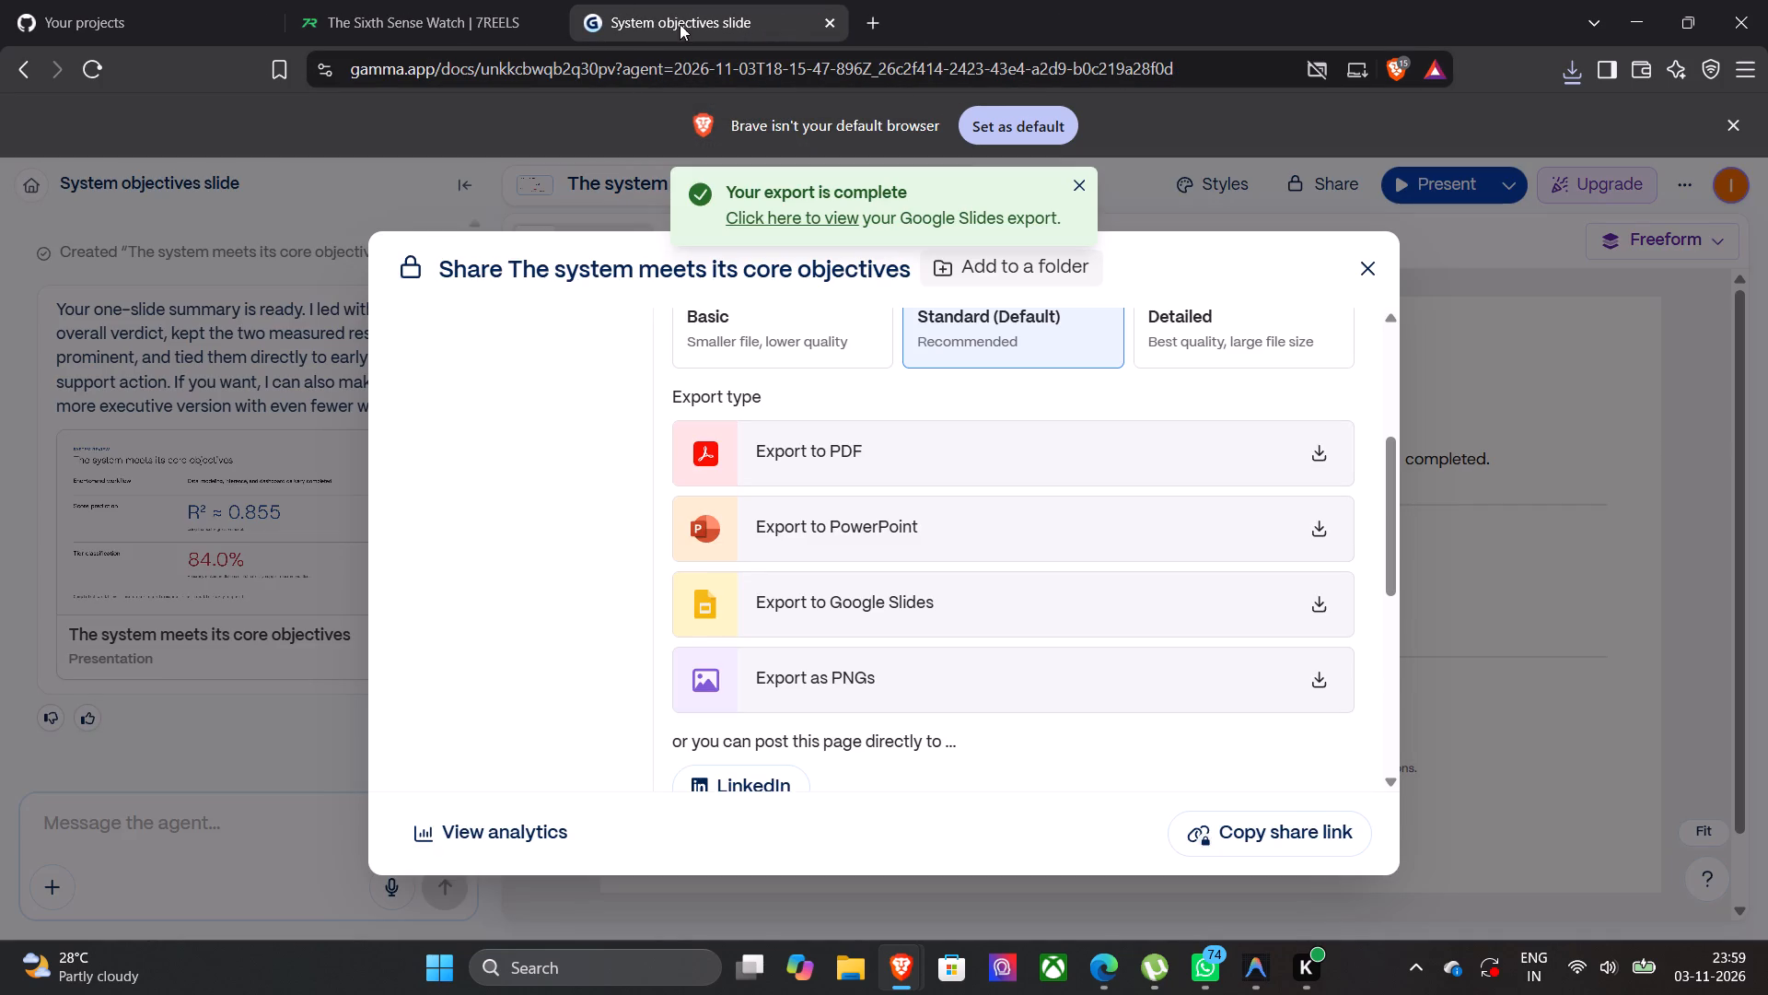
left_click(869, 24)
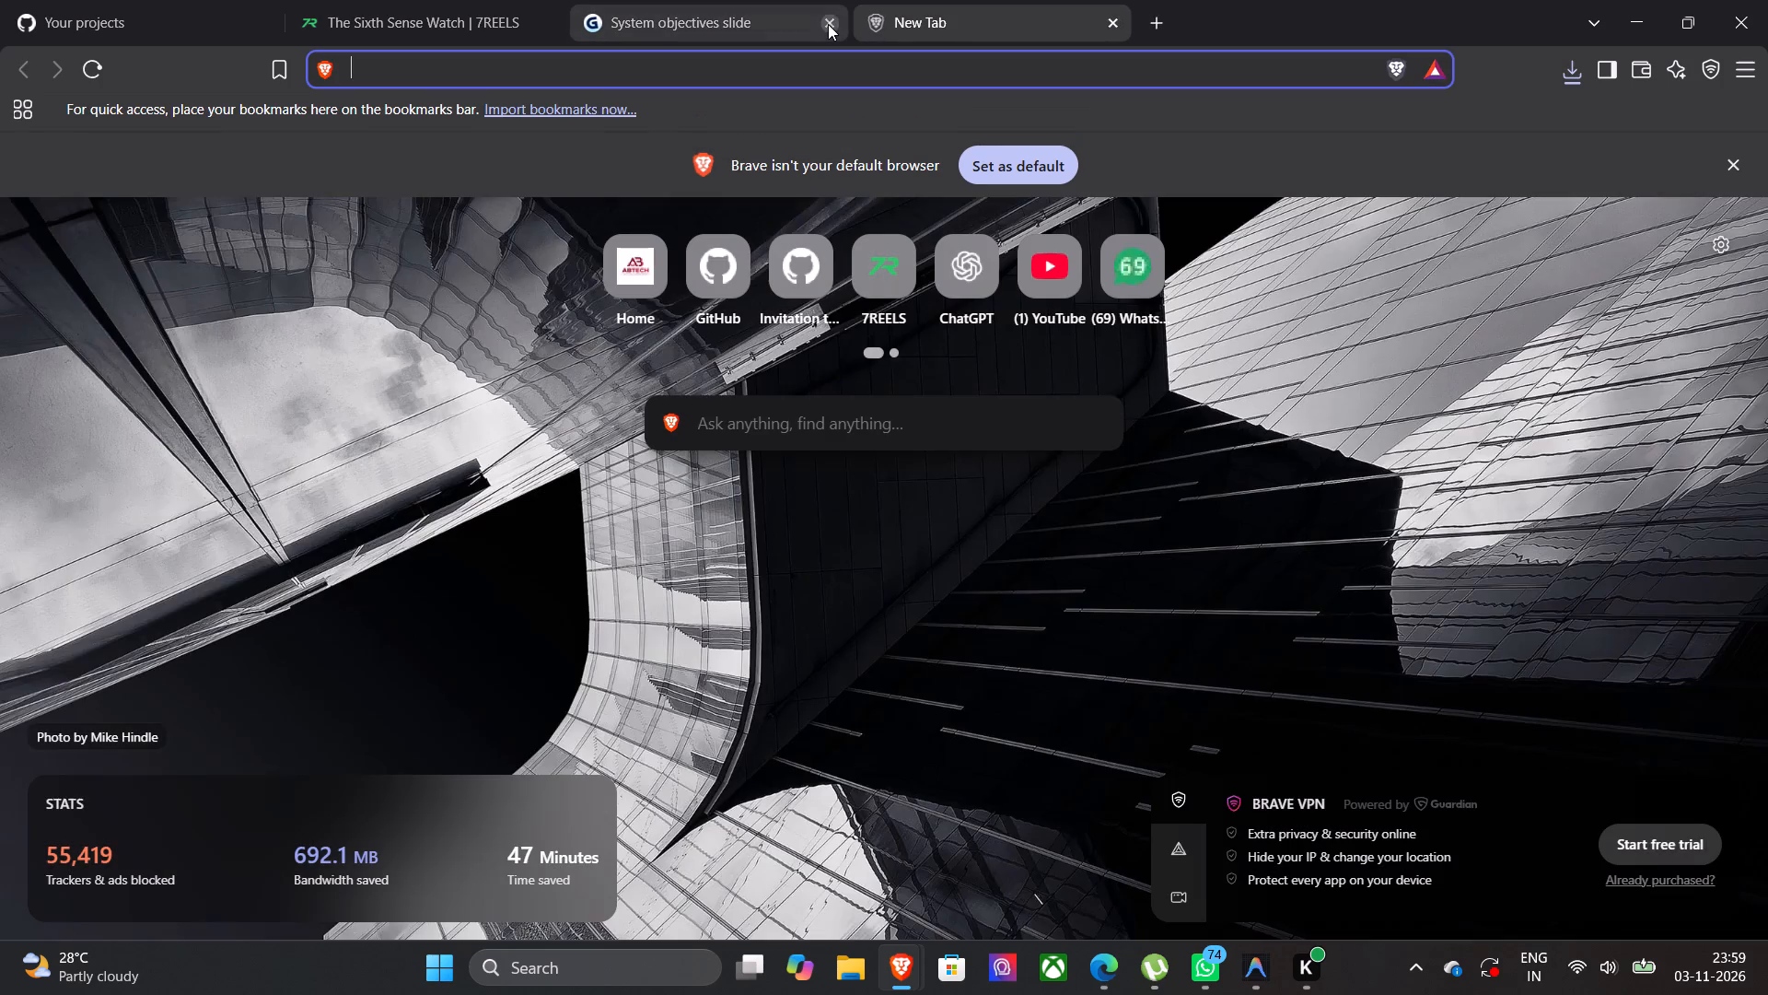
left_click(828, 24)
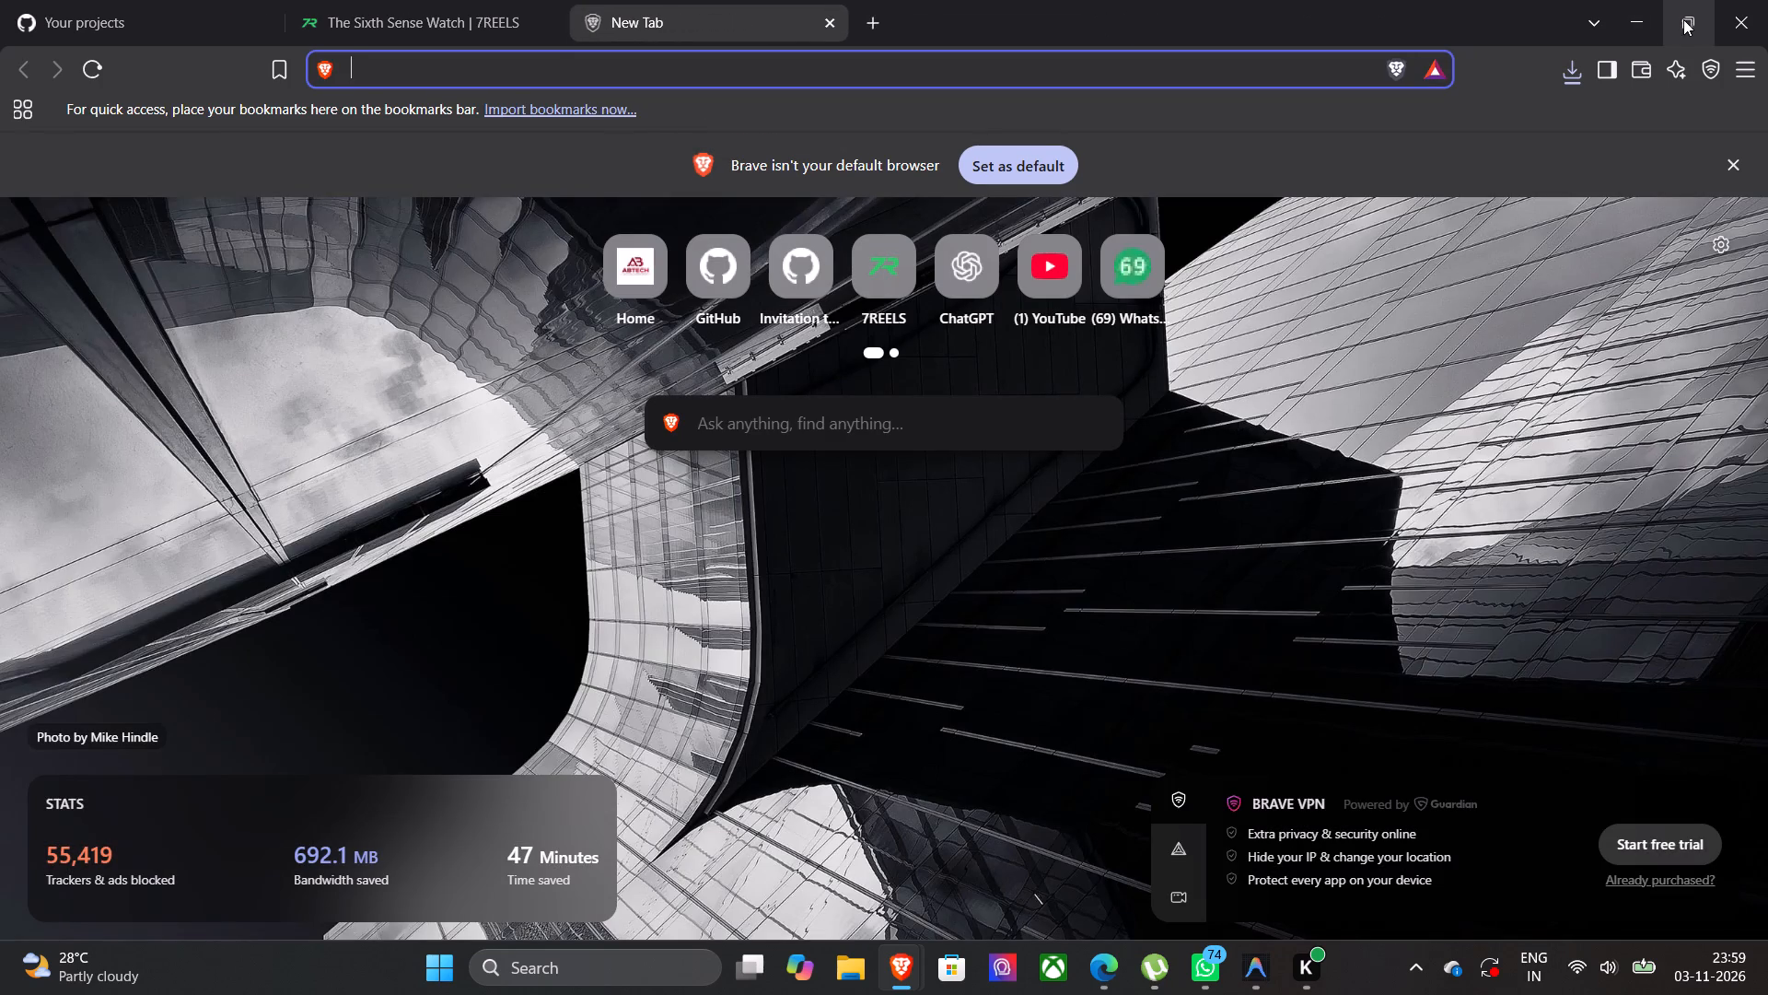
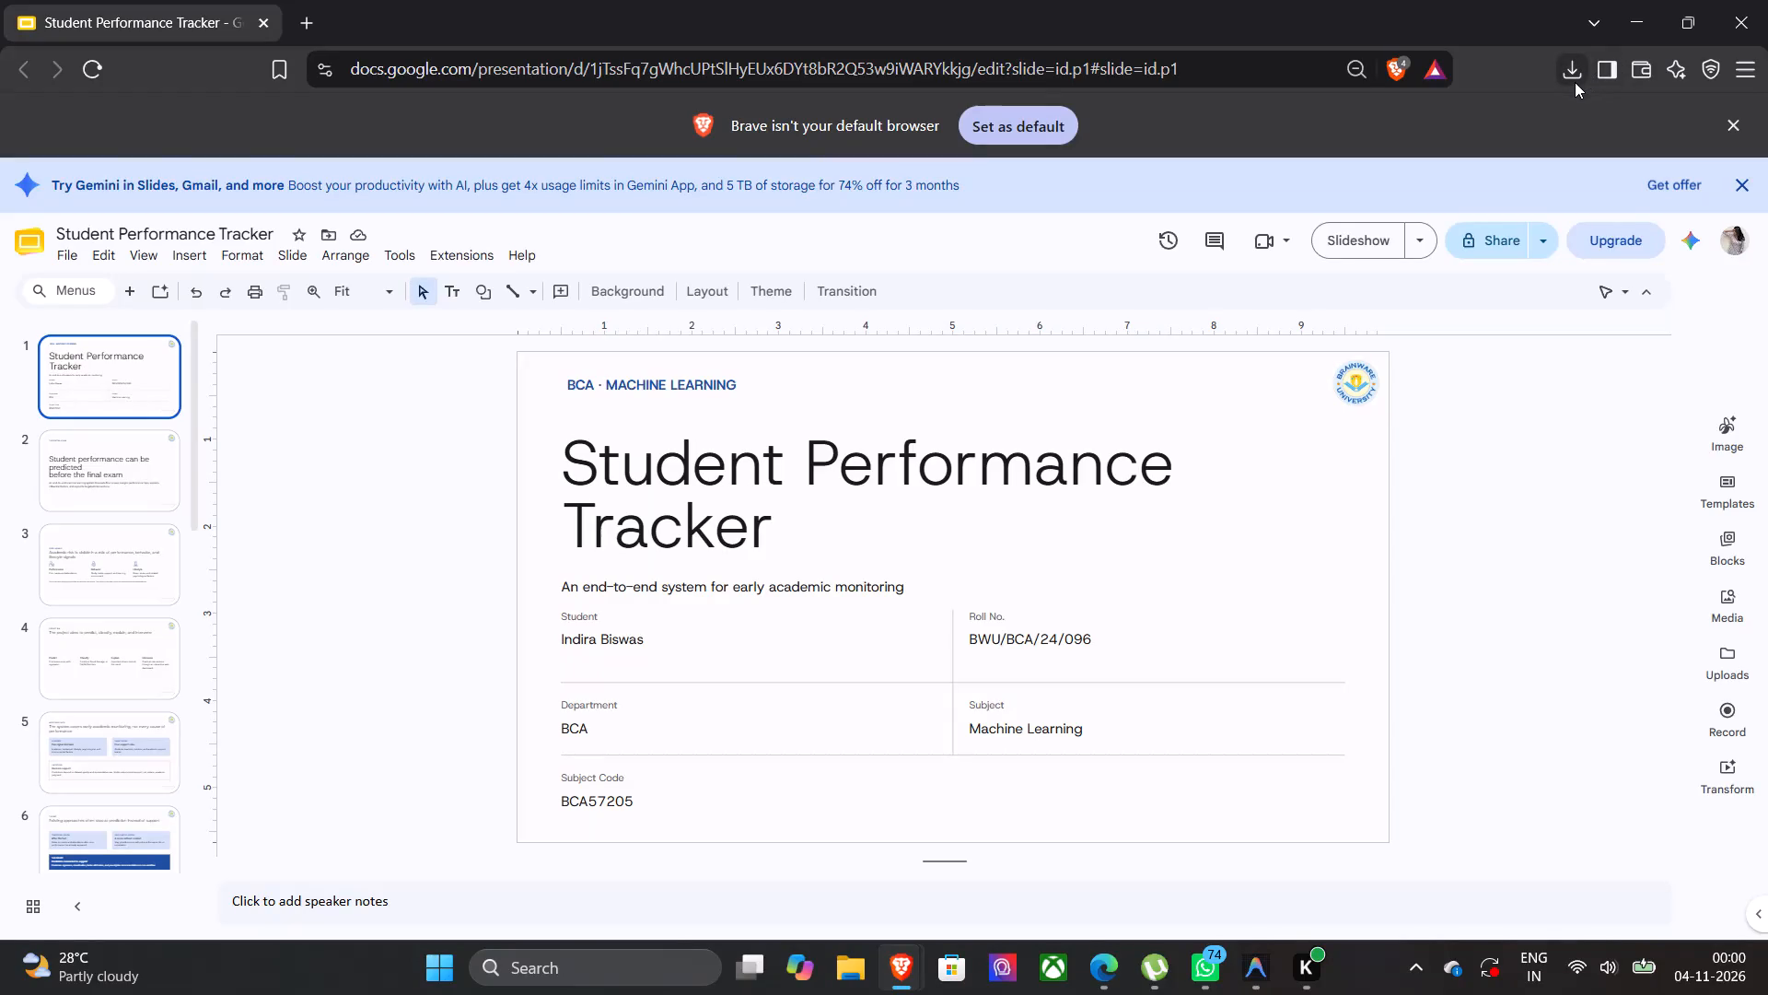
Locate the downloaded Student Performance Tracker PowerPoint file in its Desktop folder from the download history, and minimise the folder window.
left_click(1574, 82)
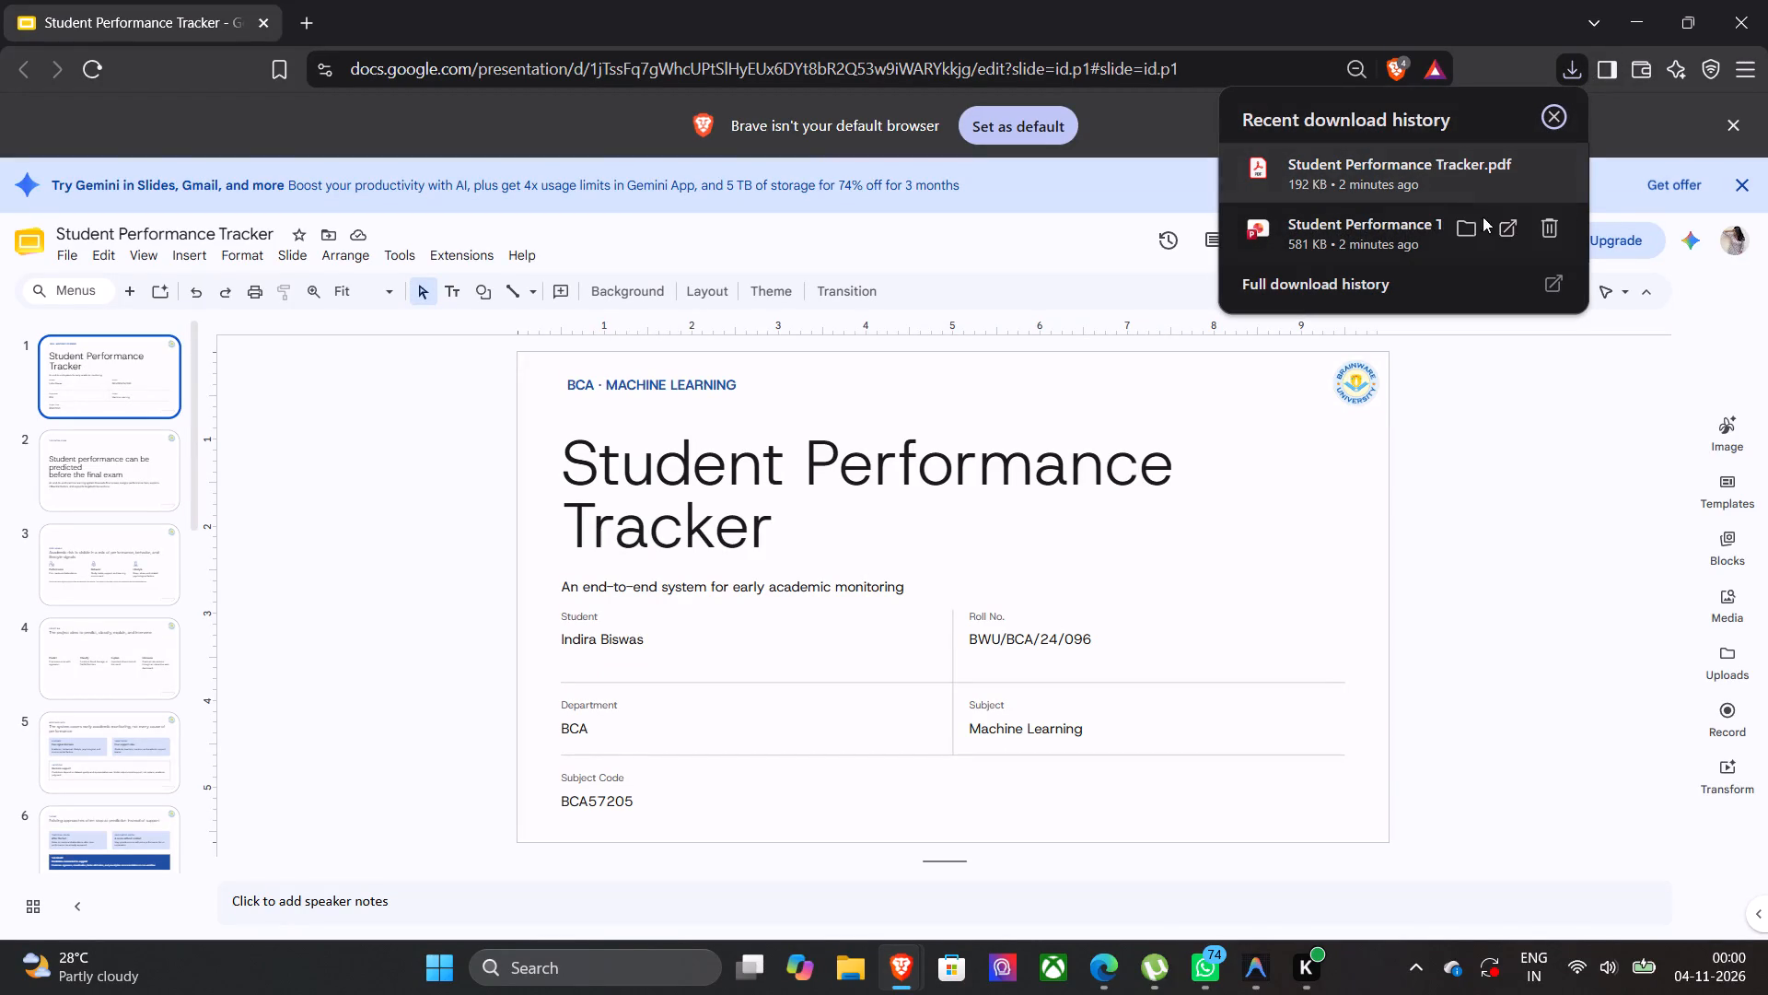
left_click(1470, 226)
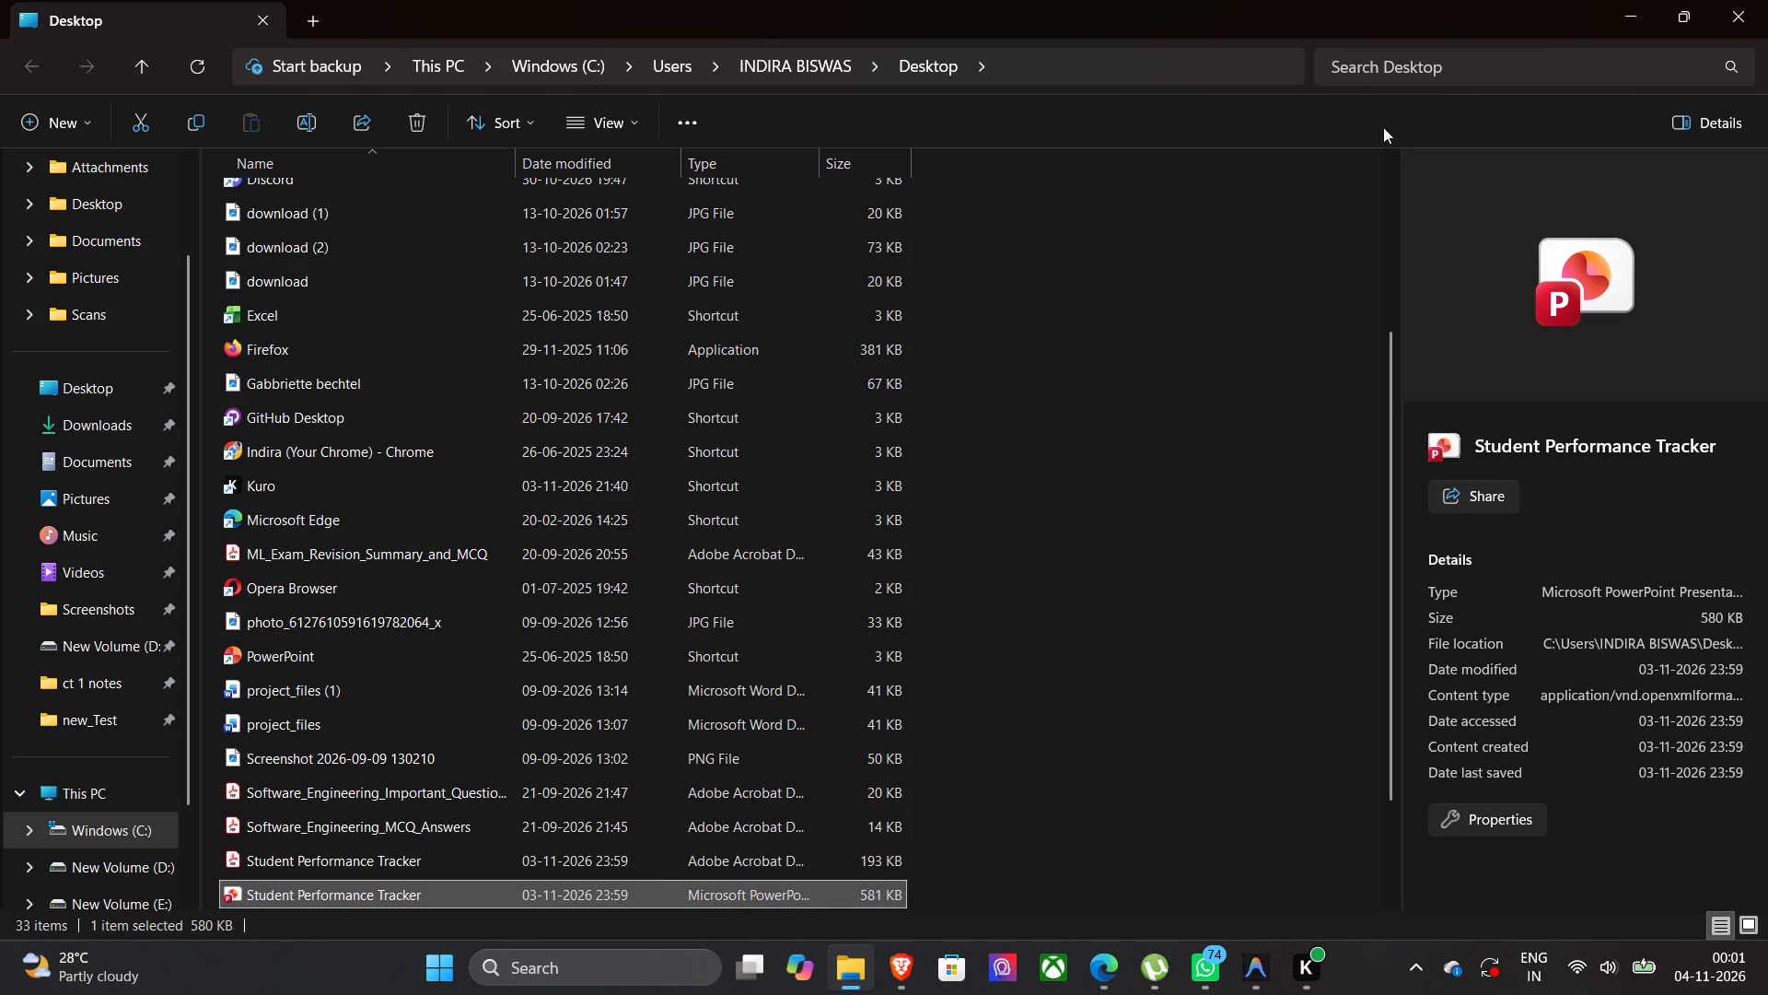
left_click(1621, 8)
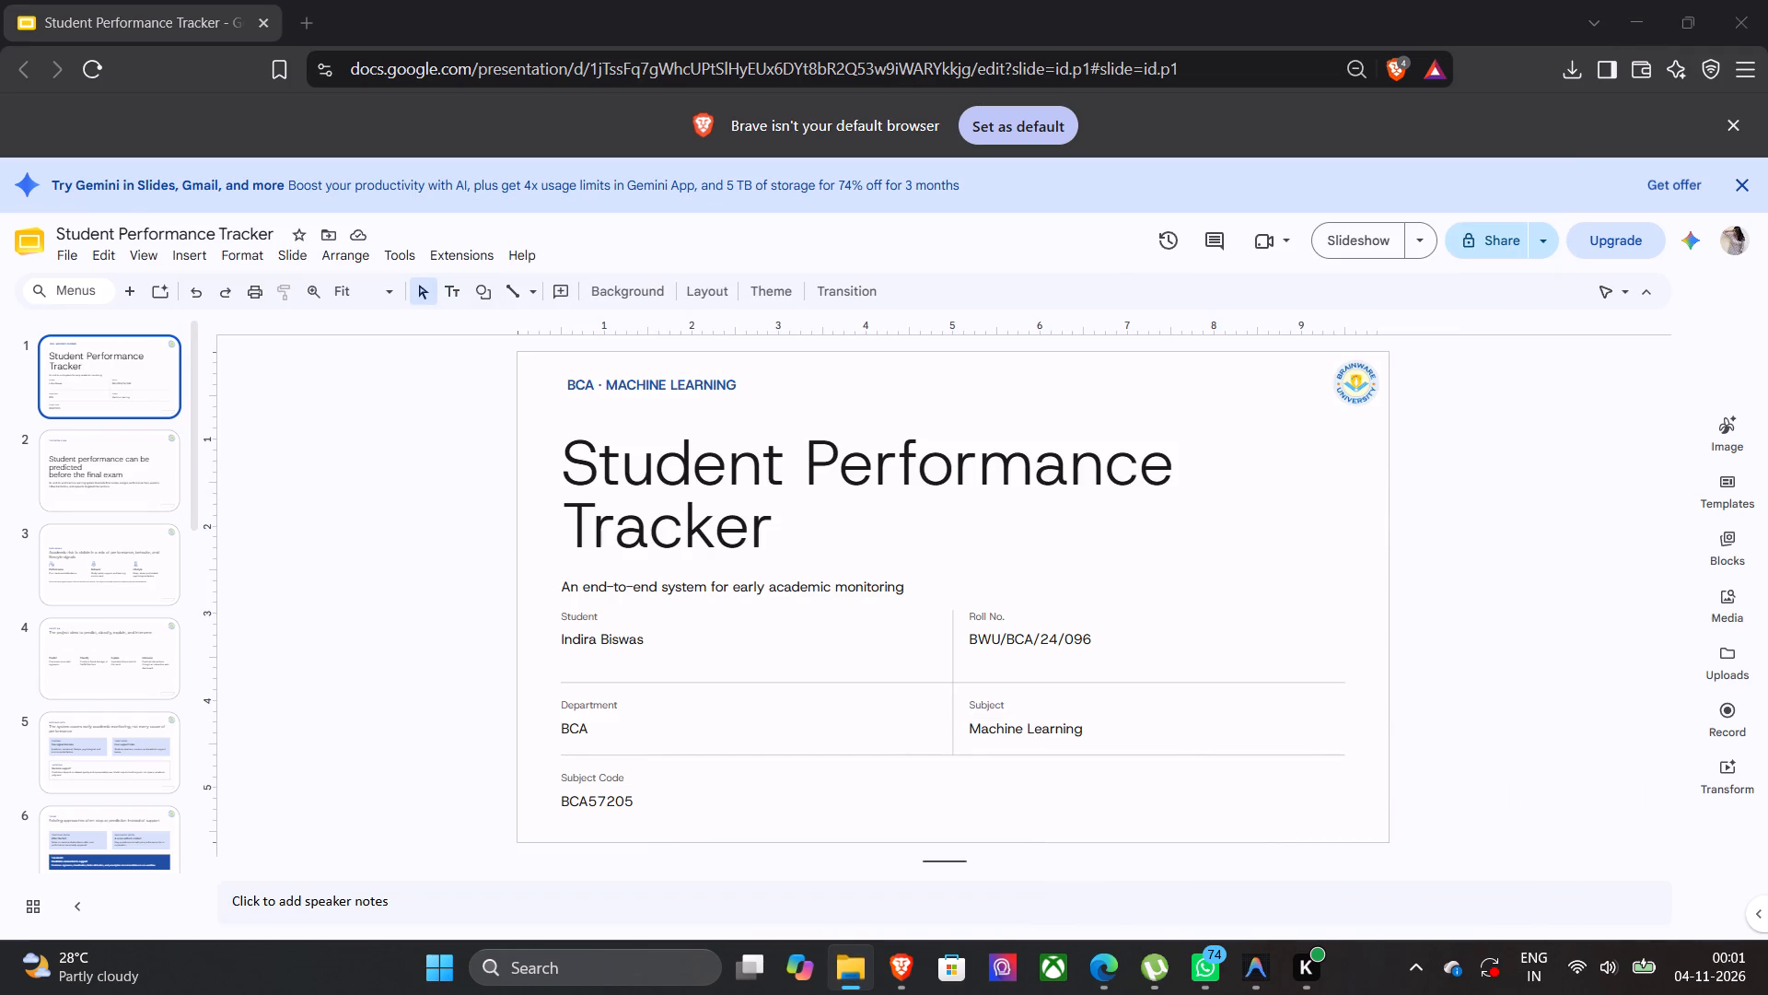
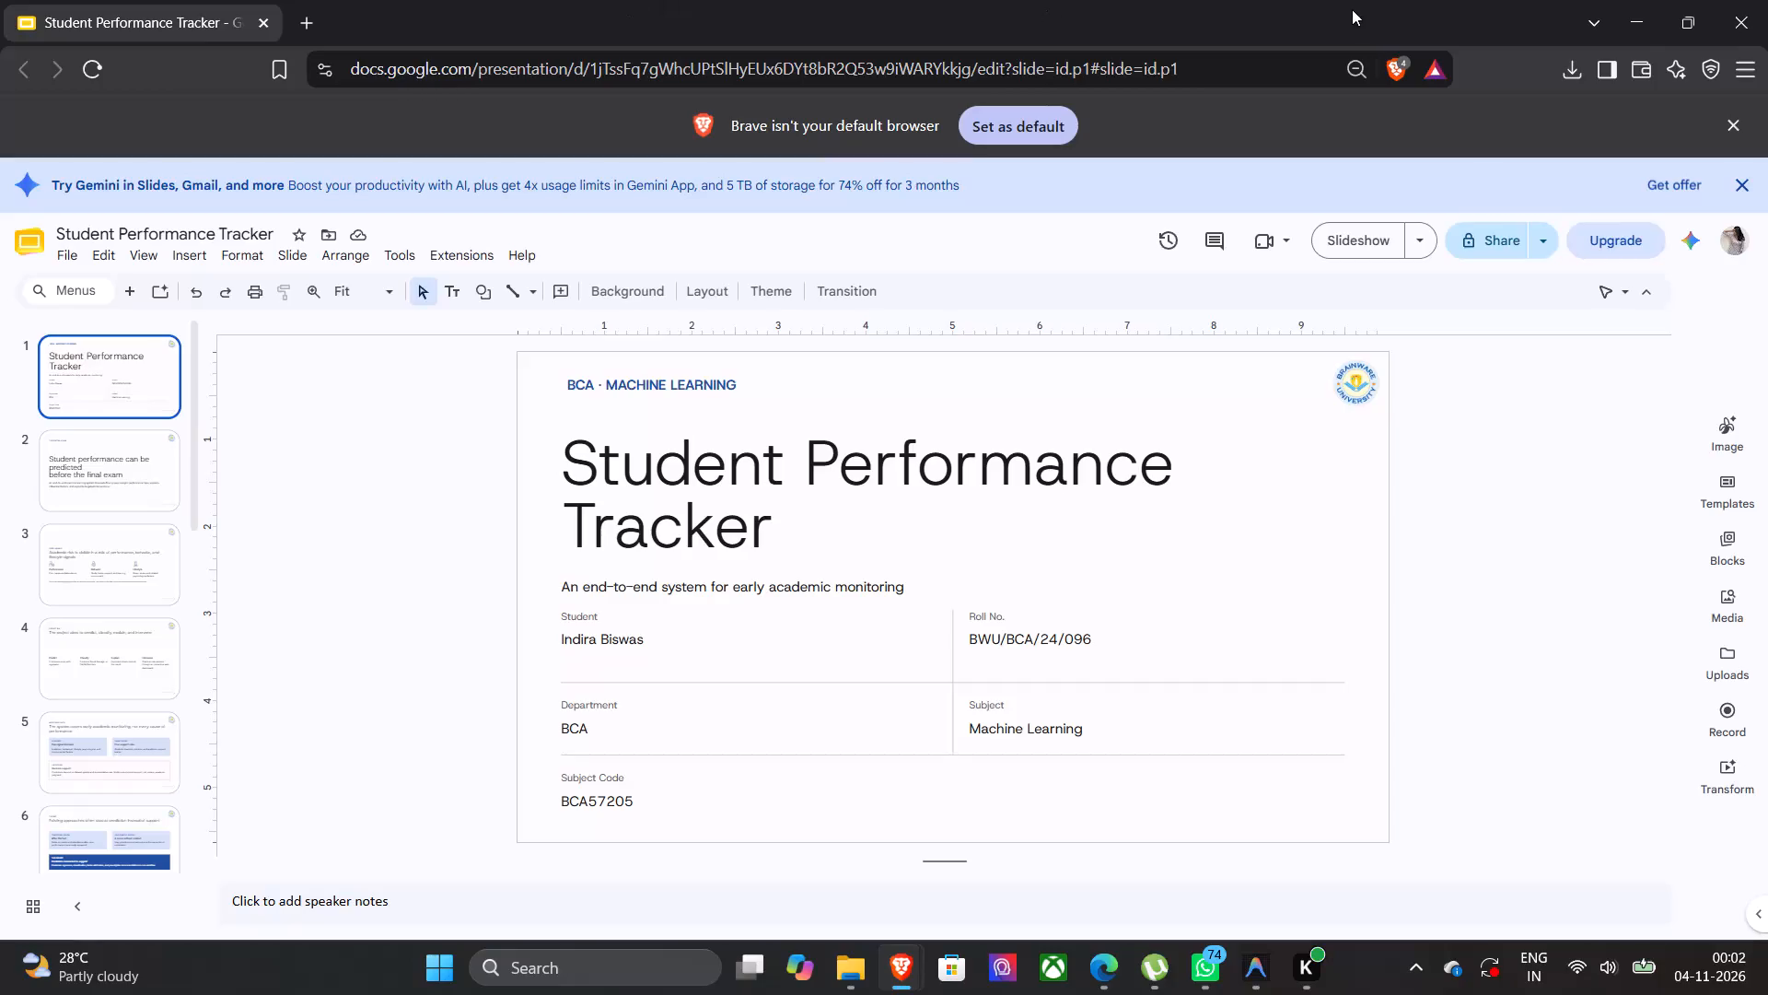
Open a new blank browser tab alongside the Student Performance Tracker presentation.
left_click(304, 18)
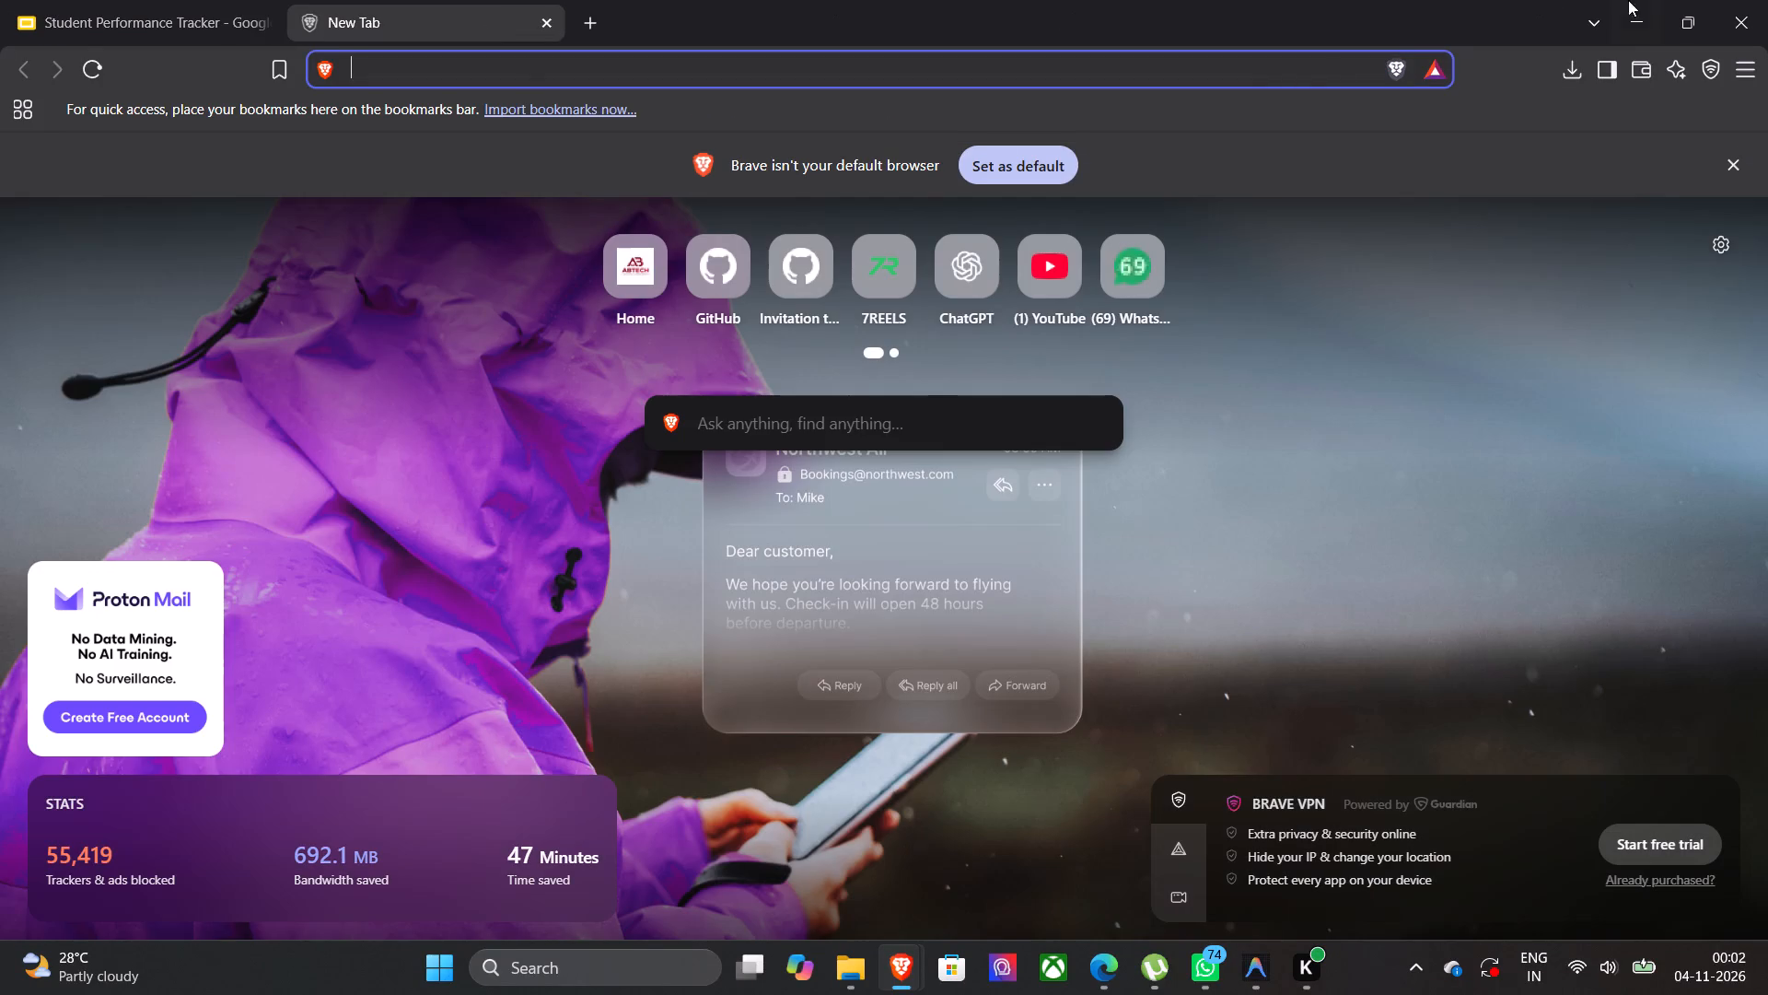